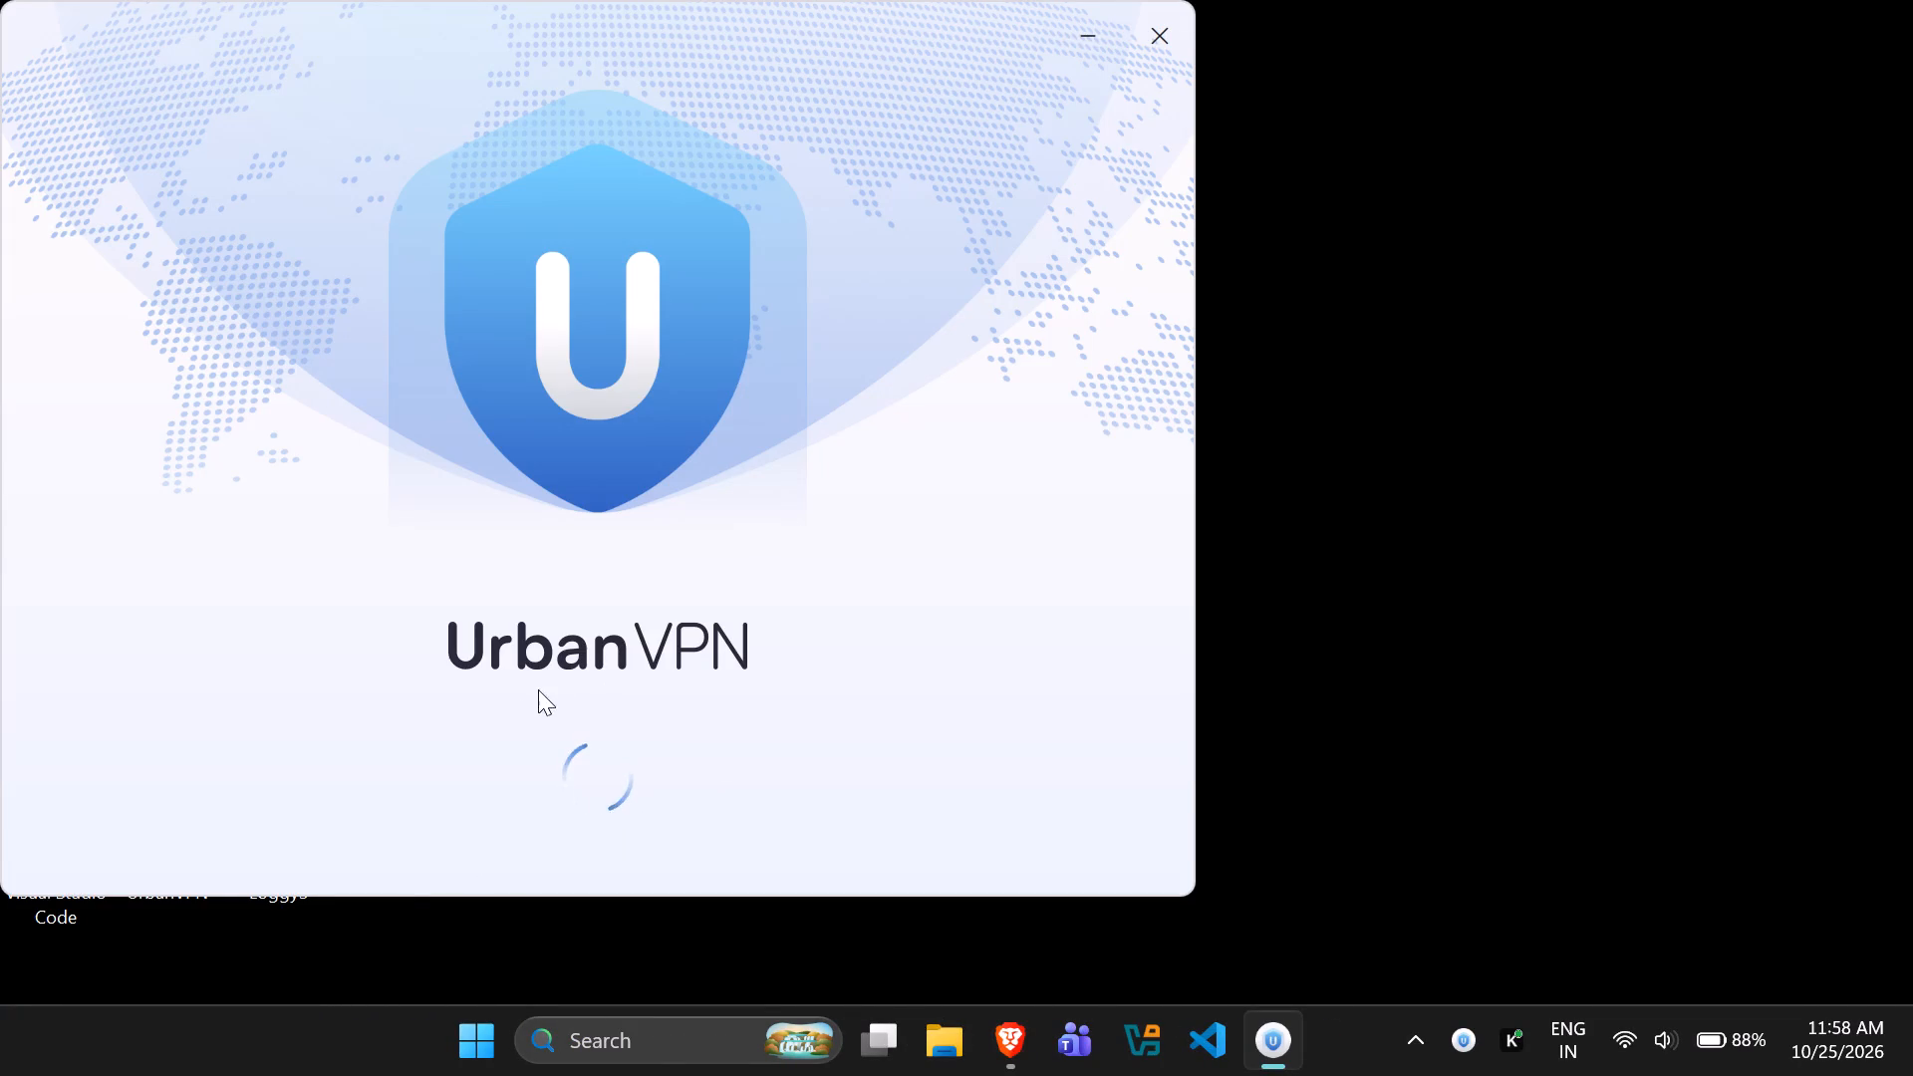
Dismiss the Urban VPN premium offer, start the VPN connection to the United States and minimise its window.
left_click(205, 648)
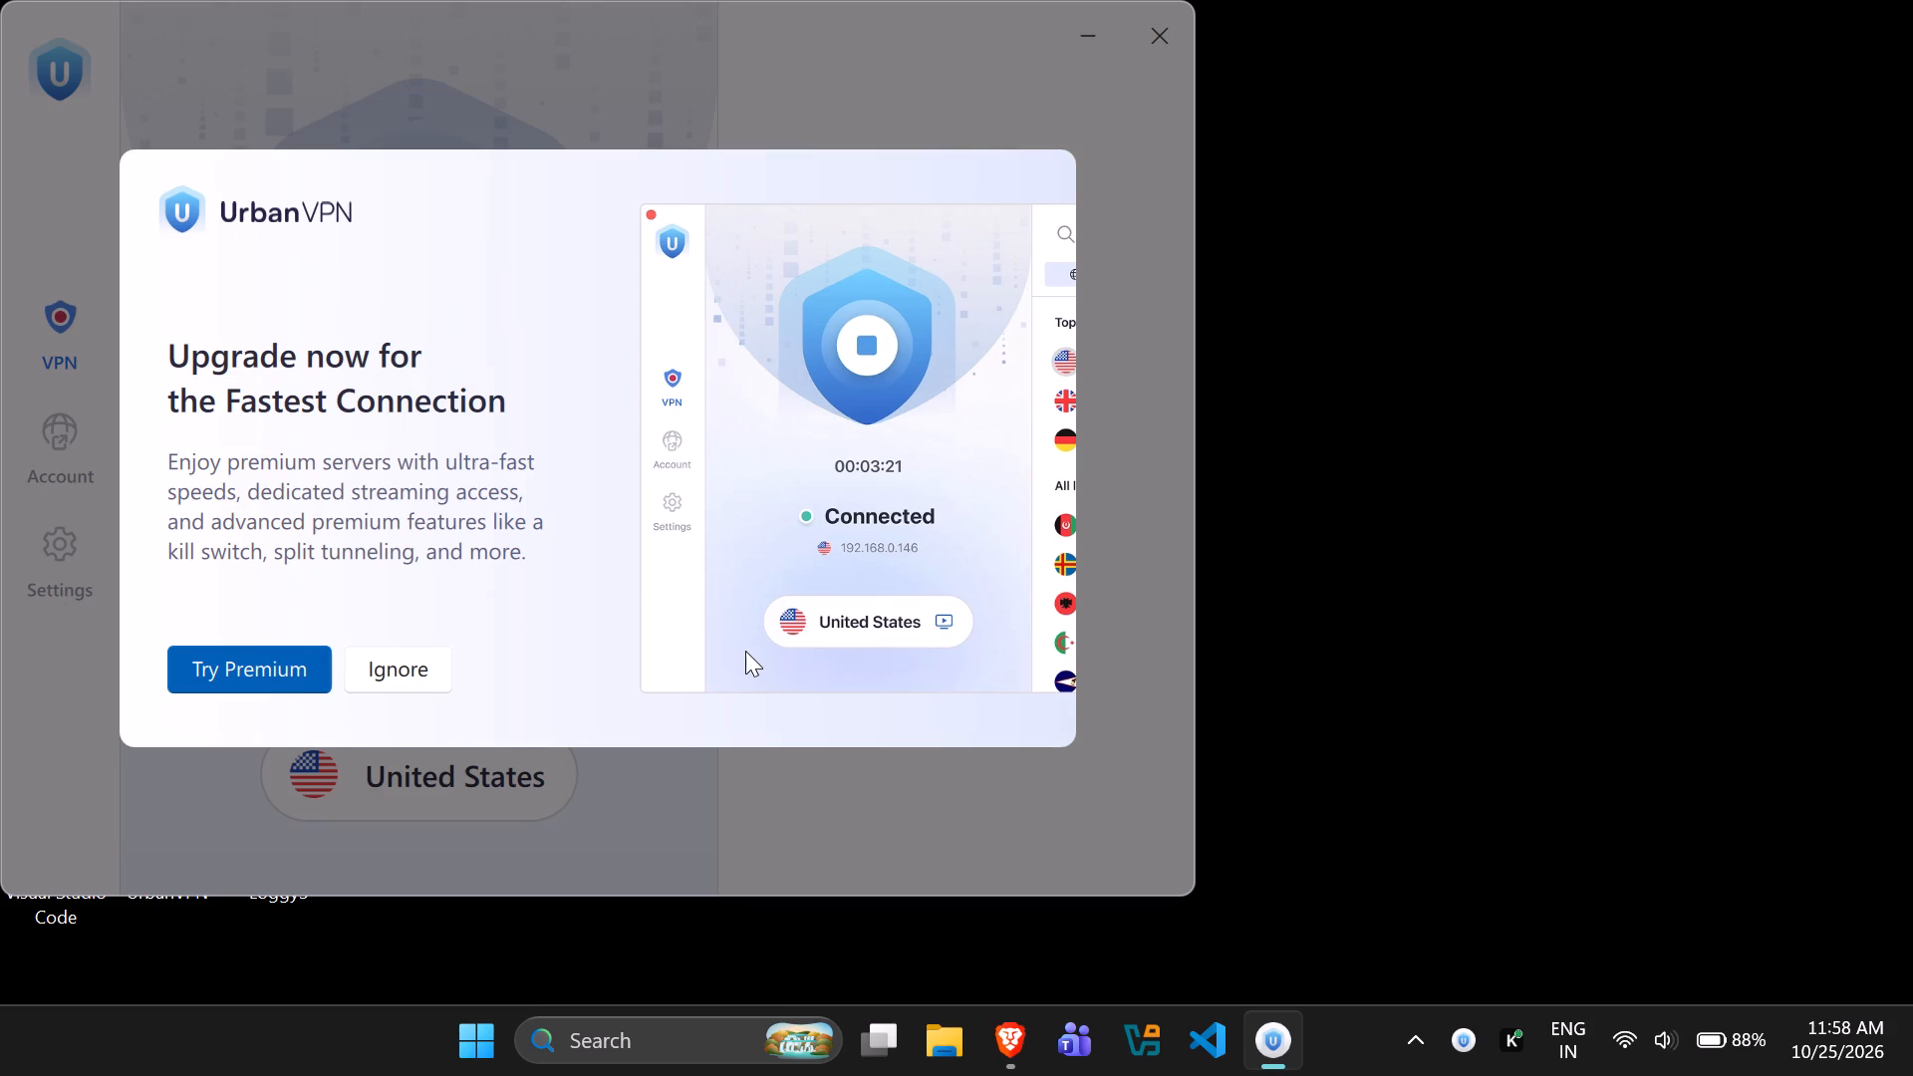
left_click(390, 673)
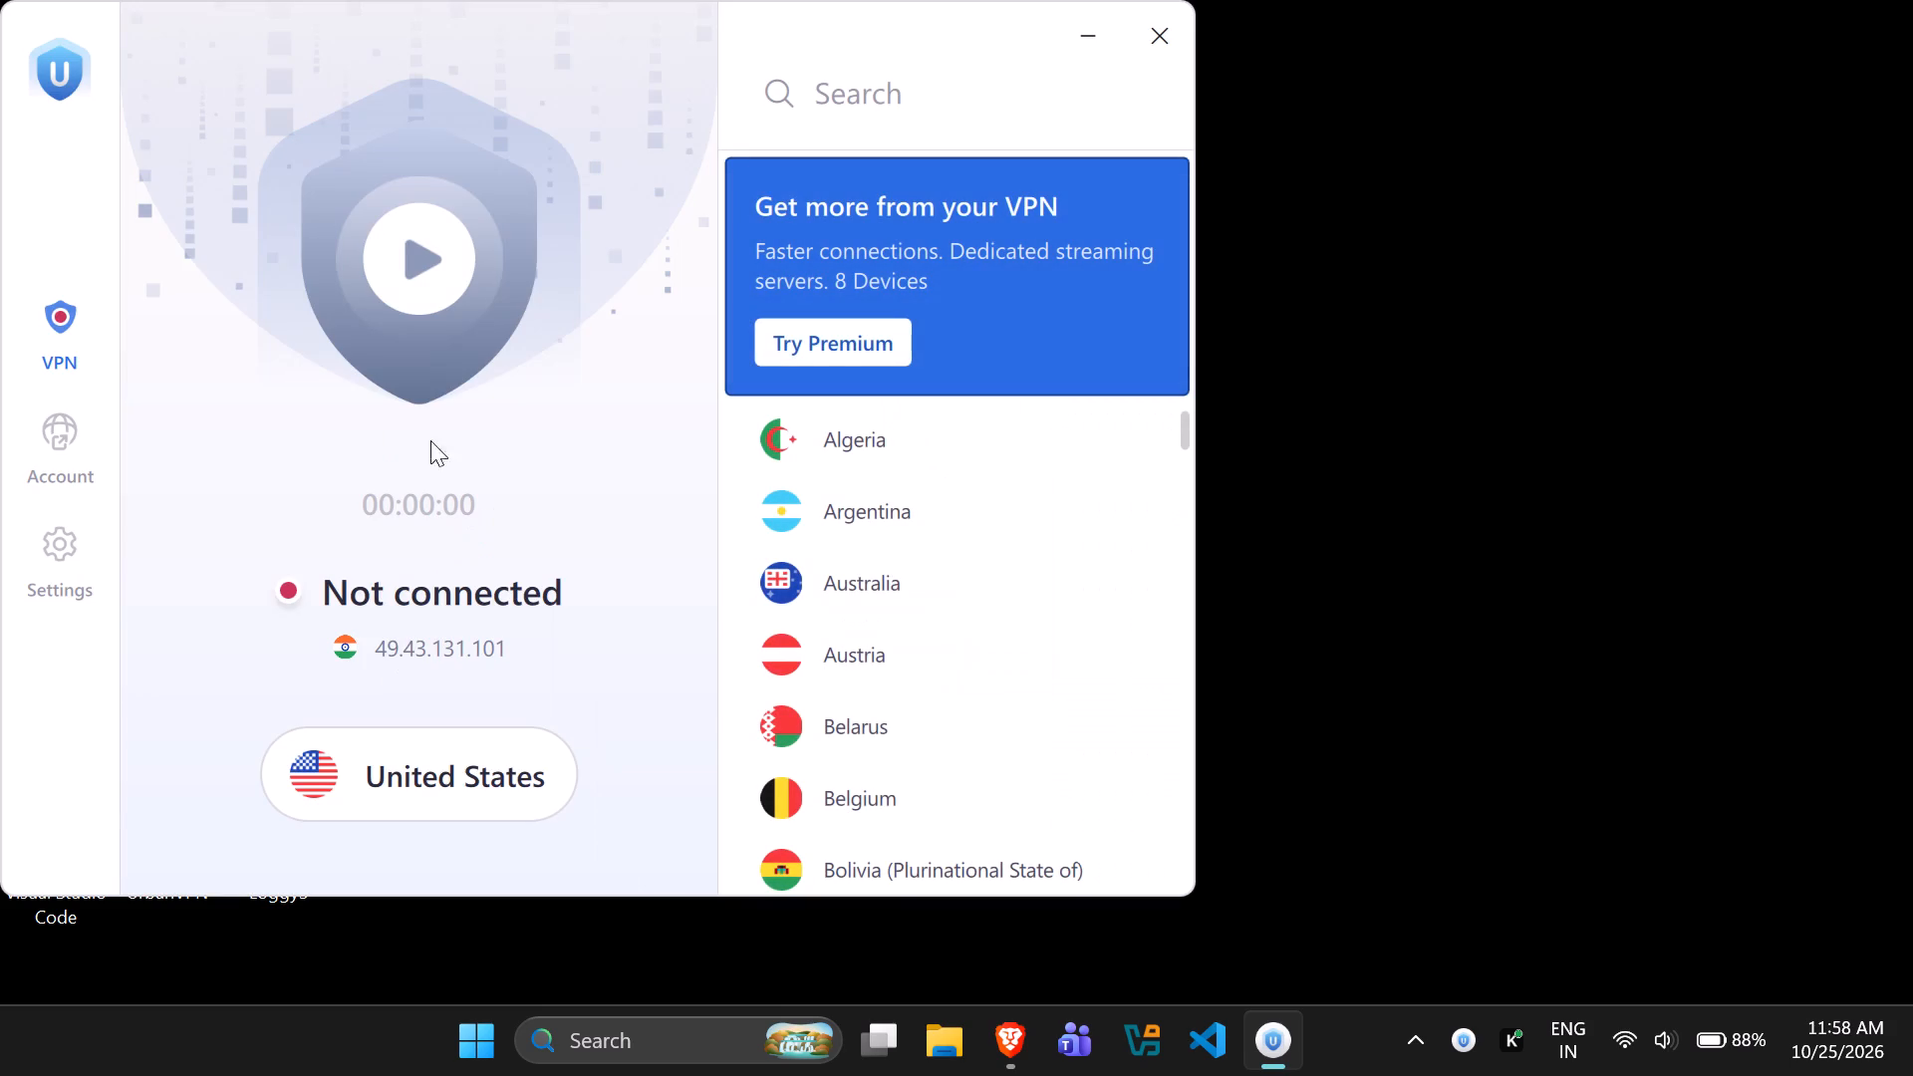
left_click(443, 261)
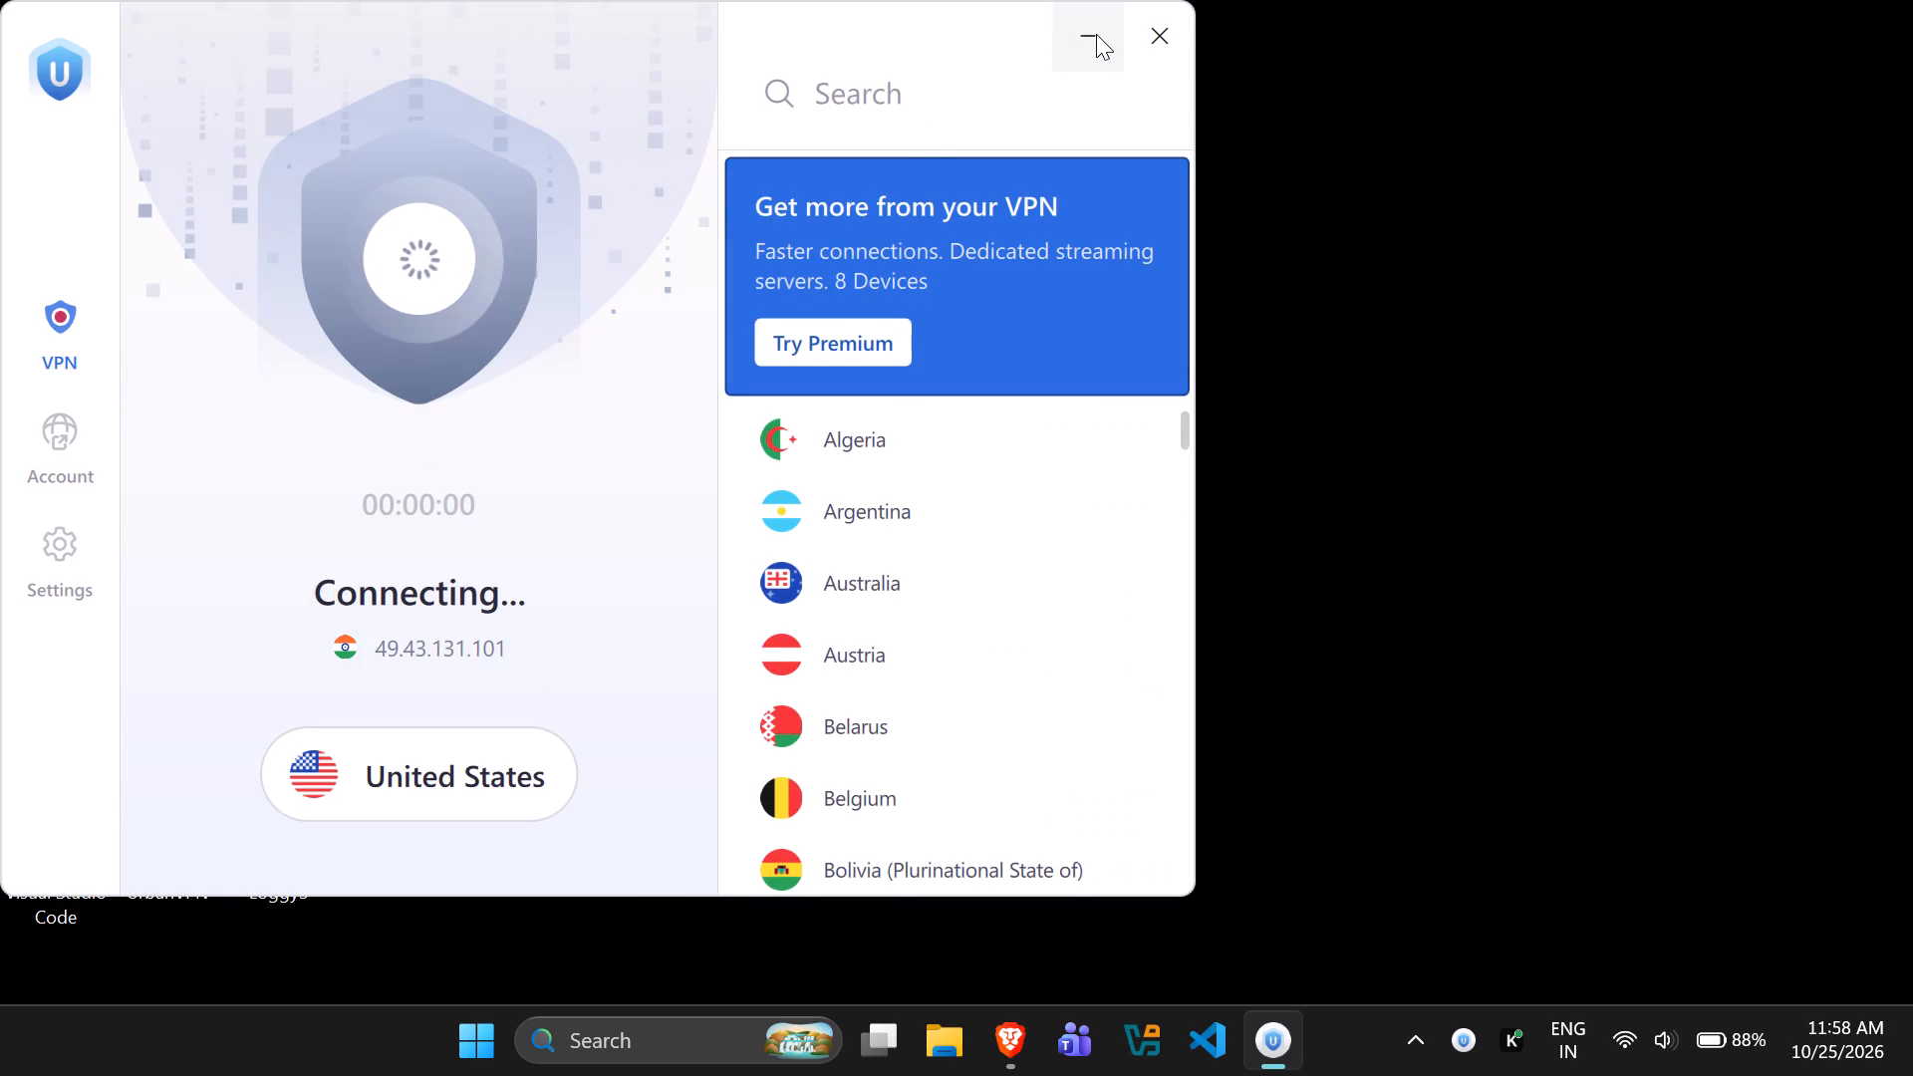
left_click(1097, 34)
Launch CapCut from the desktop.
double_click(174, 504)
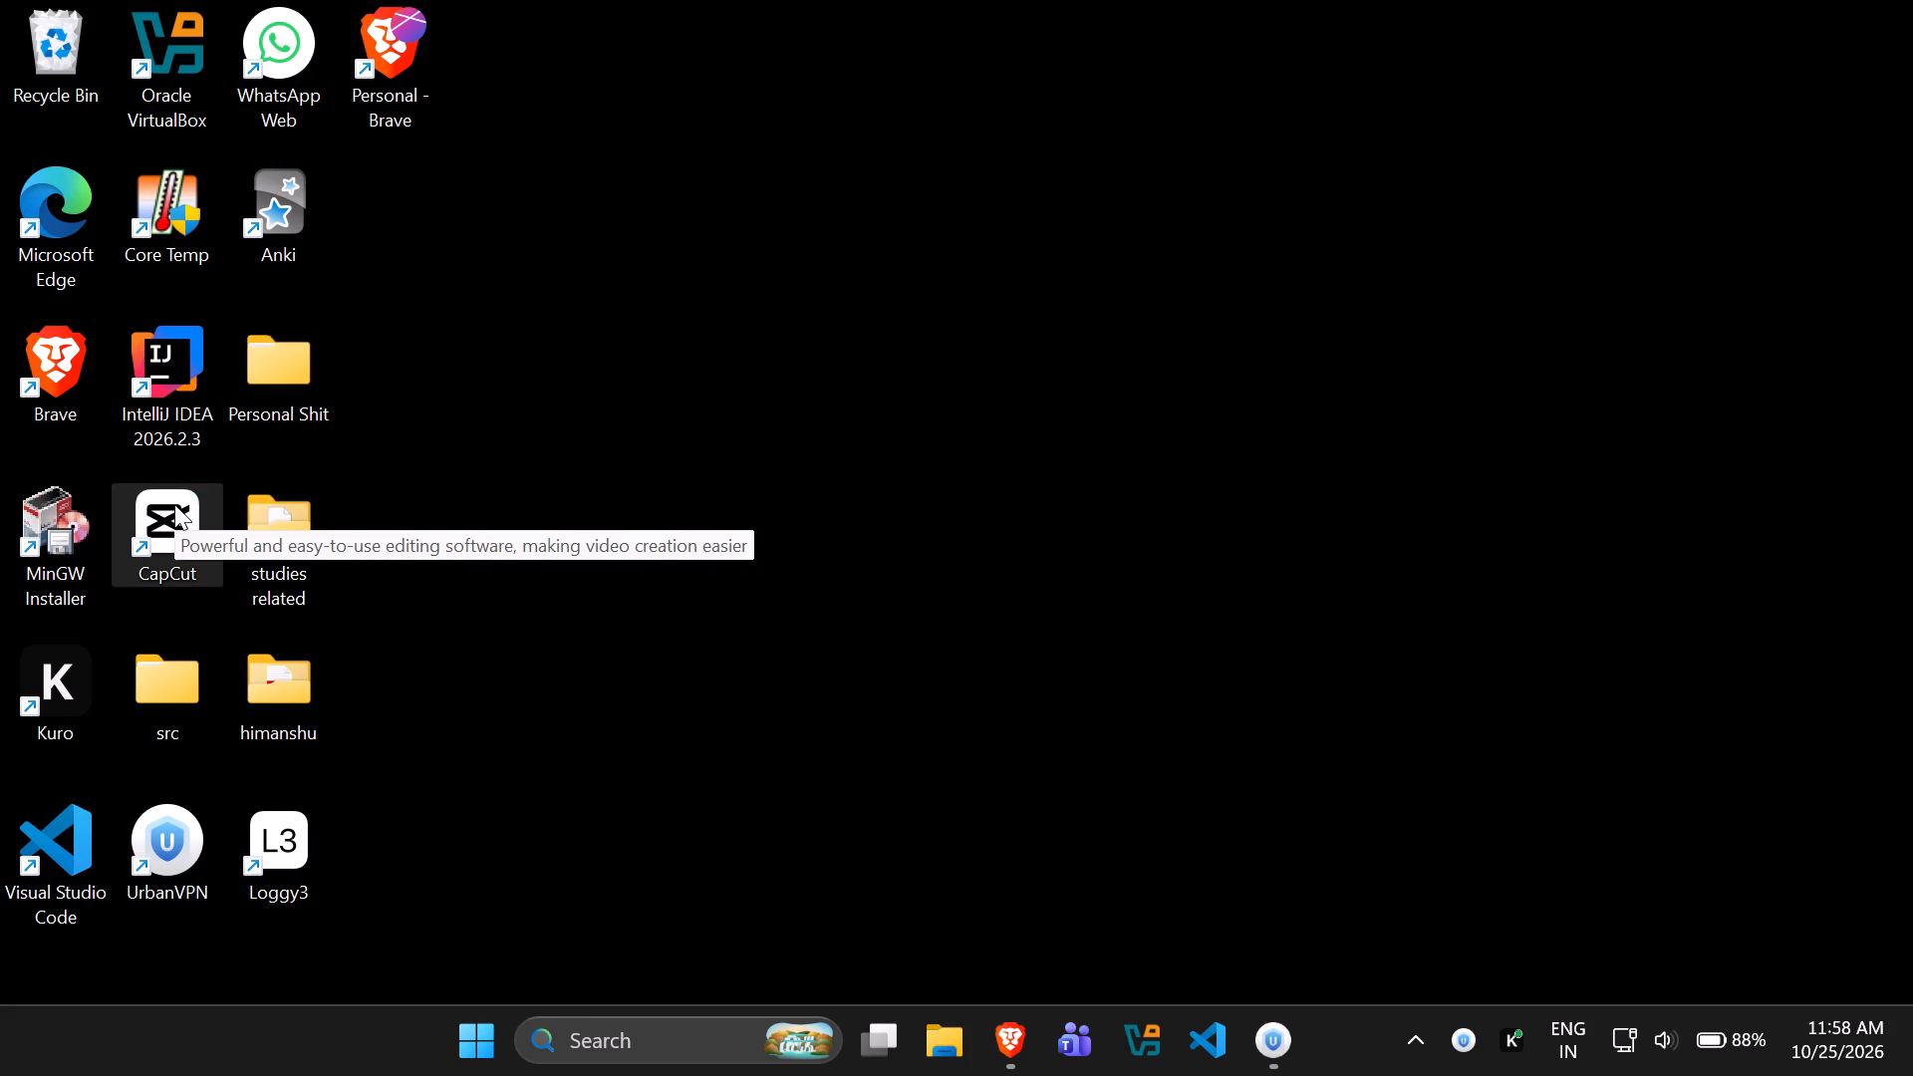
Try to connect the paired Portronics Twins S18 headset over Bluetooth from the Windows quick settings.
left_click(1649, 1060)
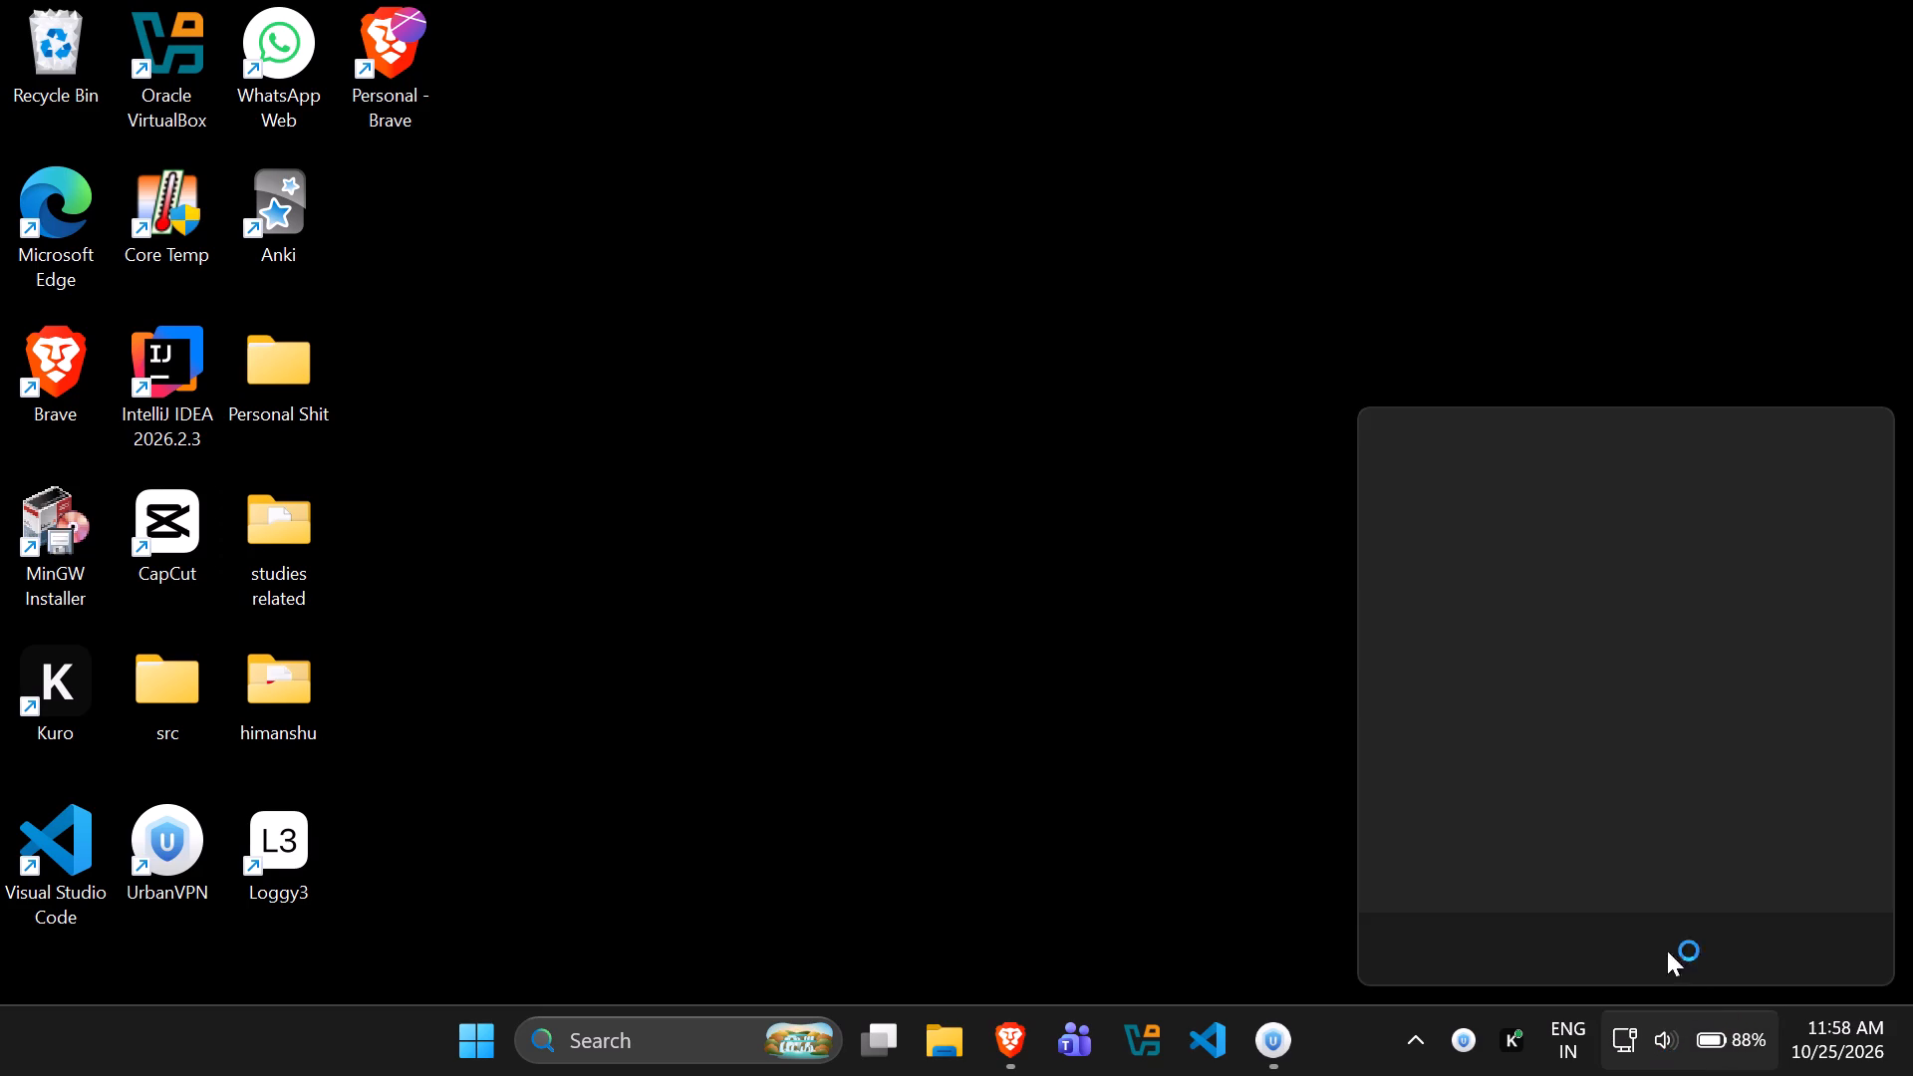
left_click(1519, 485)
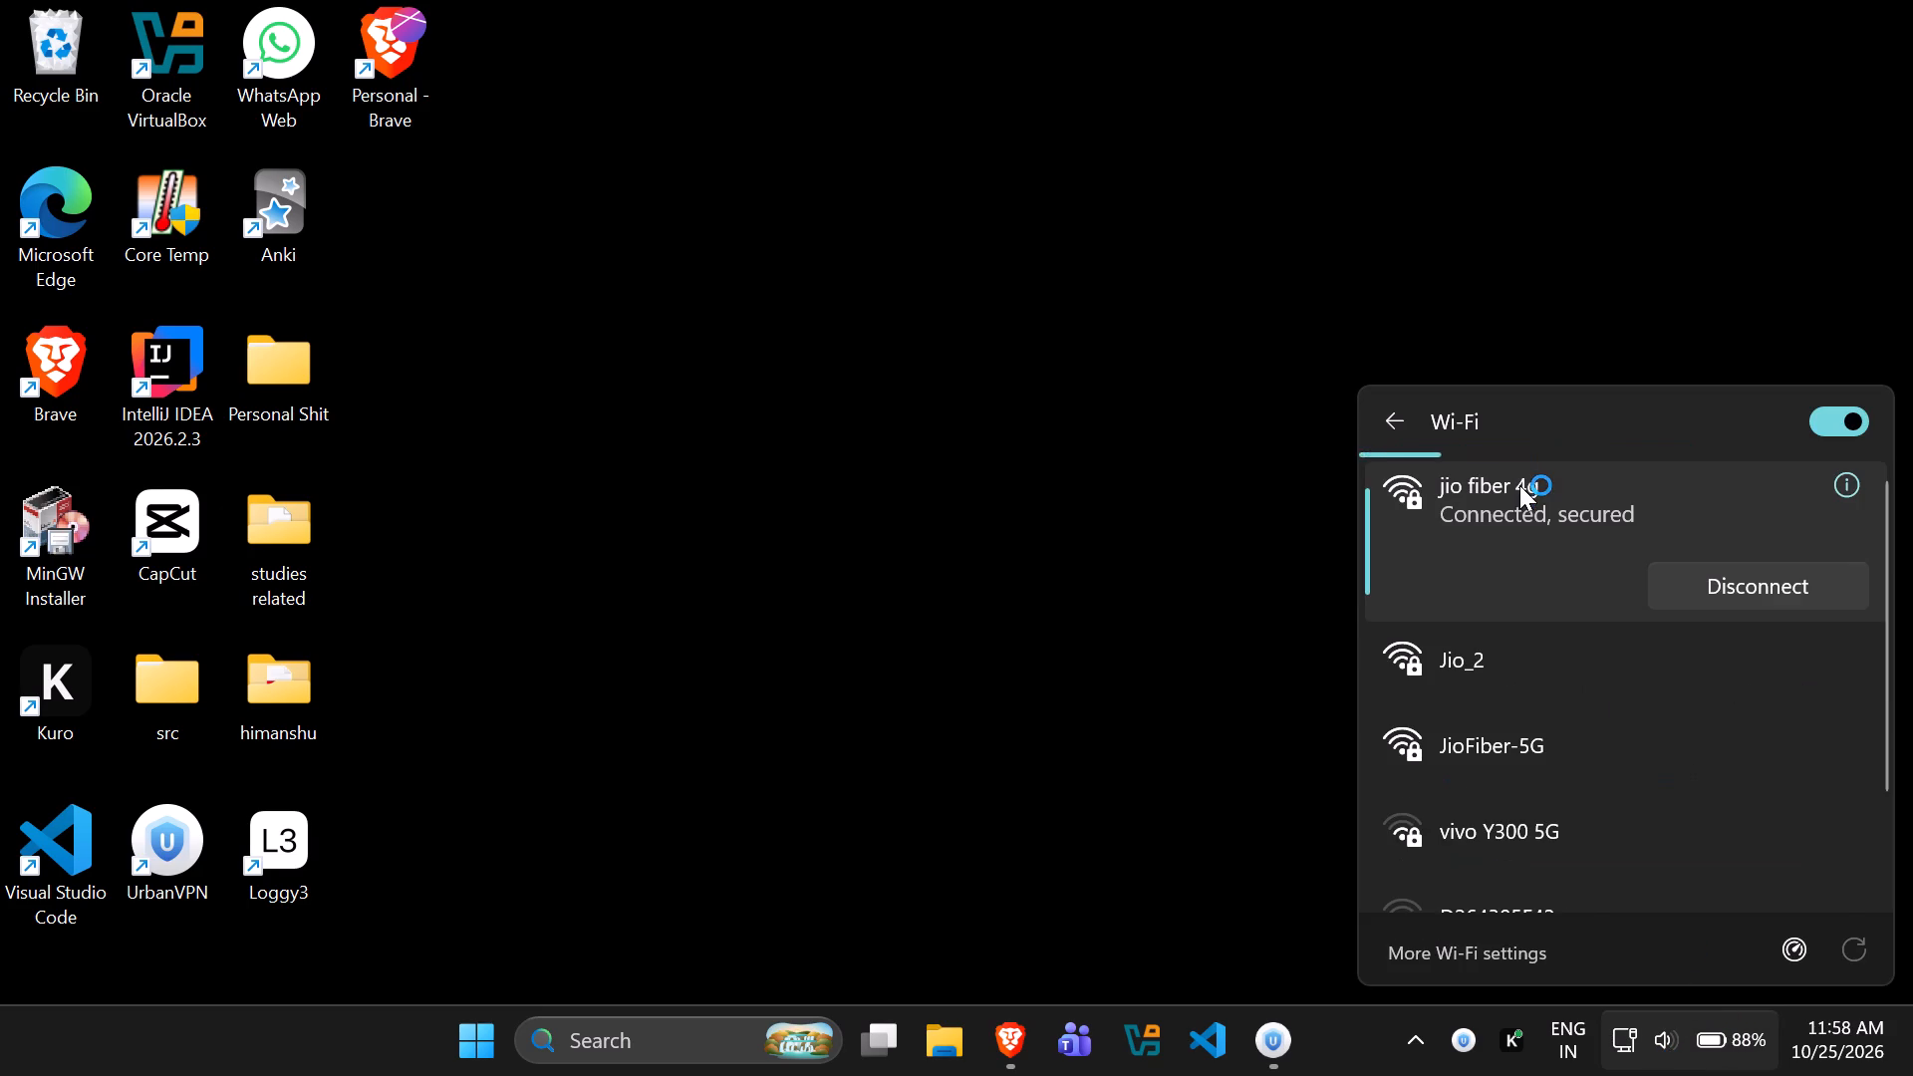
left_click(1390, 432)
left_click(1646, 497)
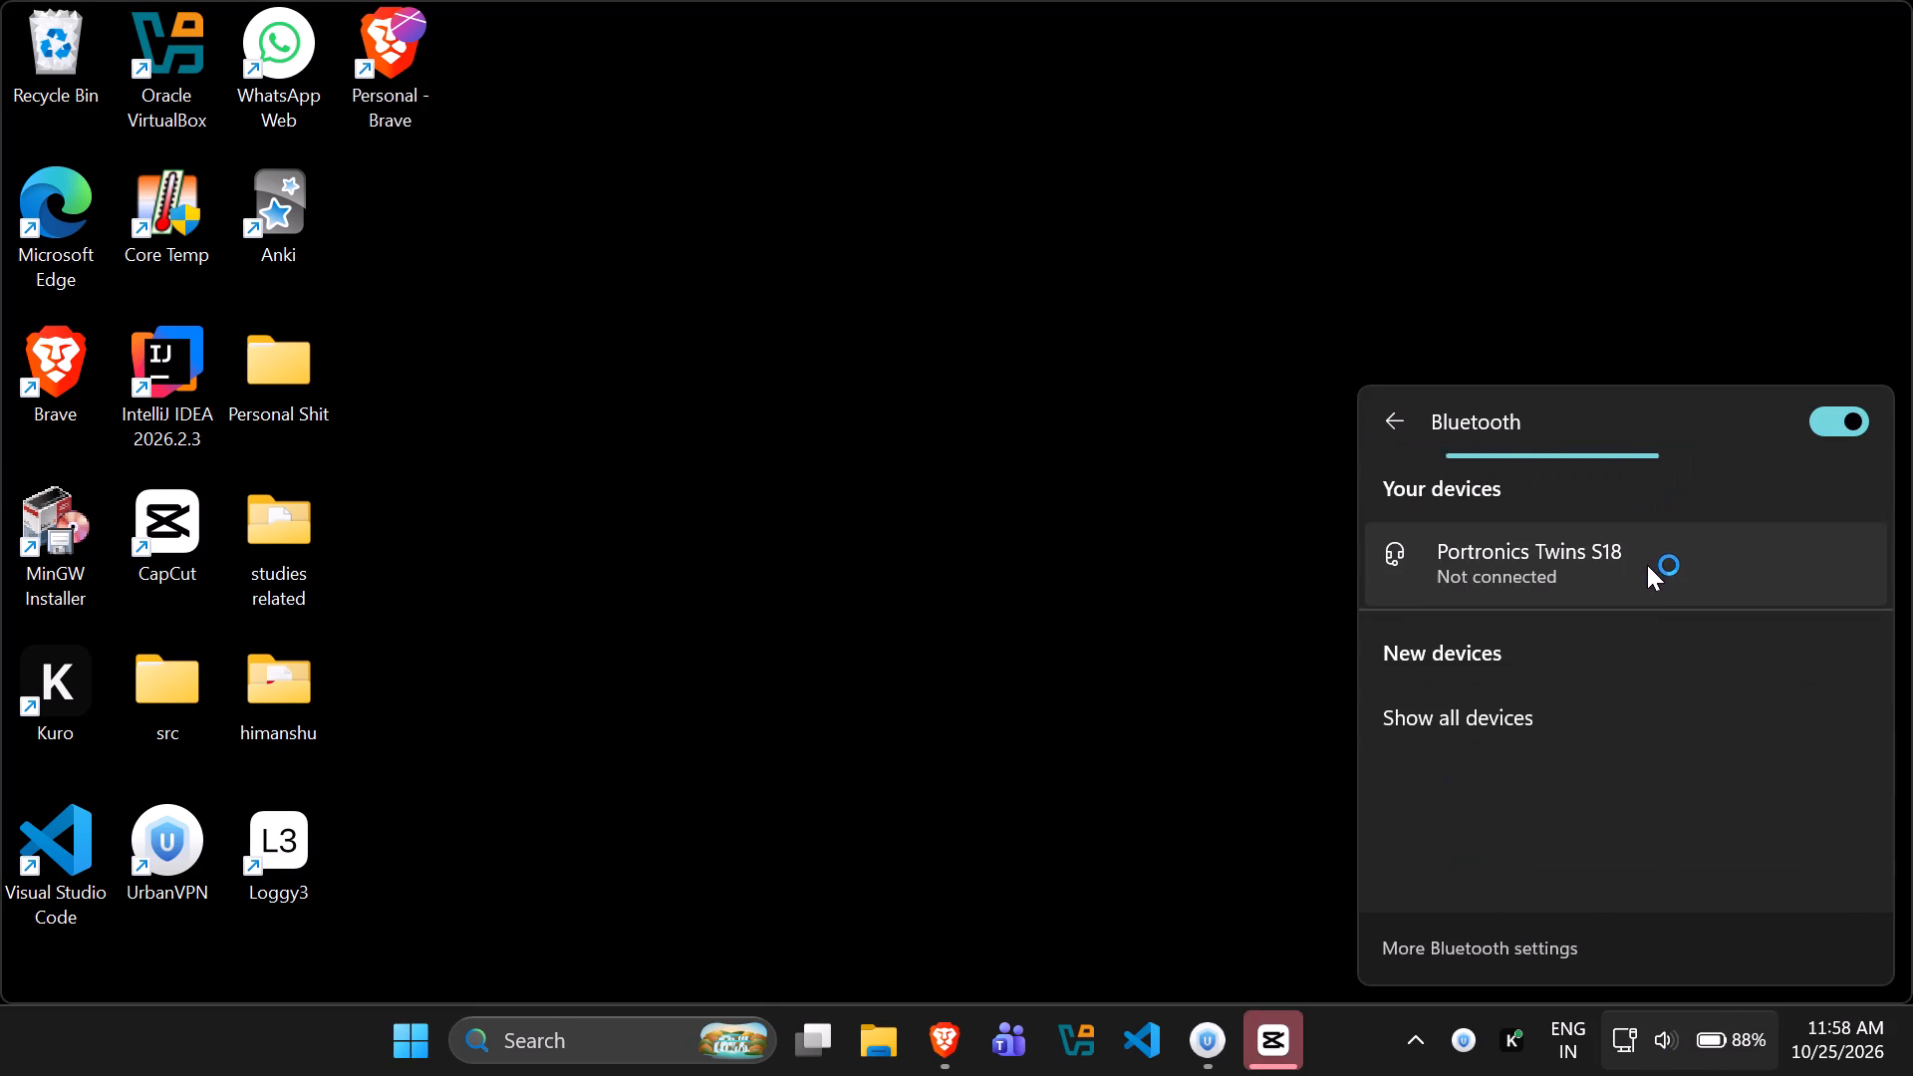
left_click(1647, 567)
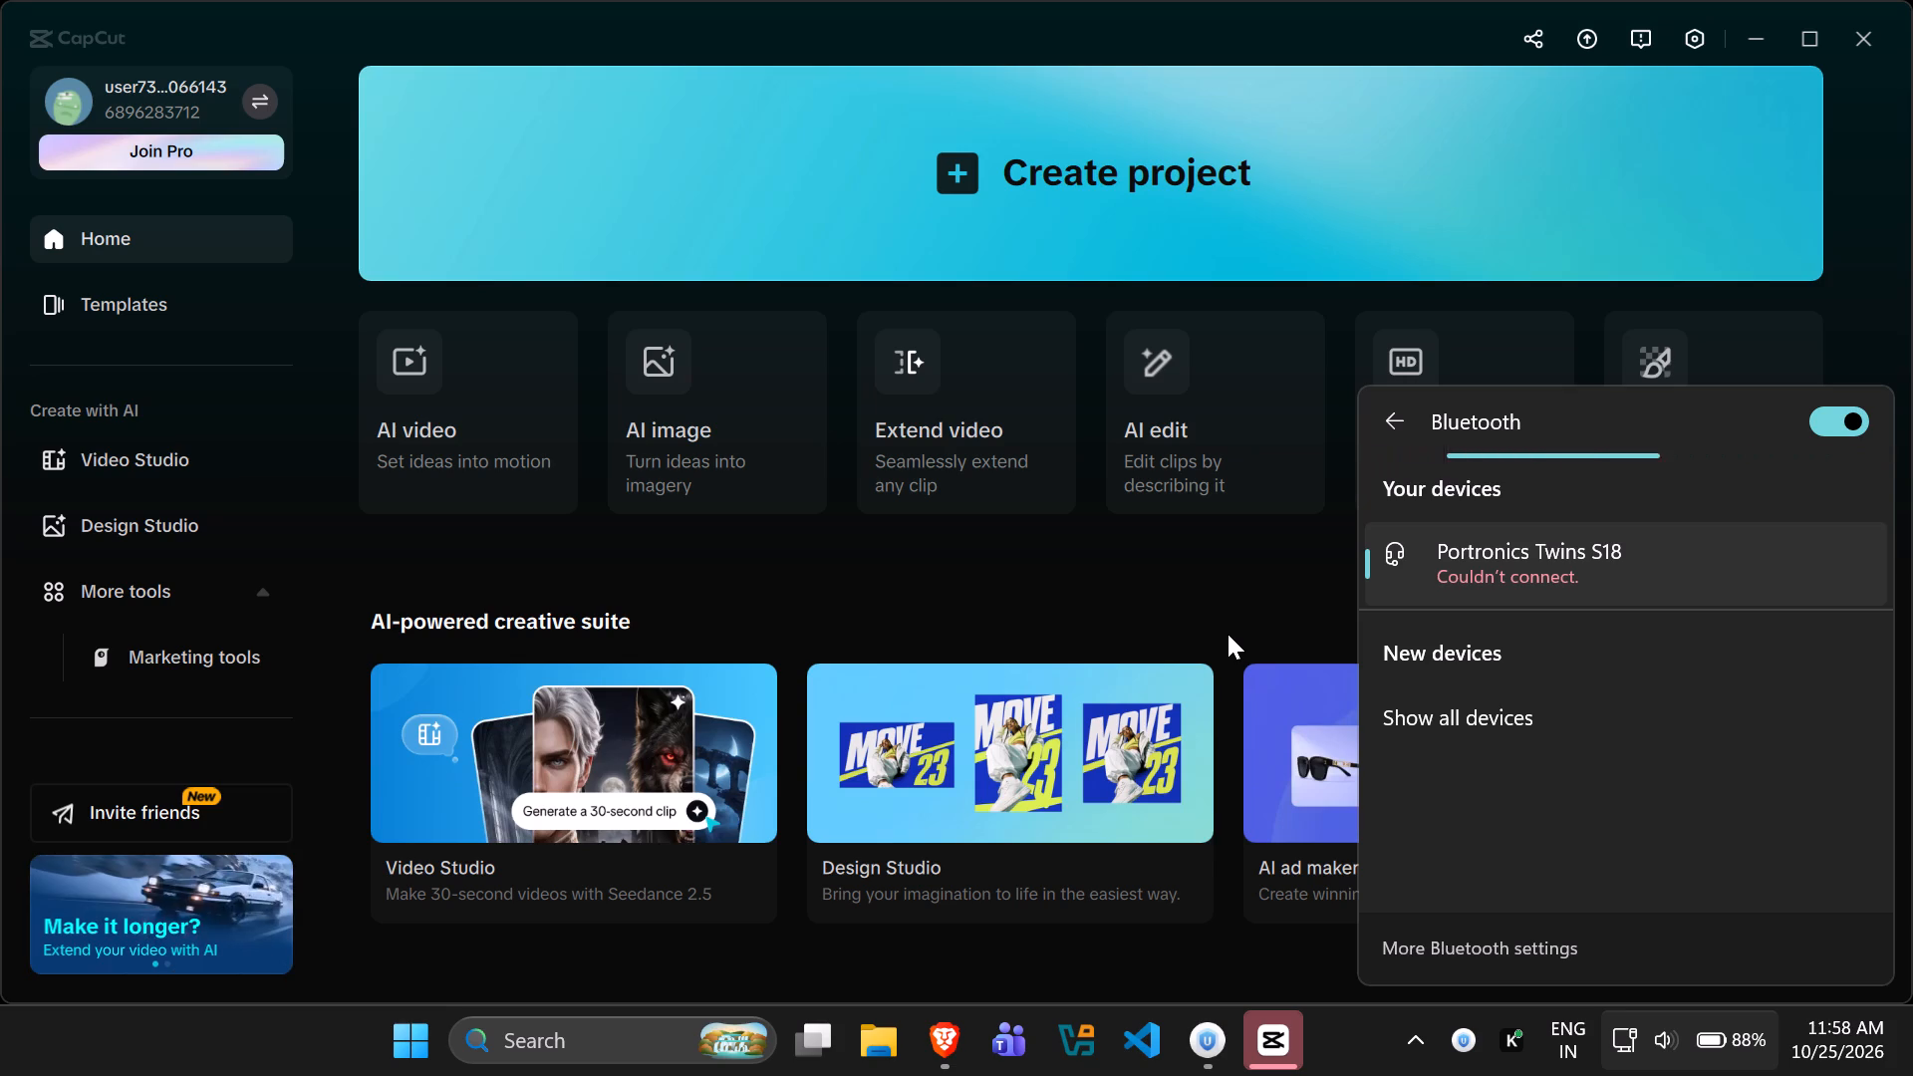
Connect the Portronics Twins S18 headset over Bluetooth, trying both its paired and newly discovered entries.
left_click(1517, 564)
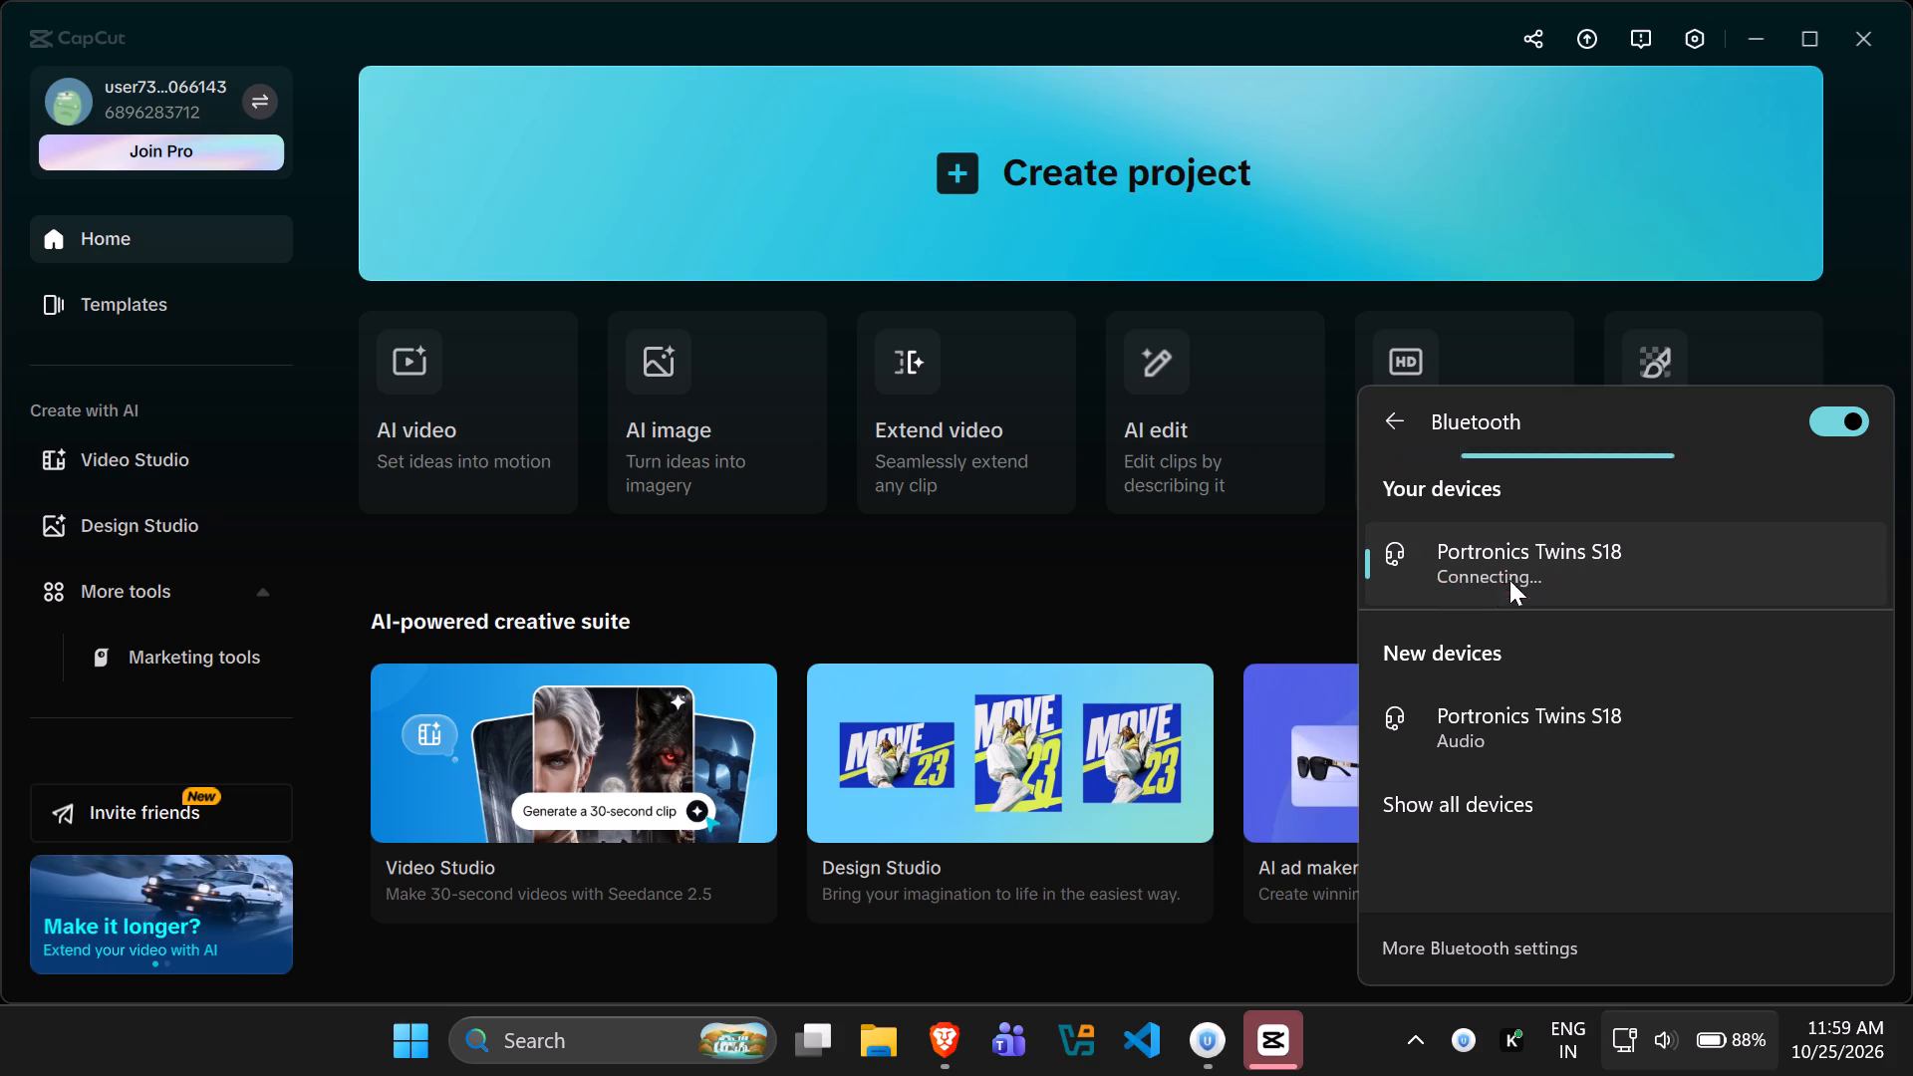
left_click(1478, 702)
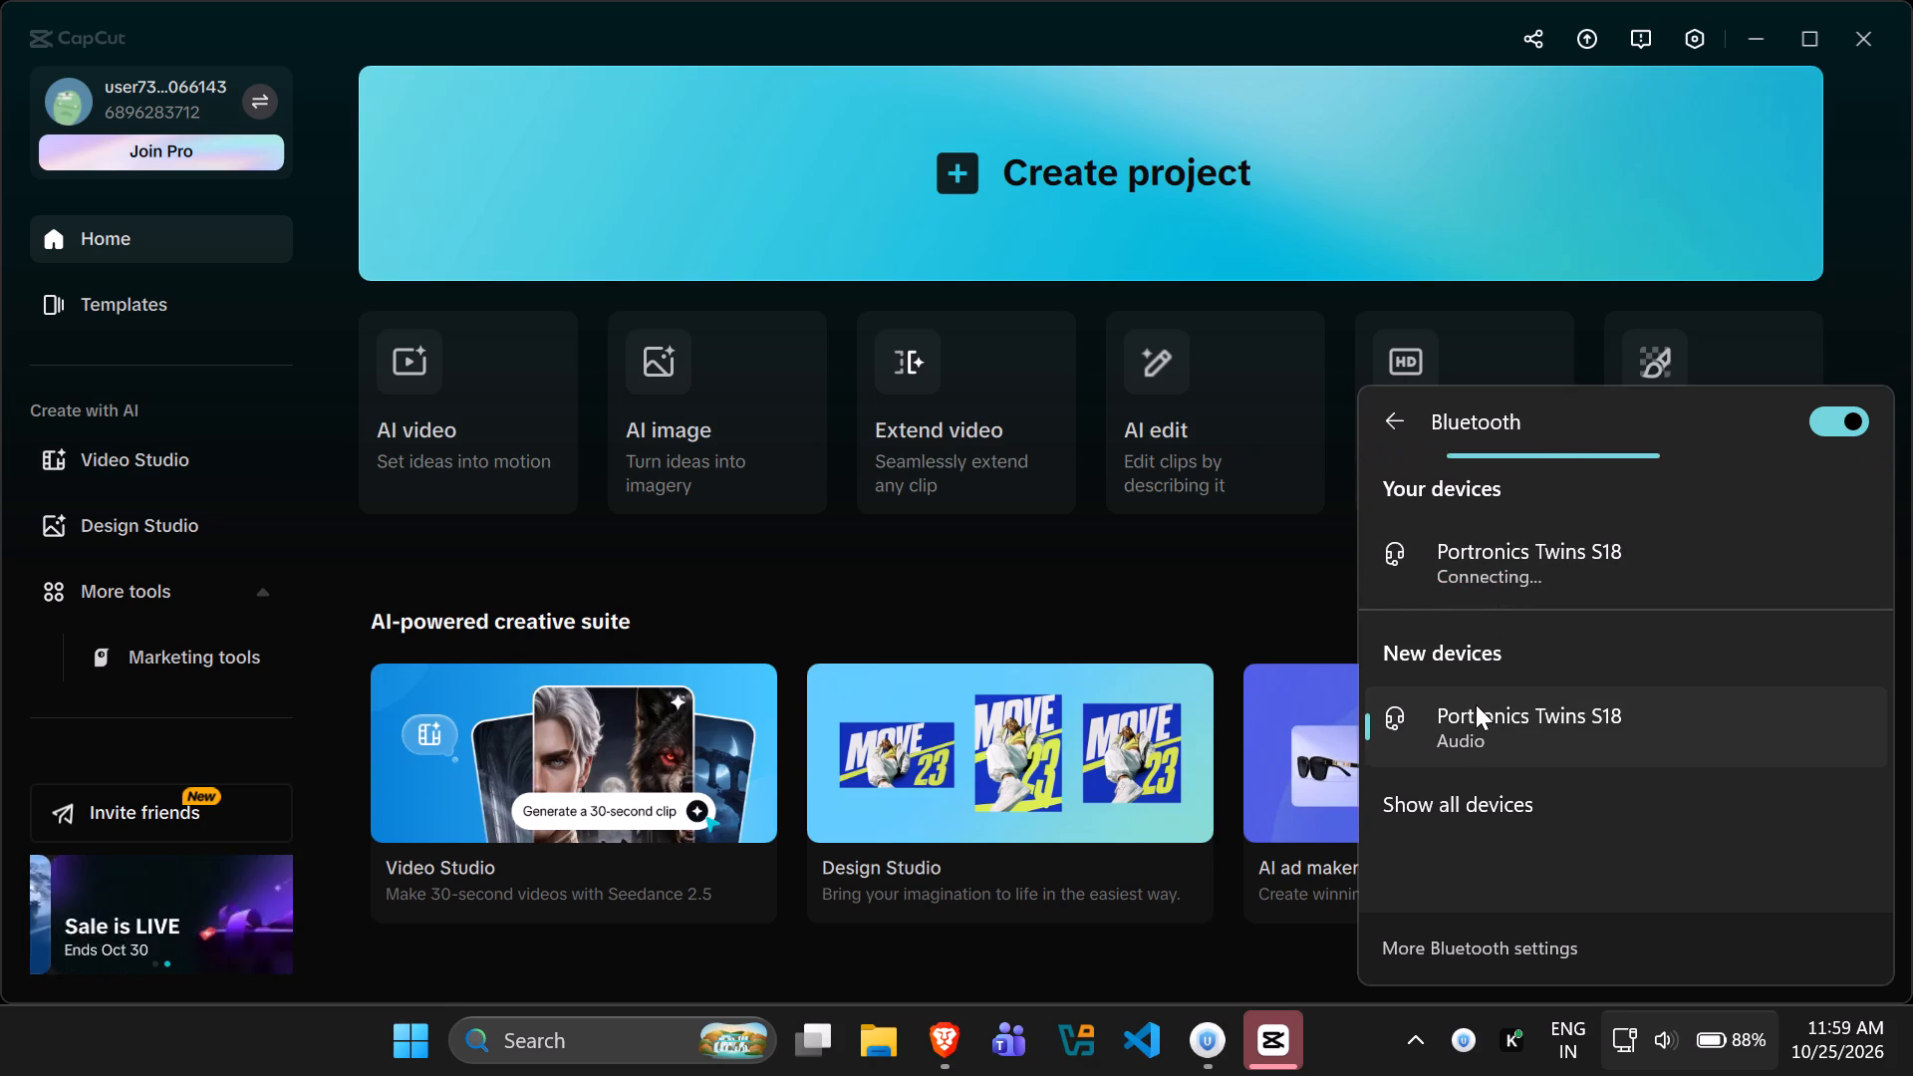
left_click(1484, 723)
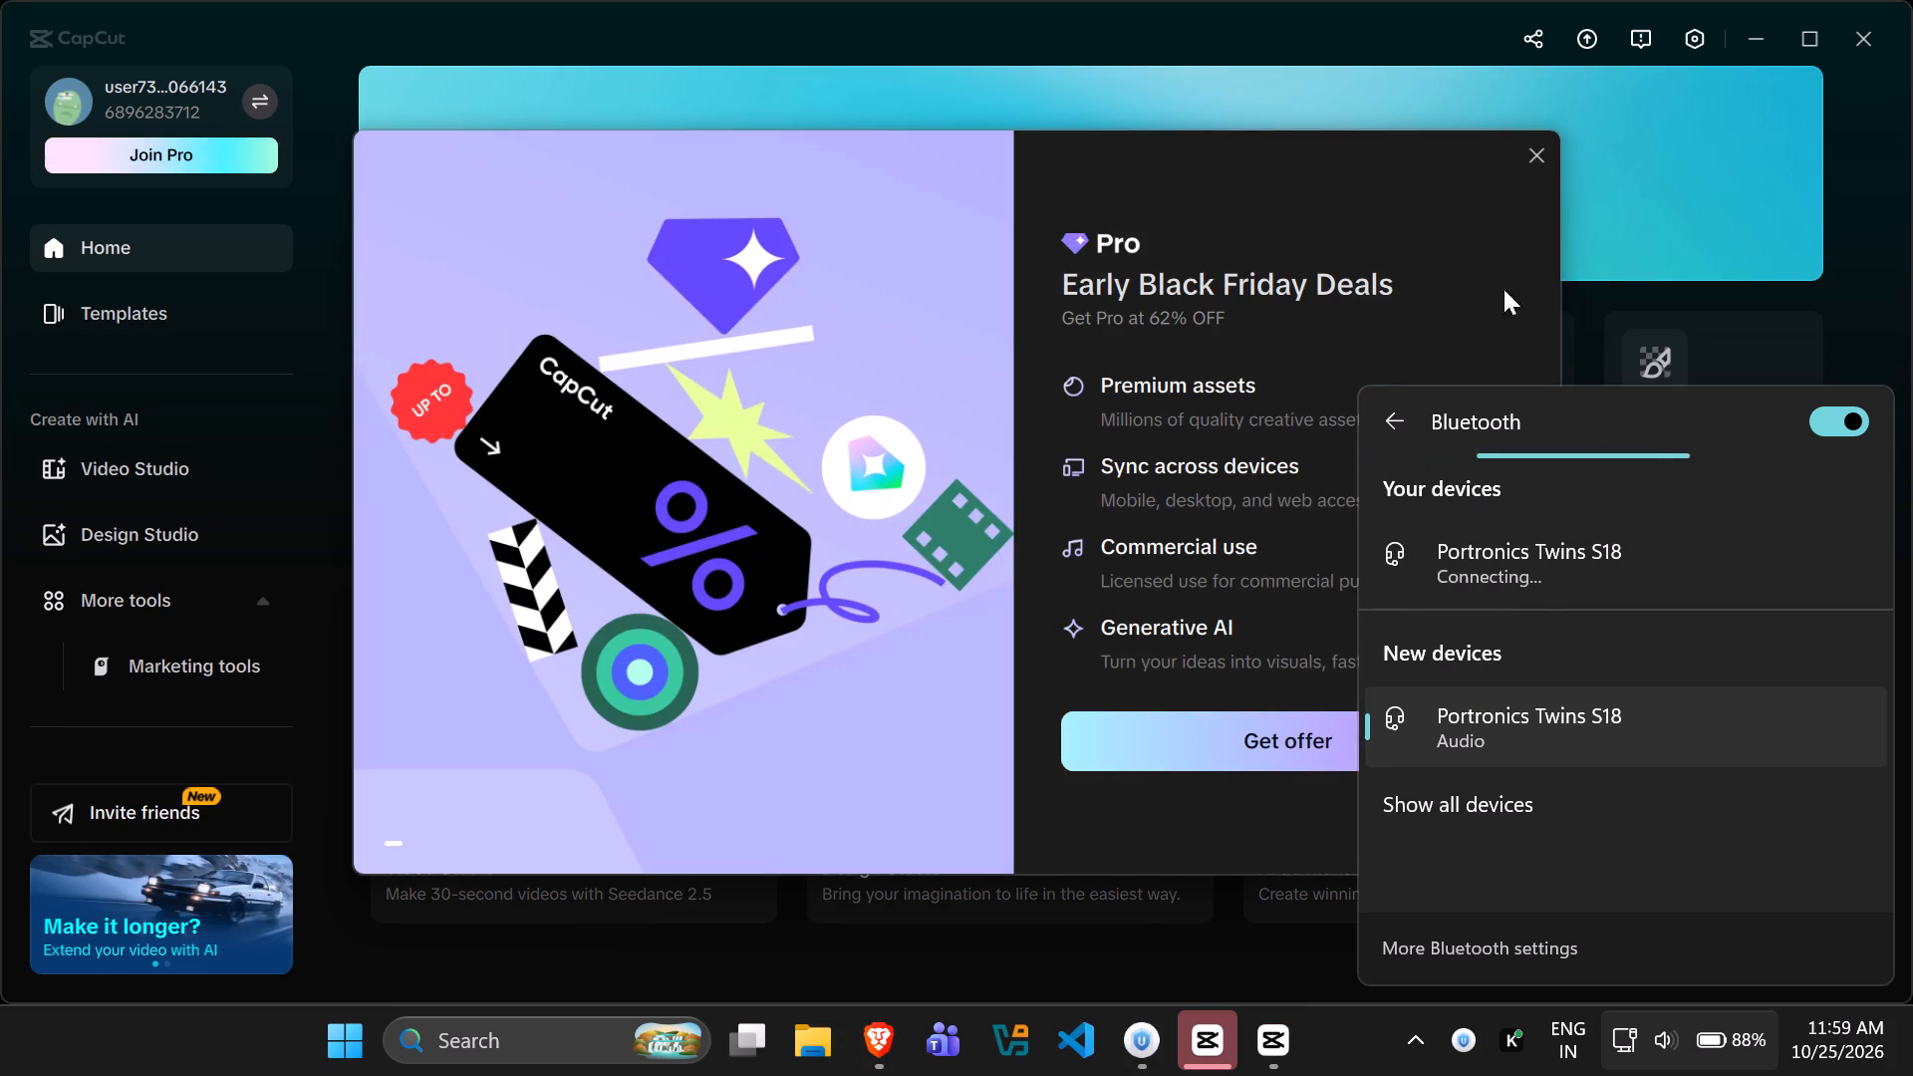
Dismiss the Black Friday offer in CapCut and open the existing project 1023.
left_click(1536, 152)
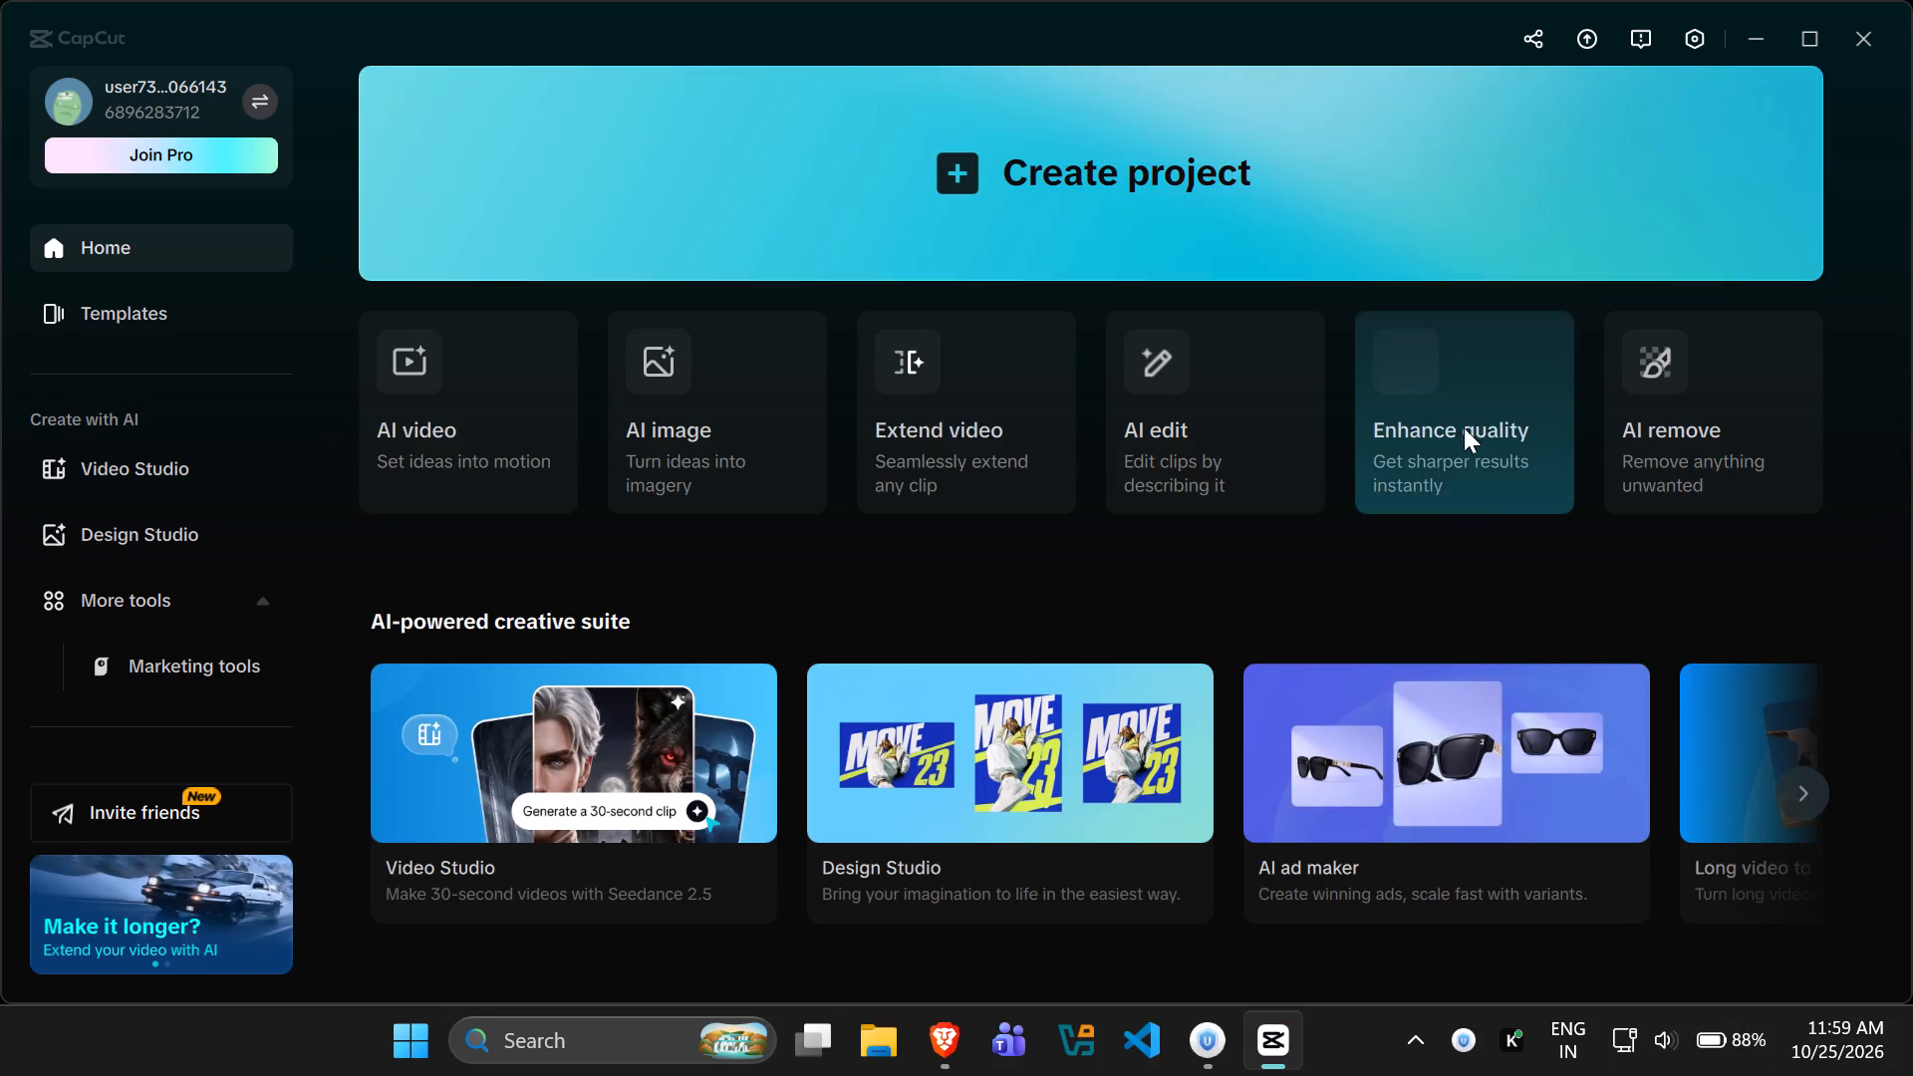
scroll(713, 710, "down", 10)
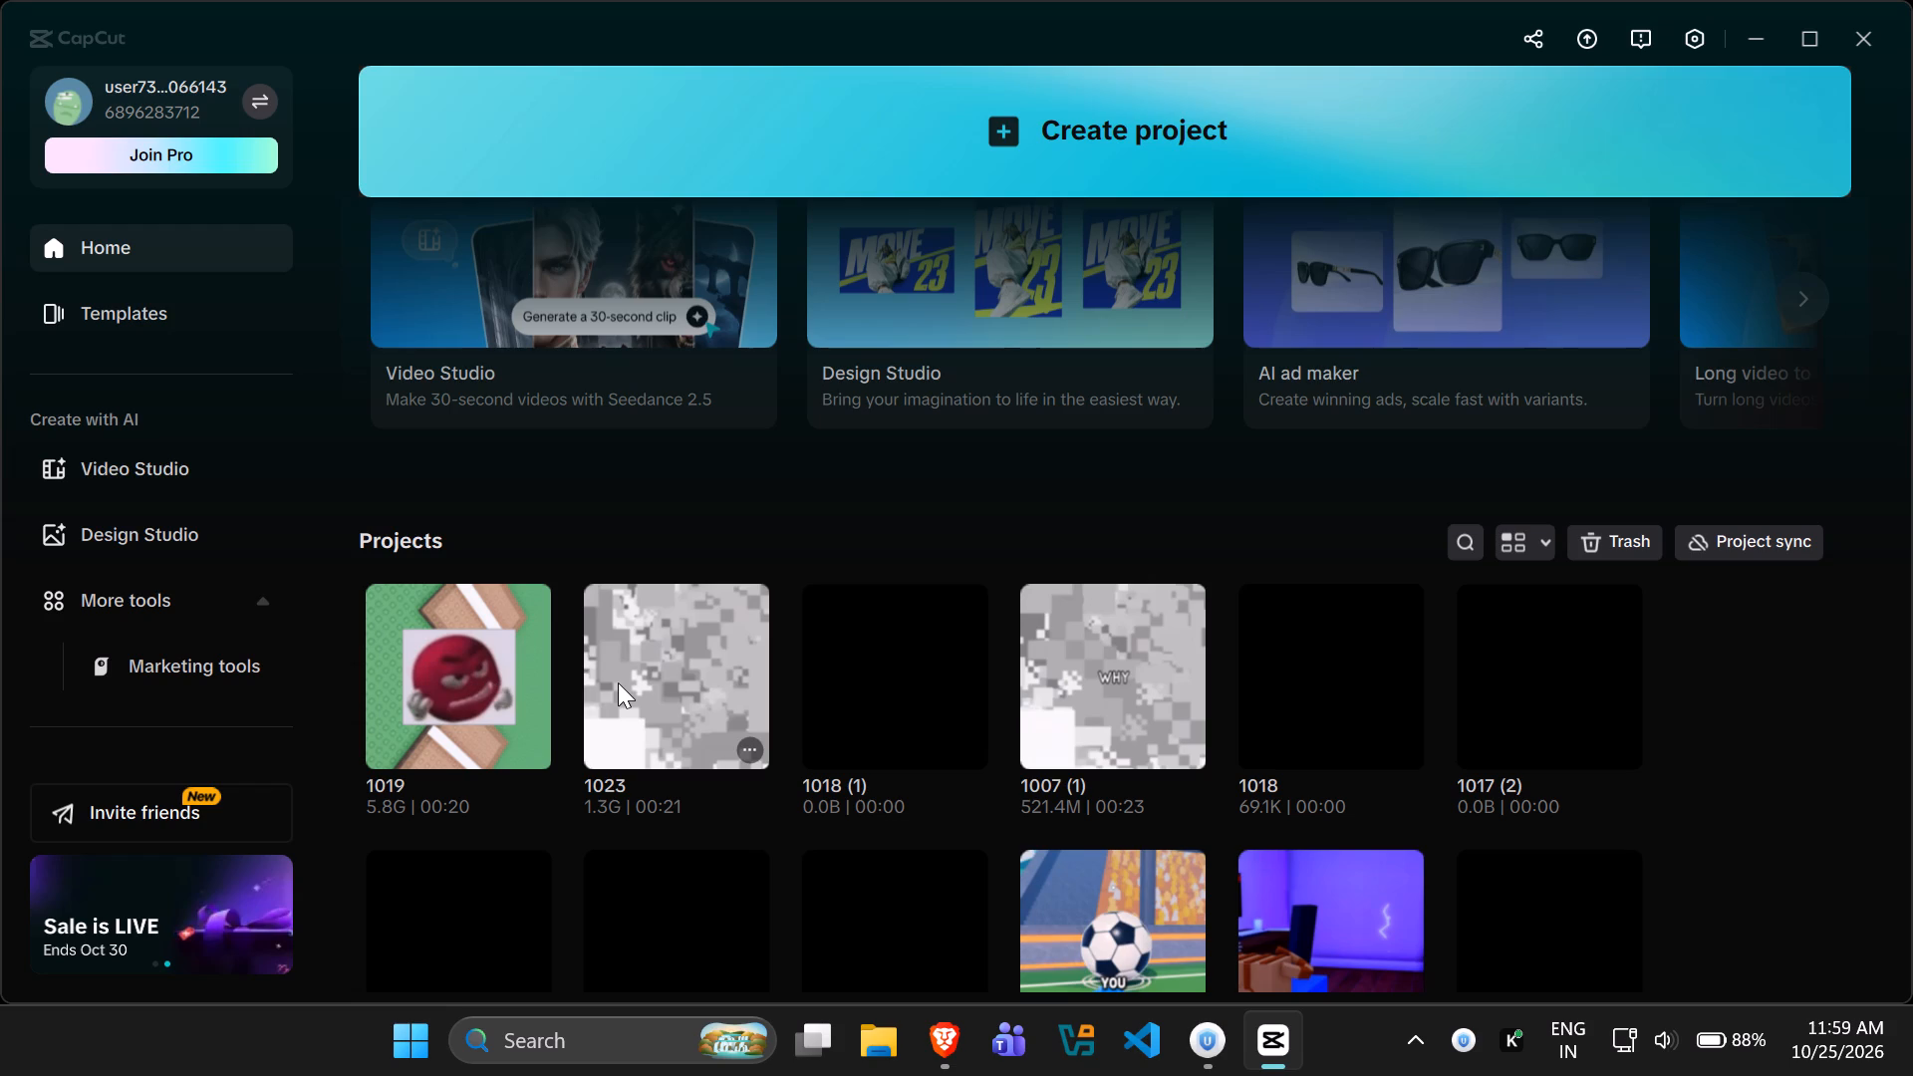
left_click(618, 682)
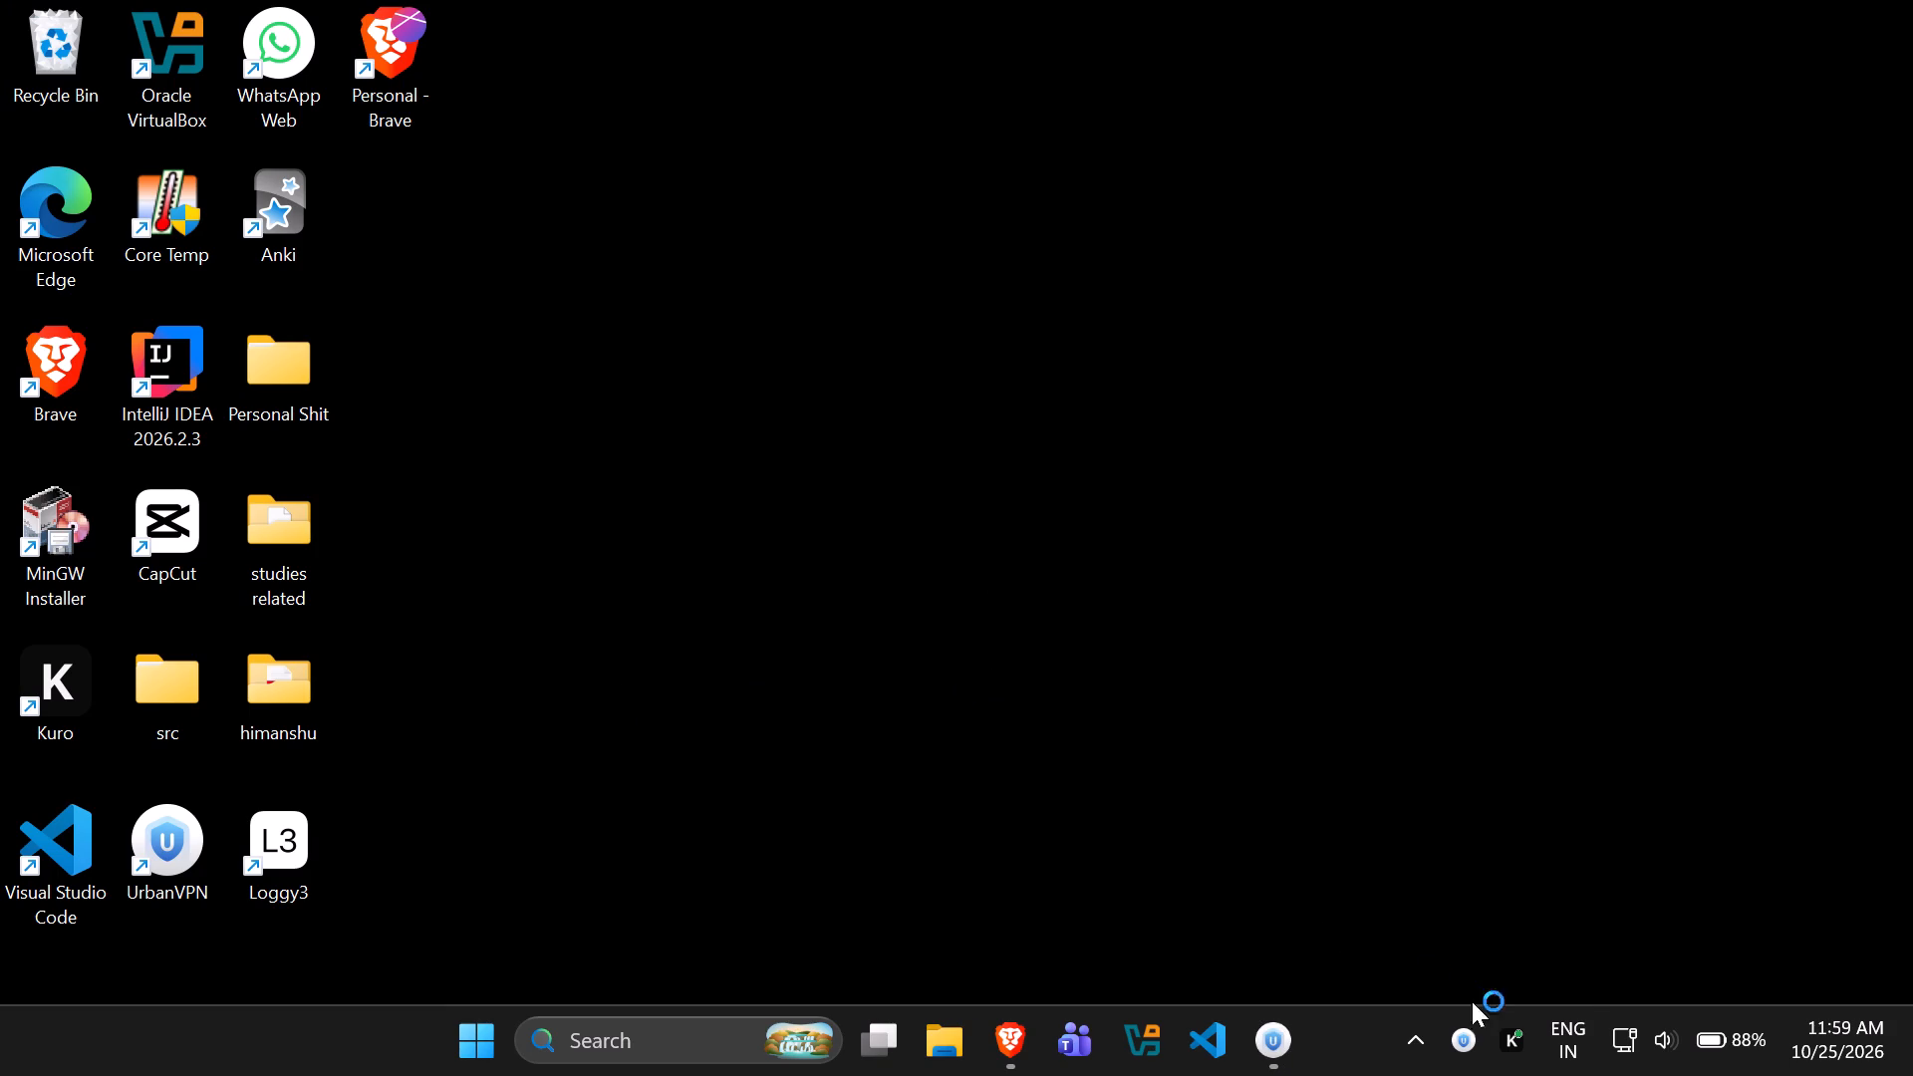
Lower the system volume to below half and reduce the screen brightness to about 50.
left_click(1656, 1027)
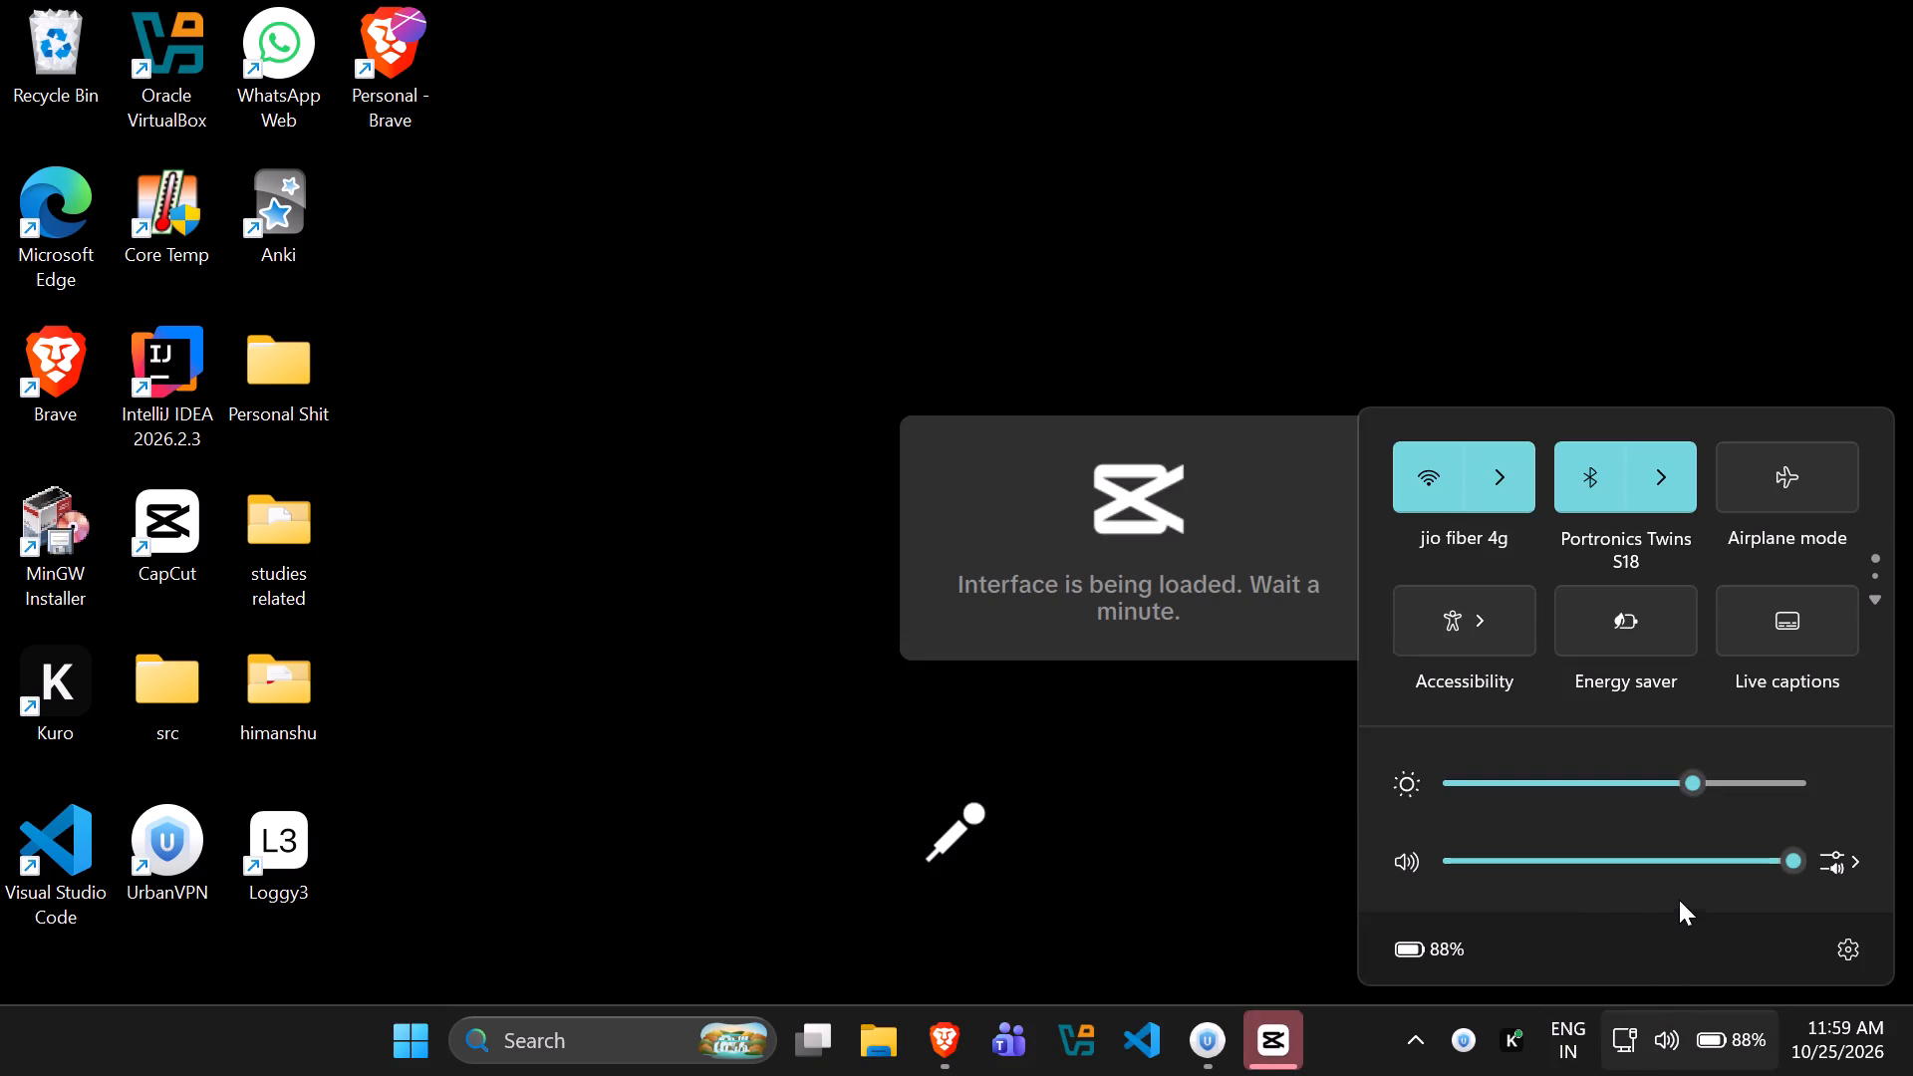
left_click(1699, 843)
left_click(1665, 1028)
left_click_drag(1674, 870, 1655, 868)
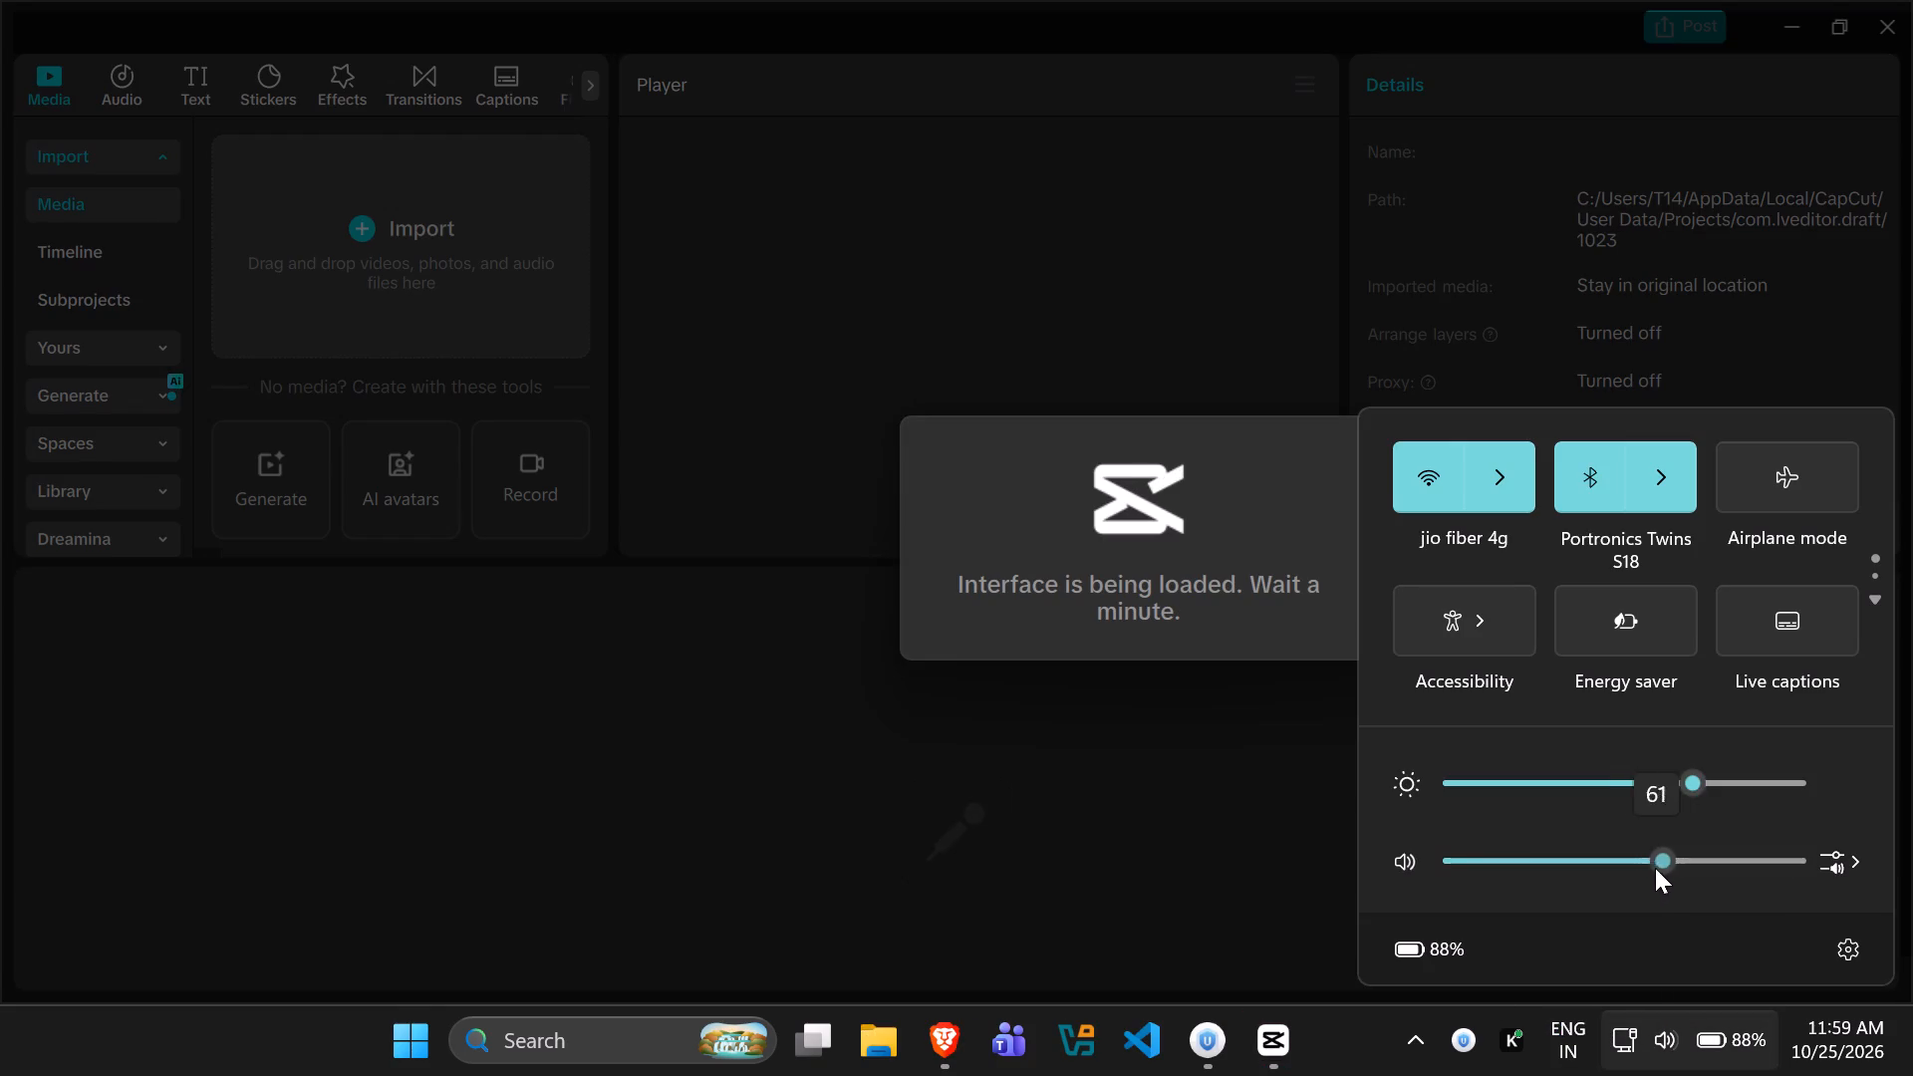
left_click_drag(1655, 868, 1651, 868)
left_click(856, 821)
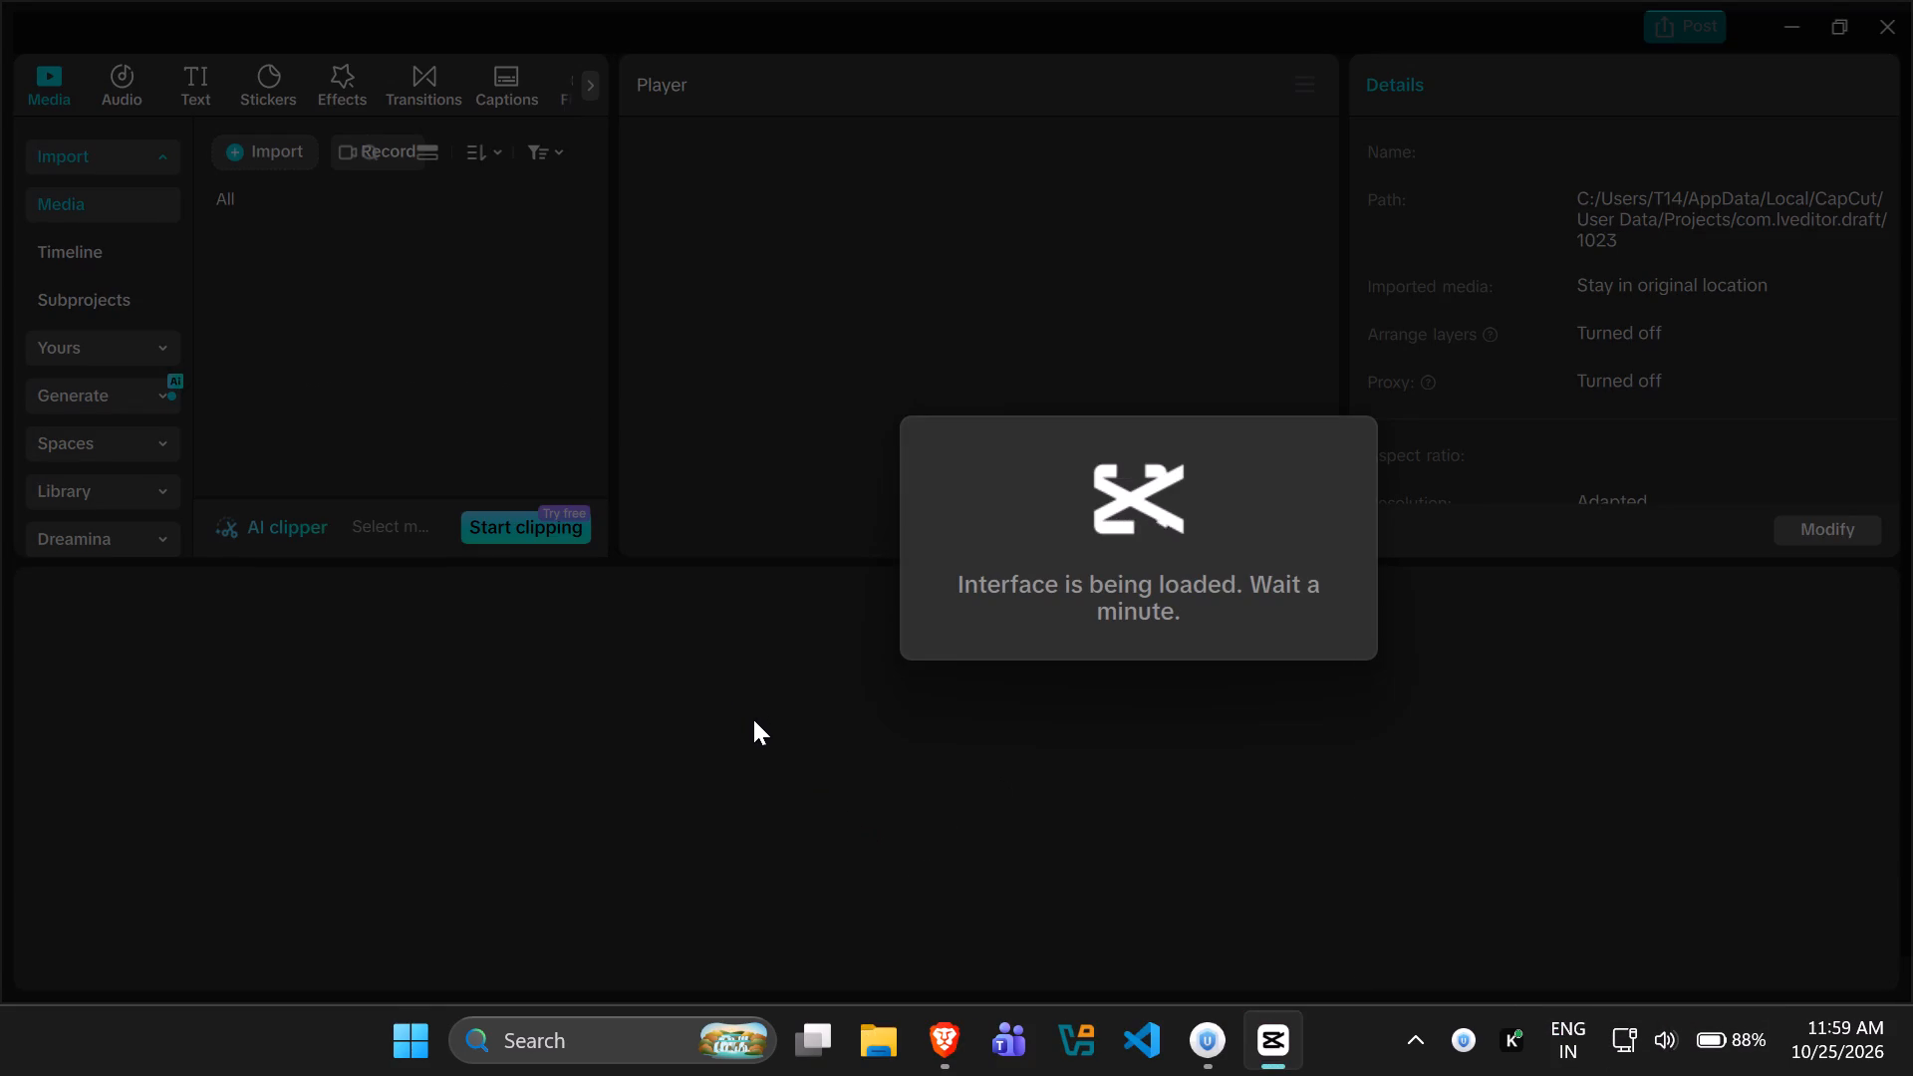
left_click(1674, 1048)
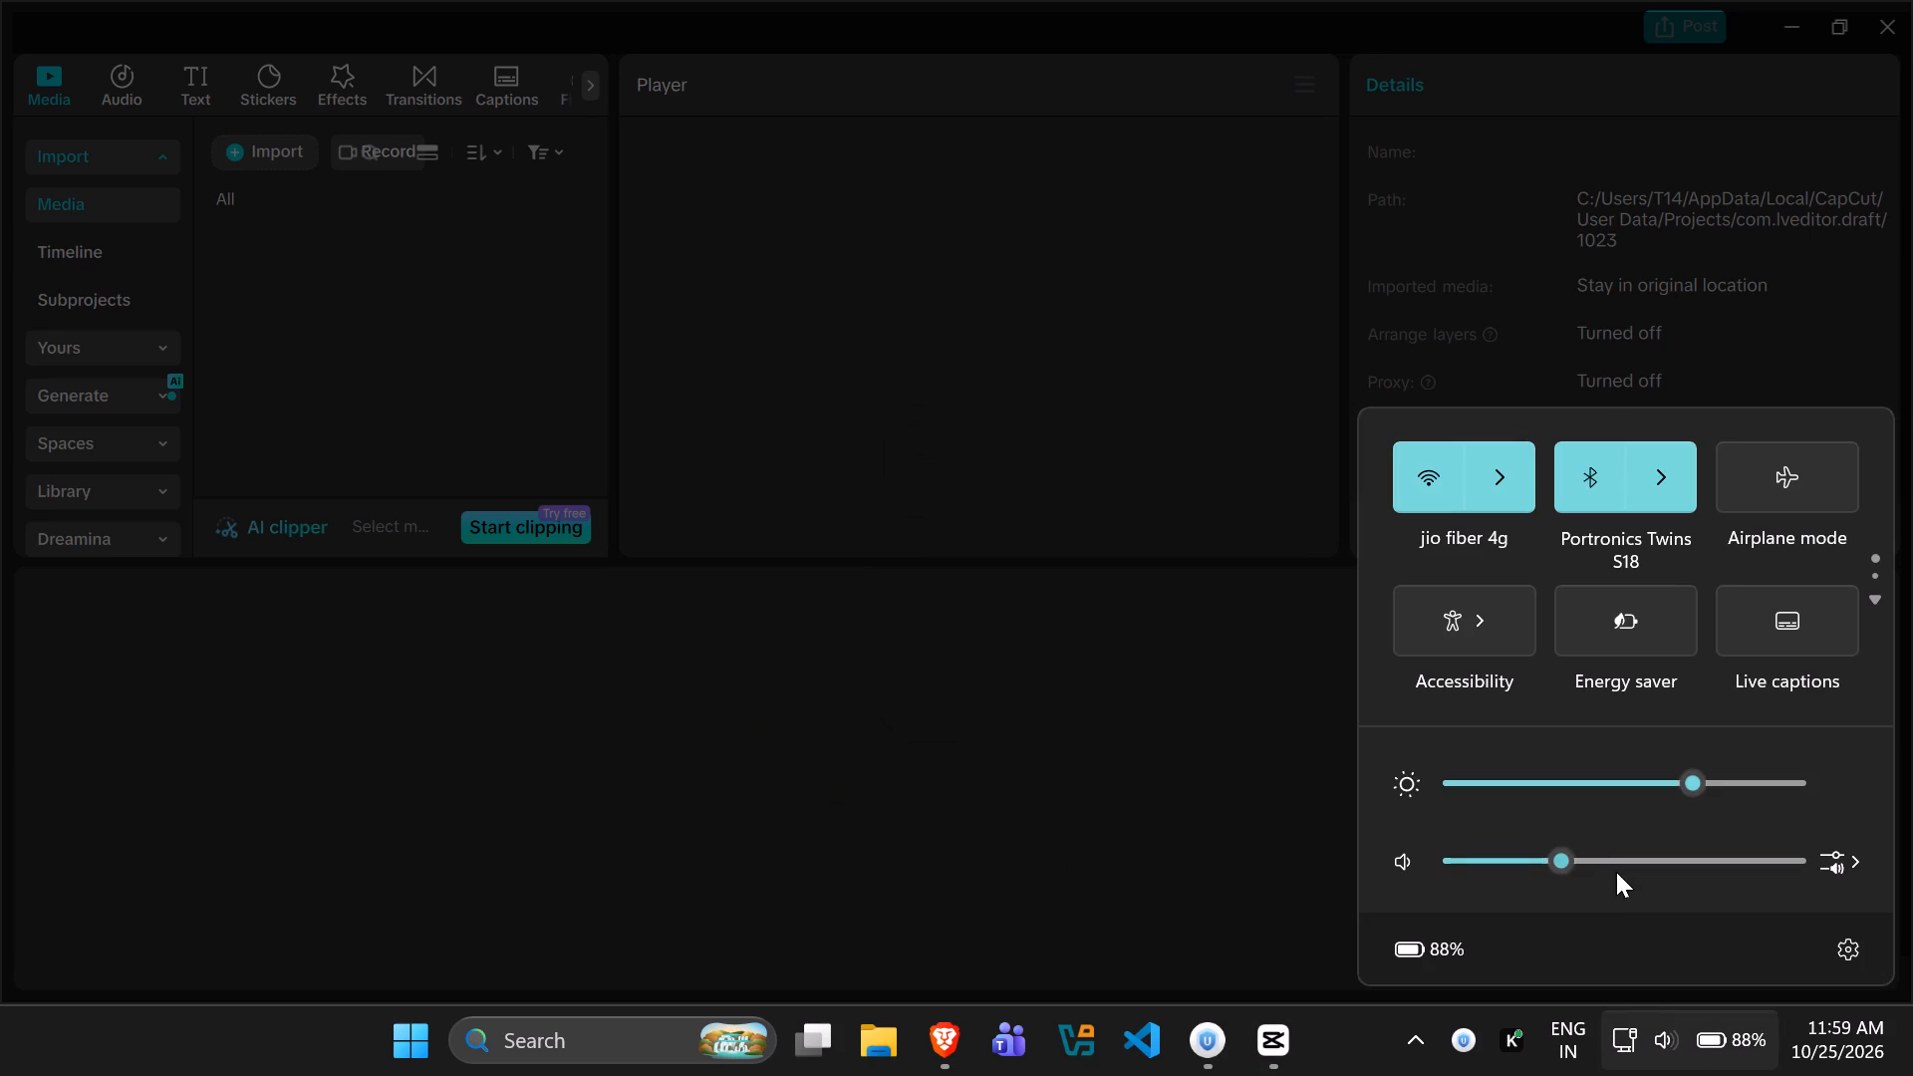
left_click_drag(1626, 785, 1632, 784)
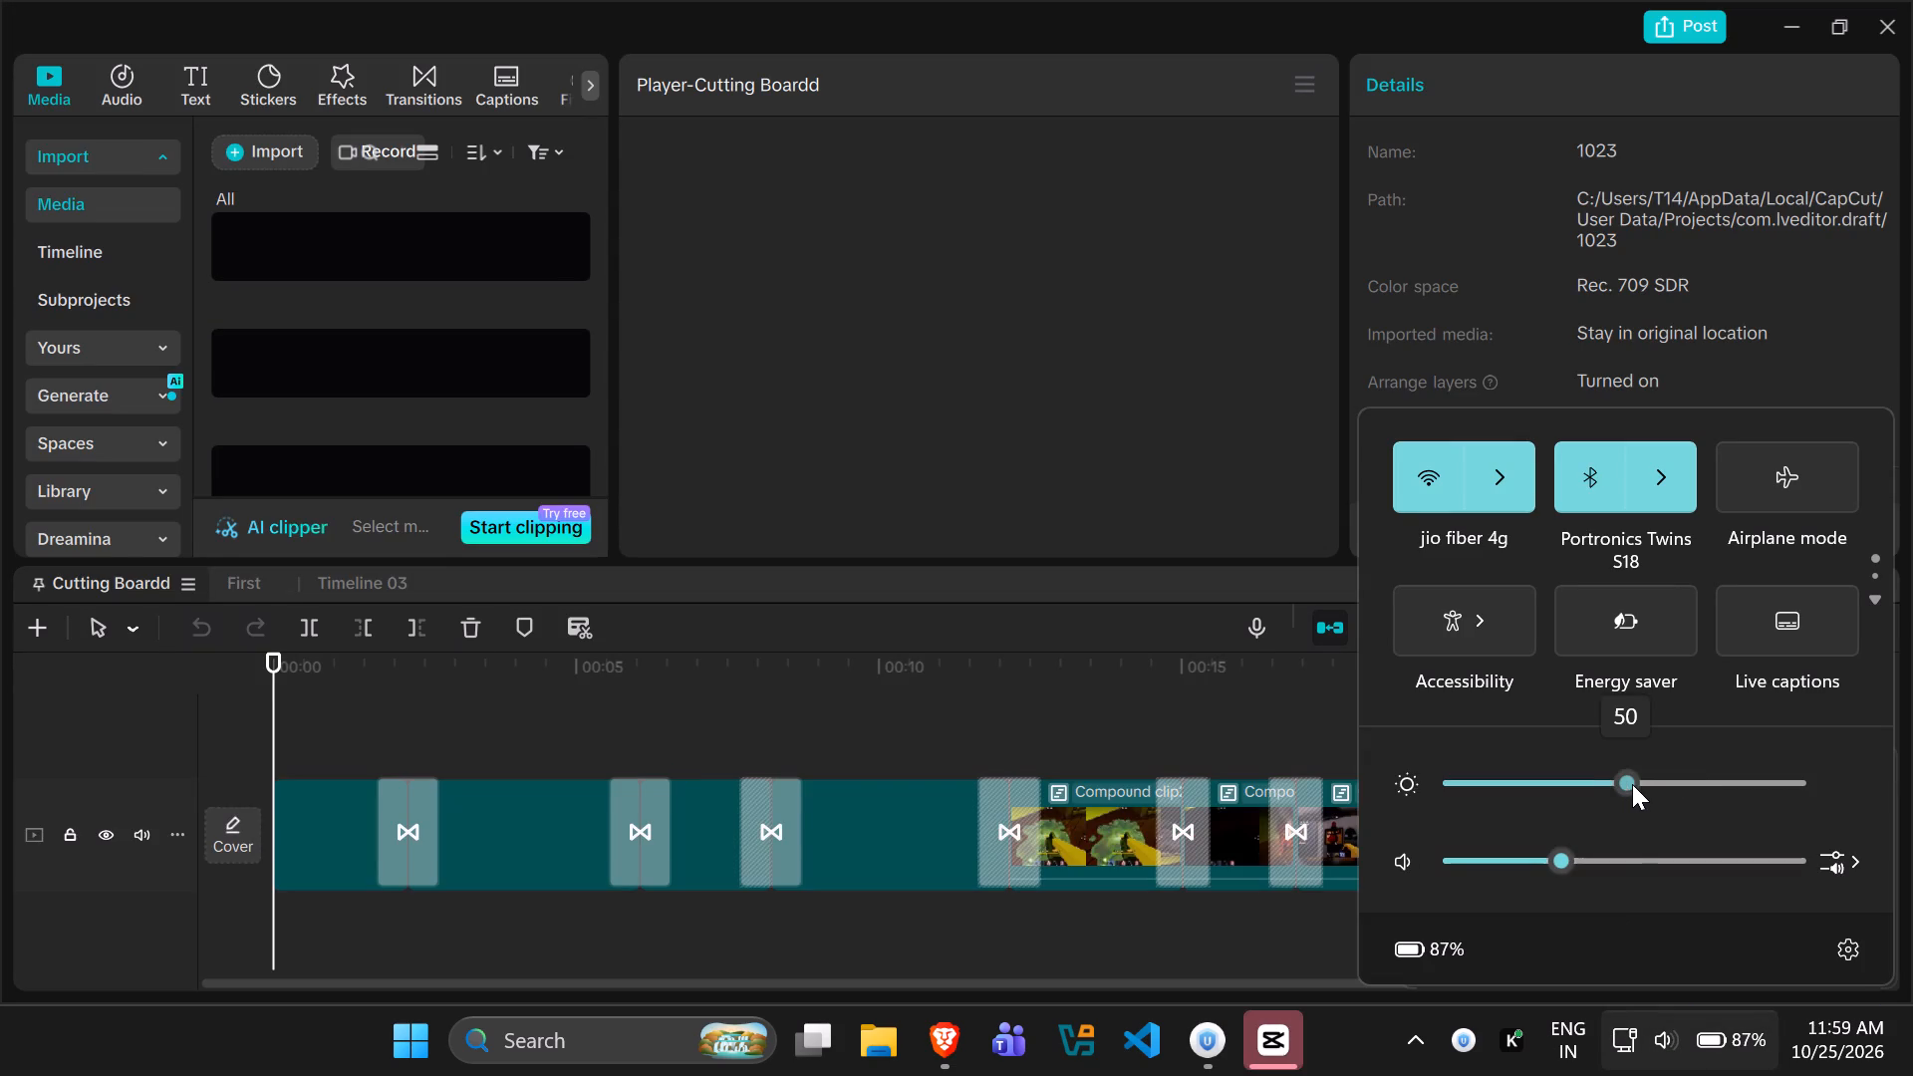
left_click_drag(1632, 784, 1642, 784)
left_click(1599, 856)
Dismiss the keyboard shortcut notice and preview the first seconds of the Cutting Boardd timeline from its start.
left_click(1009, 685)
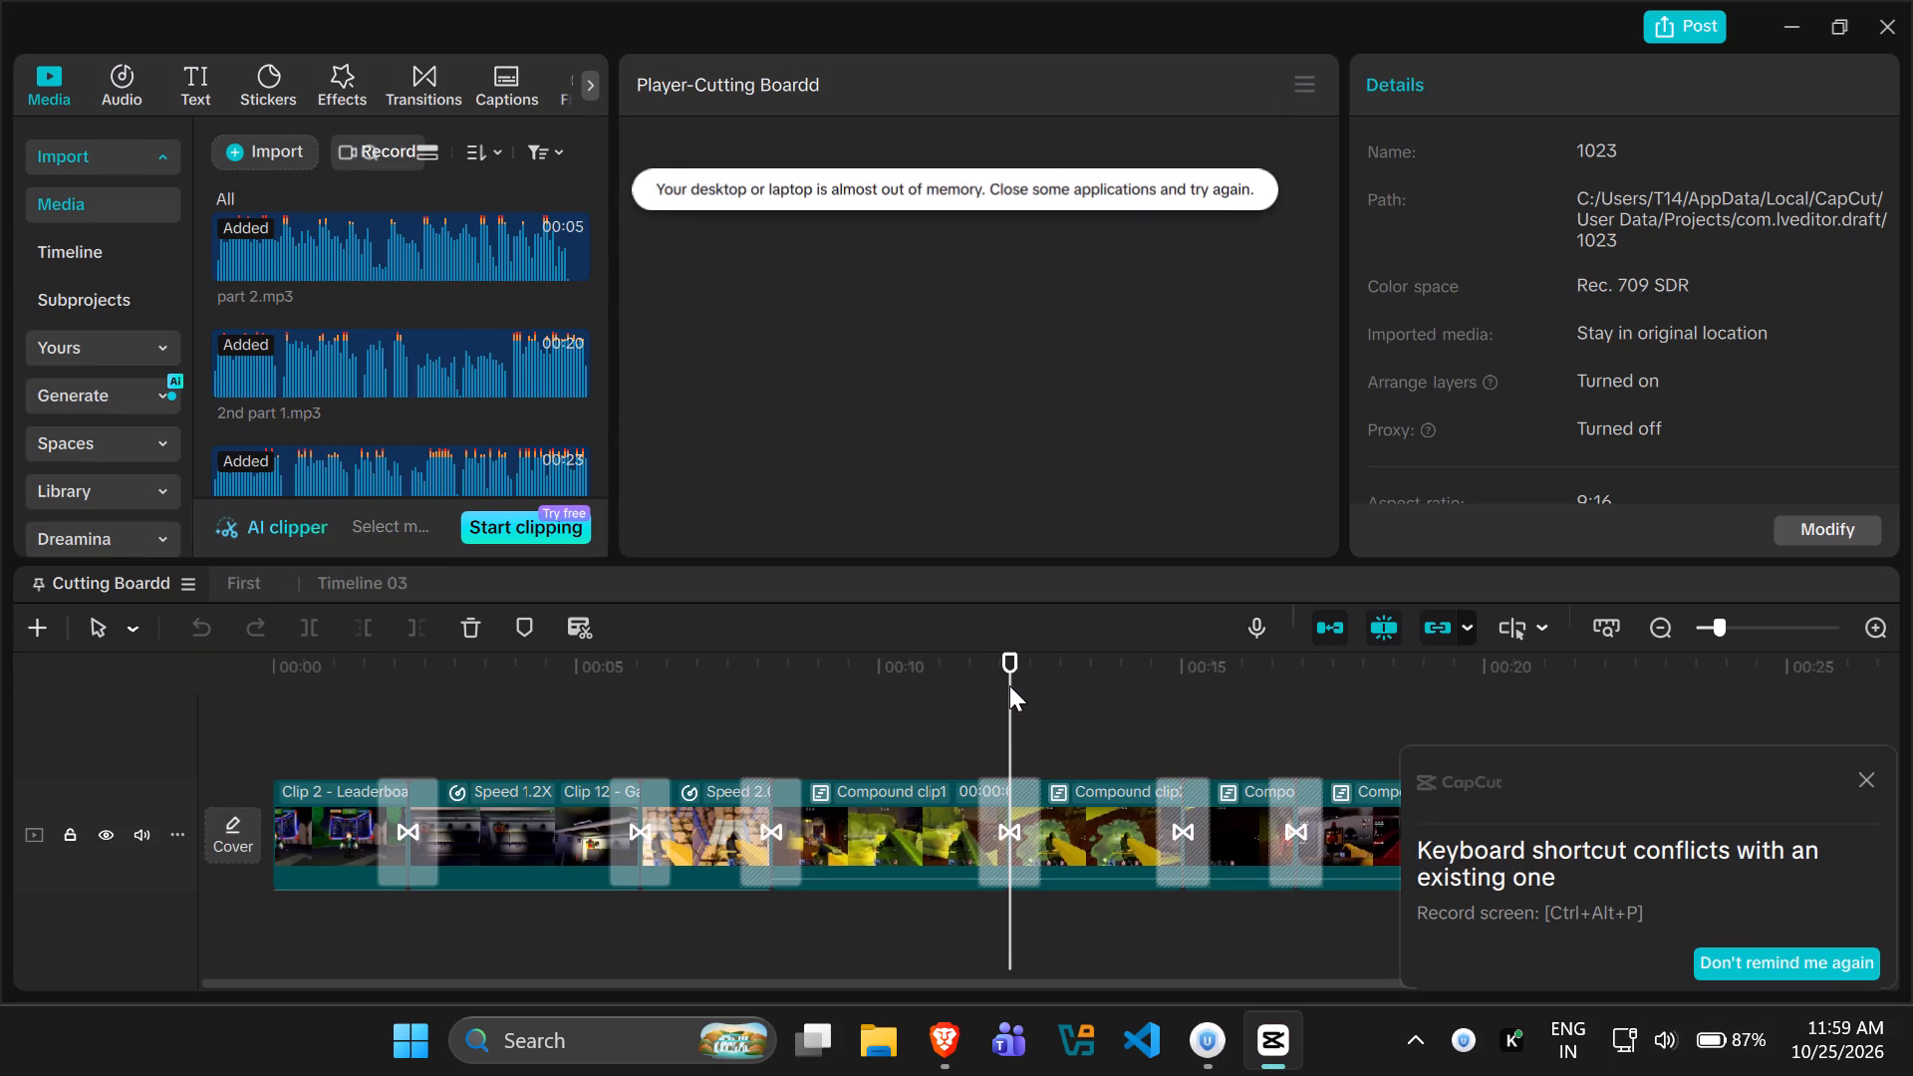
scroll(1005, 738, "down", 2)
left_click_drag(1008, 718, 90, 686)
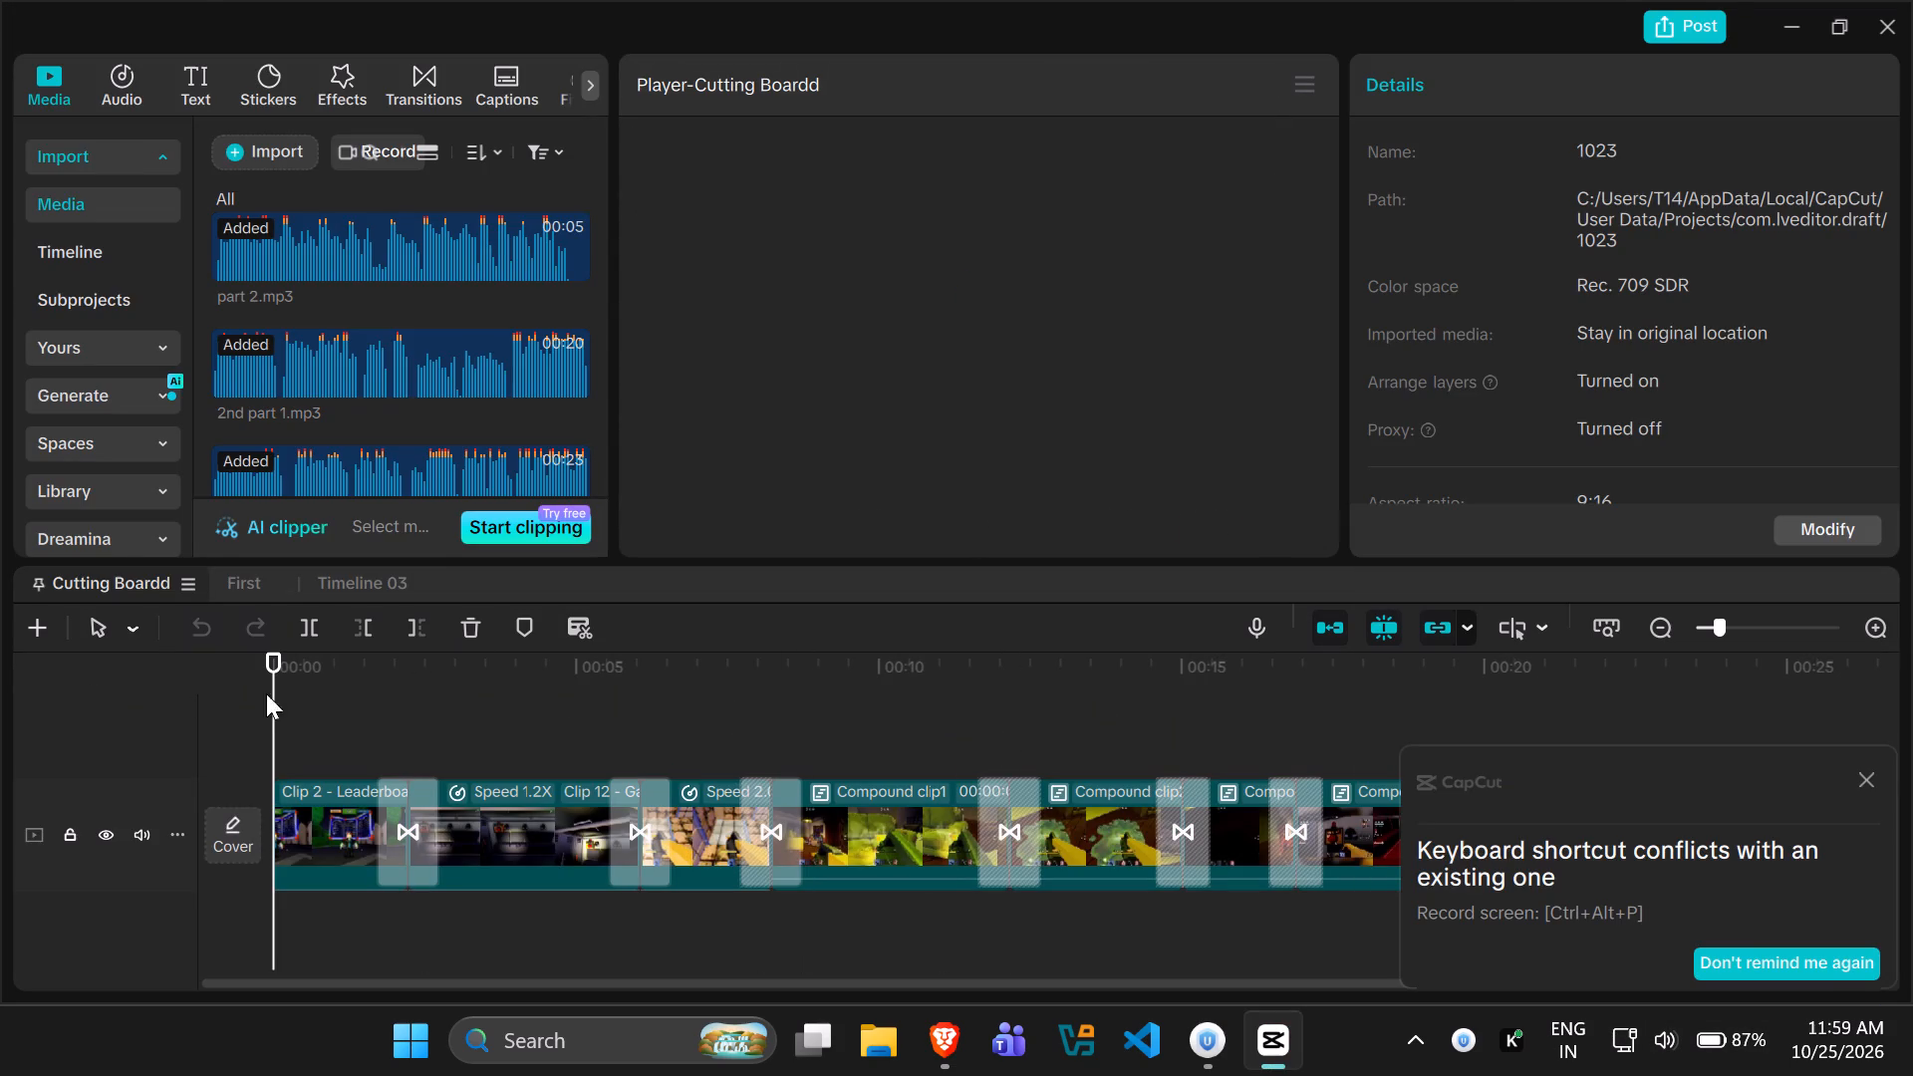
left_click(1873, 785)
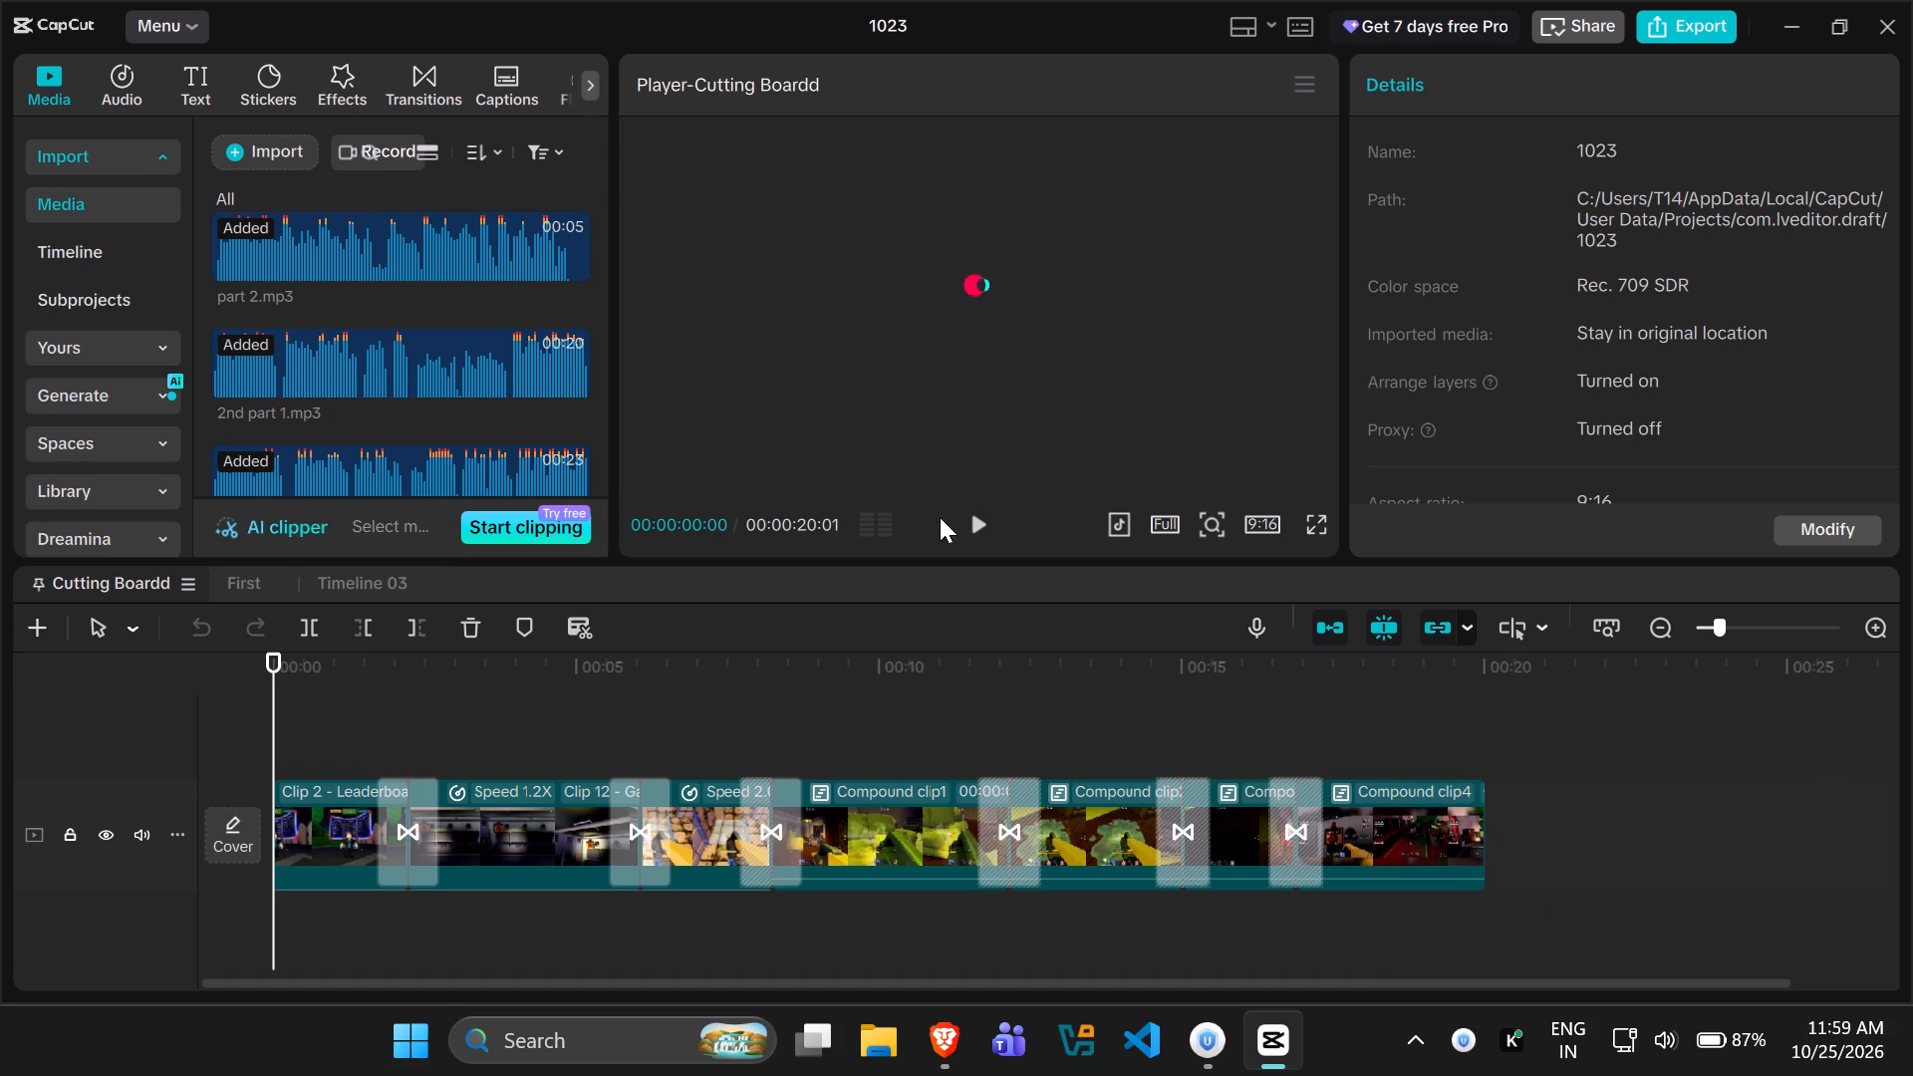
left_click(976, 523)
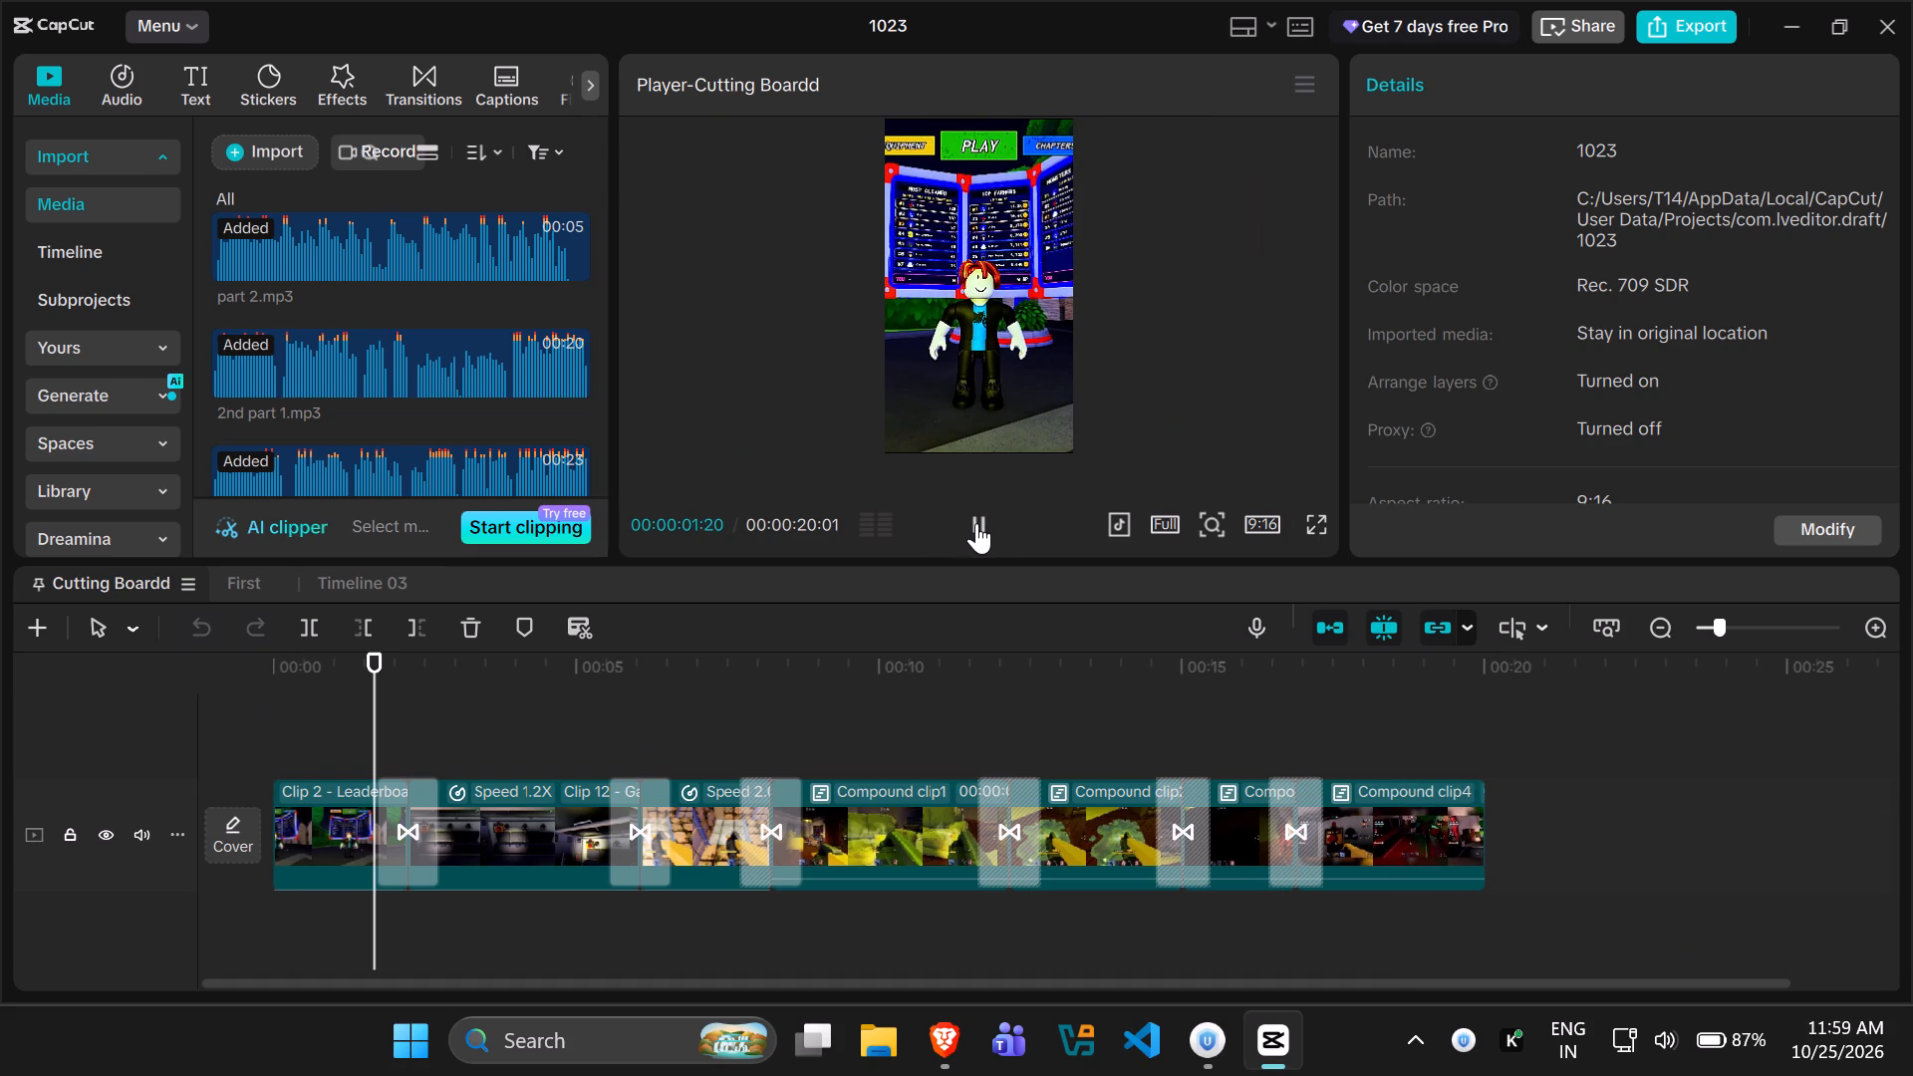
left_click(976, 523)
Switch to Timeline 03, cancel the pending operation there and preview its first seconds.
left_click(363, 586)
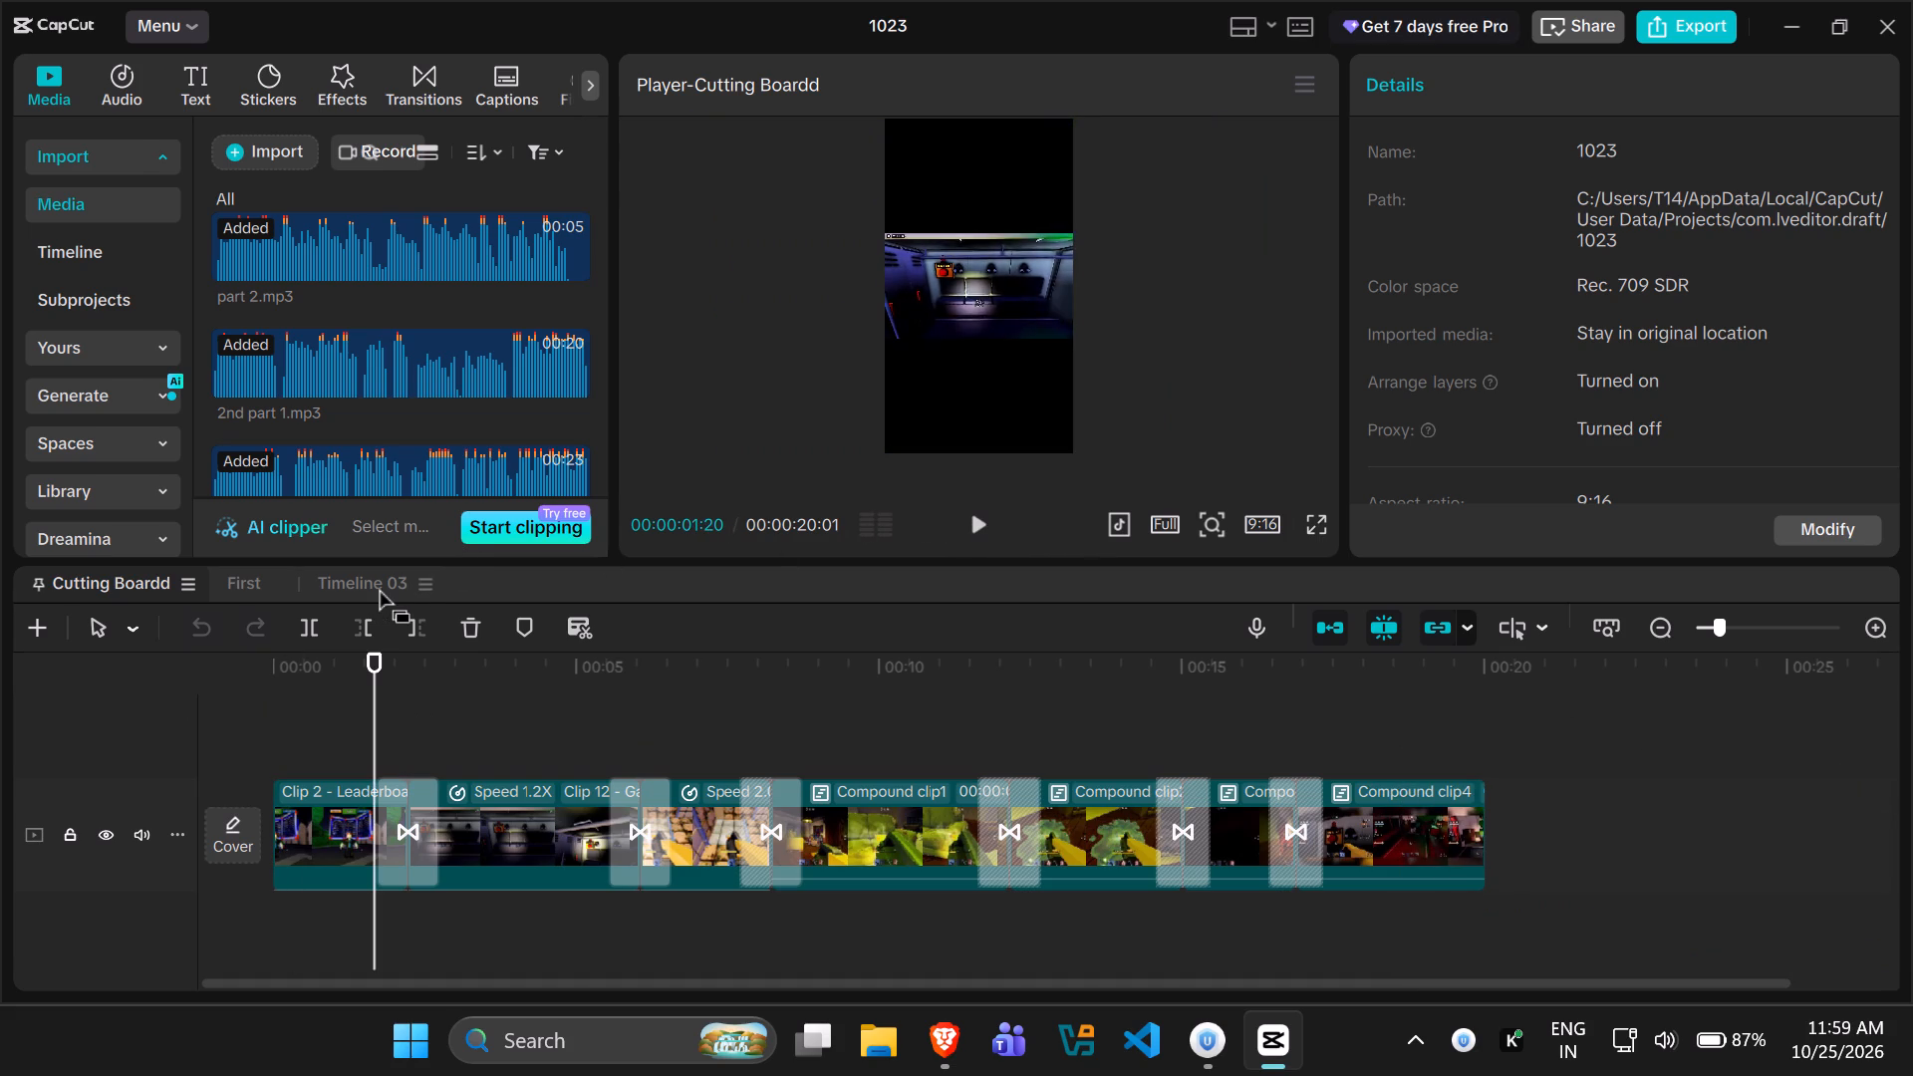
left_click(375, 582)
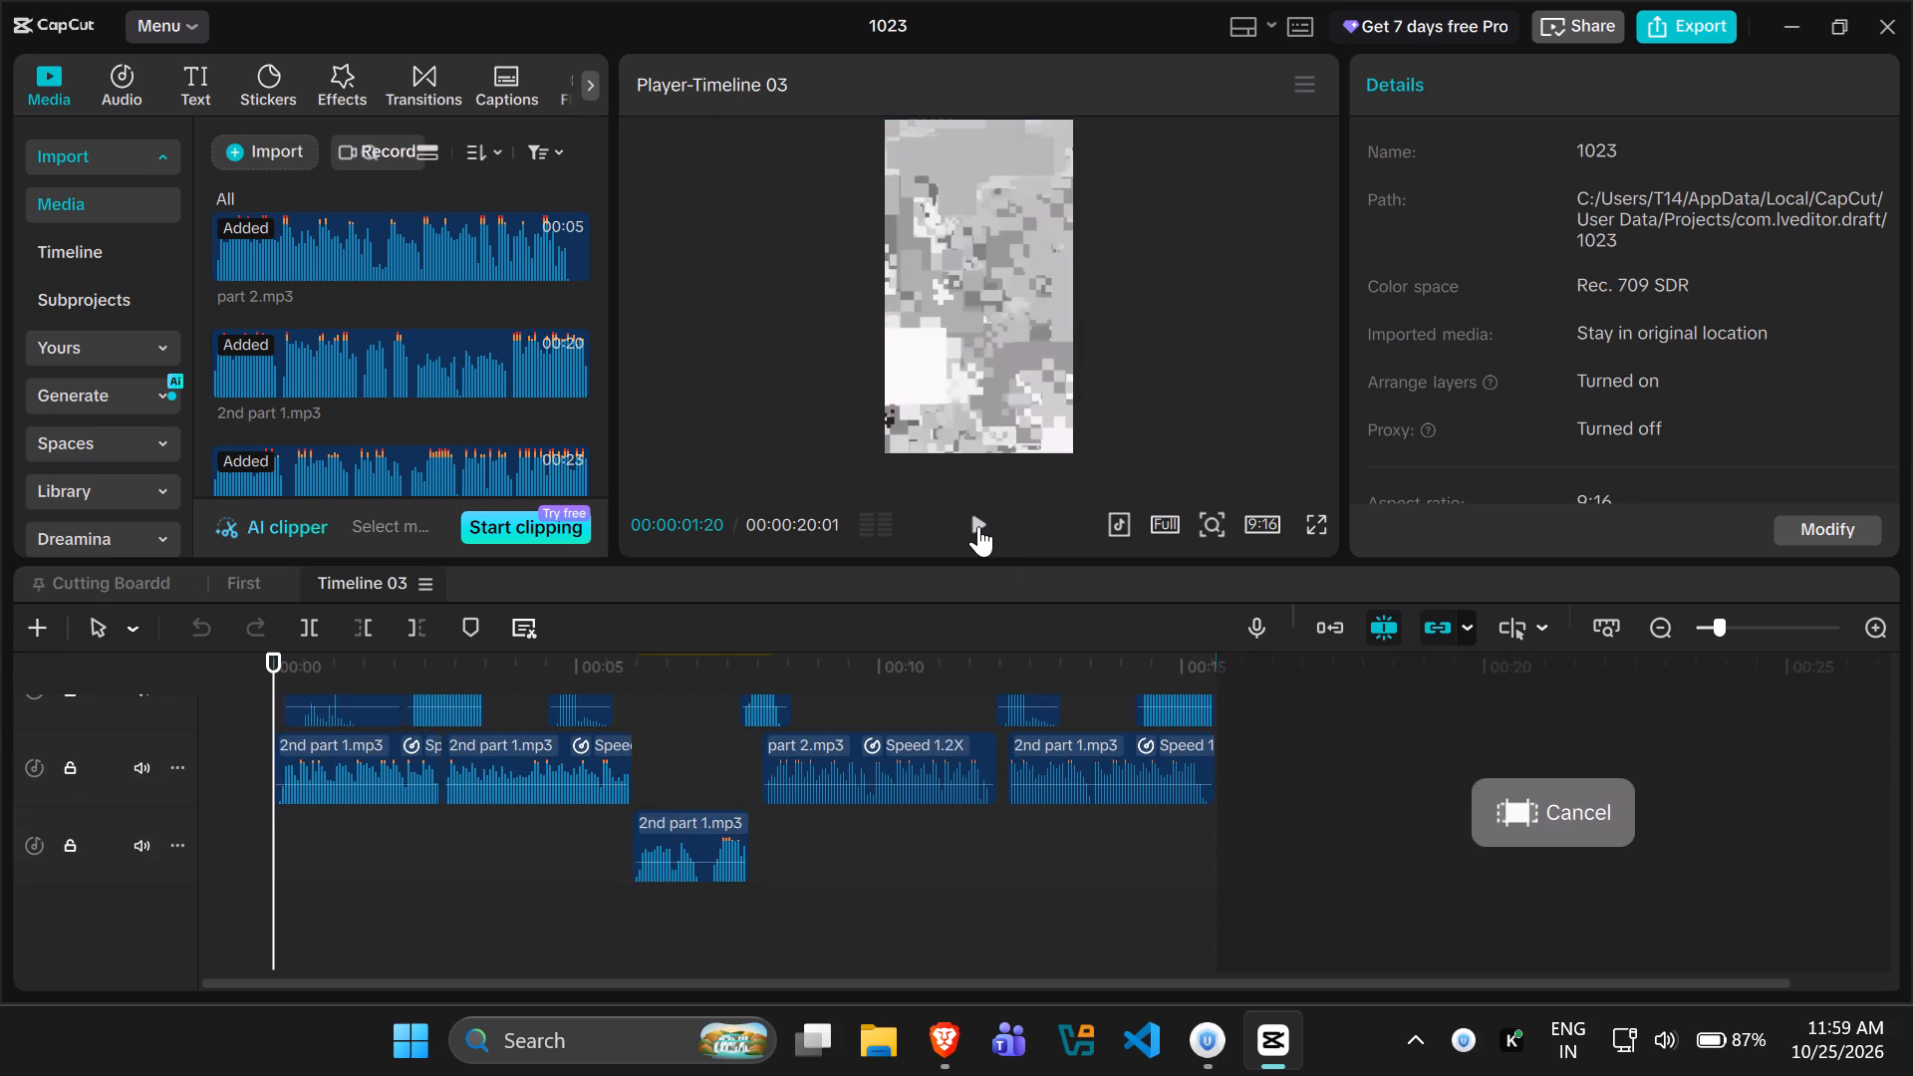
left_click(1550, 807)
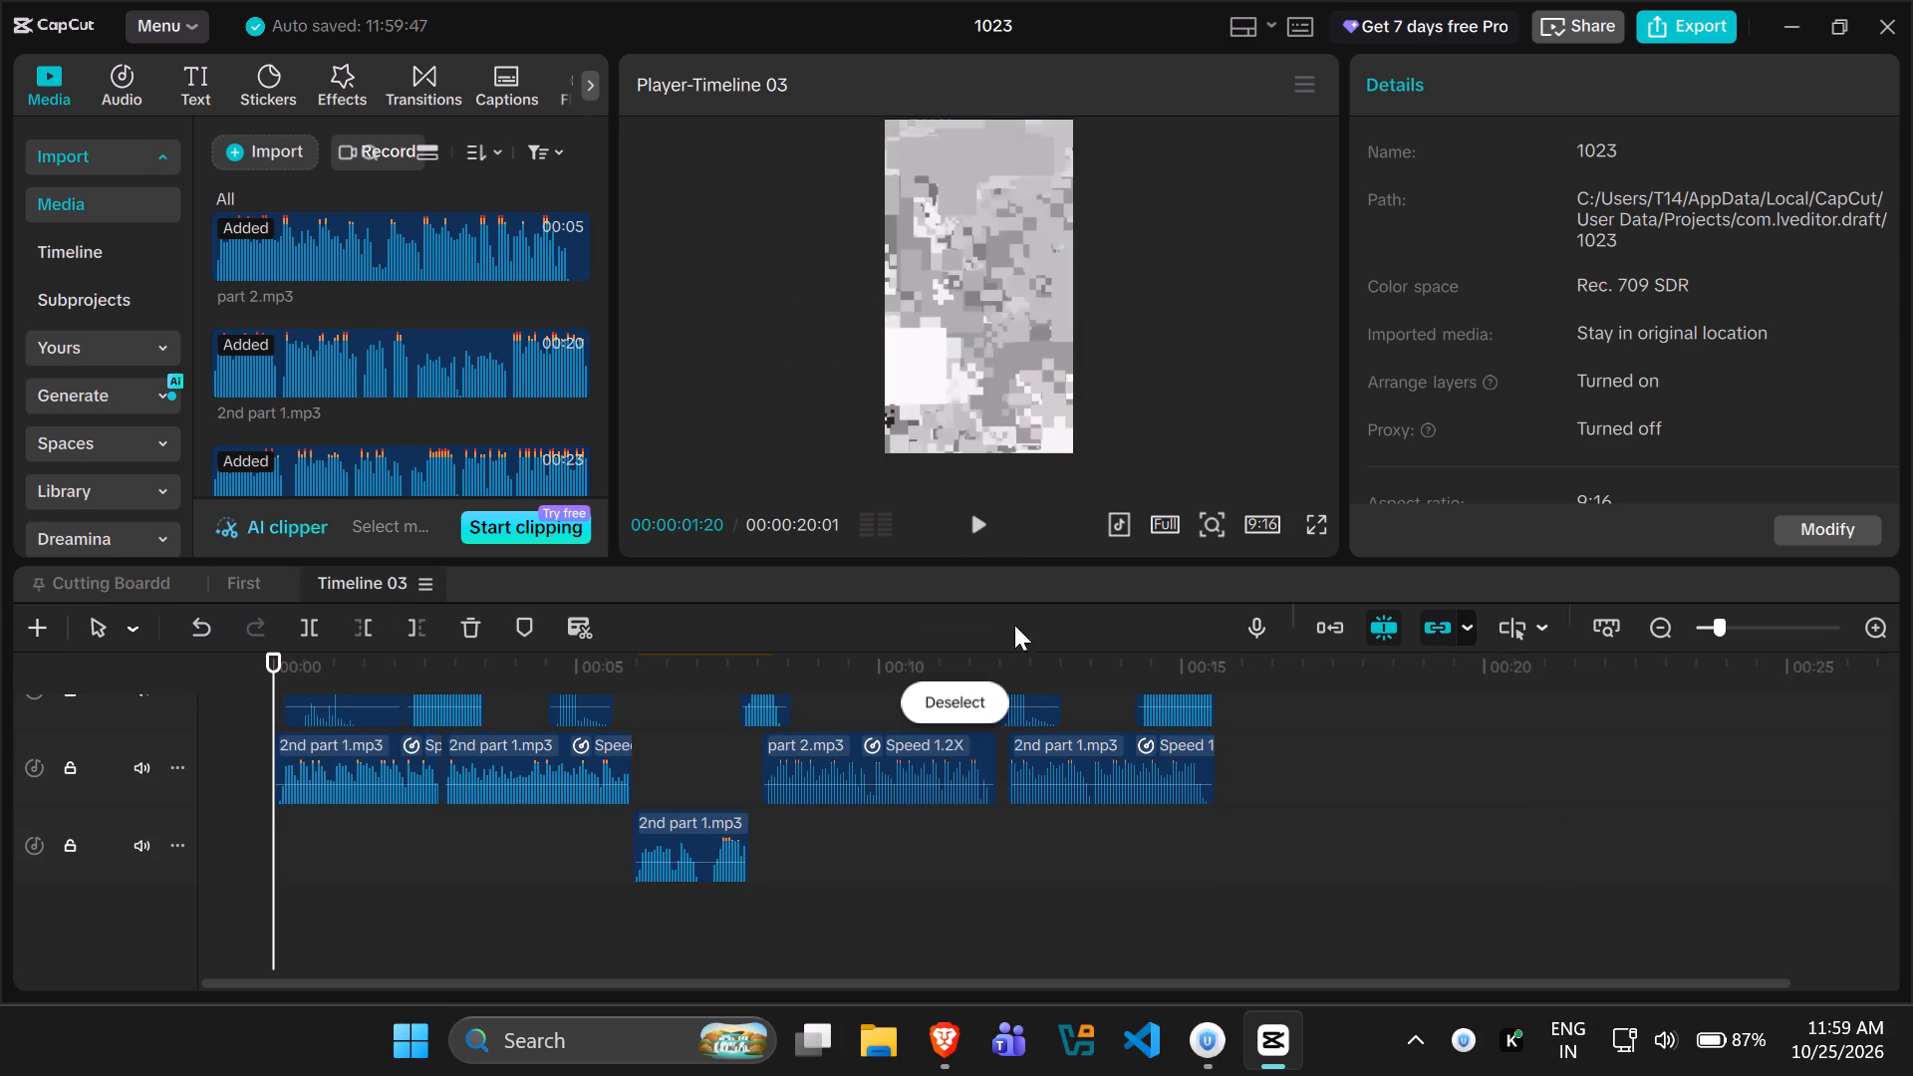
left_click(981, 532)
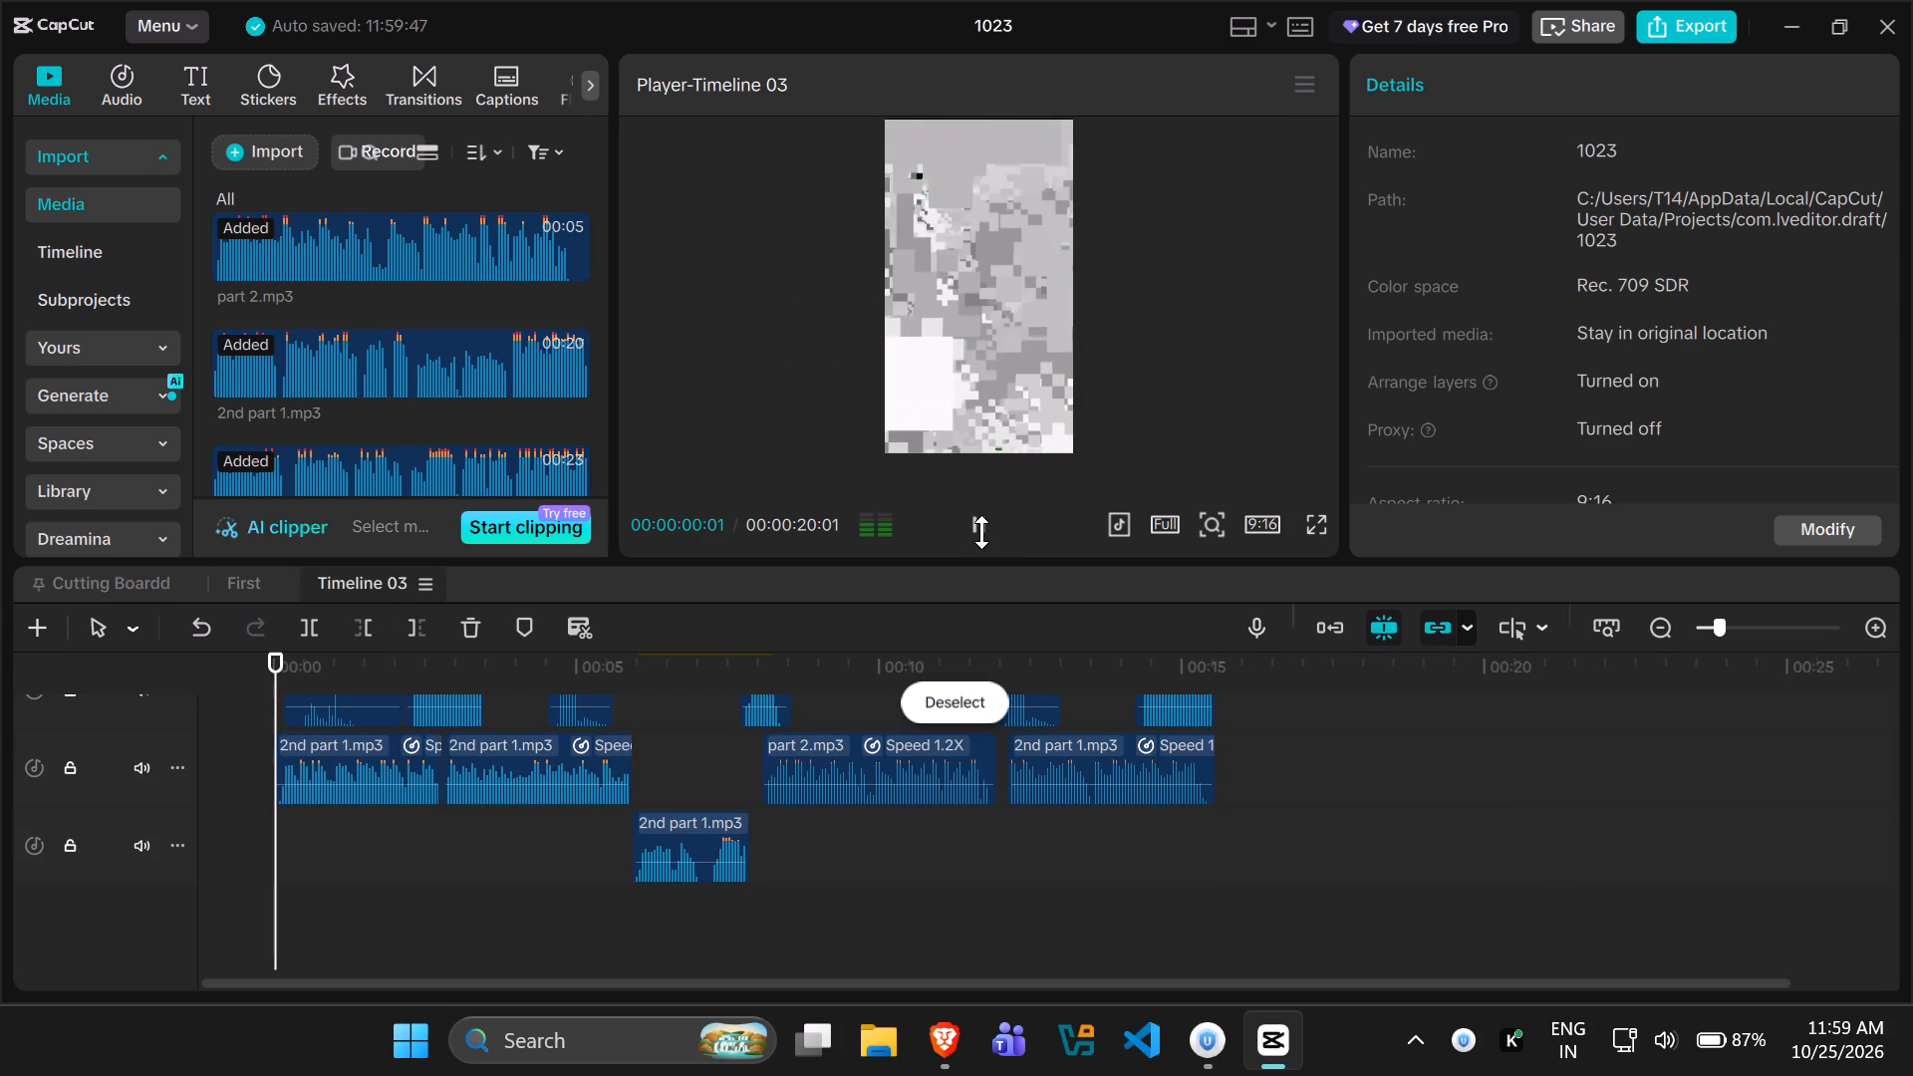
left_click(981, 532)
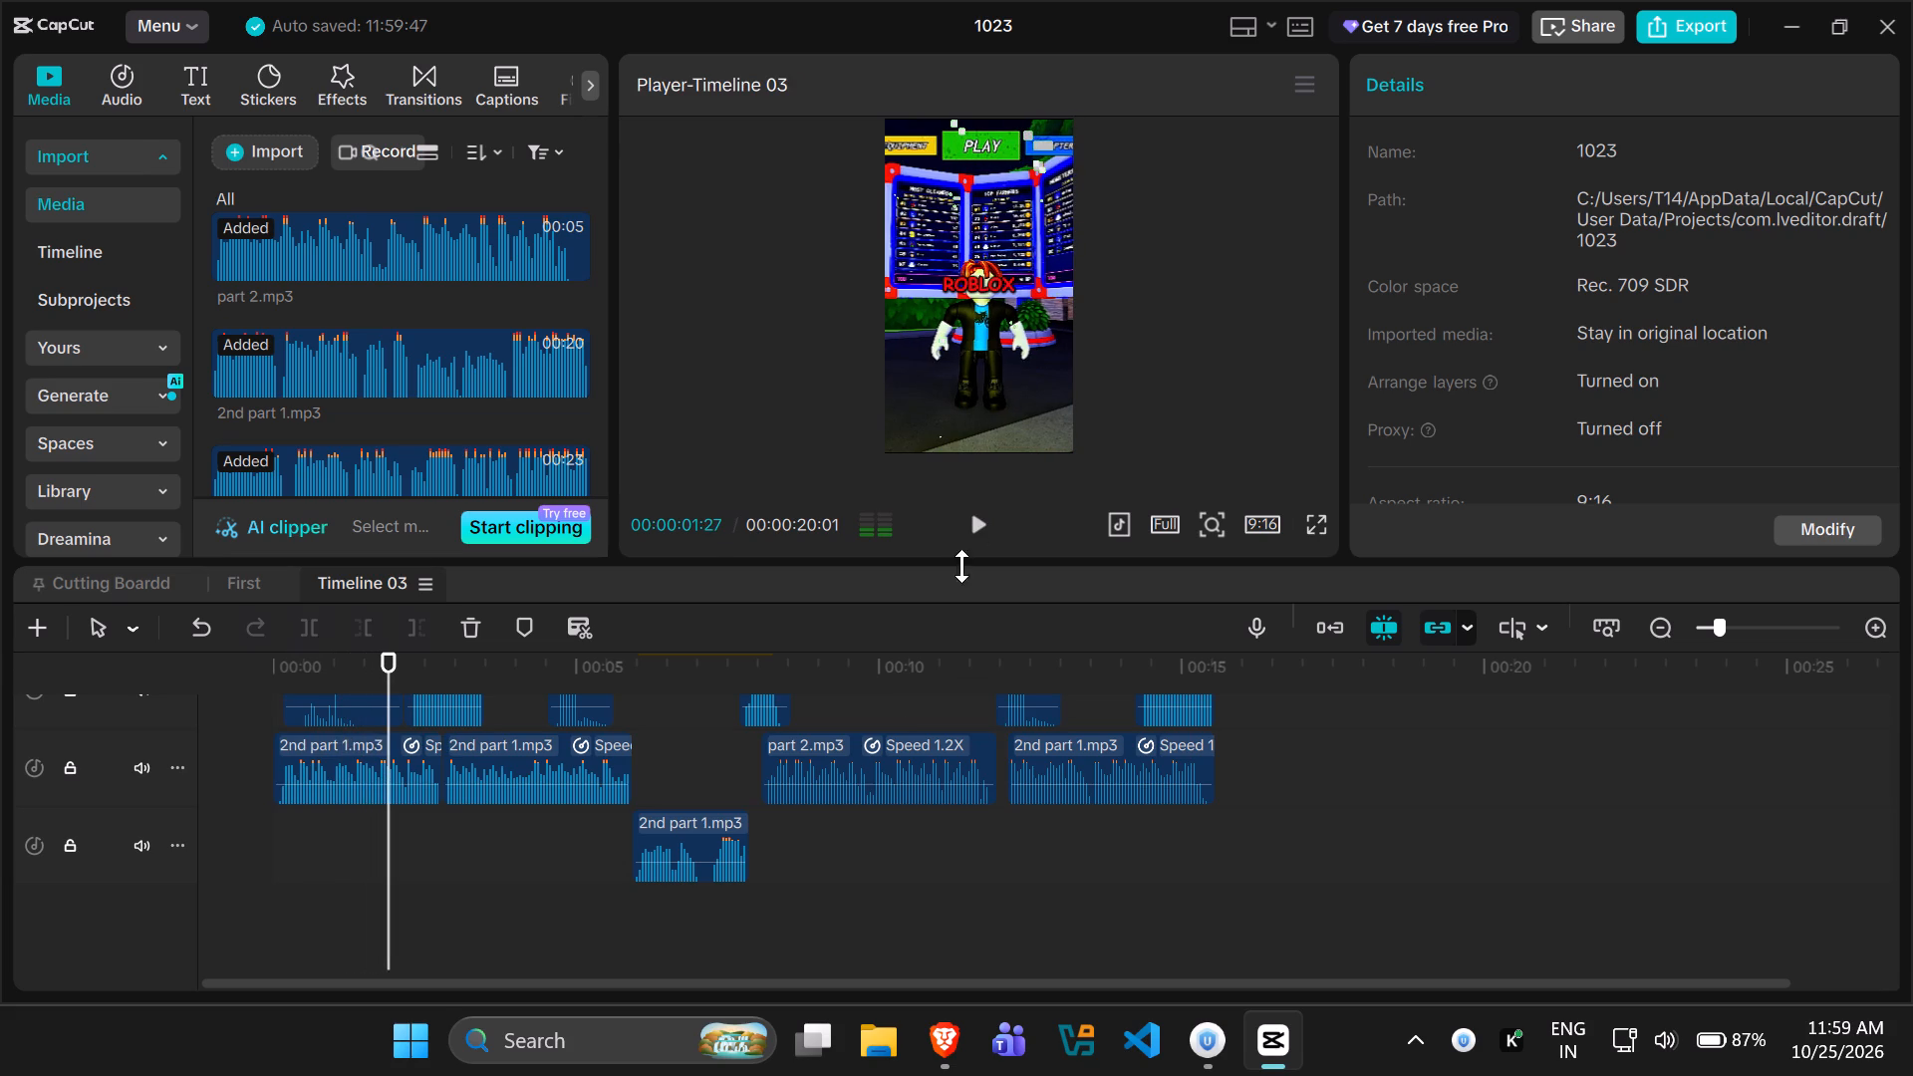
Add a new empty timeline to project 1023.
scroll(704, 773, "up", 2)
left_click(32, 630)
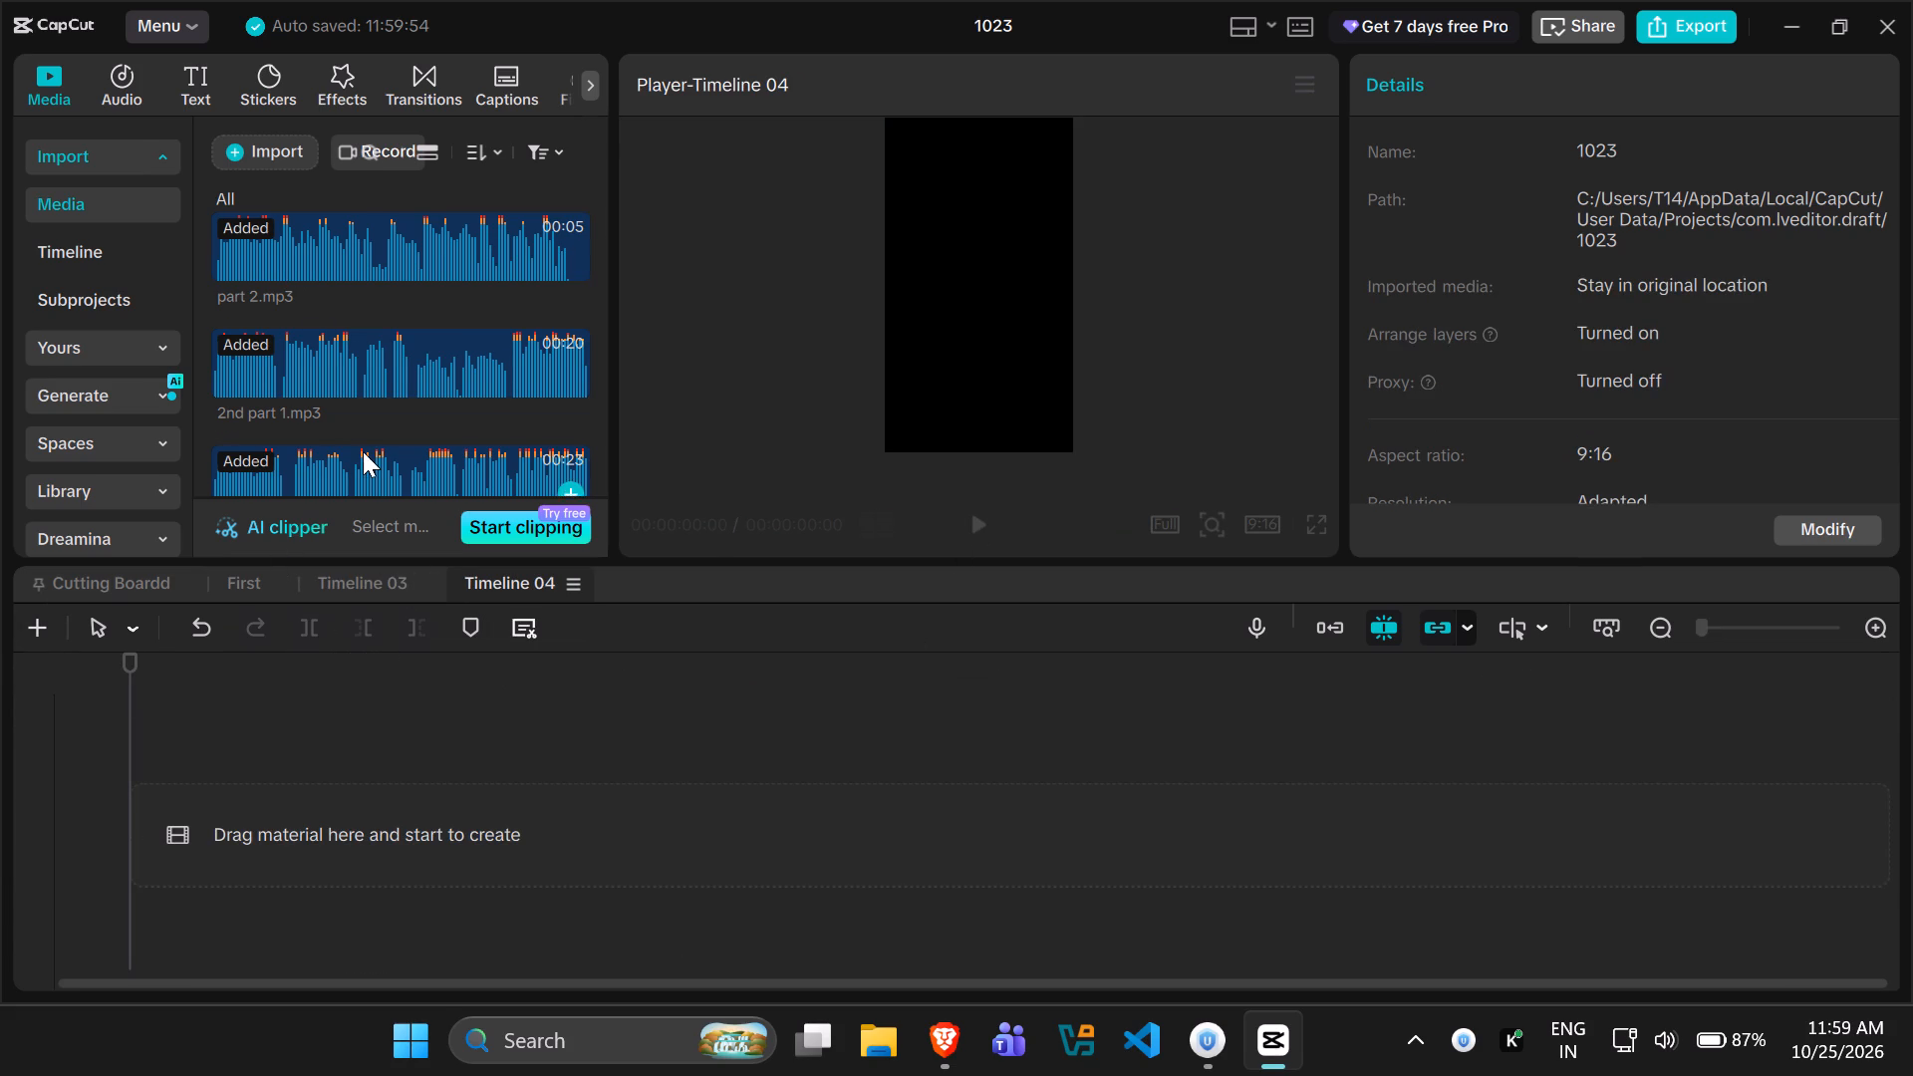
scroll(363, 451, "up", 13)
scroll(354, 431, "down", 7)
scroll(354, 431, "up", 1)
scroll(354, 431, "down", 2)
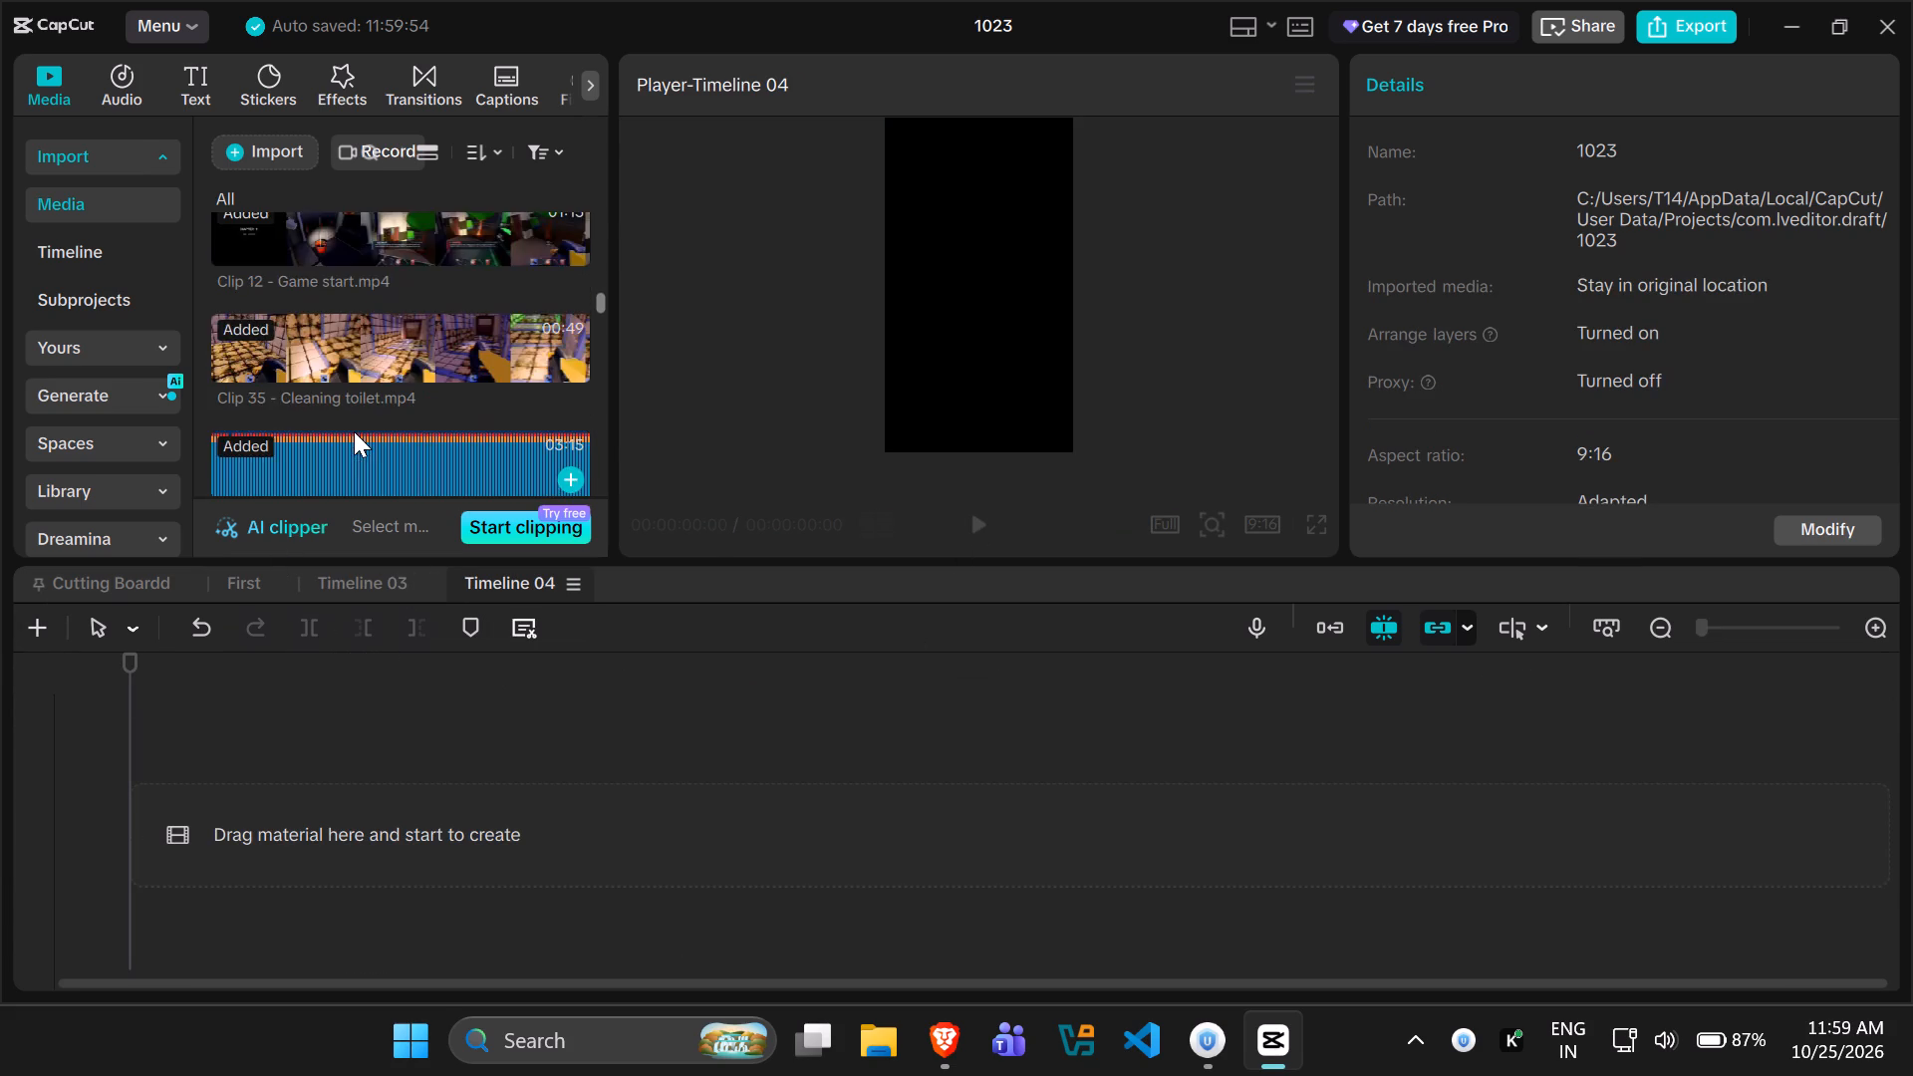
scroll(354, 431, "down", 5)
left_click(284, 157)
left_click(321, 195)
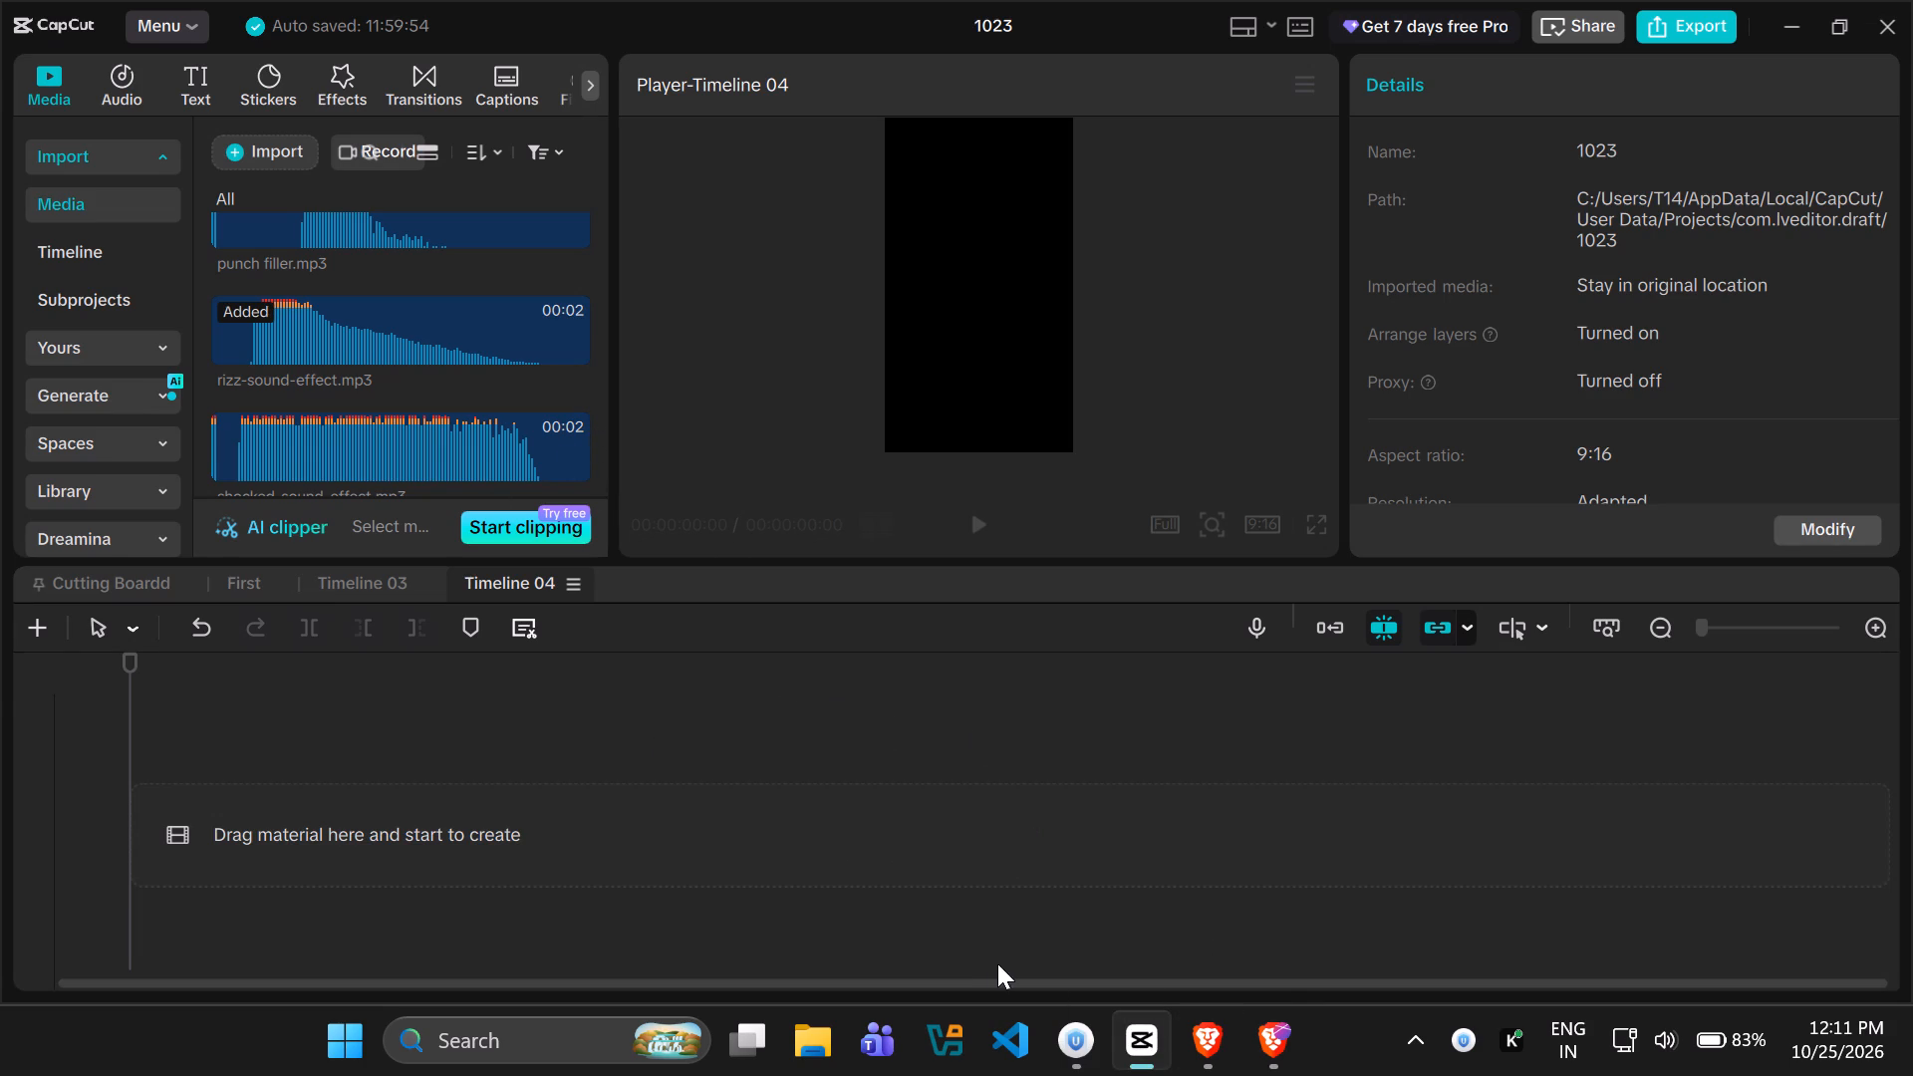
left_click(255, 150)
left_click(332, 198)
scroll(523, 345, "down", 5)
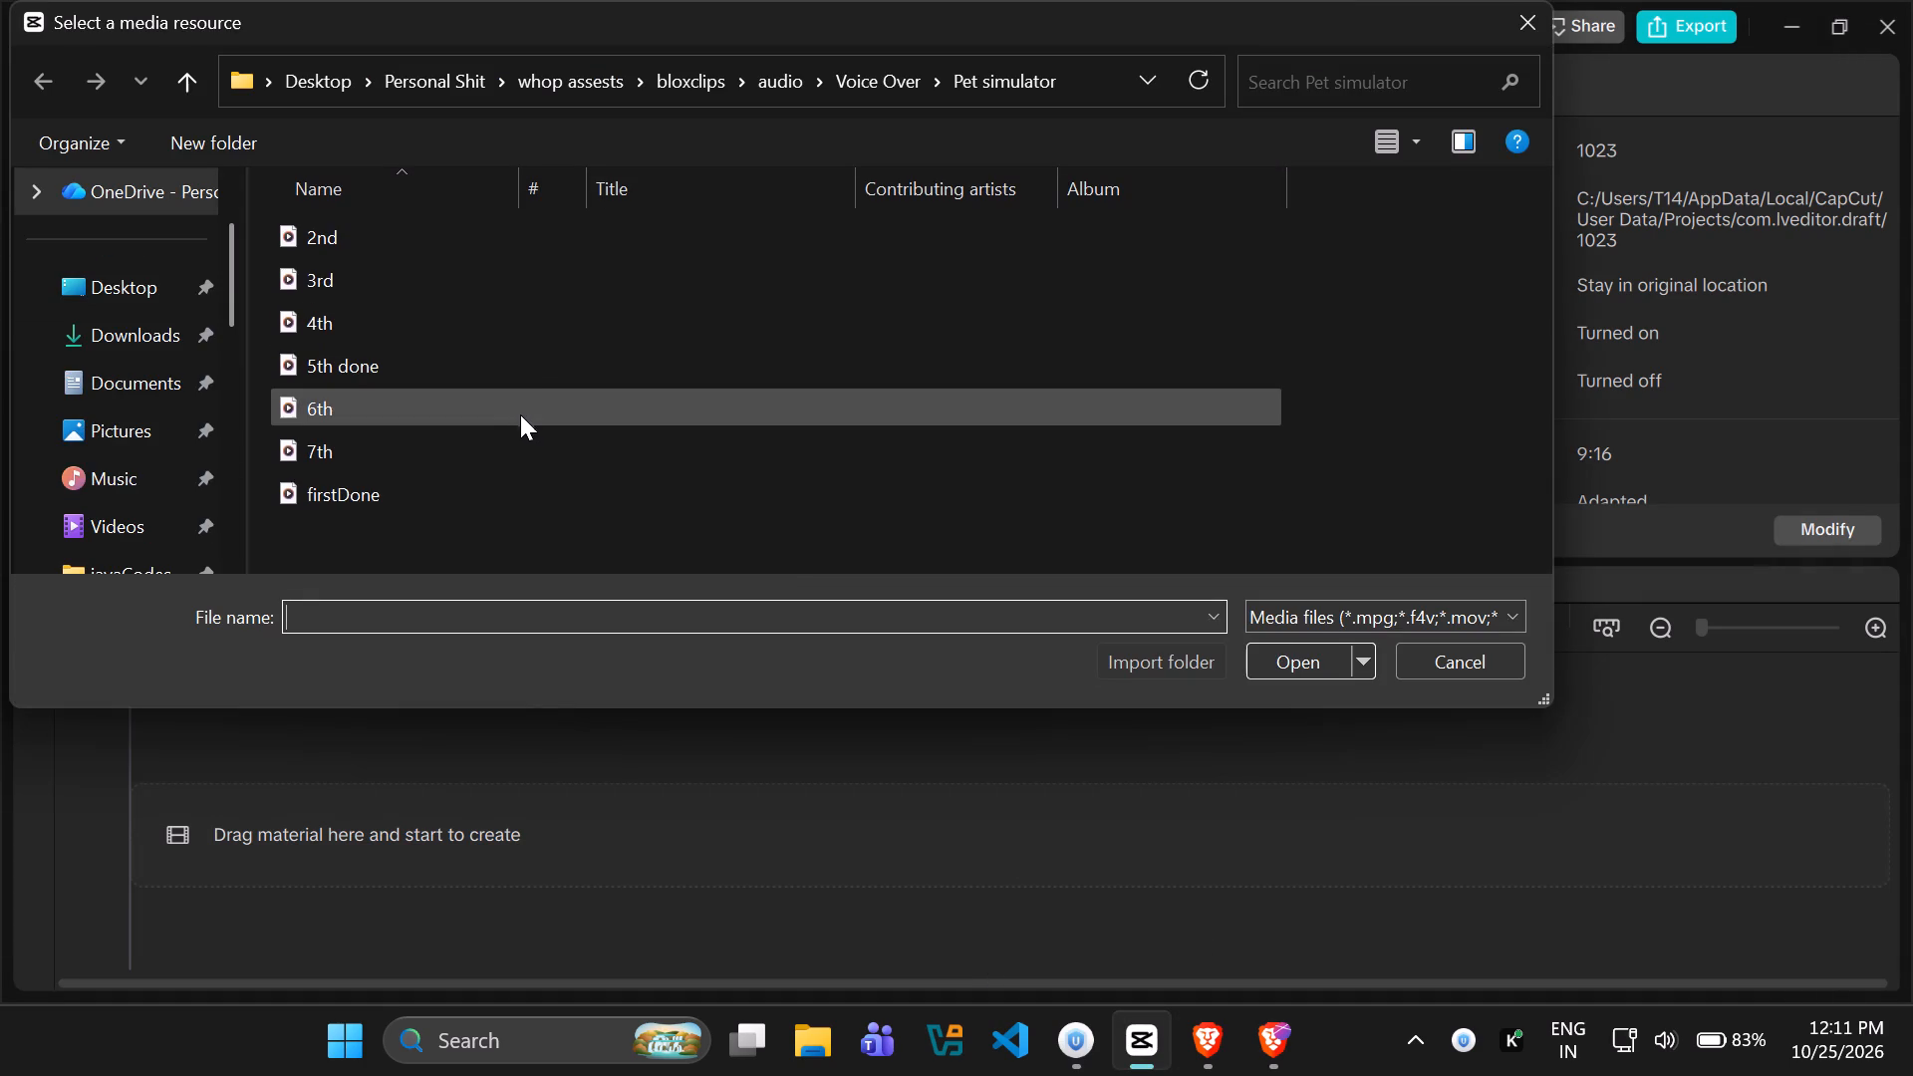
left_click(873, 85)
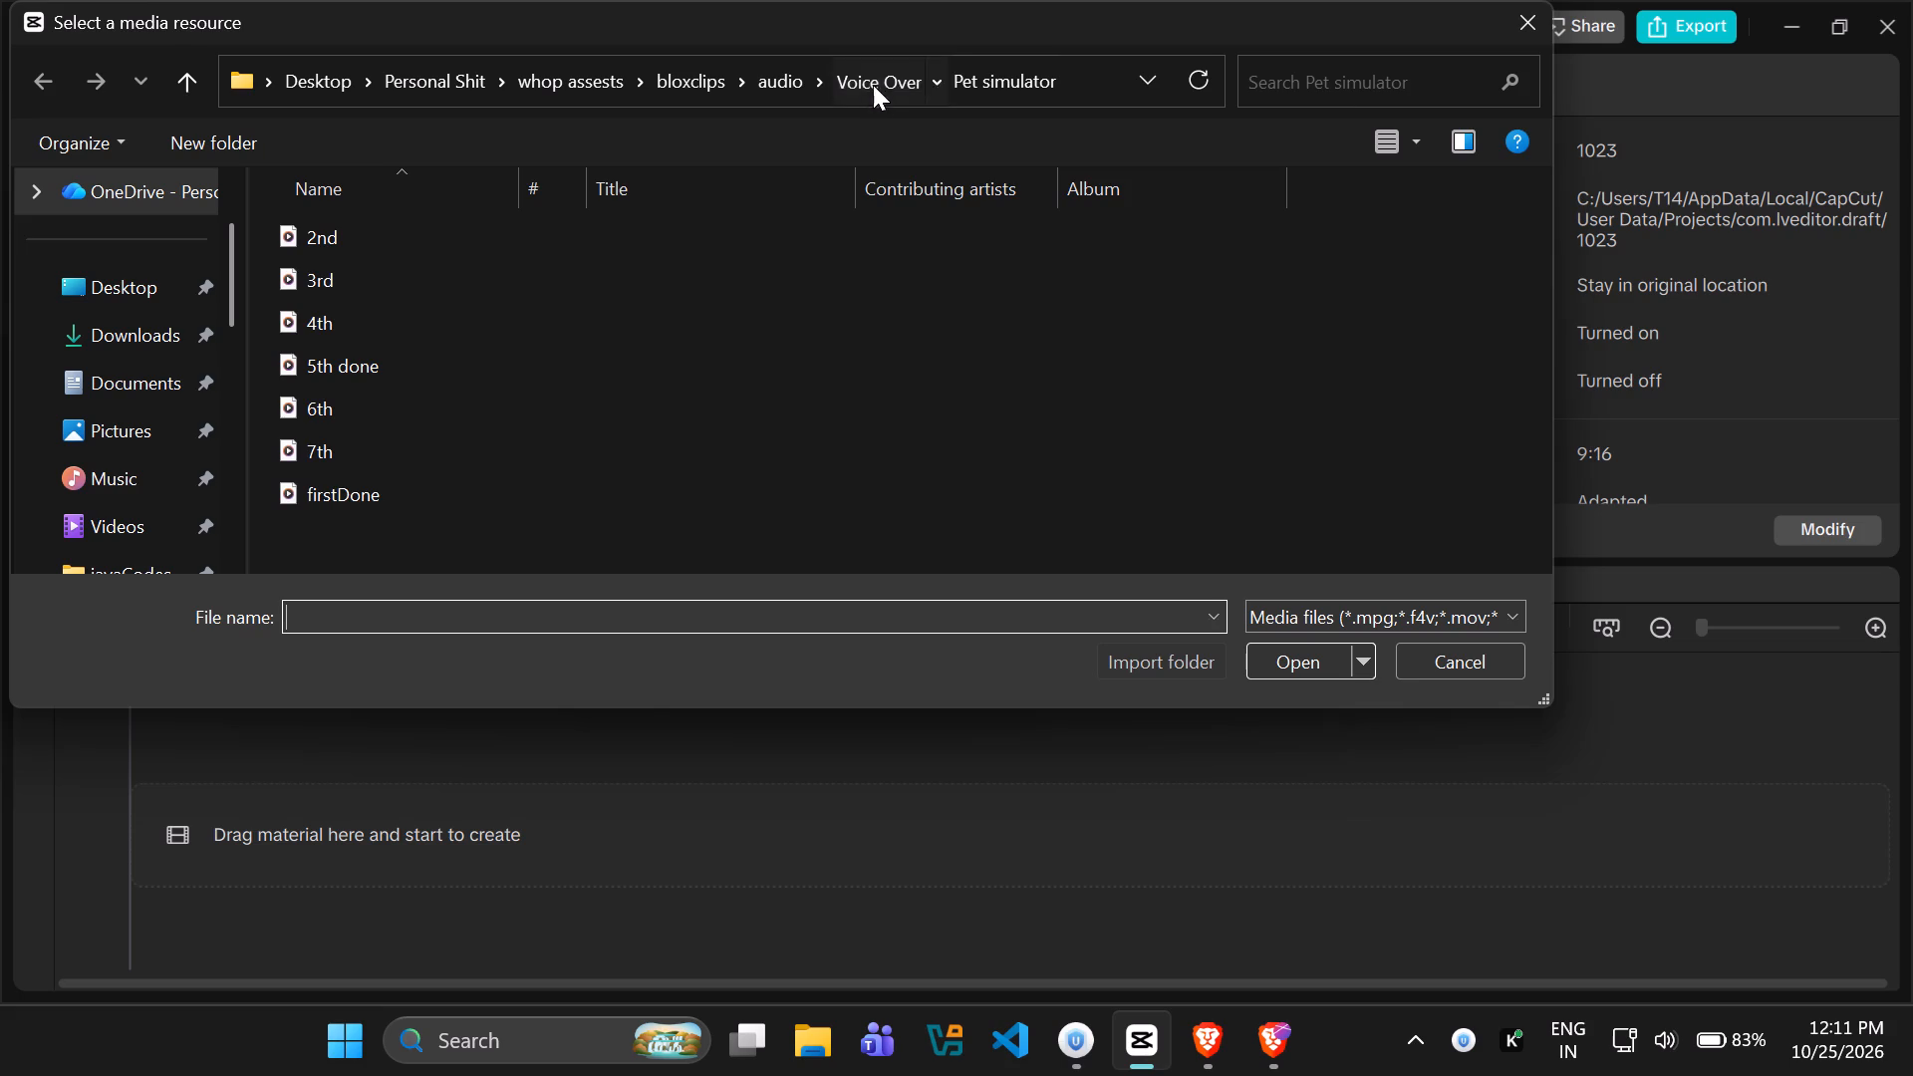
left_click(781, 70)
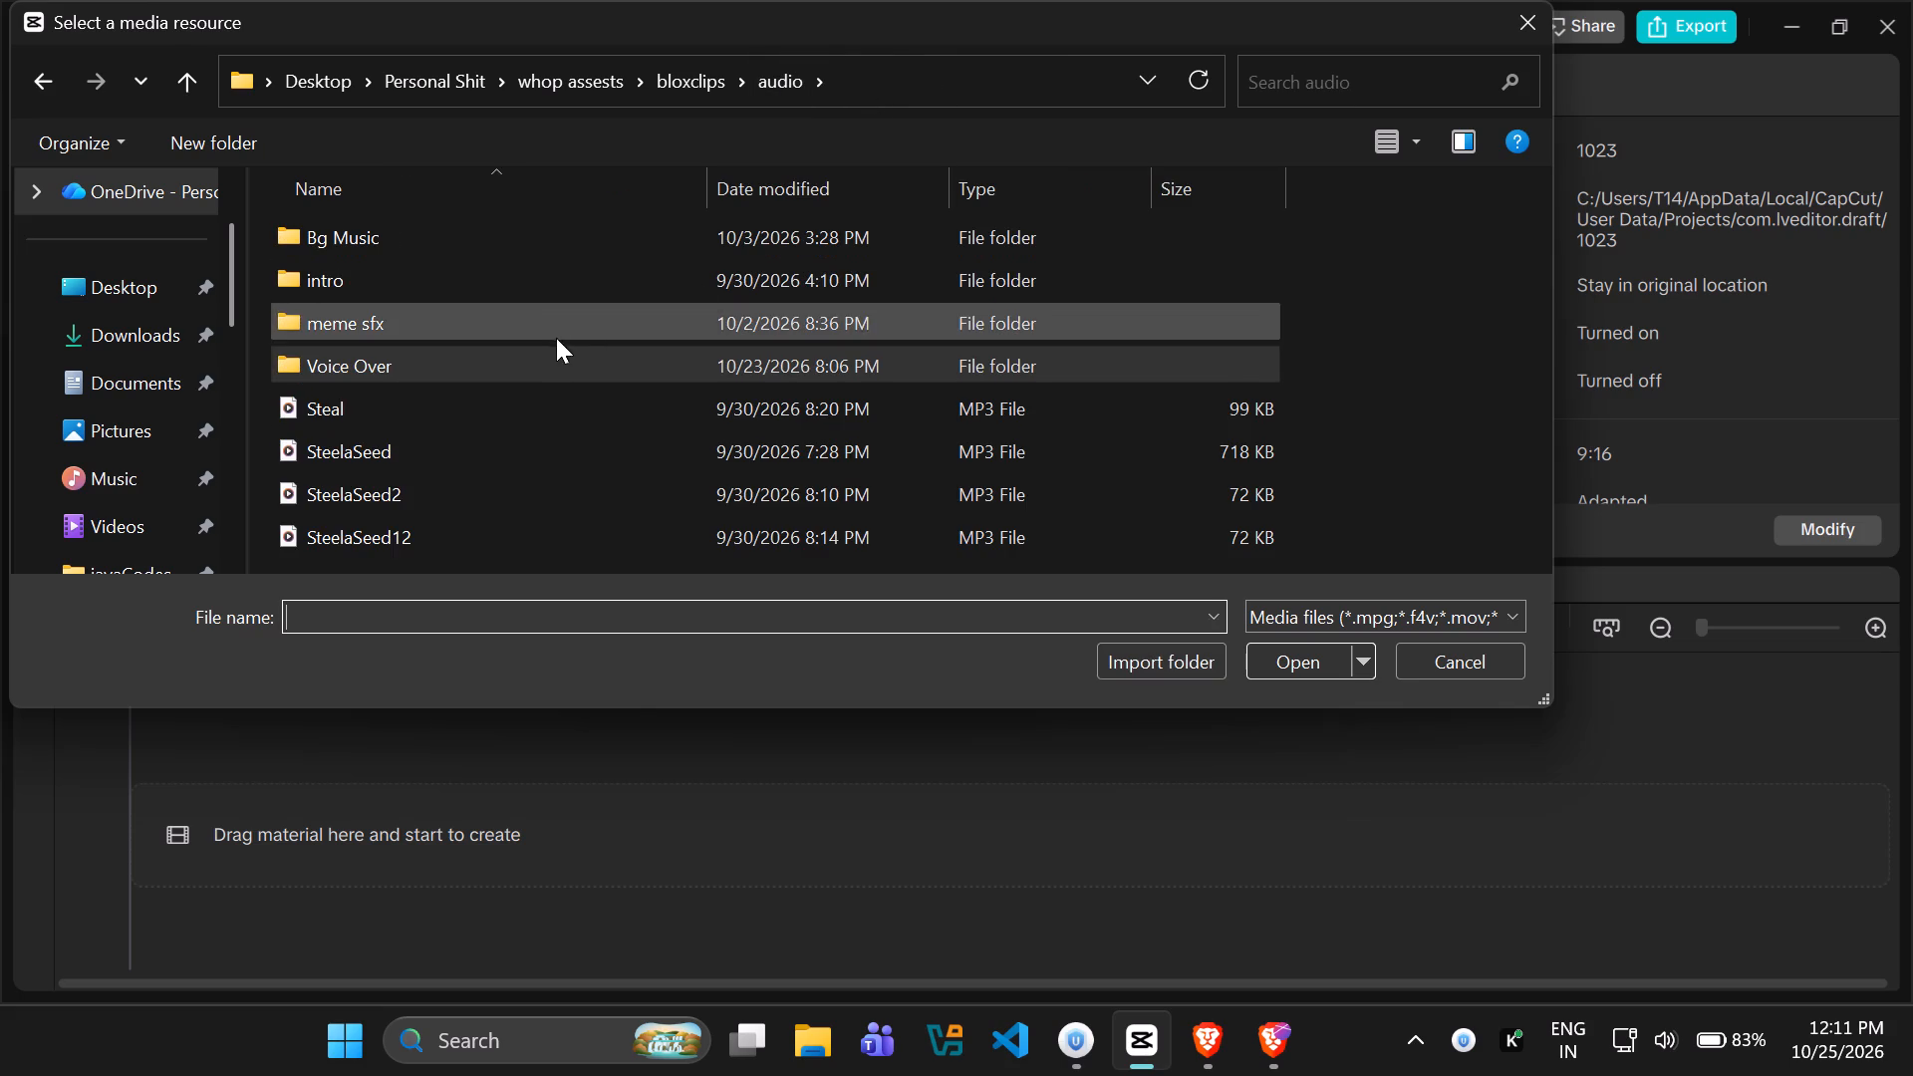
double_click(540, 361)
double_click(545, 433)
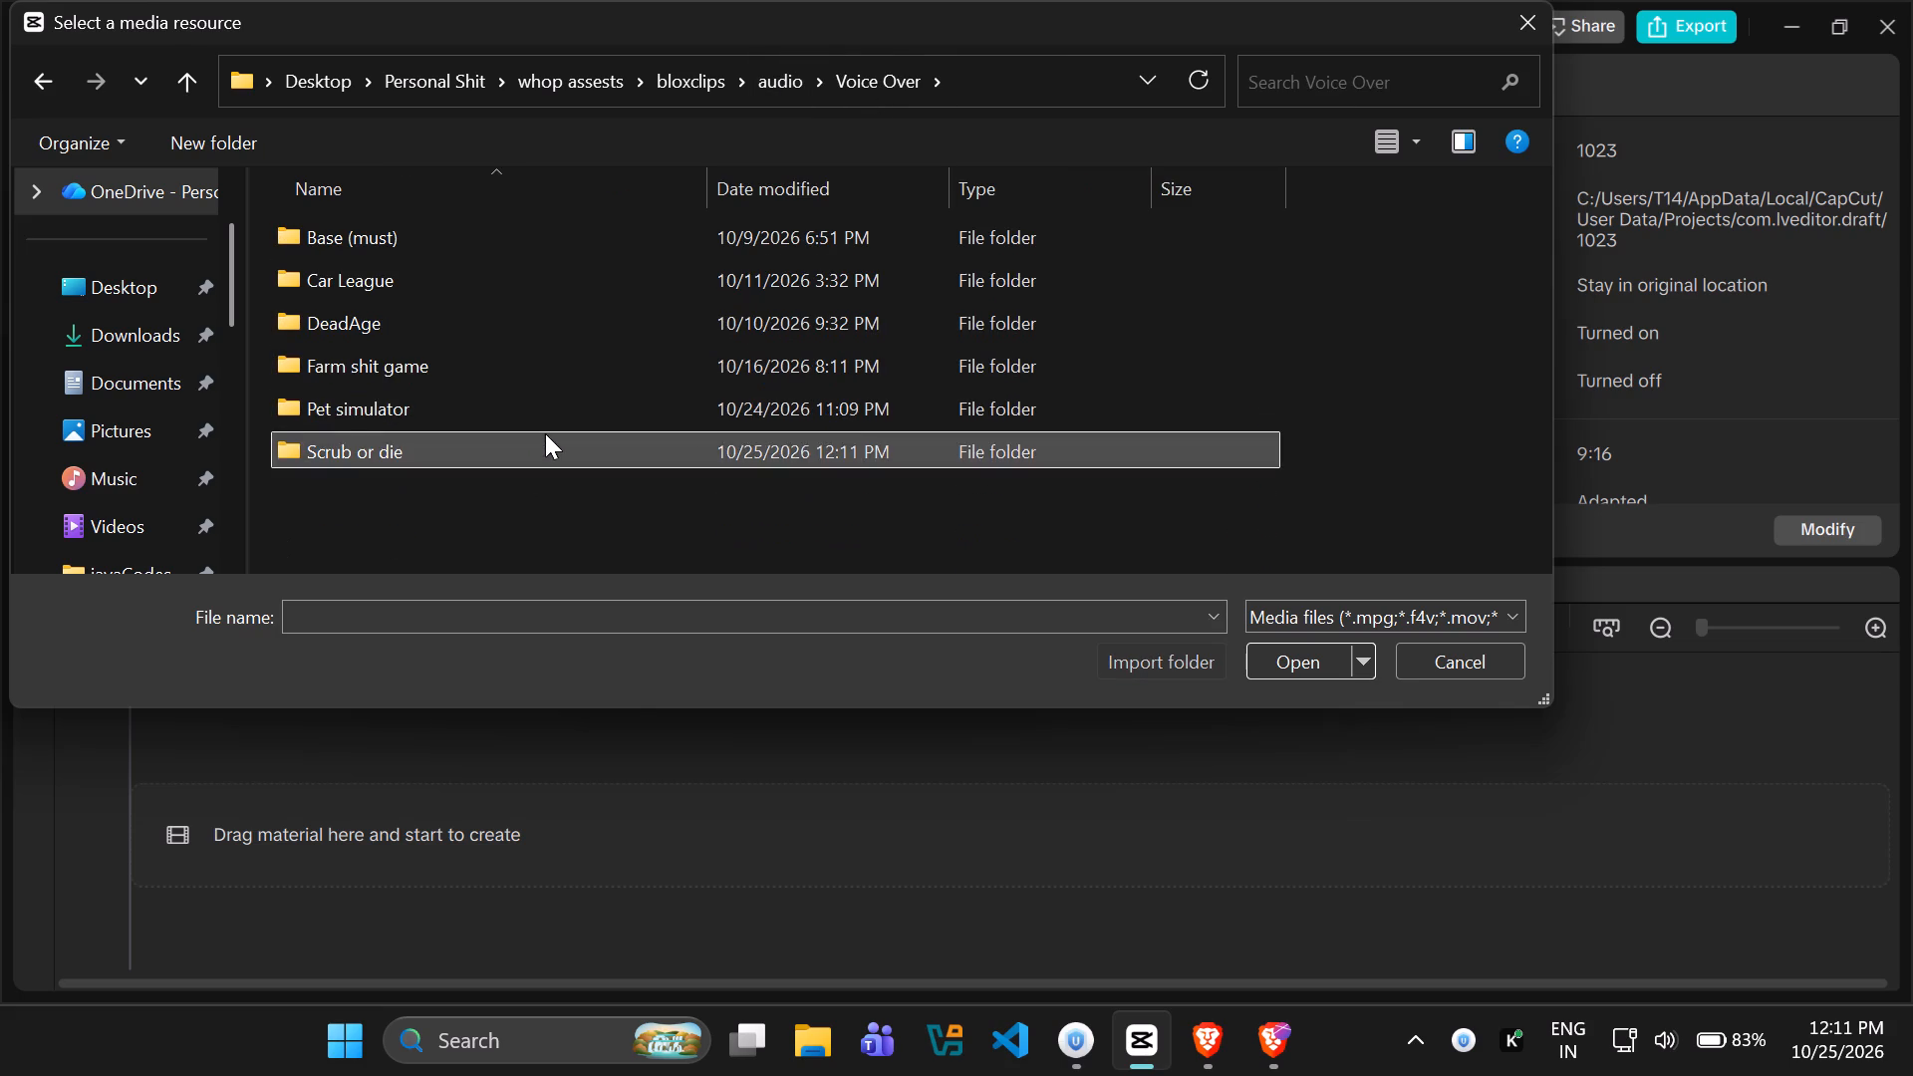
left_click(571, 441, "ctrl")
left_click(558, 407, "ctrl")
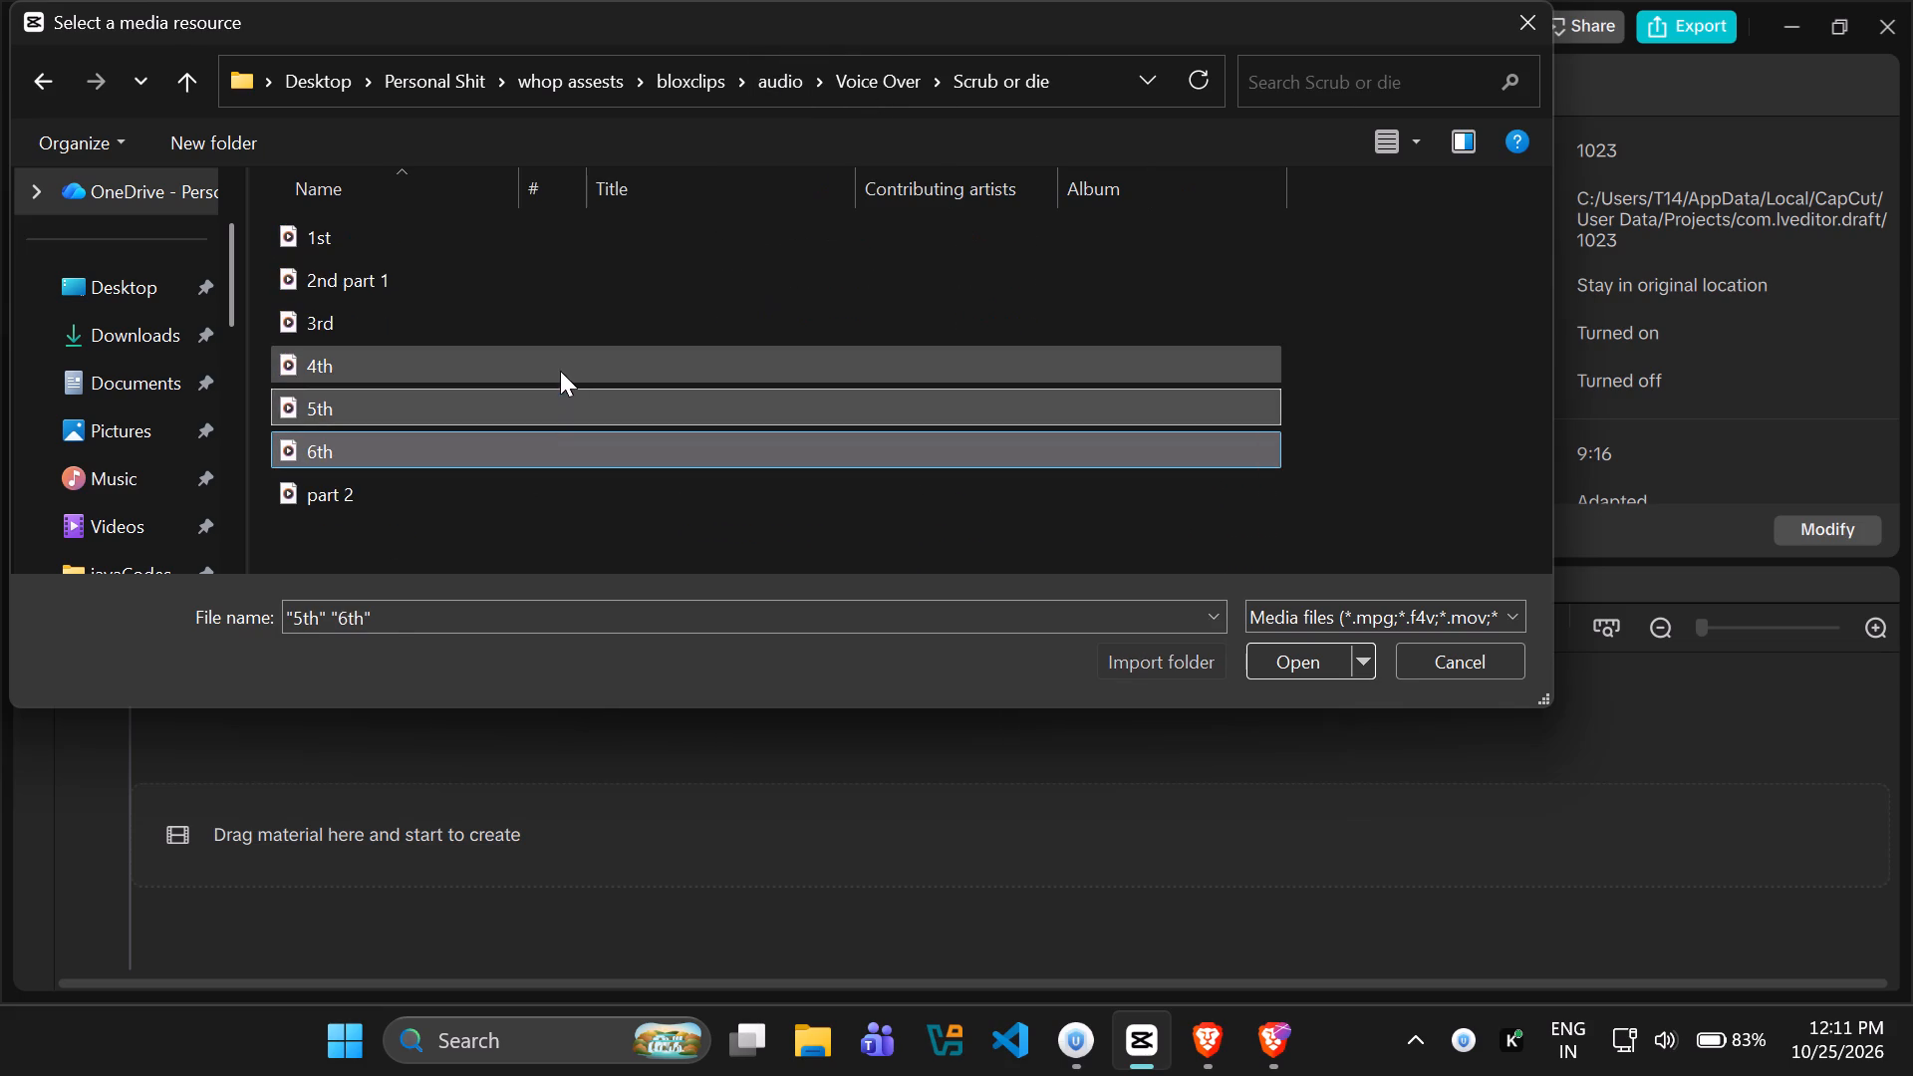
left_click(560, 369, "ctrl")
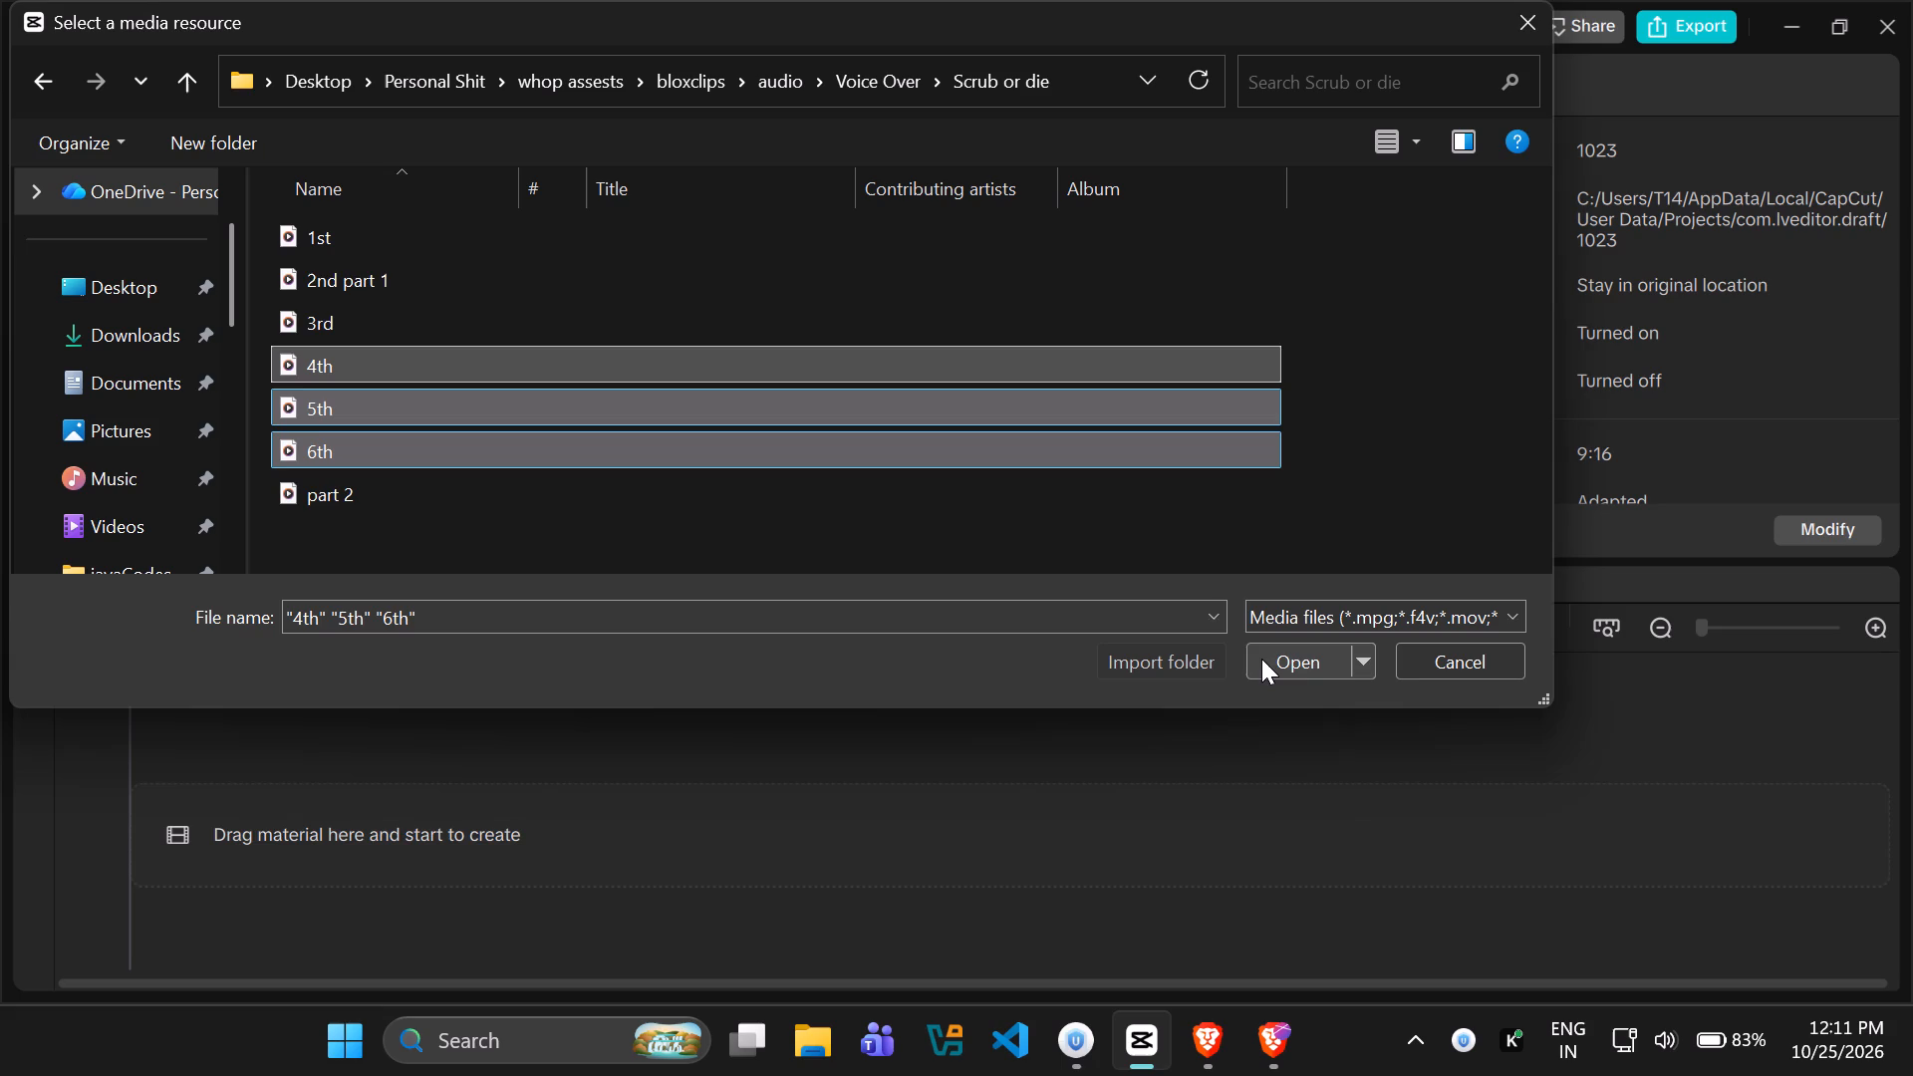
left_click(437, 316, "ctrl")
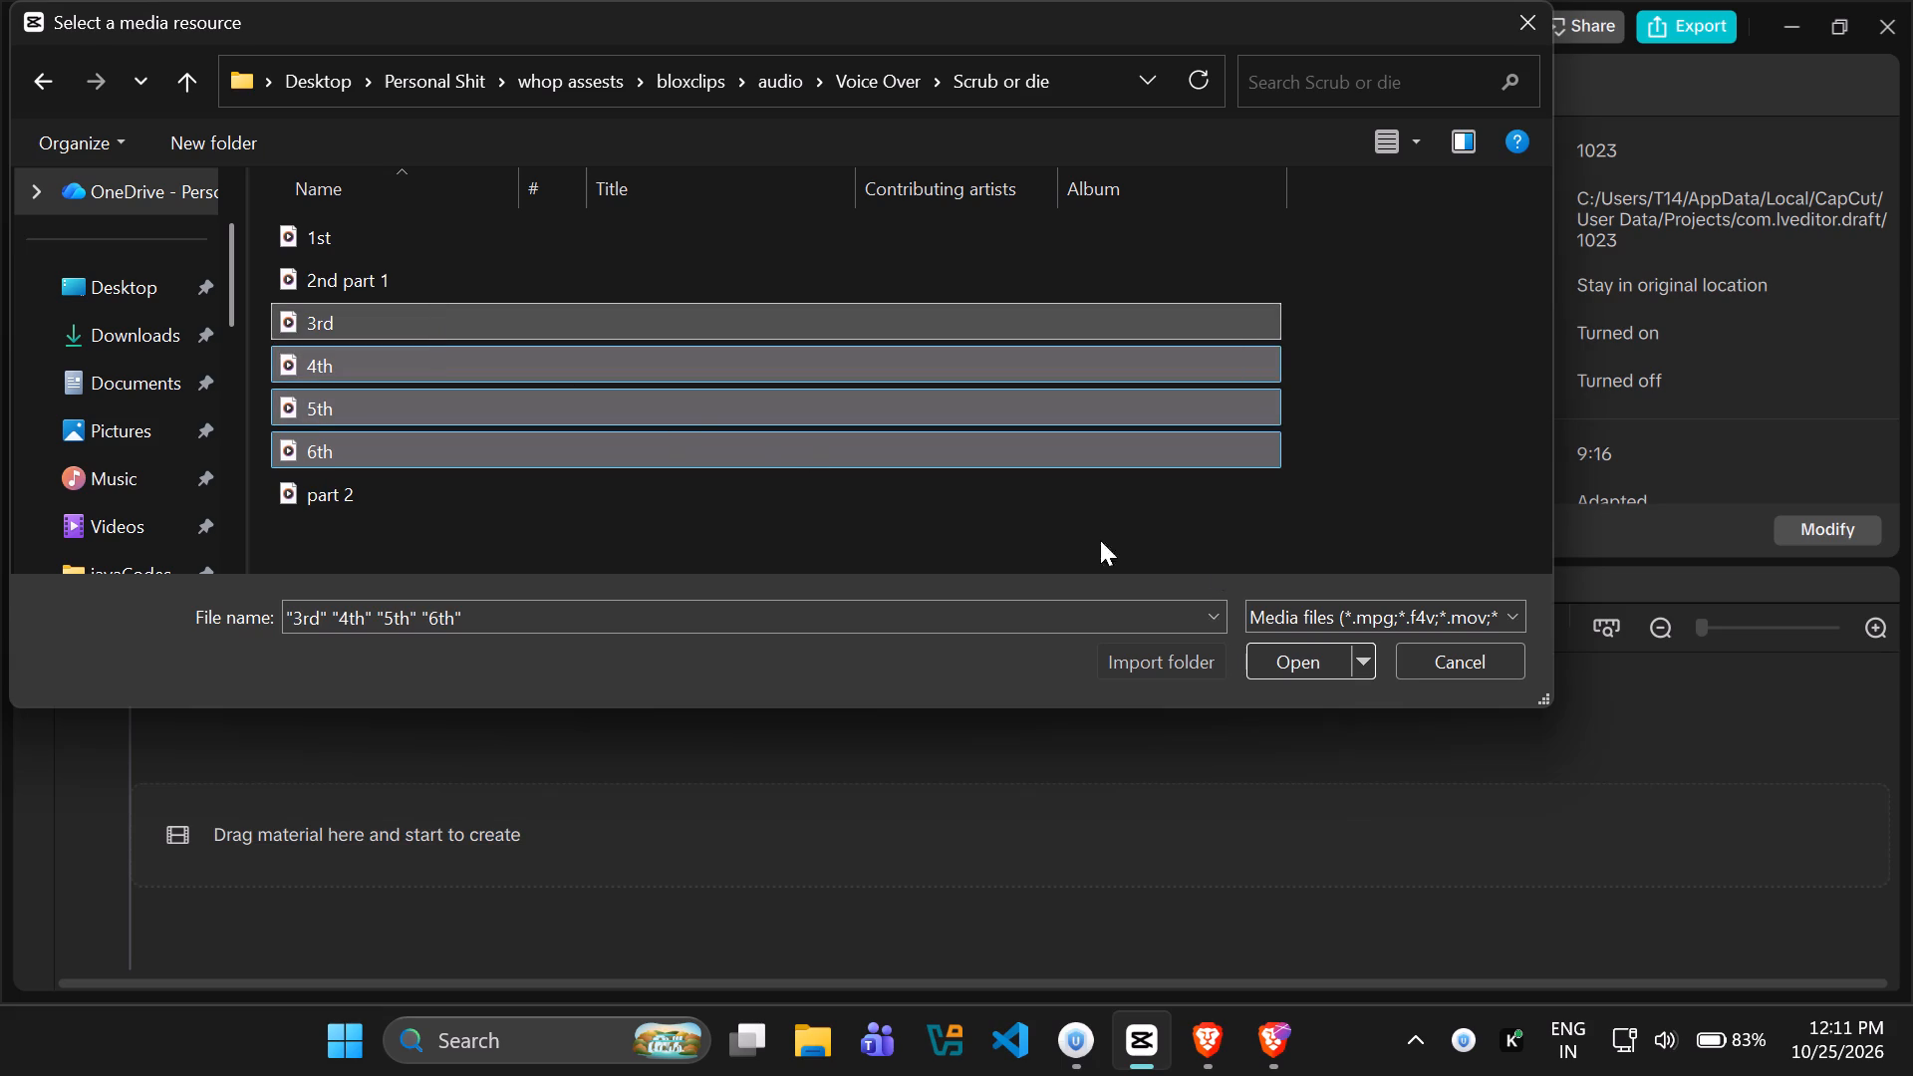
left_click(1294, 649)
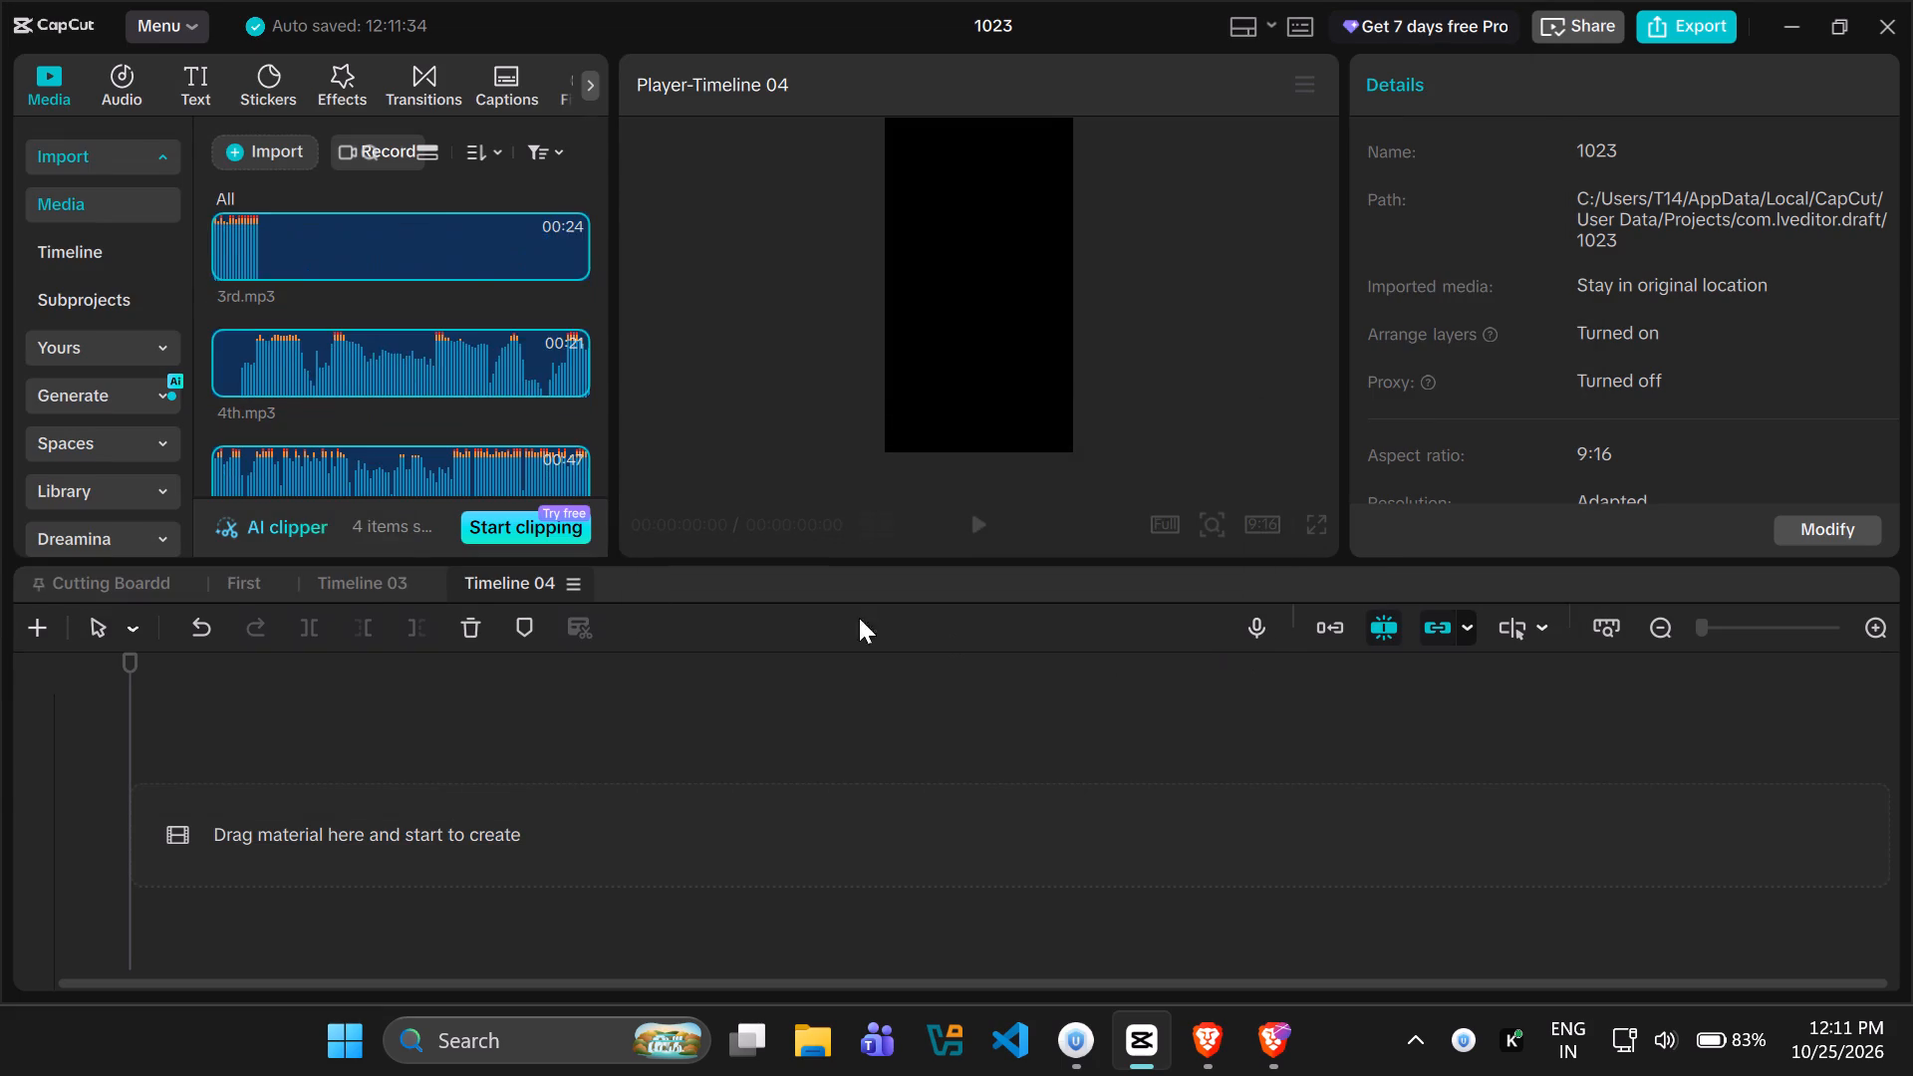
Play Timeline 03 from its start, and preview the opening of the imported 3rd.mp3 voice-over.
left_click(360, 583)
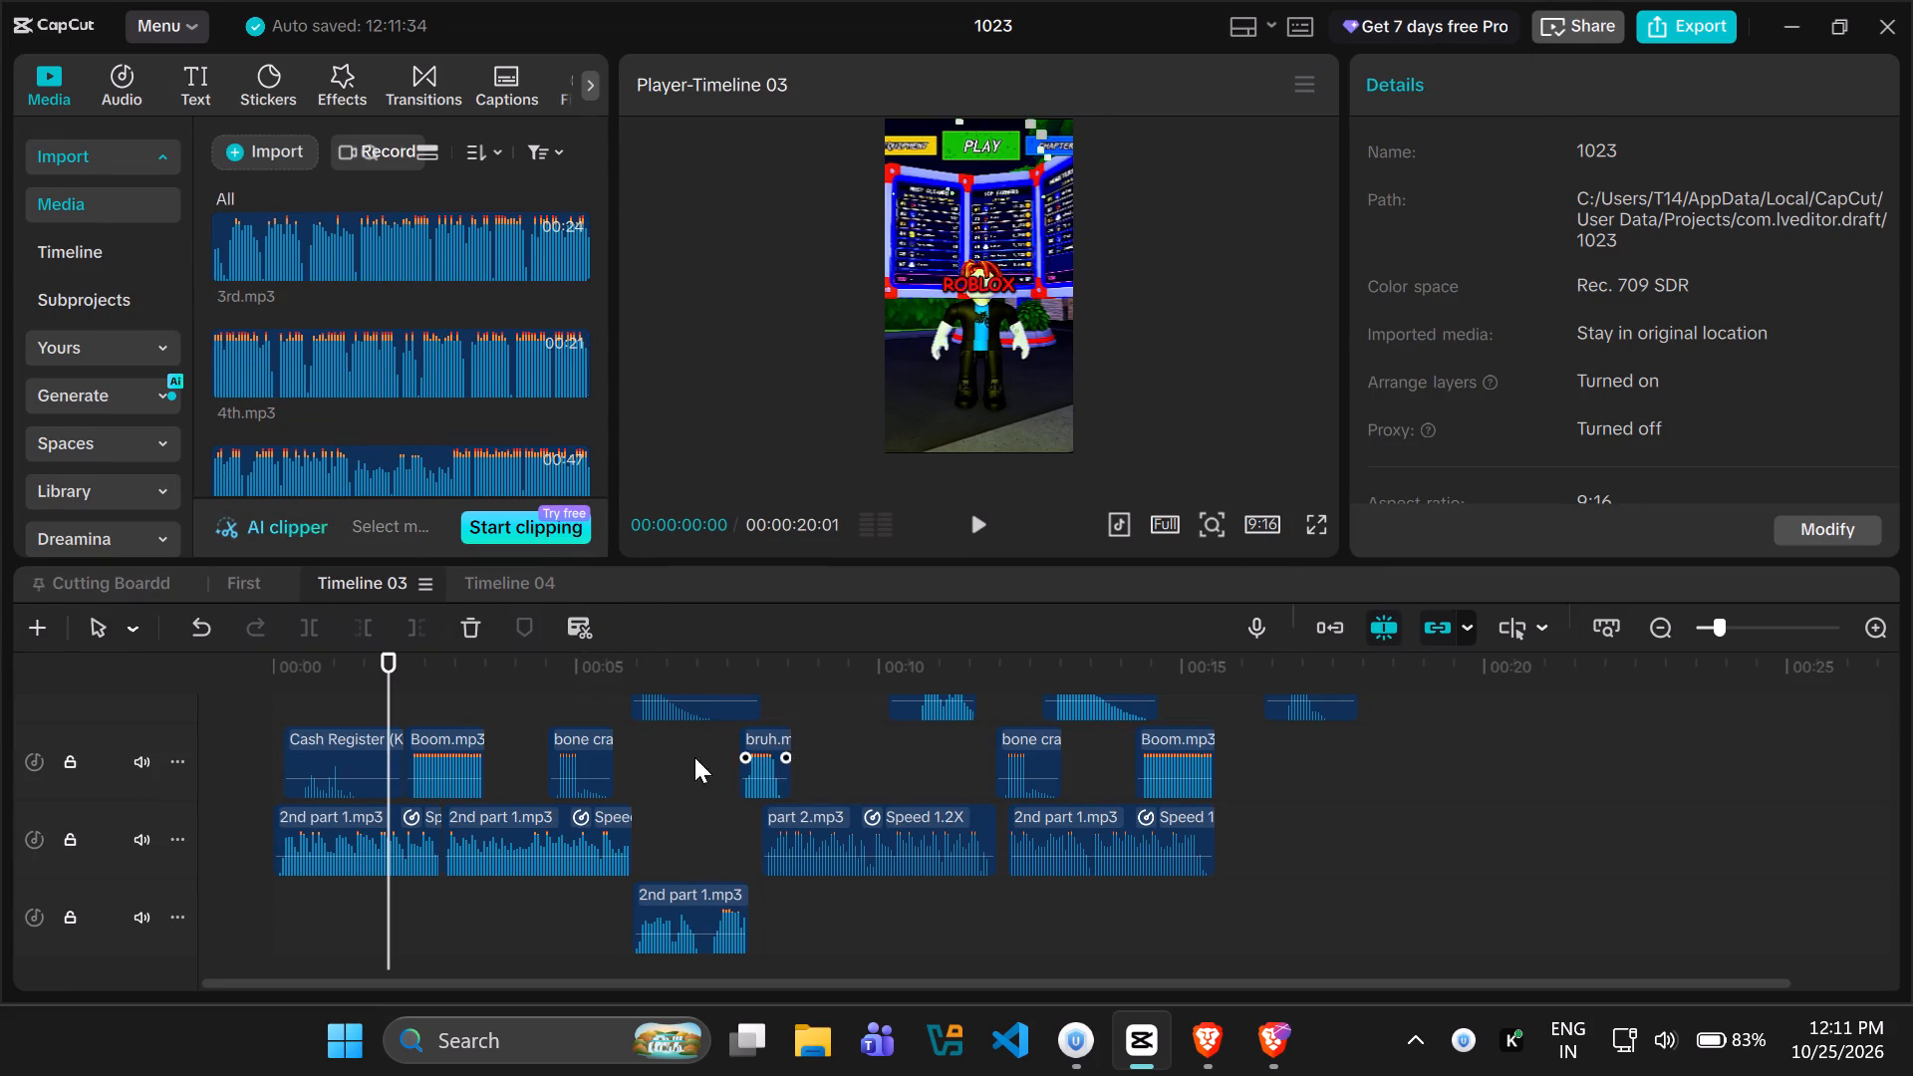
left_click_drag(390, 672, 120, 660)
key("space")
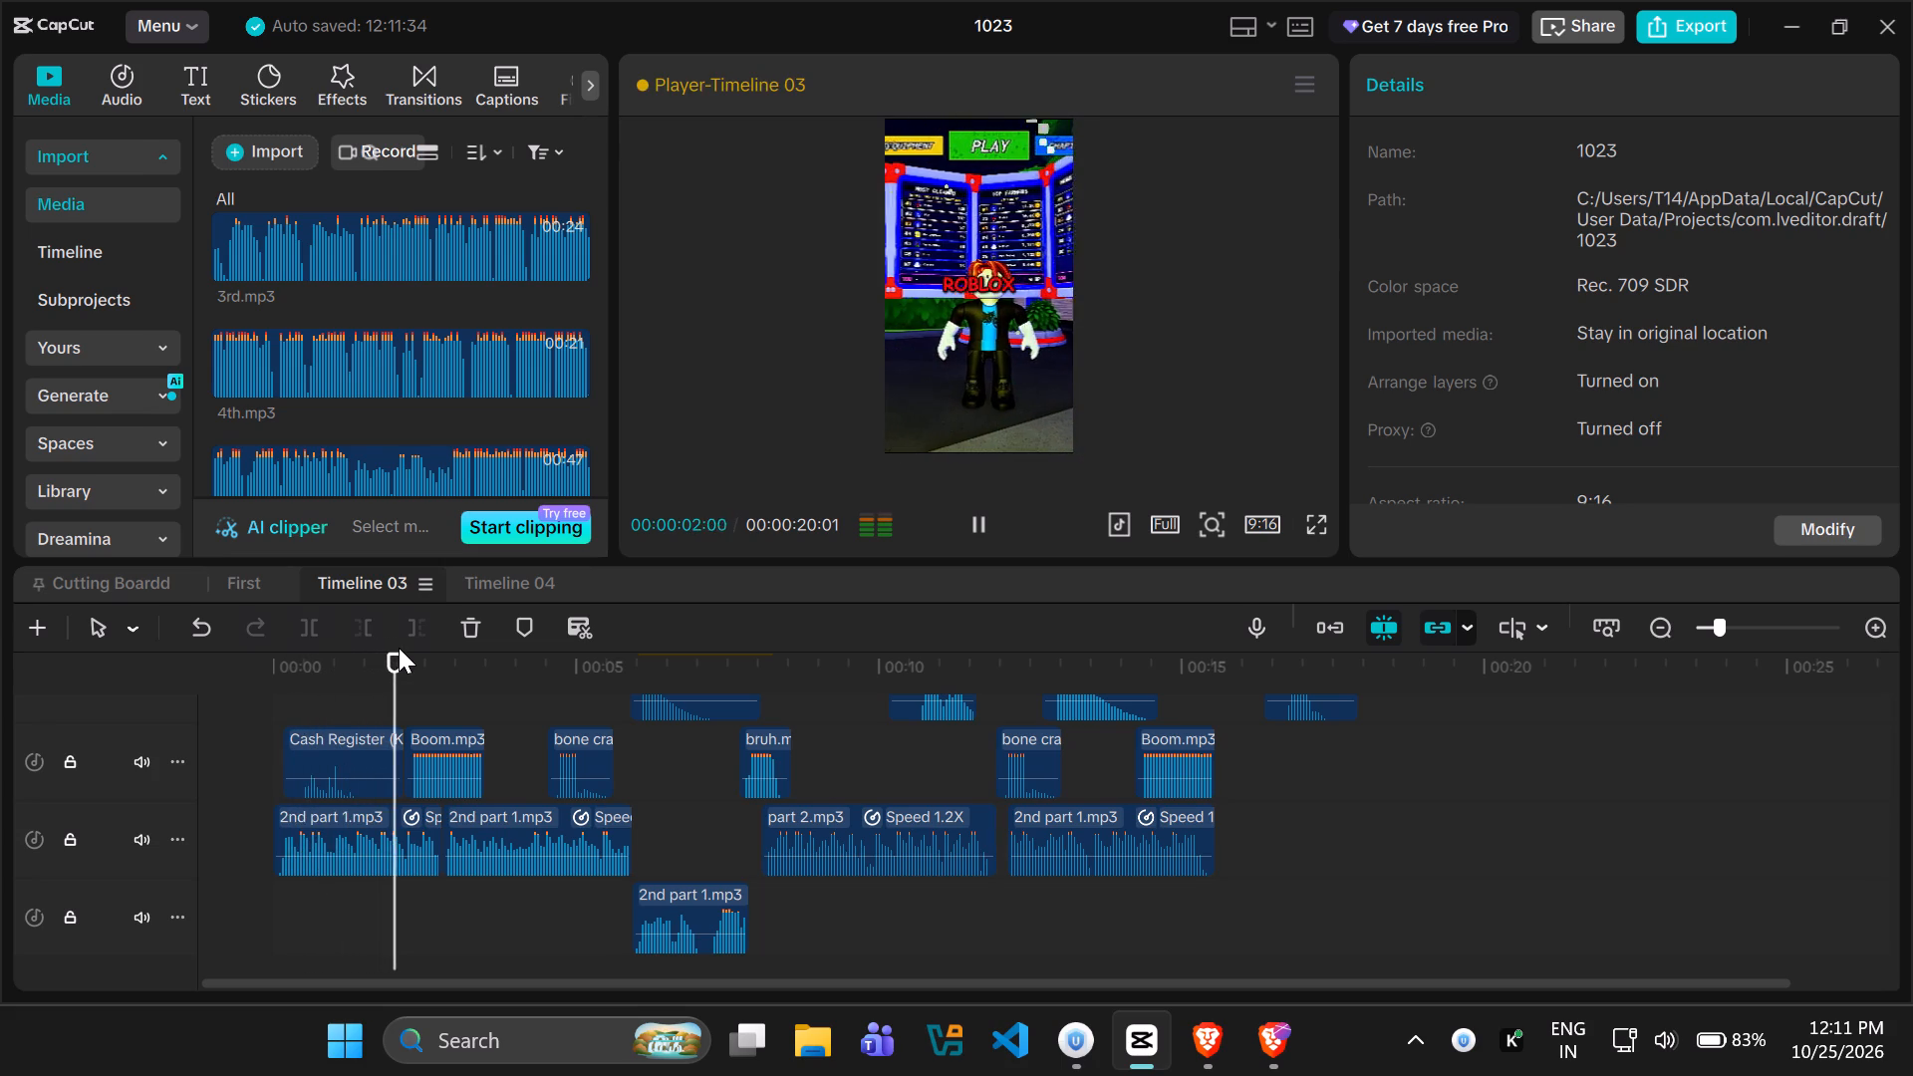
key("space")
left_click(244, 243)
key("space")
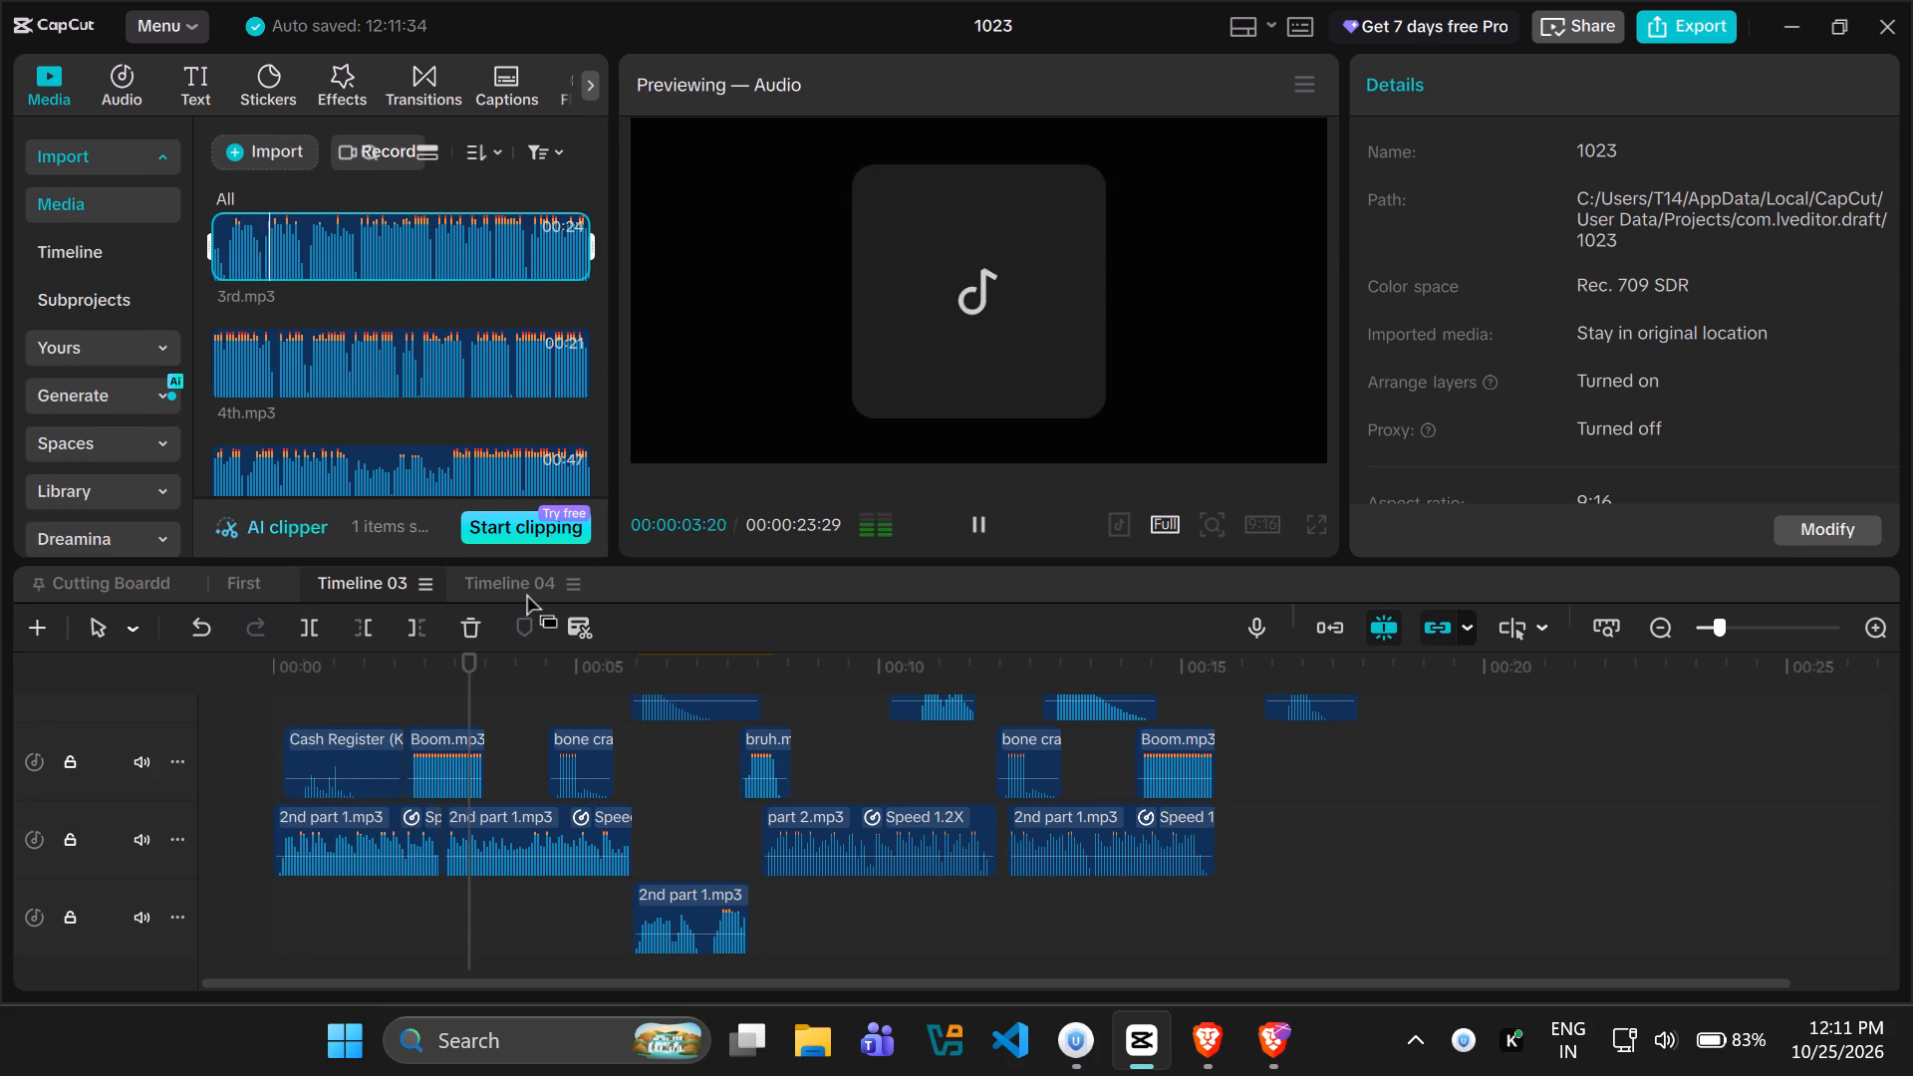
key("space")
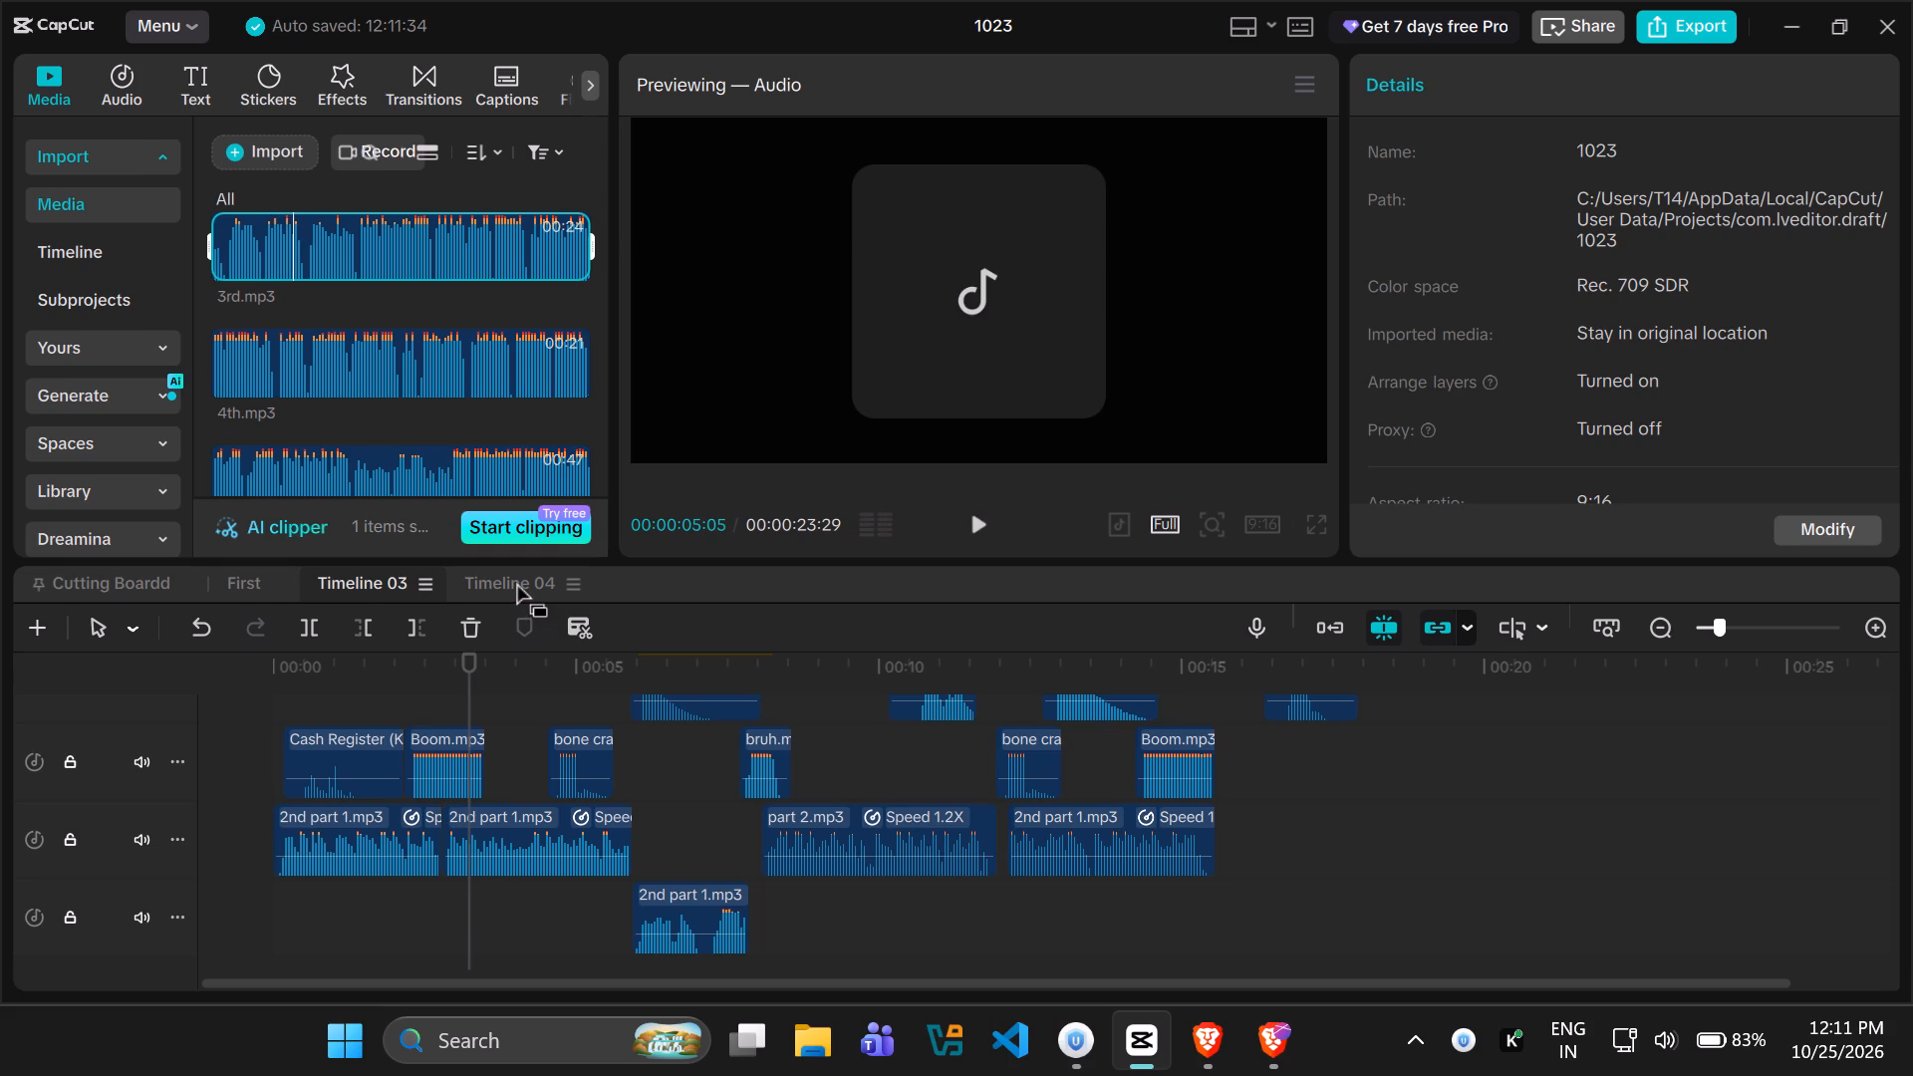
Rename Timeline 03 as "second dead".
triple_click(340, 574)
right_click(340, 574)
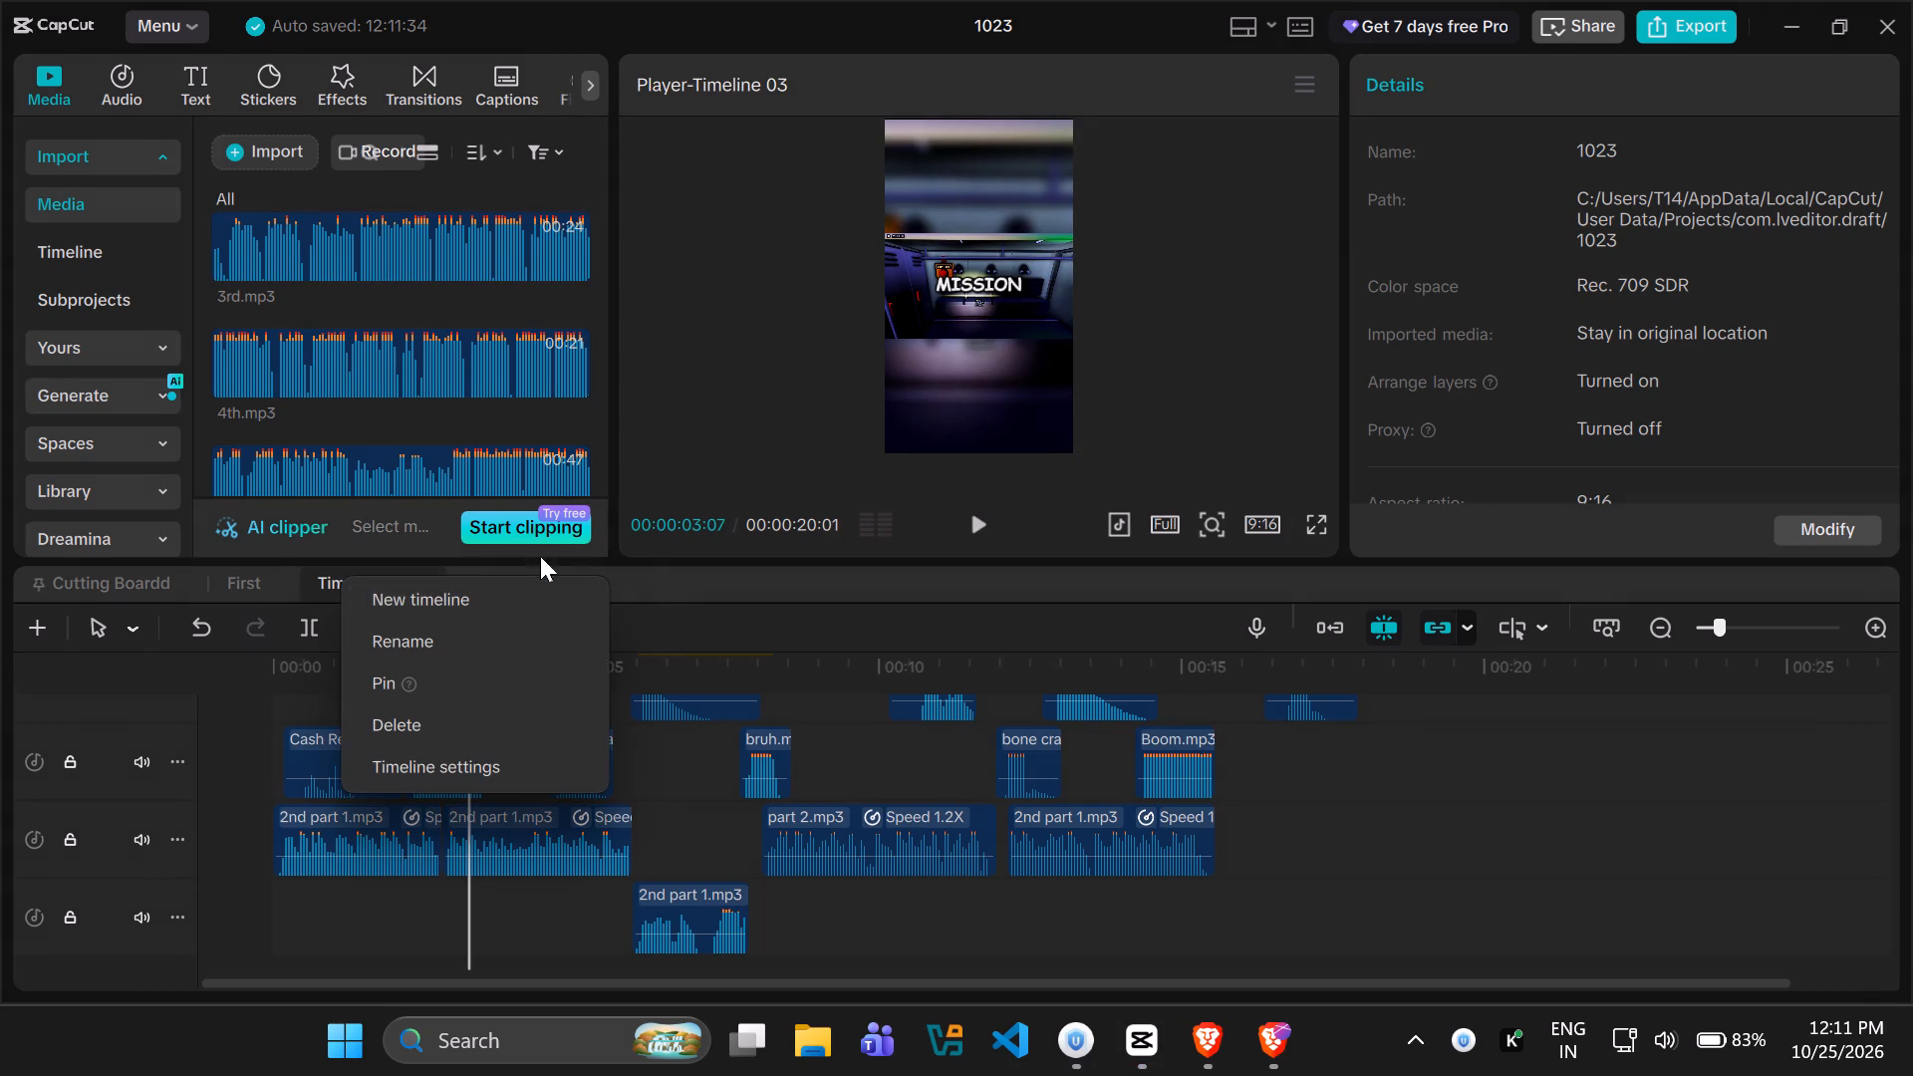
left_click(441, 652)
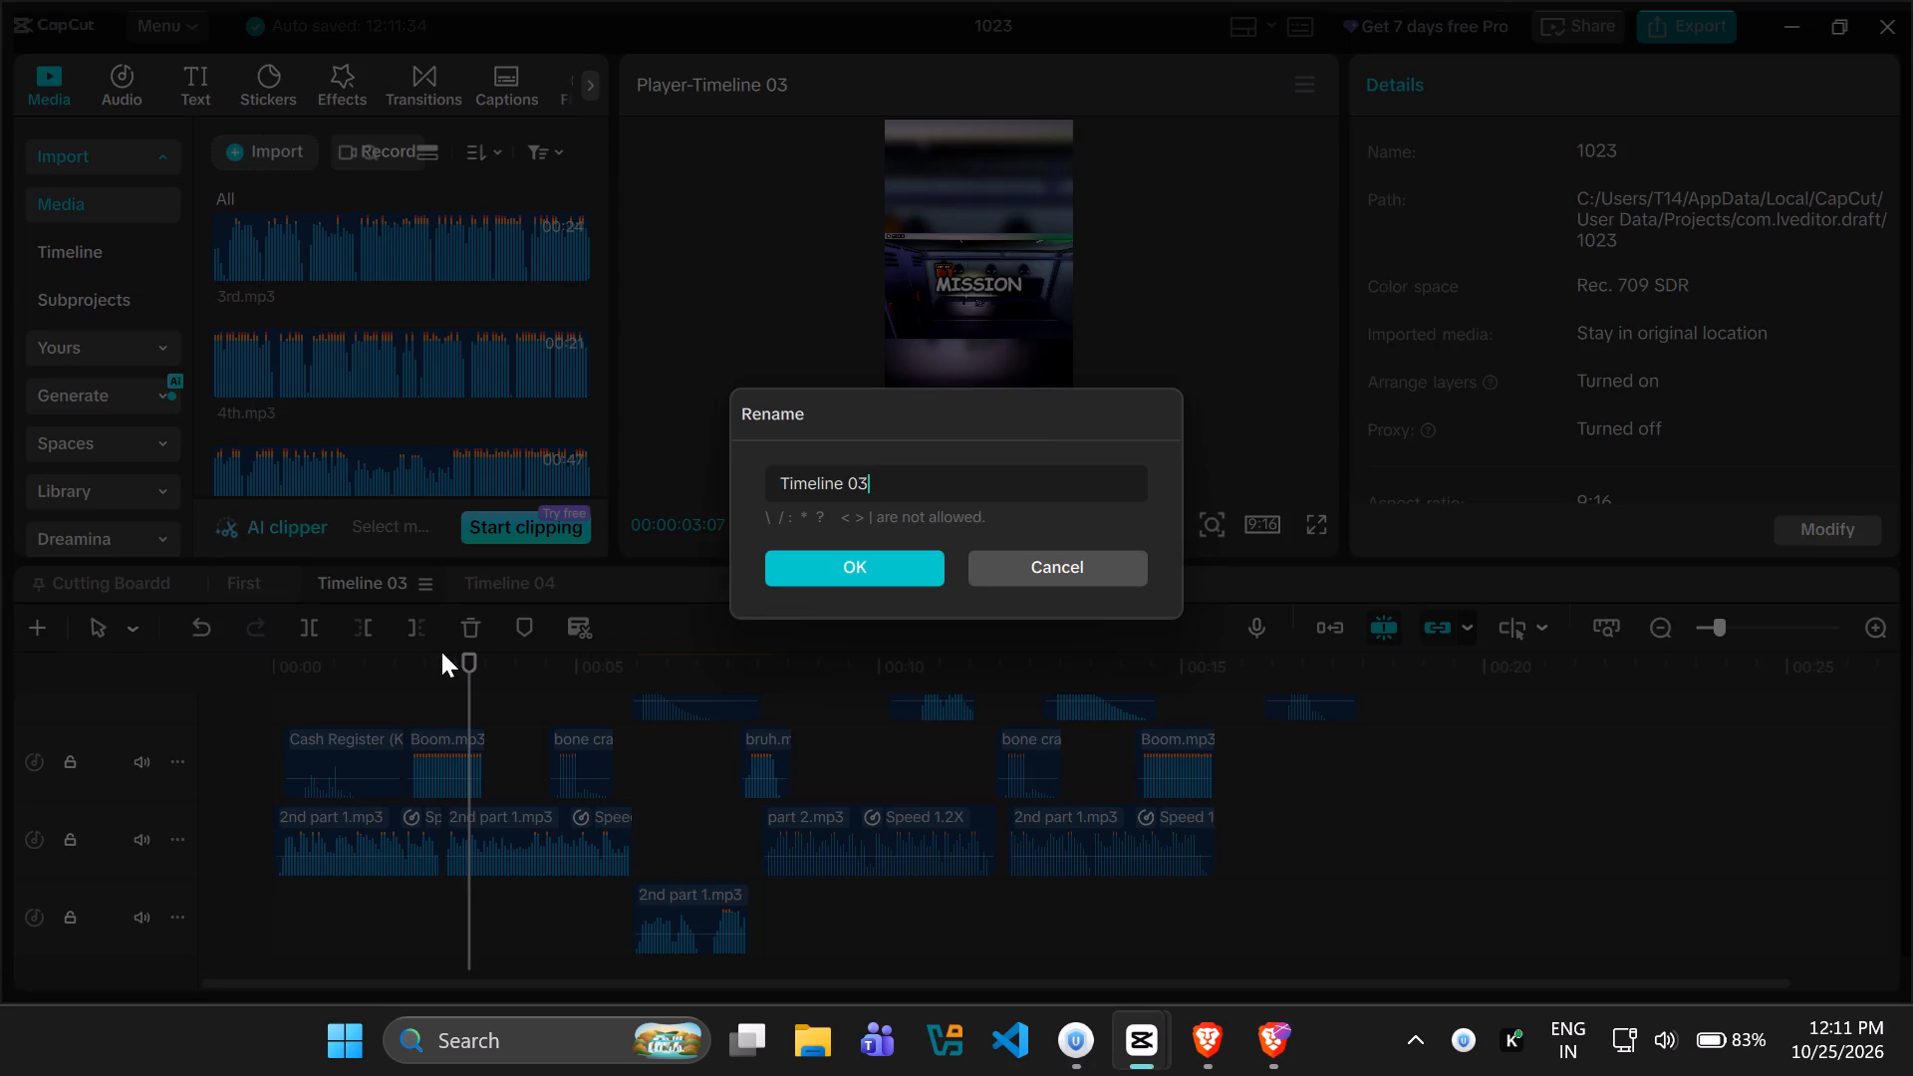
key("ctrl+BackSpace")
key("ctrl+BackSpace")
key("ctrl+BackSpace")
type("second dead")
key("Return")
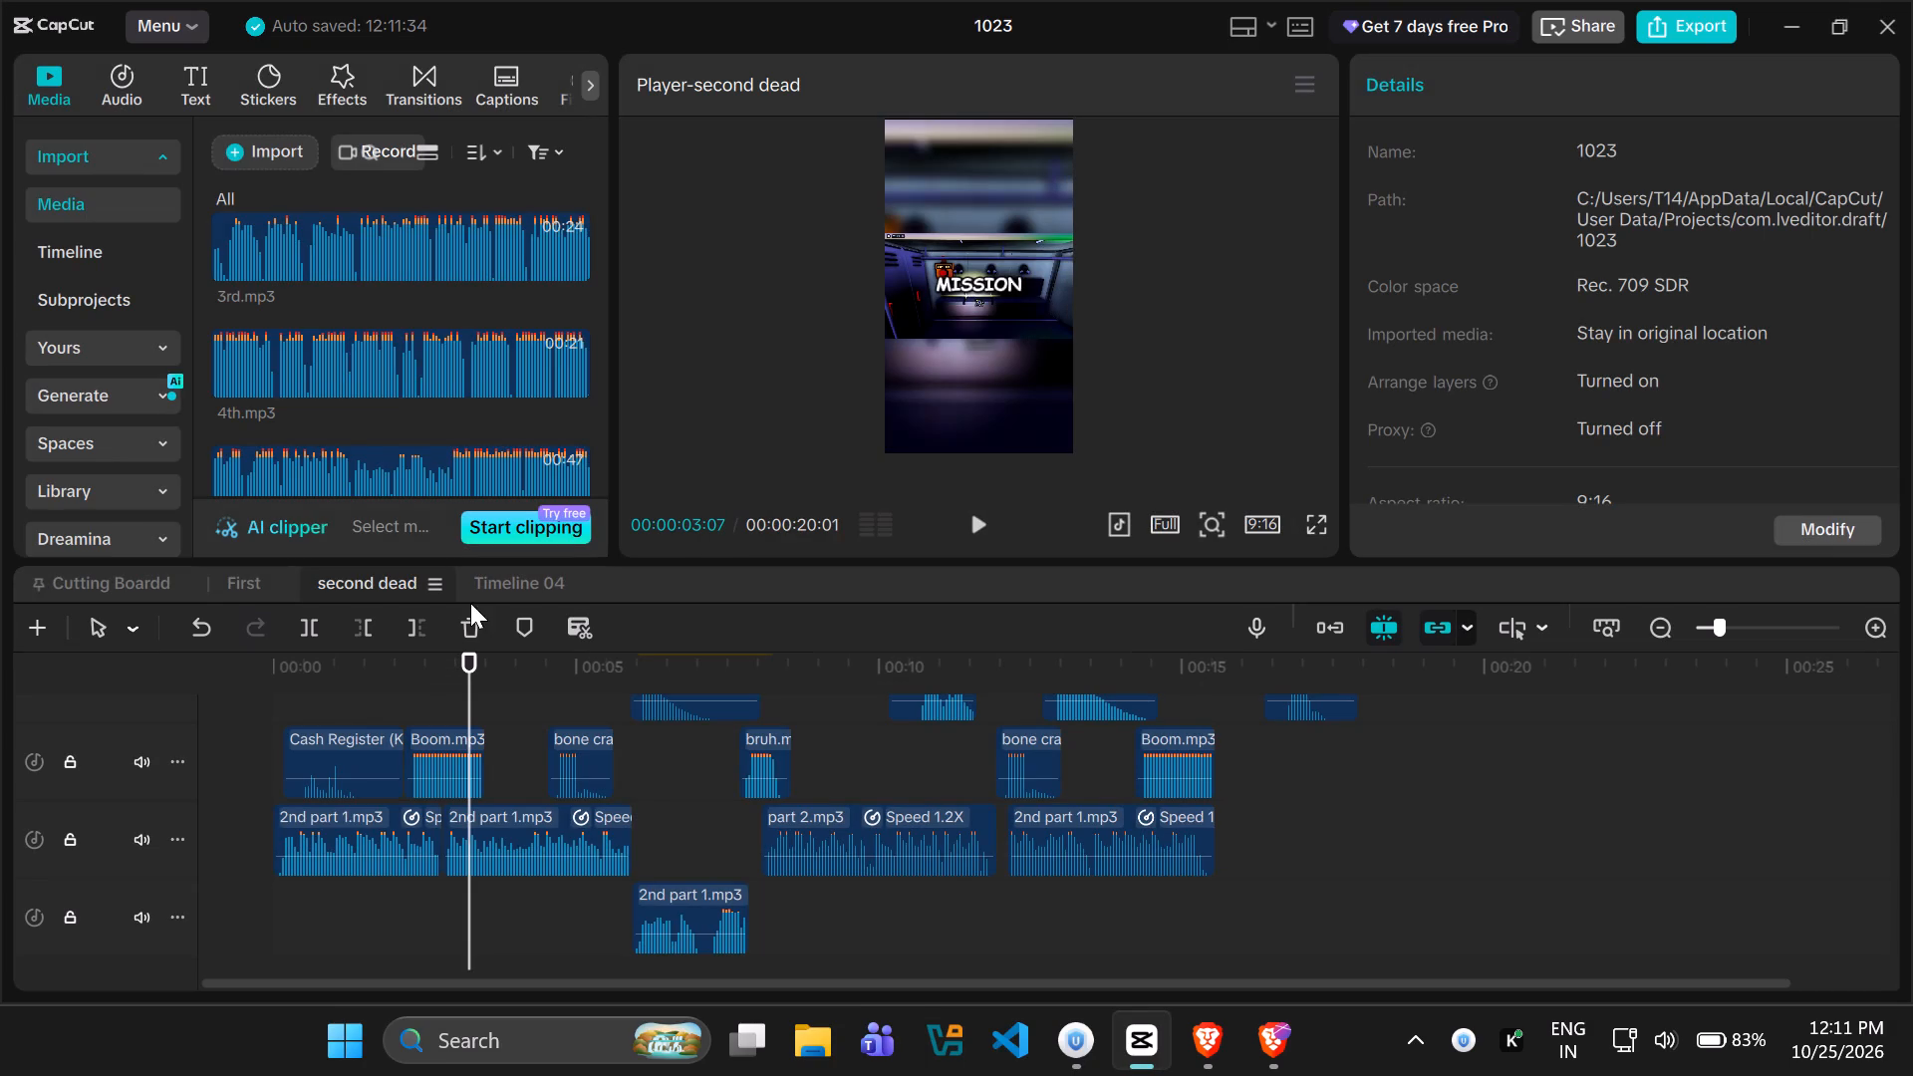
Rename Timeline 04 as "thrid".
right_click(499, 590)
left_click(611, 673)
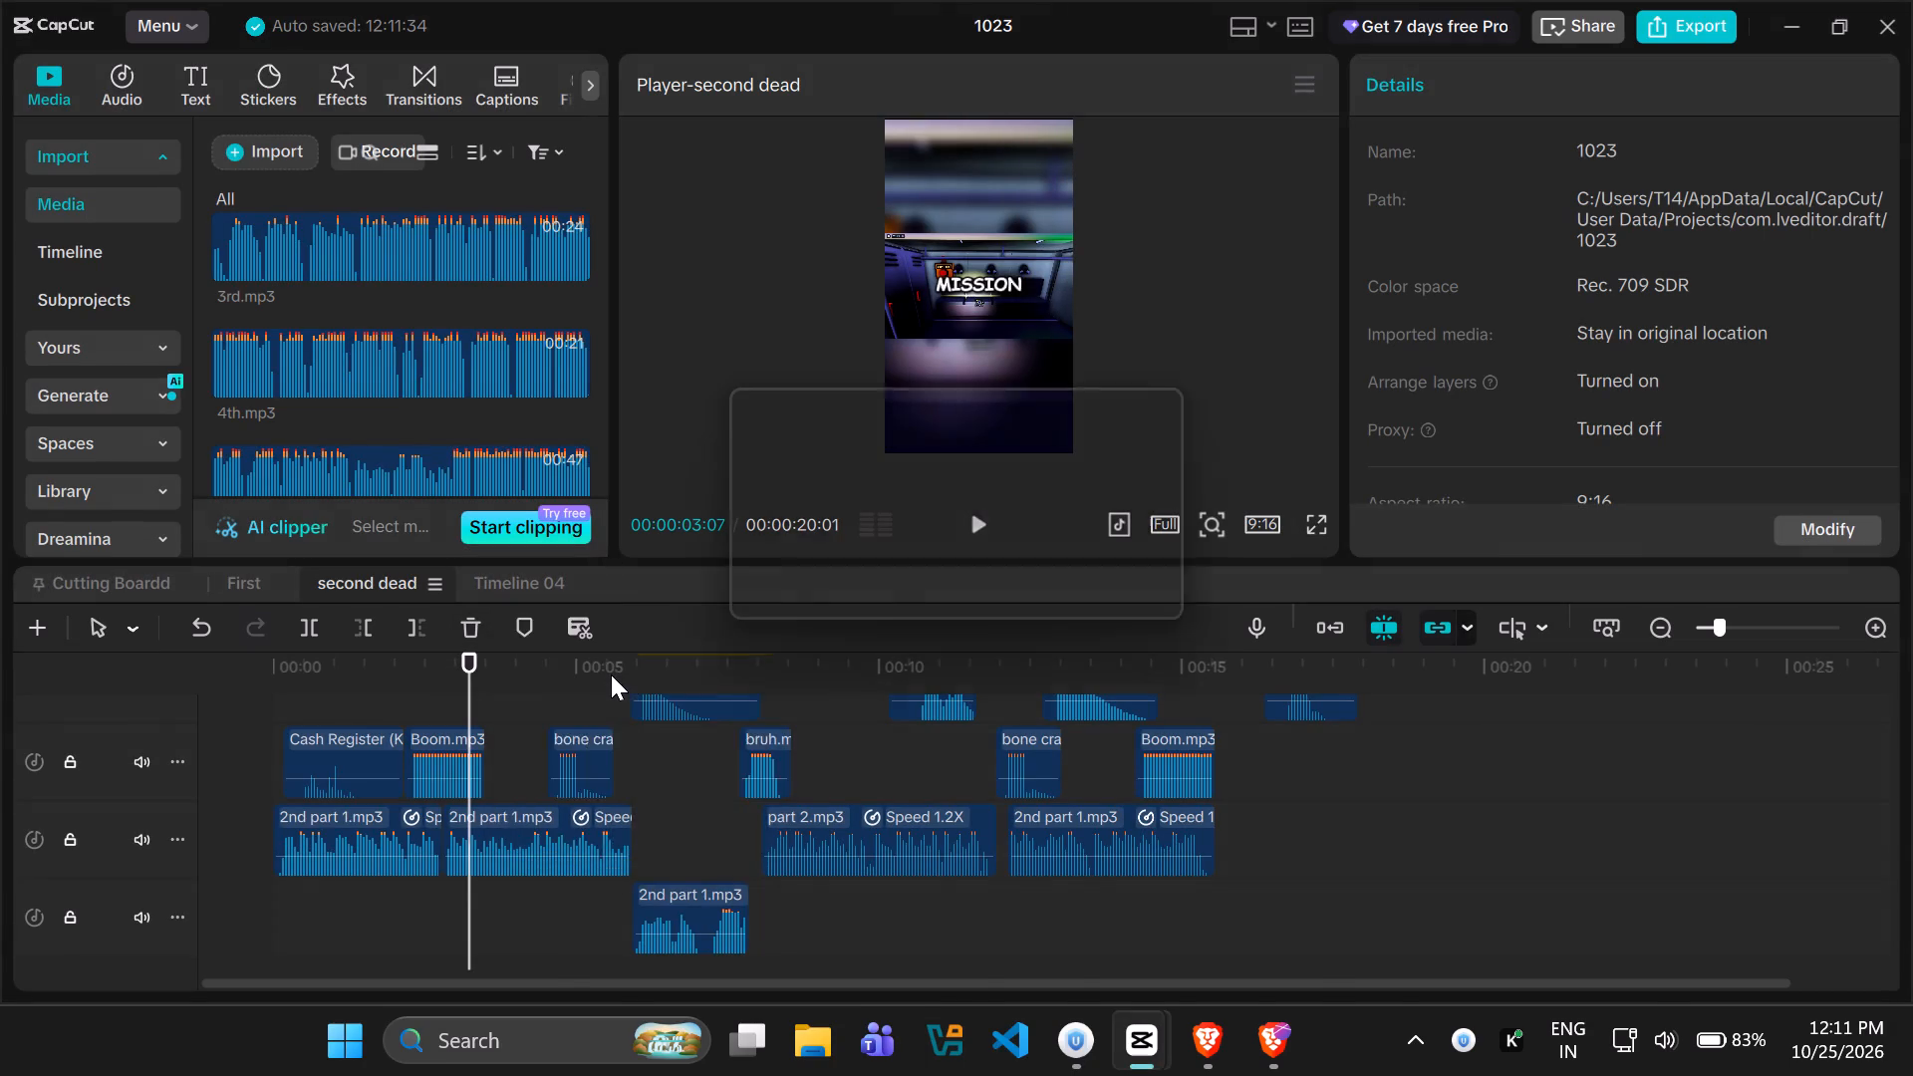
key("ctrl+BackSpace")
key("ctrl+BackSpace")
key("ctrl+BackSpace")
type("thrif")
key("BackSpace")
key("d")
key("Return")
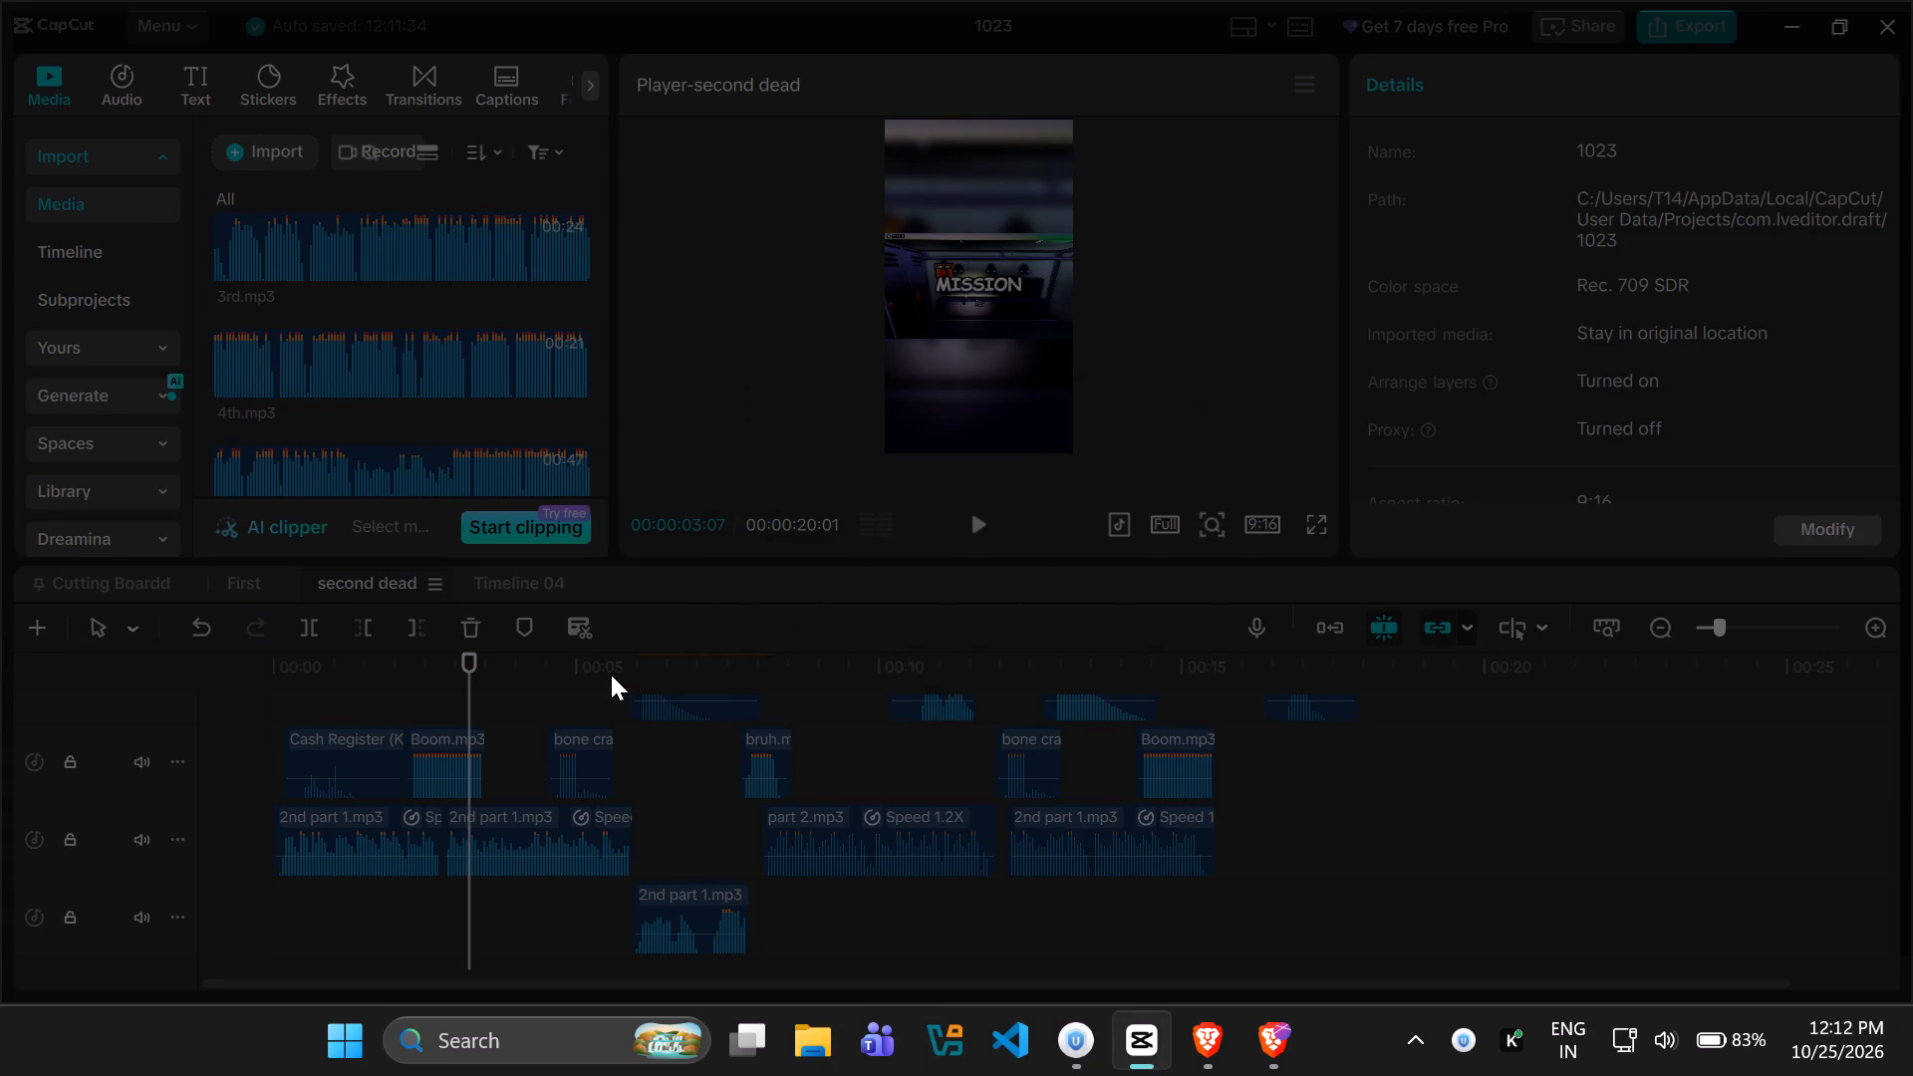
Open the "thrid" timeline and place the 3rd.mp3 voice-over at its start.
left_click(494, 581)
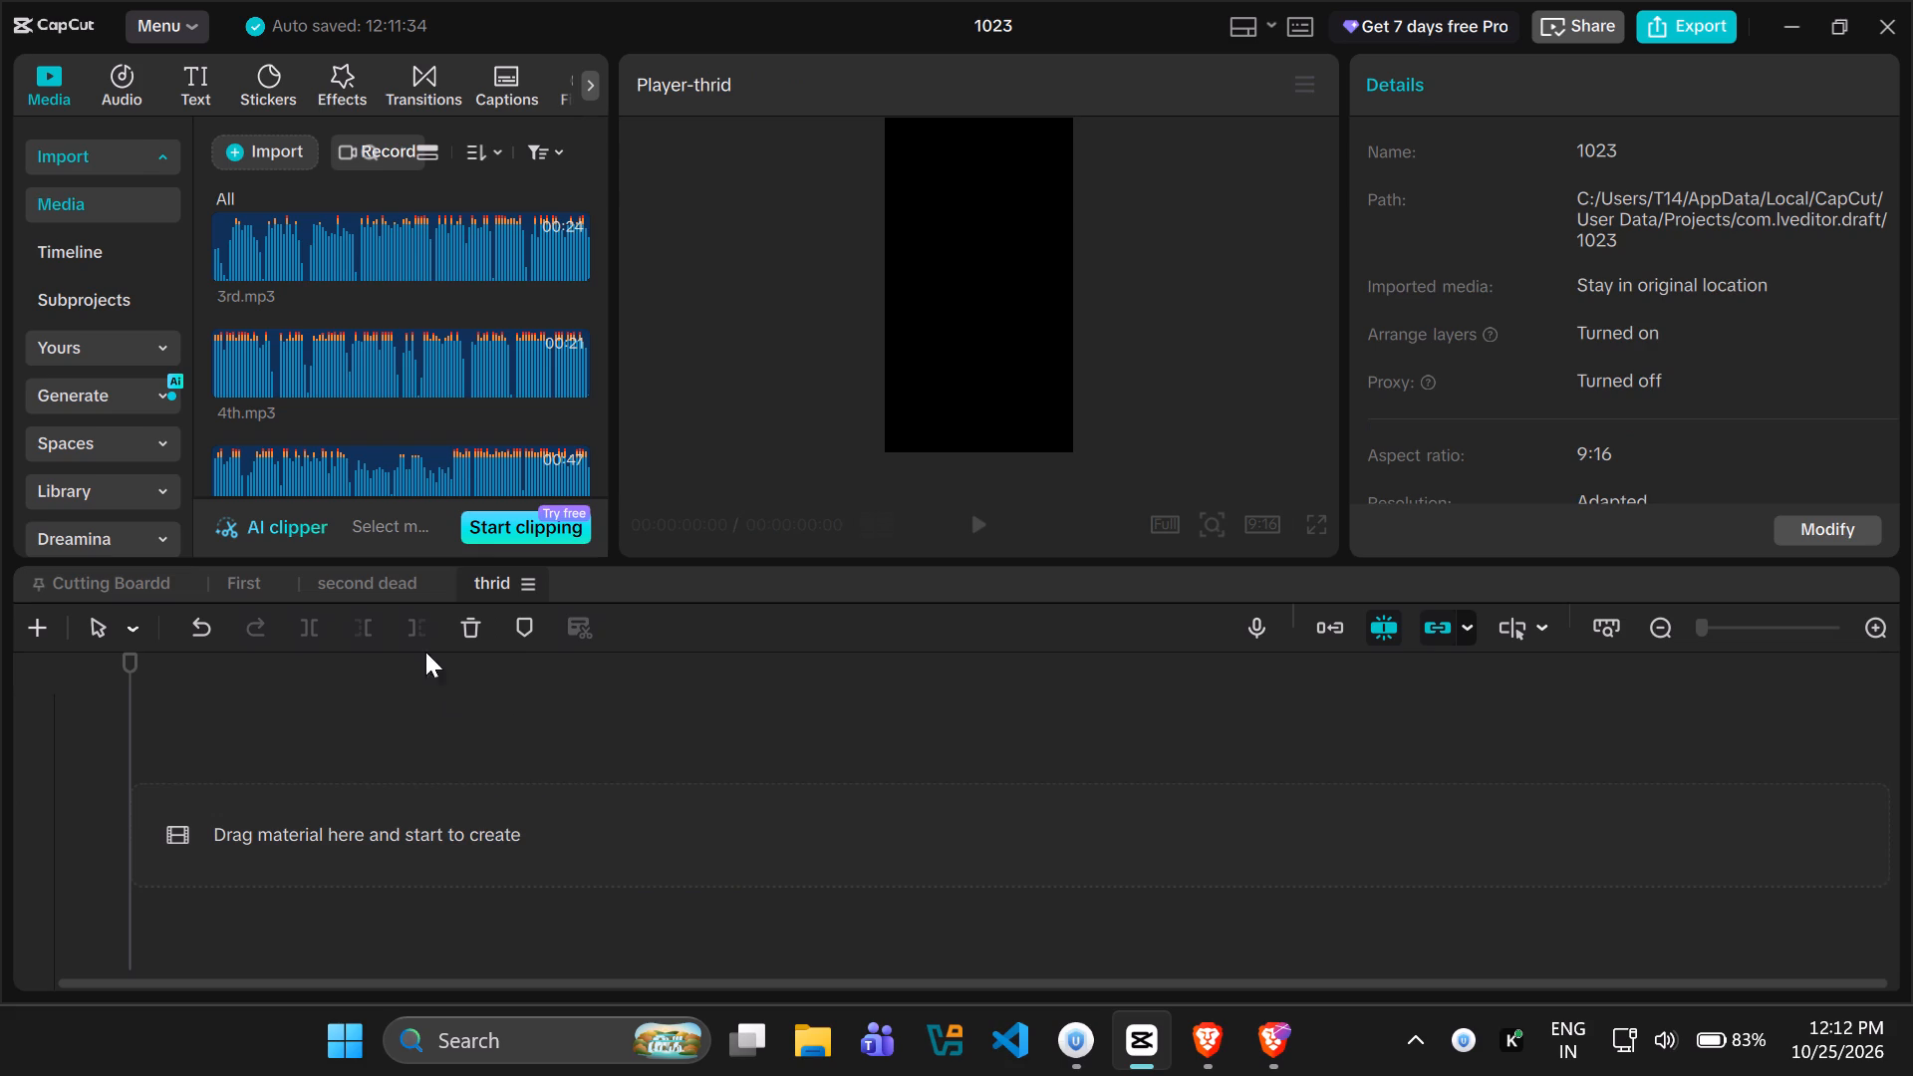
left_click_drag(306, 265, 295, 809)
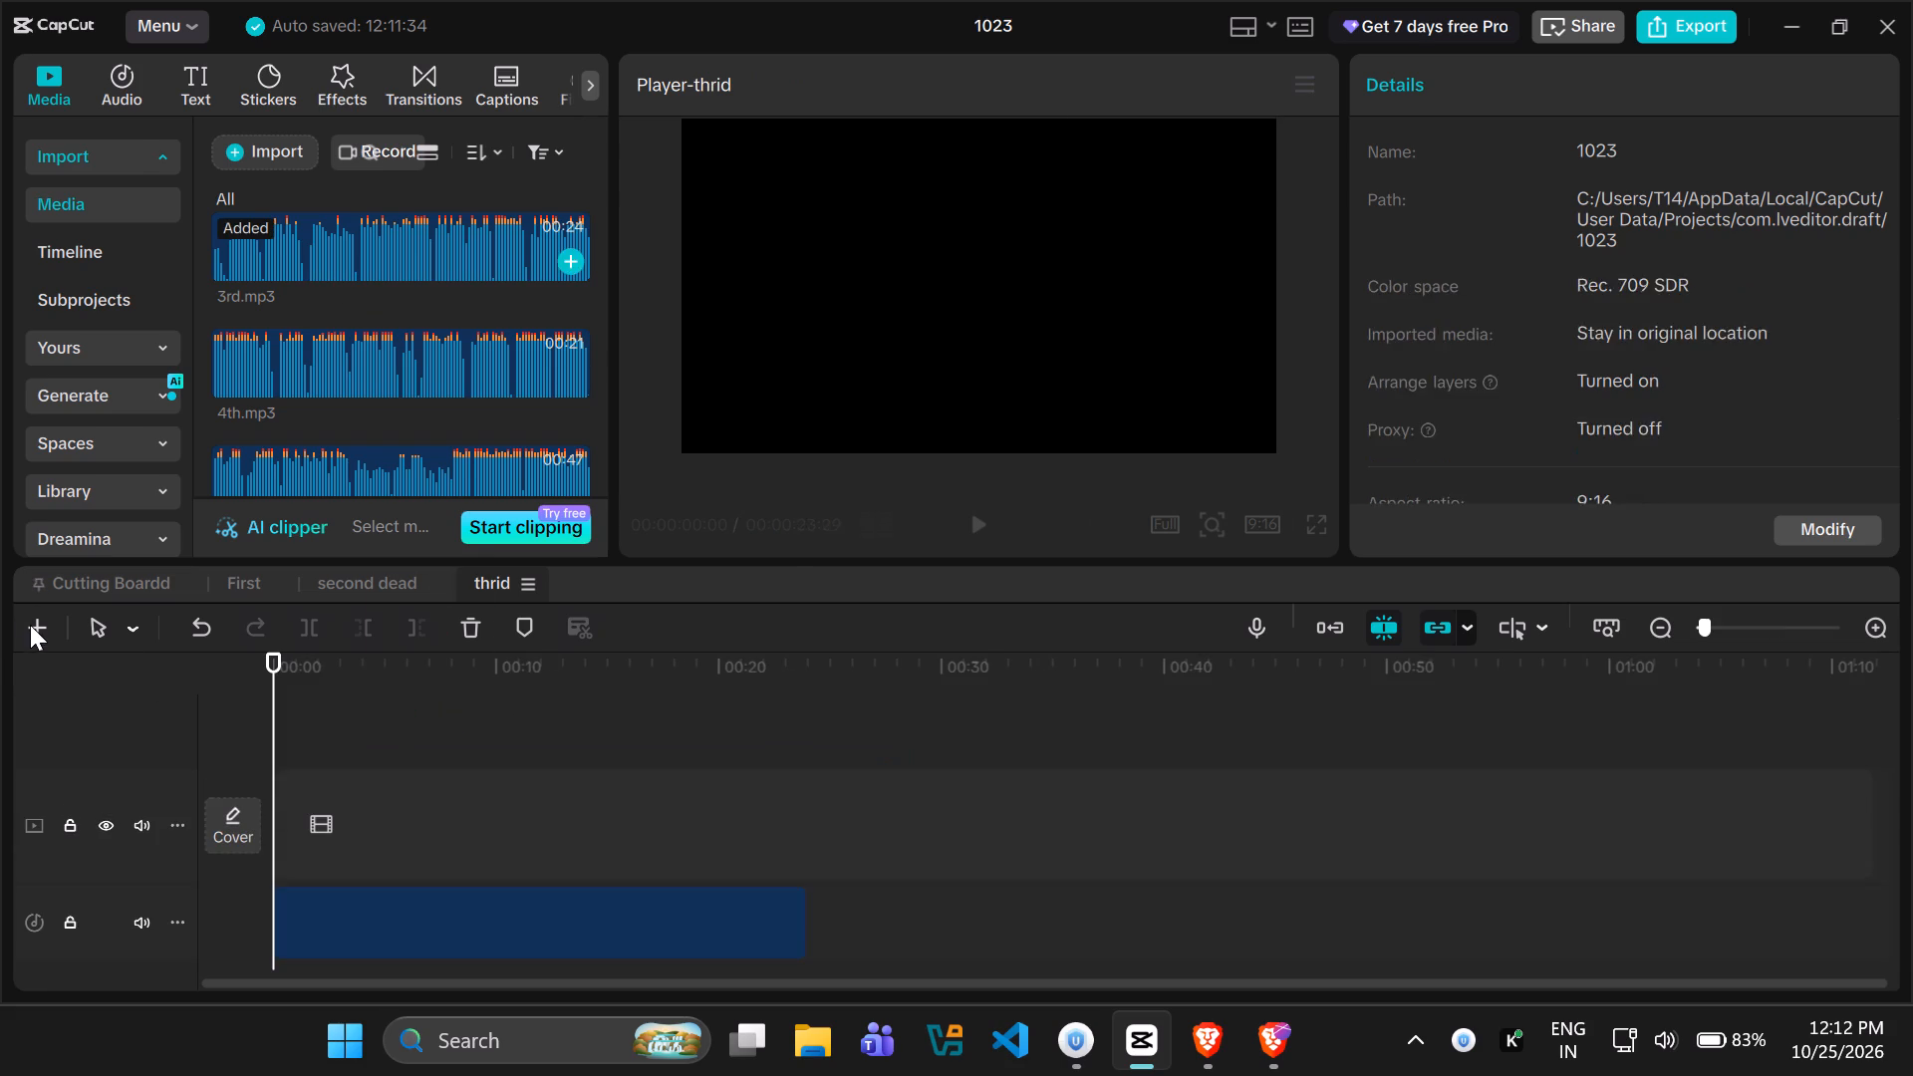
Create a new timeline and name it "forth".
left_click(30, 625)
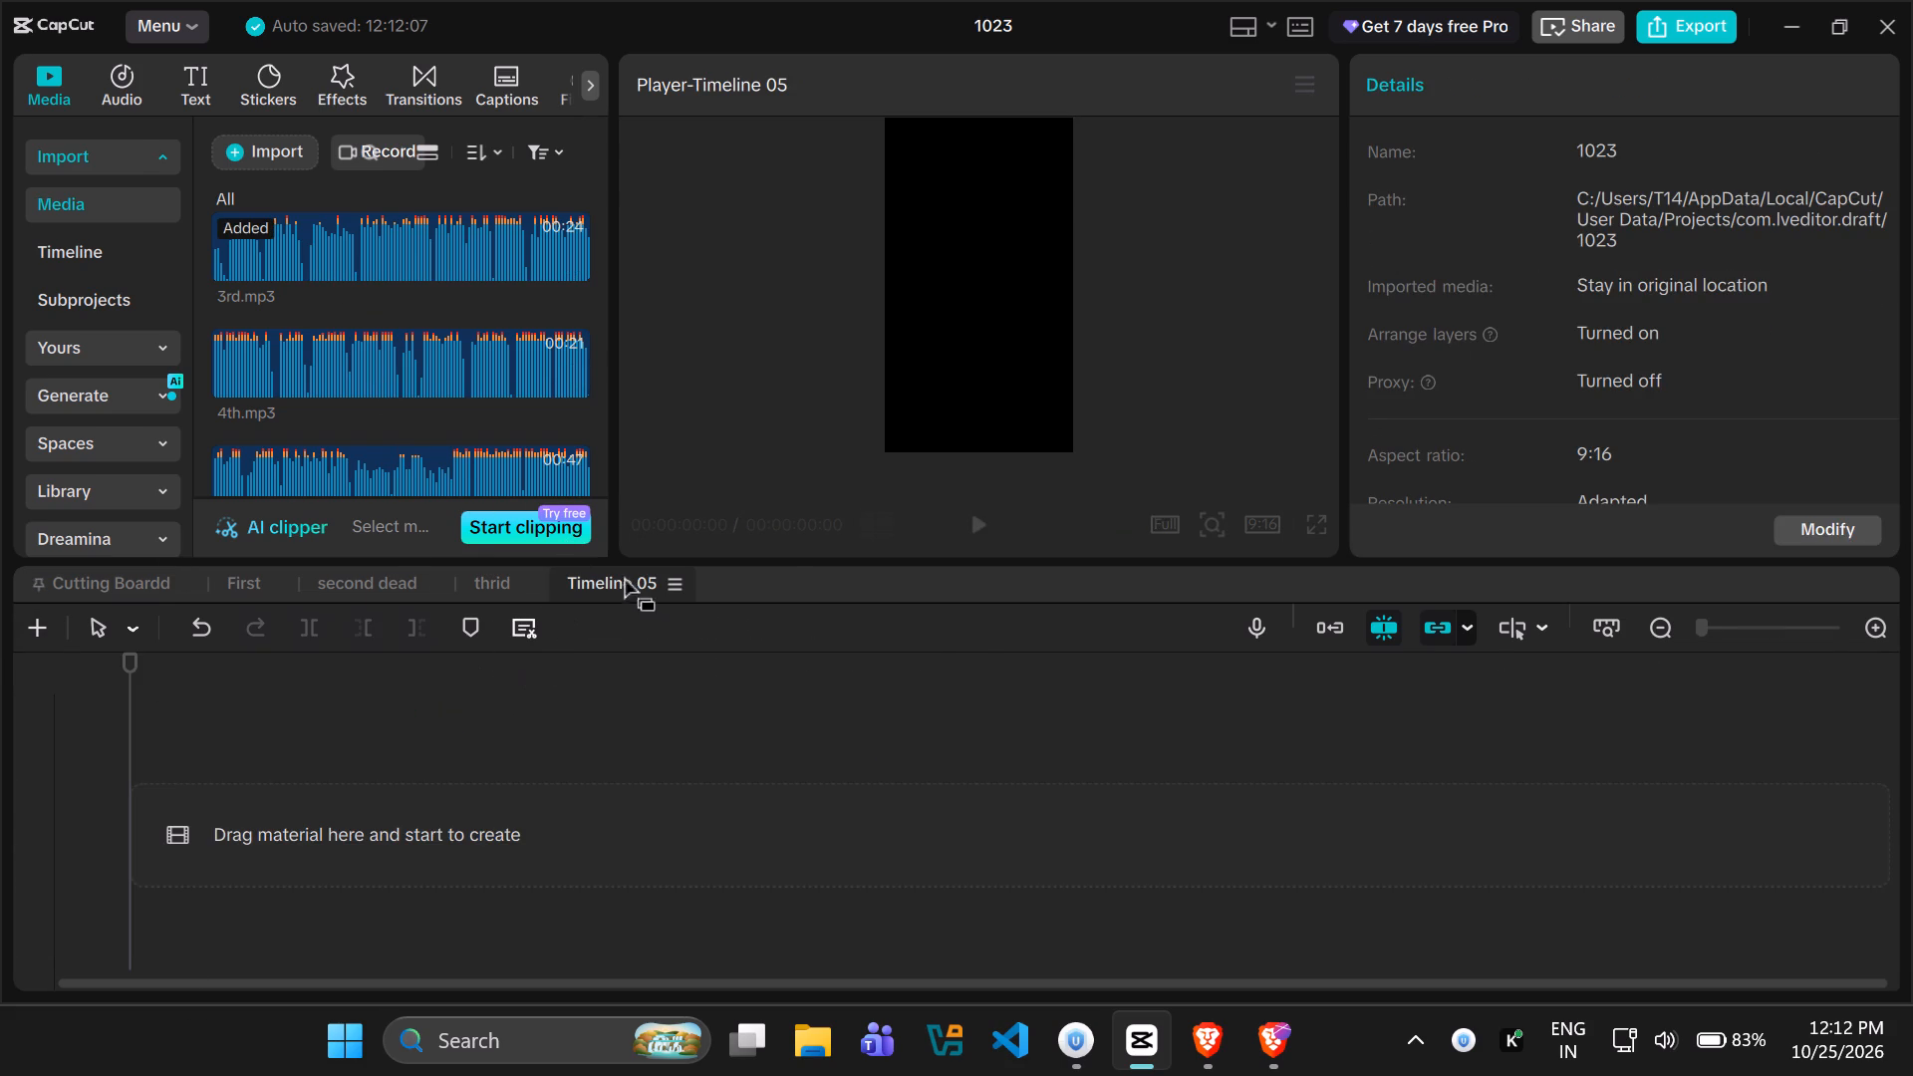
triple_click(631, 579)
right_click(631, 579)
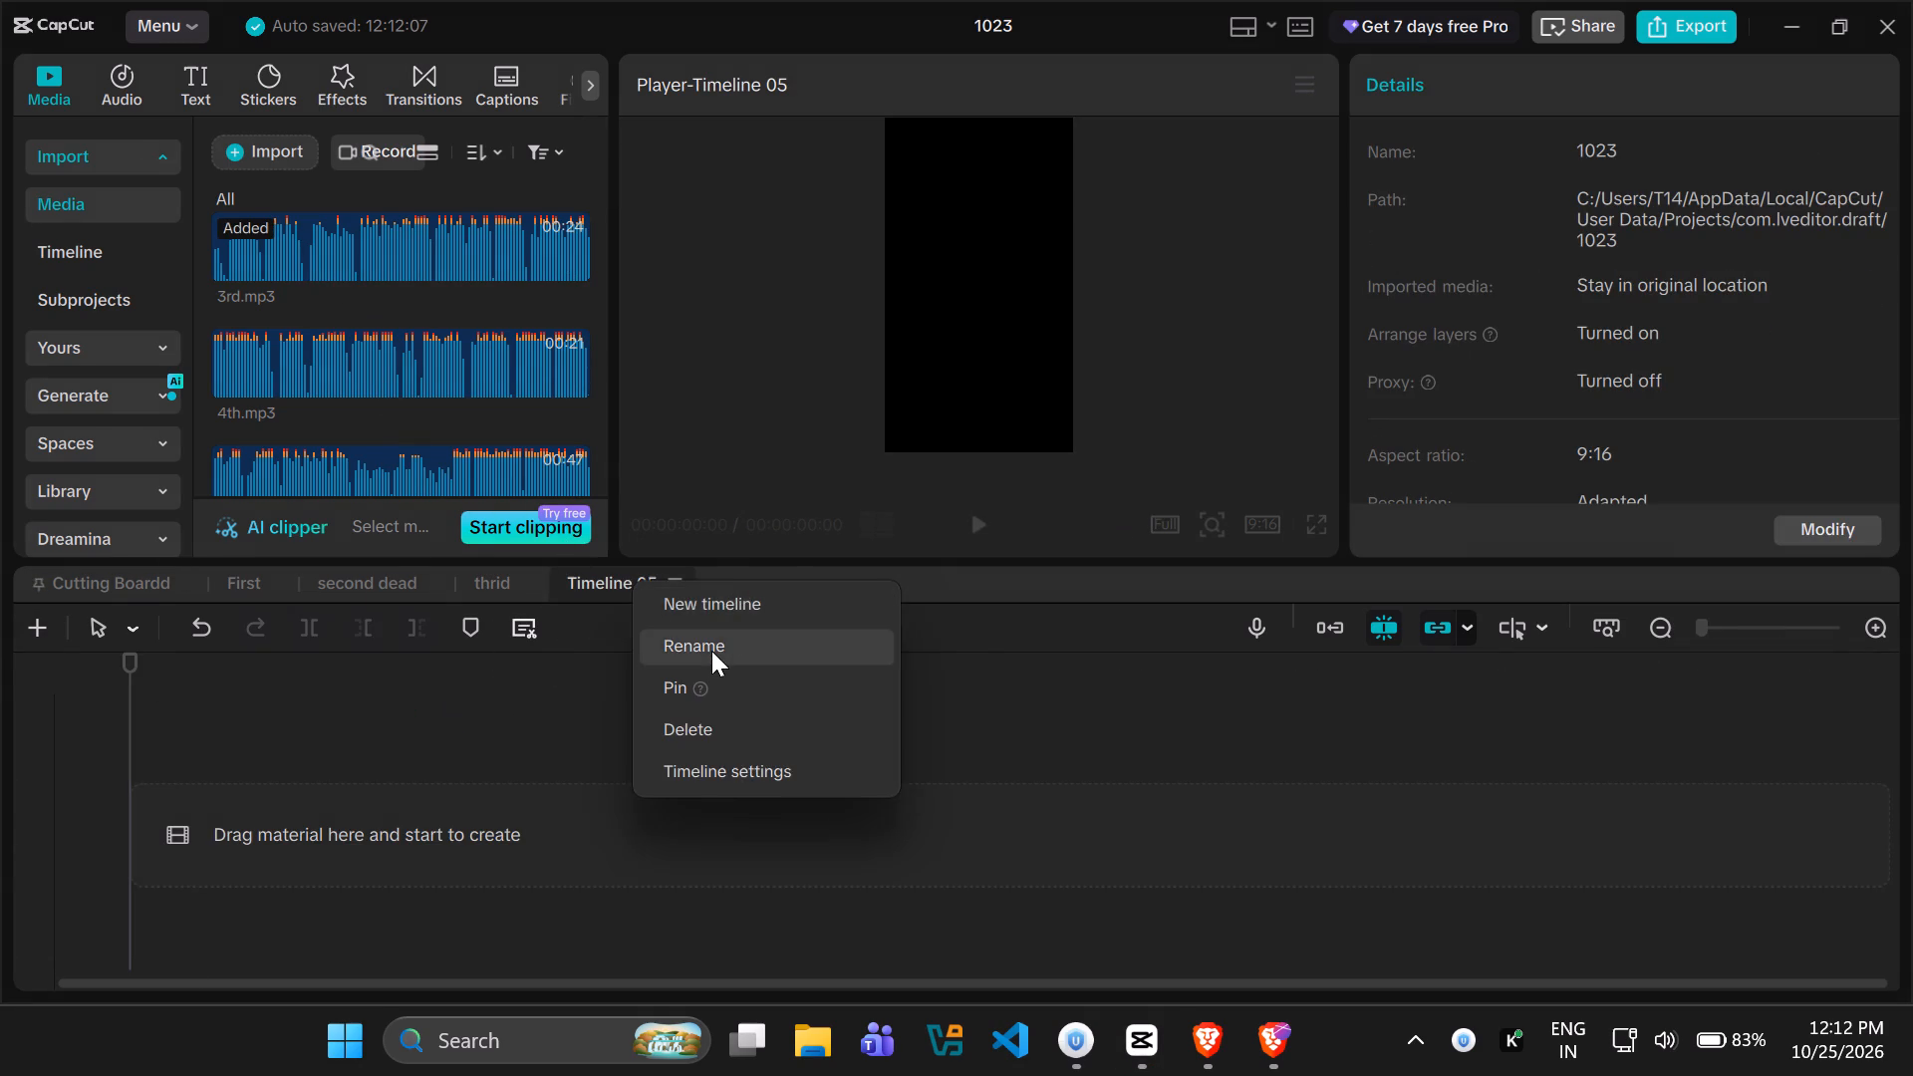
left_click(711, 651)
key("ctrl+BackSpace")
key("ctrl+BackSpace")
key("ctrl+BackSpace")
type("fr")
key("BackSpace")
type("orth")
key("Return")
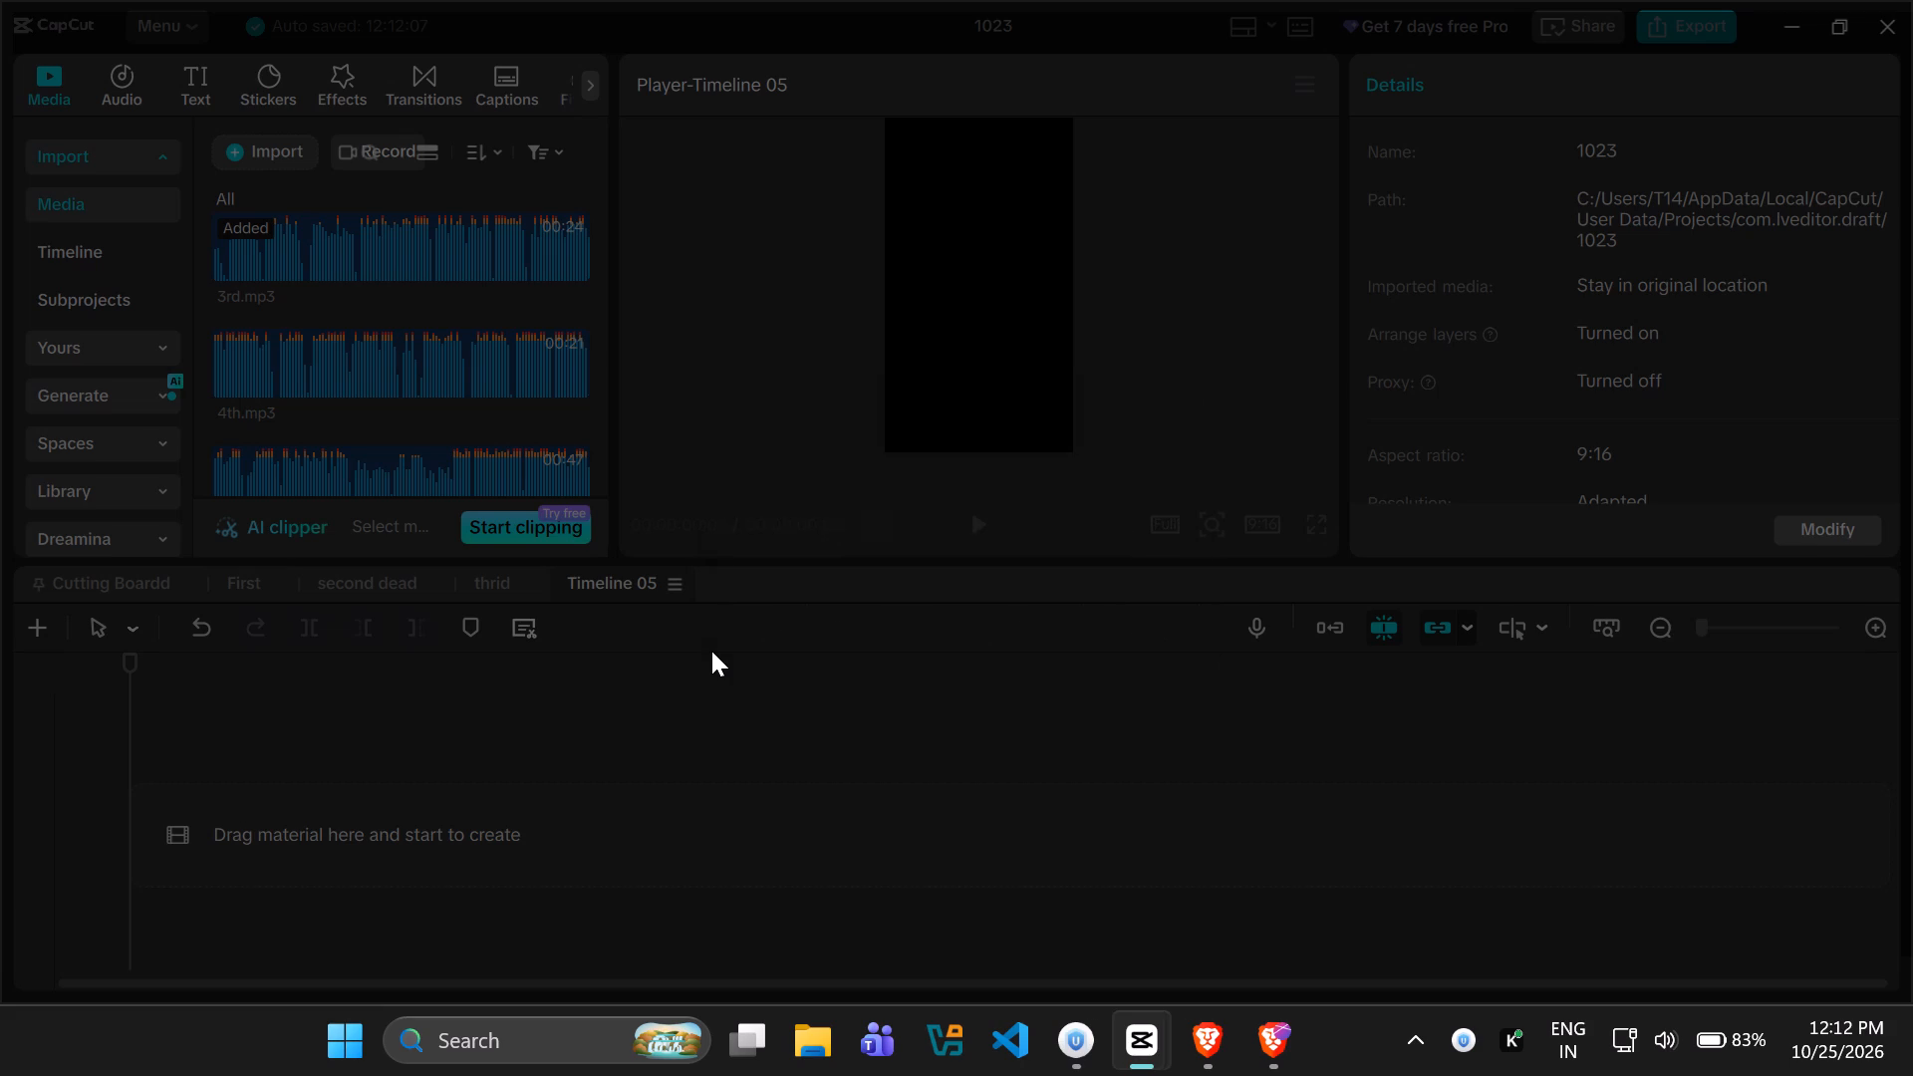
Create another new timeline and name it "fifth".
left_click(38, 630)
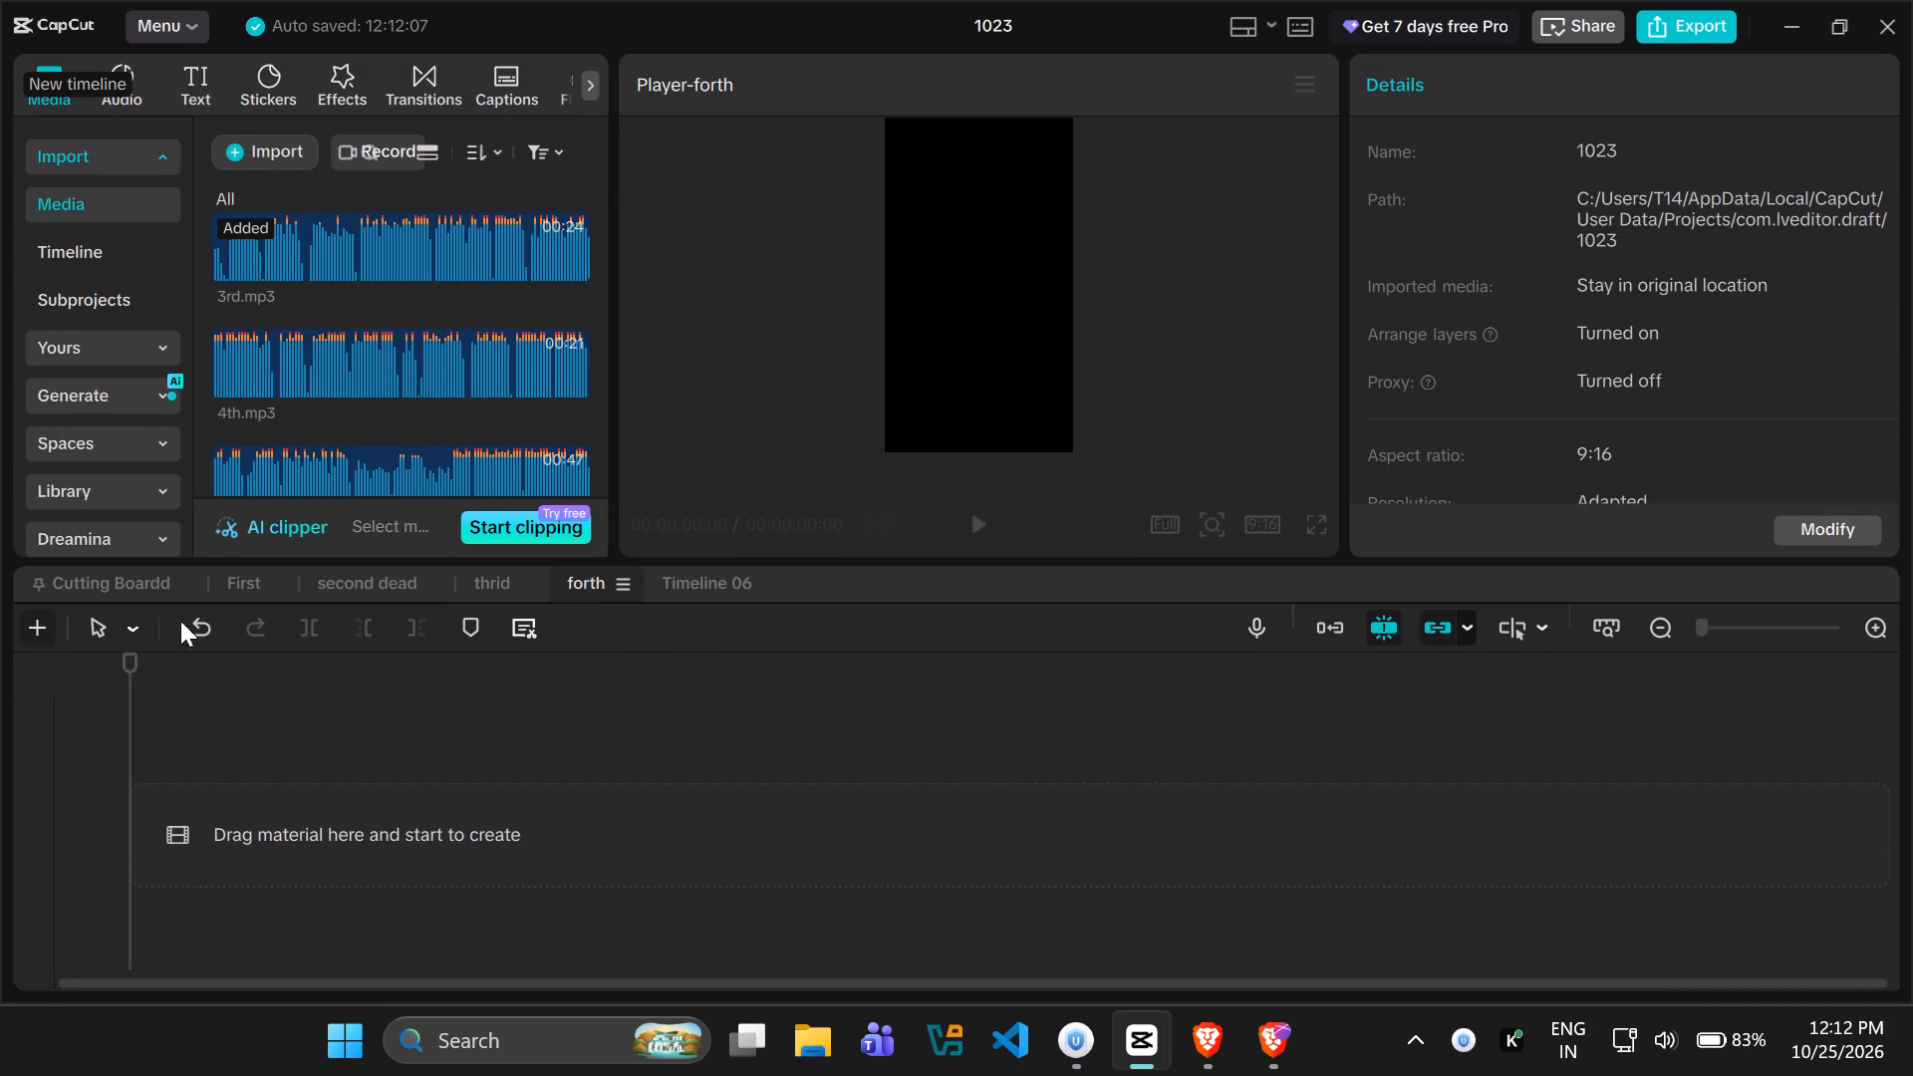
left_click(685, 580)
right_click(696, 576)
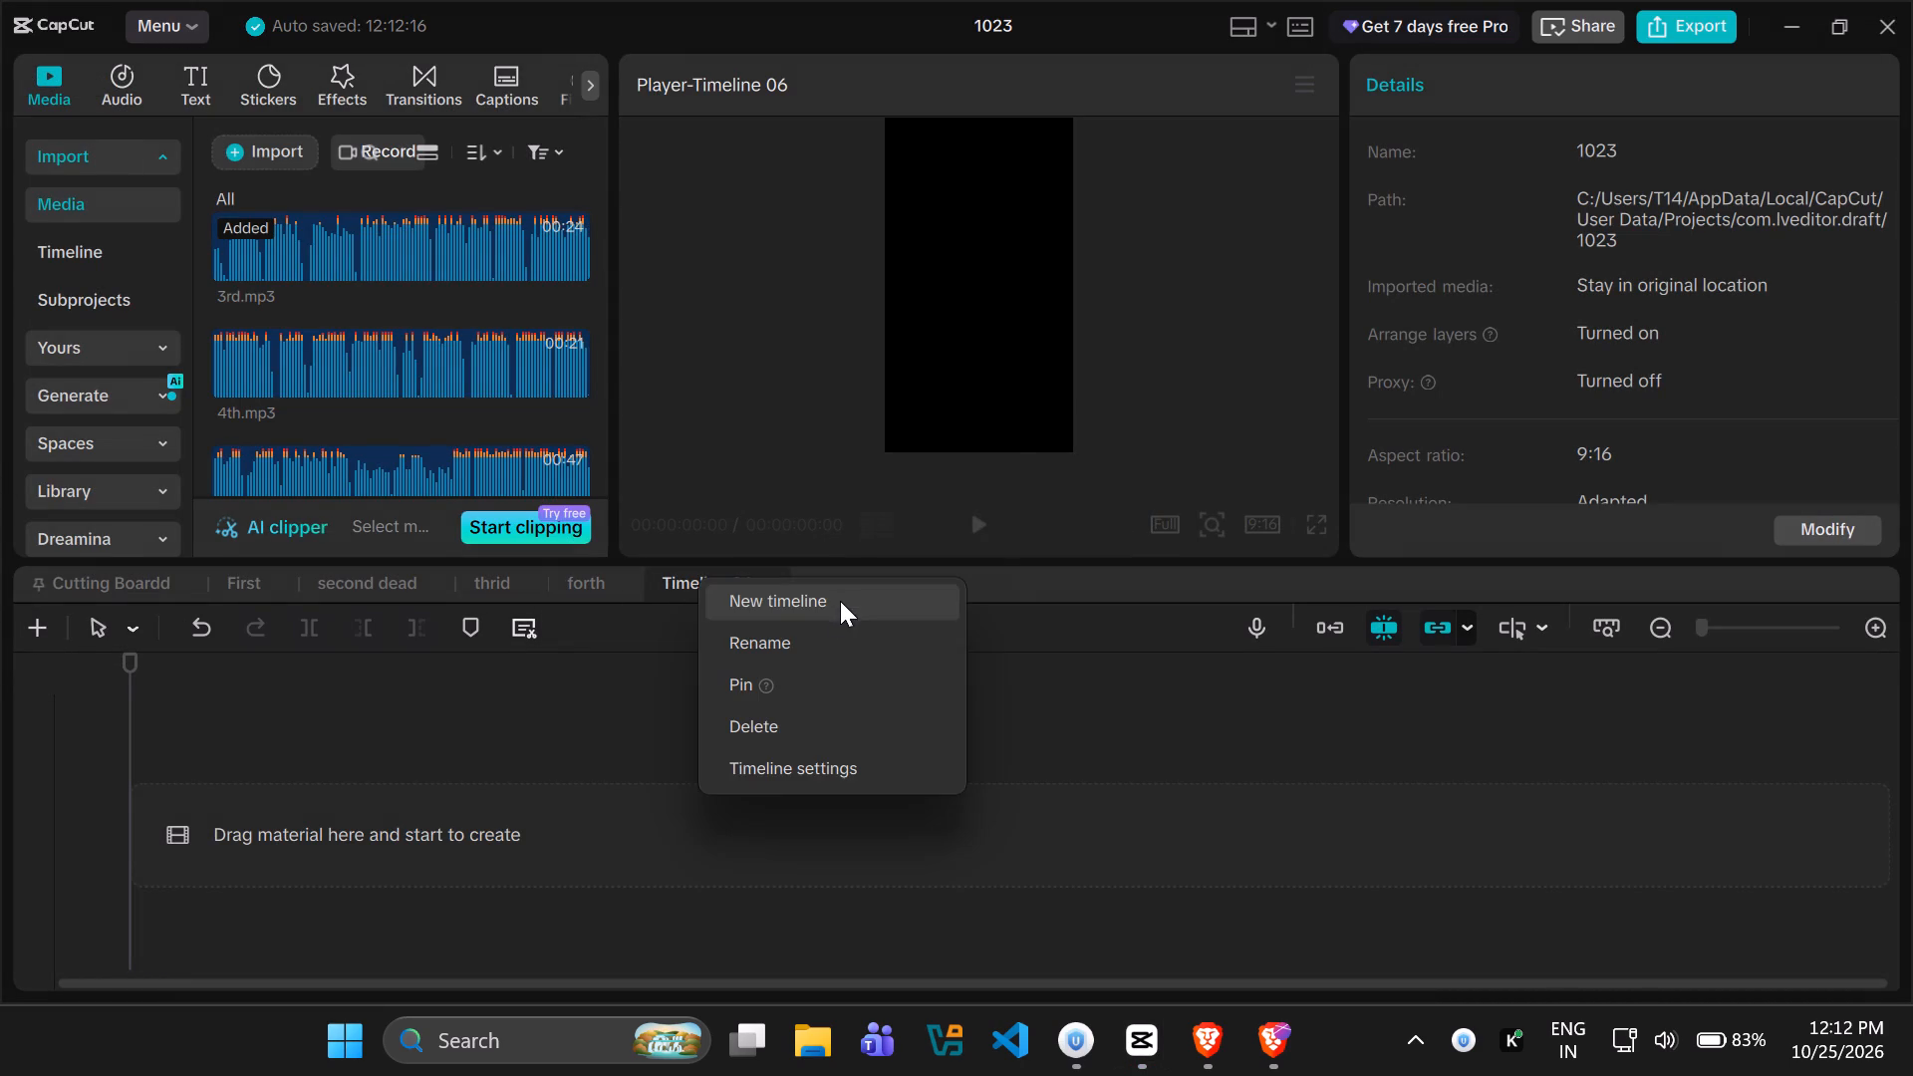
left_click(823, 643)
key("ctrl+BackSpace")
key("ctrl+BackSpace")
key("ctrl+BackSpace")
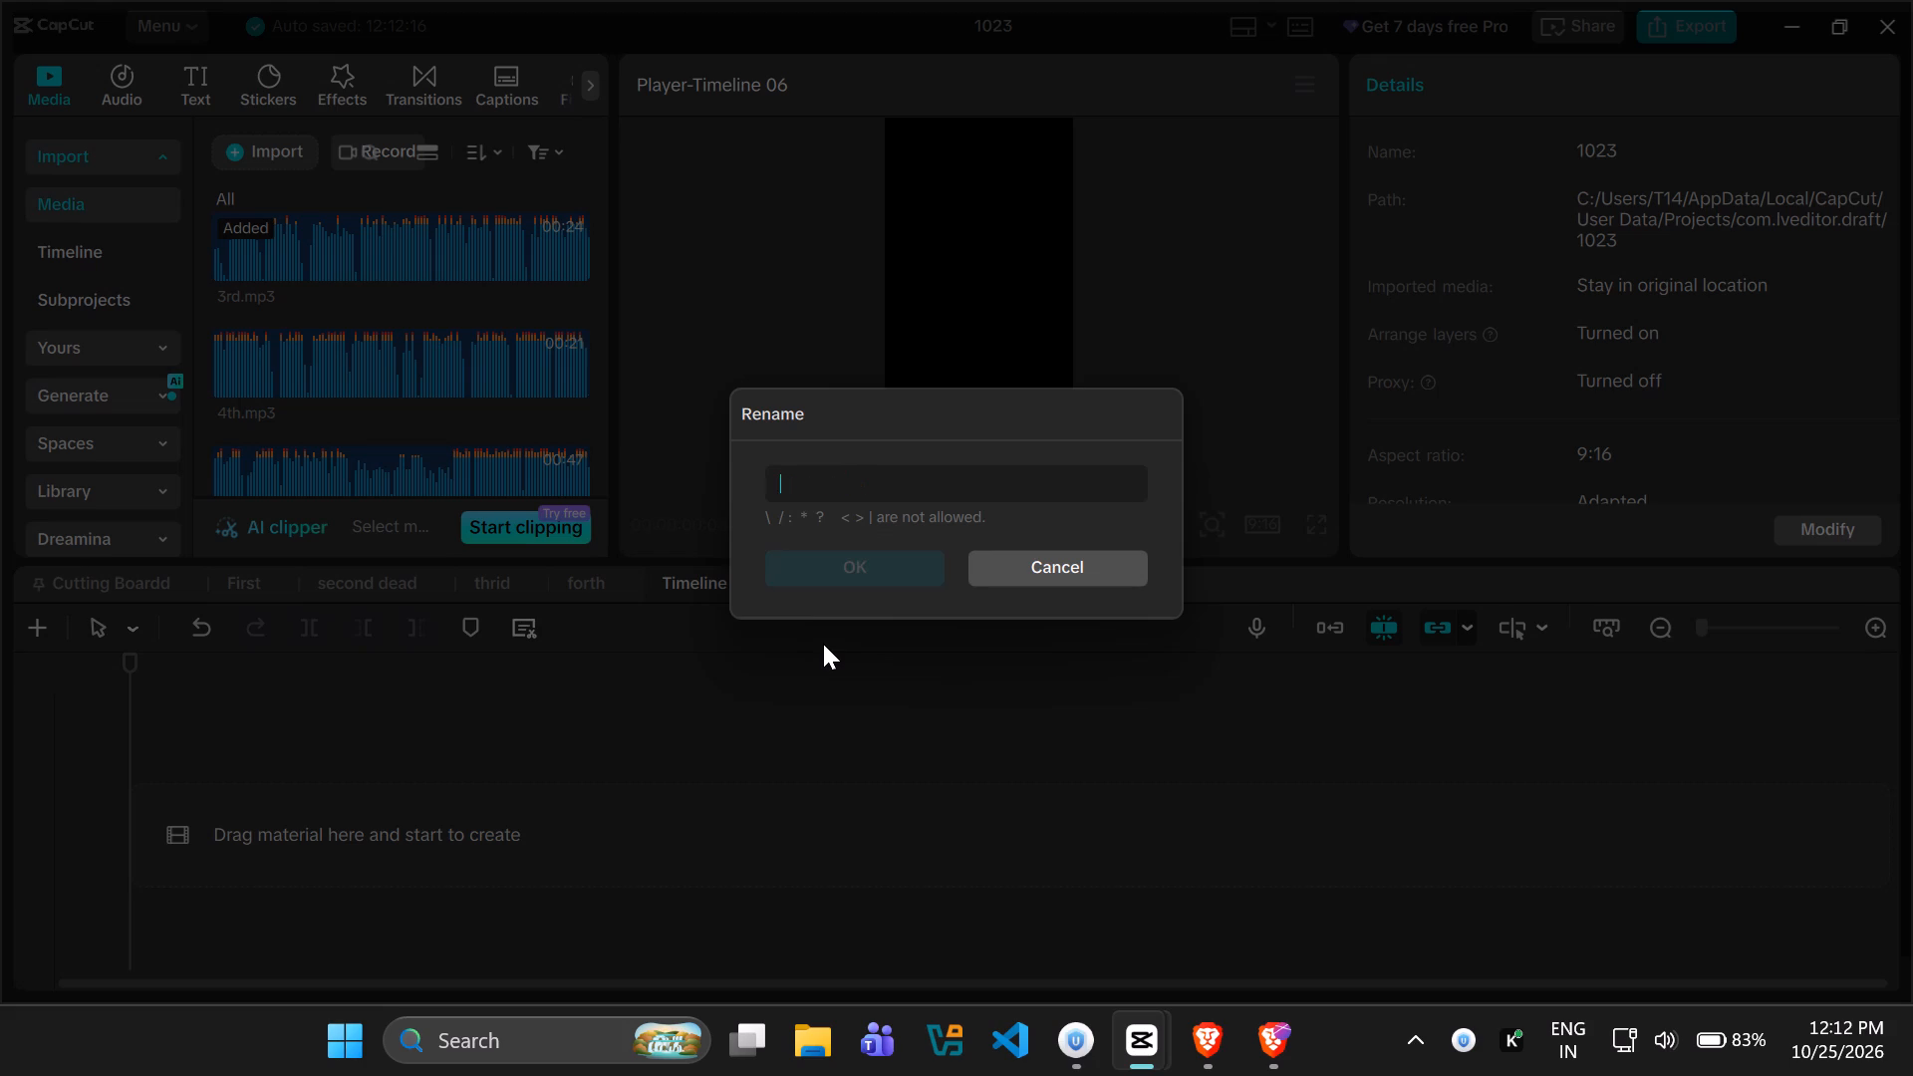
type("fifth")
key("Return")
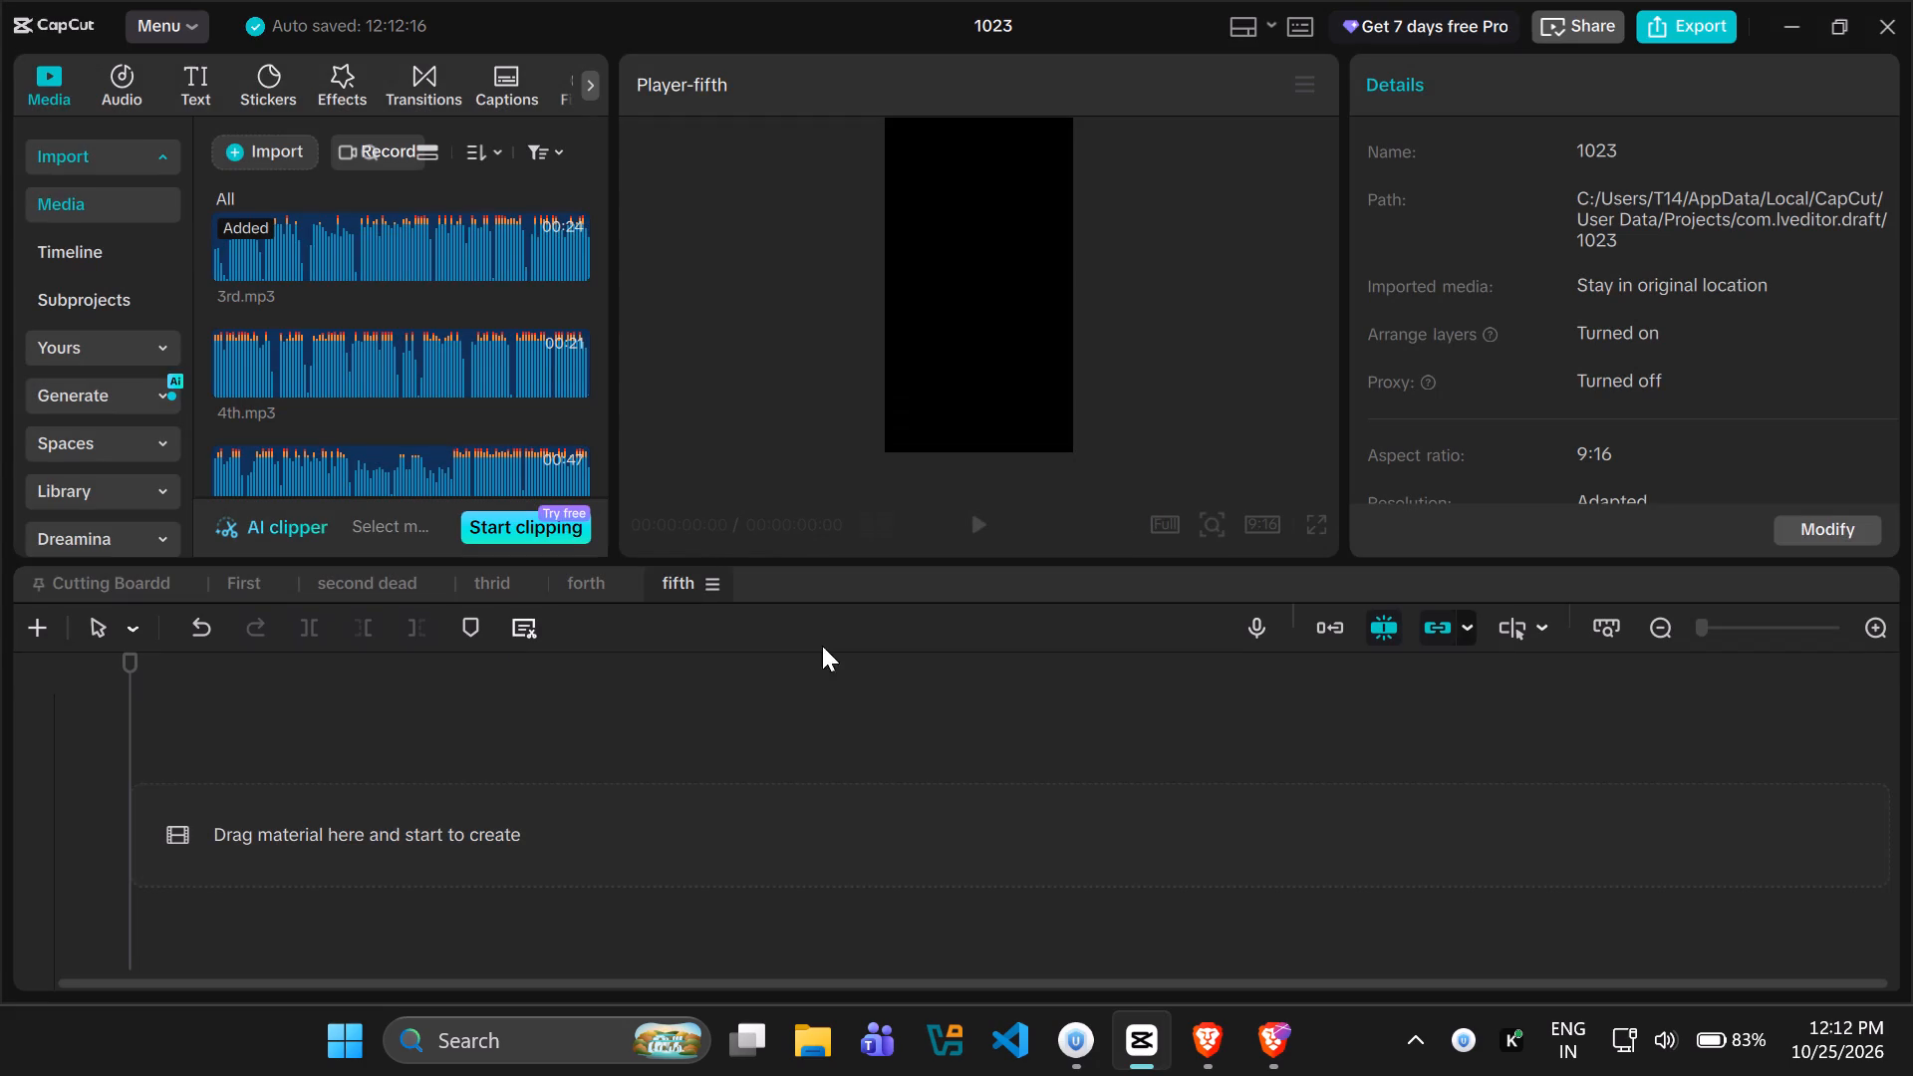
Create another new timeline and name it "6th".
left_click(36, 630)
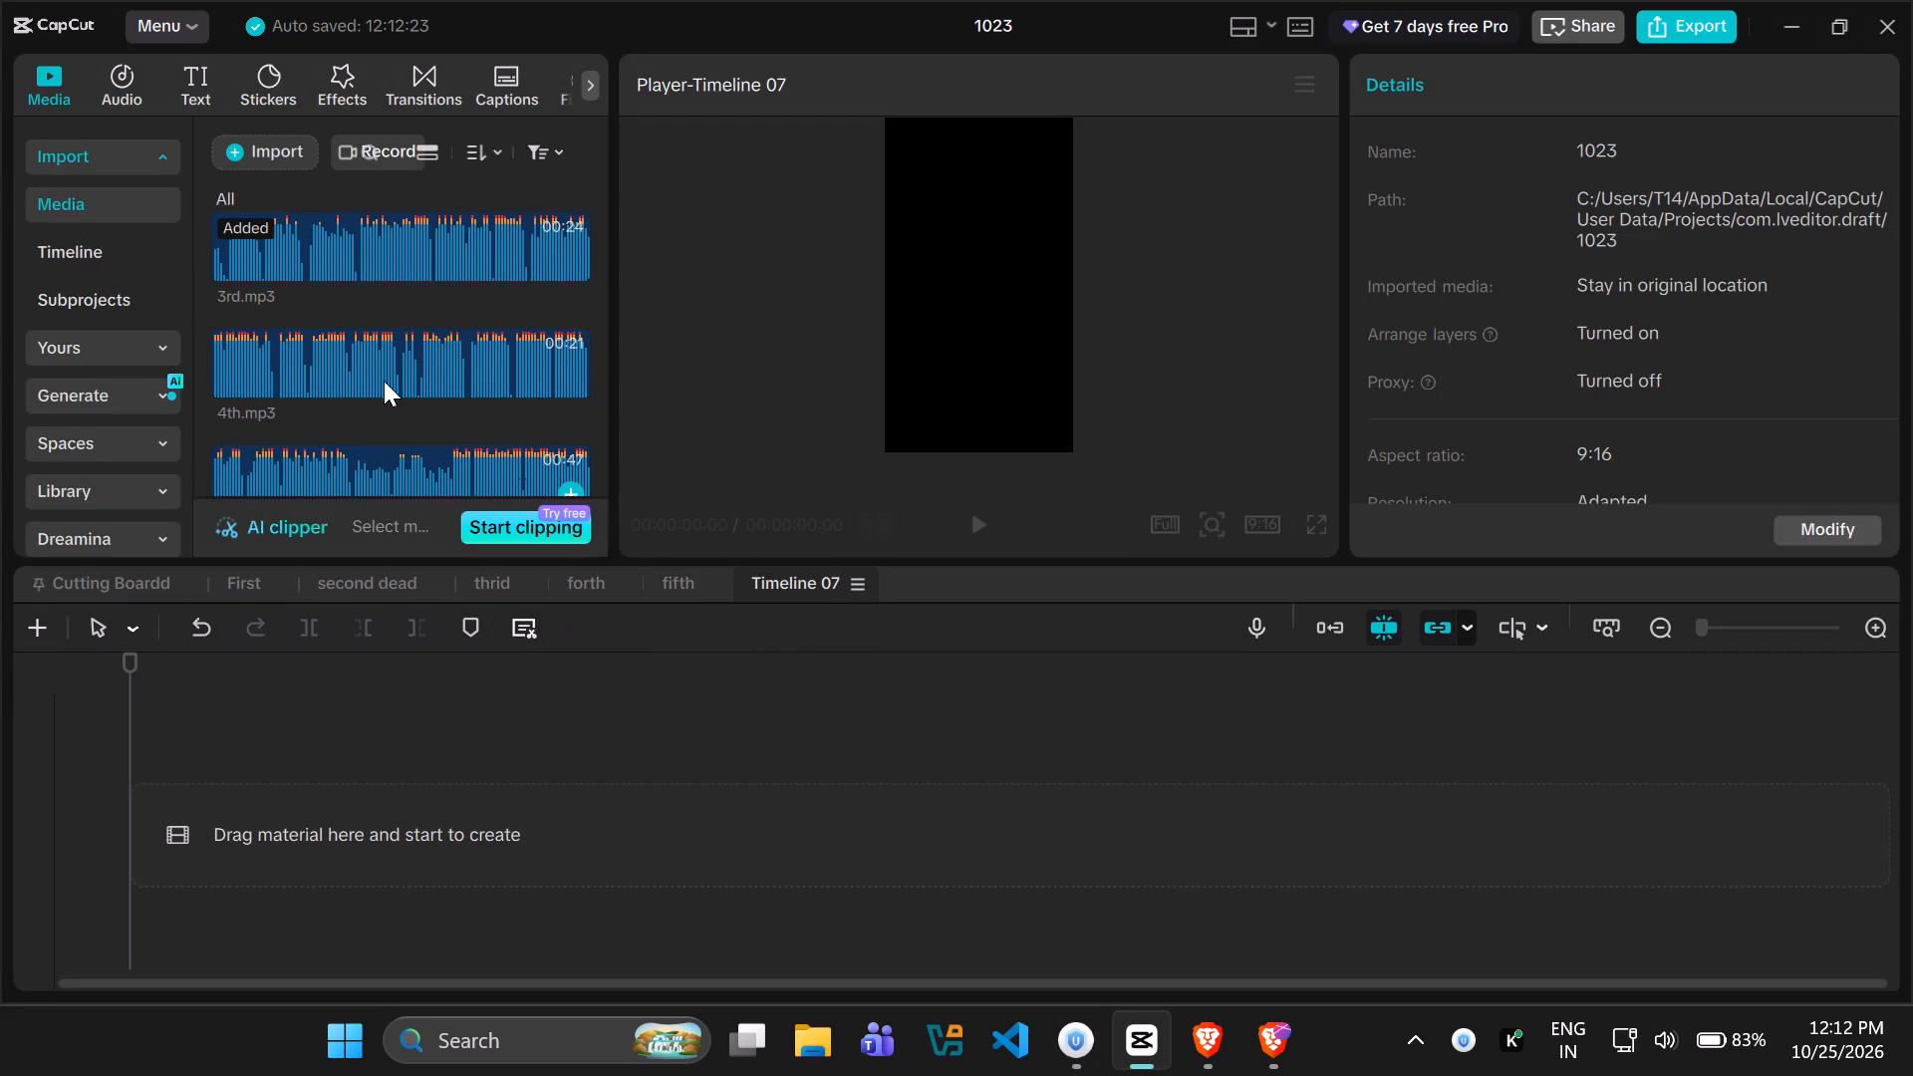
scroll(378, 378, "down", 3)
right_click(788, 582)
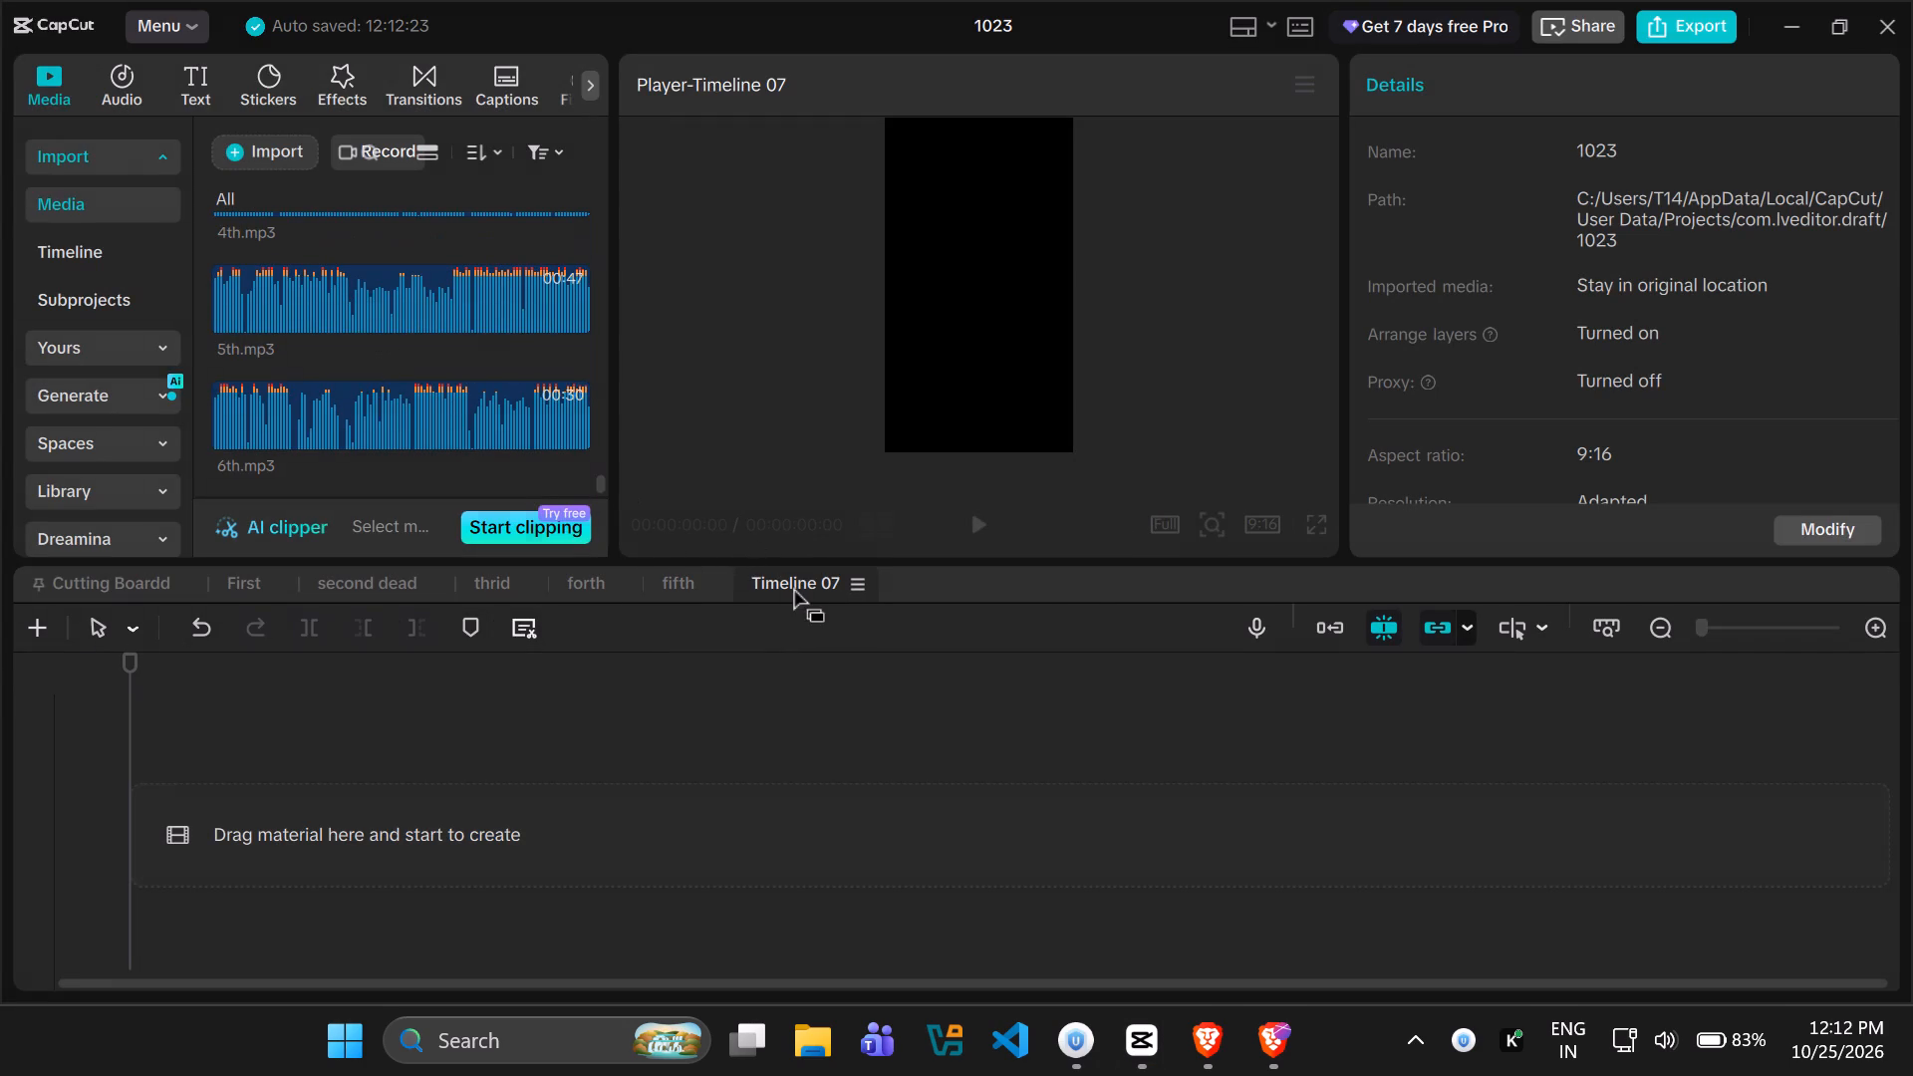
left_click(876, 649)
key("ctrl+BackSpace")
key("ctrl+BackSpace")
key("ctrl+BackSpace")
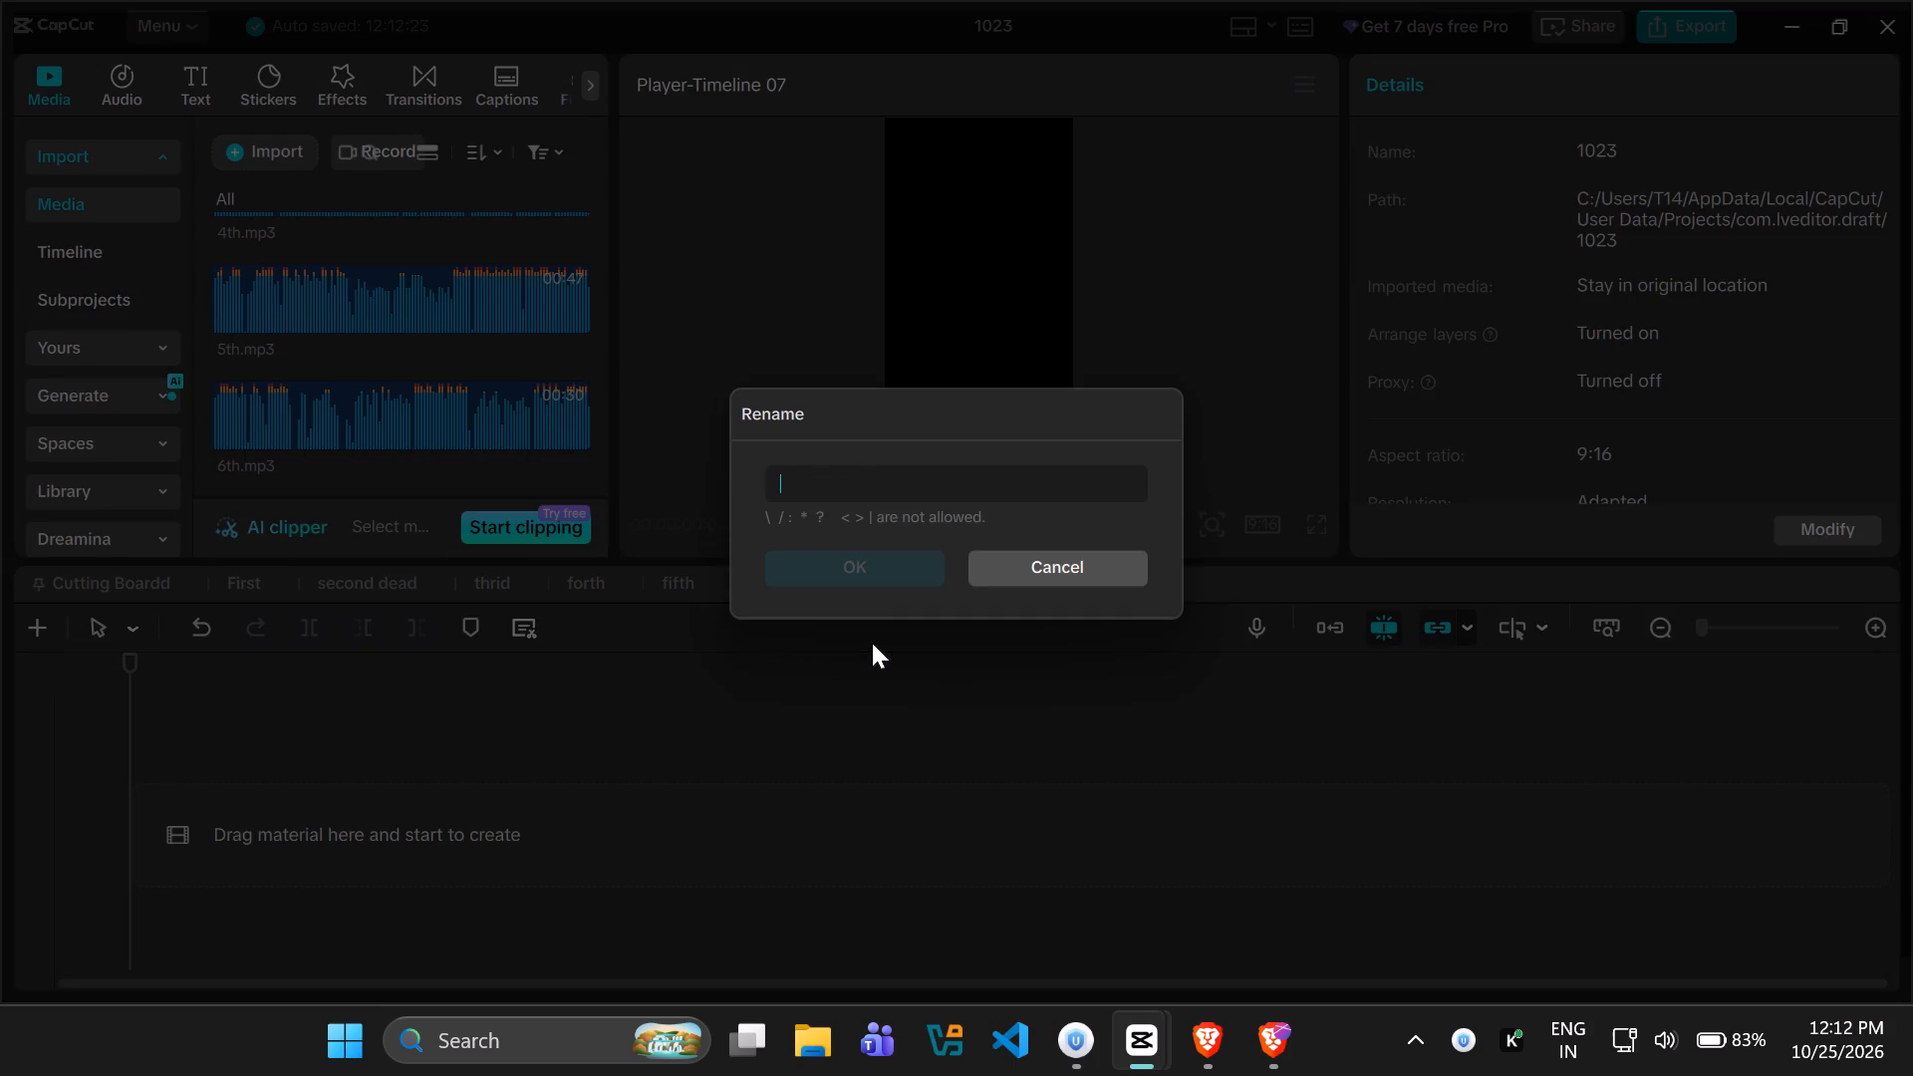
key("ctrl+BackSpace")
type("6th")
key("Return")
Place the 6th.mp3 voice-over on the "6th" timeline.
left_click_drag(293, 425, 532, 726)
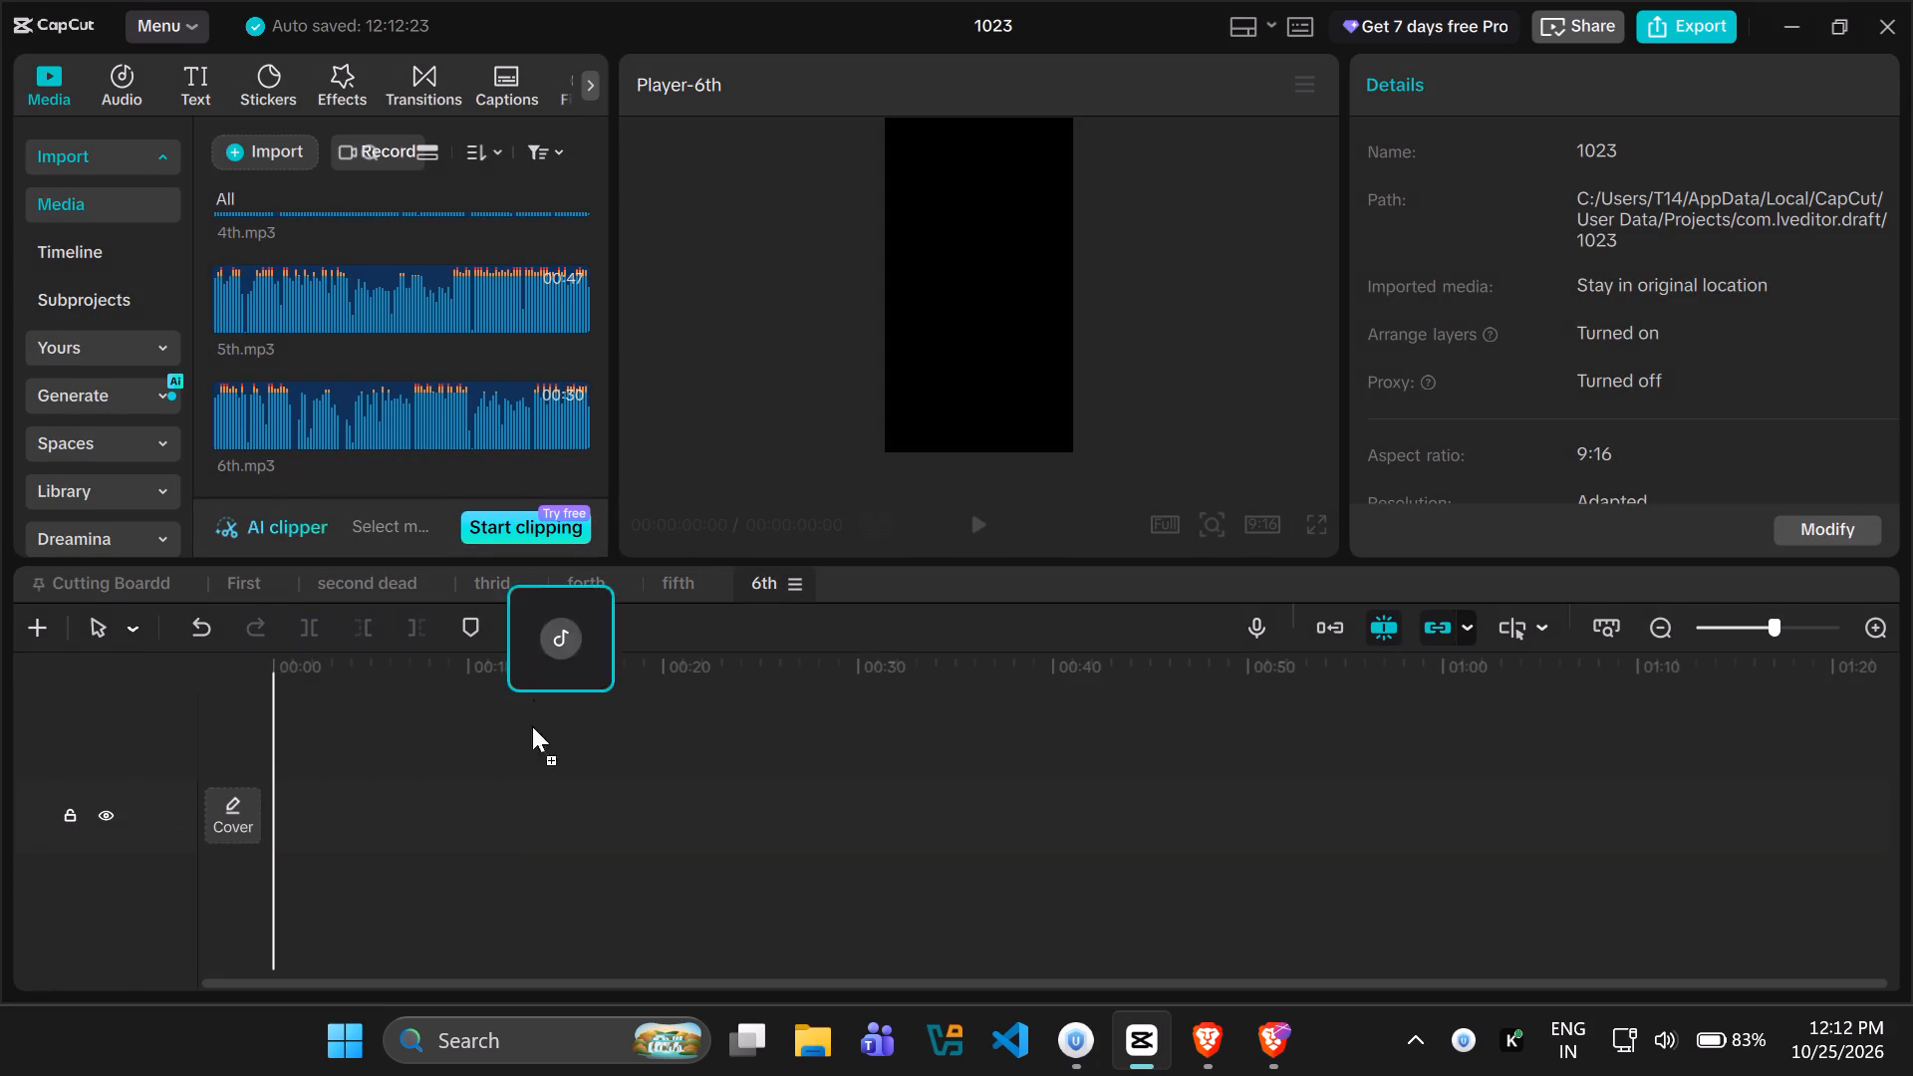
left_click_drag(532, 726, 500, 816)
Open the "fifth" timeline and place the 5th.mp3 voice-over at its start.
left_click(685, 578)
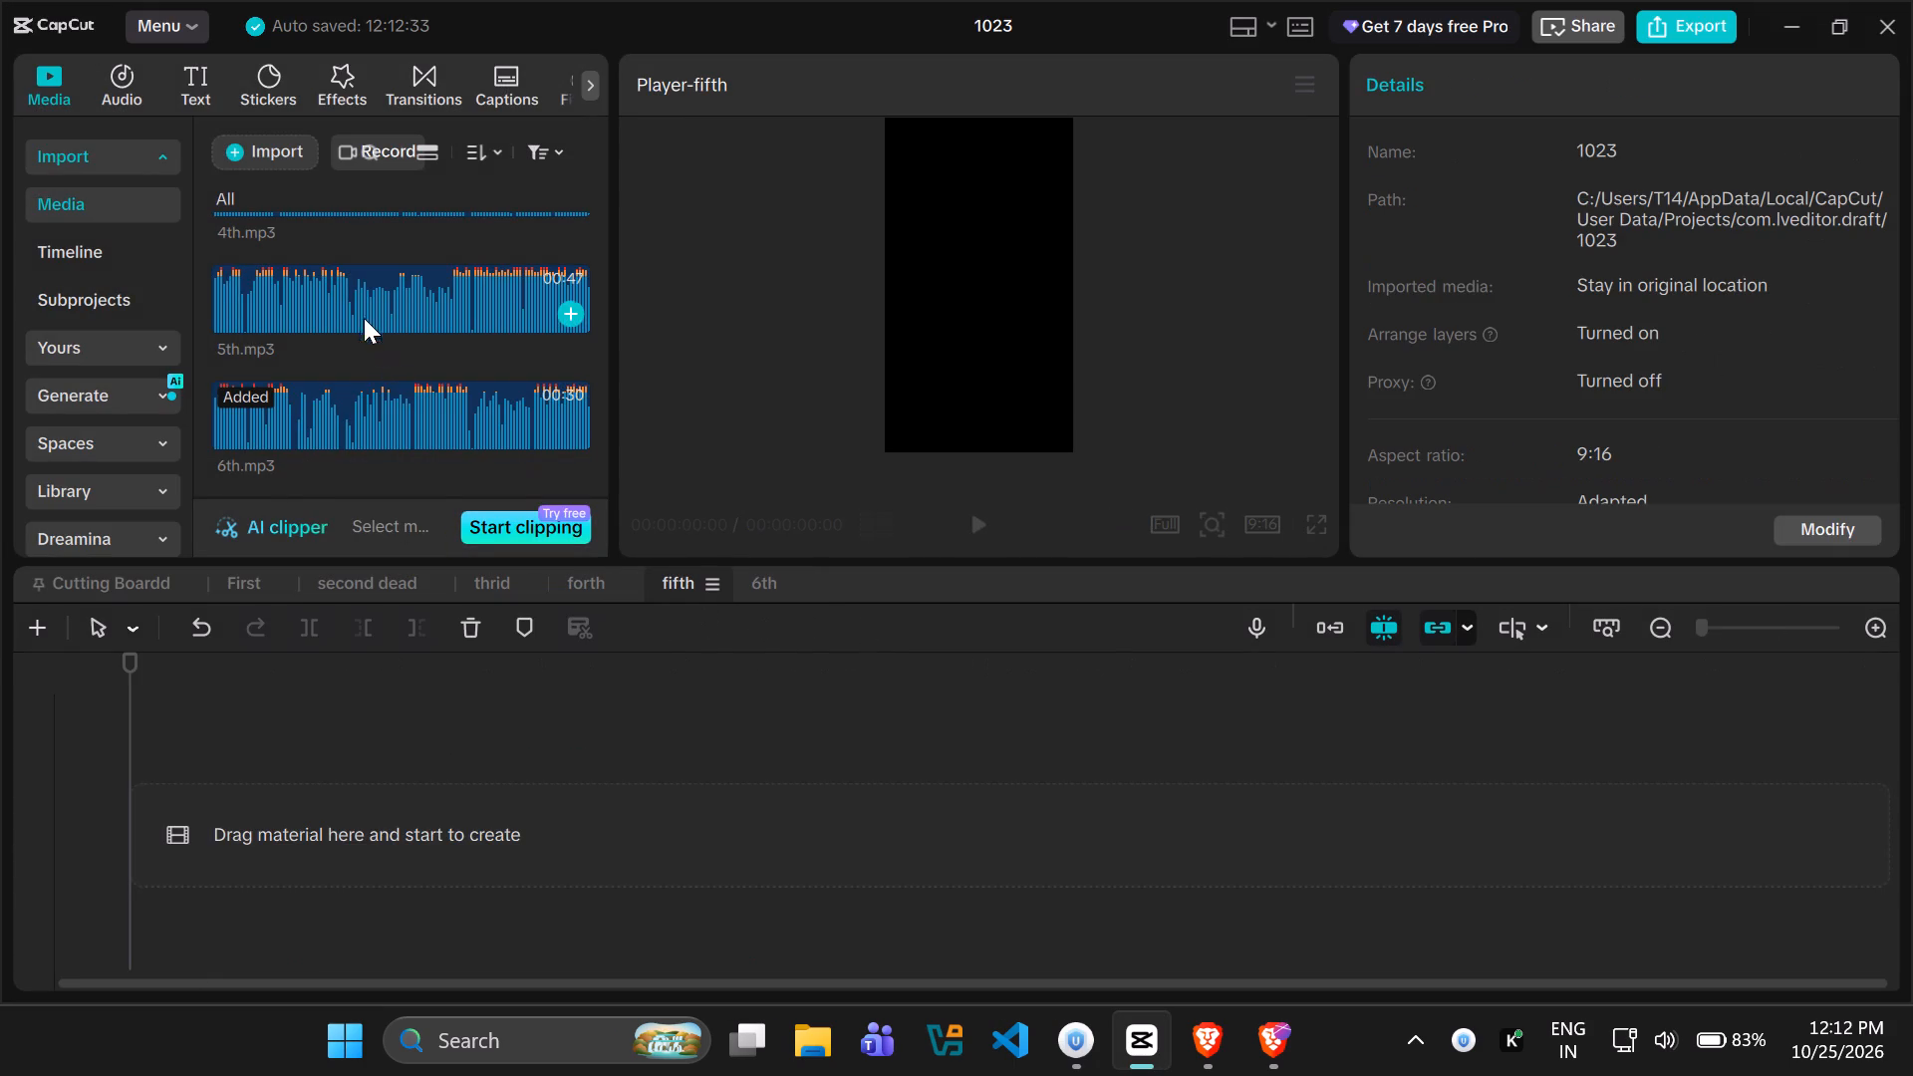
left_click_drag(361, 307, 411, 822)
Open the "forth" timeline and place only the 4th.mp3 voice-over at its start.
left_click(583, 576)
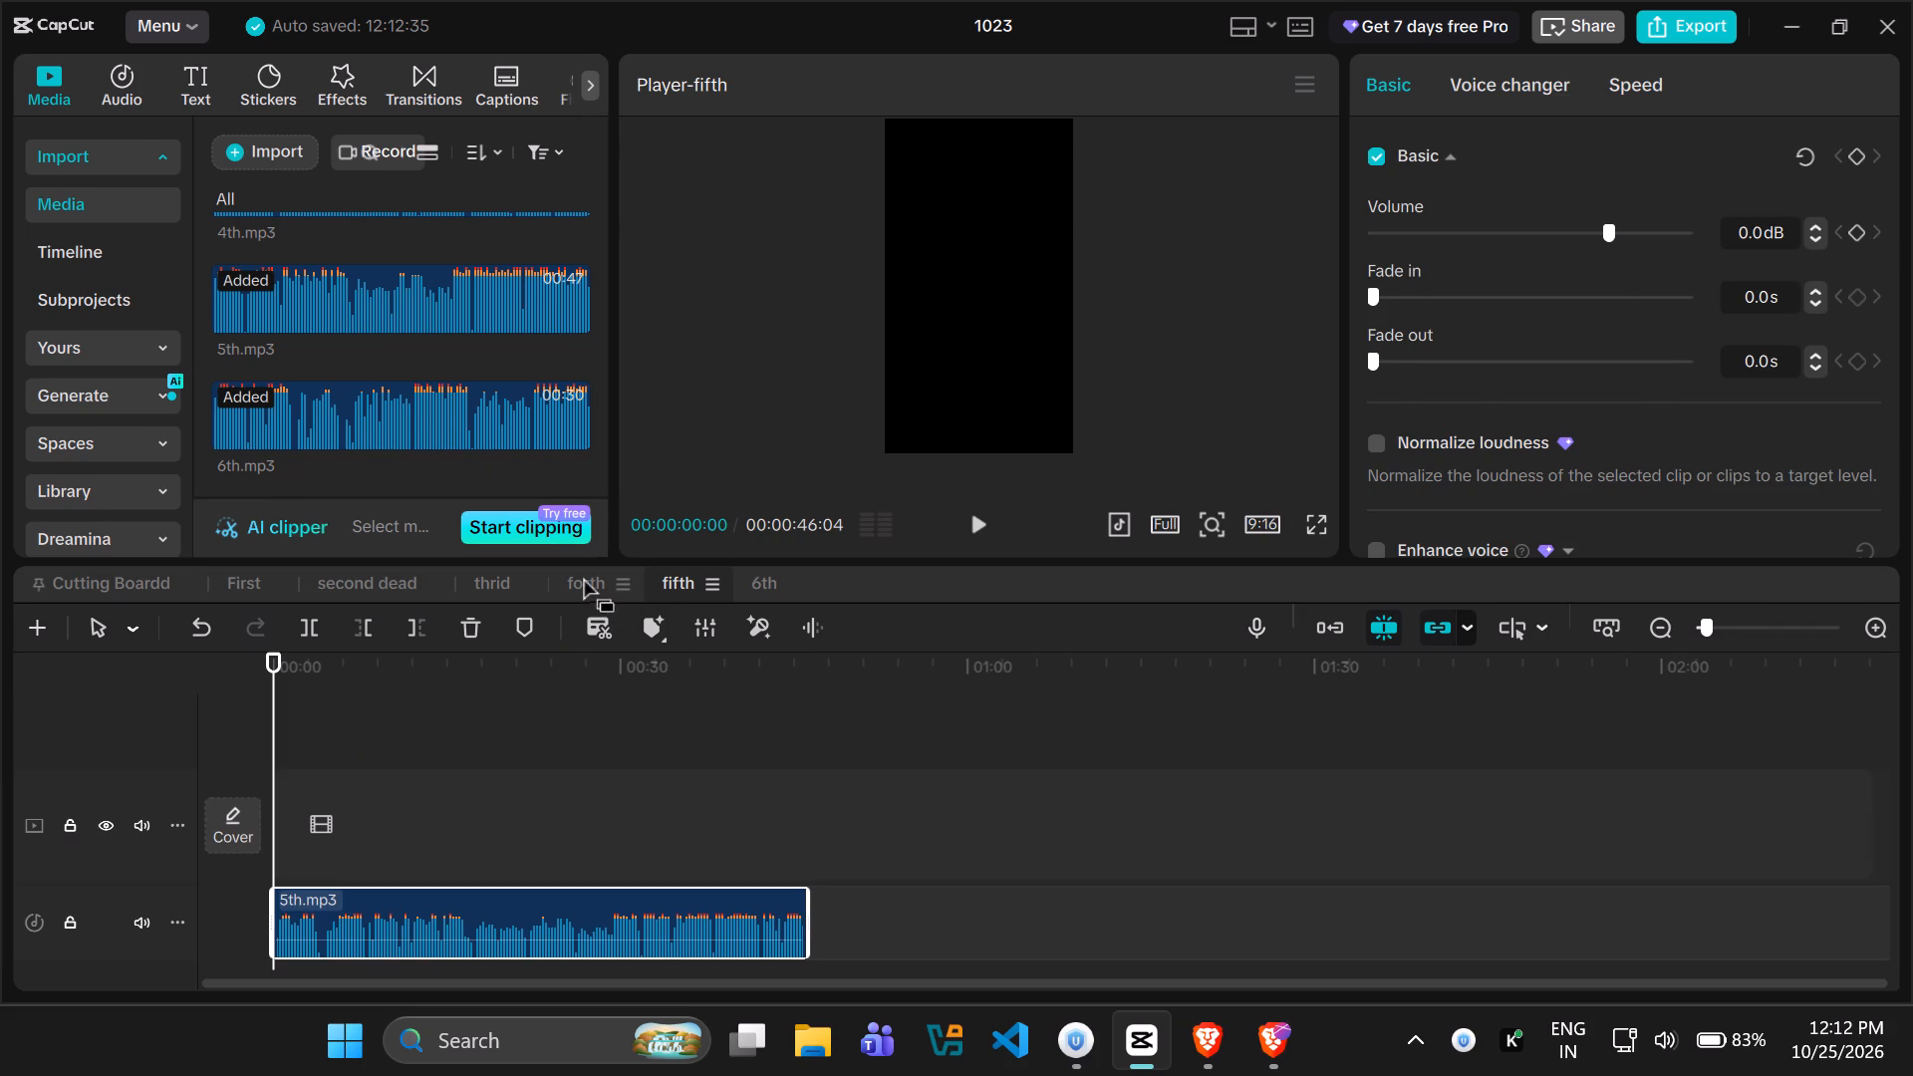
scroll(386, 325, "up", 1)
left_click_drag(359, 282, 338, 507)
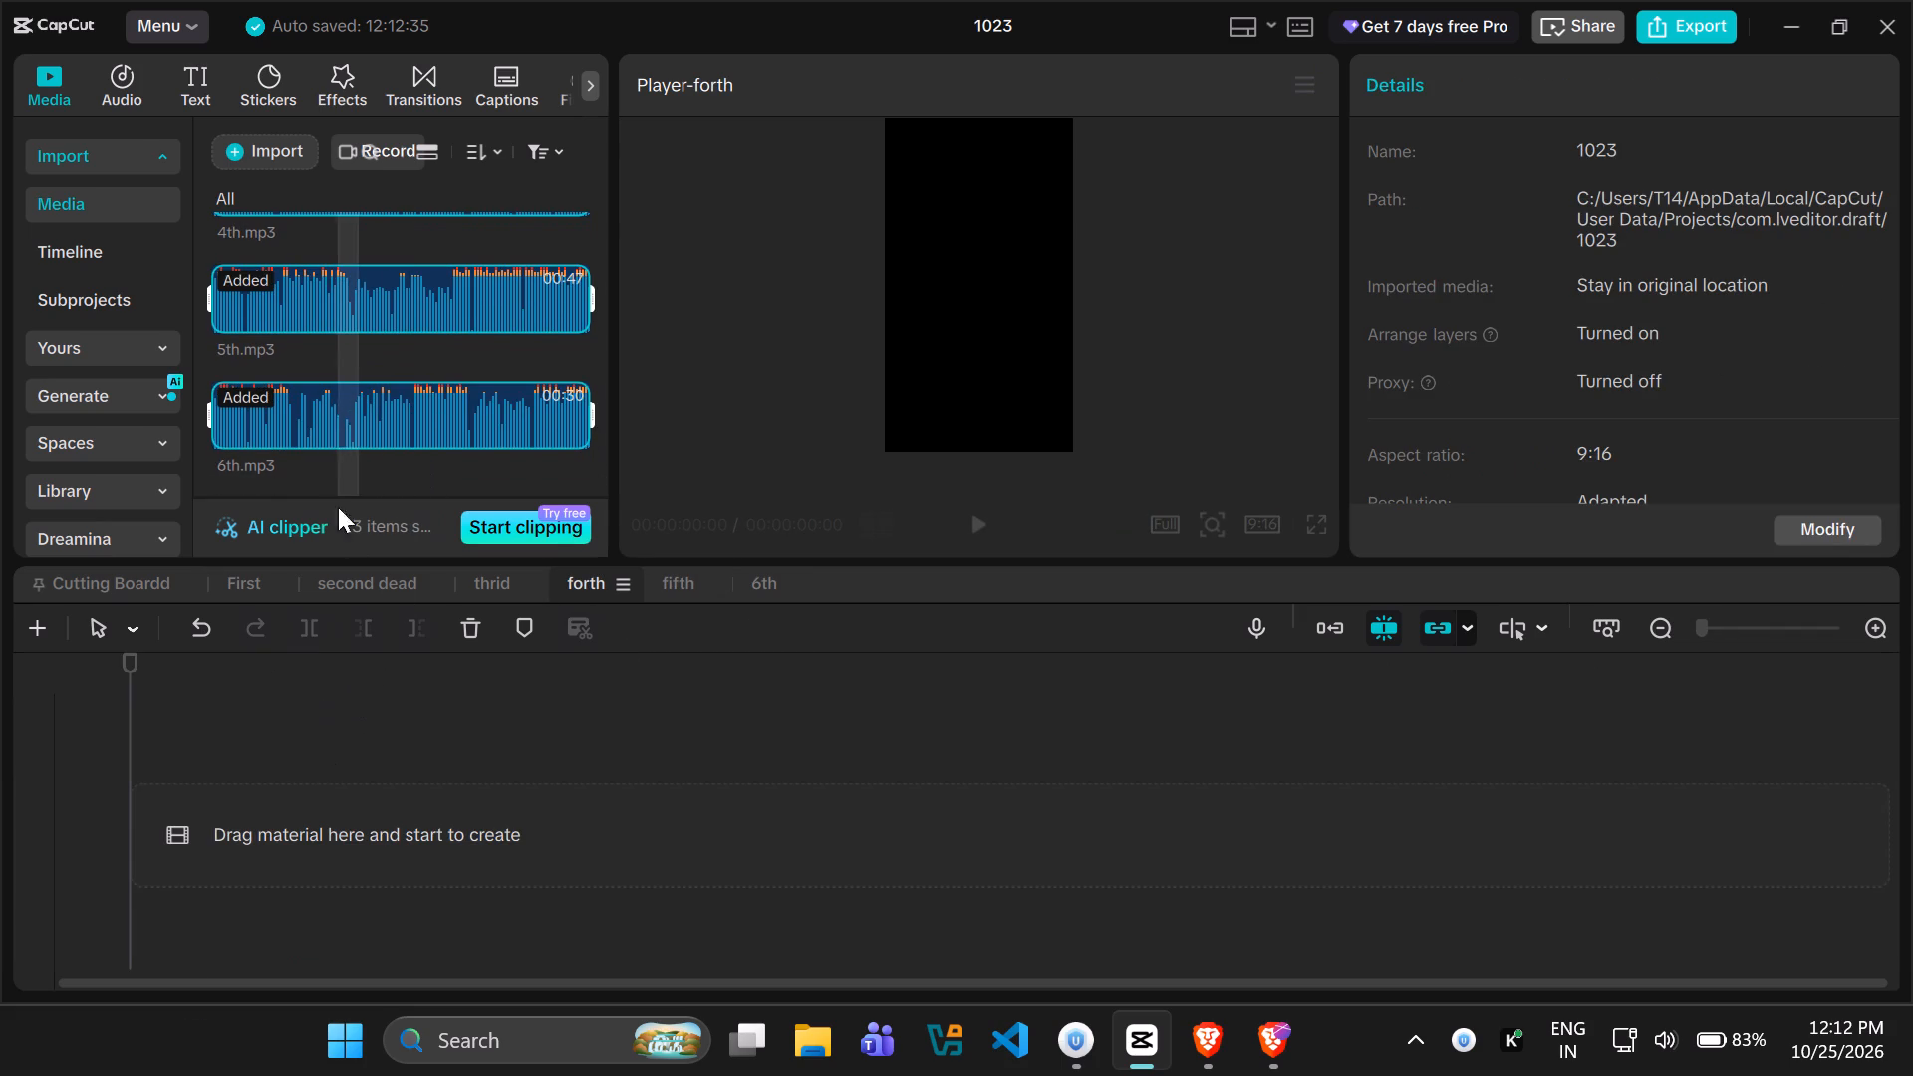
left_click_drag(338, 507, 338, 285)
scroll(338, 285, "up", 1)
left_click_drag(313, 298, 328, 744)
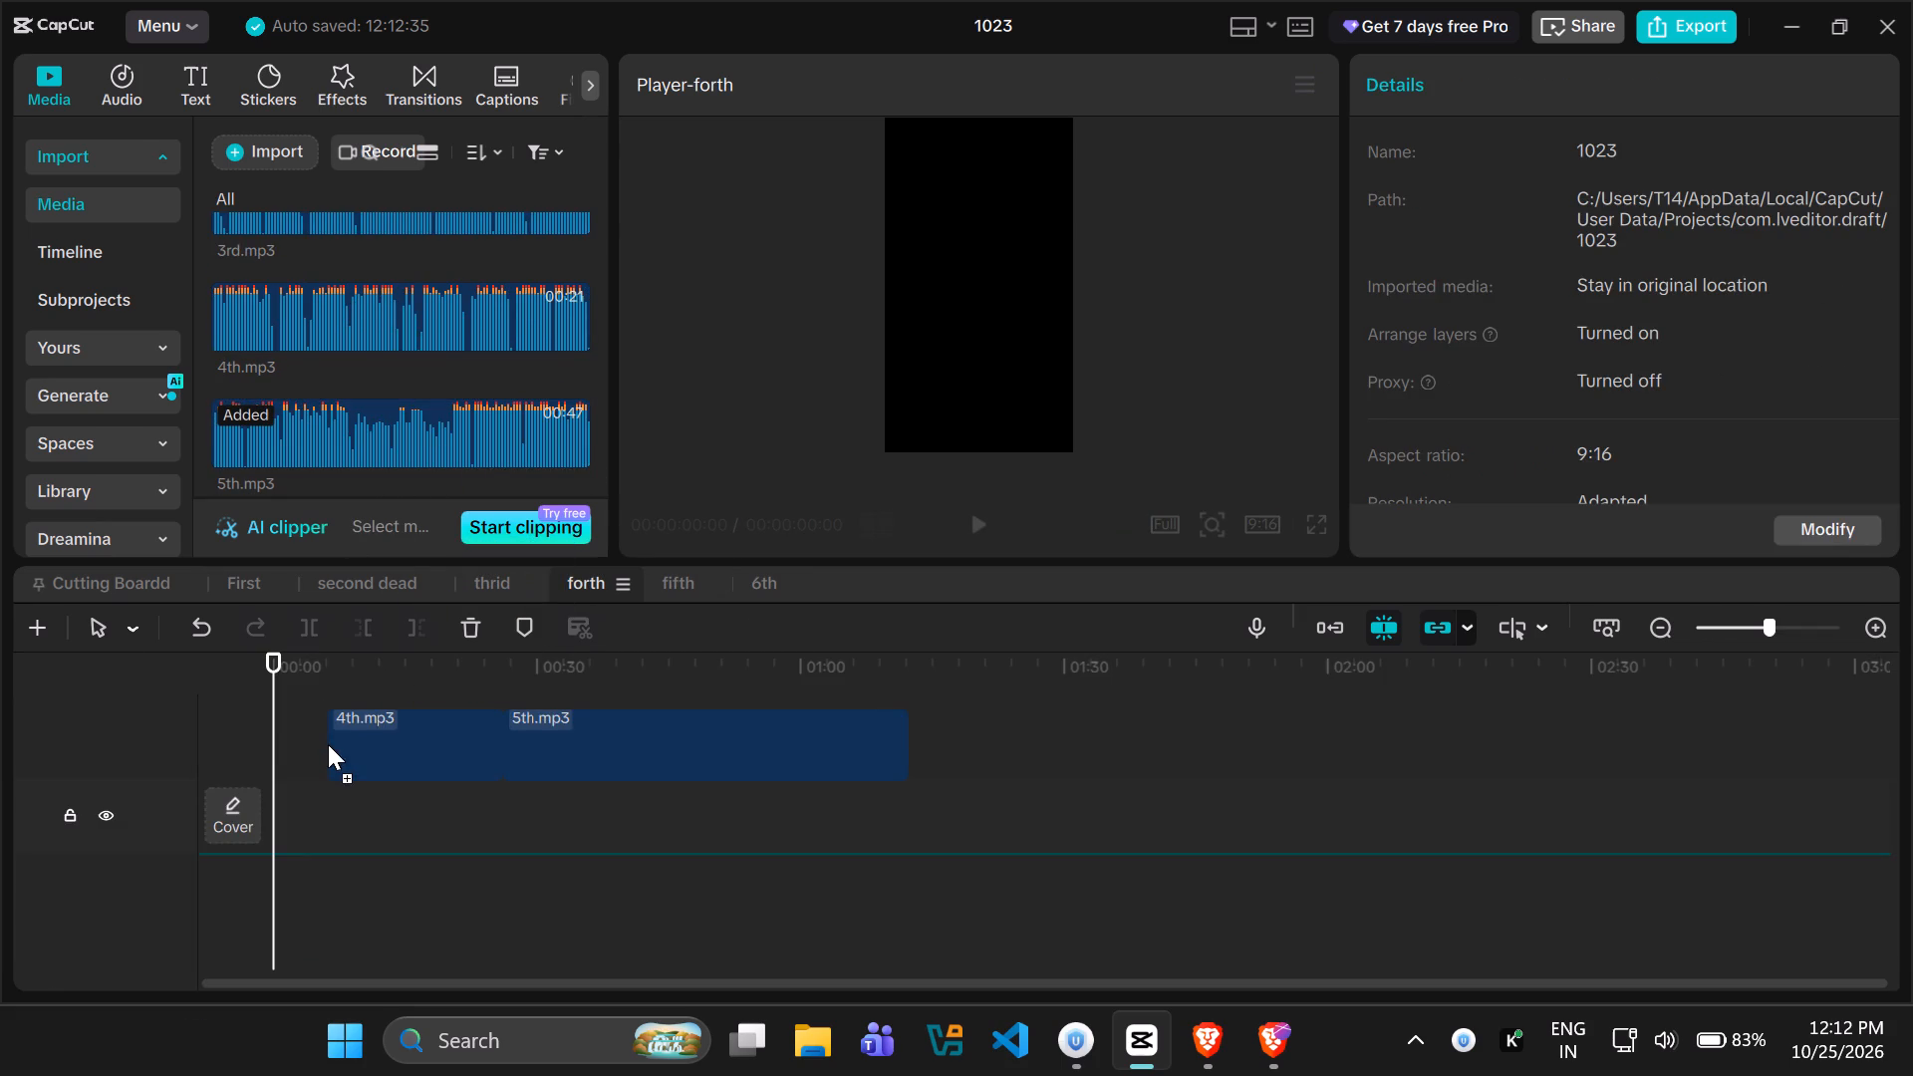
left_click_drag(328, 744, 286, 370)
left_click(283, 344)
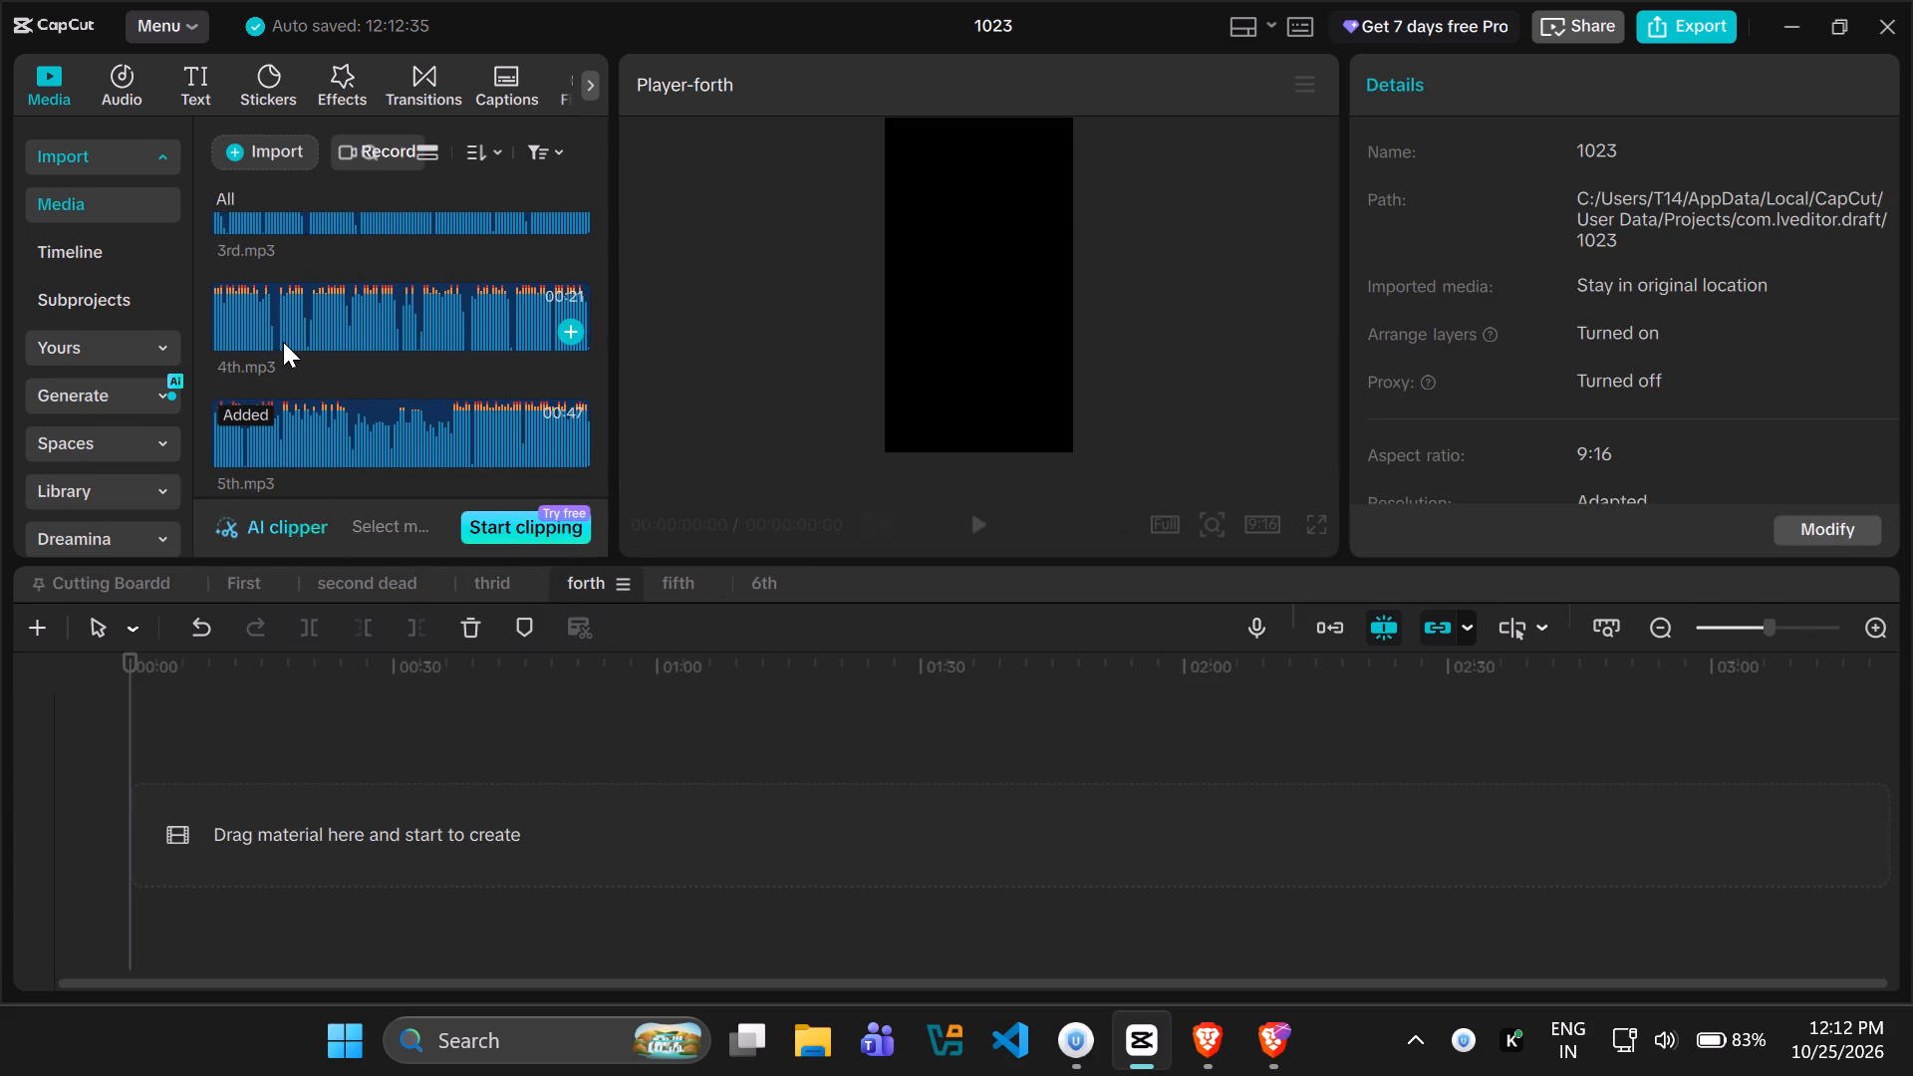
left_click_drag(278, 328, 279, 798)
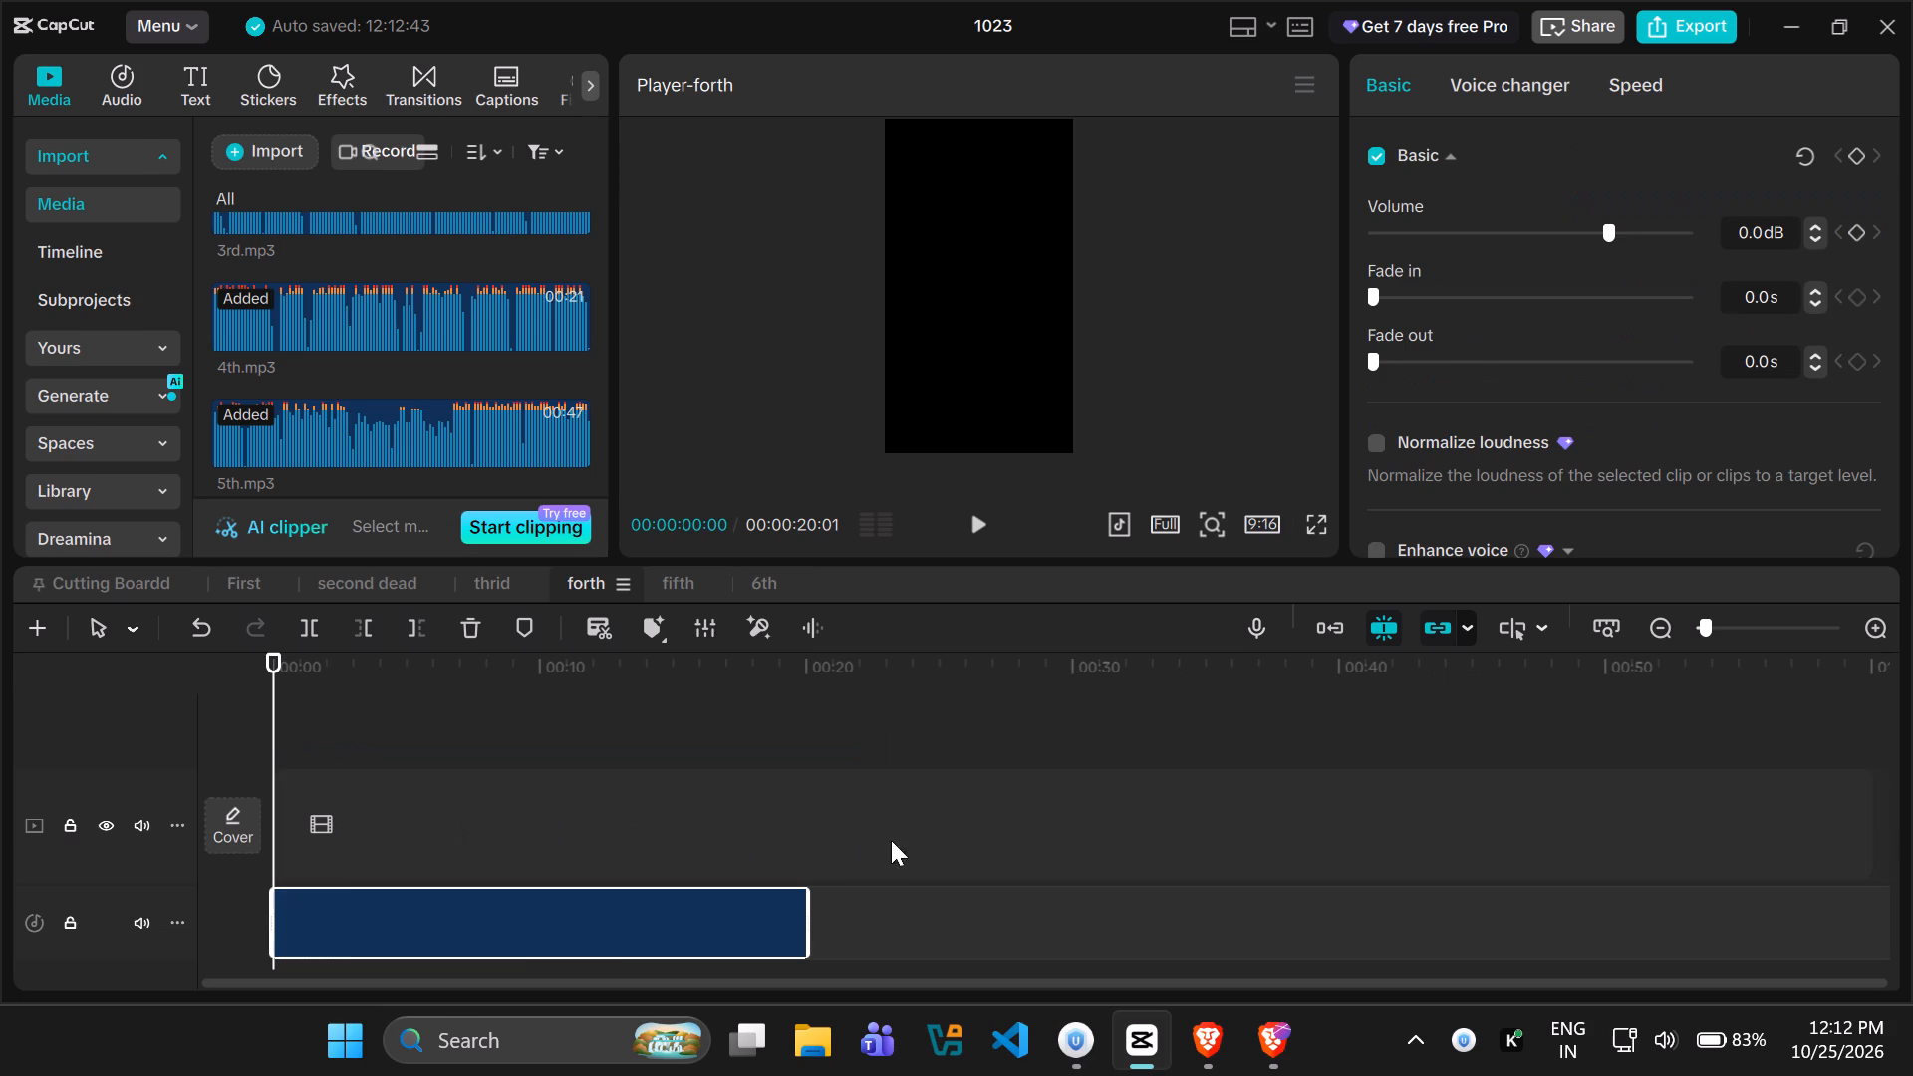
Switch to Brave and open the BloxClips Campaigns page on Whop in a new first tab, with the community navigation shown.
left_click(1200, 1026)
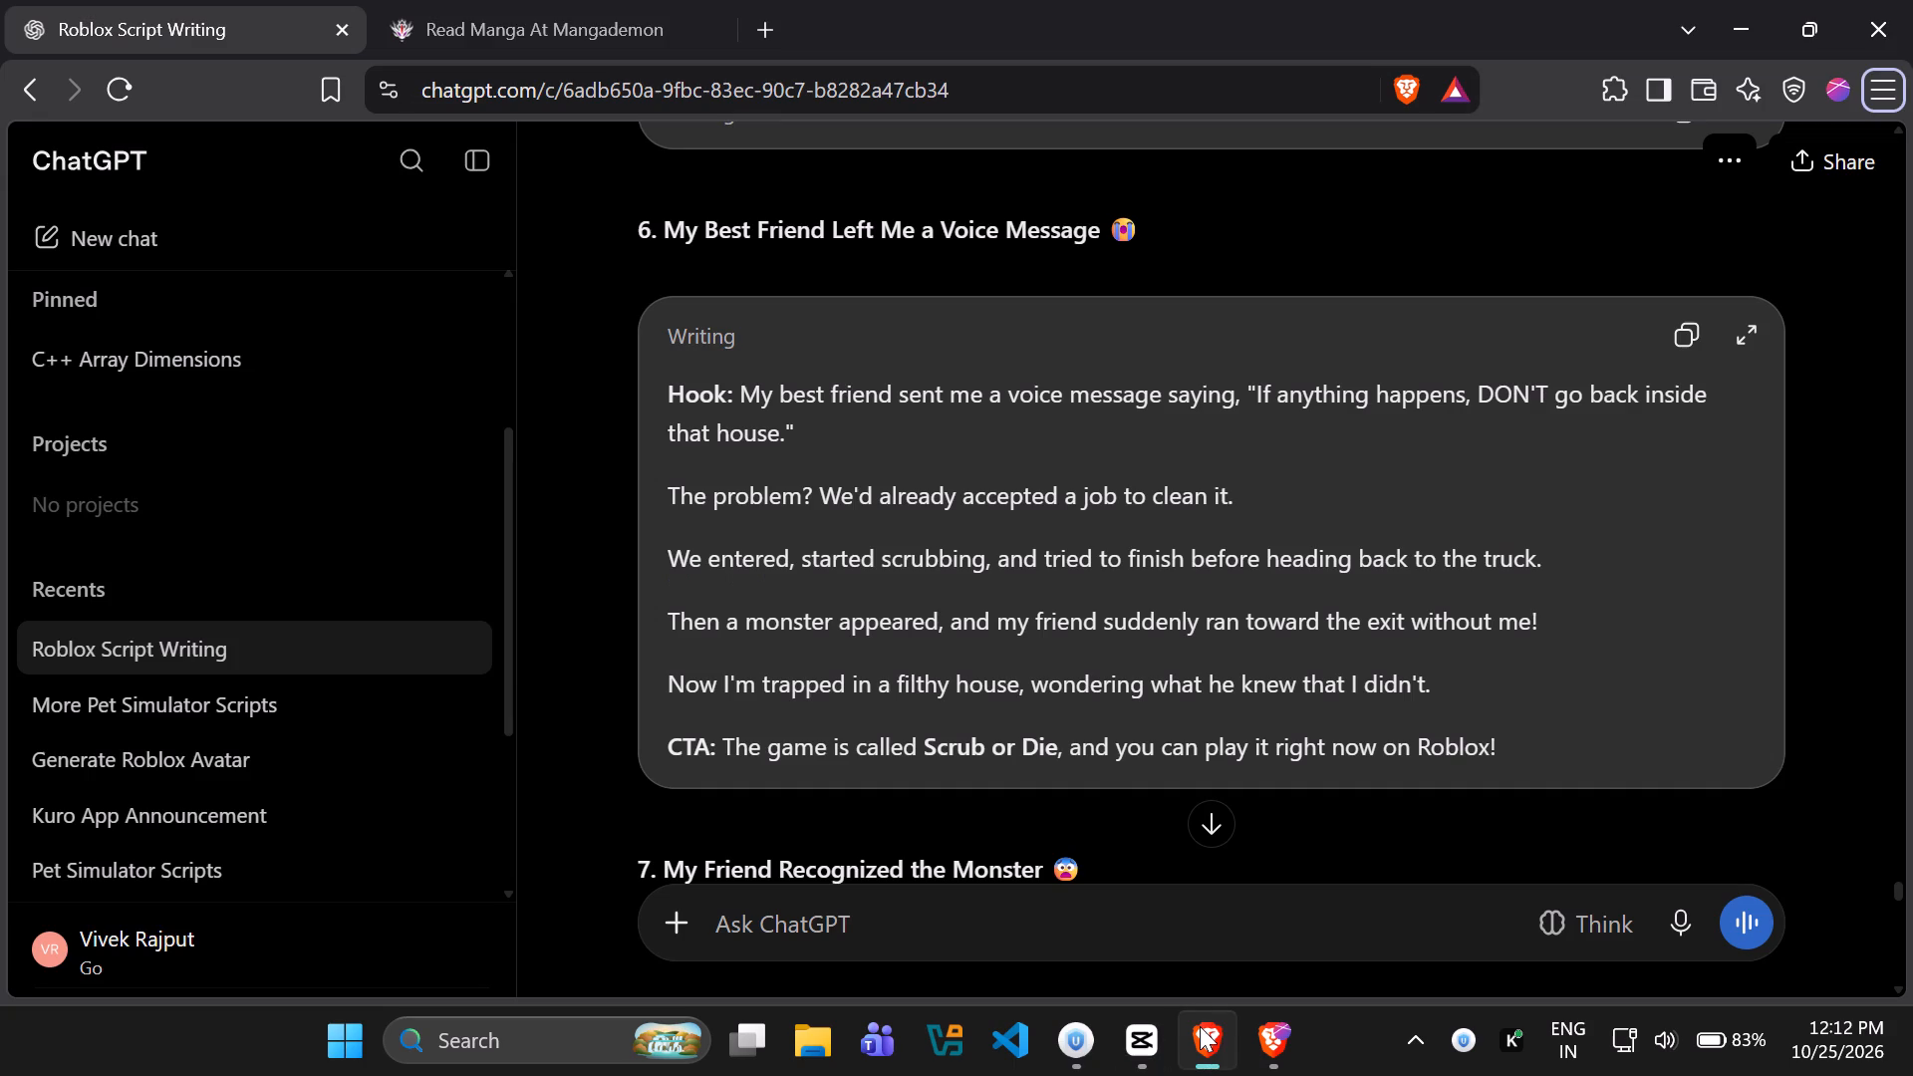
left_click(749, 10)
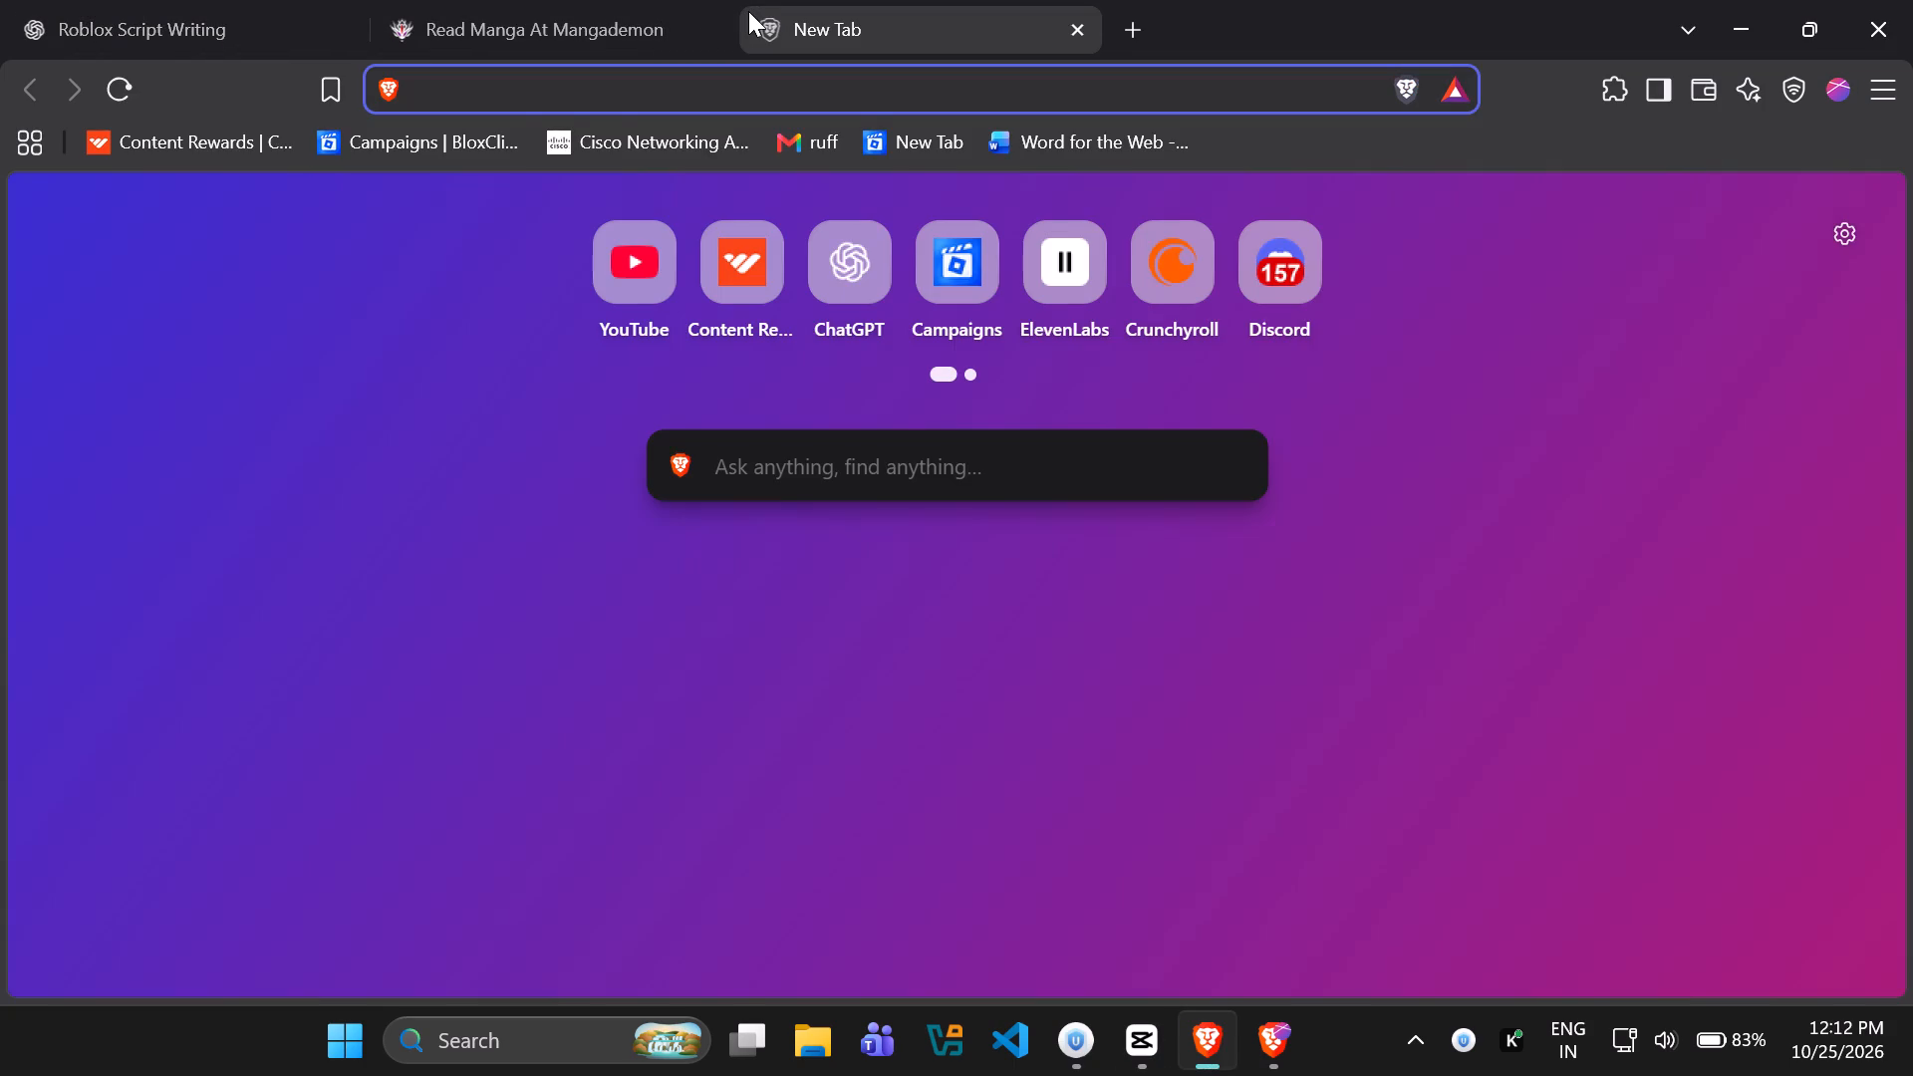
left_click(457, 144)
left_click_drag(838, 0, 0, 0)
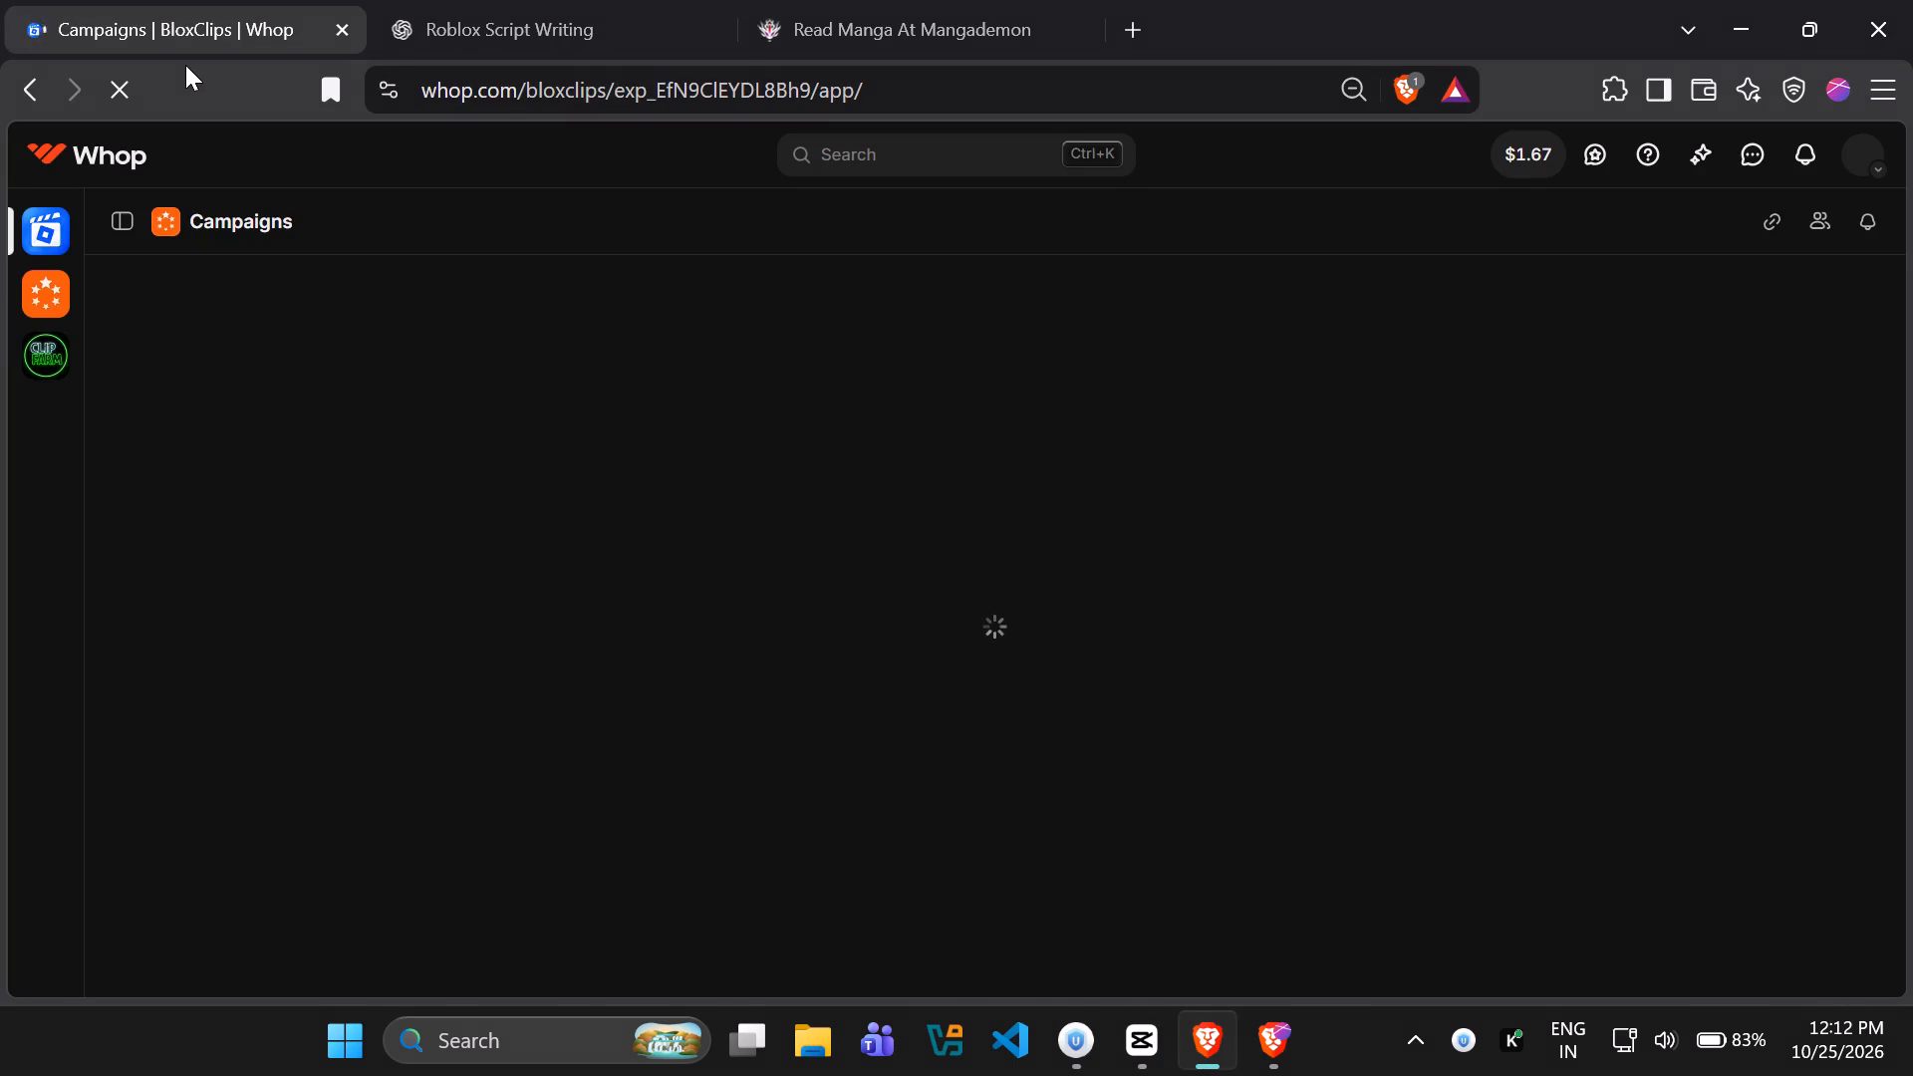
left_click(132, 232)
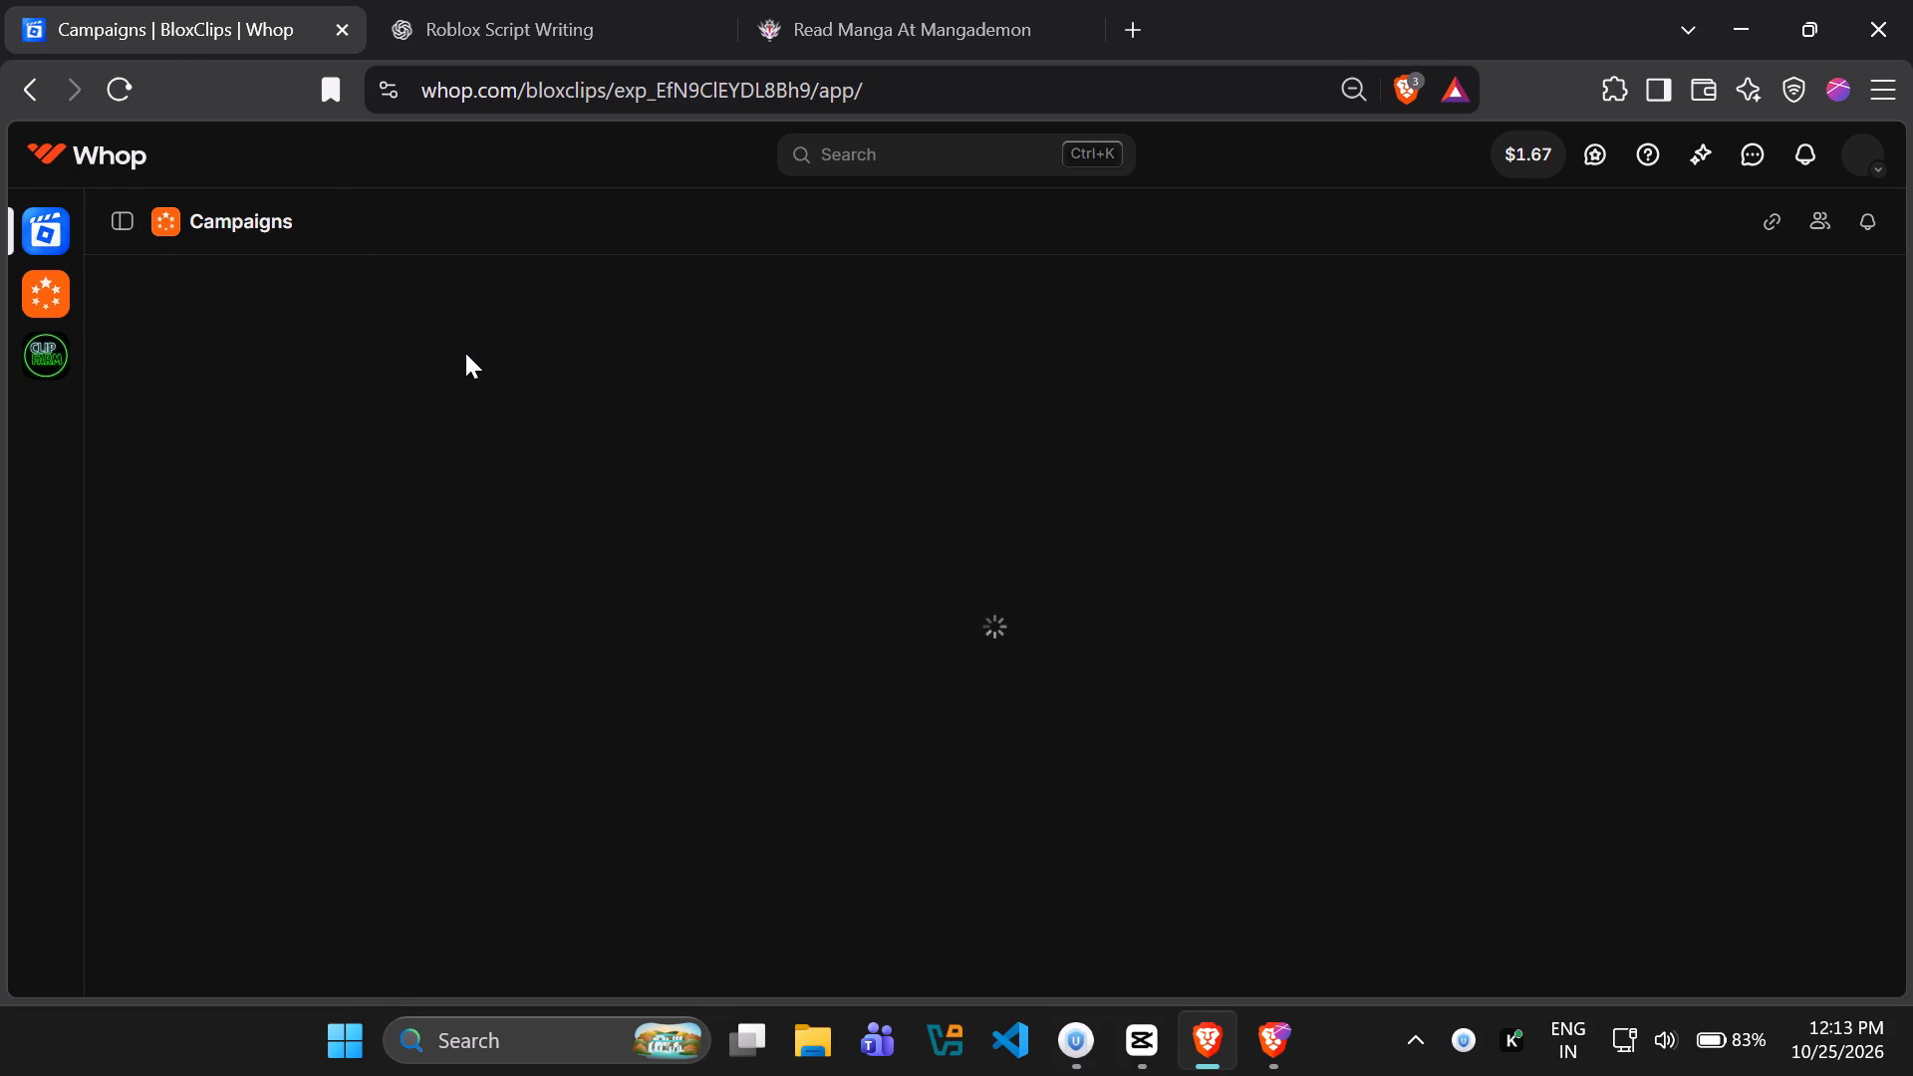
left_click(131, 220)
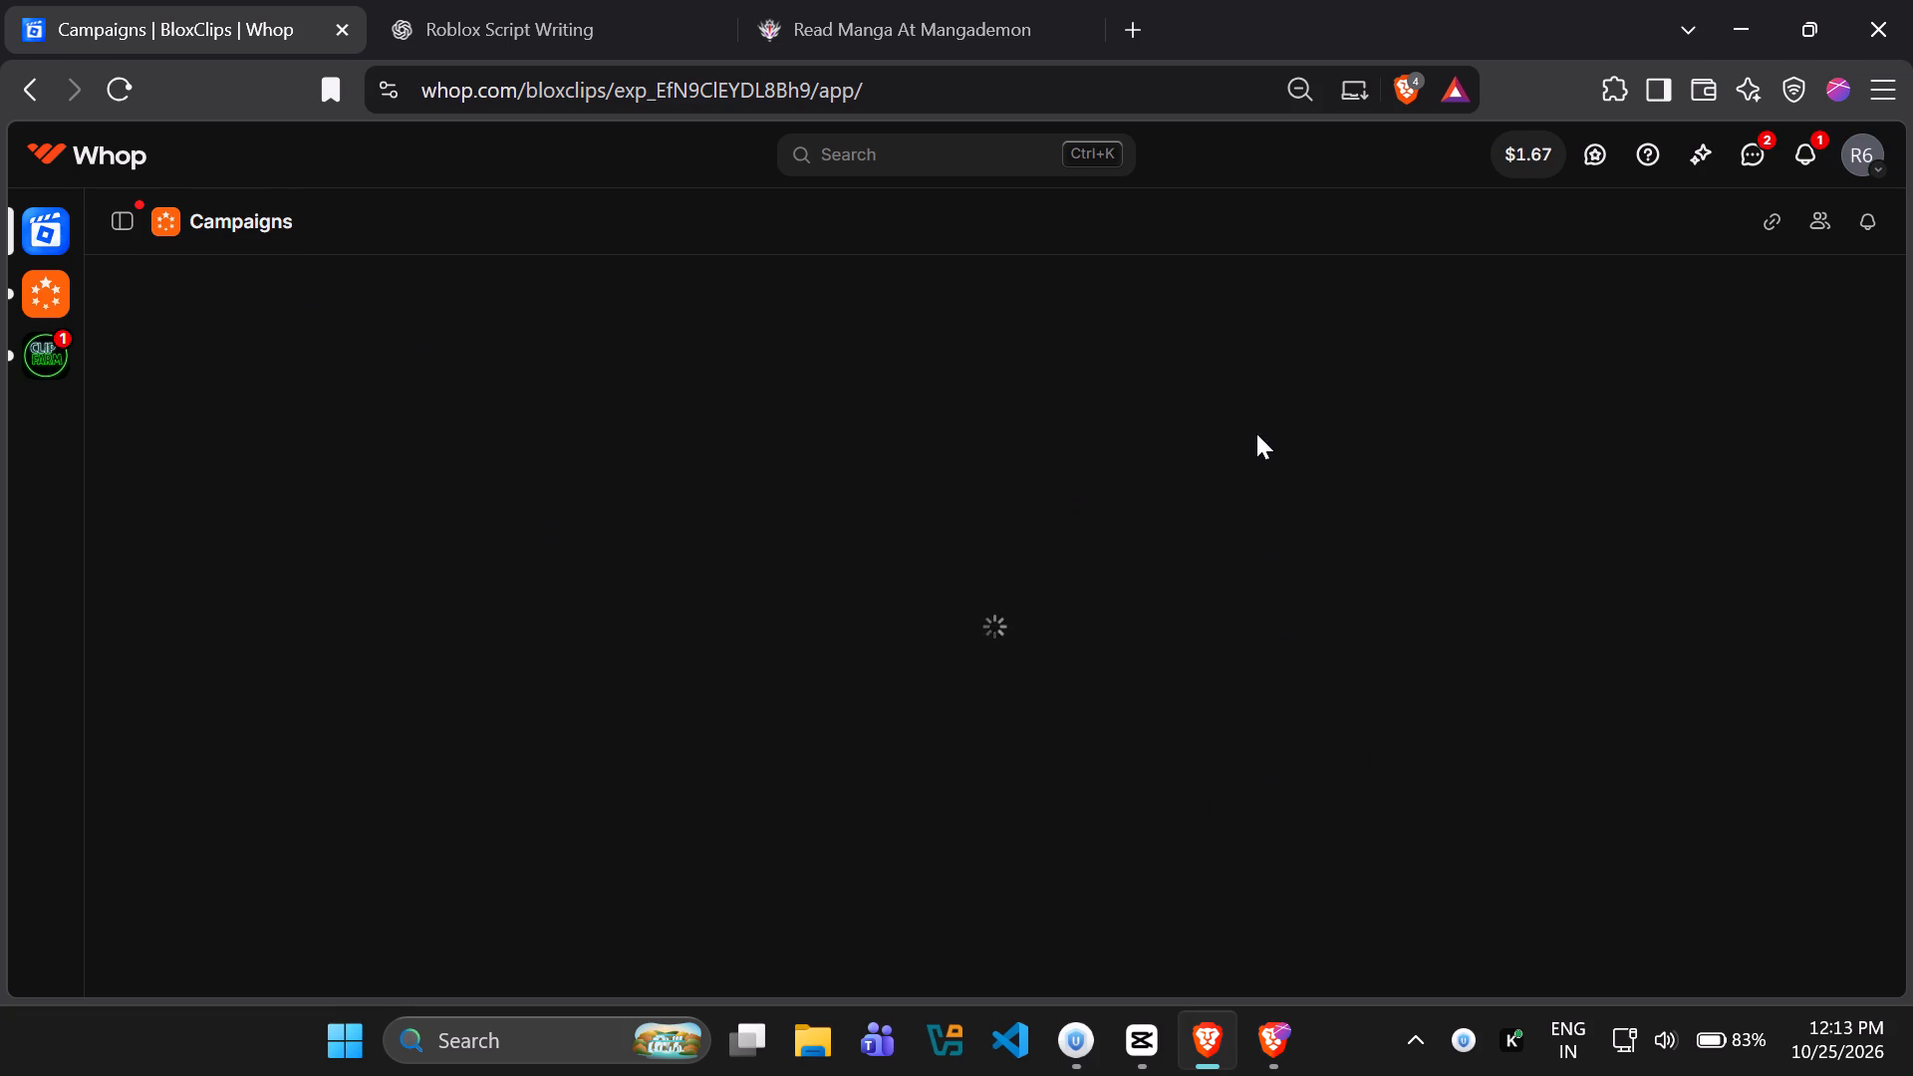
left_click(126, 224)
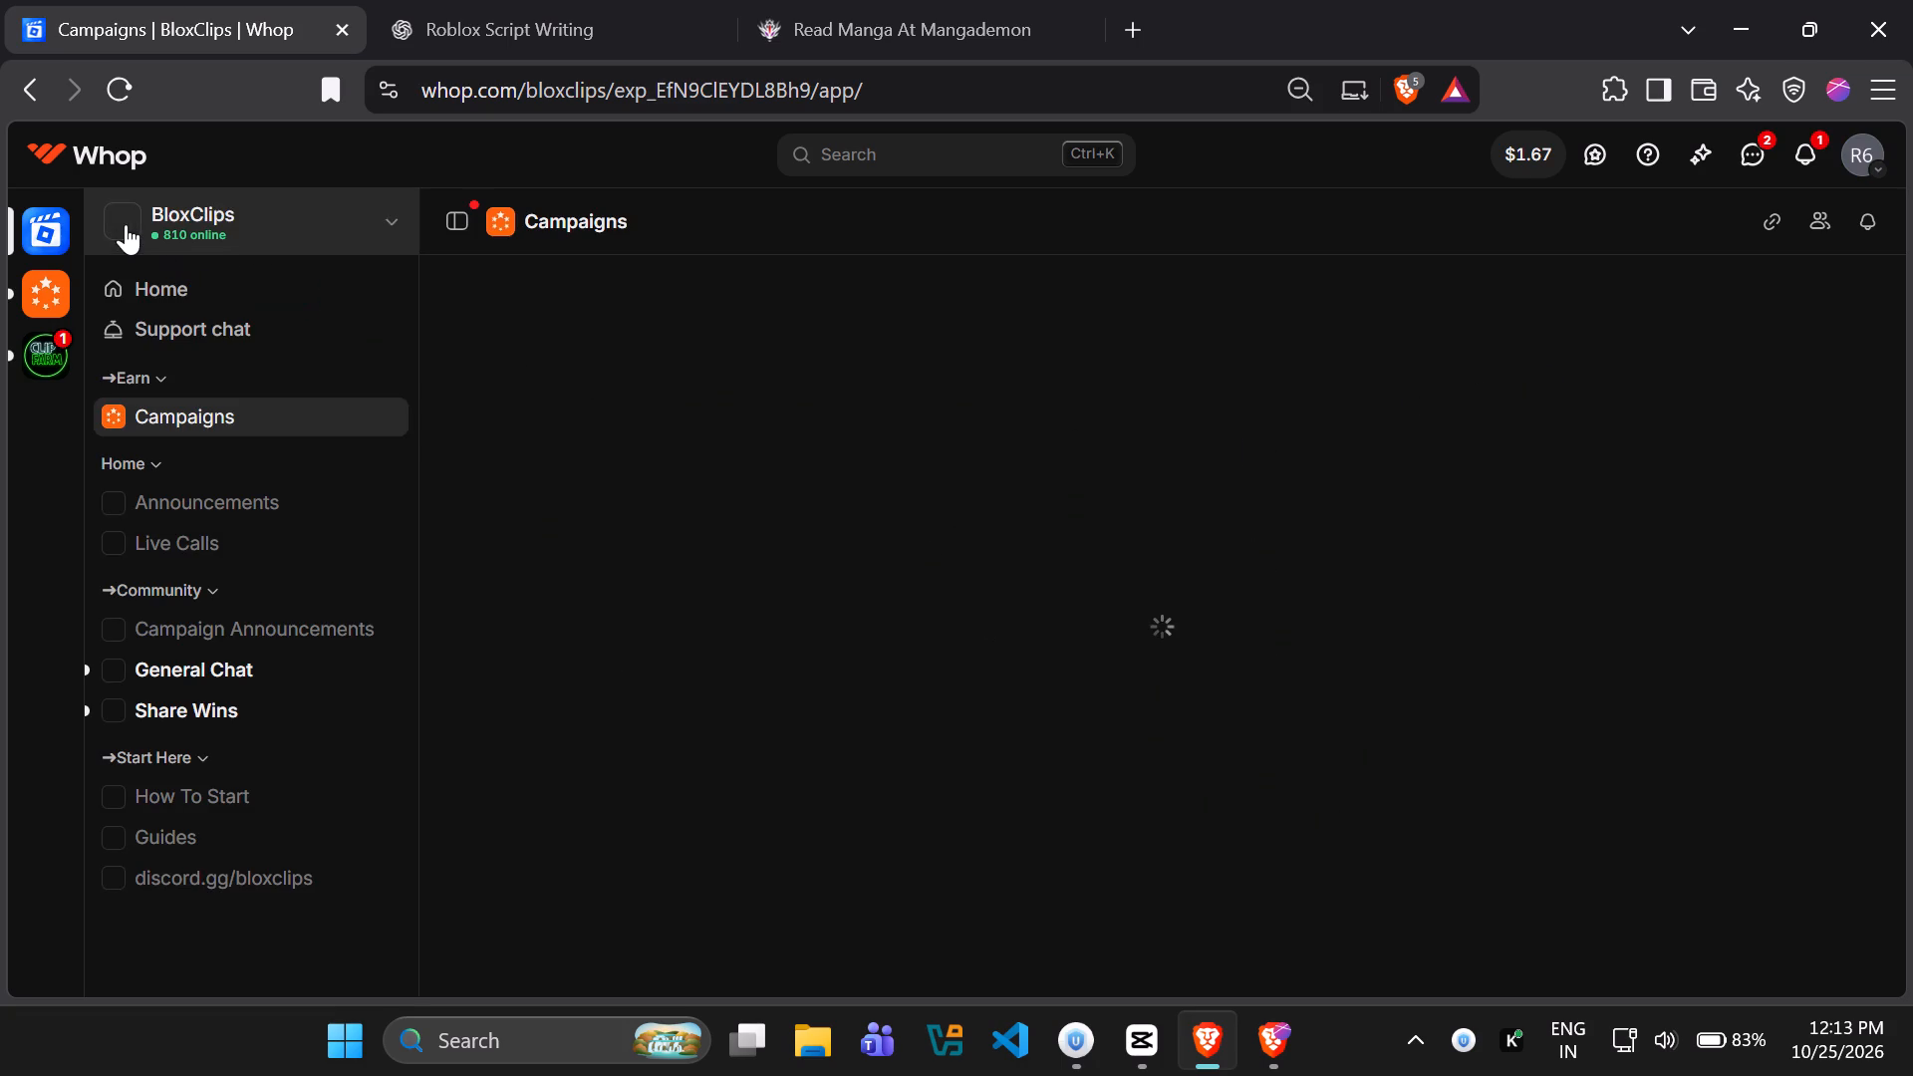
left_click(210, 699)
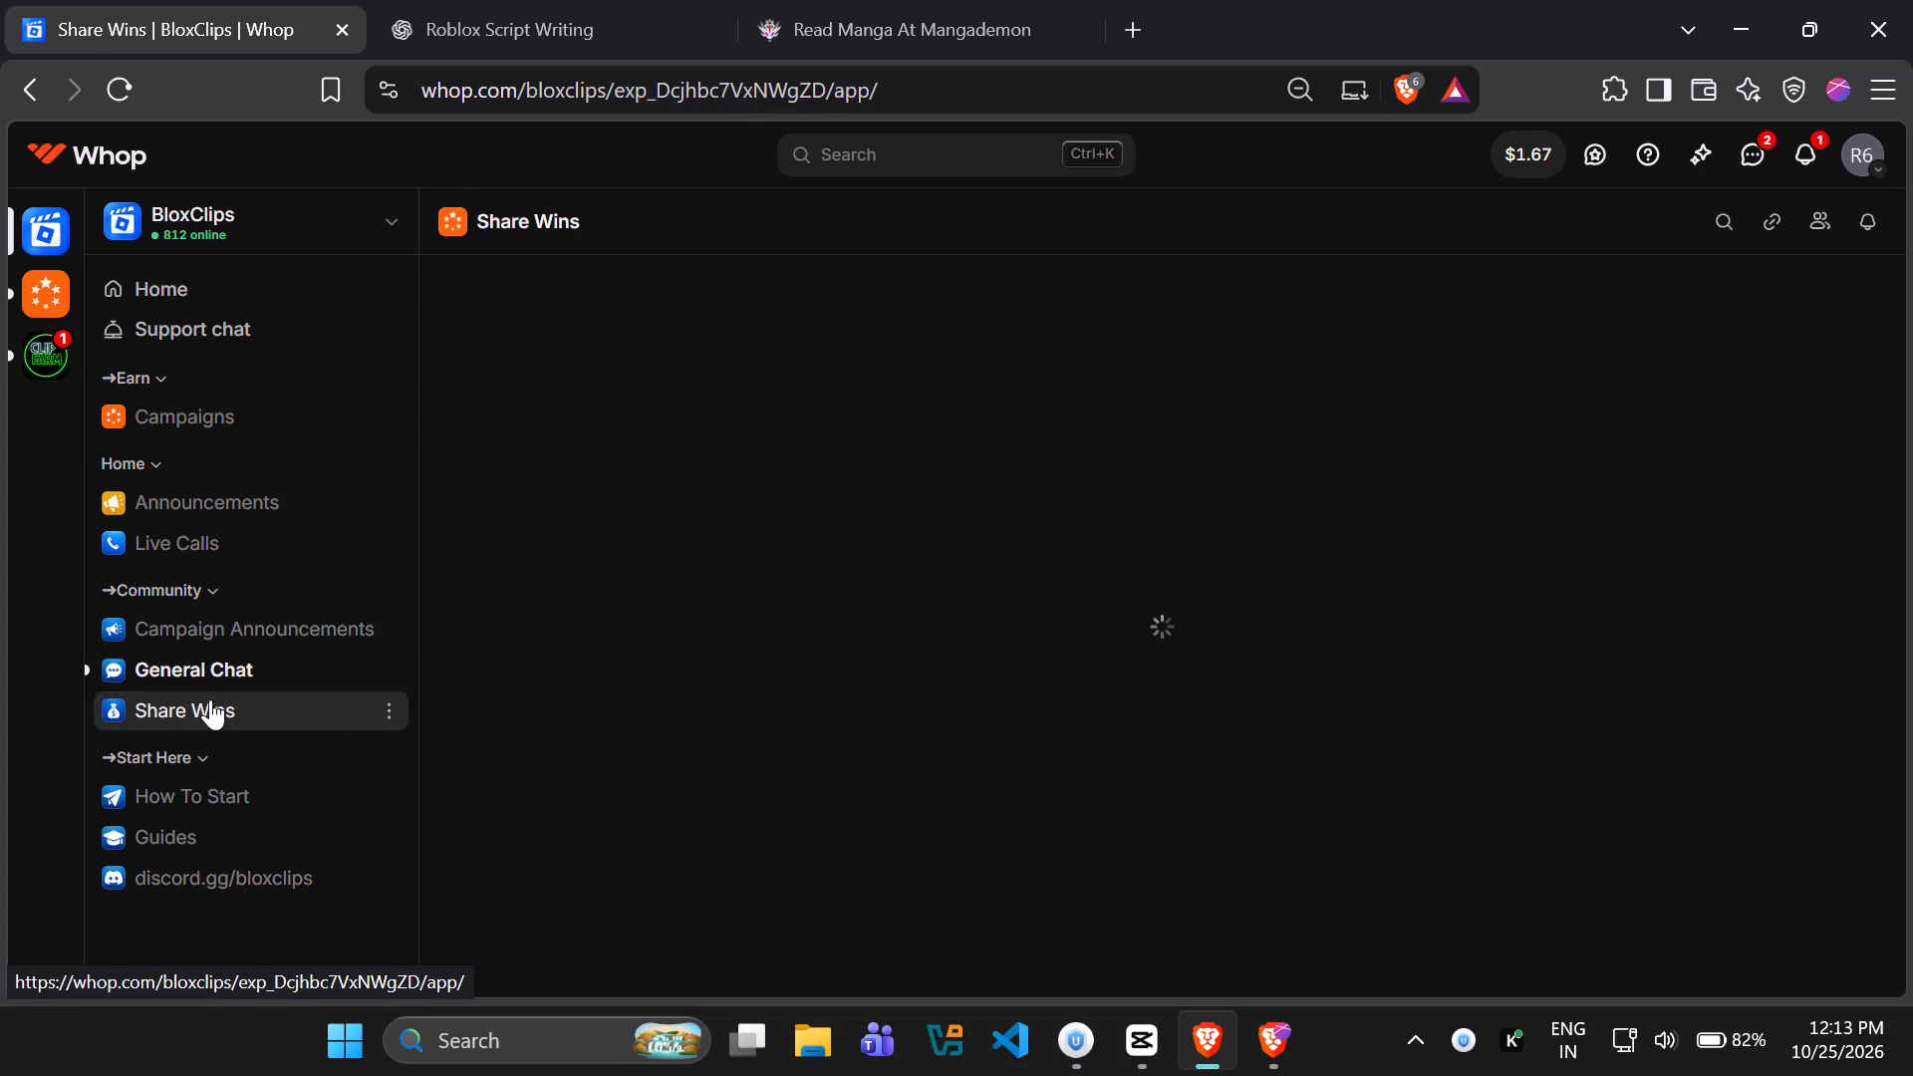
left_click(176, 423)
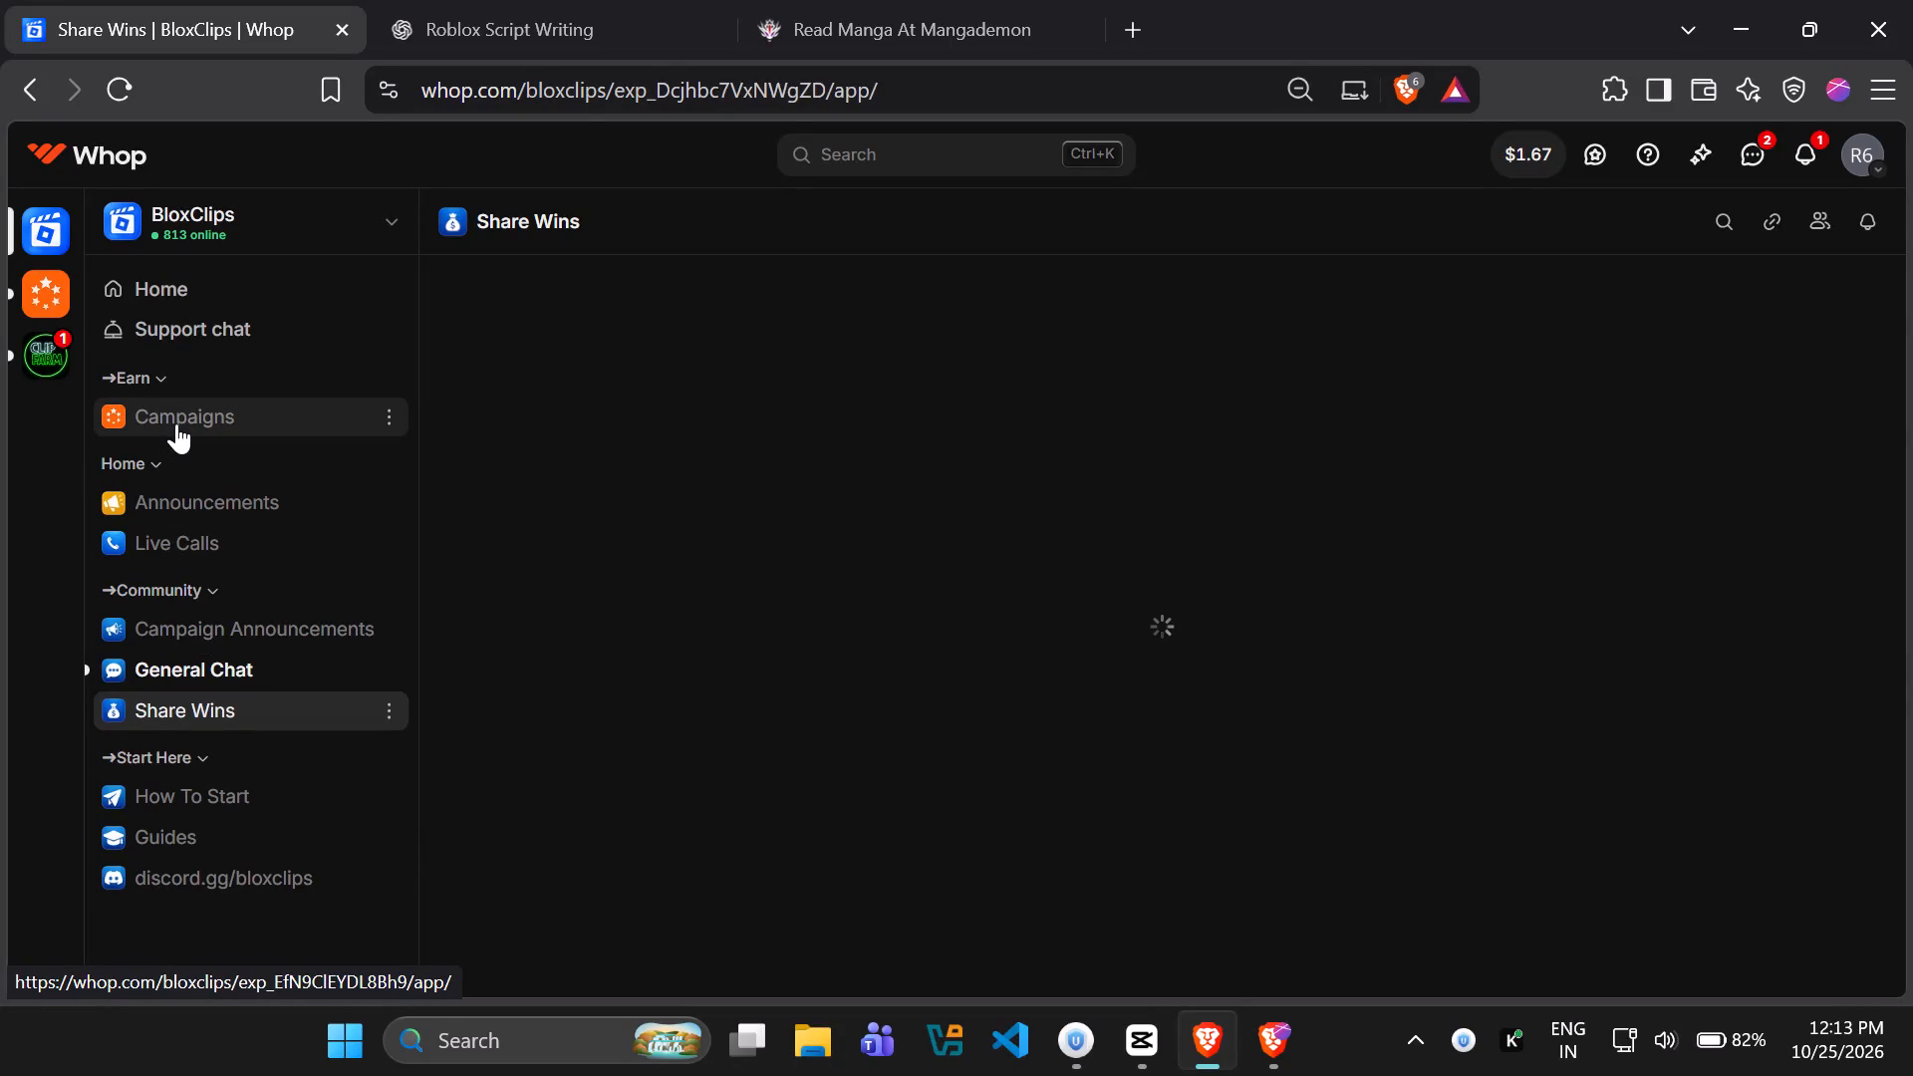
left_click(176, 423)
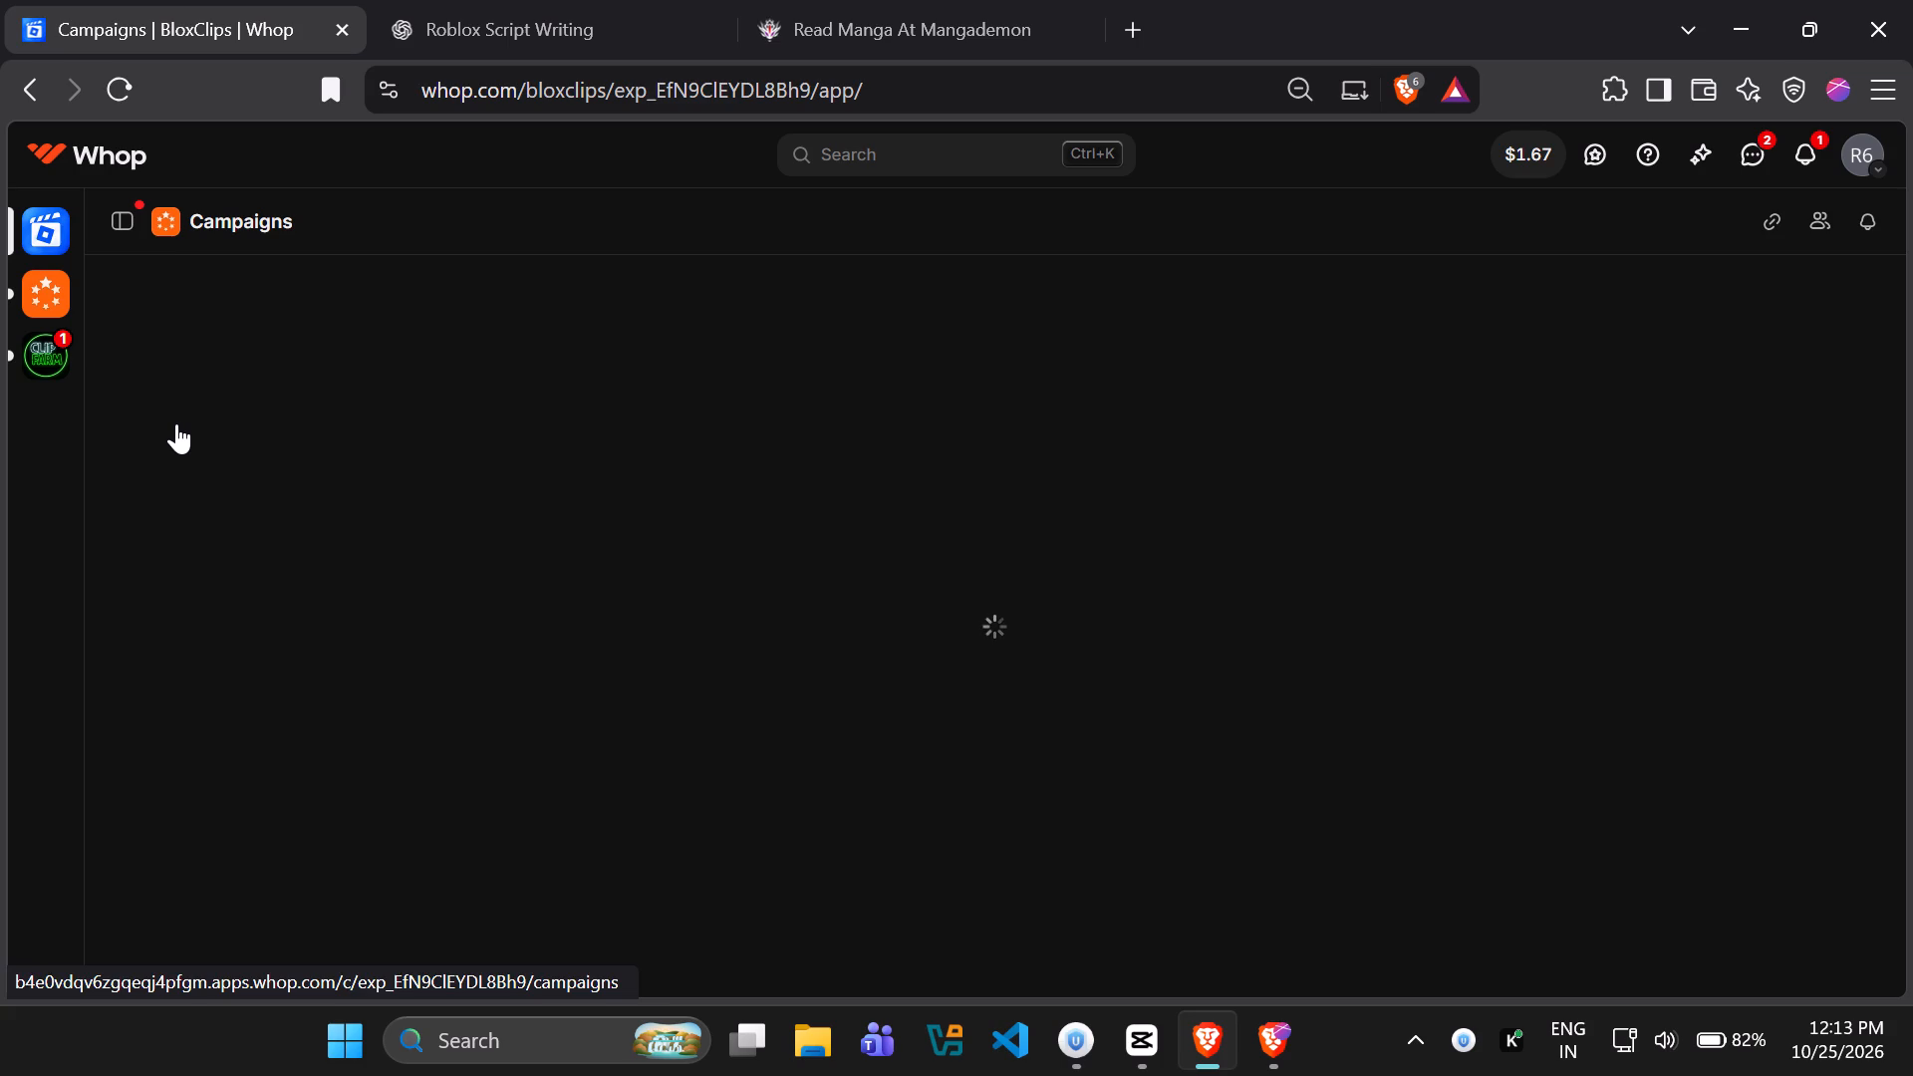
left_click(123, 216)
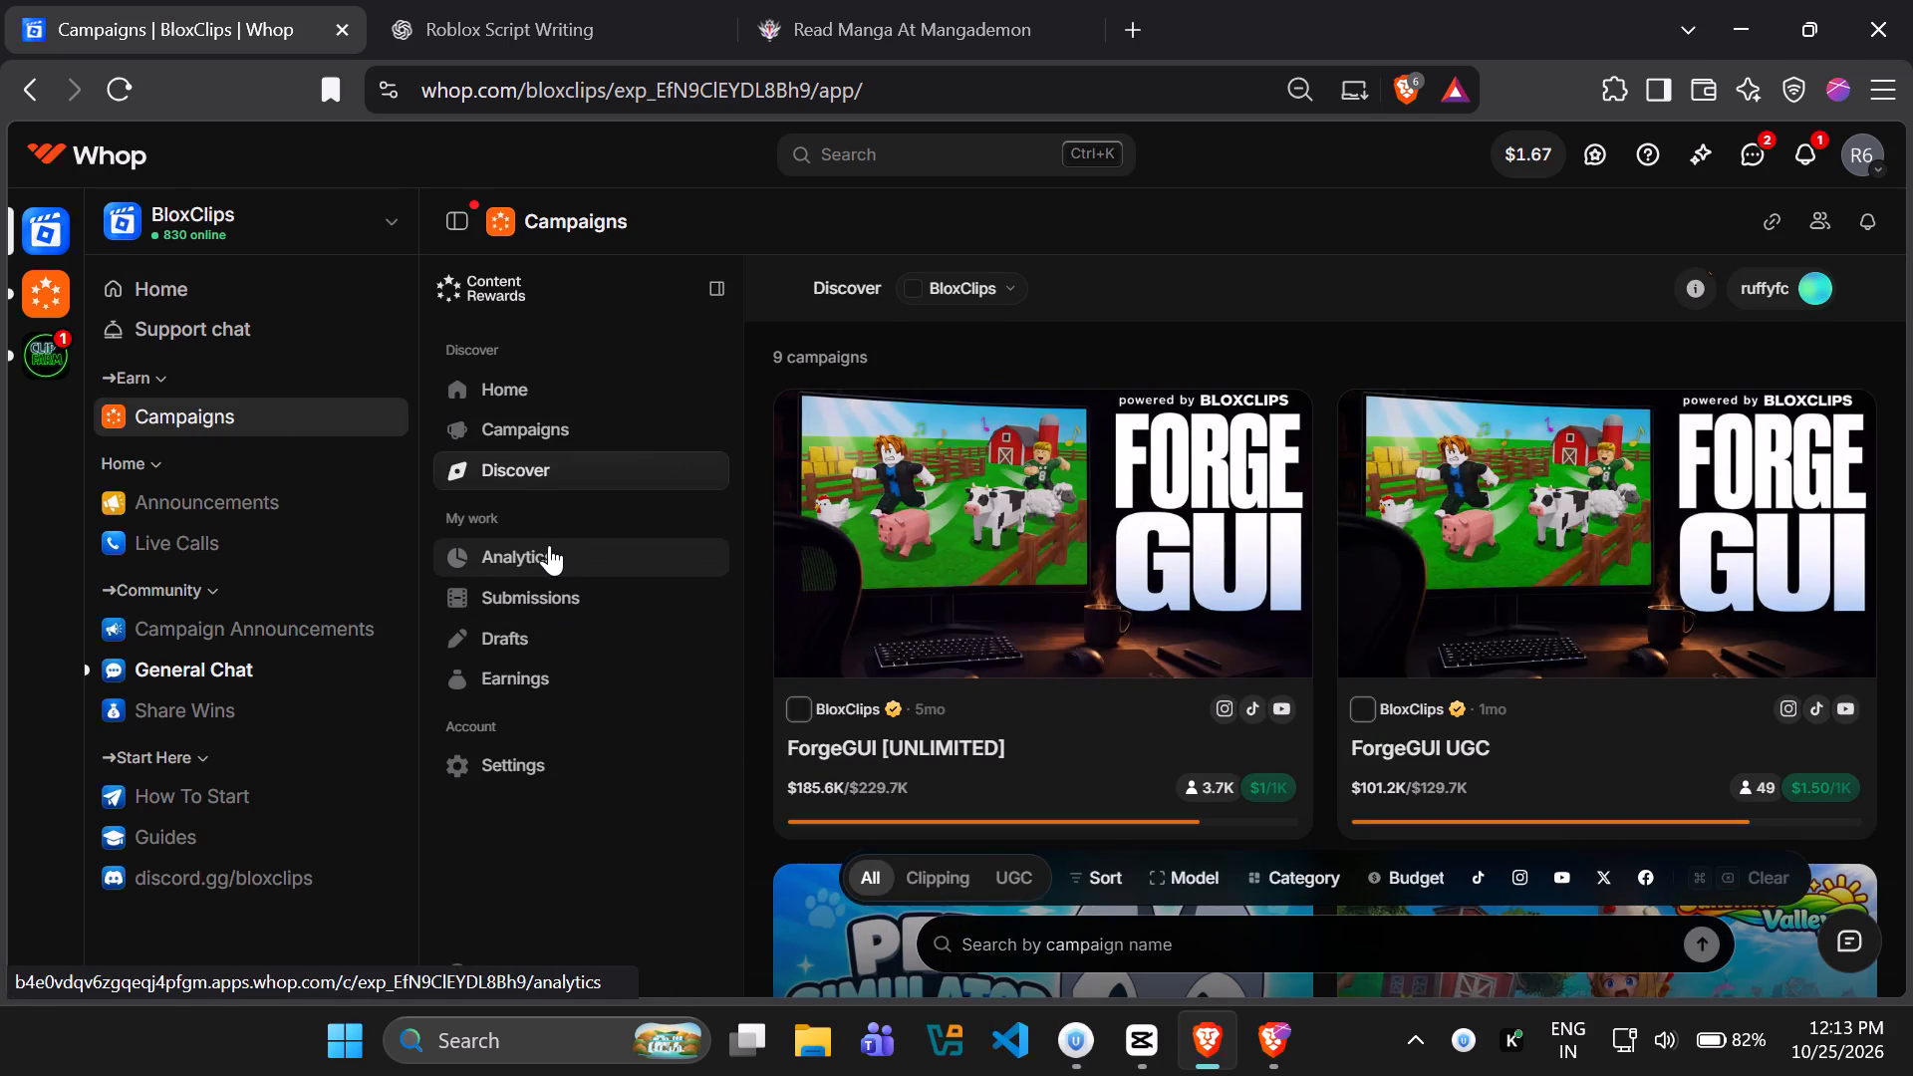
Open the Content Rewards analytics and examine the views graph and the views by platform.
left_click(549, 563)
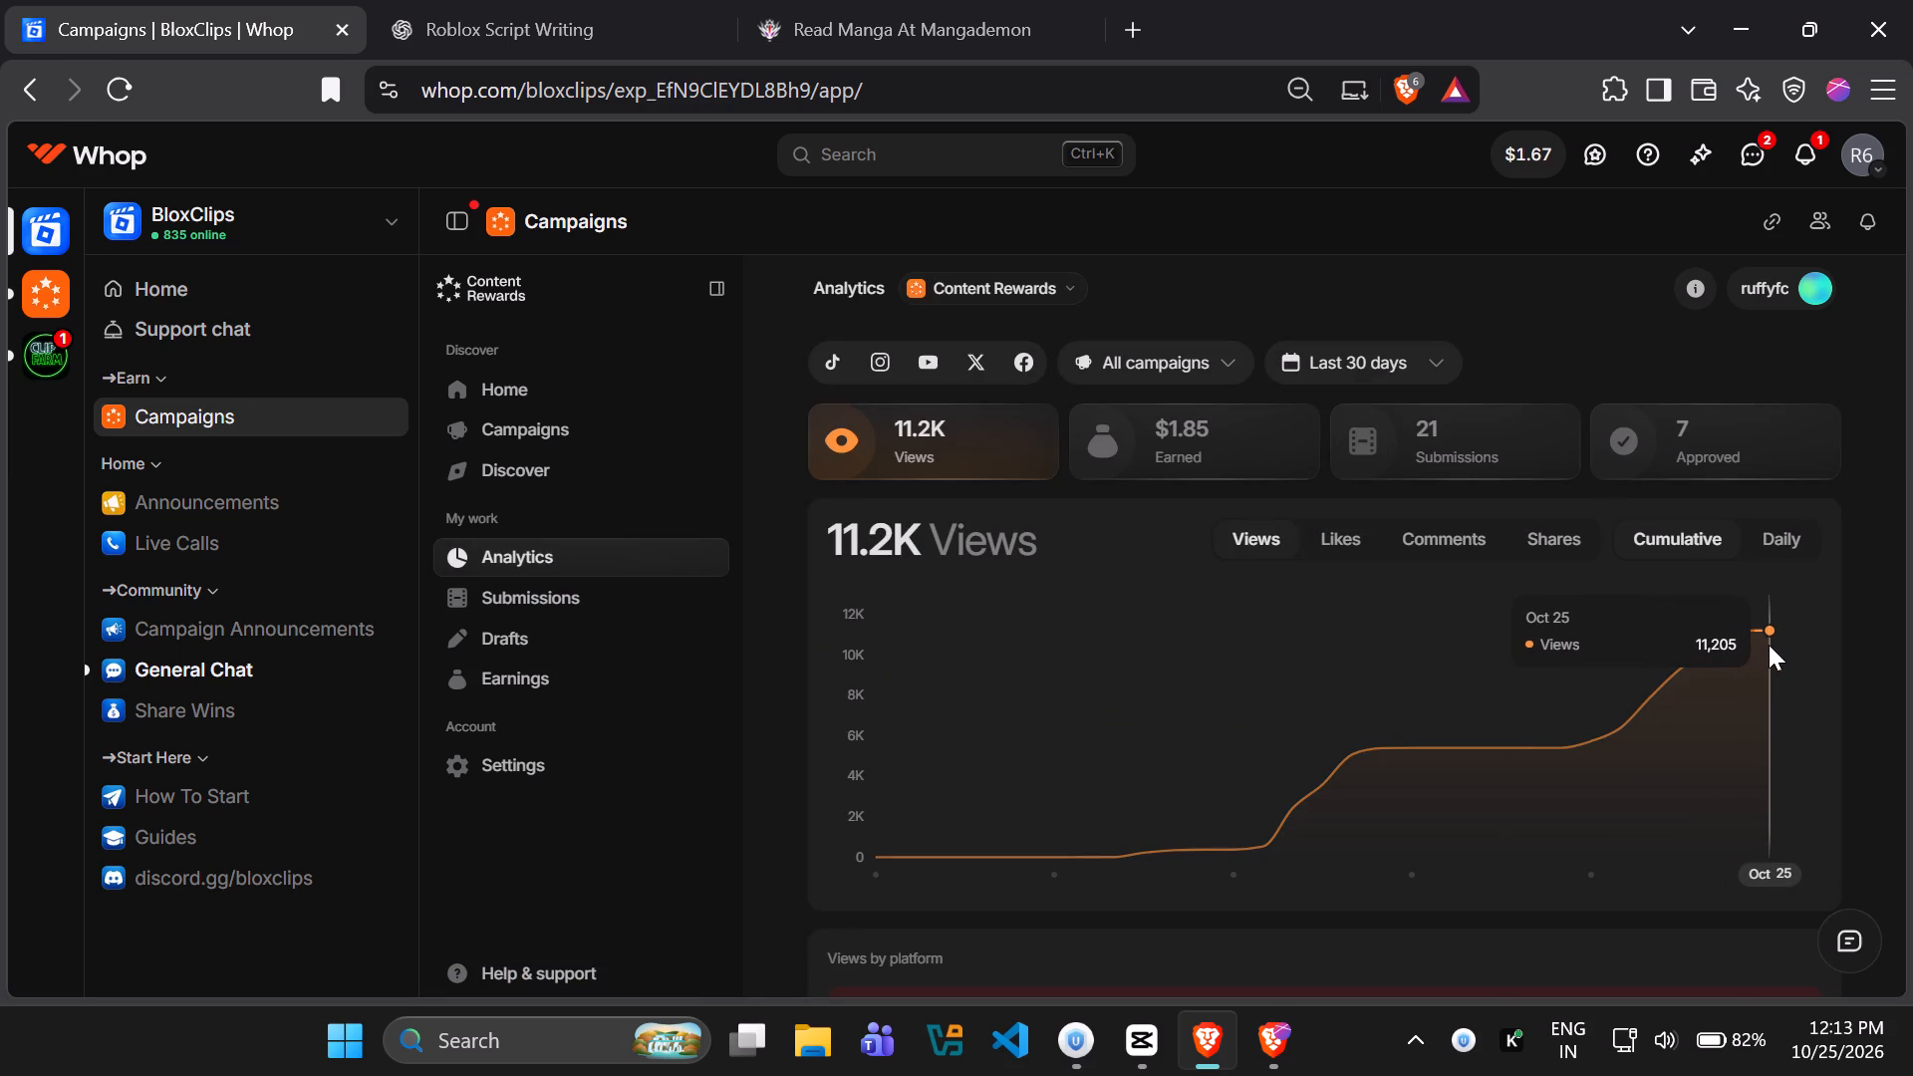
scroll(1652, 694, "down", 4)
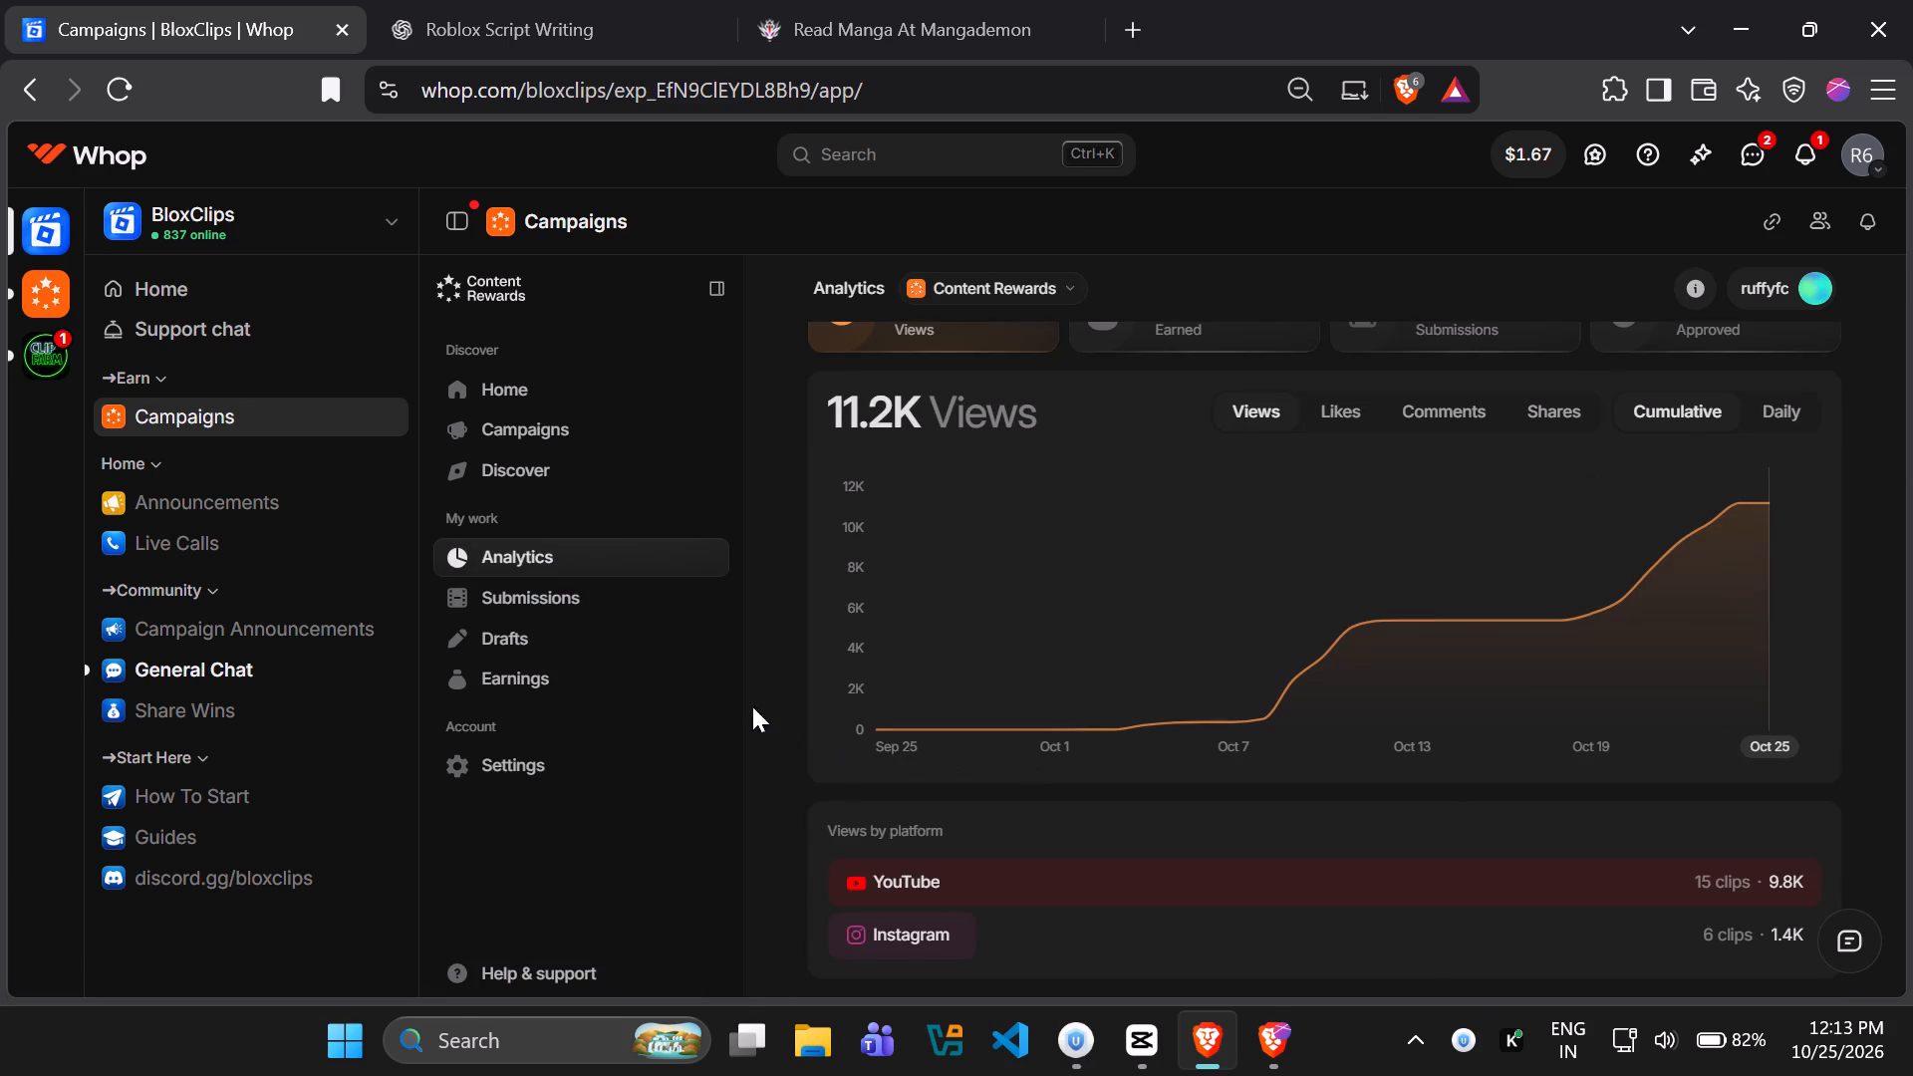
Open the submissions list and examine the most recent pending clips.
left_click(539, 592)
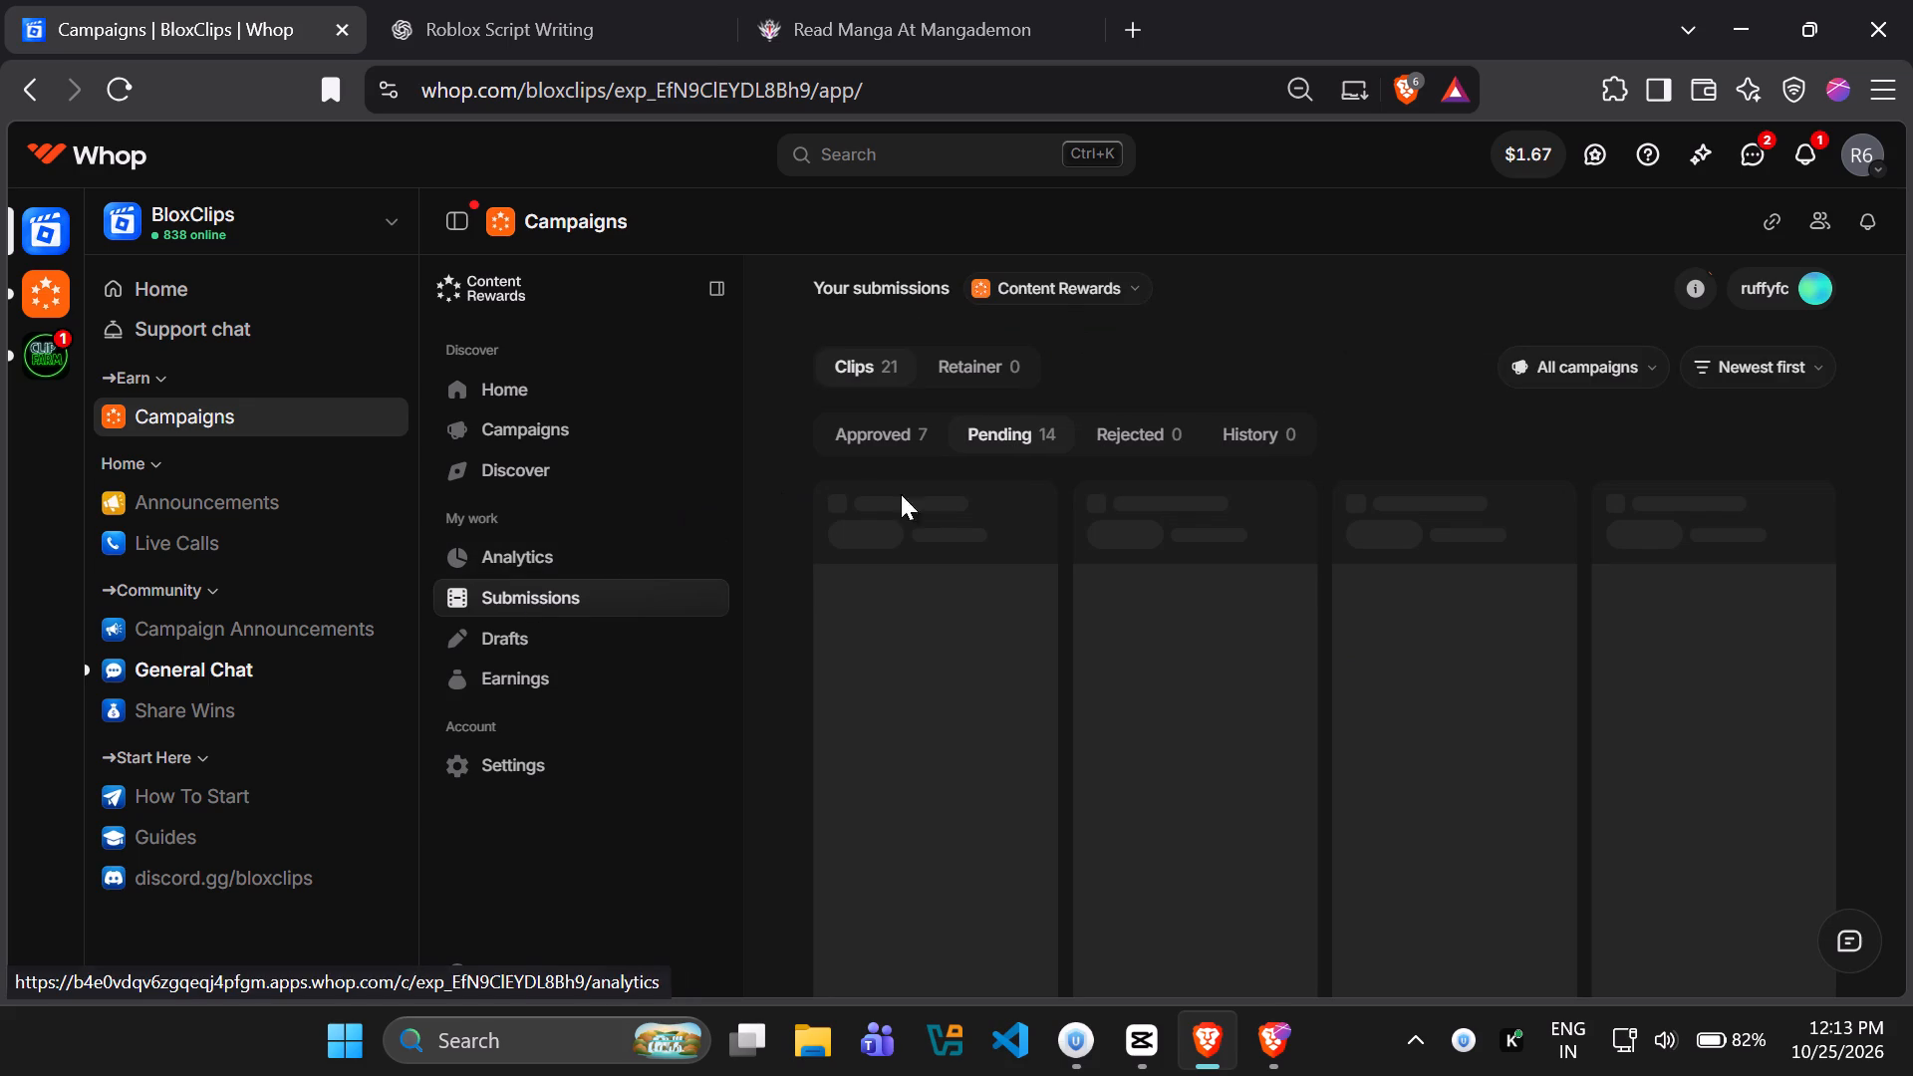
scroll(807, 551, "down", 2)
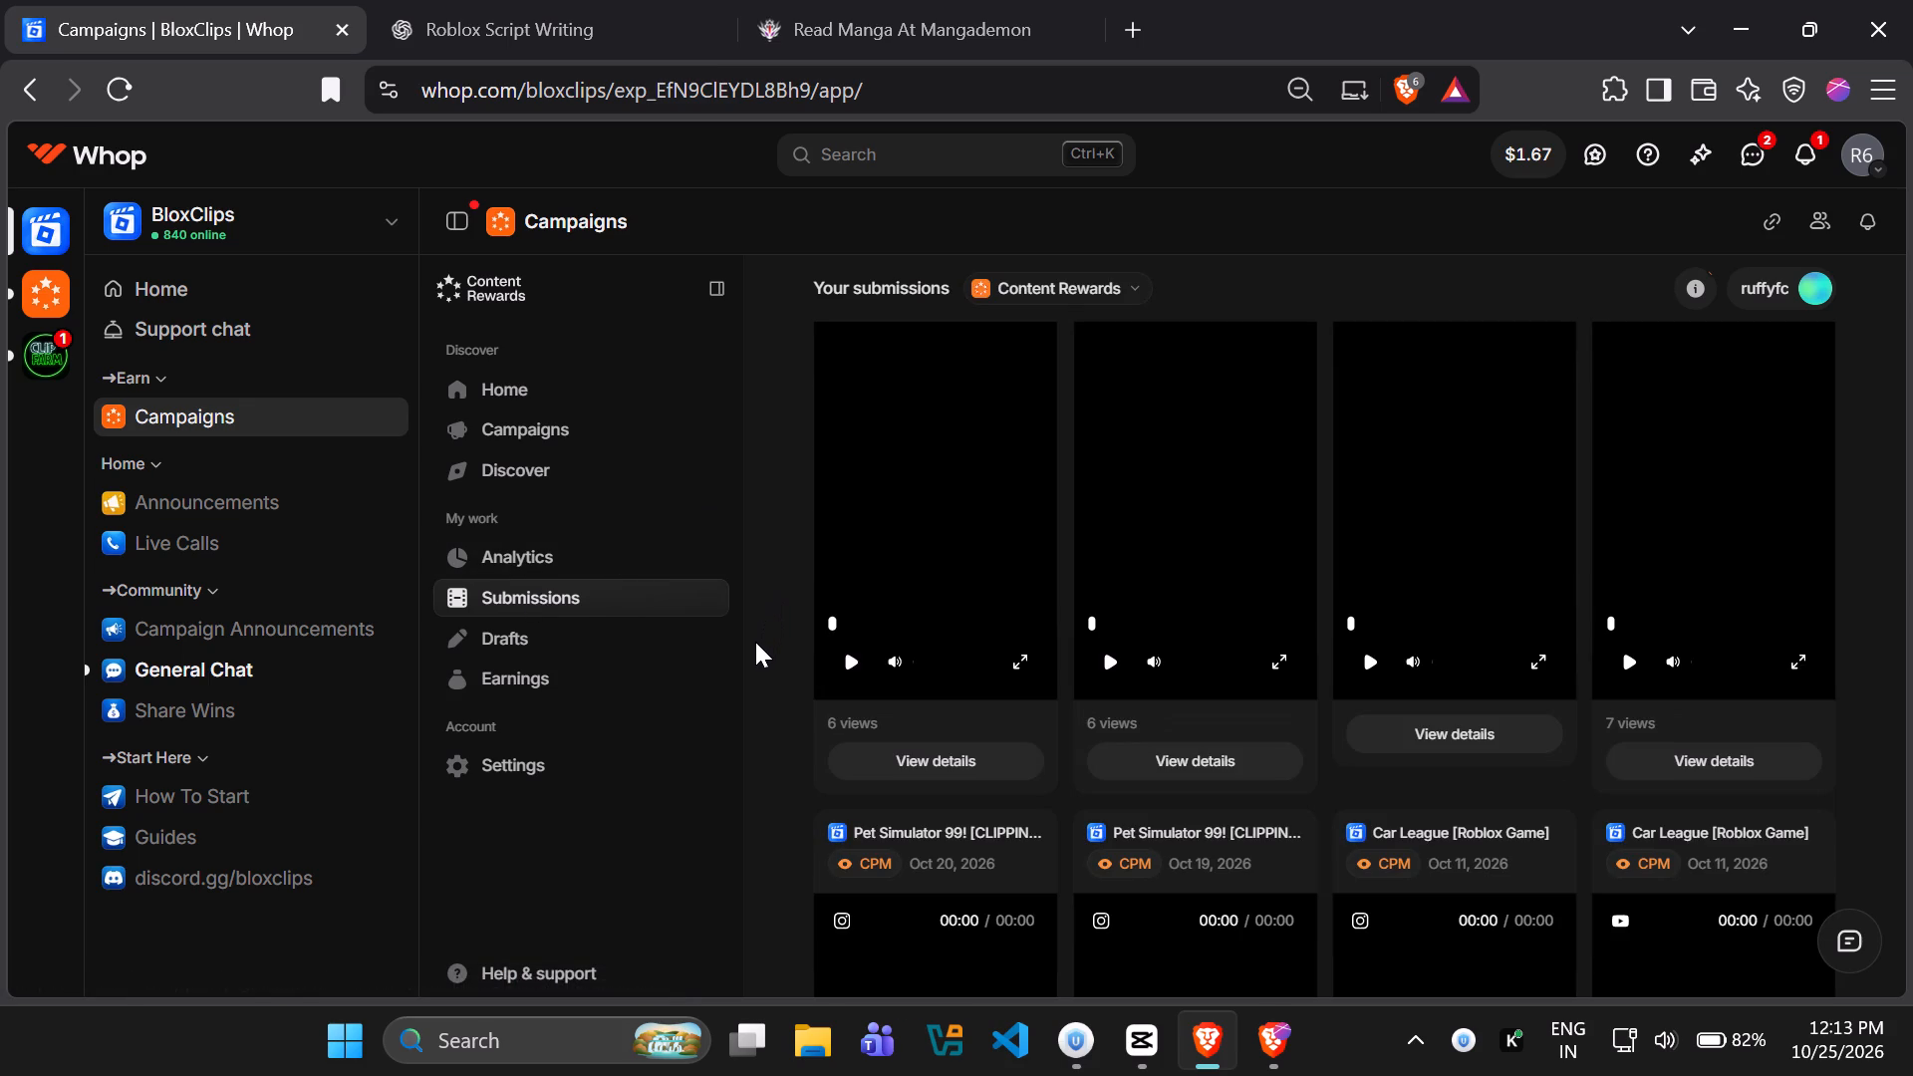
scroll(754, 668, "up", 2)
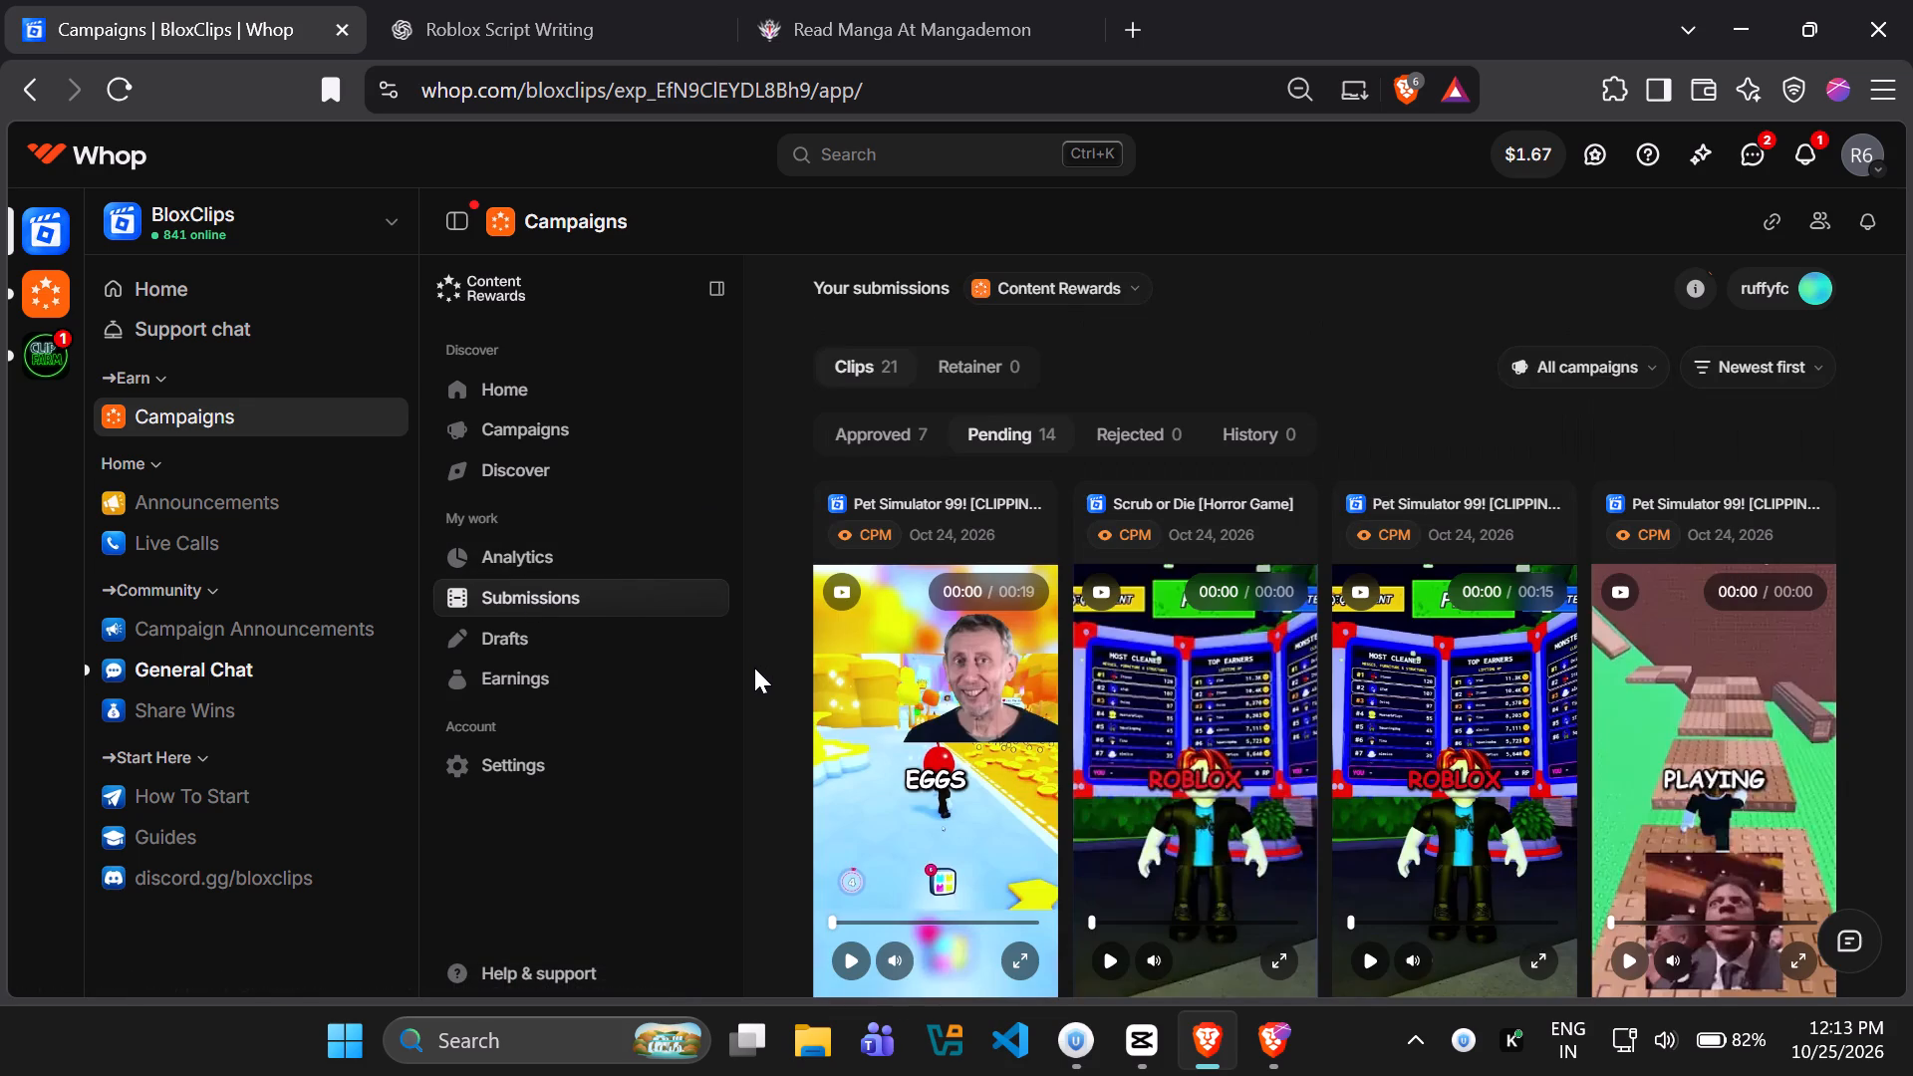
scroll(754, 668, "down", 2)
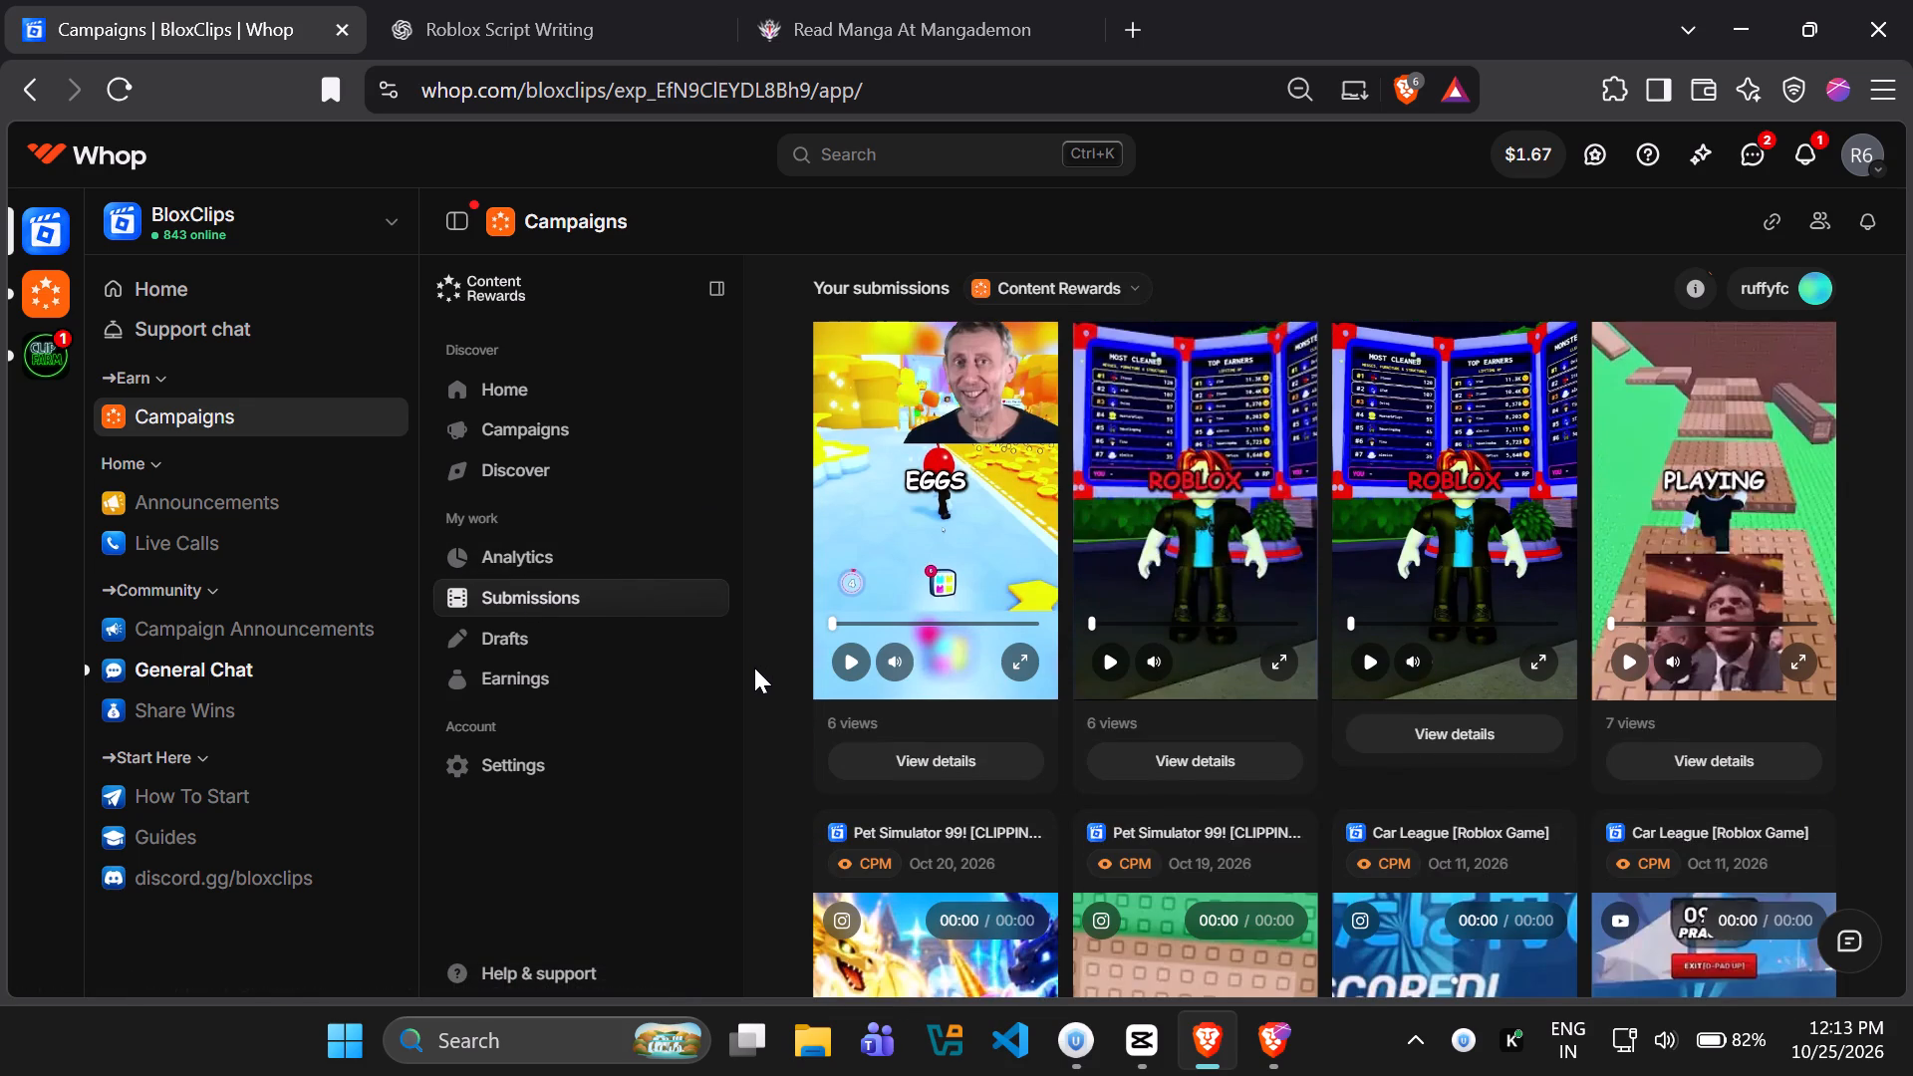
scroll(754, 668, "up", 2)
scroll(754, 668, "down", 1)
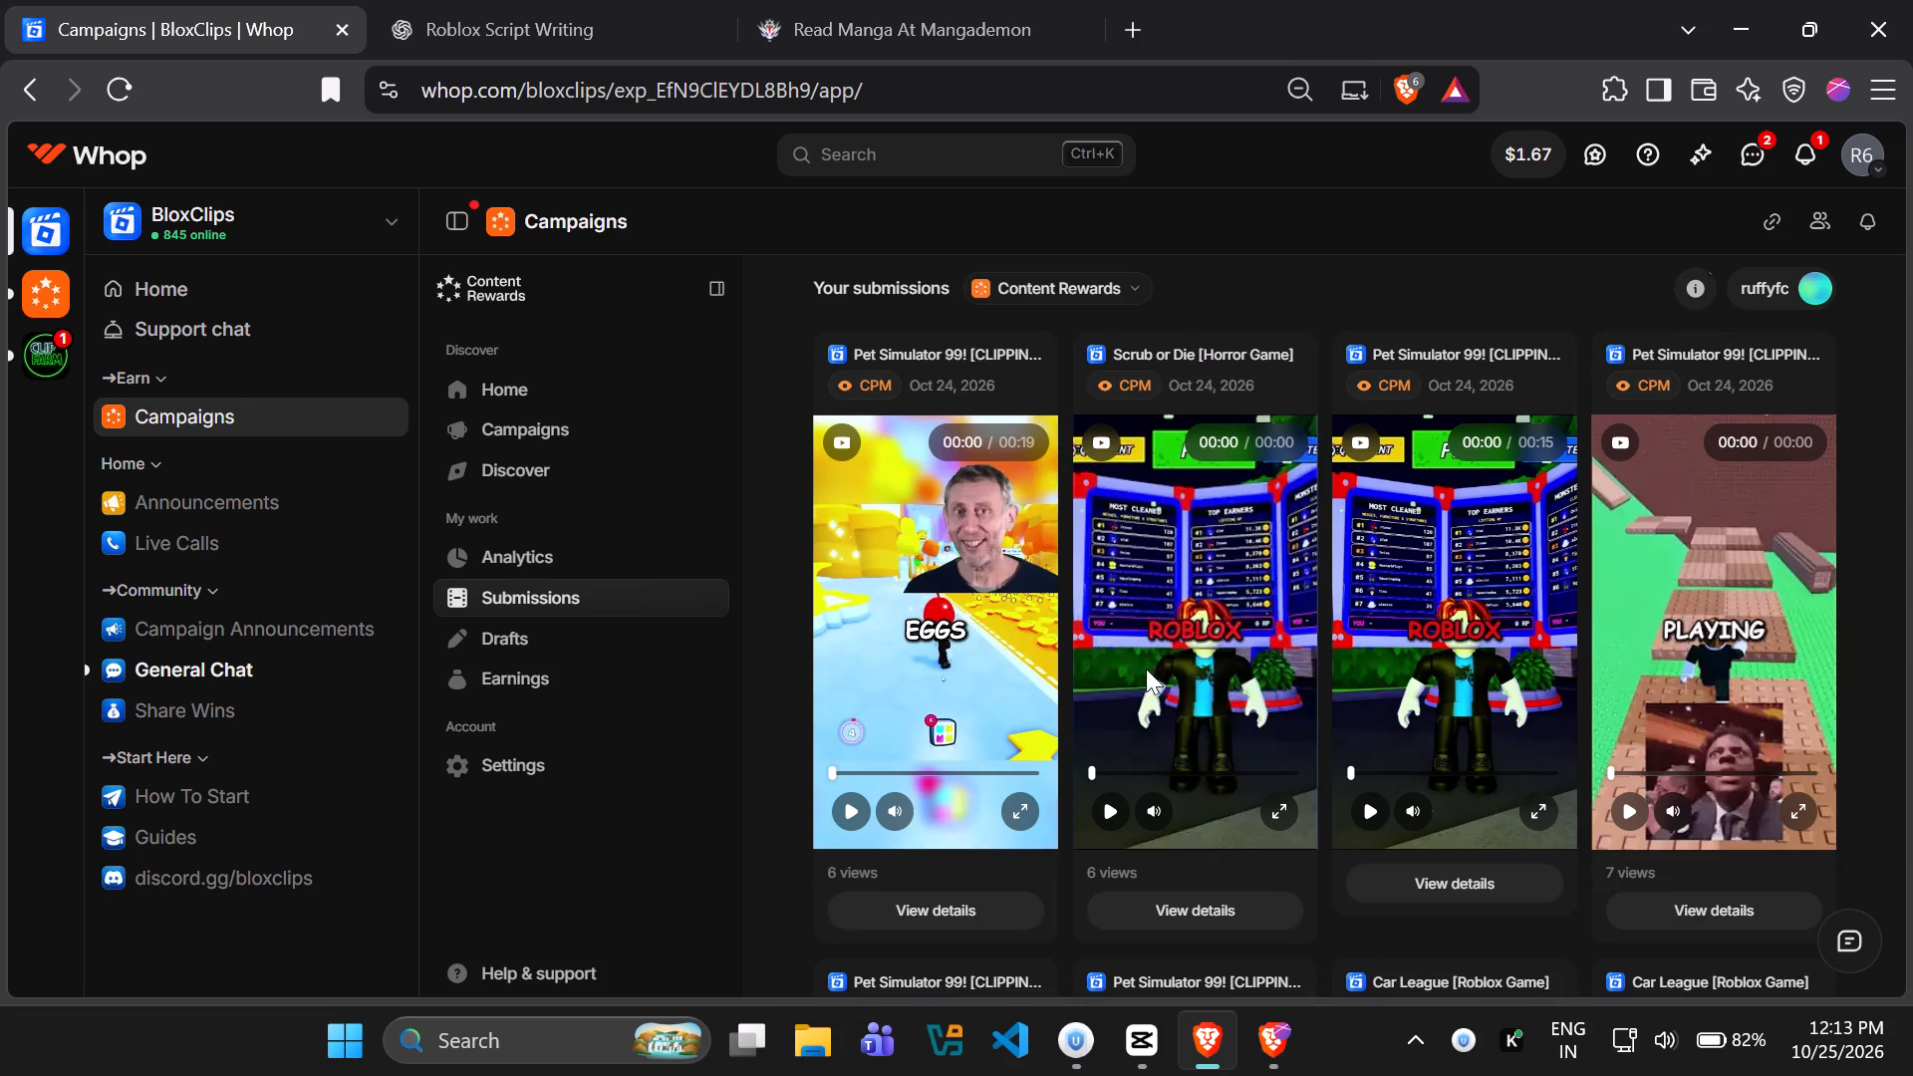
View the Oct 24 Pet Simulator 99! clip captioned "PLAYING" on YouTube, and close its page to return to the submissions.
left_click(1619, 449)
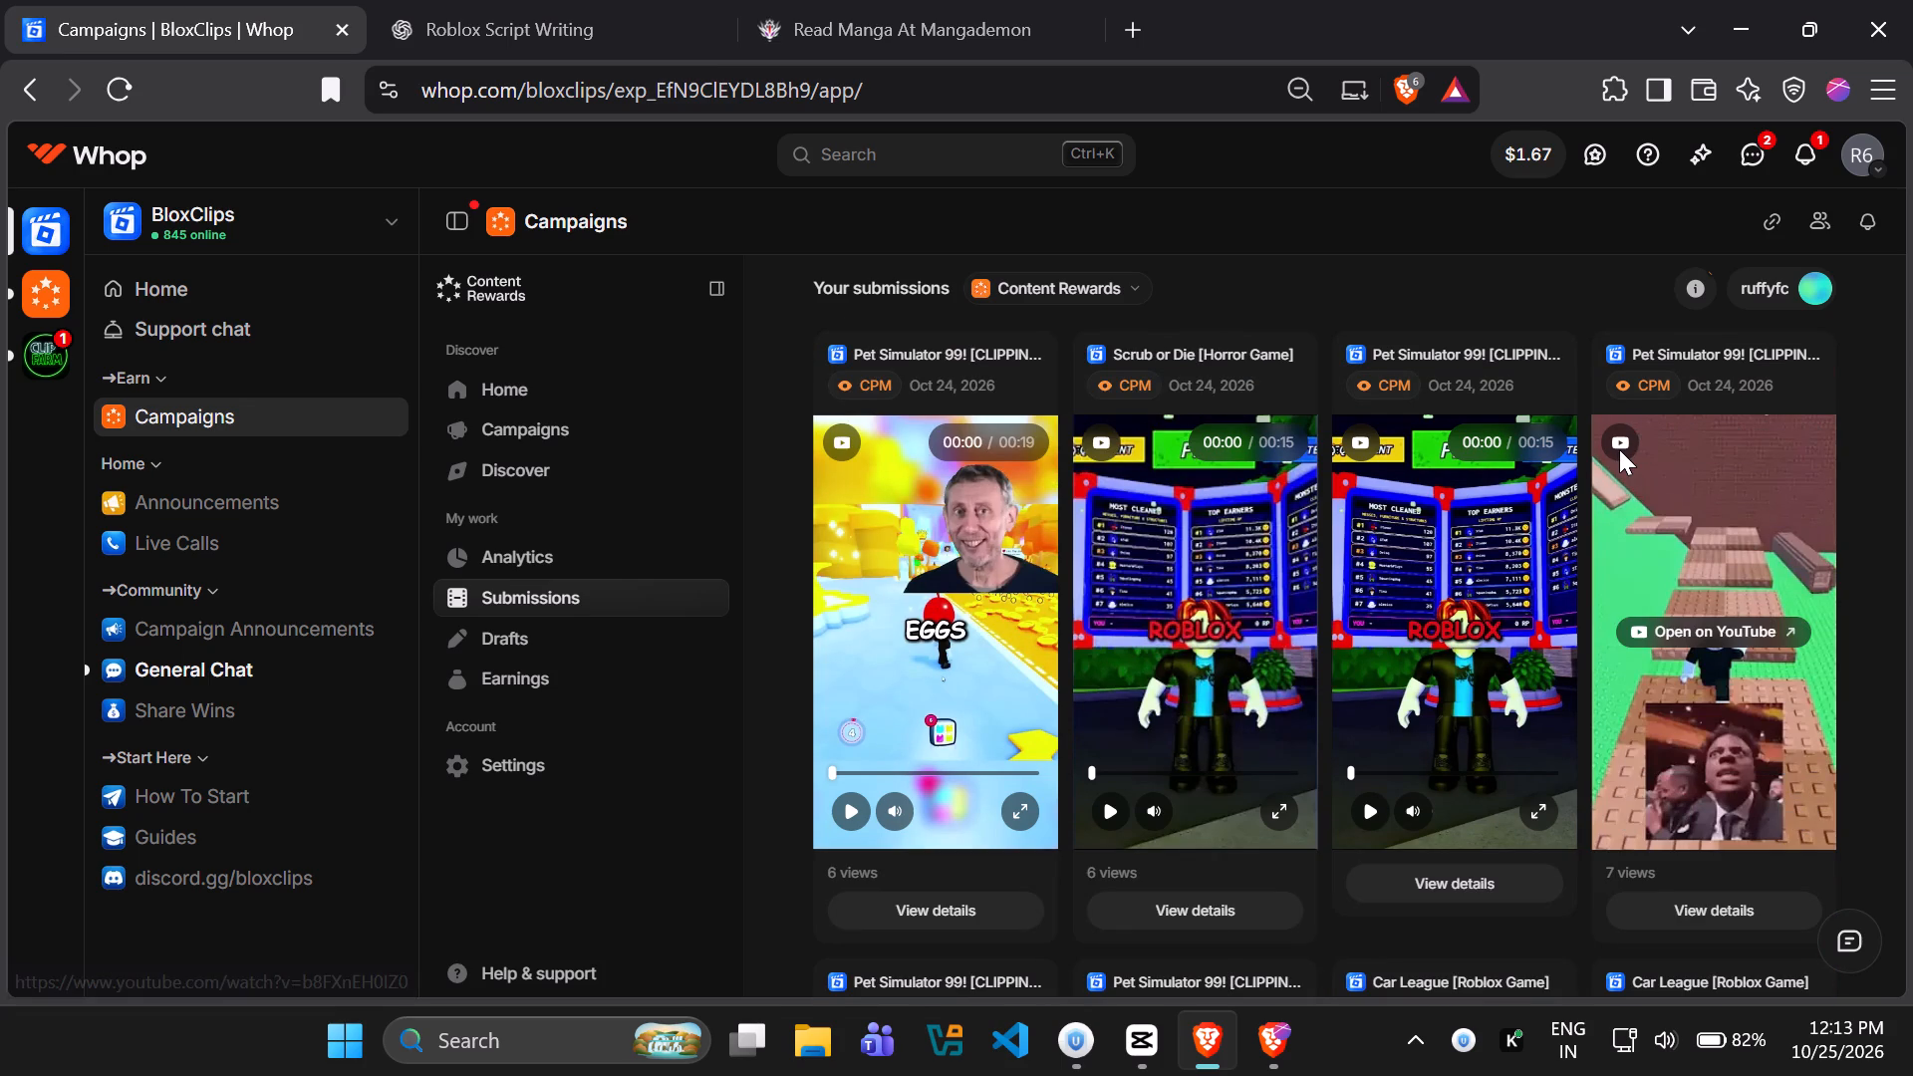
left_click(1619, 449)
left_click(1699, 625)
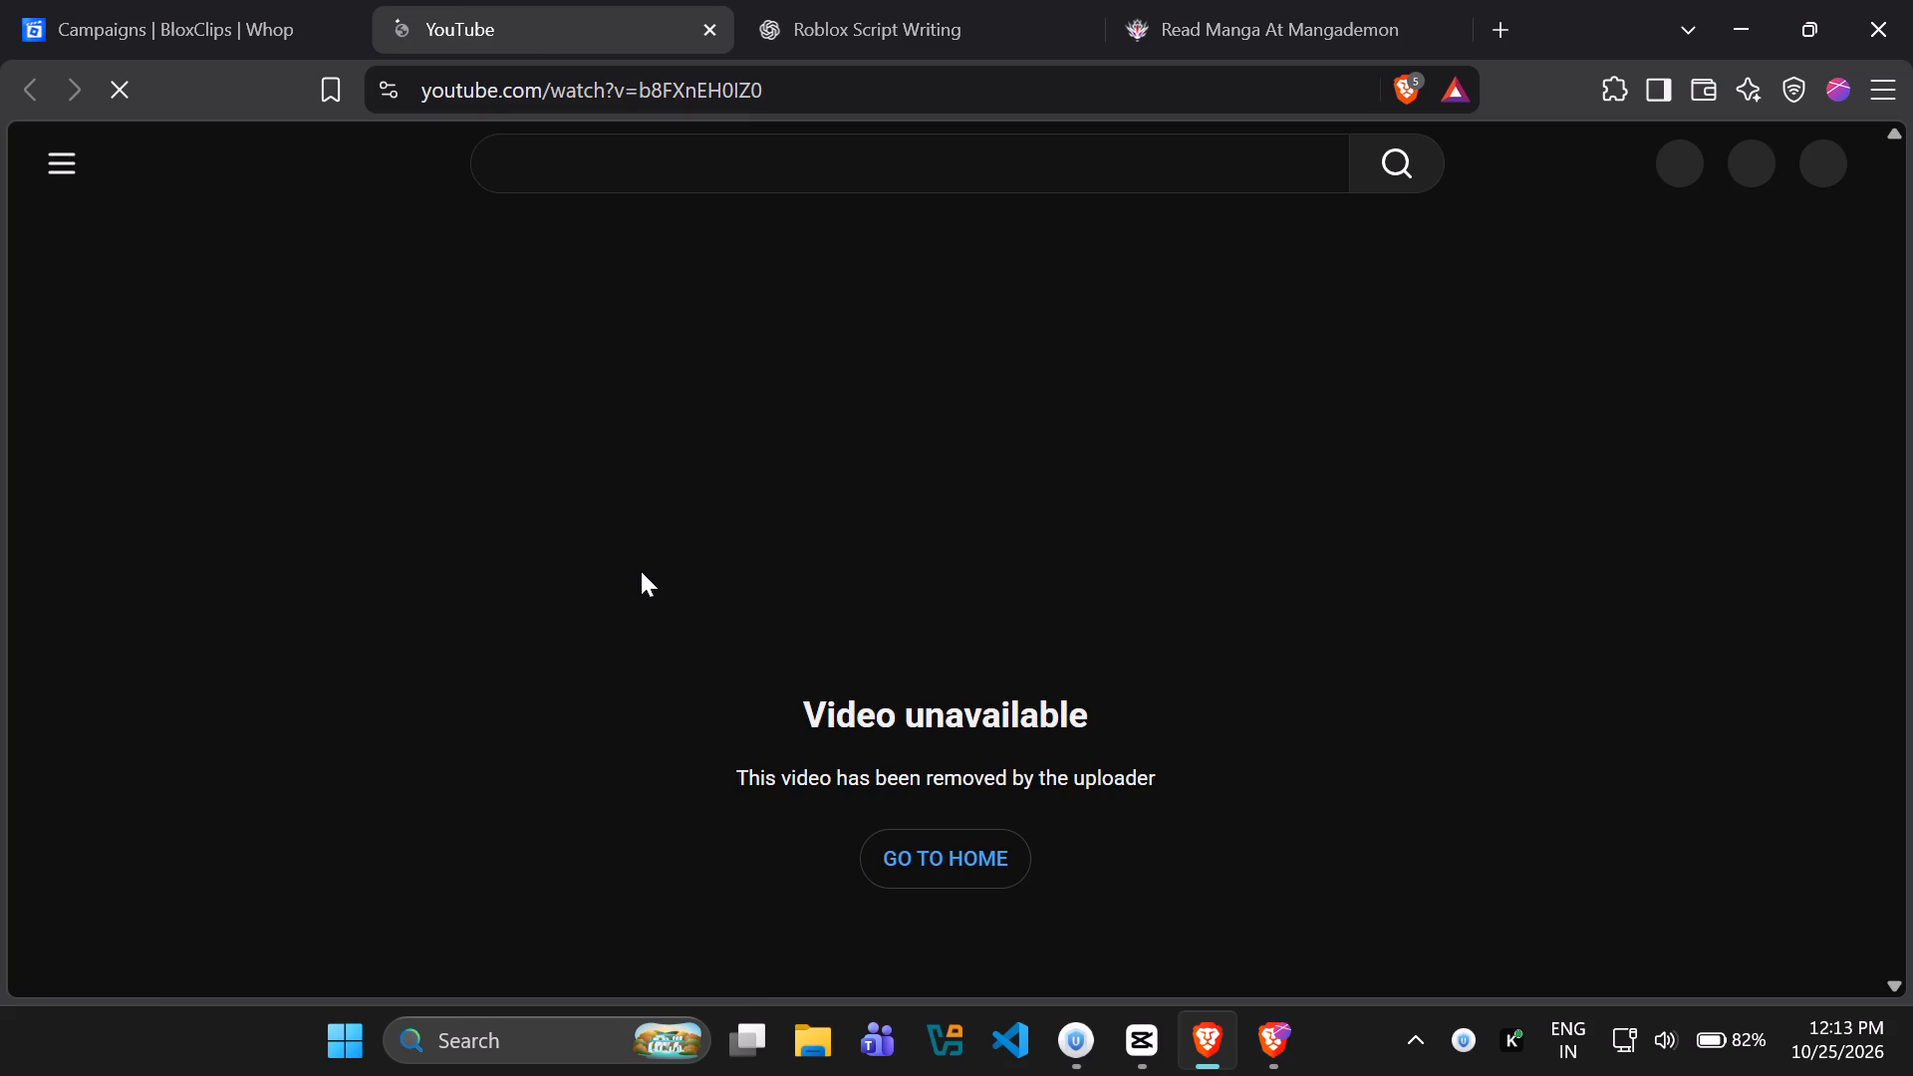
middle_click(559, 22)
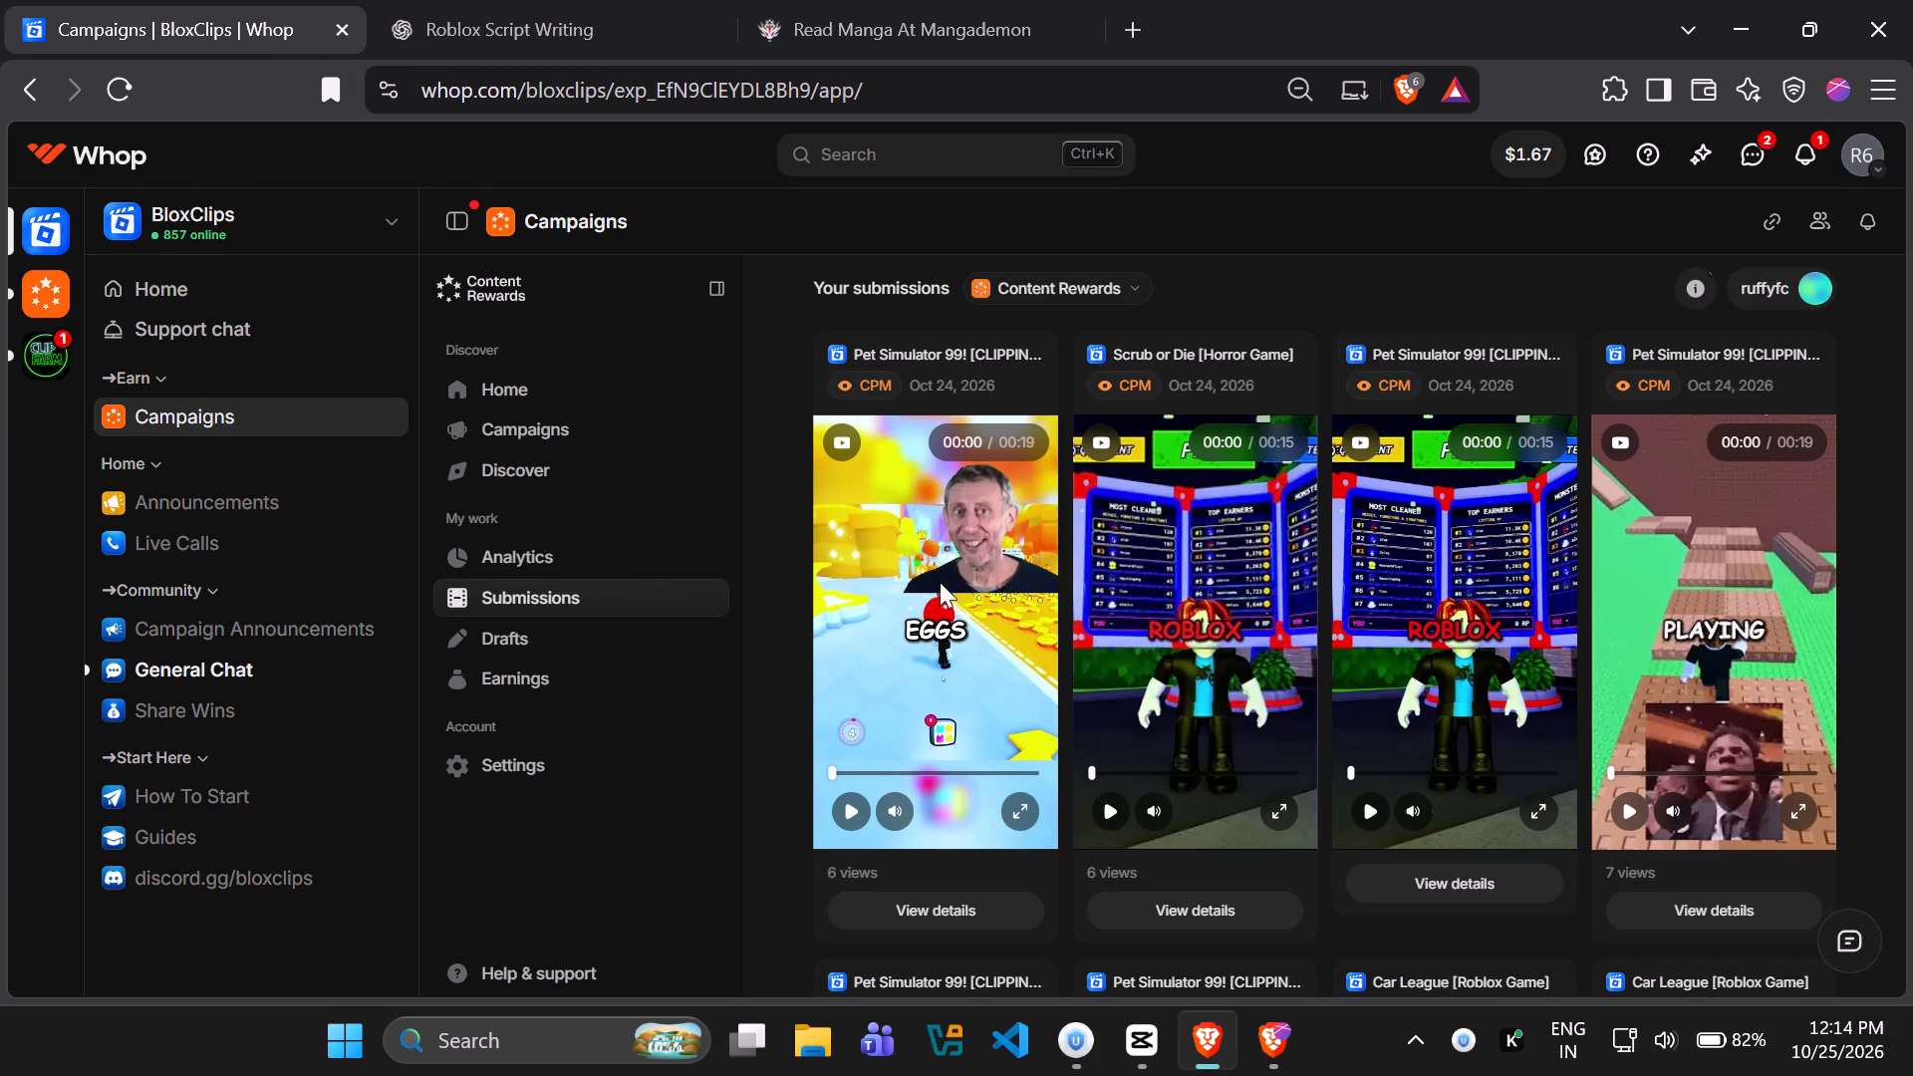
Examine the older pending submissions and their view counts down to the end of the list.
scroll(817, 745, "down", 4)
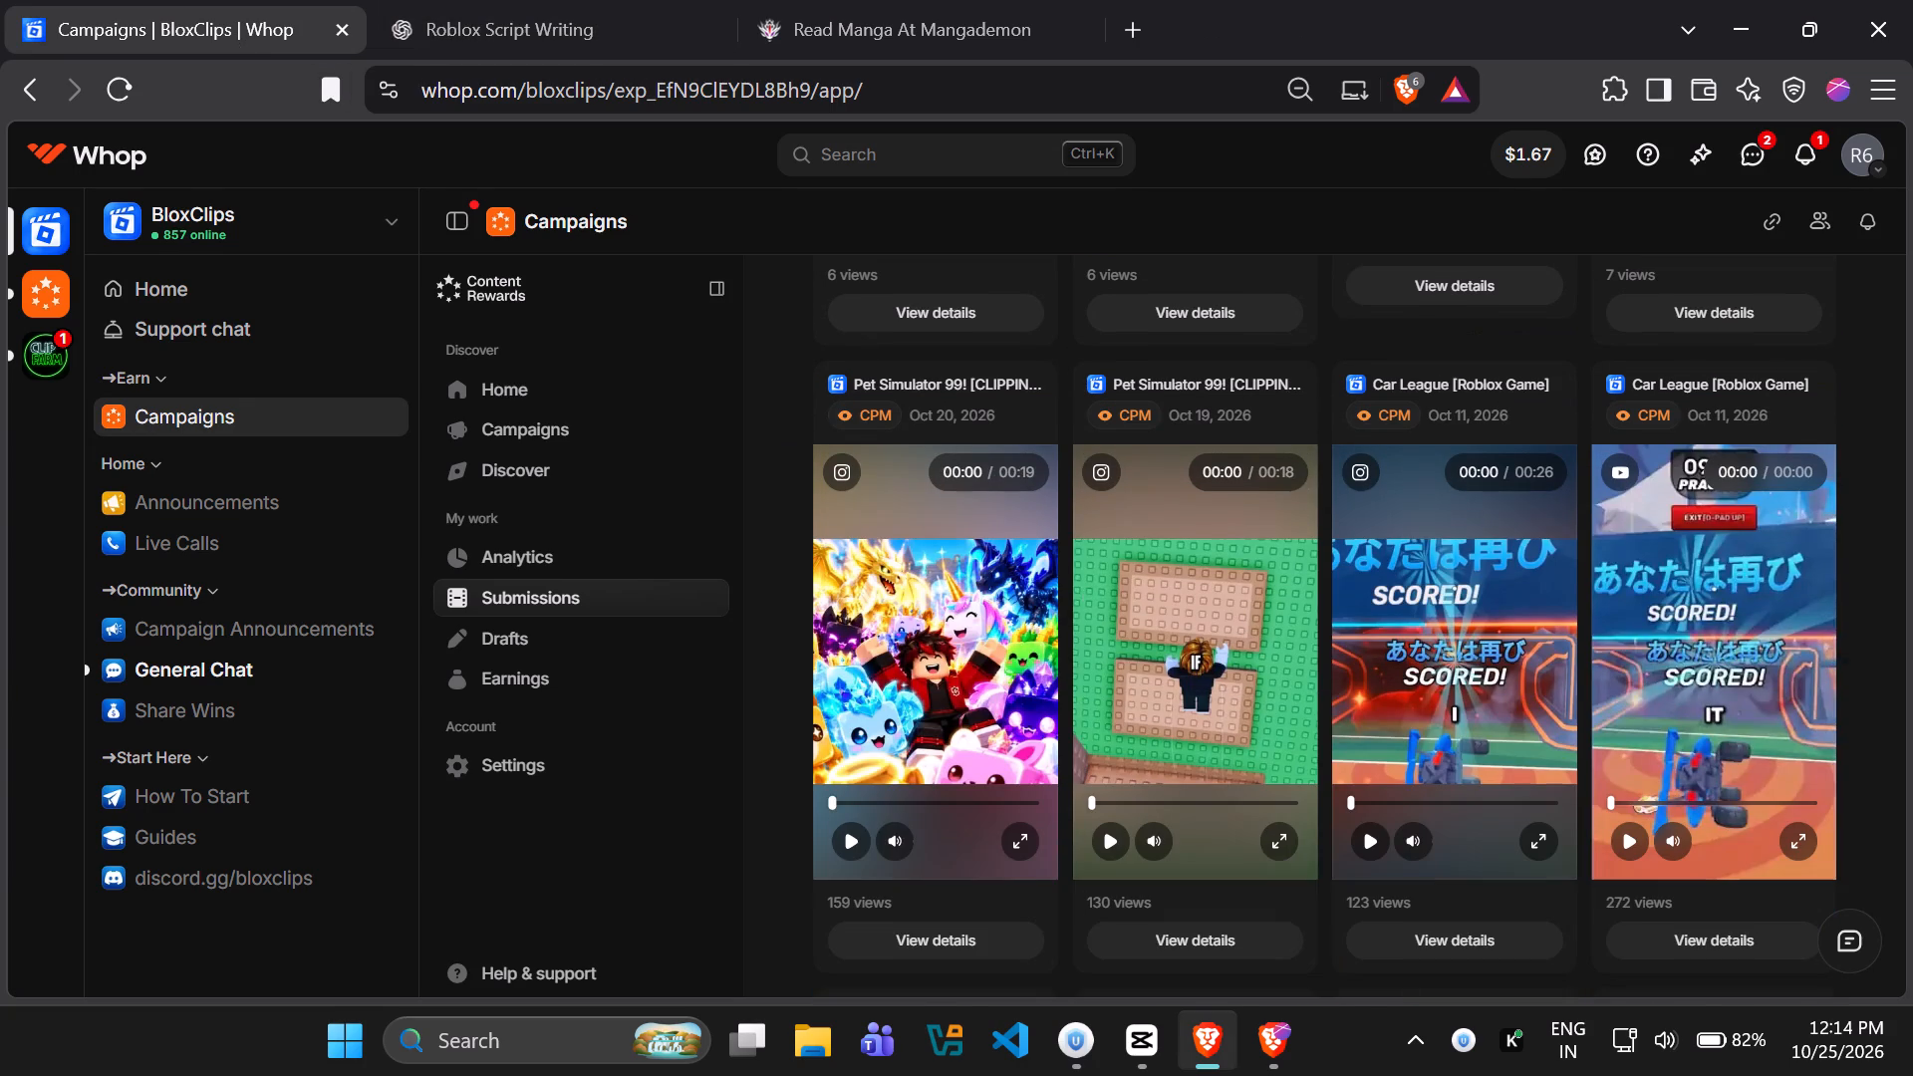
left_click(1262, 931)
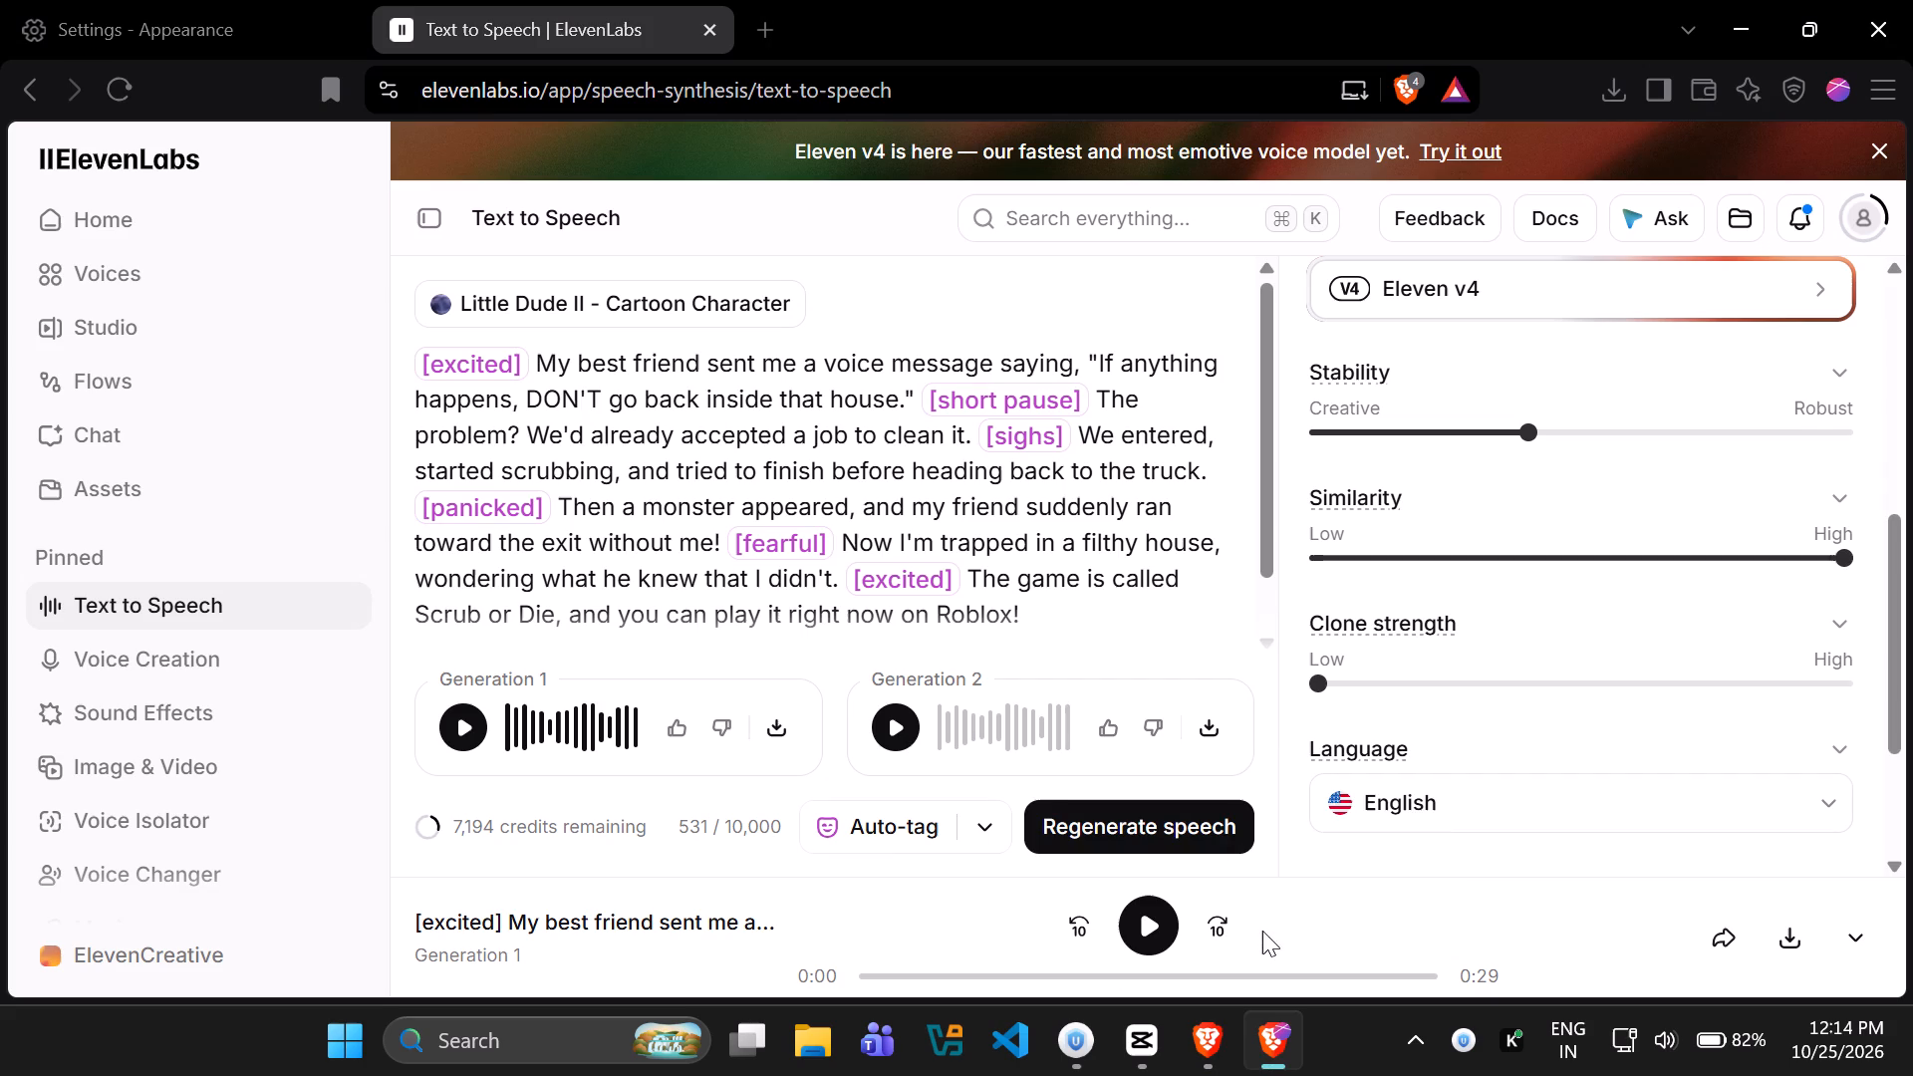
left_click(1204, 1036)
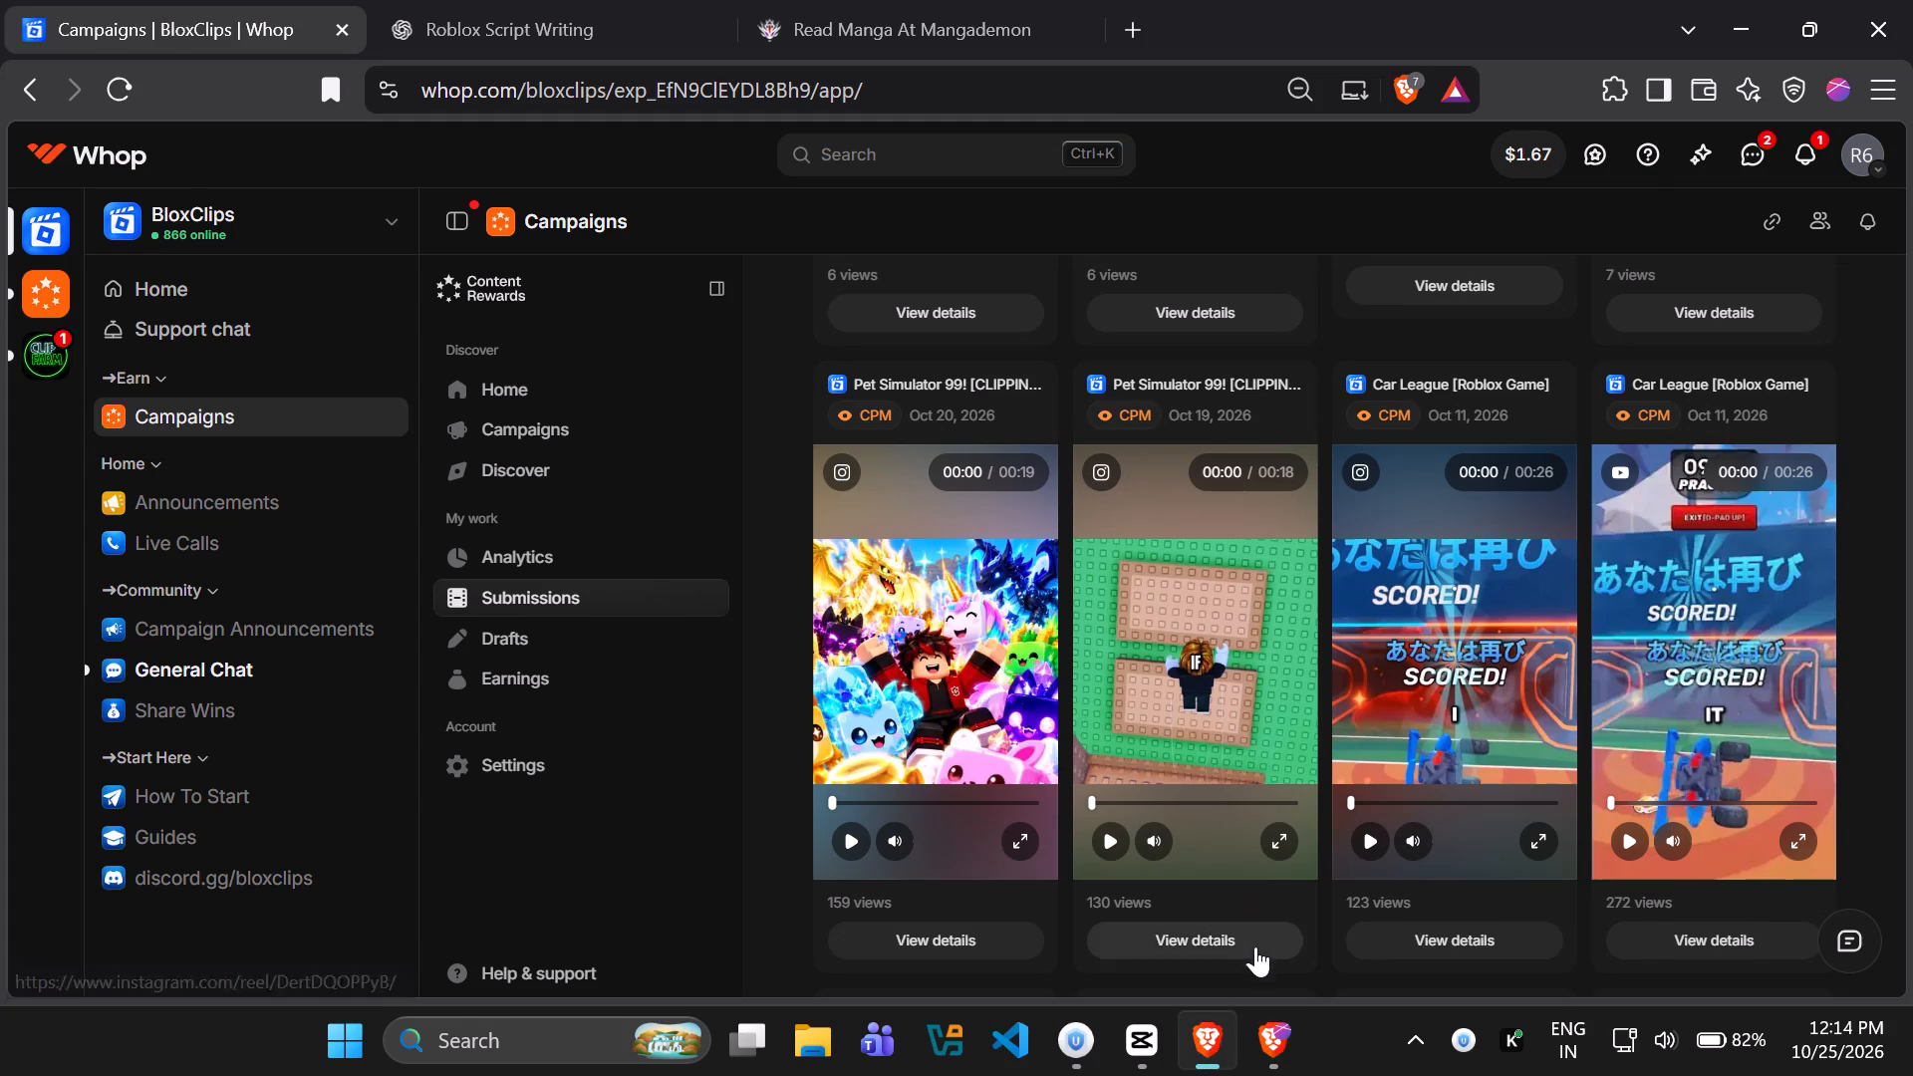
scroll(1332, 797, "down", 2)
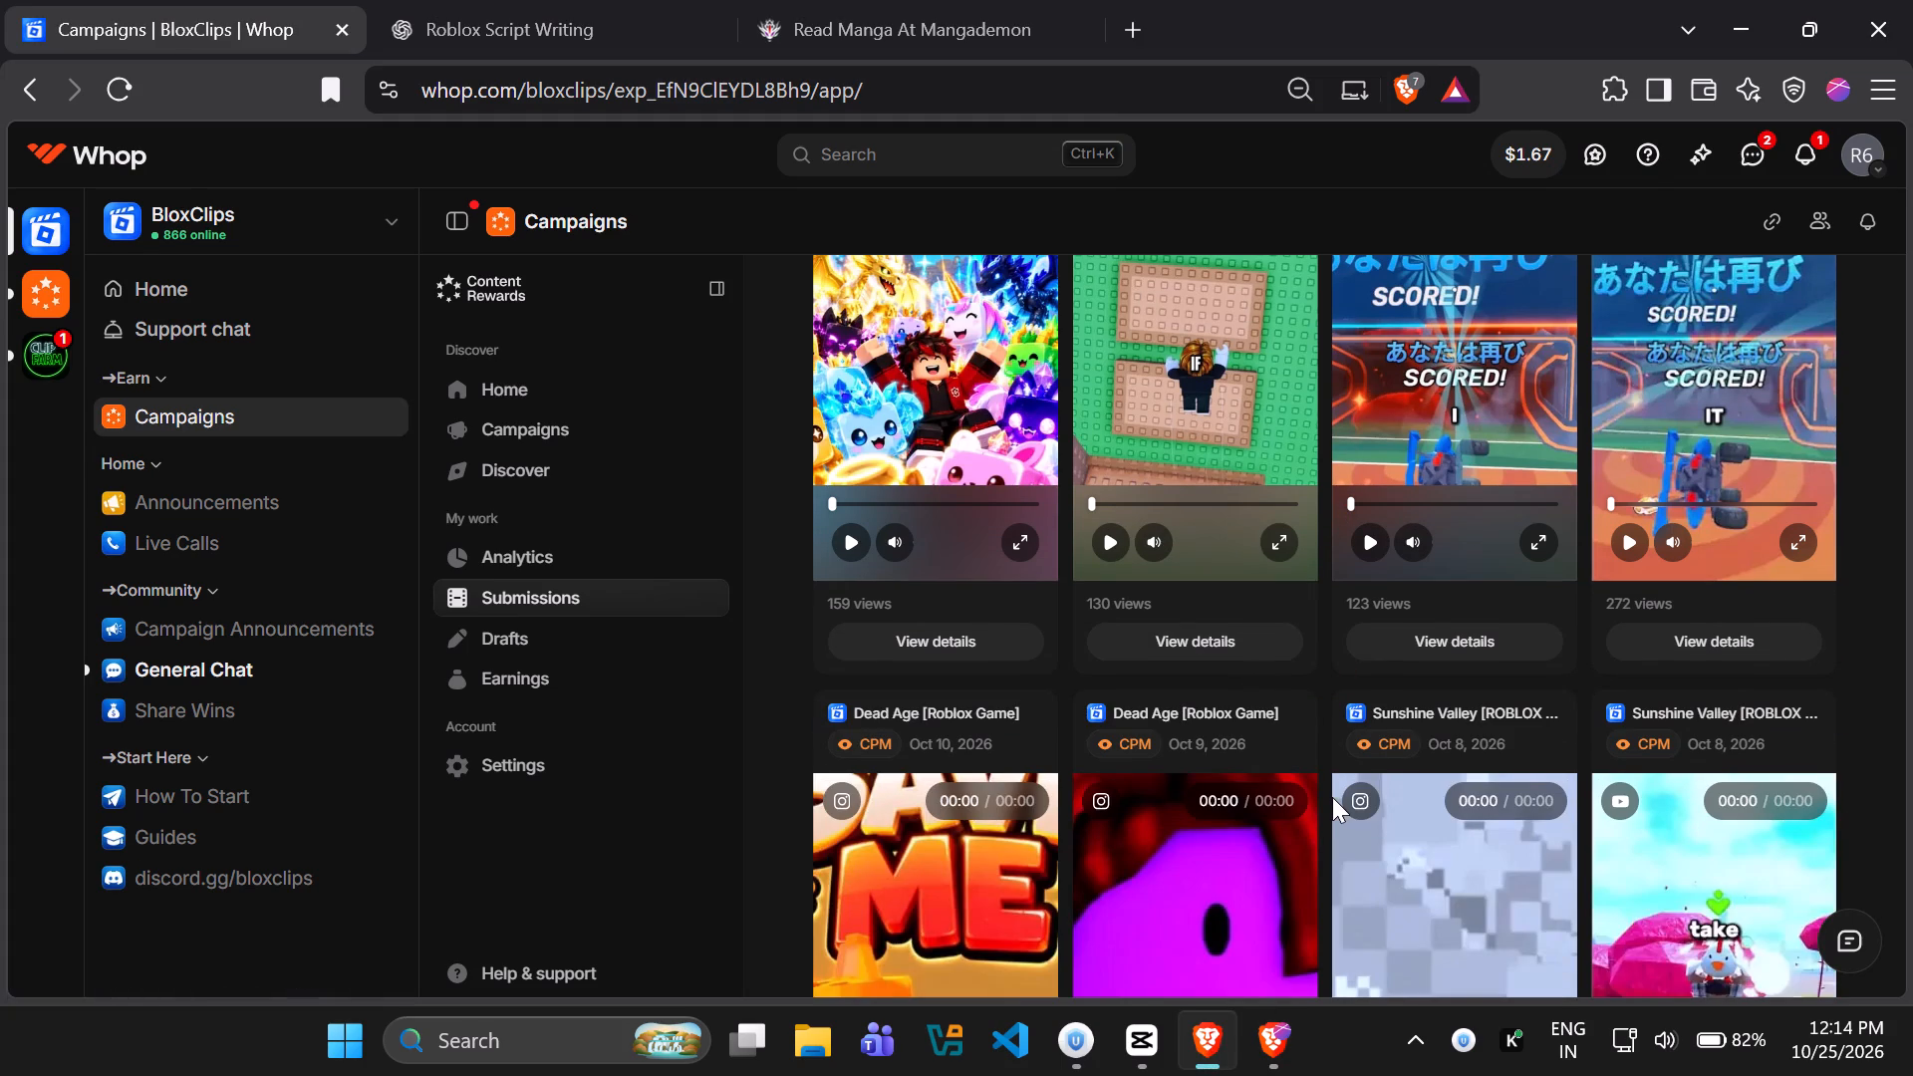
scroll(1332, 797, "down", 7)
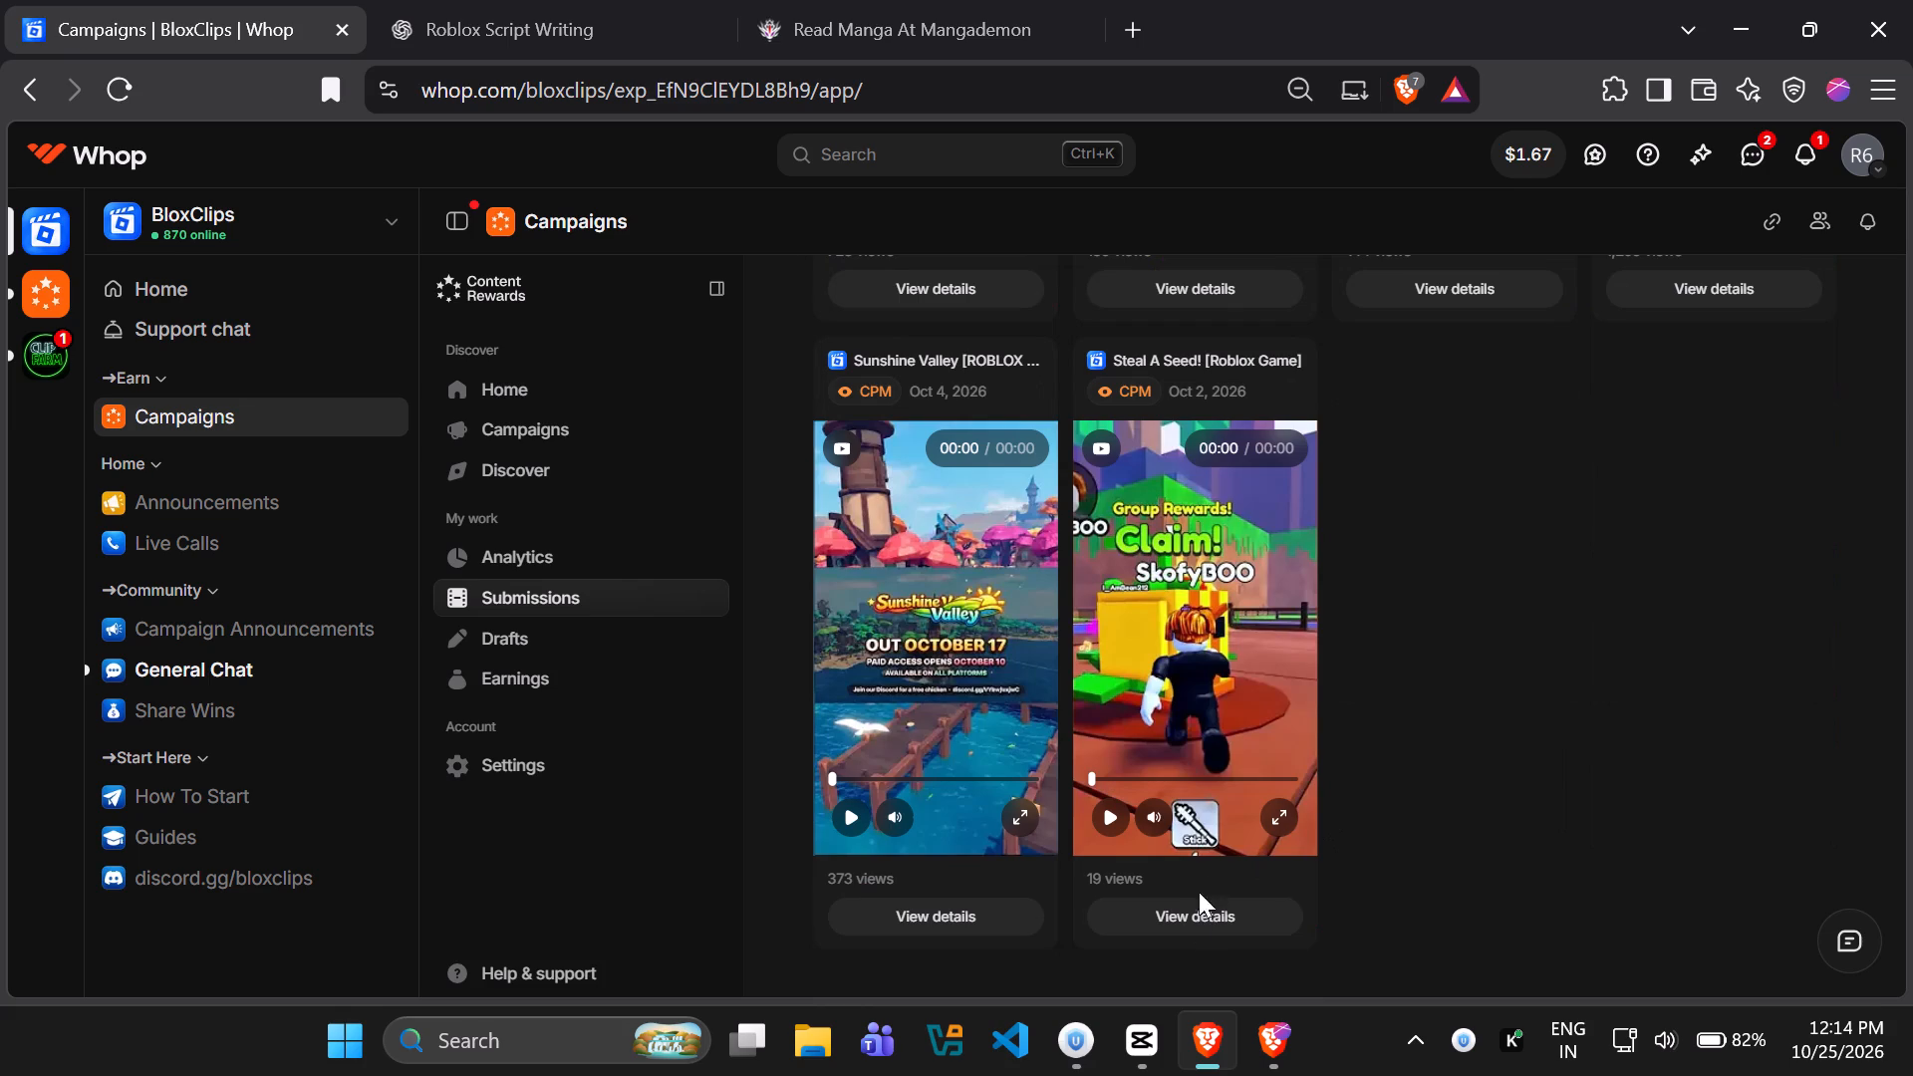
Examine the pending submissions from the oldest back to the newest, and check the list's sort order options.
scroll(1468, 633, "up", 2)
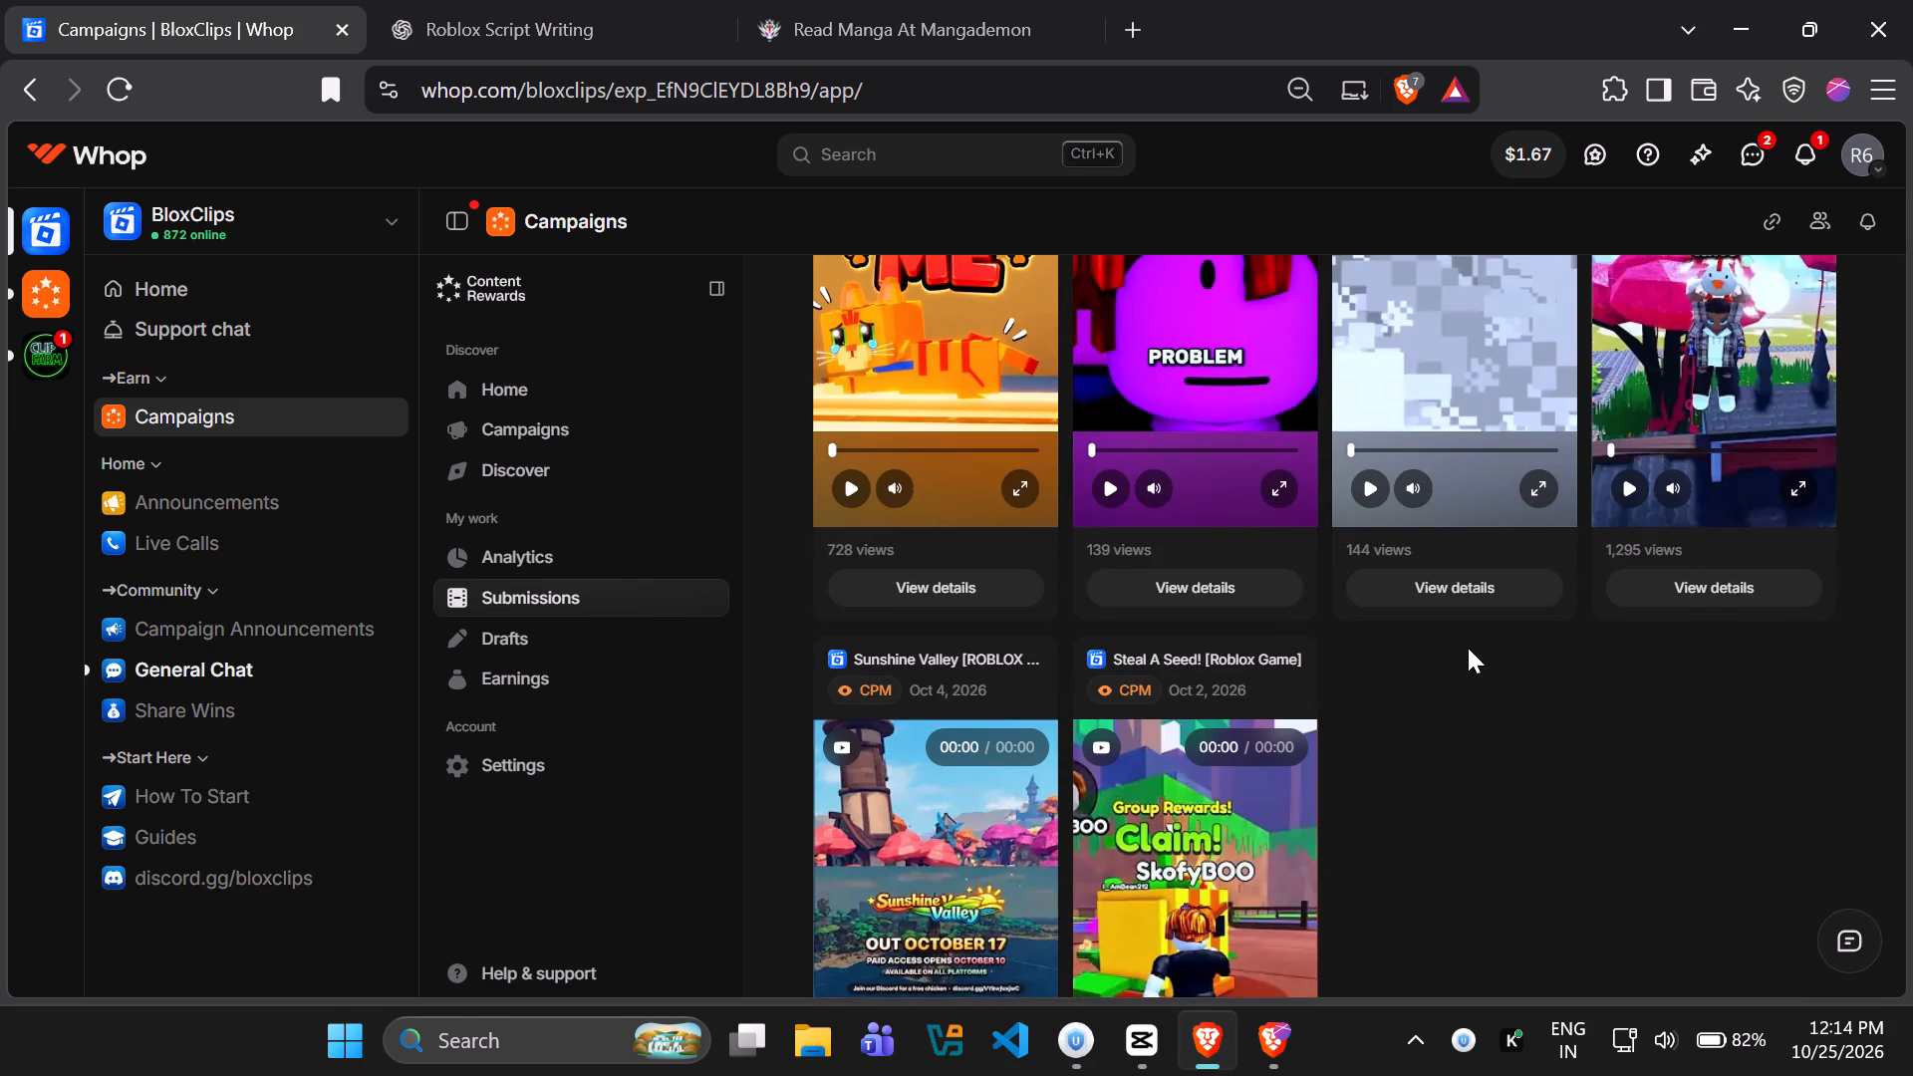
scroll(1456, 758, "up", 3)
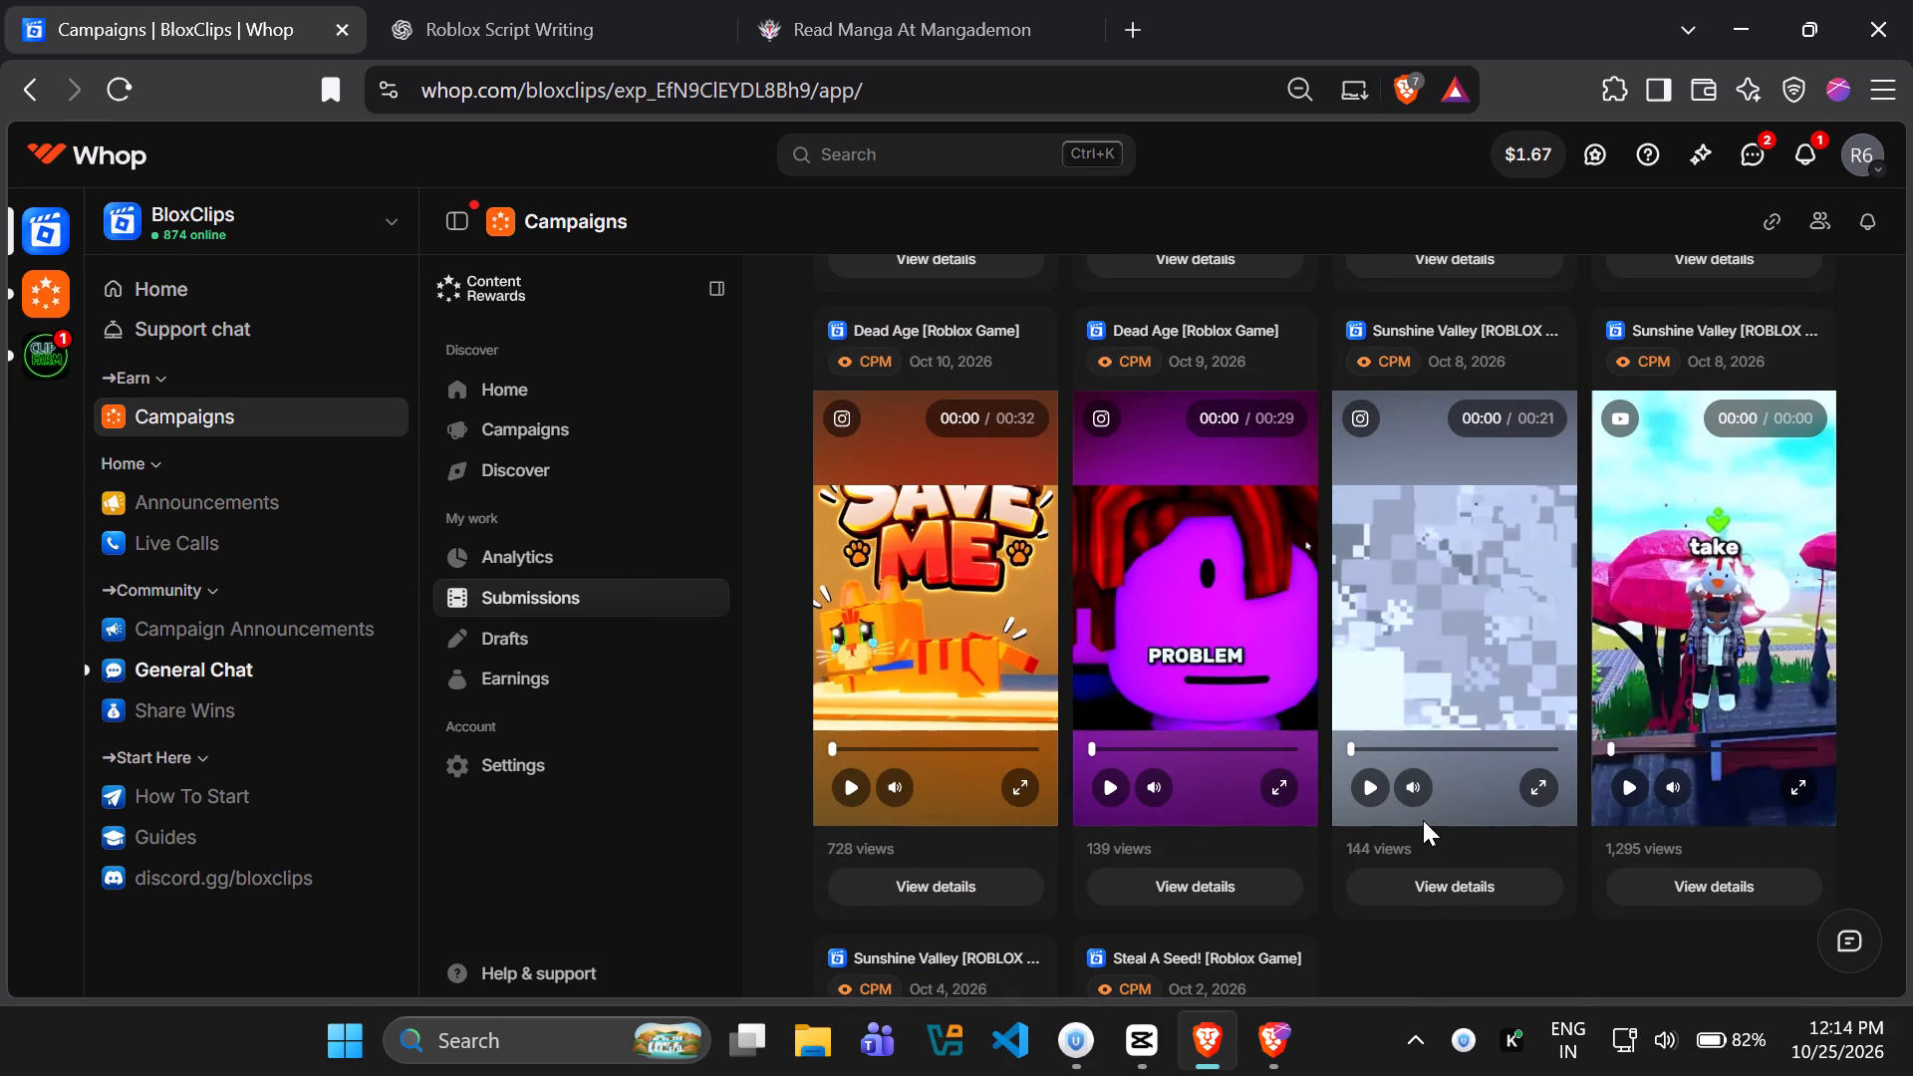
scroll(1423, 820, "up", 11)
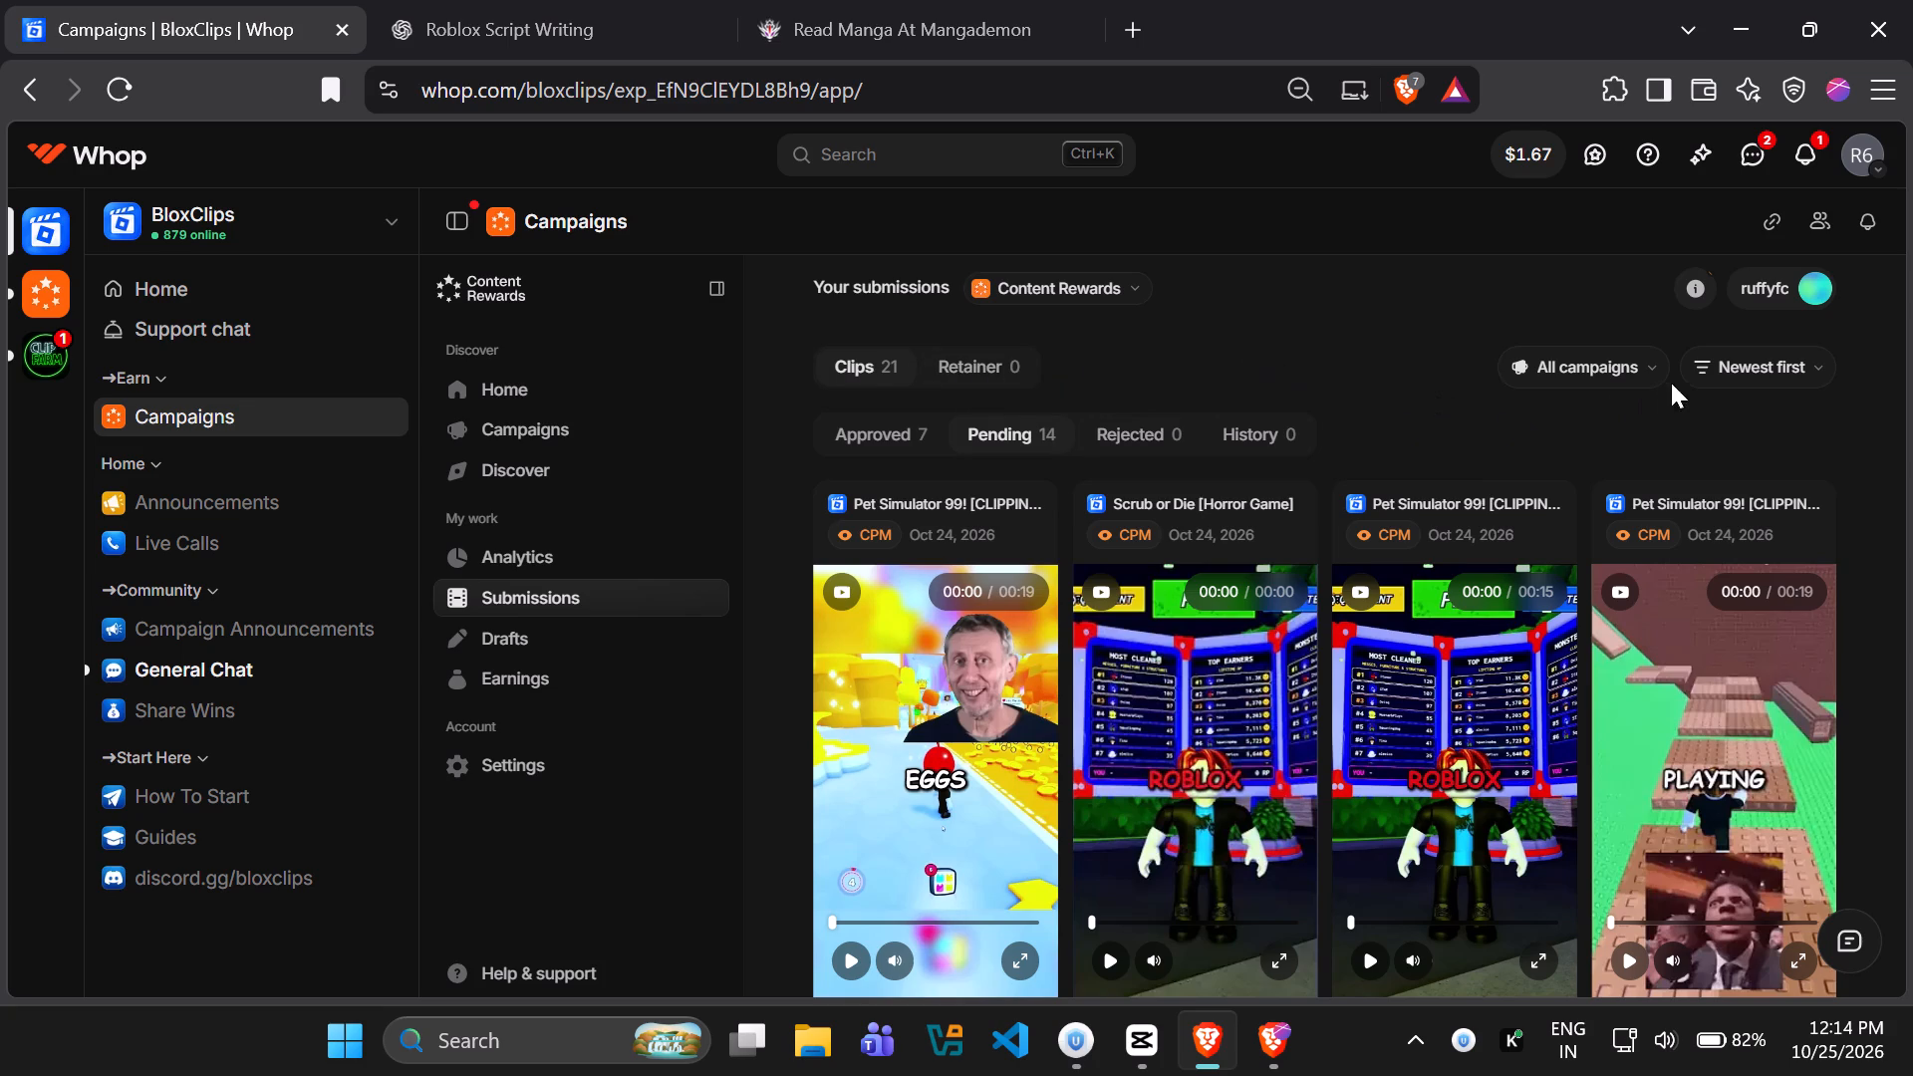
left_click(1750, 354)
left_click(1744, 354)
Open the analytics, leave Instagram out of the platform filter, and examine the YouTube views graph and views by platform.
left_click(518, 541)
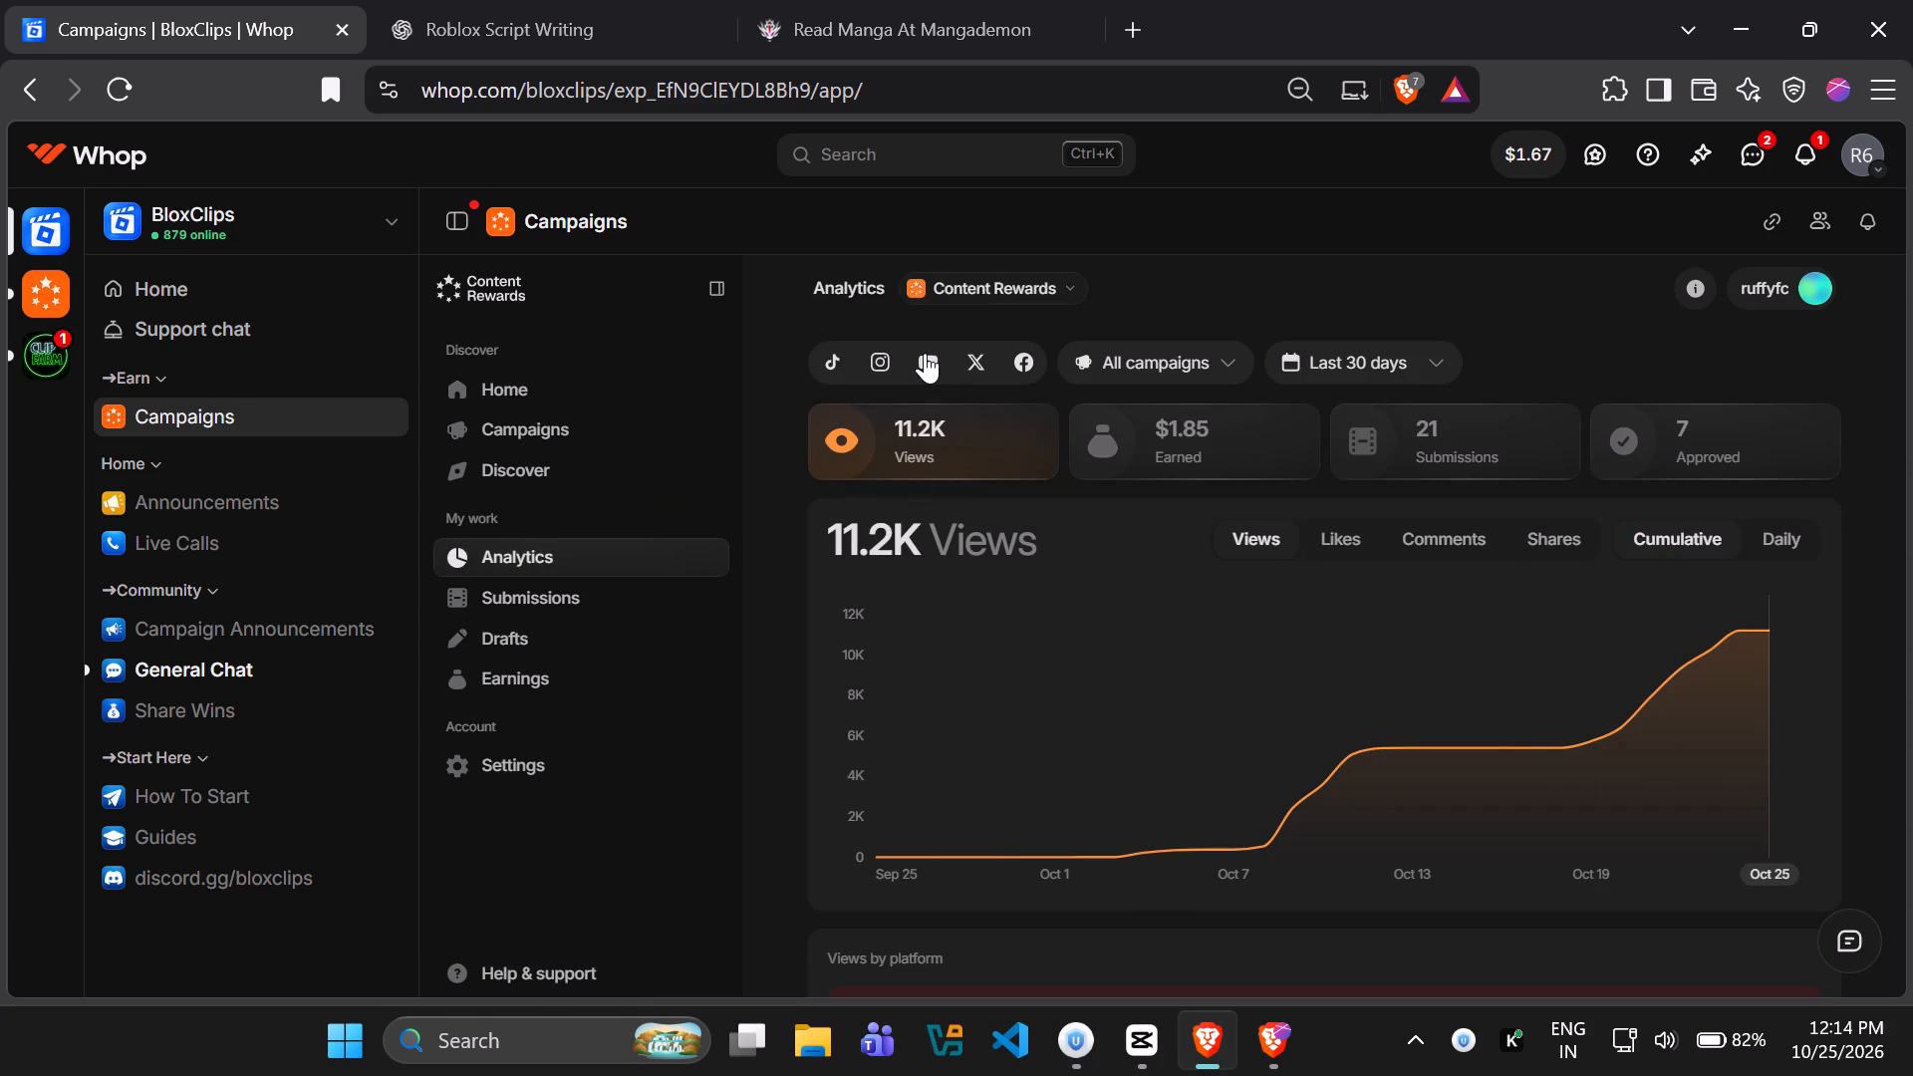
left_click(925, 353)
left_click(896, 359)
left_click(923, 358)
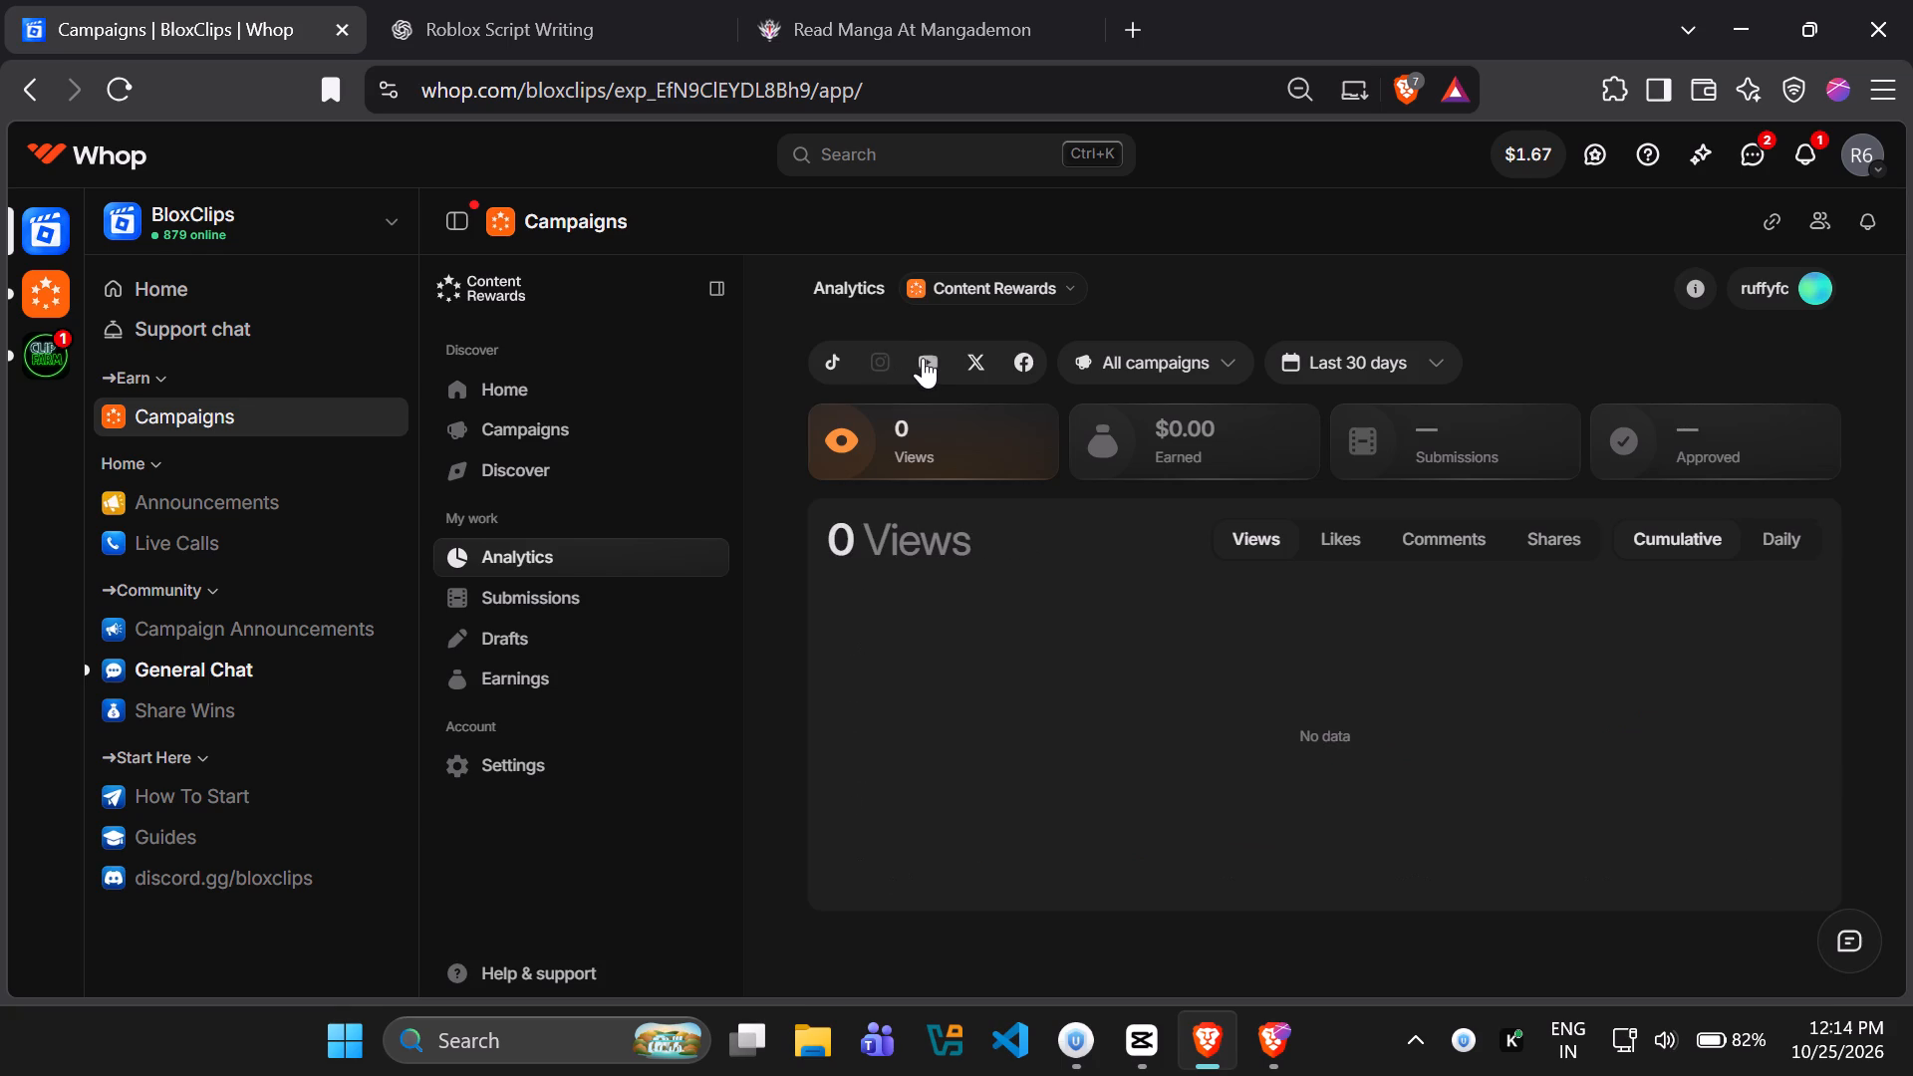
scroll(1026, 693, "down", 1)
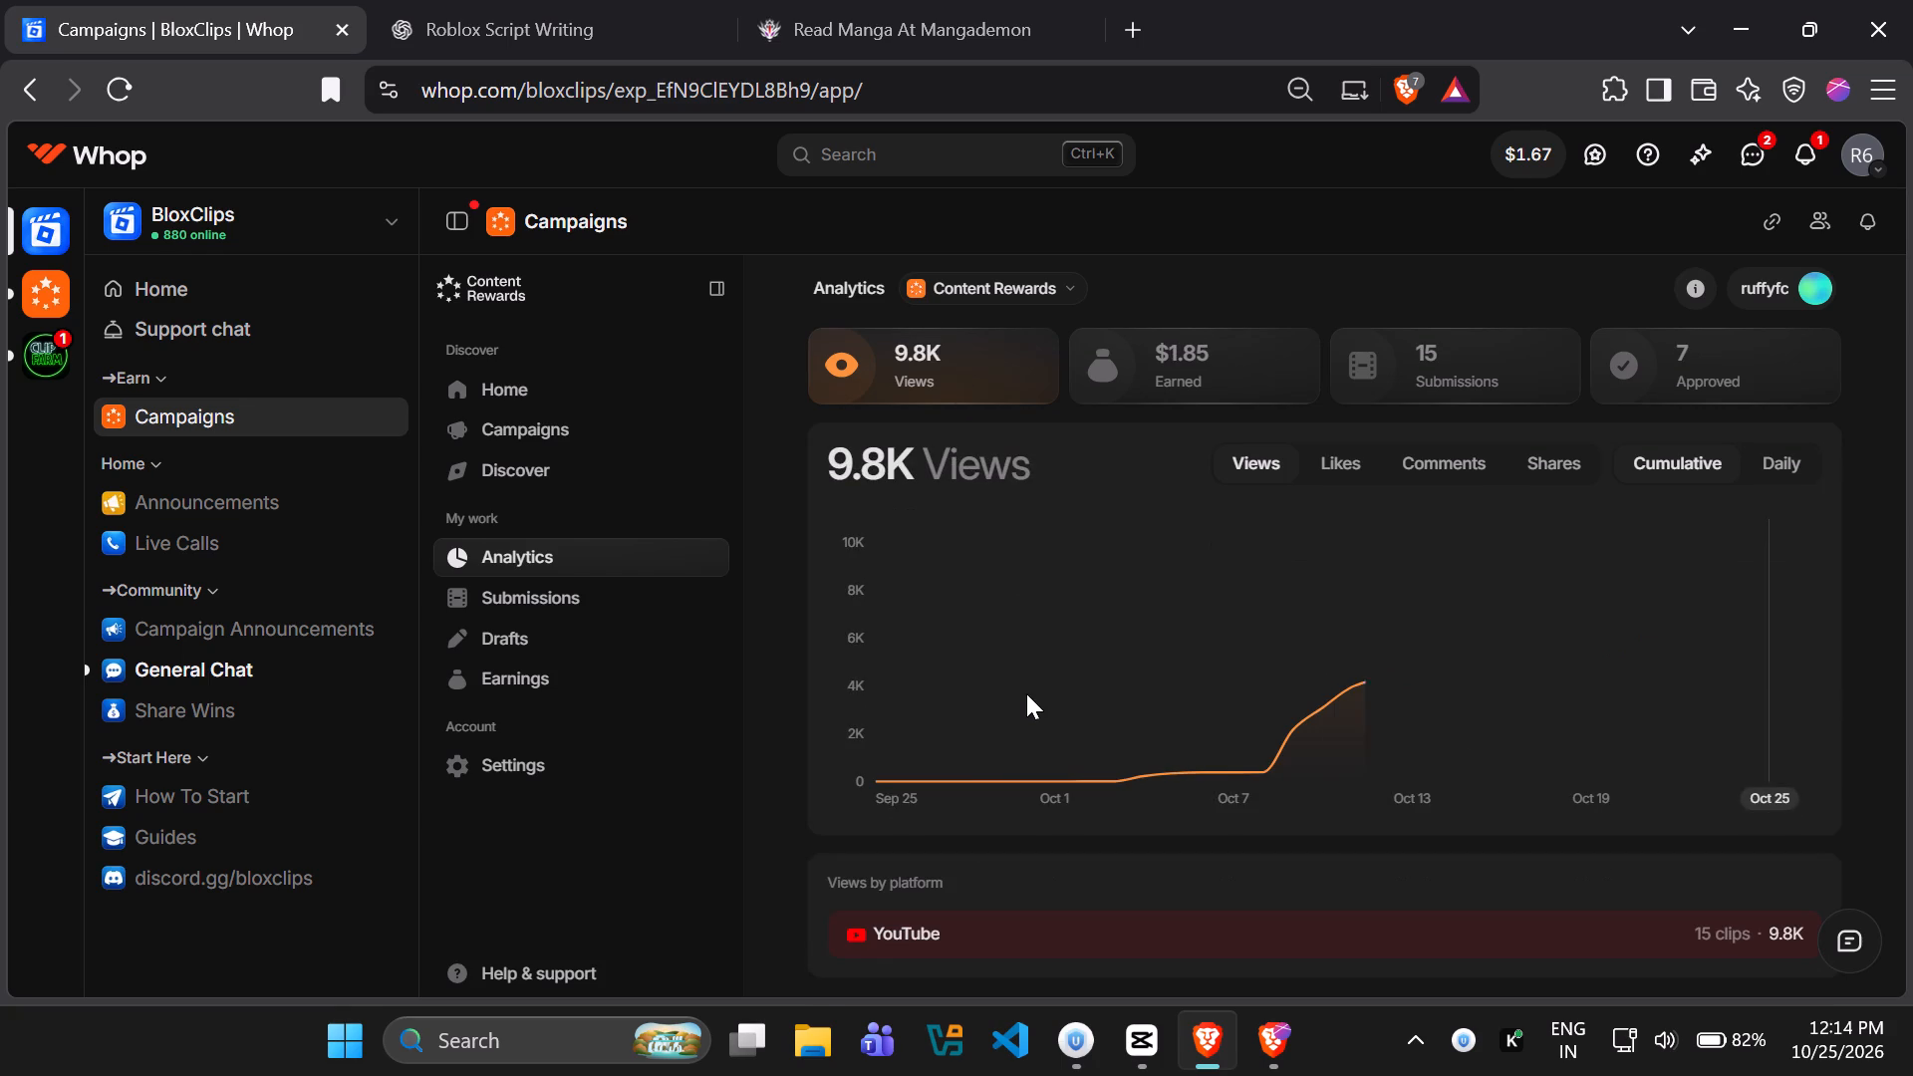
scroll(1026, 693, "down", 5)
left_click(1297, 918)
left_click(1164, 917)
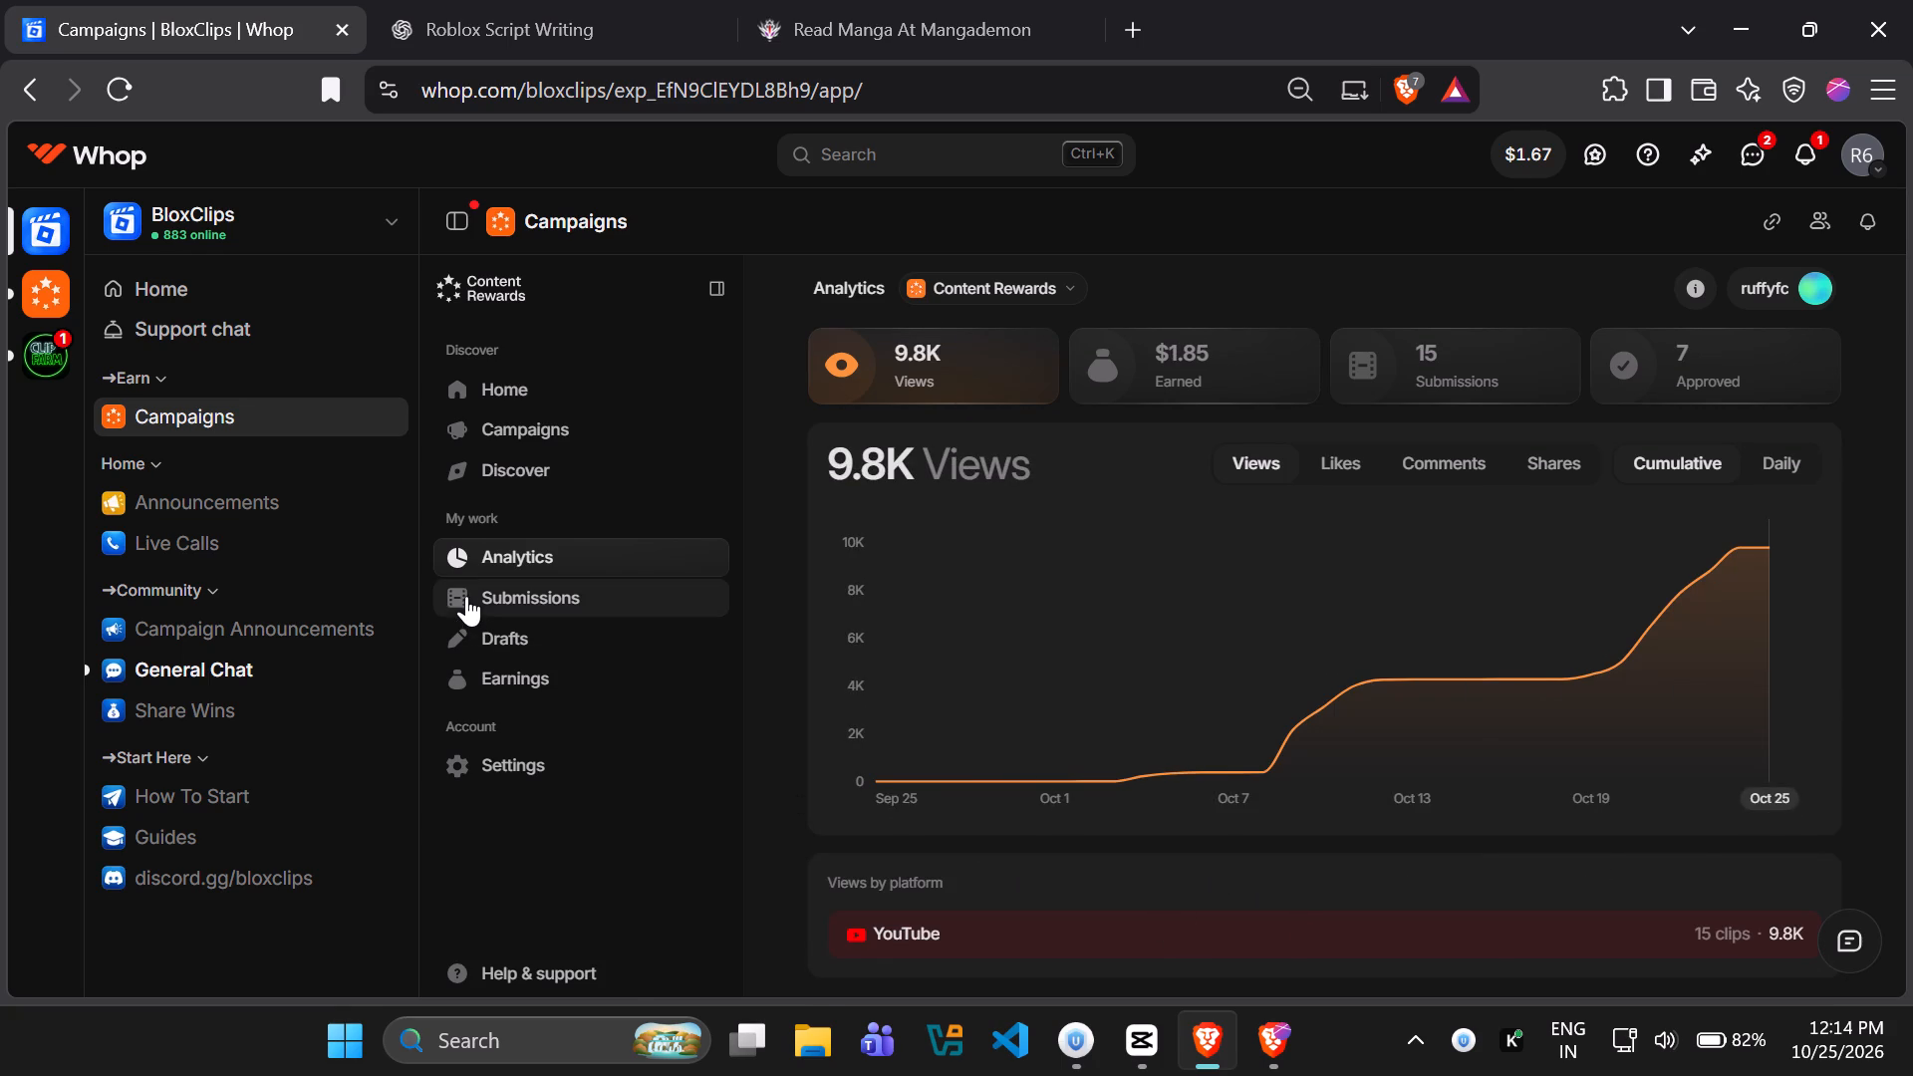
Open the submissions list again and examine the older pending clips and their view counts.
left_click(470, 593)
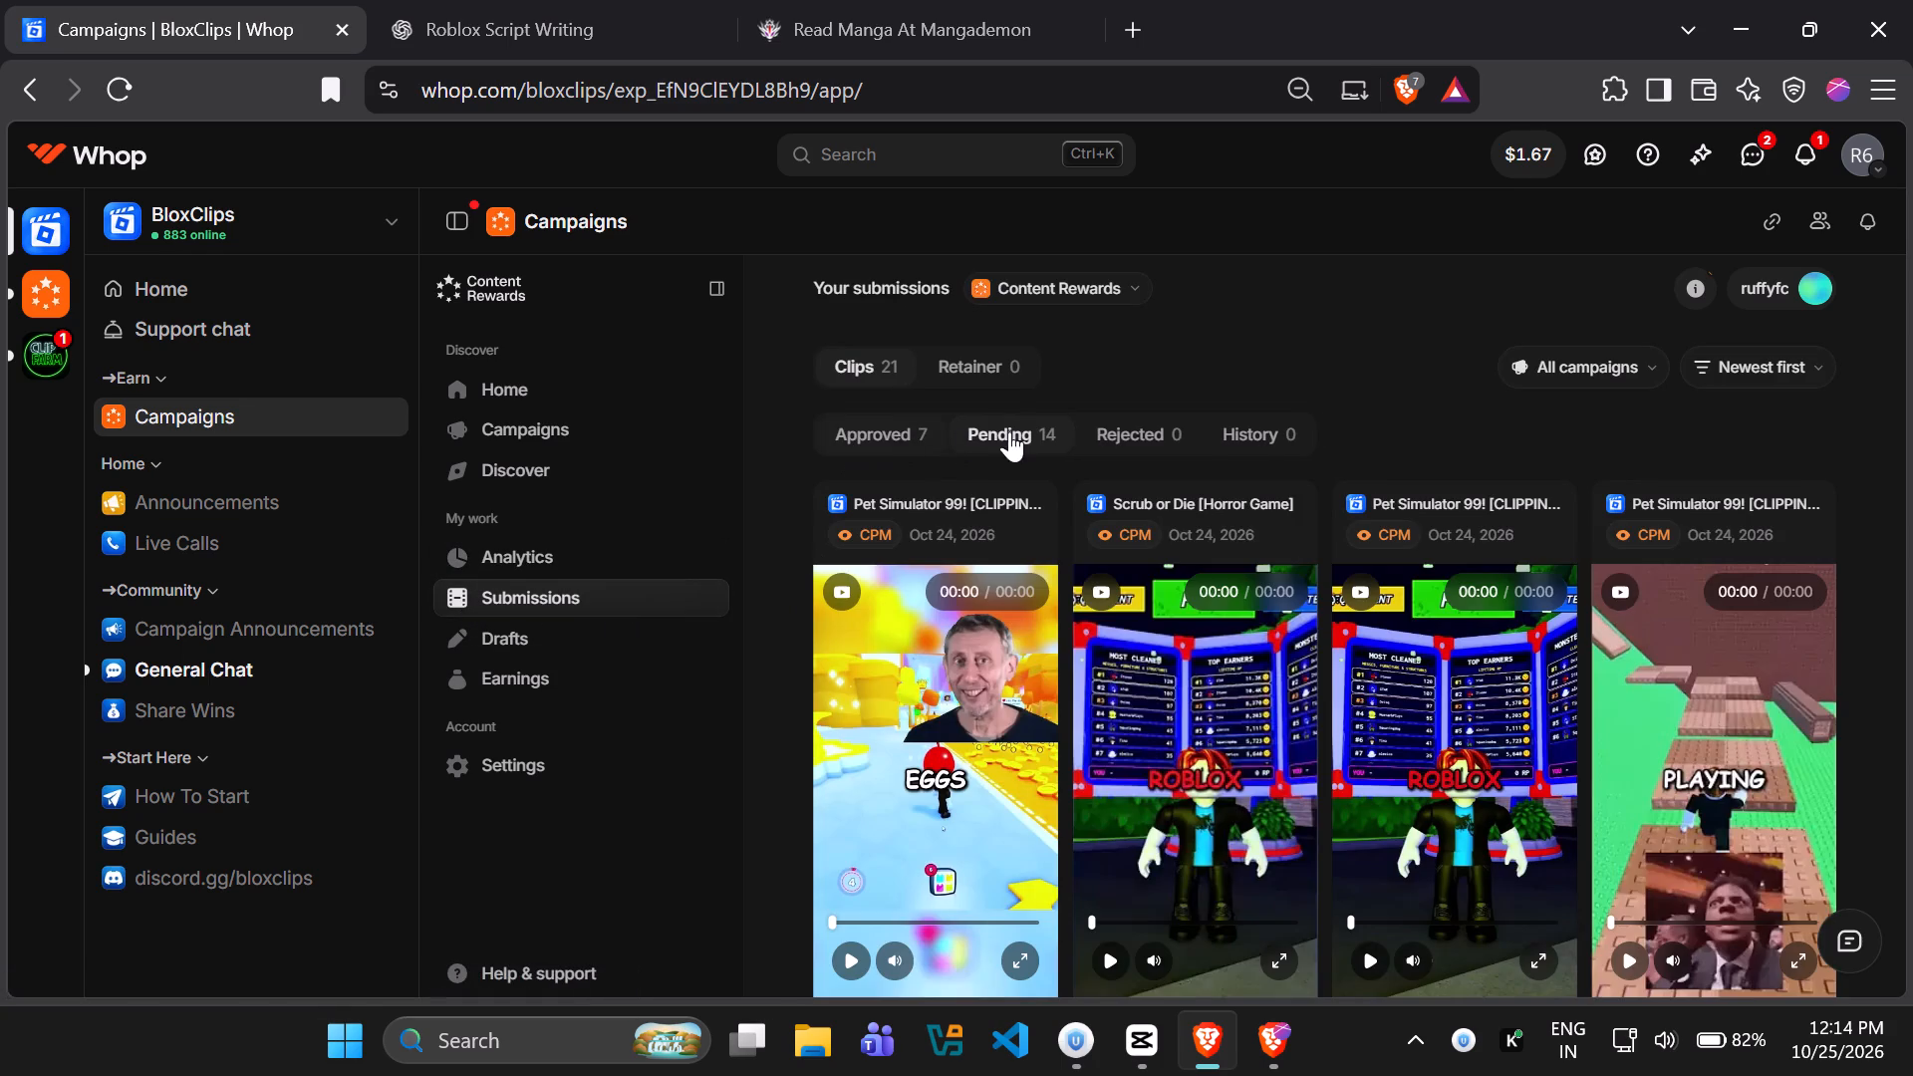
scroll(1046, 467, "down", 14)
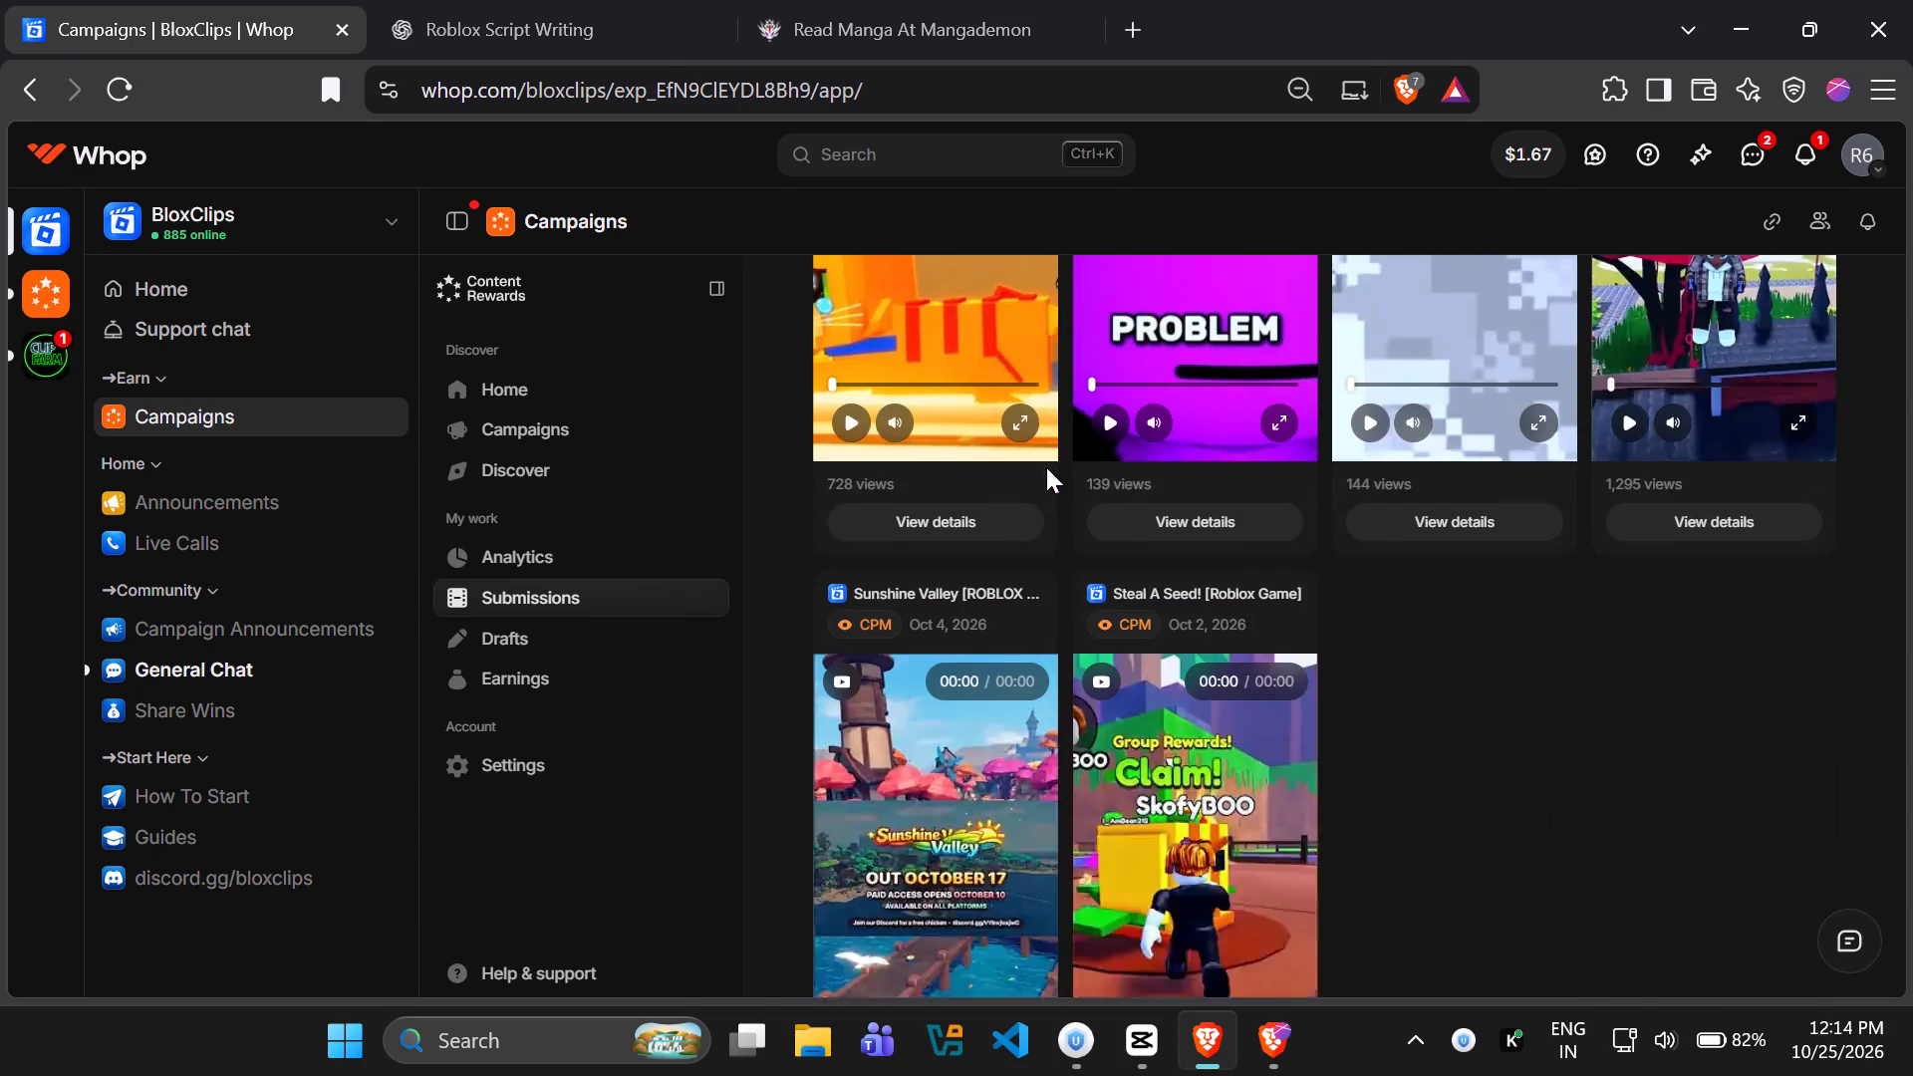
scroll(1046, 467, "down", 2)
scroll(1414, 507, "up", 1)
scroll(1476, 571, "up", 1)
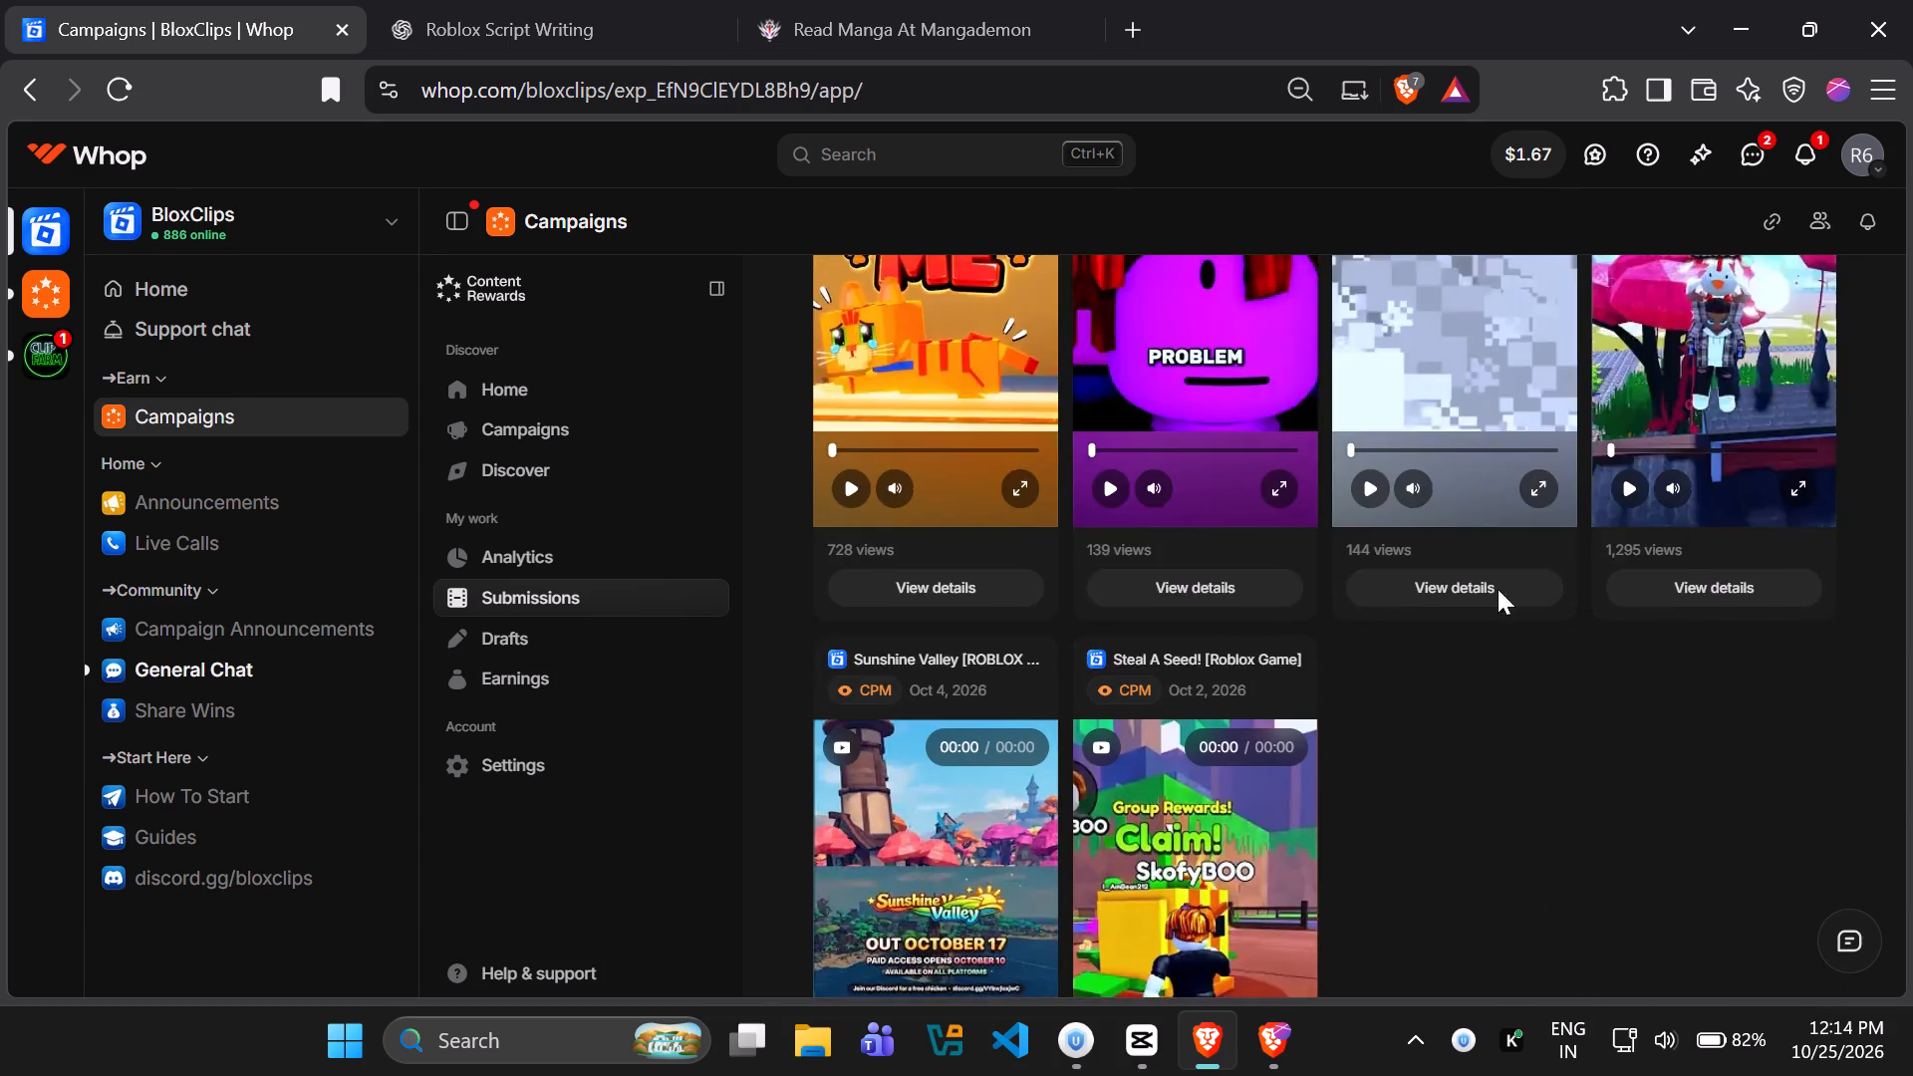
scroll(1498, 589, "up", 2)
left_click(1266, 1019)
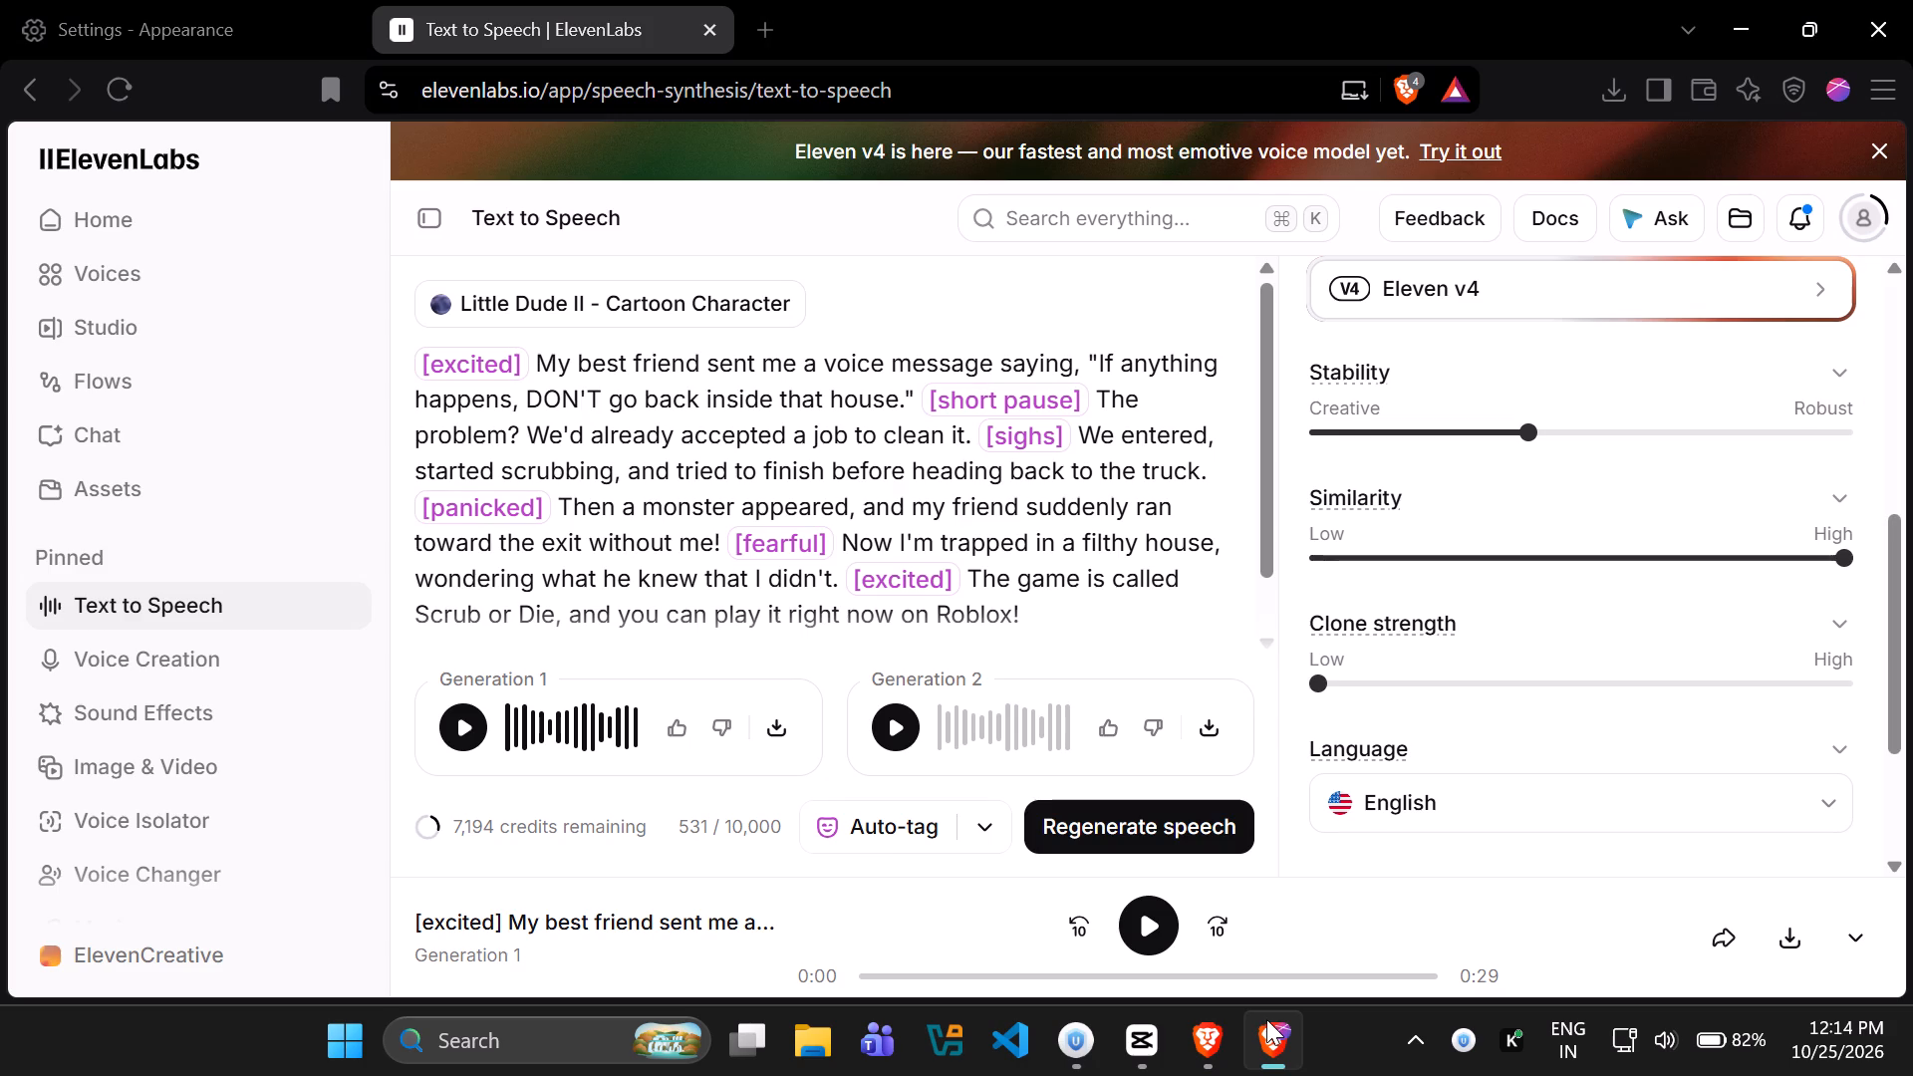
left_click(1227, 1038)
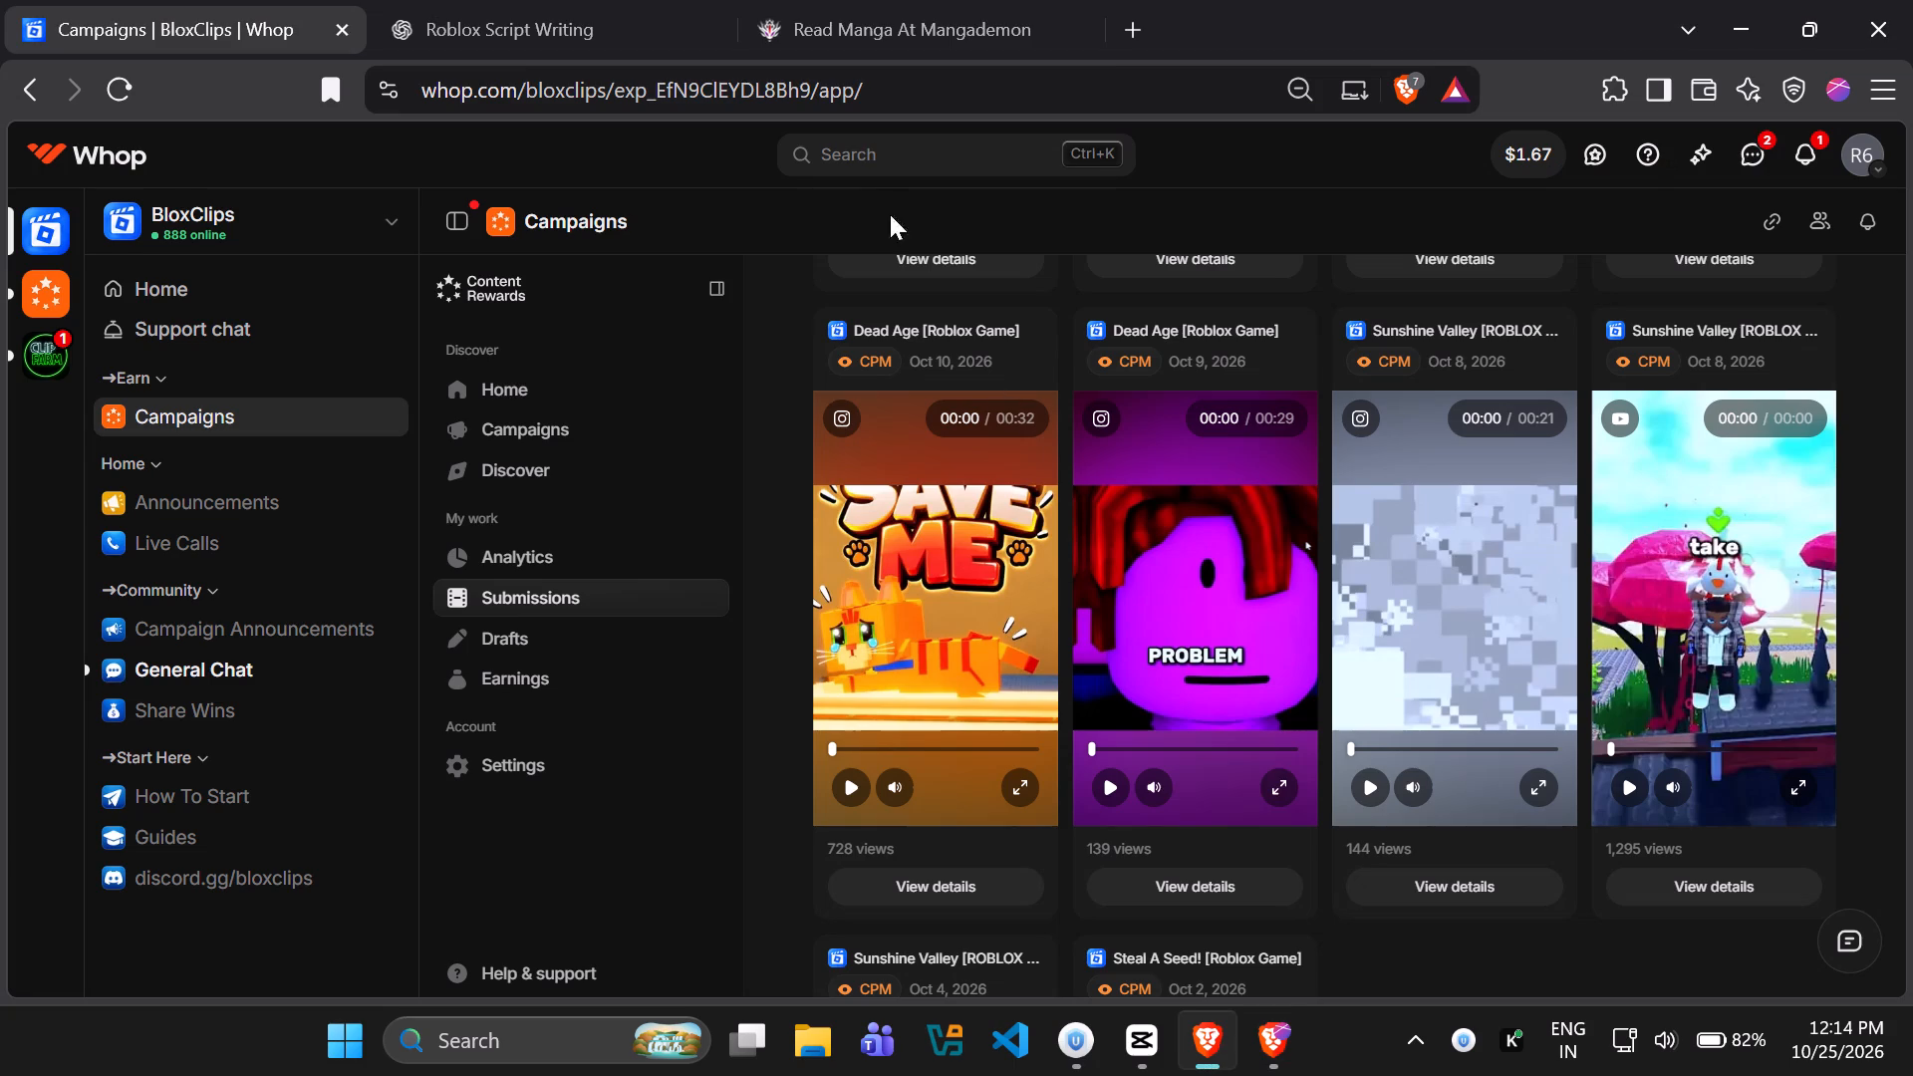
Open tiktok.com in a new browser tab.
left_click(1123, 34)
type("tiktok")
key("Down")
key("Down")
key("Down")
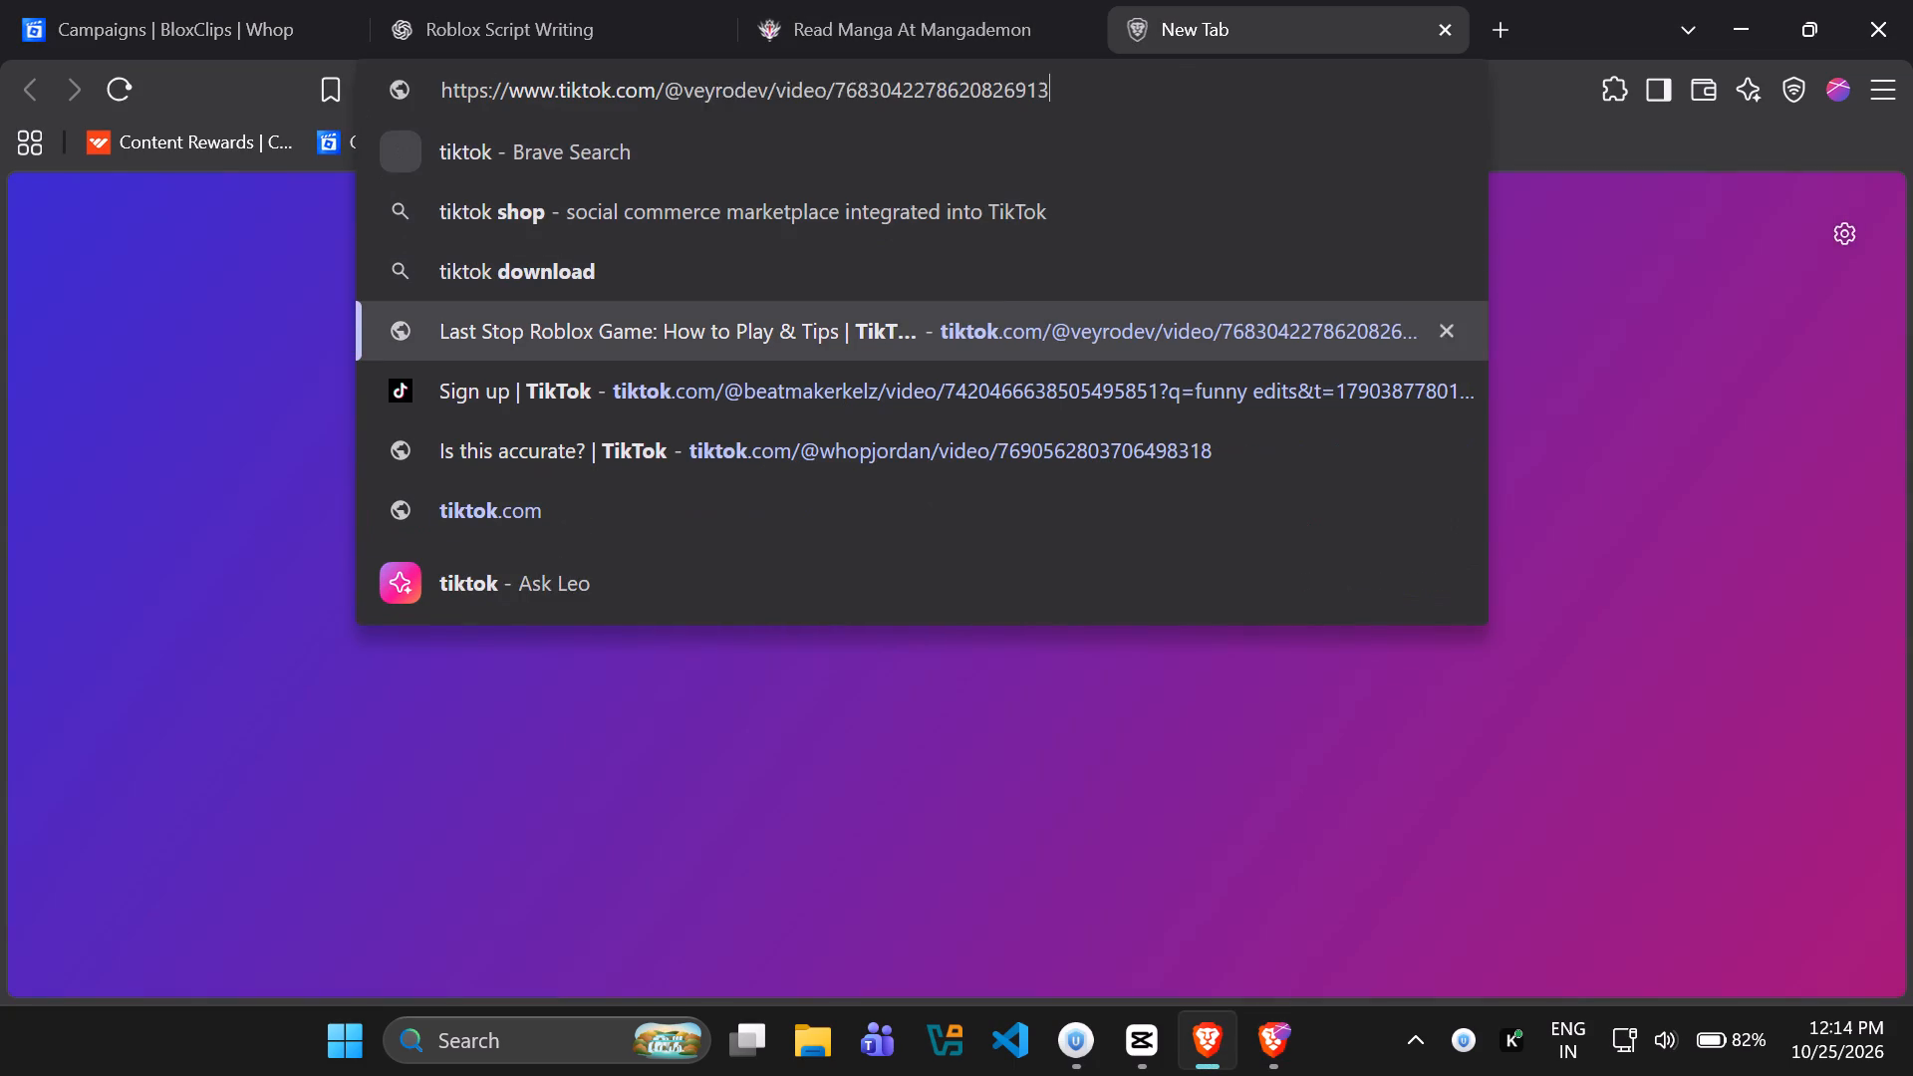
key("Down")
key("Down")
key("Down")
key("Return")
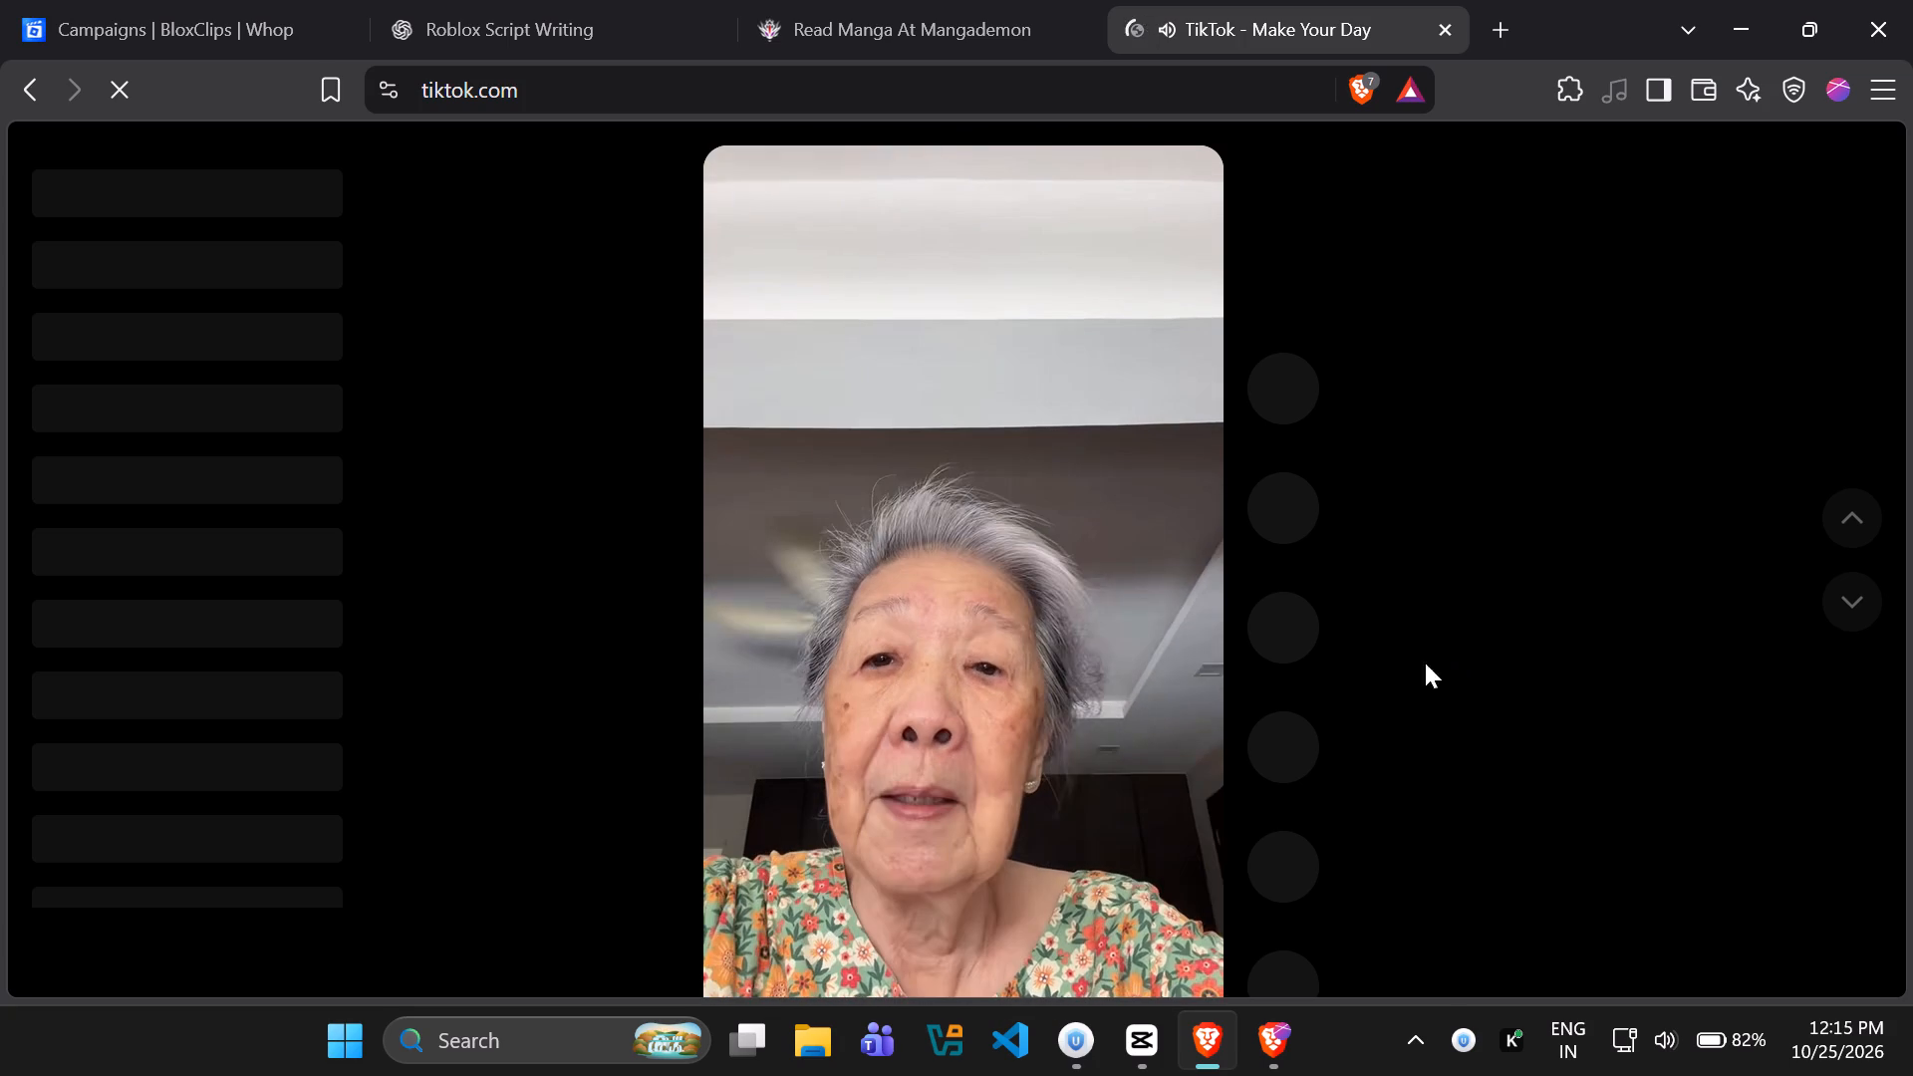
Pause the video playing in the TikTok For You feed.
left_click(912, 638)
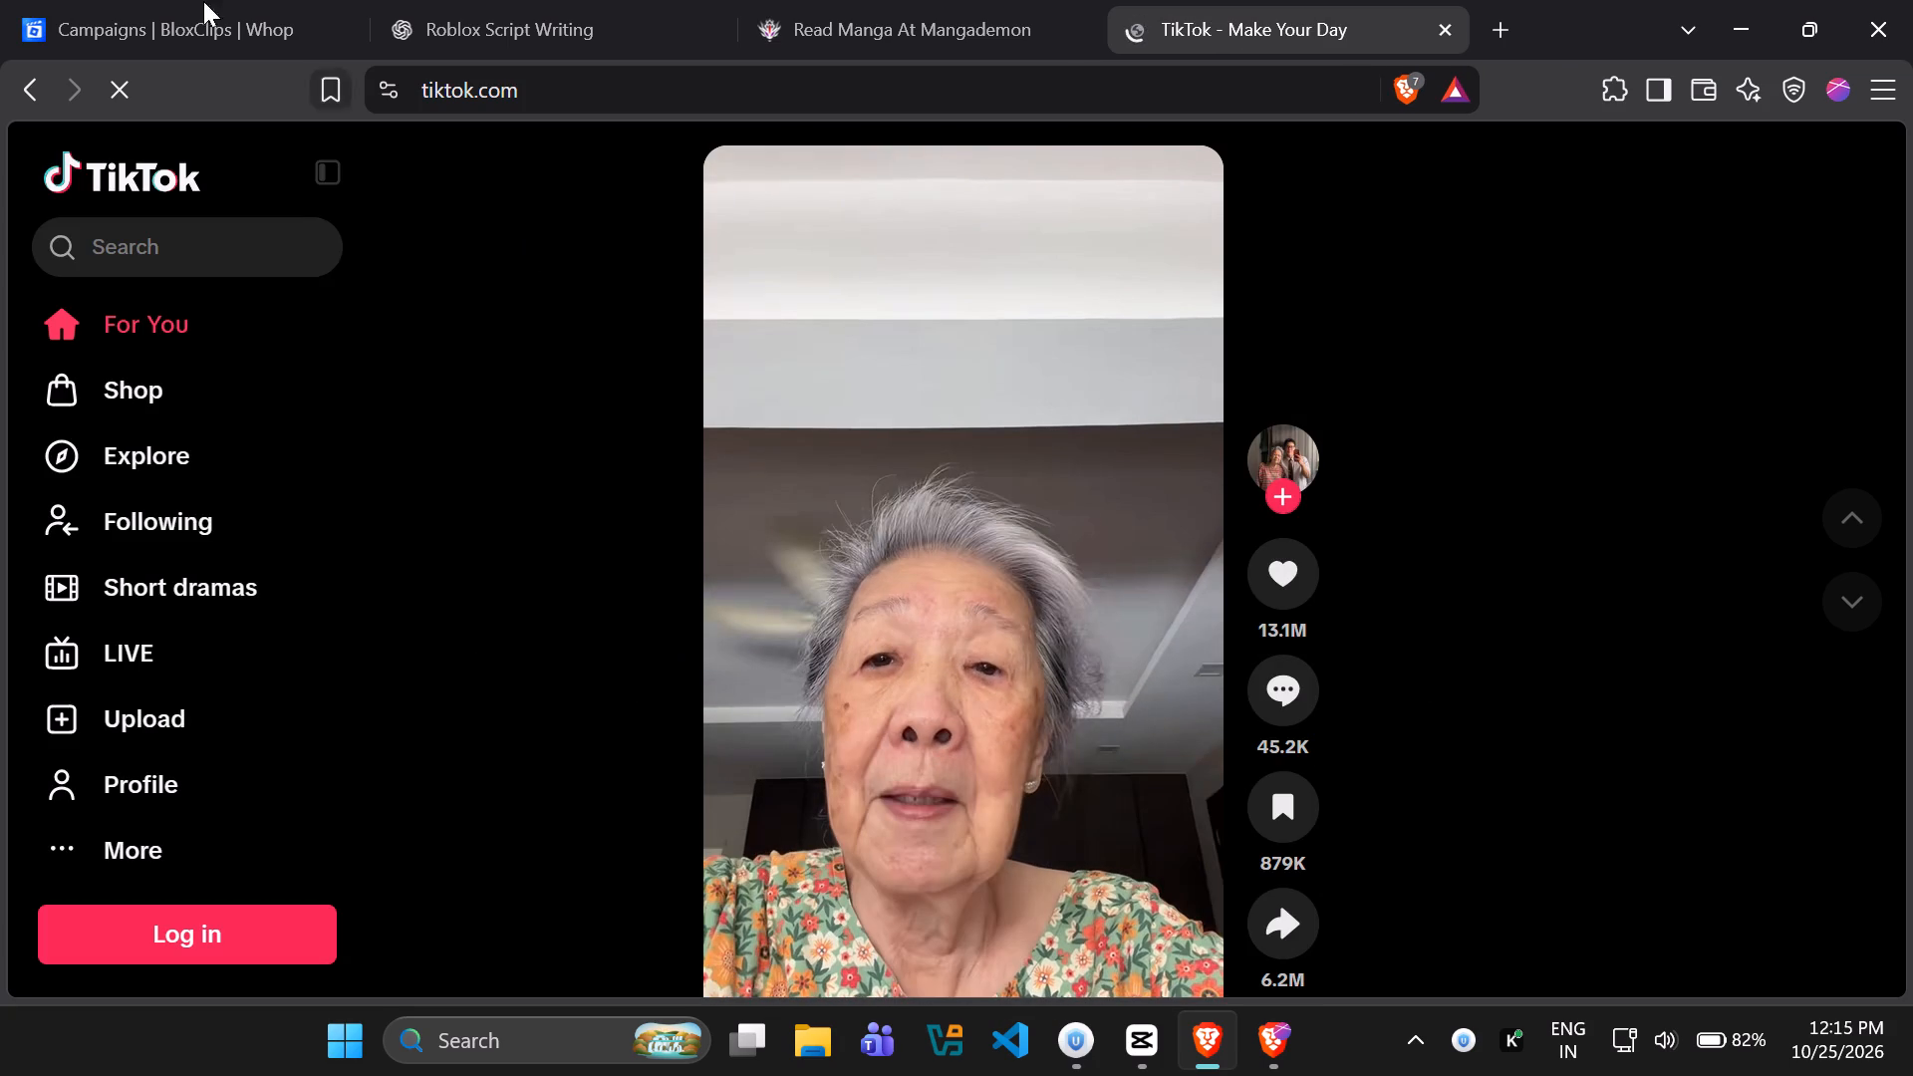
scroll(132, 756, "down", 1)
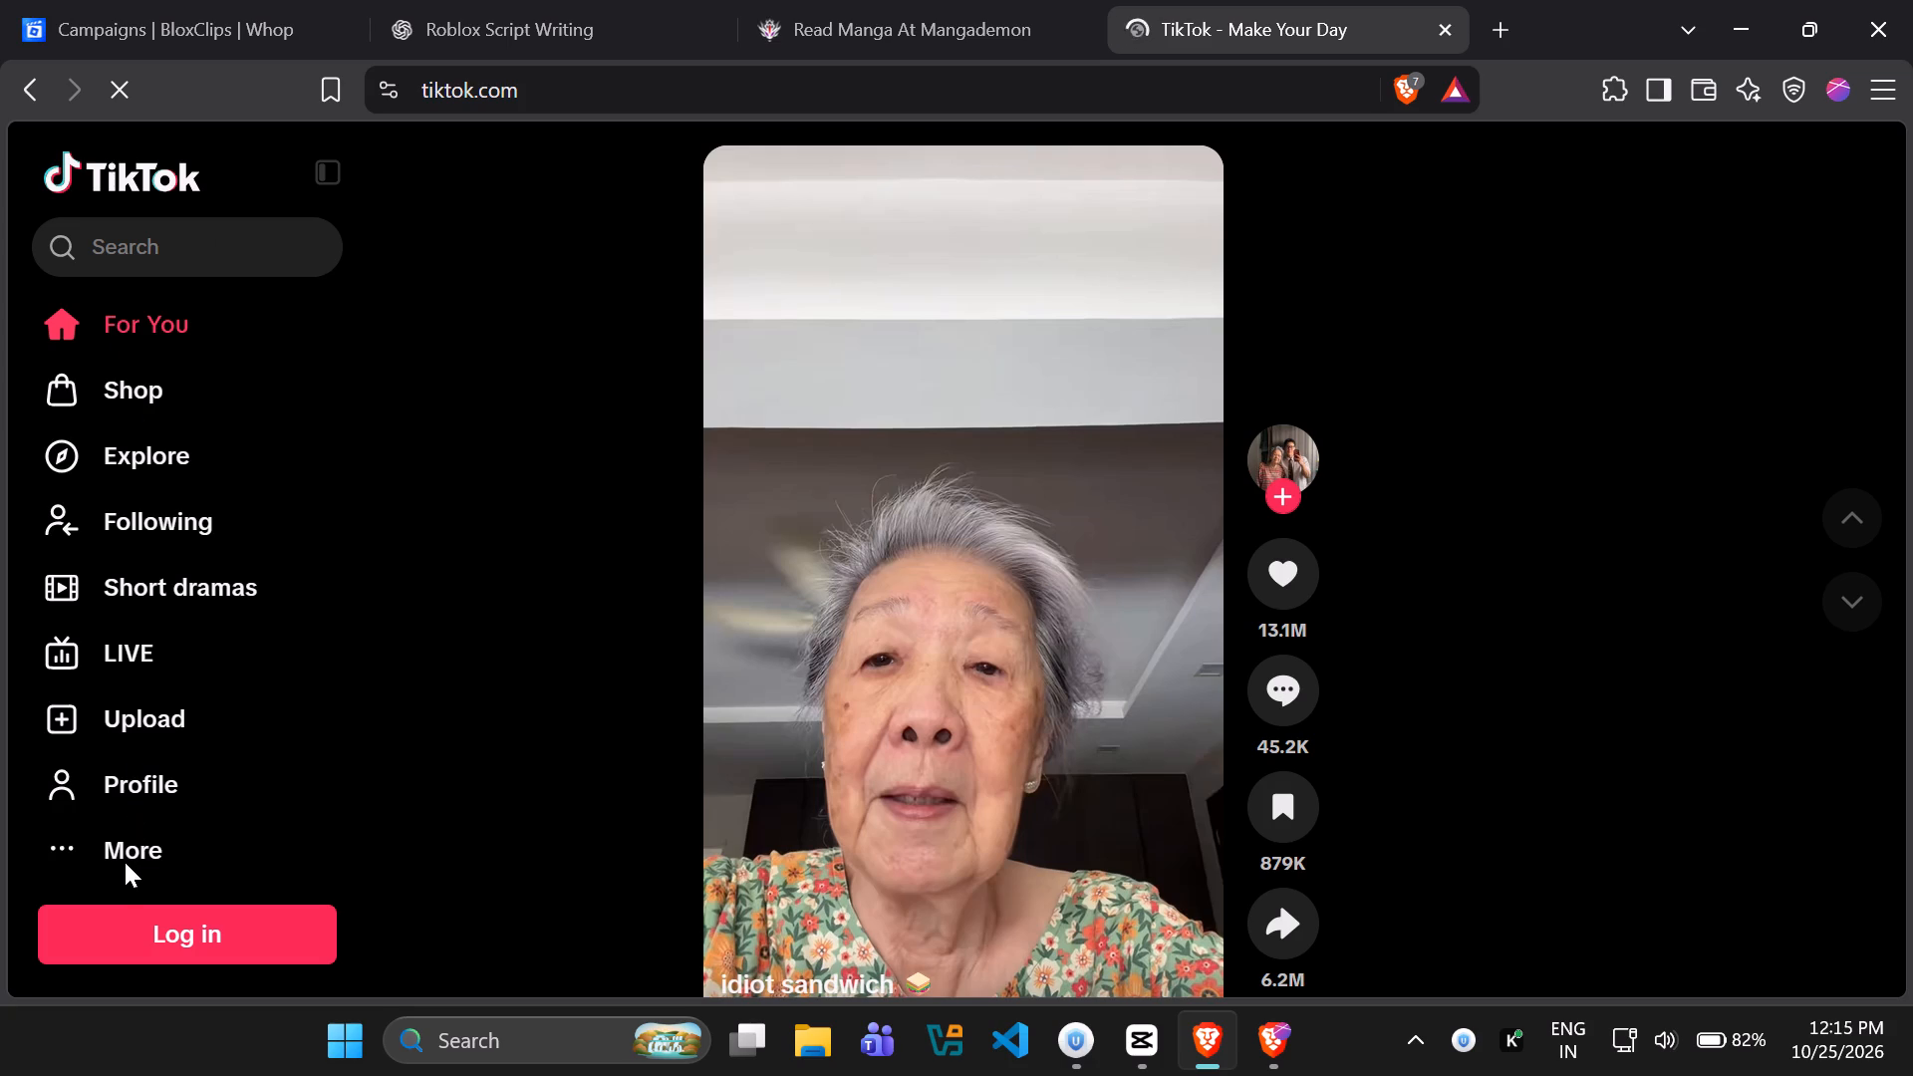
Dismiss the TikTok Shop notice and try to open TikTok's More options.
left_click(125, 854)
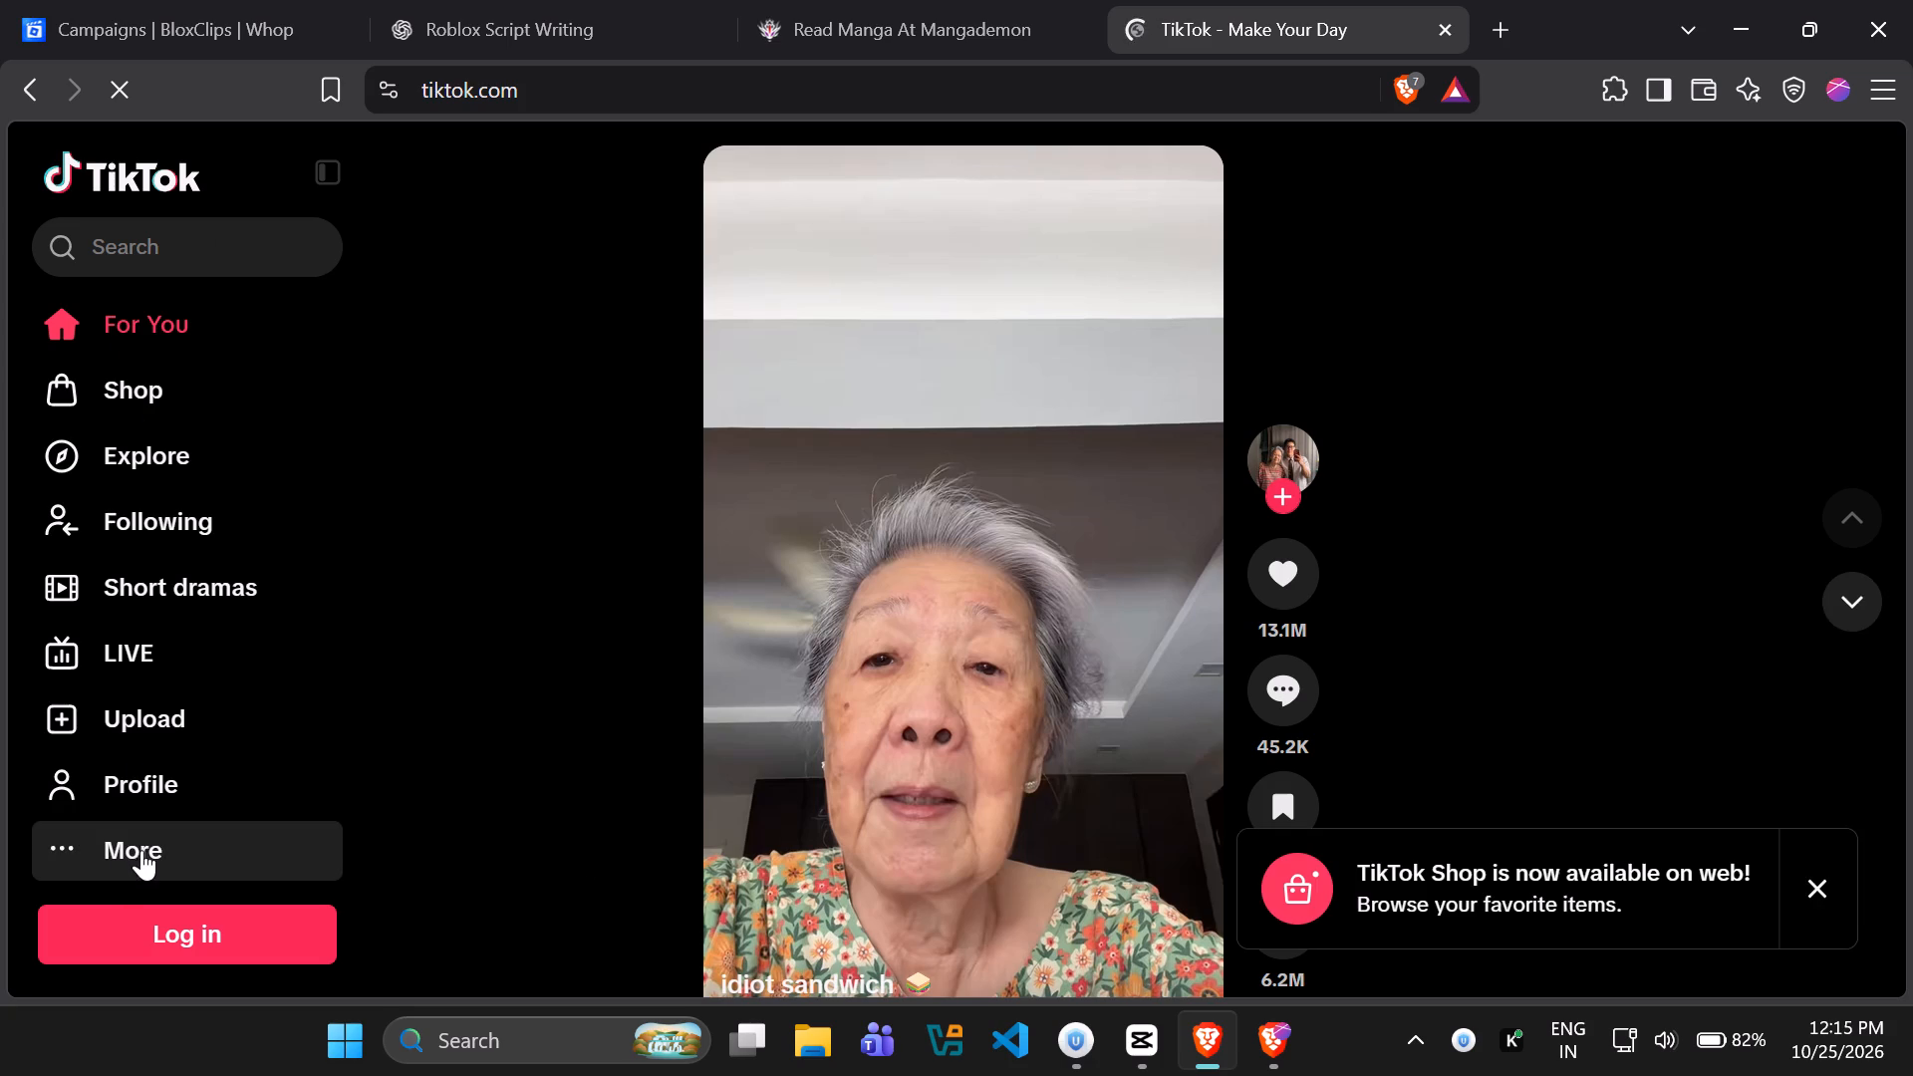
left_click(1823, 890)
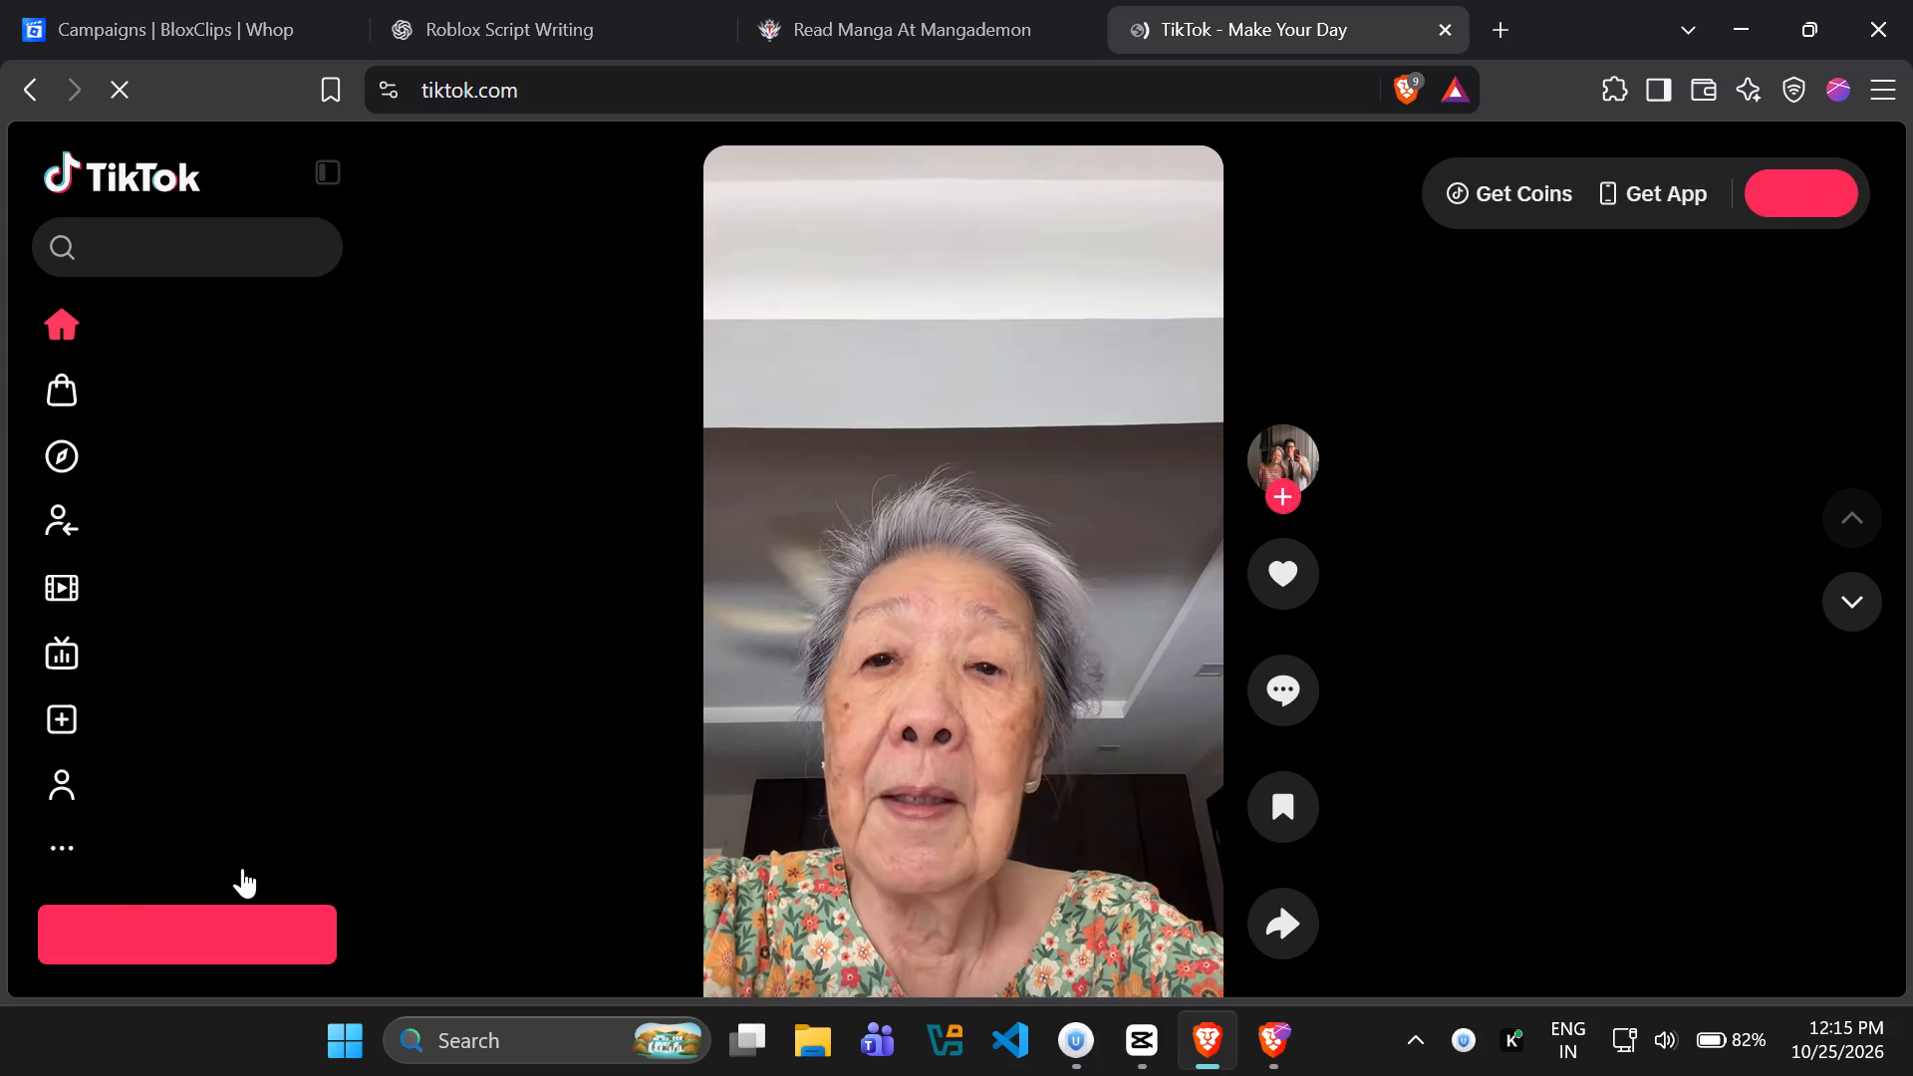
left_click(143, 862)
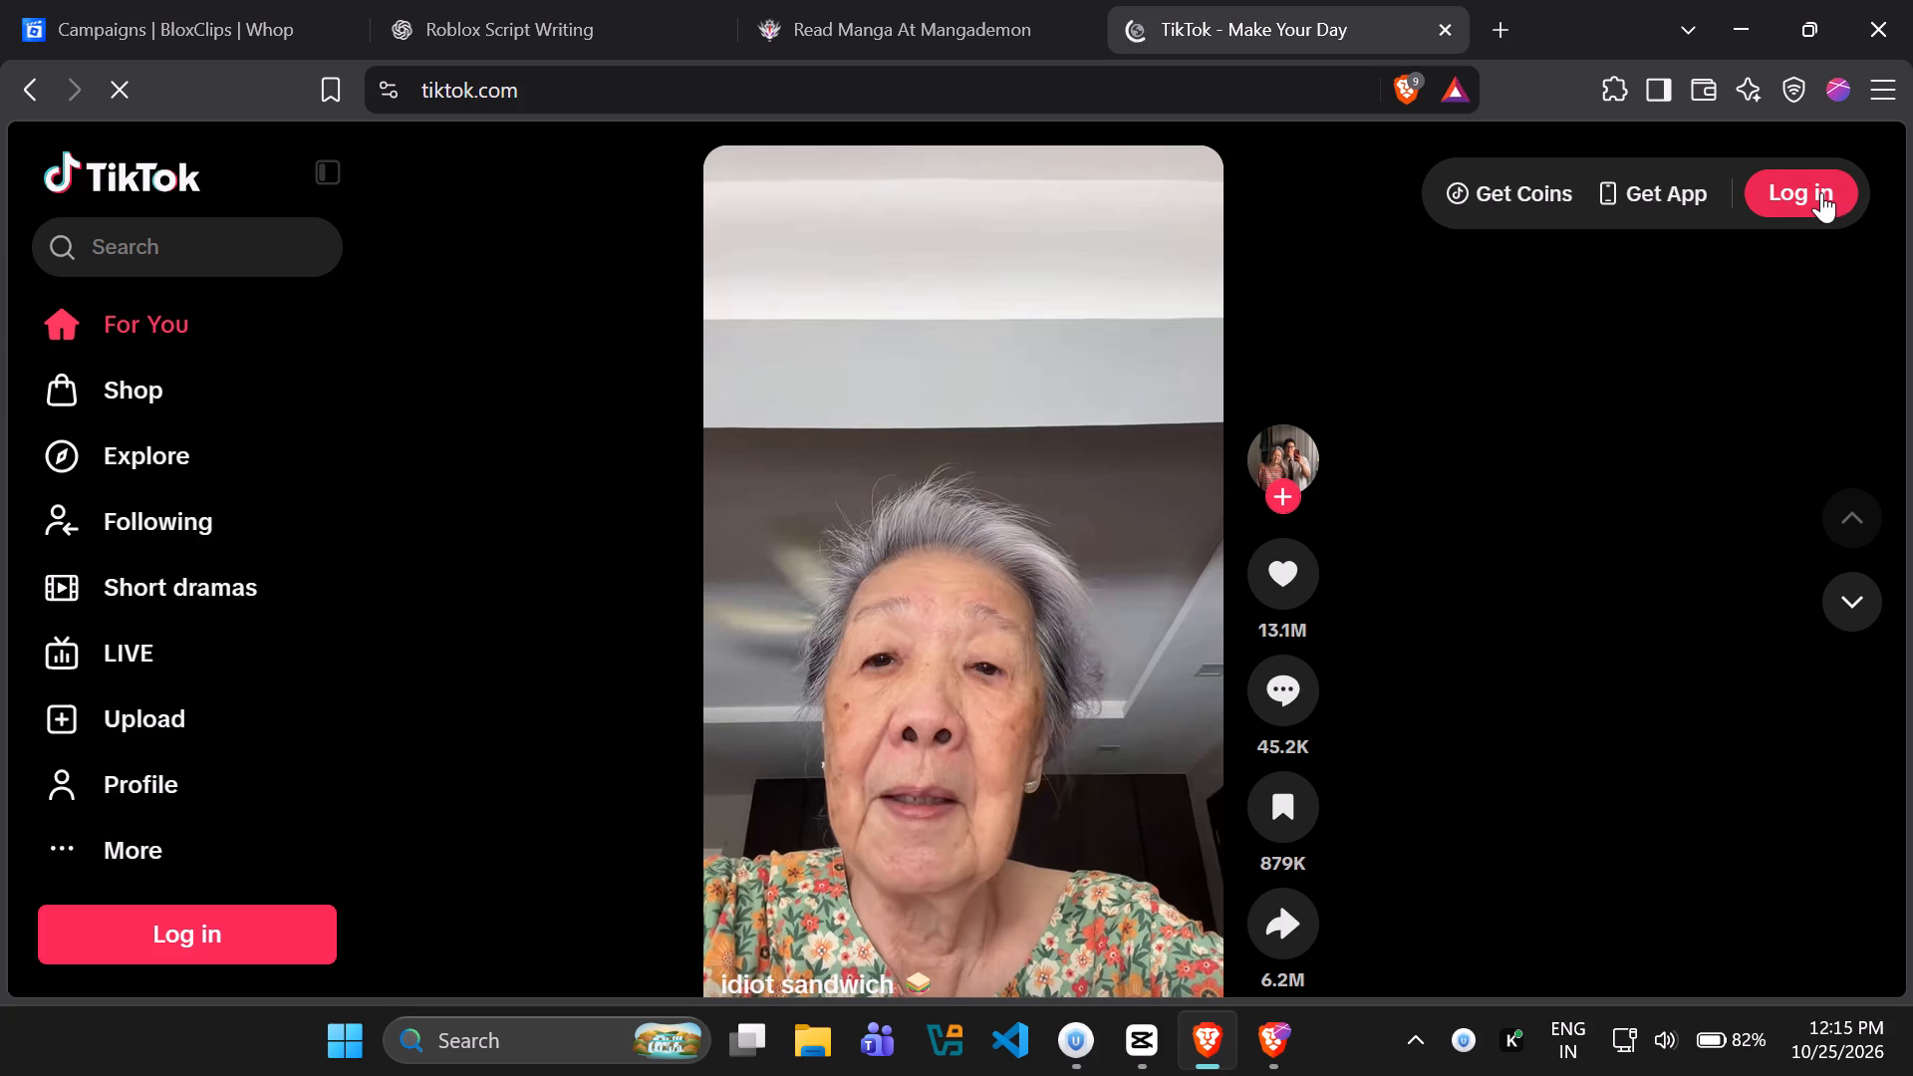
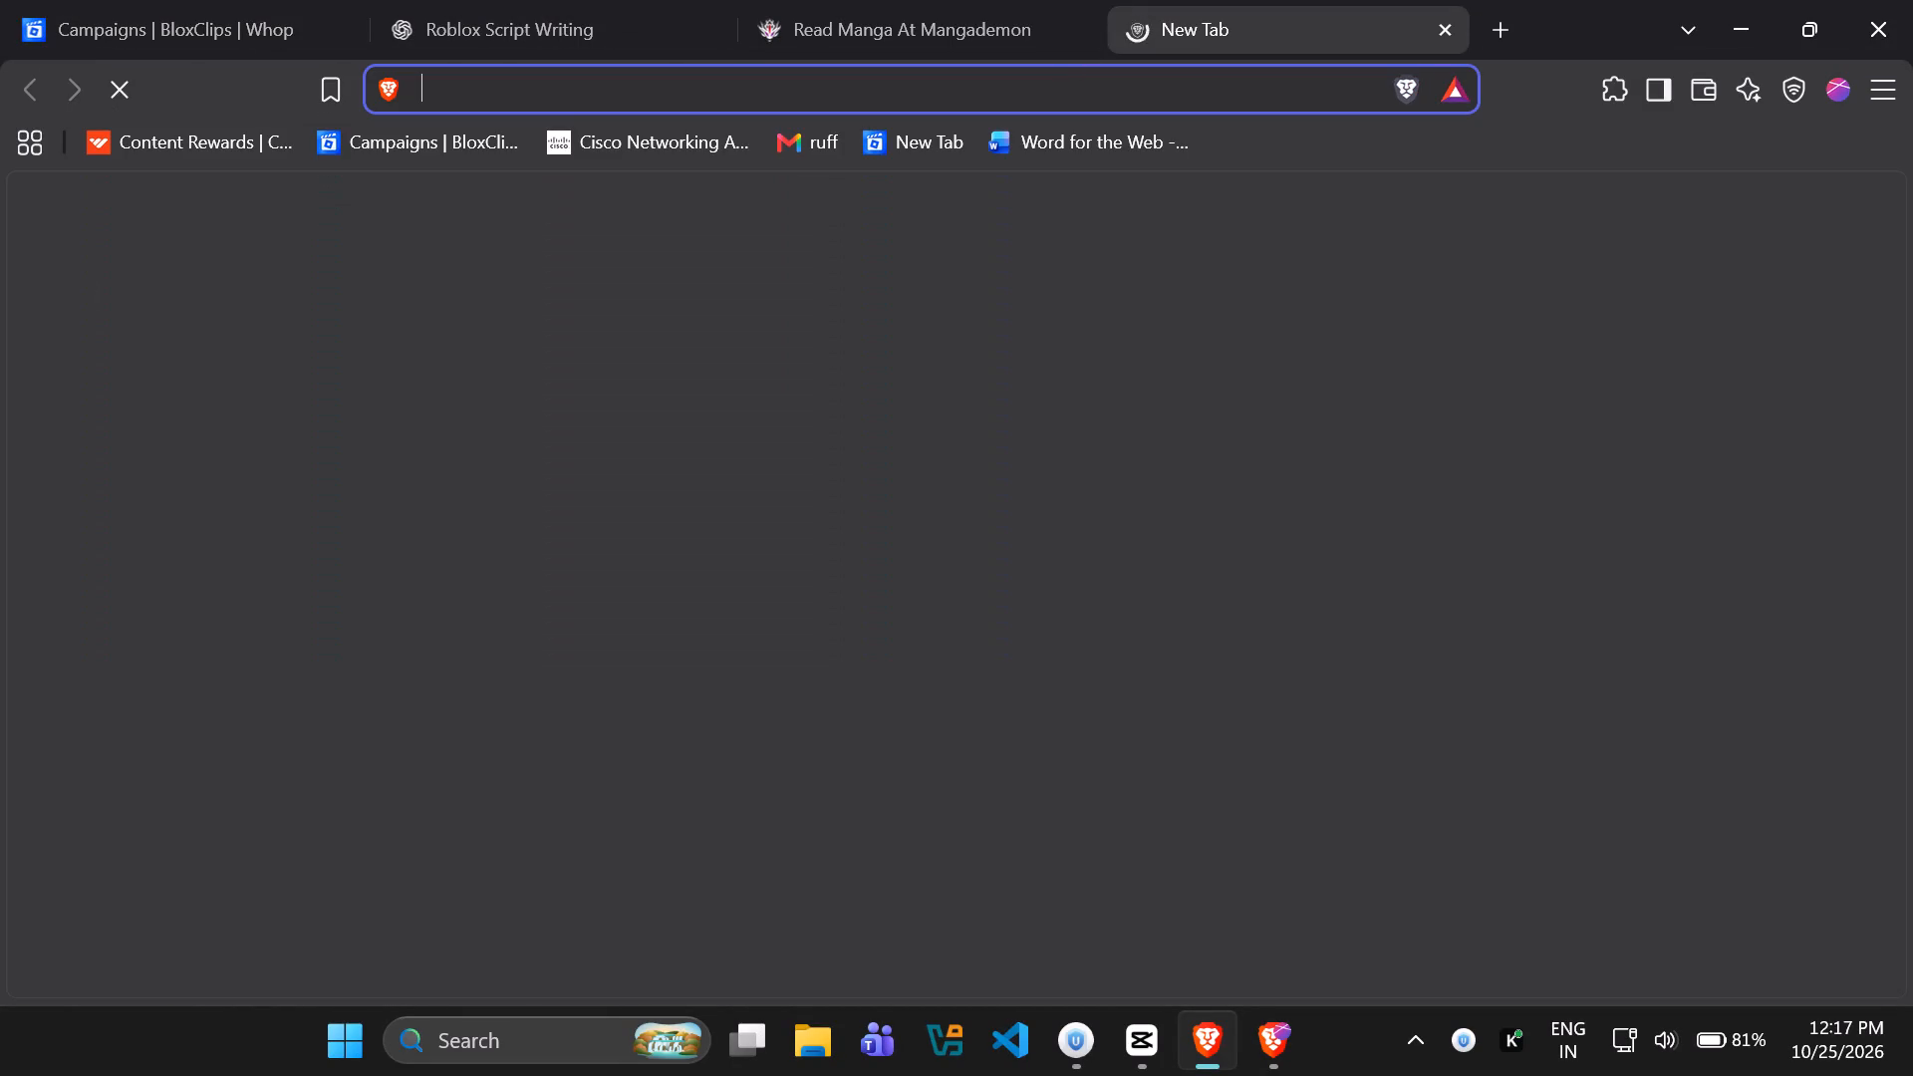
Open YouTube from the new browser tab.
left_click(936, 93)
type("youtube")
key("Return")
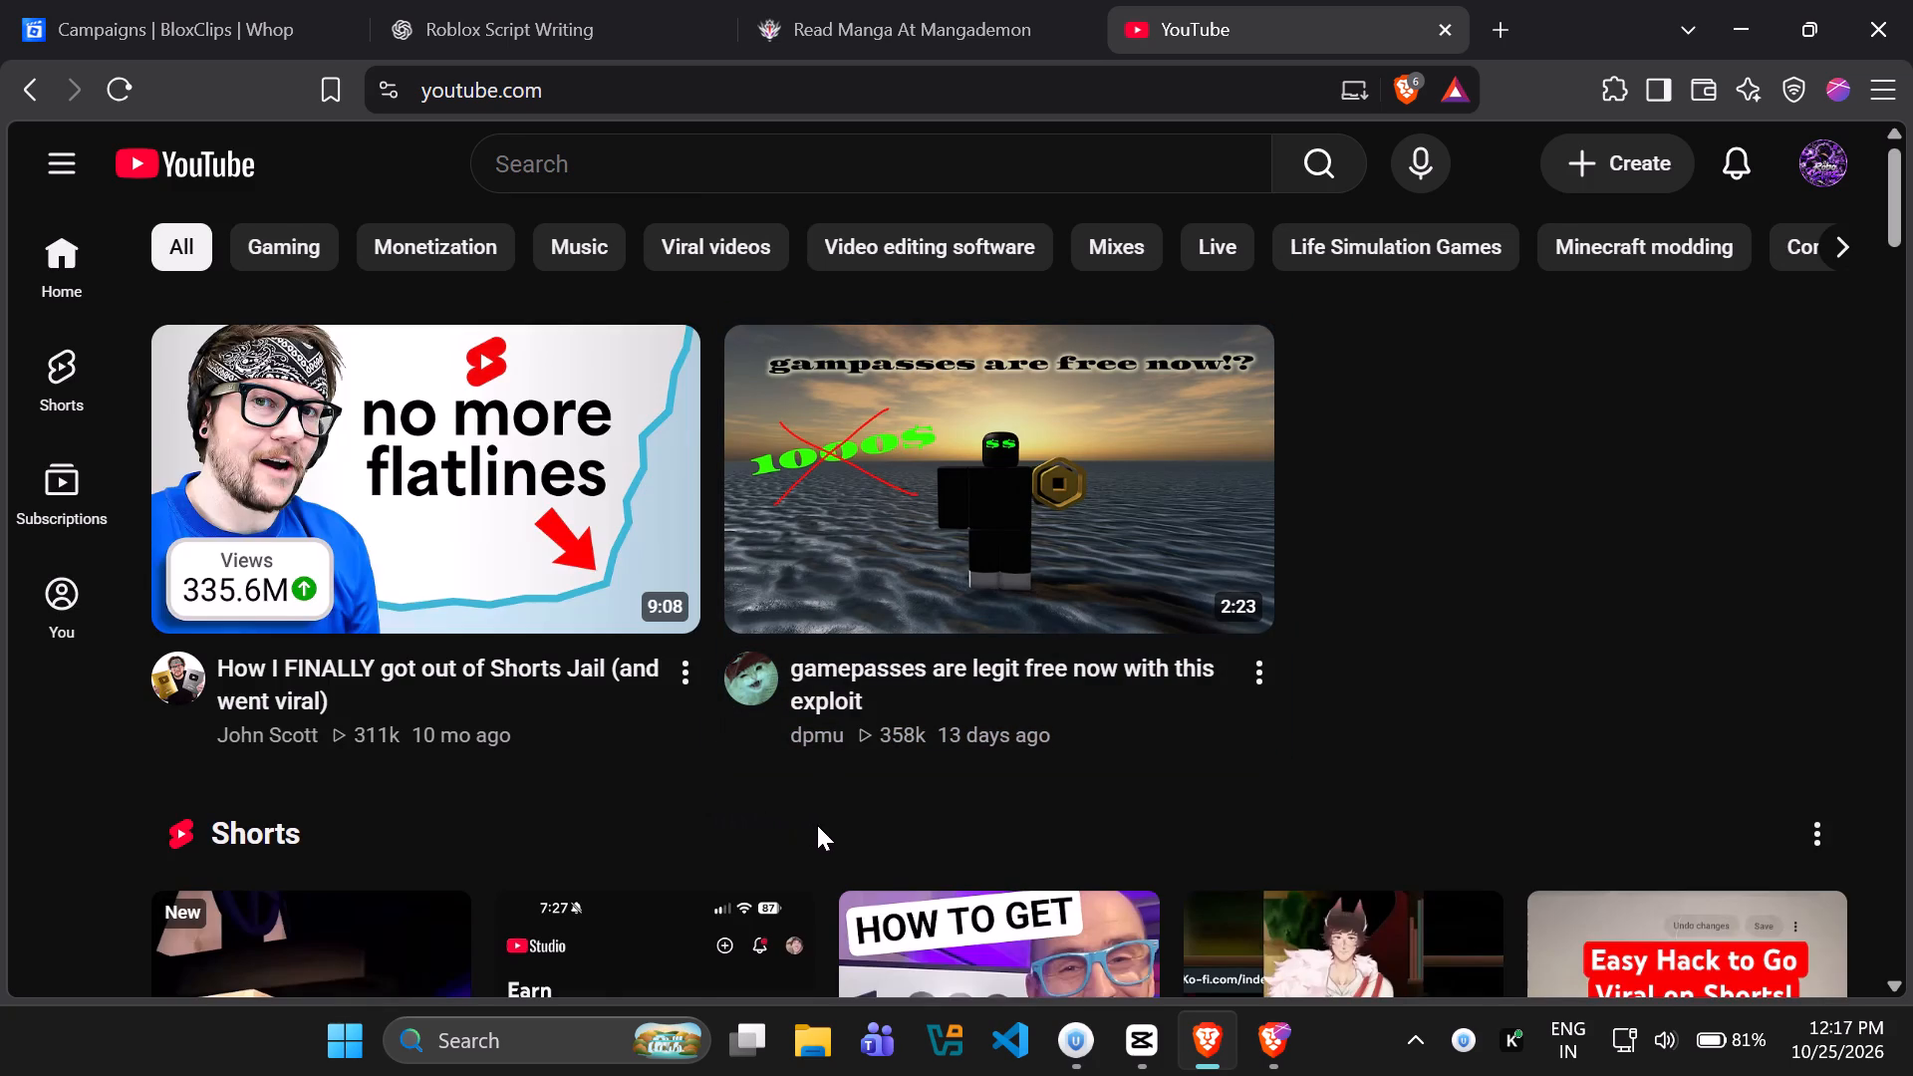
Open the Short "What's WRONG with this HOUSE?!" from the home feed, view its description, and close the description.
scroll(817, 825, "down", 2)
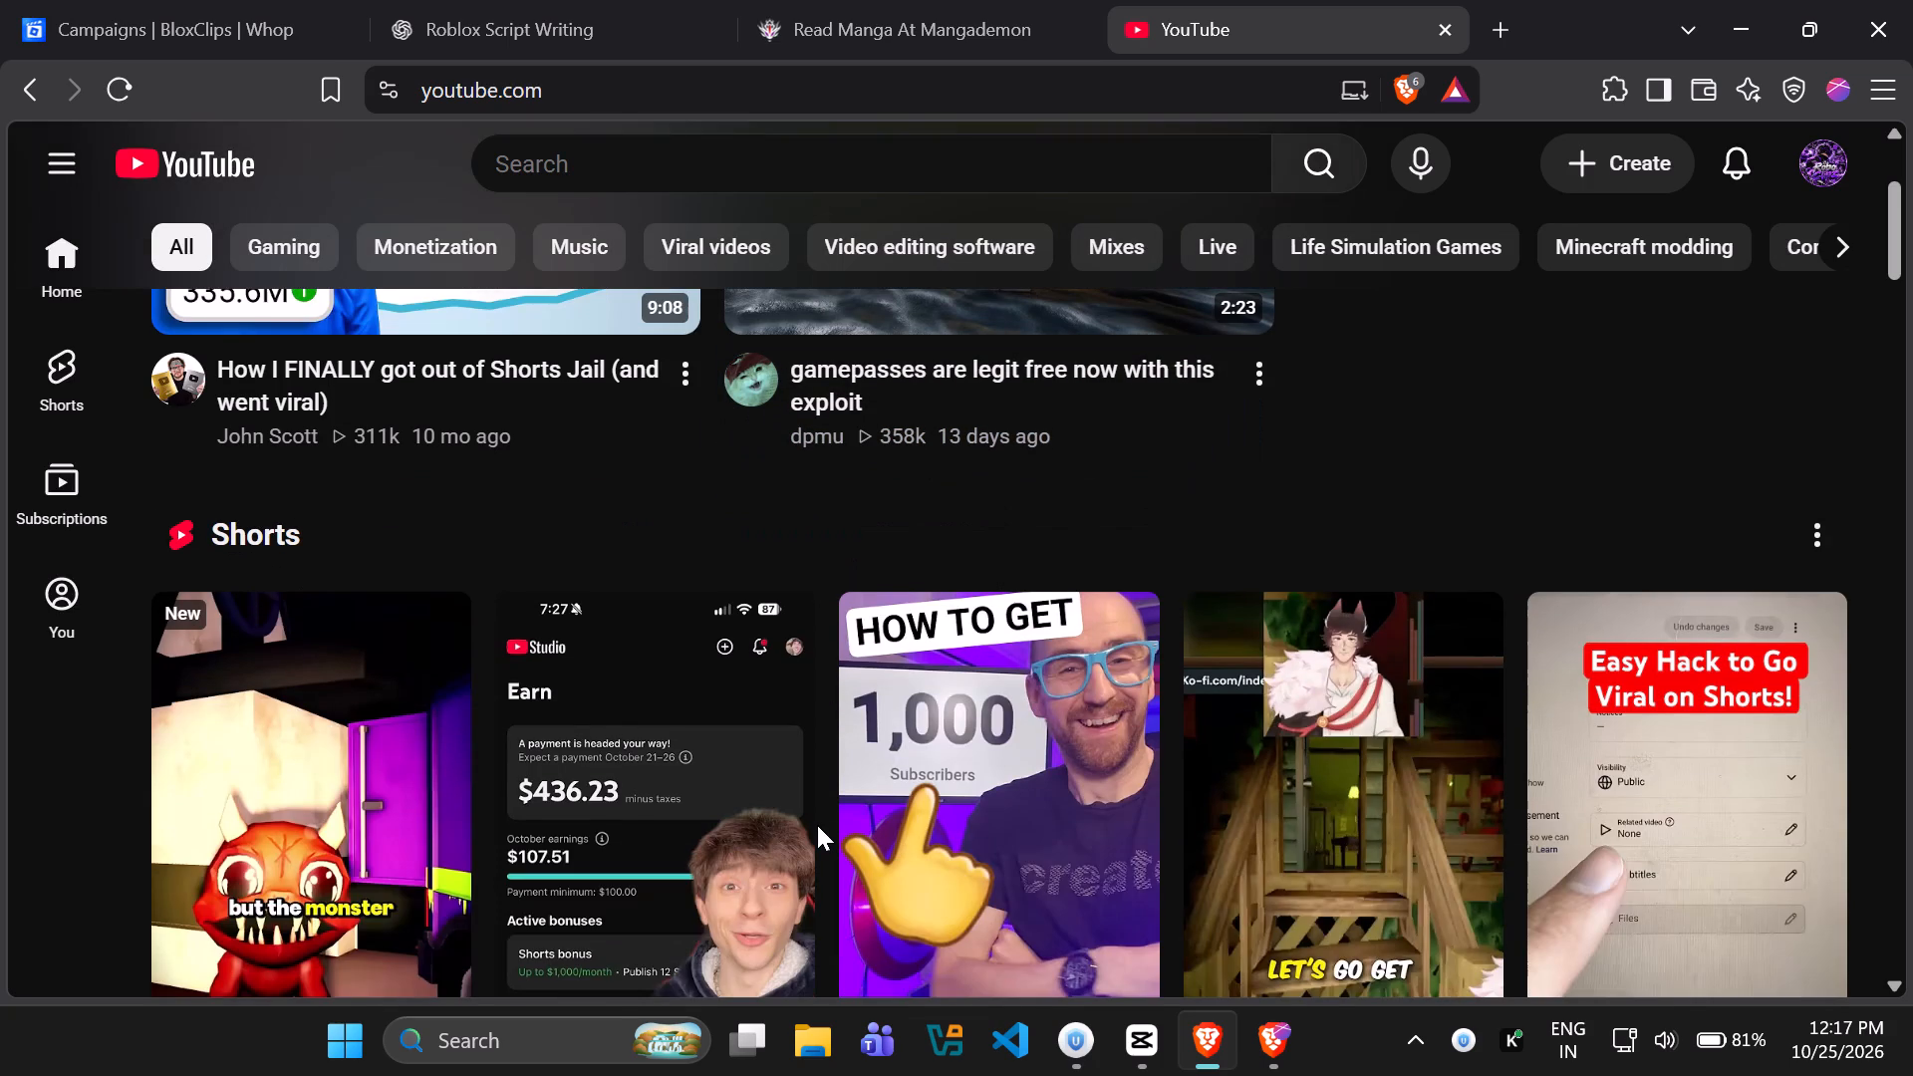
scroll(817, 825, "down", 3)
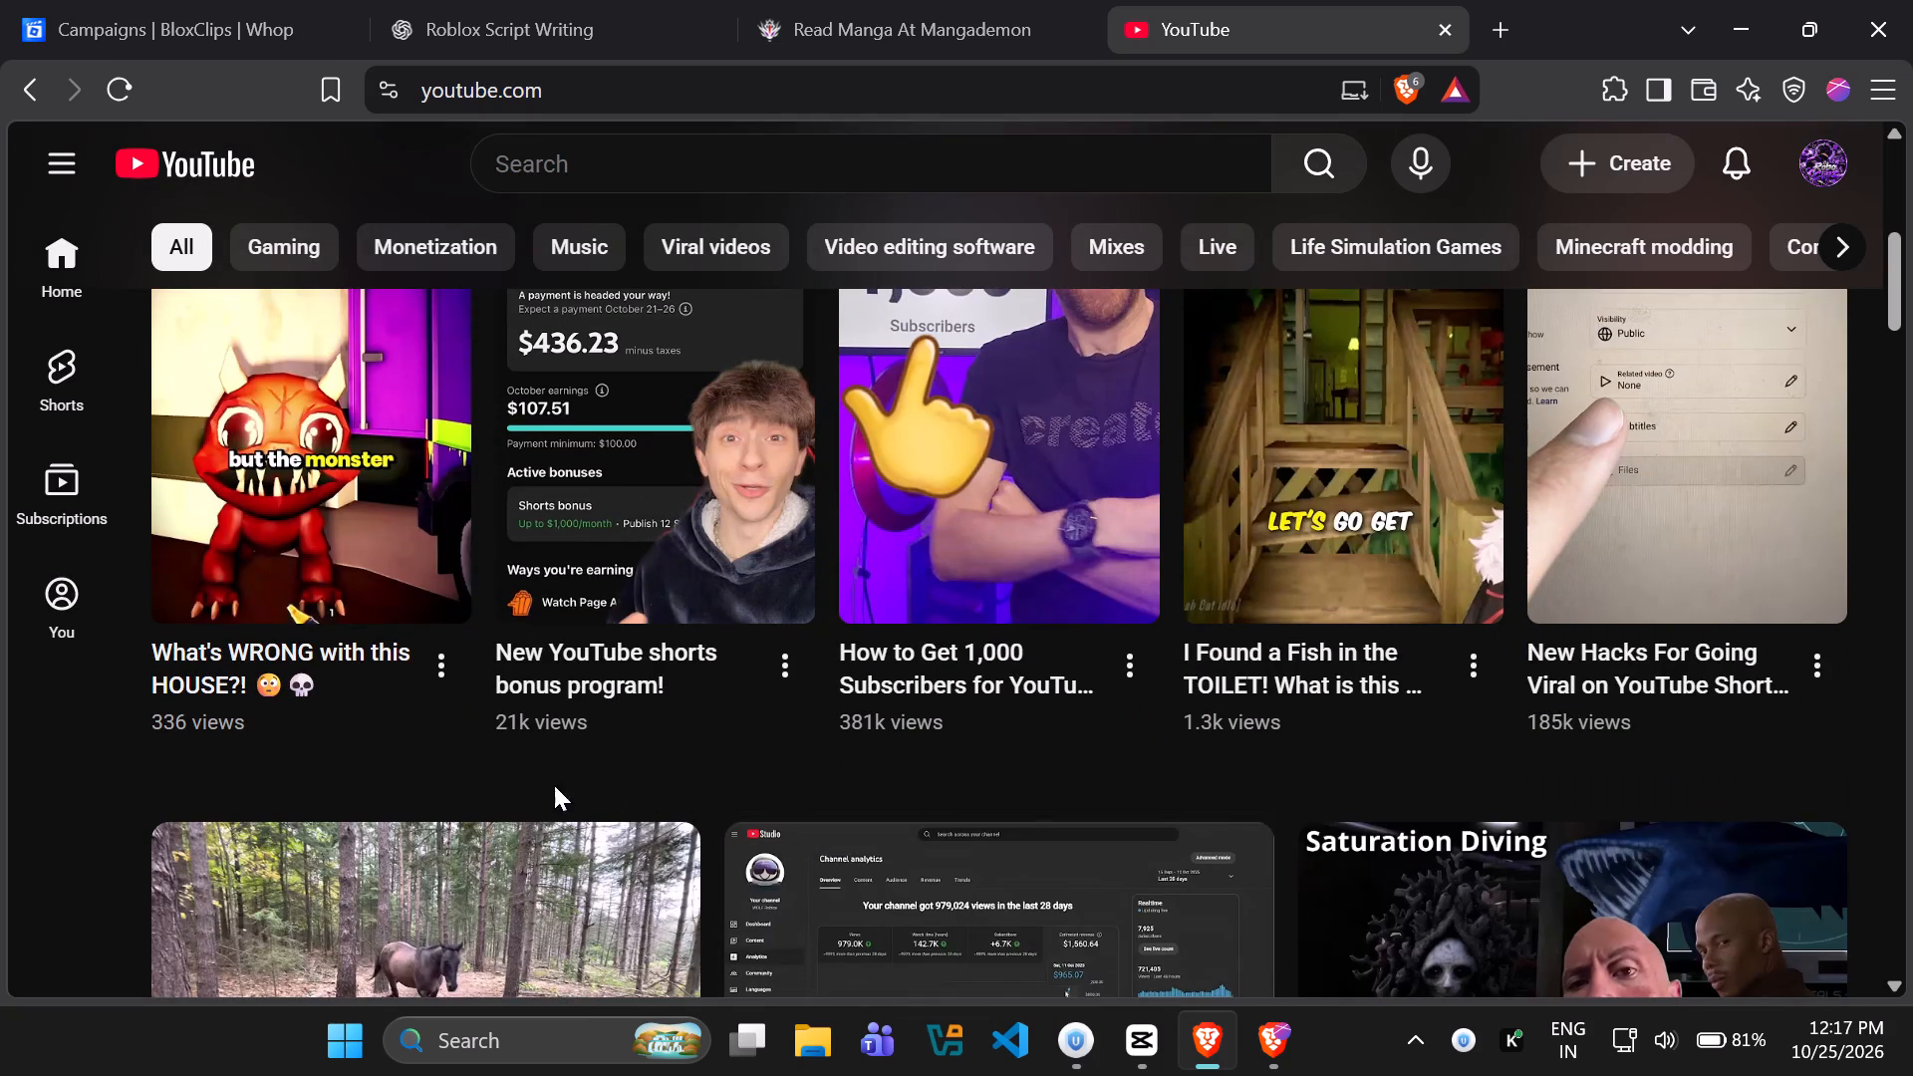
scroll(472, 748, "up", 1)
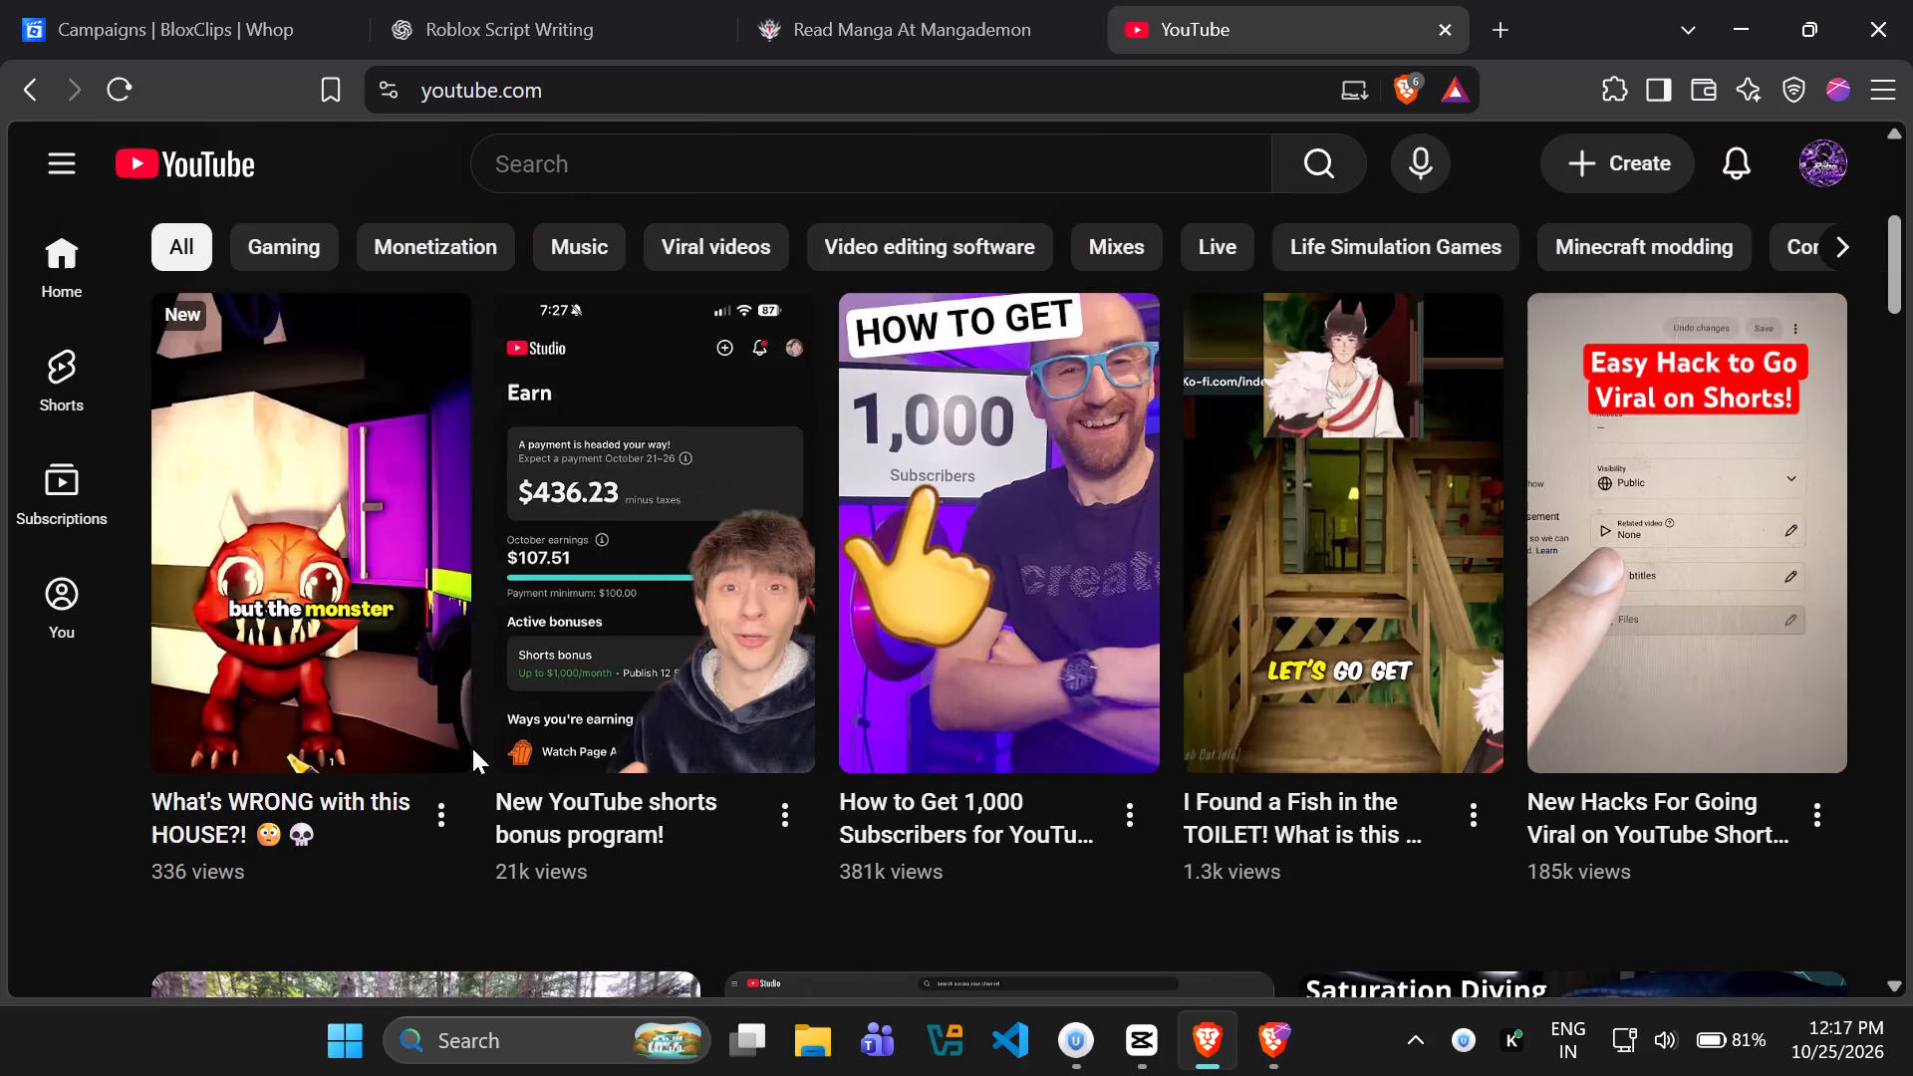
scroll(472, 748, "up", 1)
left_click(358, 645)
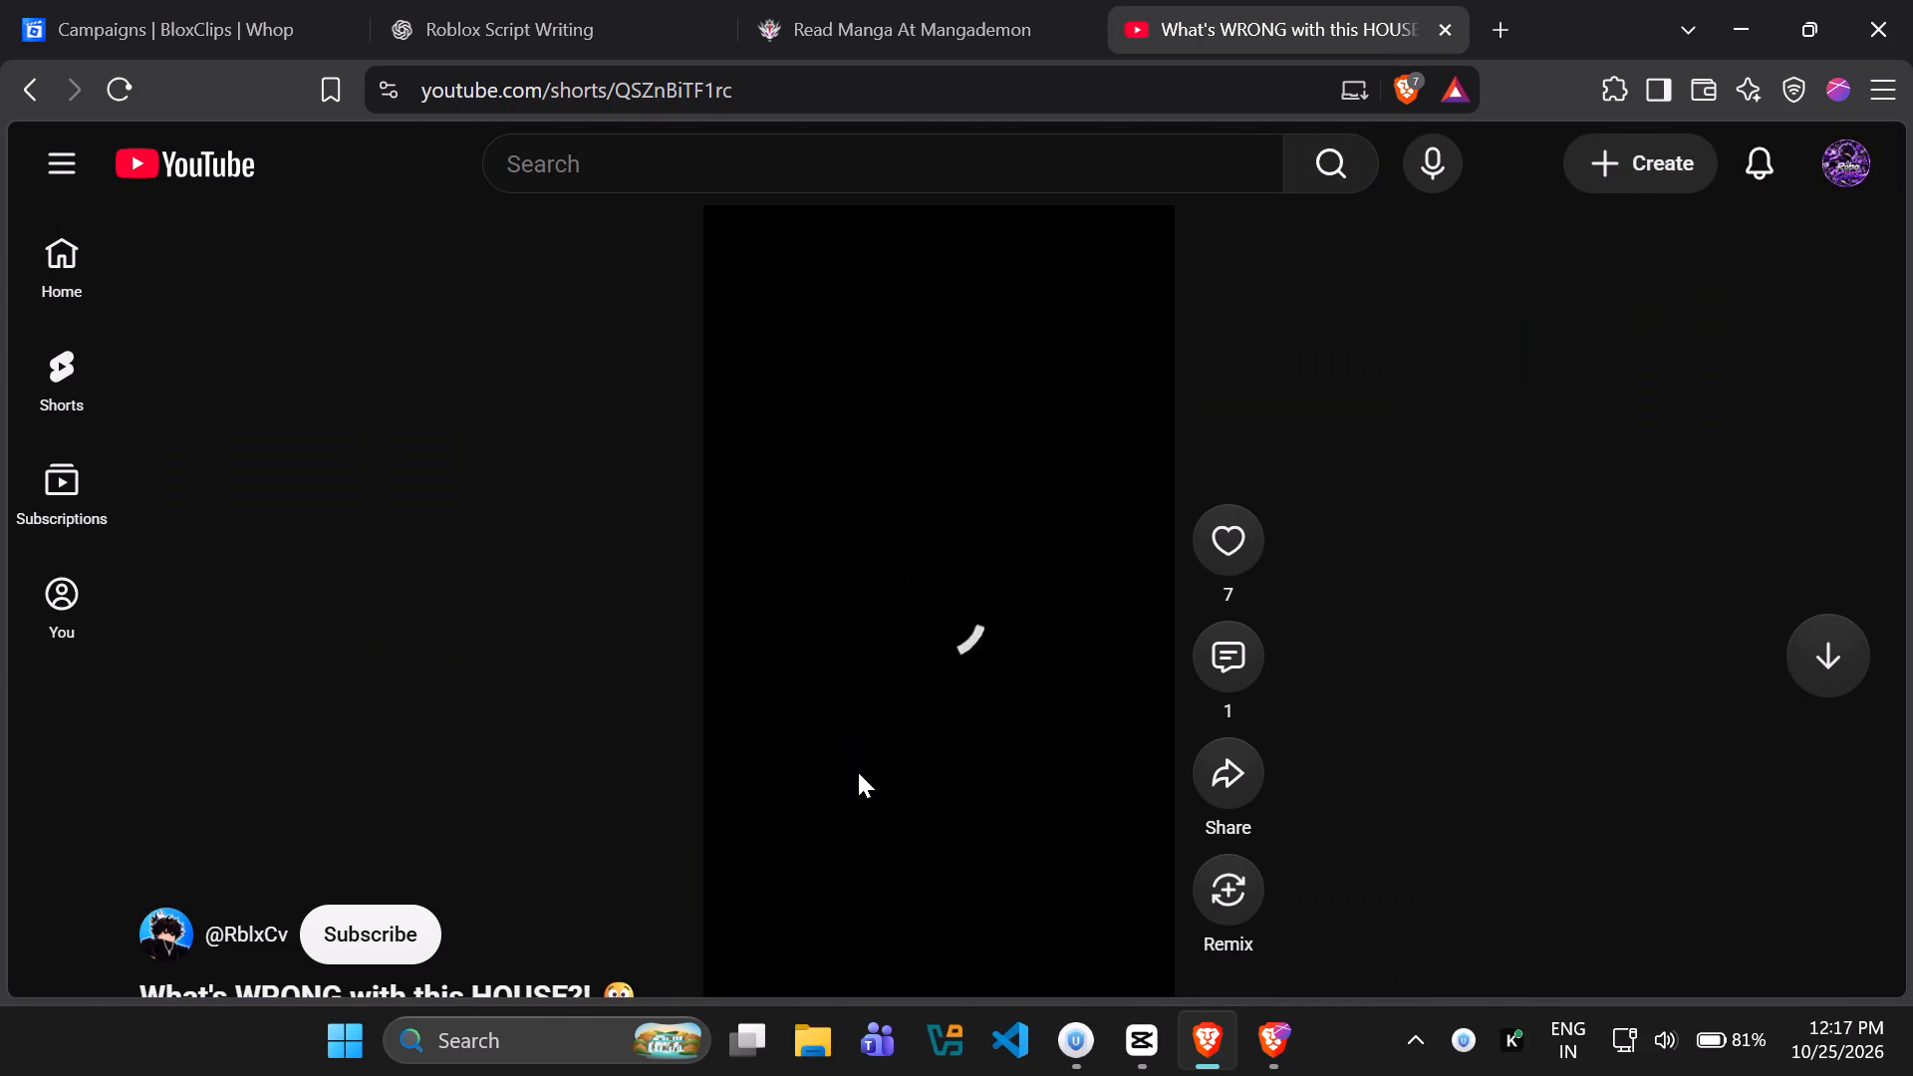
left_click(533, 990)
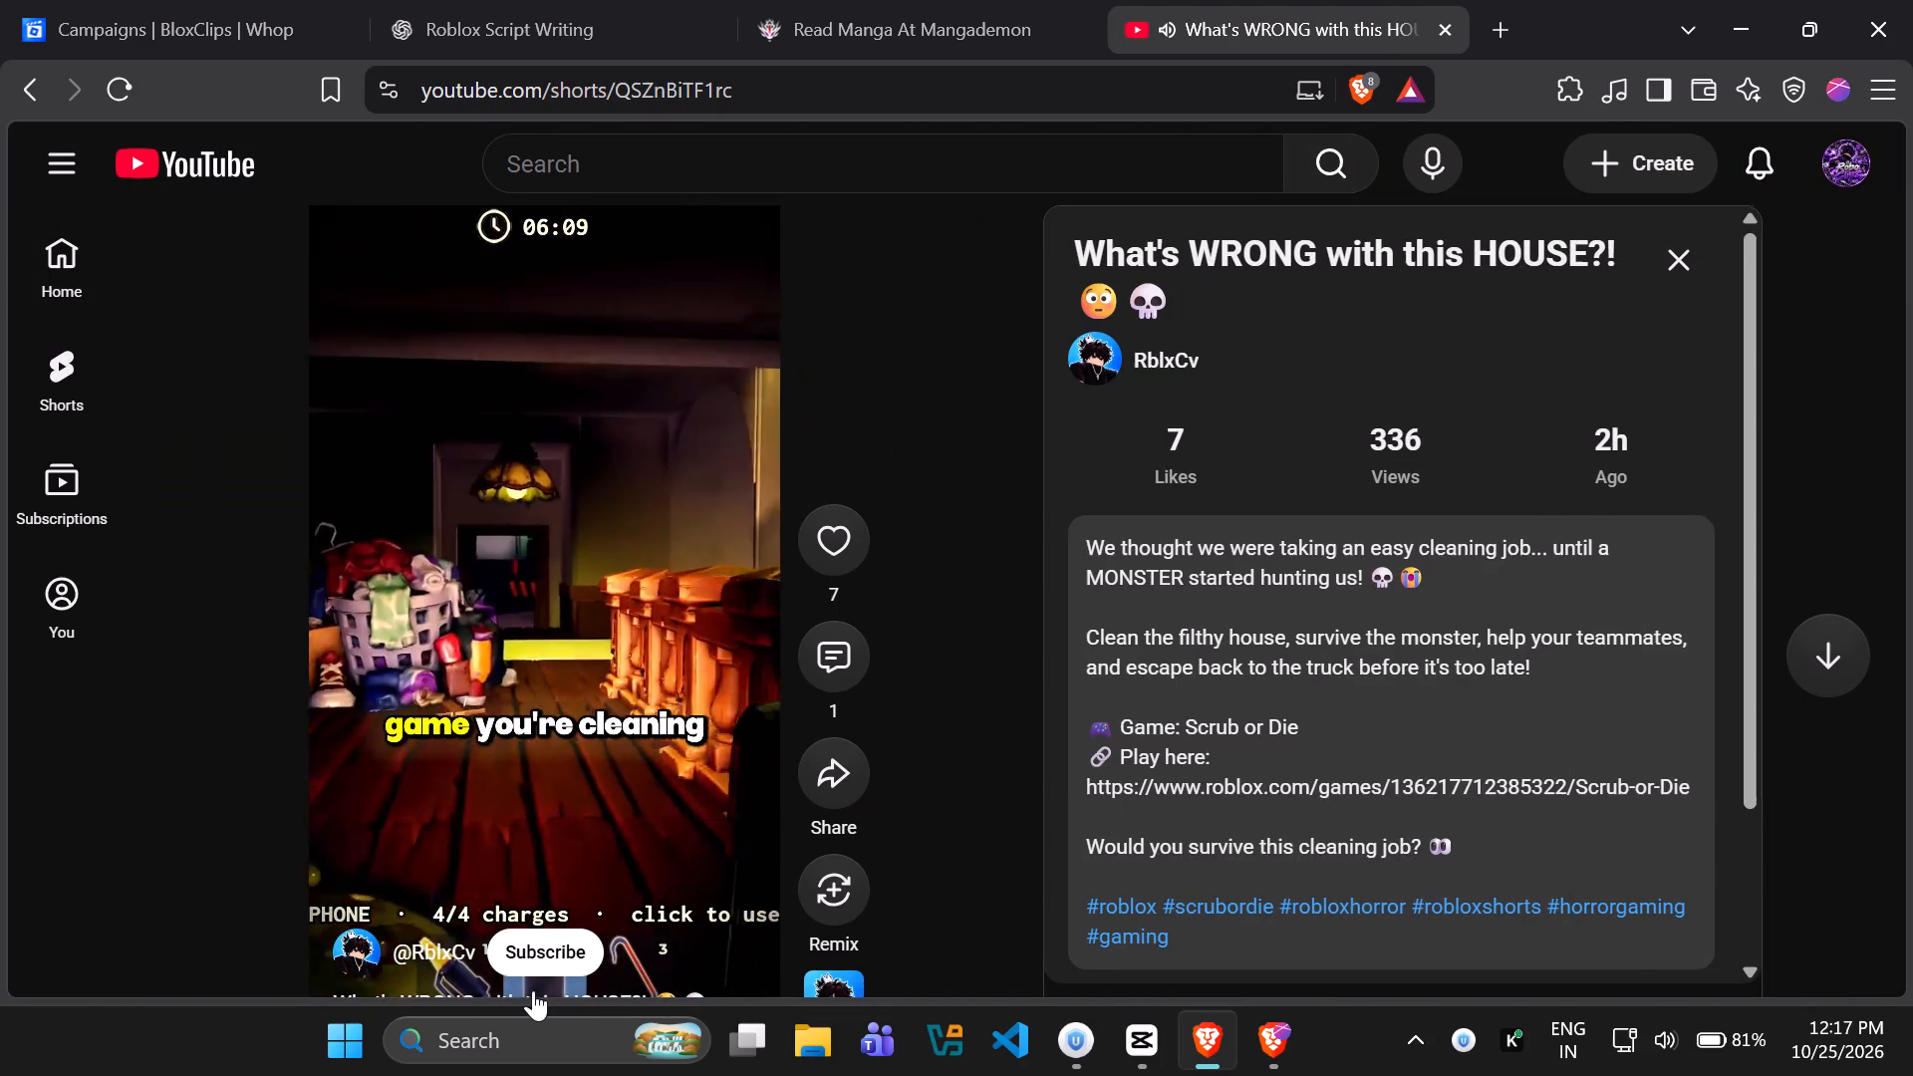
left_click(1689, 248)
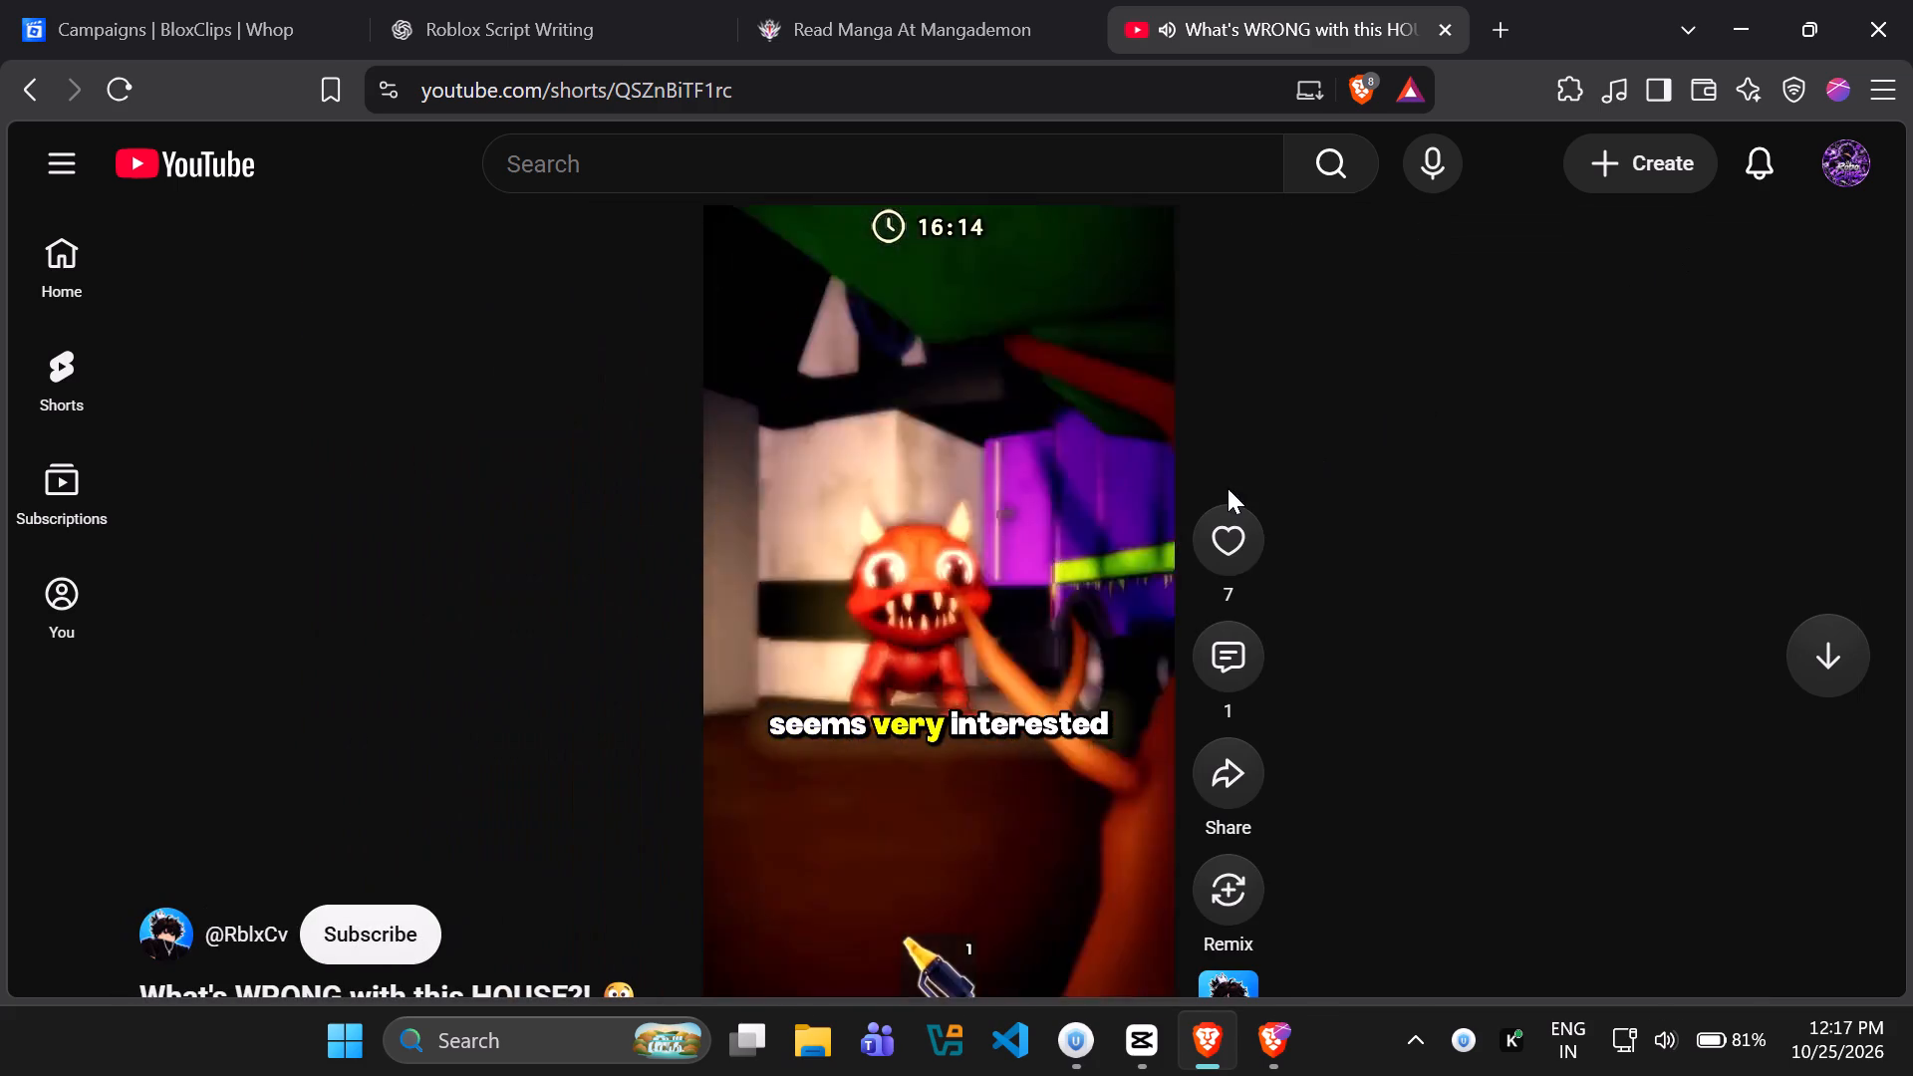
Like the "What's WRONG with this HOUSE?!" Short.
left_click(1235, 527)
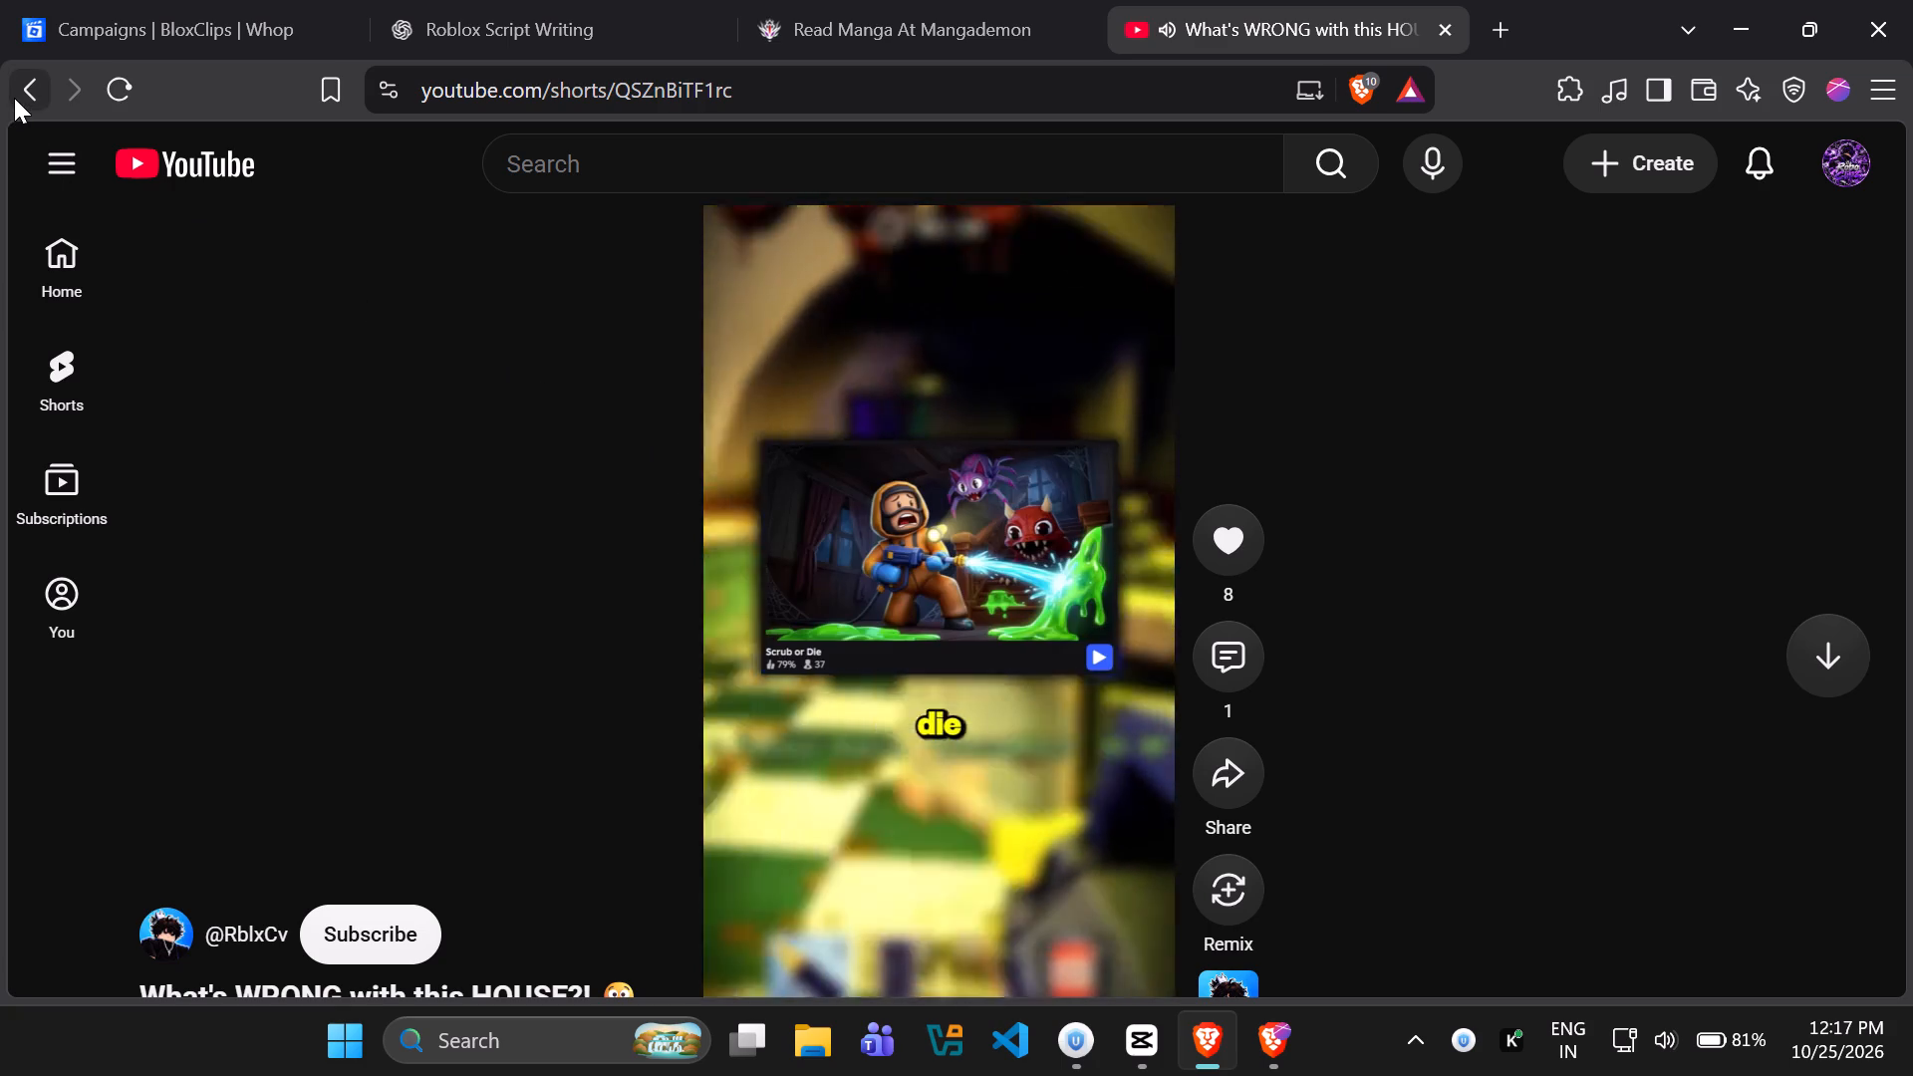
Return to the YouTube home feed and look through the recommended Shorts and videos.
left_click(14, 98)
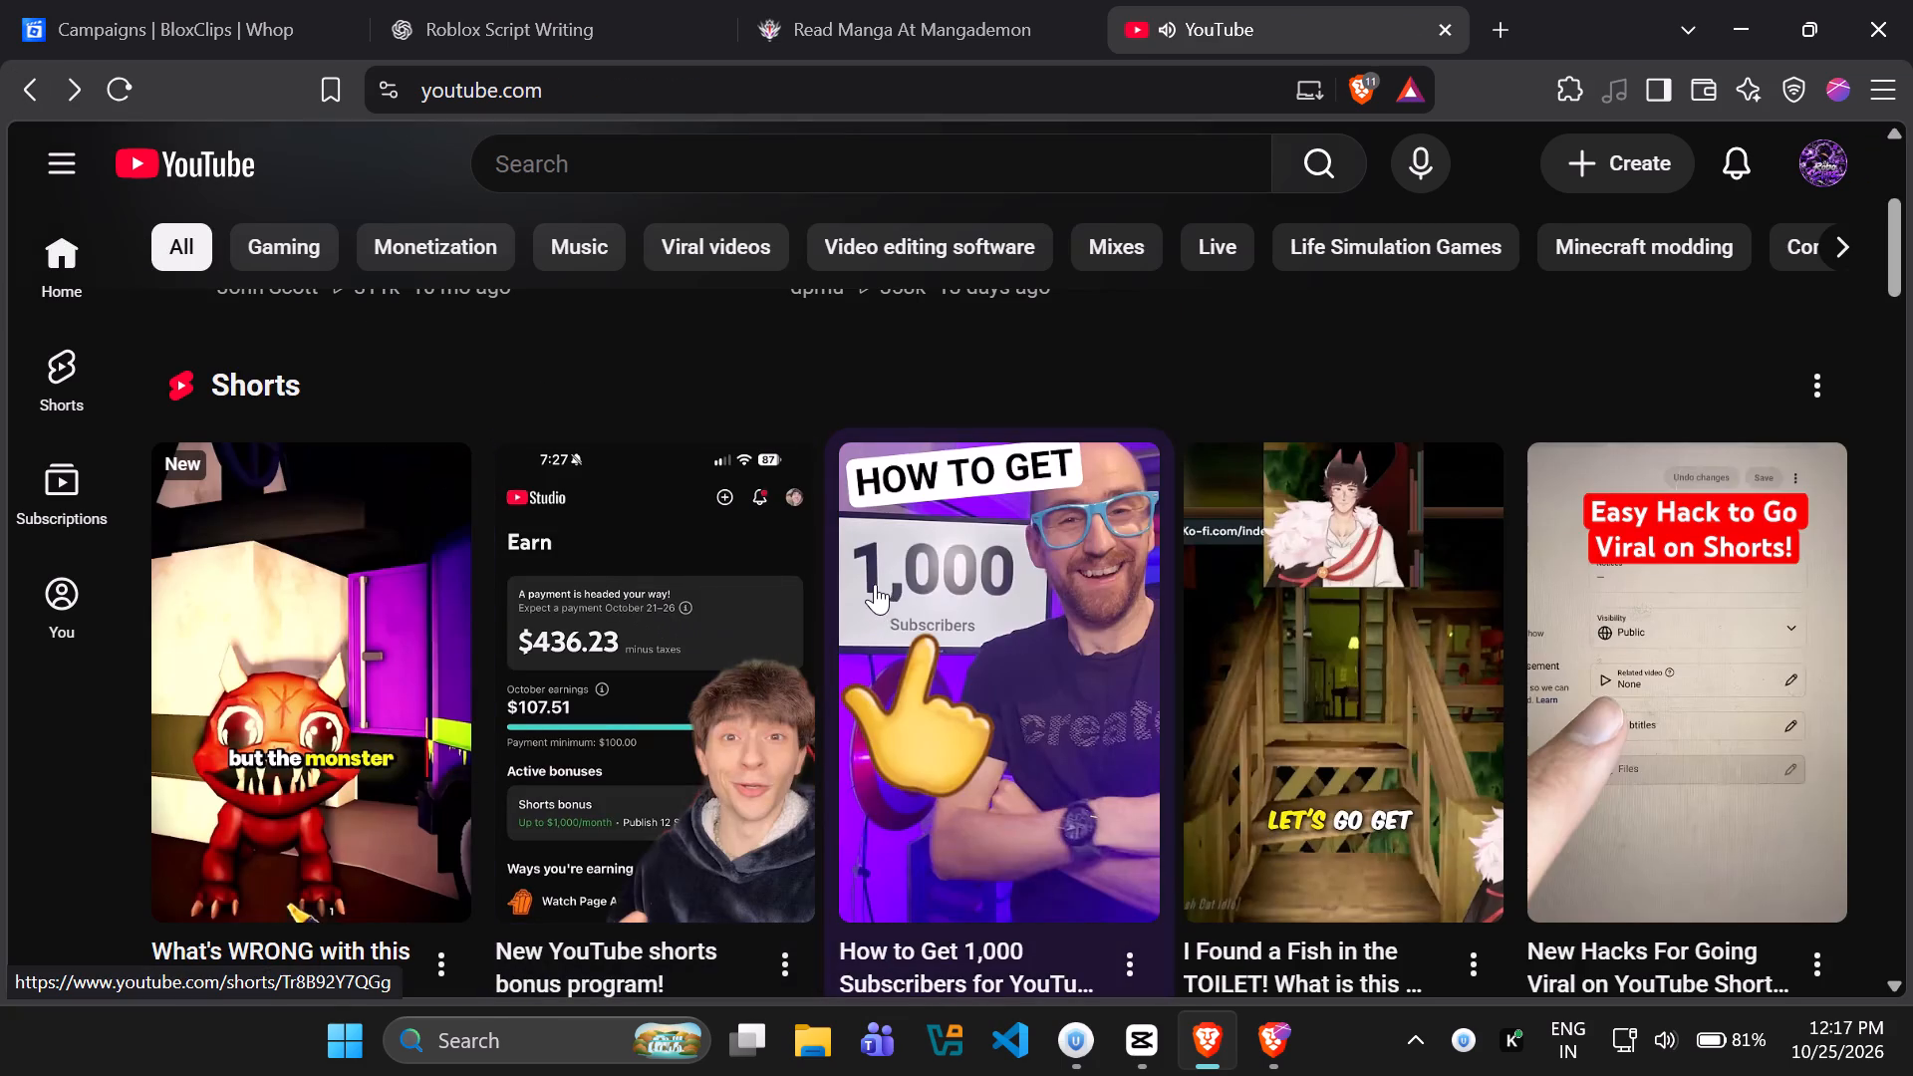
scroll(832, 594, "down", 1)
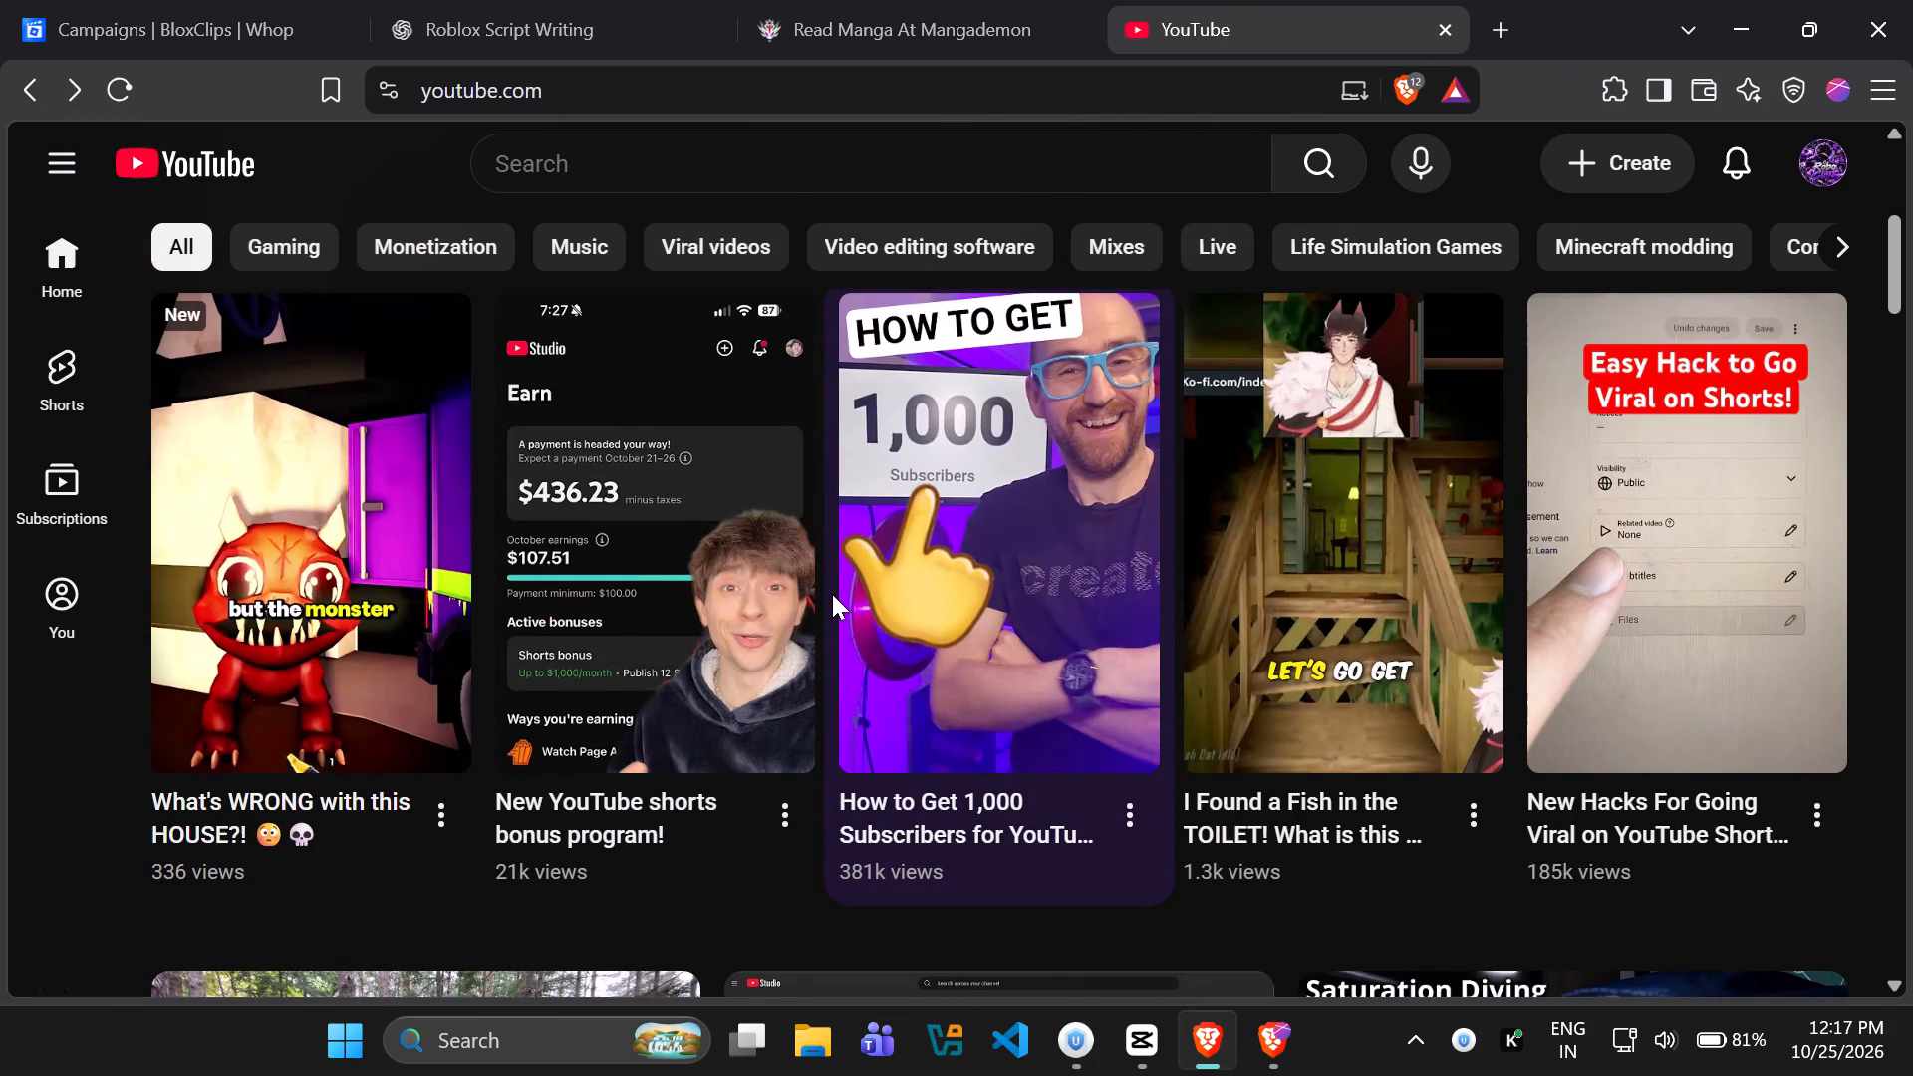
scroll(832, 594, "down", 3)
scroll(832, 594, "up", 1)
scroll(832, 594, "down", 3)
key("alt+Tab")
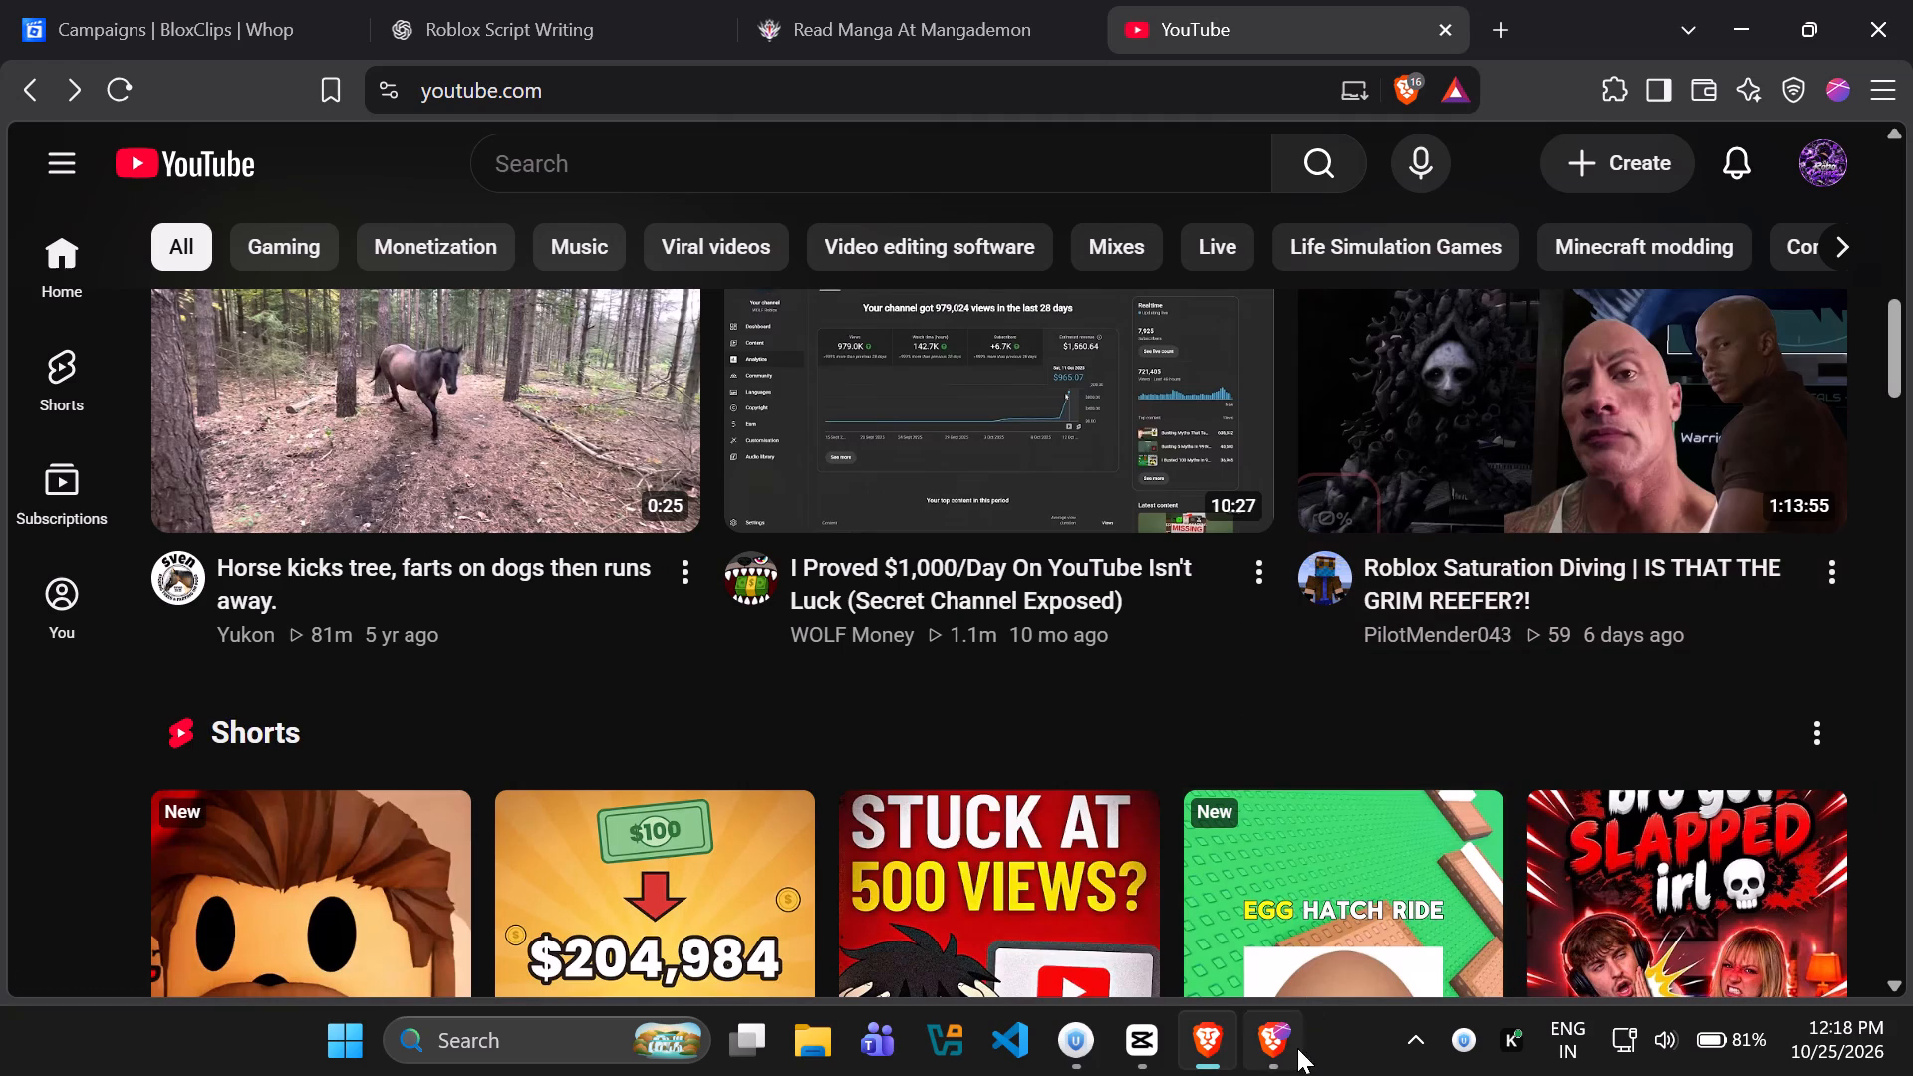
left_click(1155, 1046)
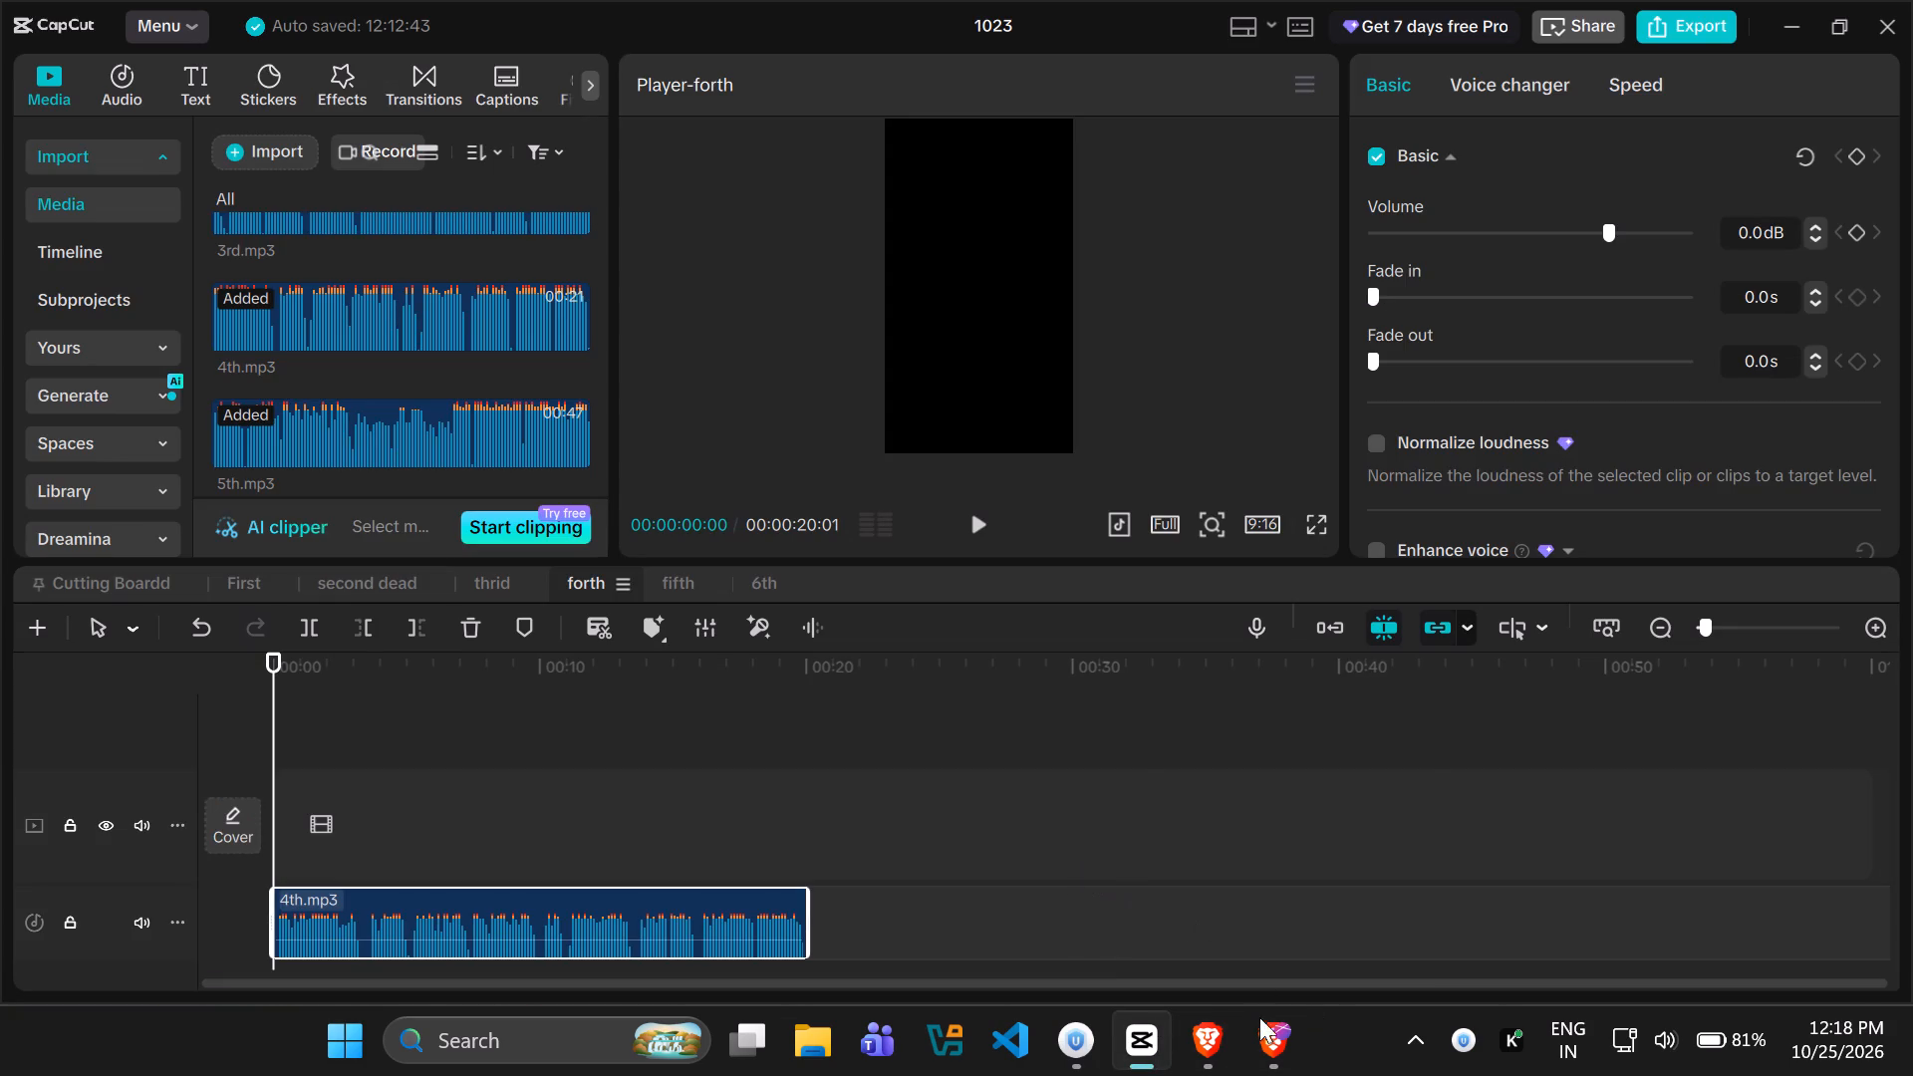
left_click(1260, 1033)
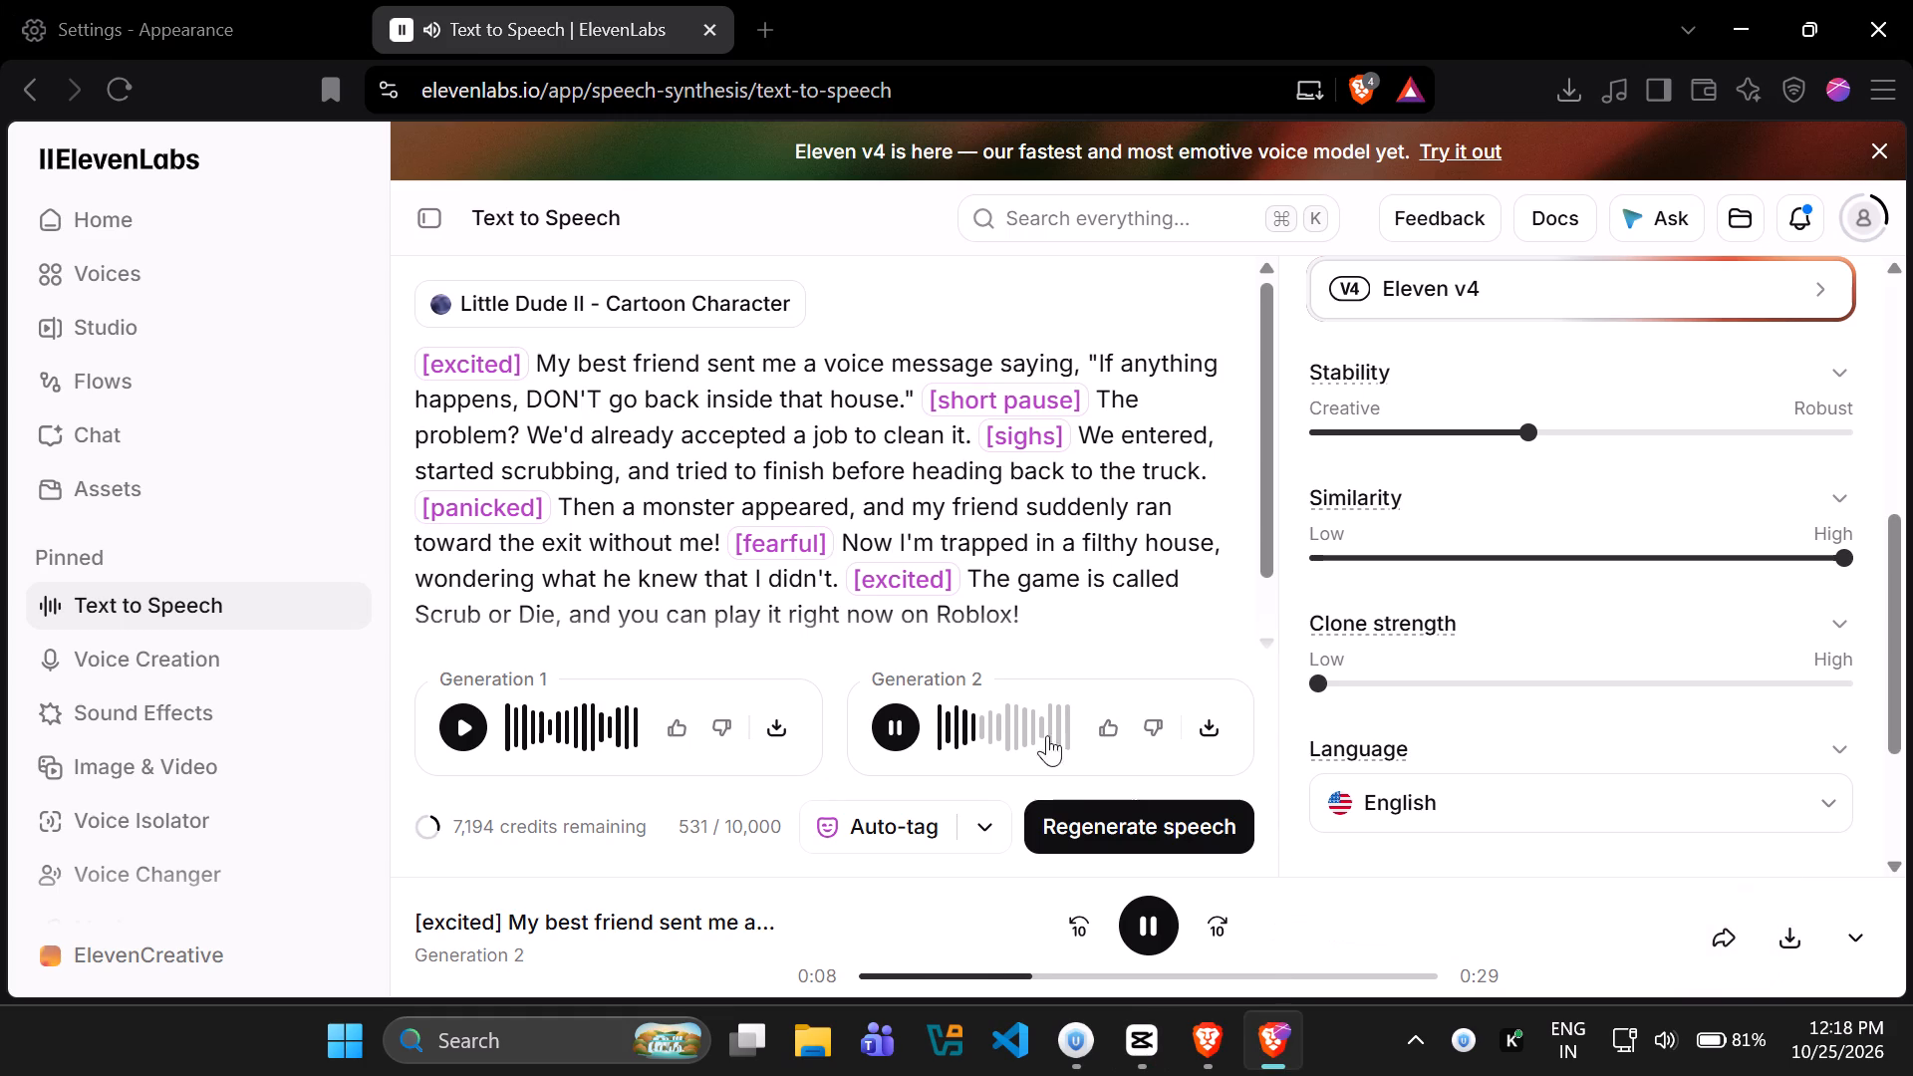
left_click(879, 727)
In CapCut, briefly preview the voice-overs on the forth, fifth and 6th timelines, and return the 6th timeline's playhead to the start.
key("alt+Tab")
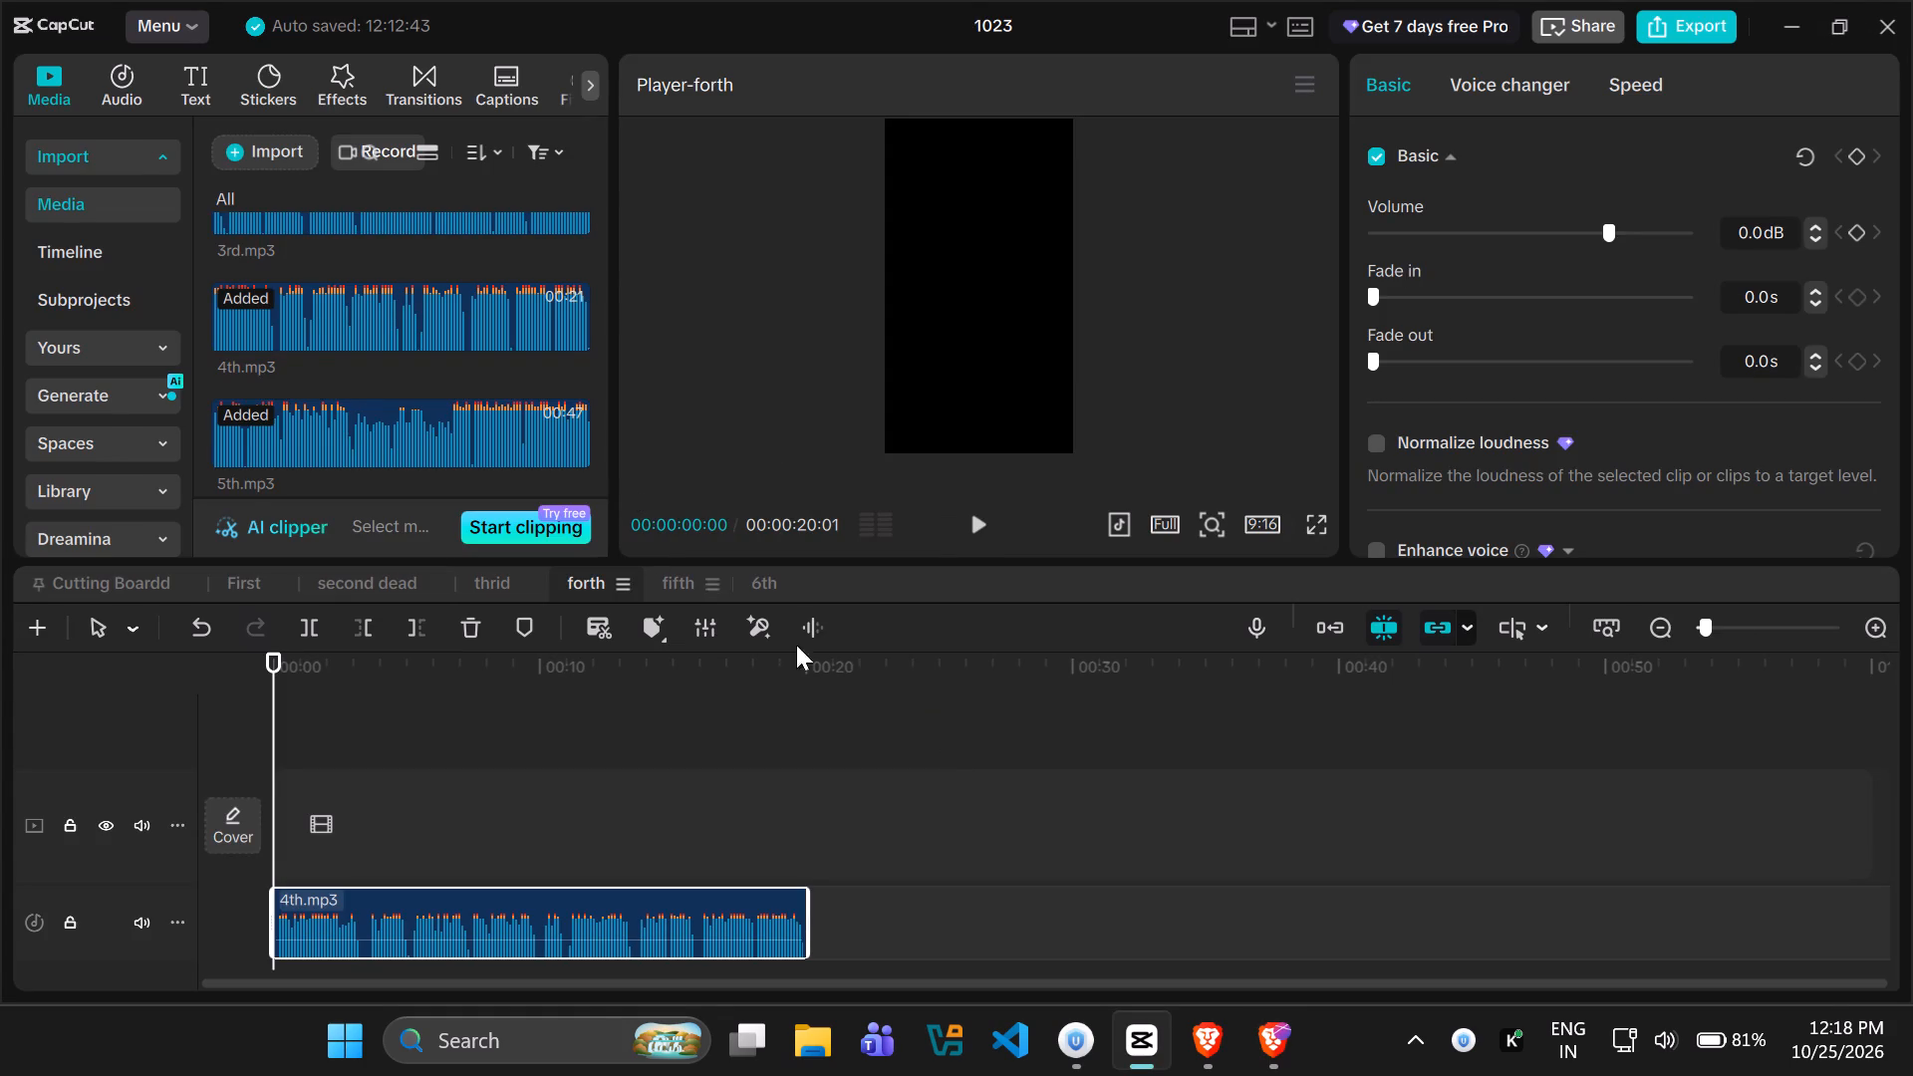
left_click(978, 534)
left_click(978, 534)
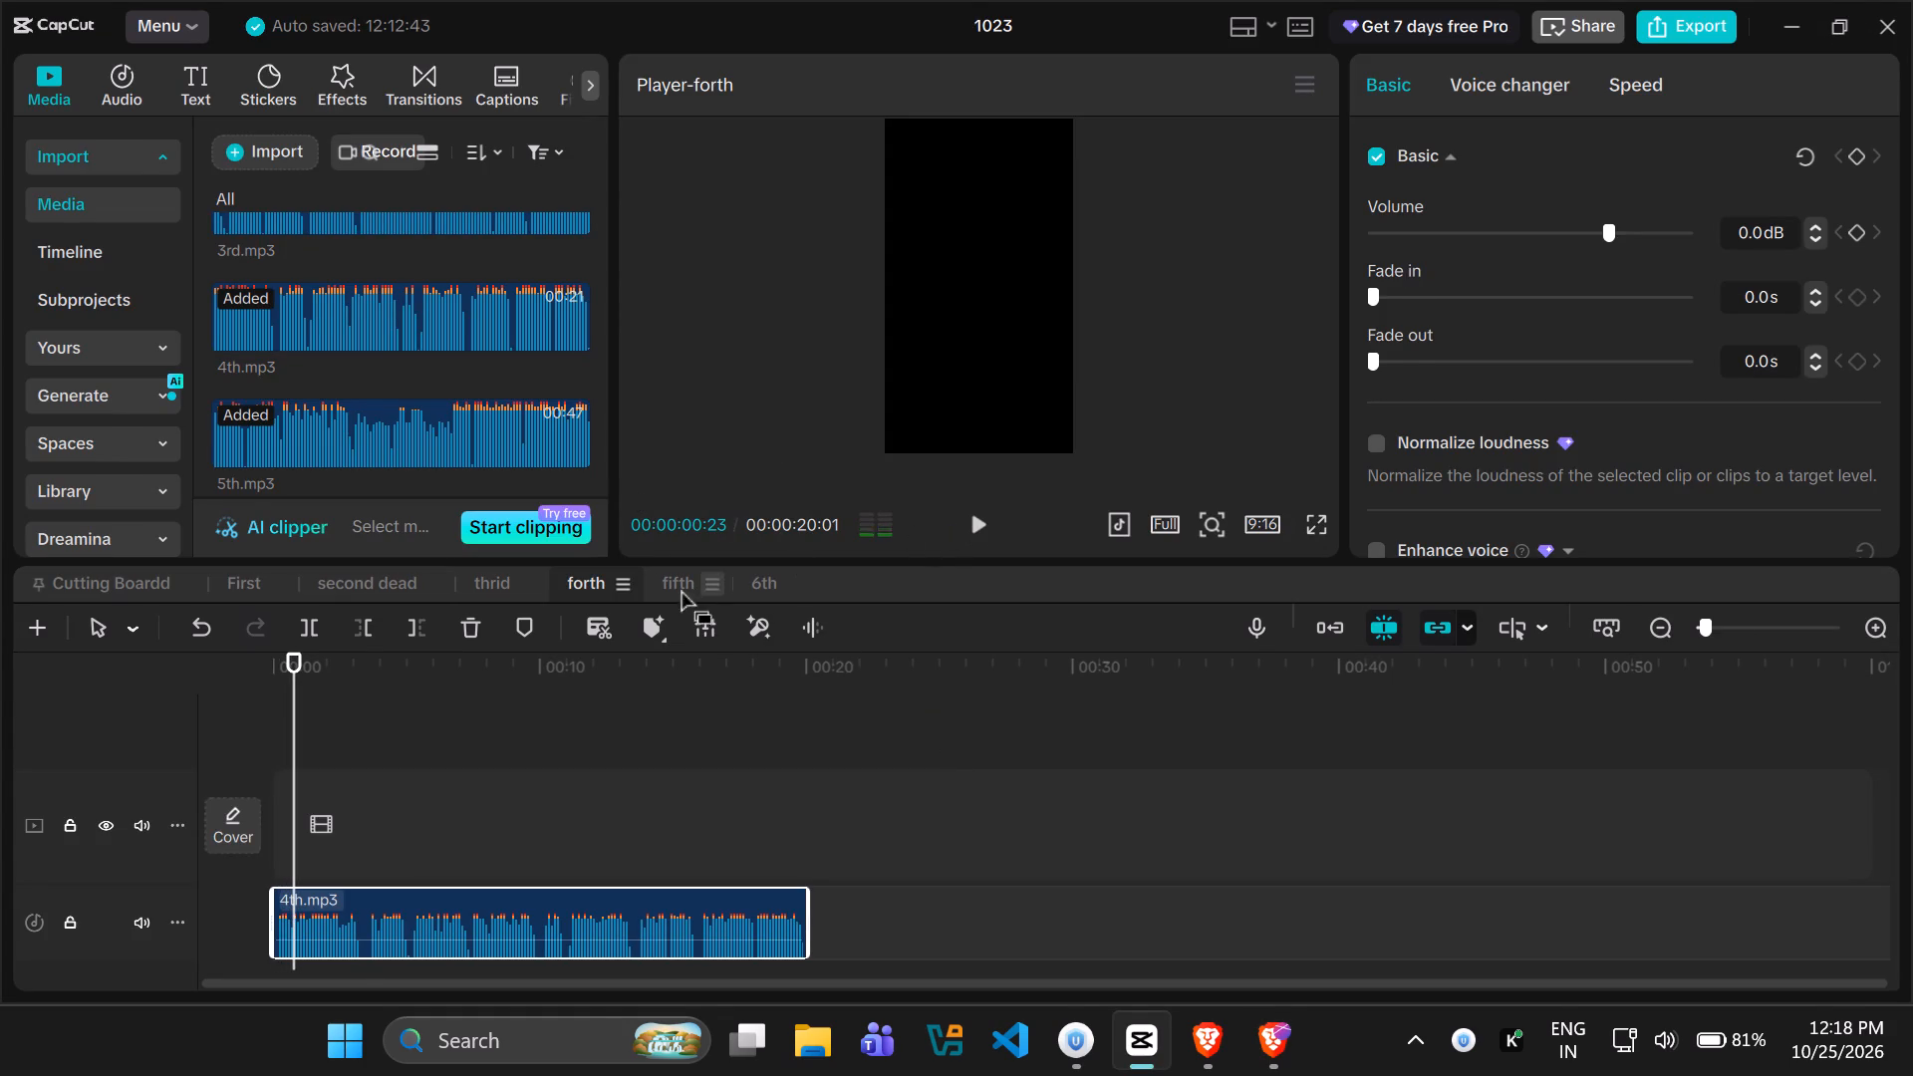
left_click(663, 589)
left_click(970, 535)
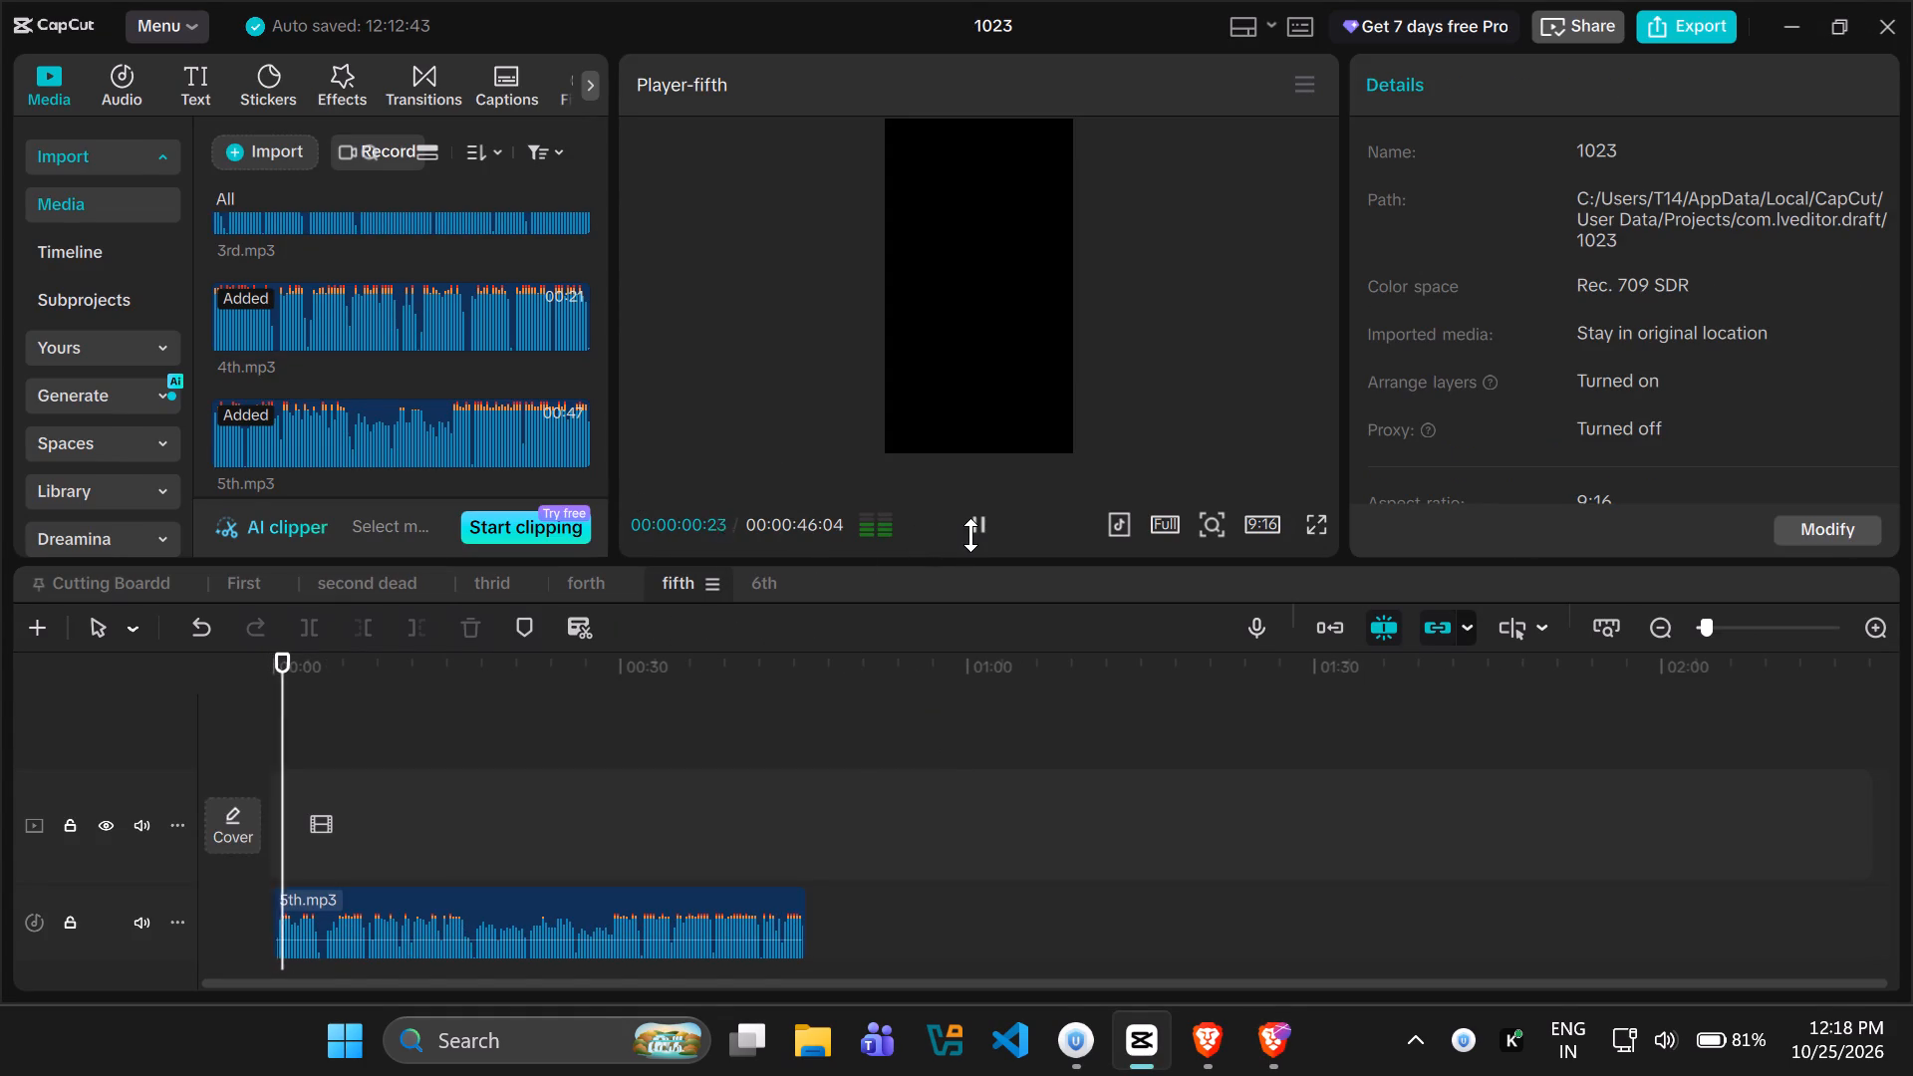
left_click(970, 535)
left_click(773, 581)
left_click(975, 535)
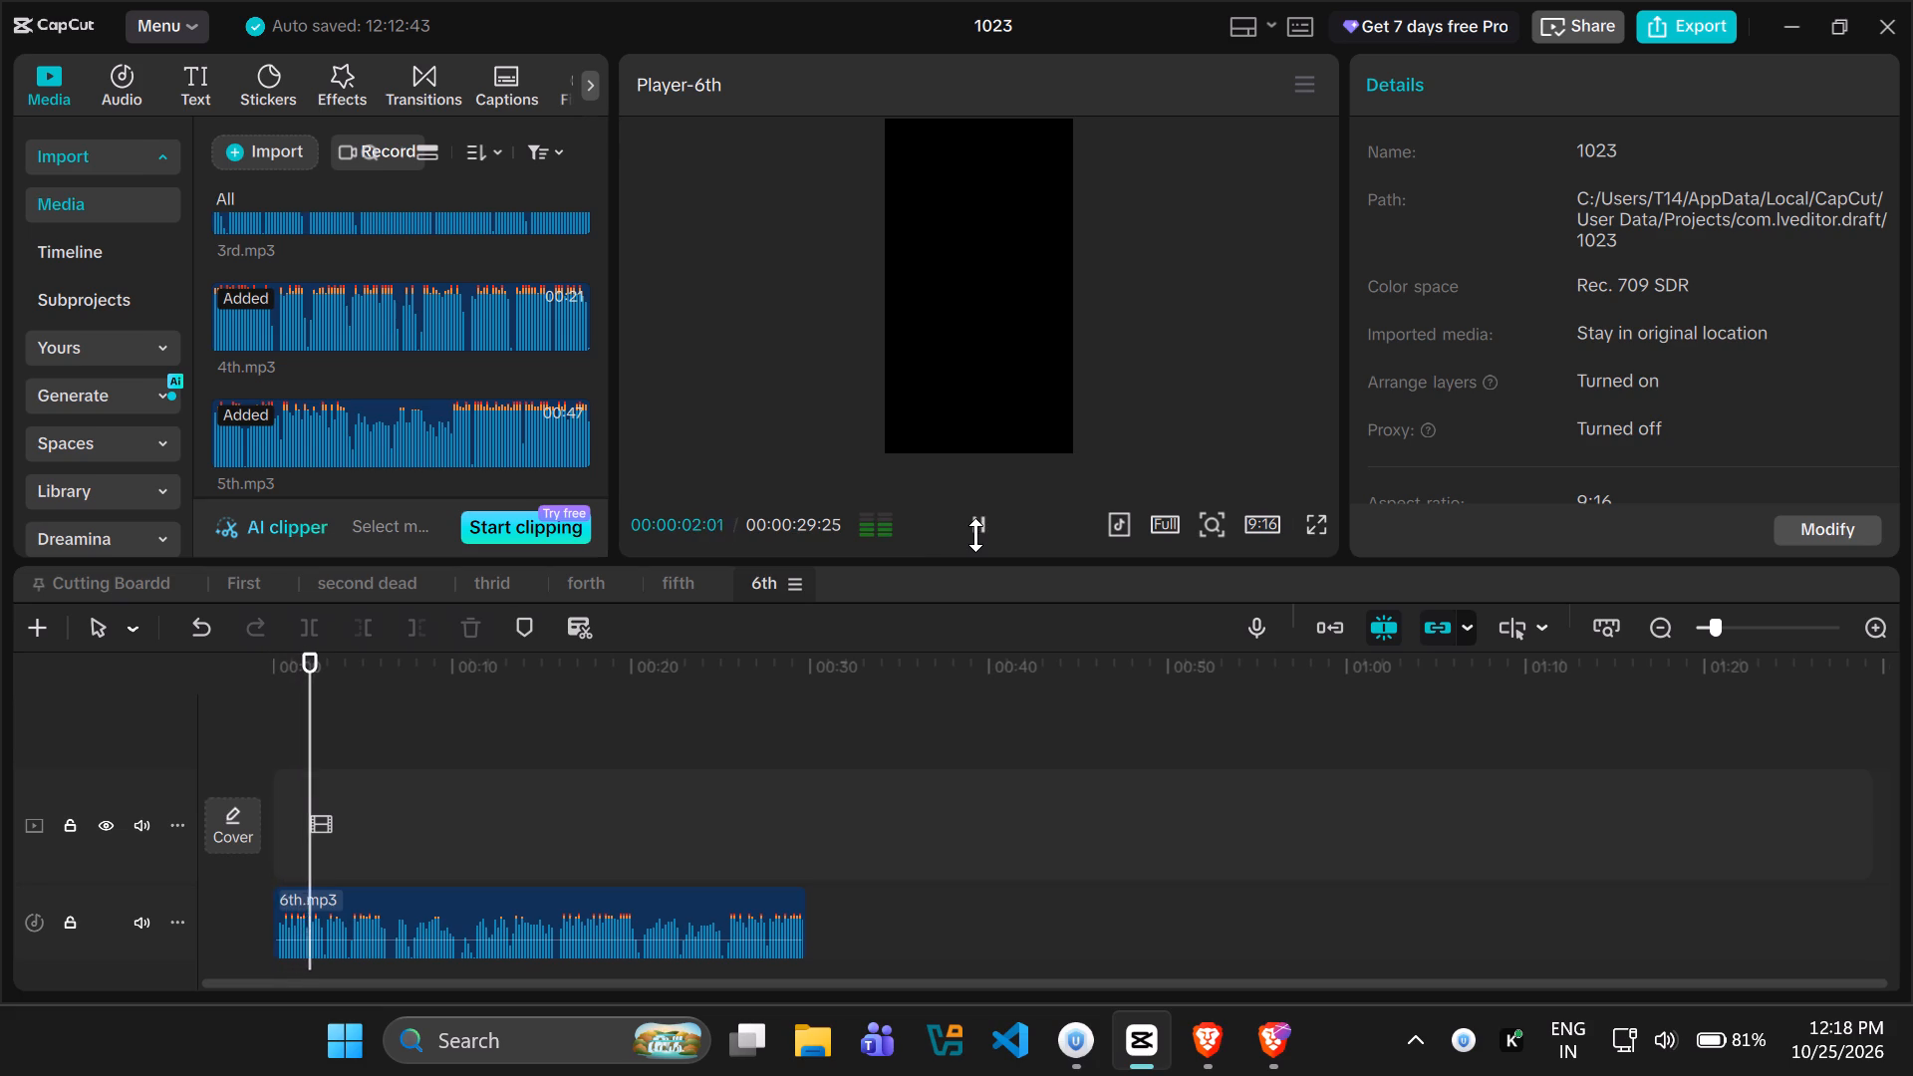
left_click(975, 535)
left_click_drag(312, 689, 200, 667)
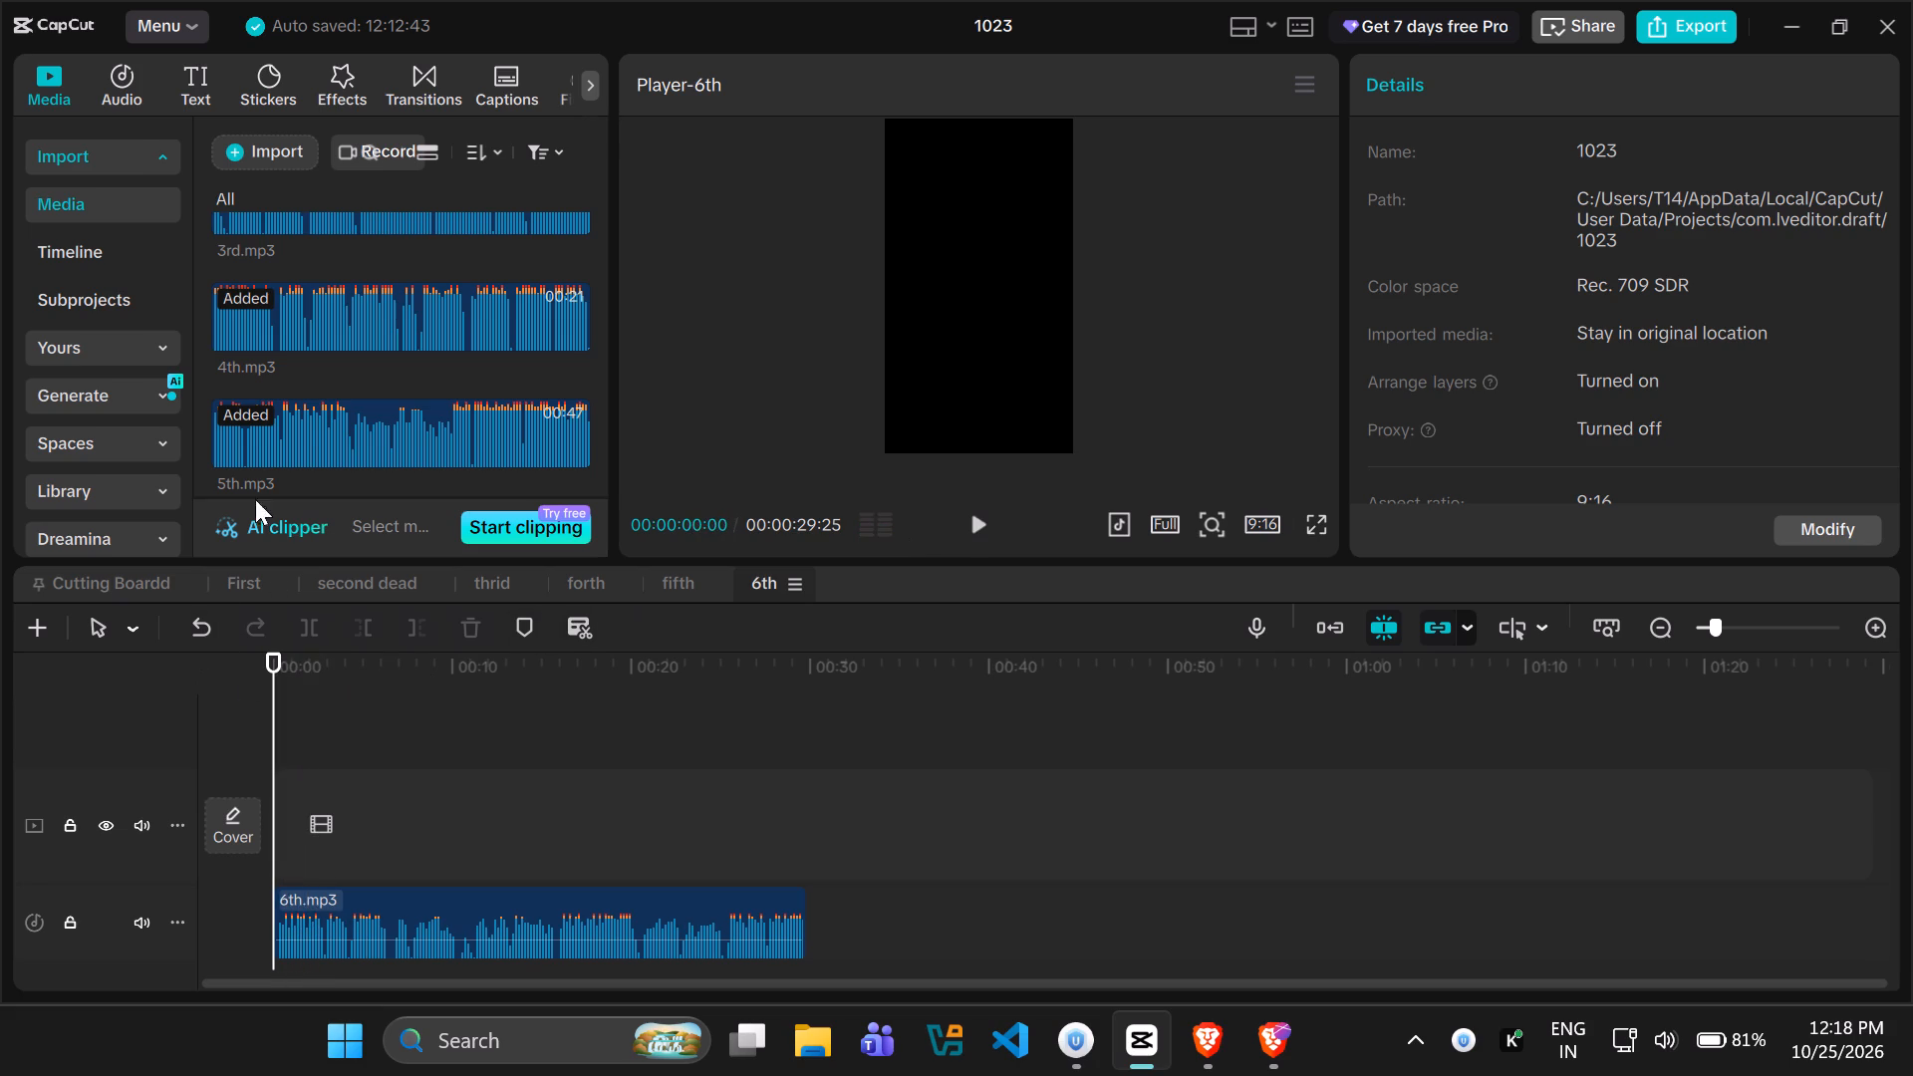
Look through the imported voice-overs, gameplay clips and sound effects in the project's media library.
scroll(323, 386, "up", 7)
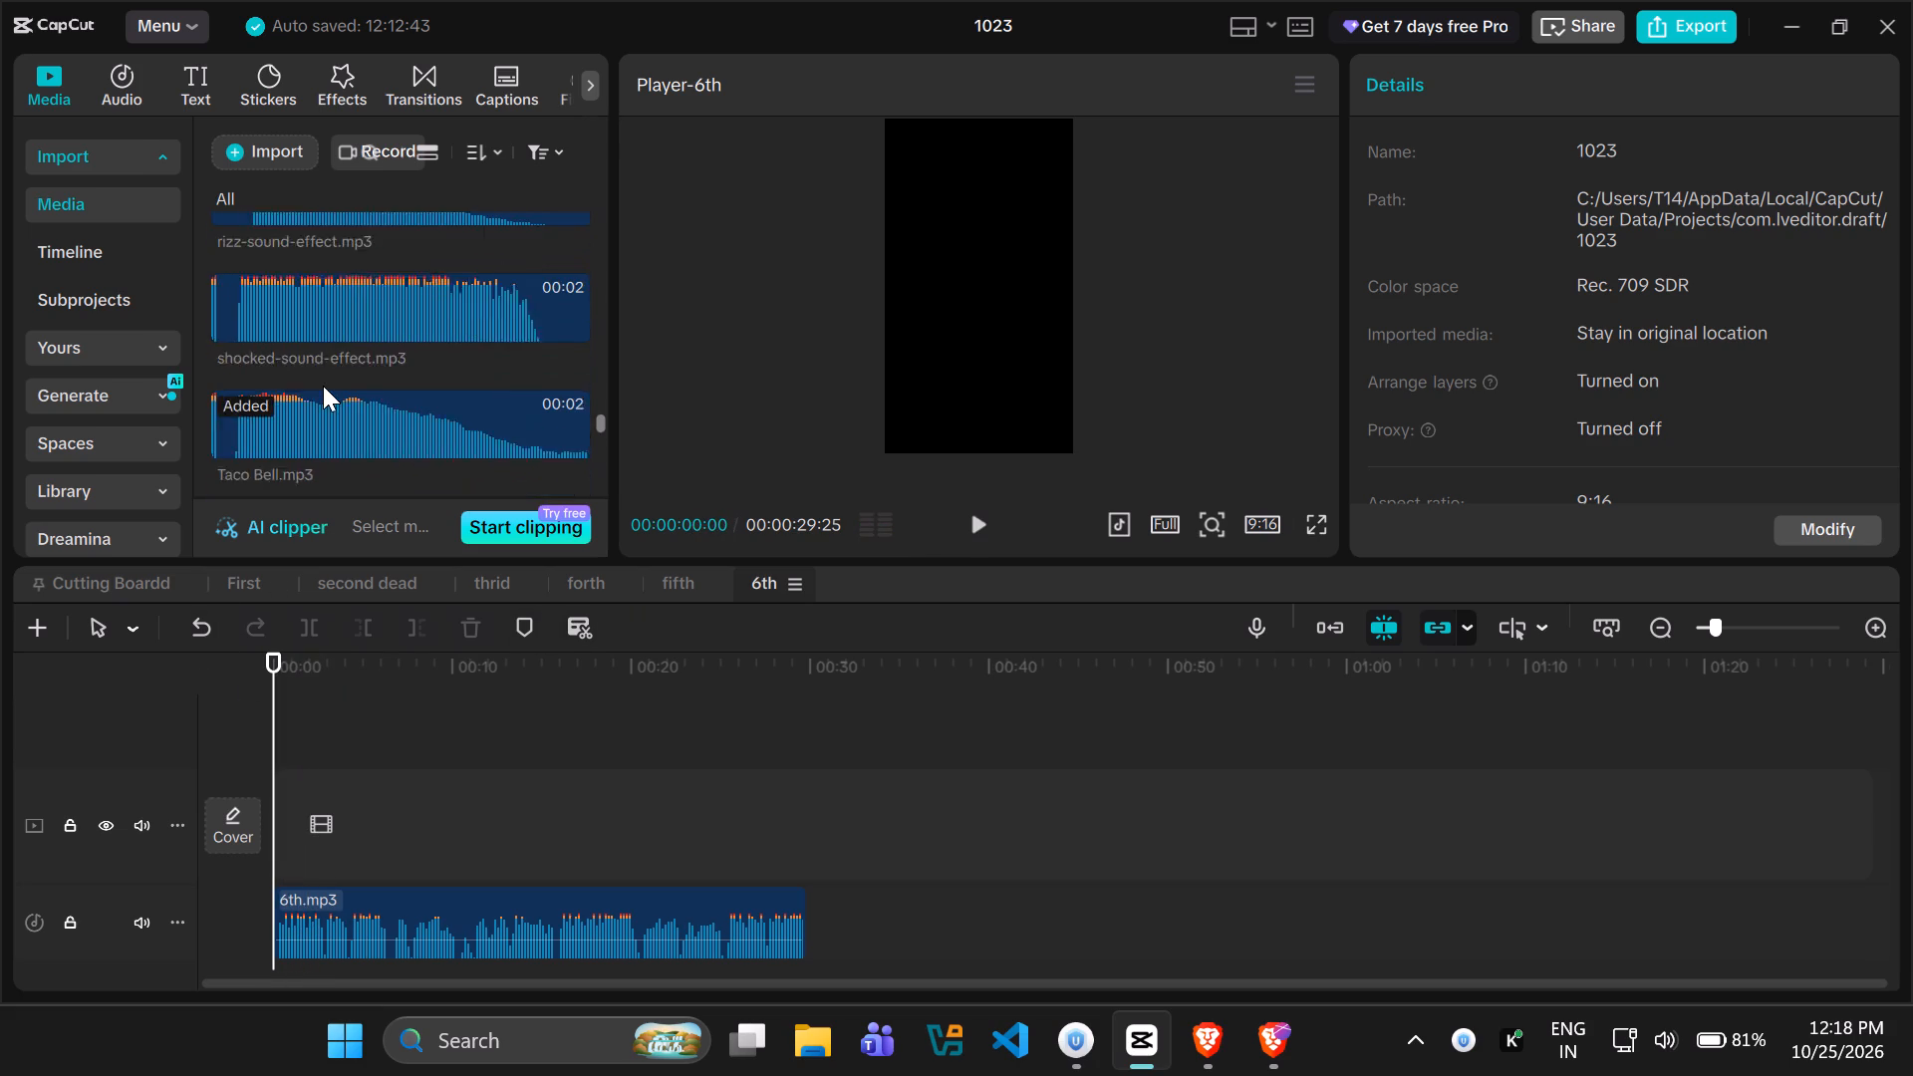
scroll(323, 386, "up", 15)
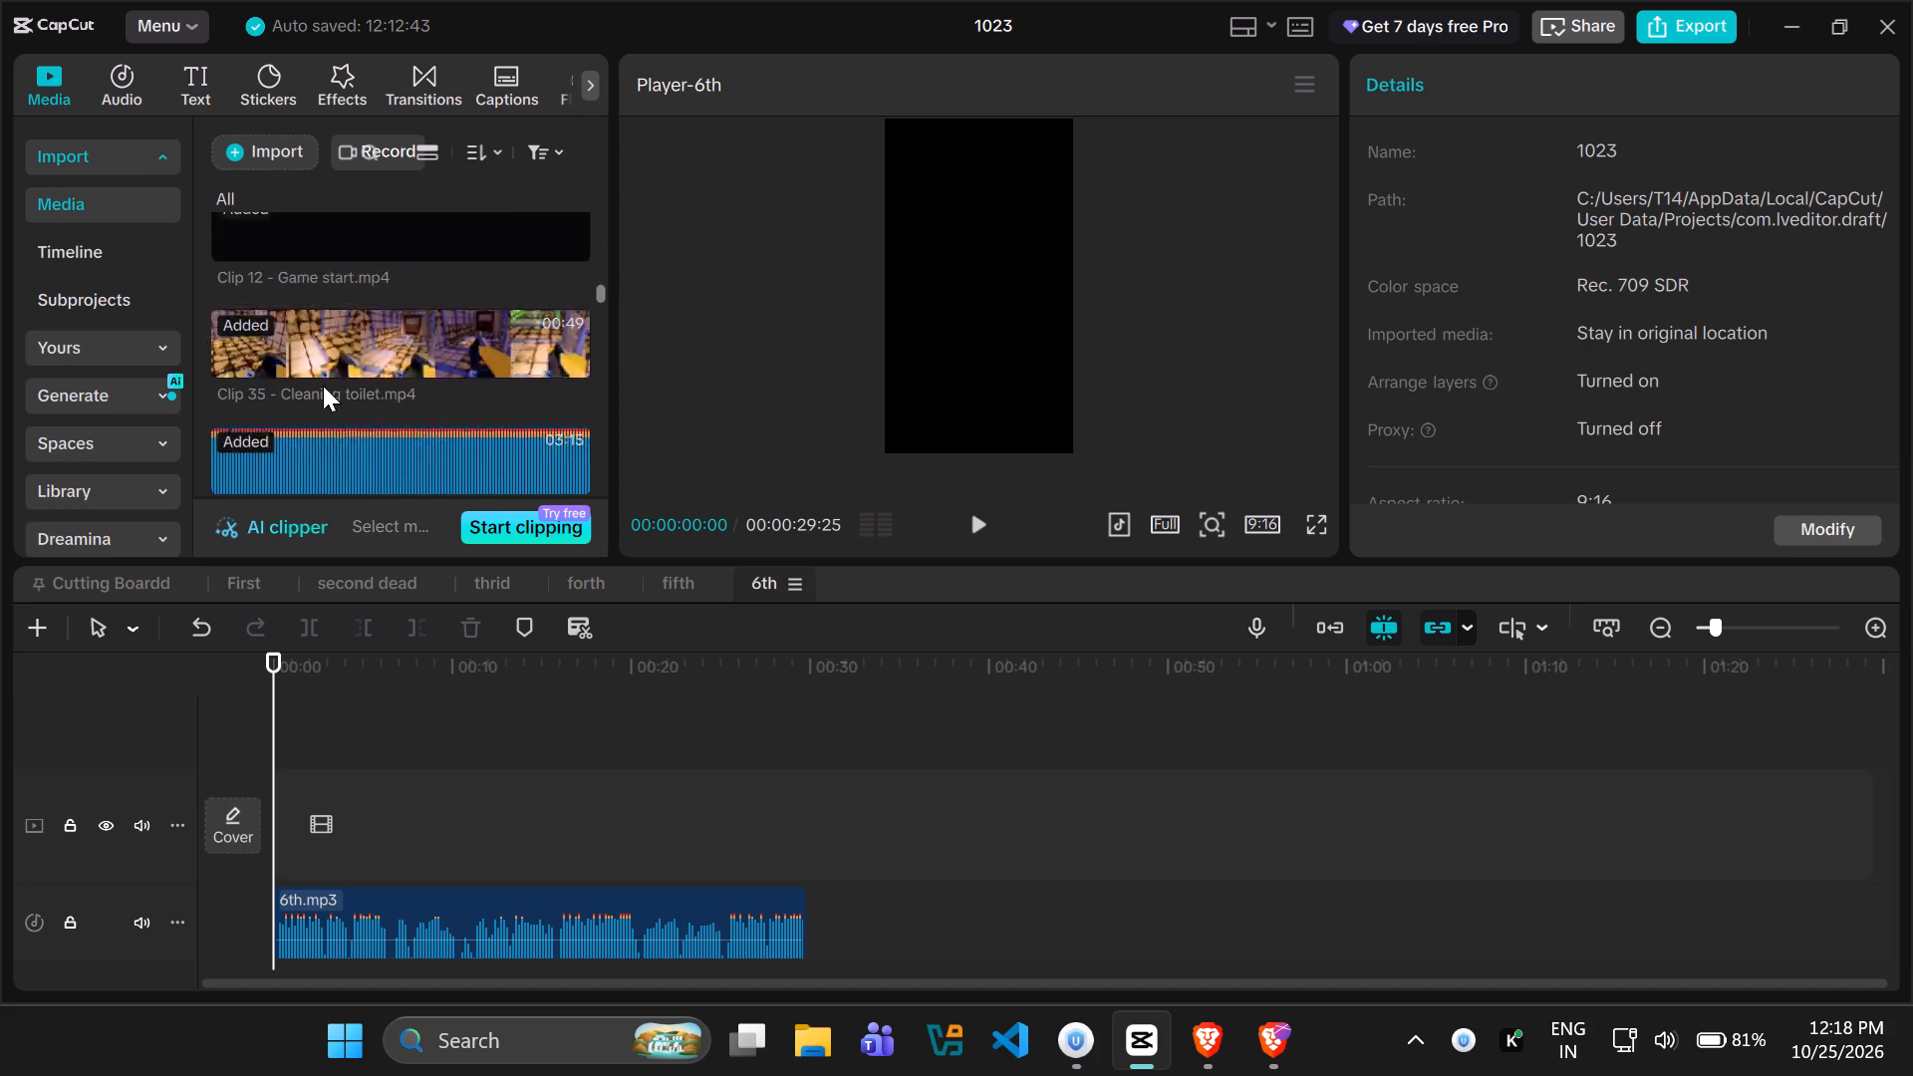
scroll(323, 386, "up", 11)
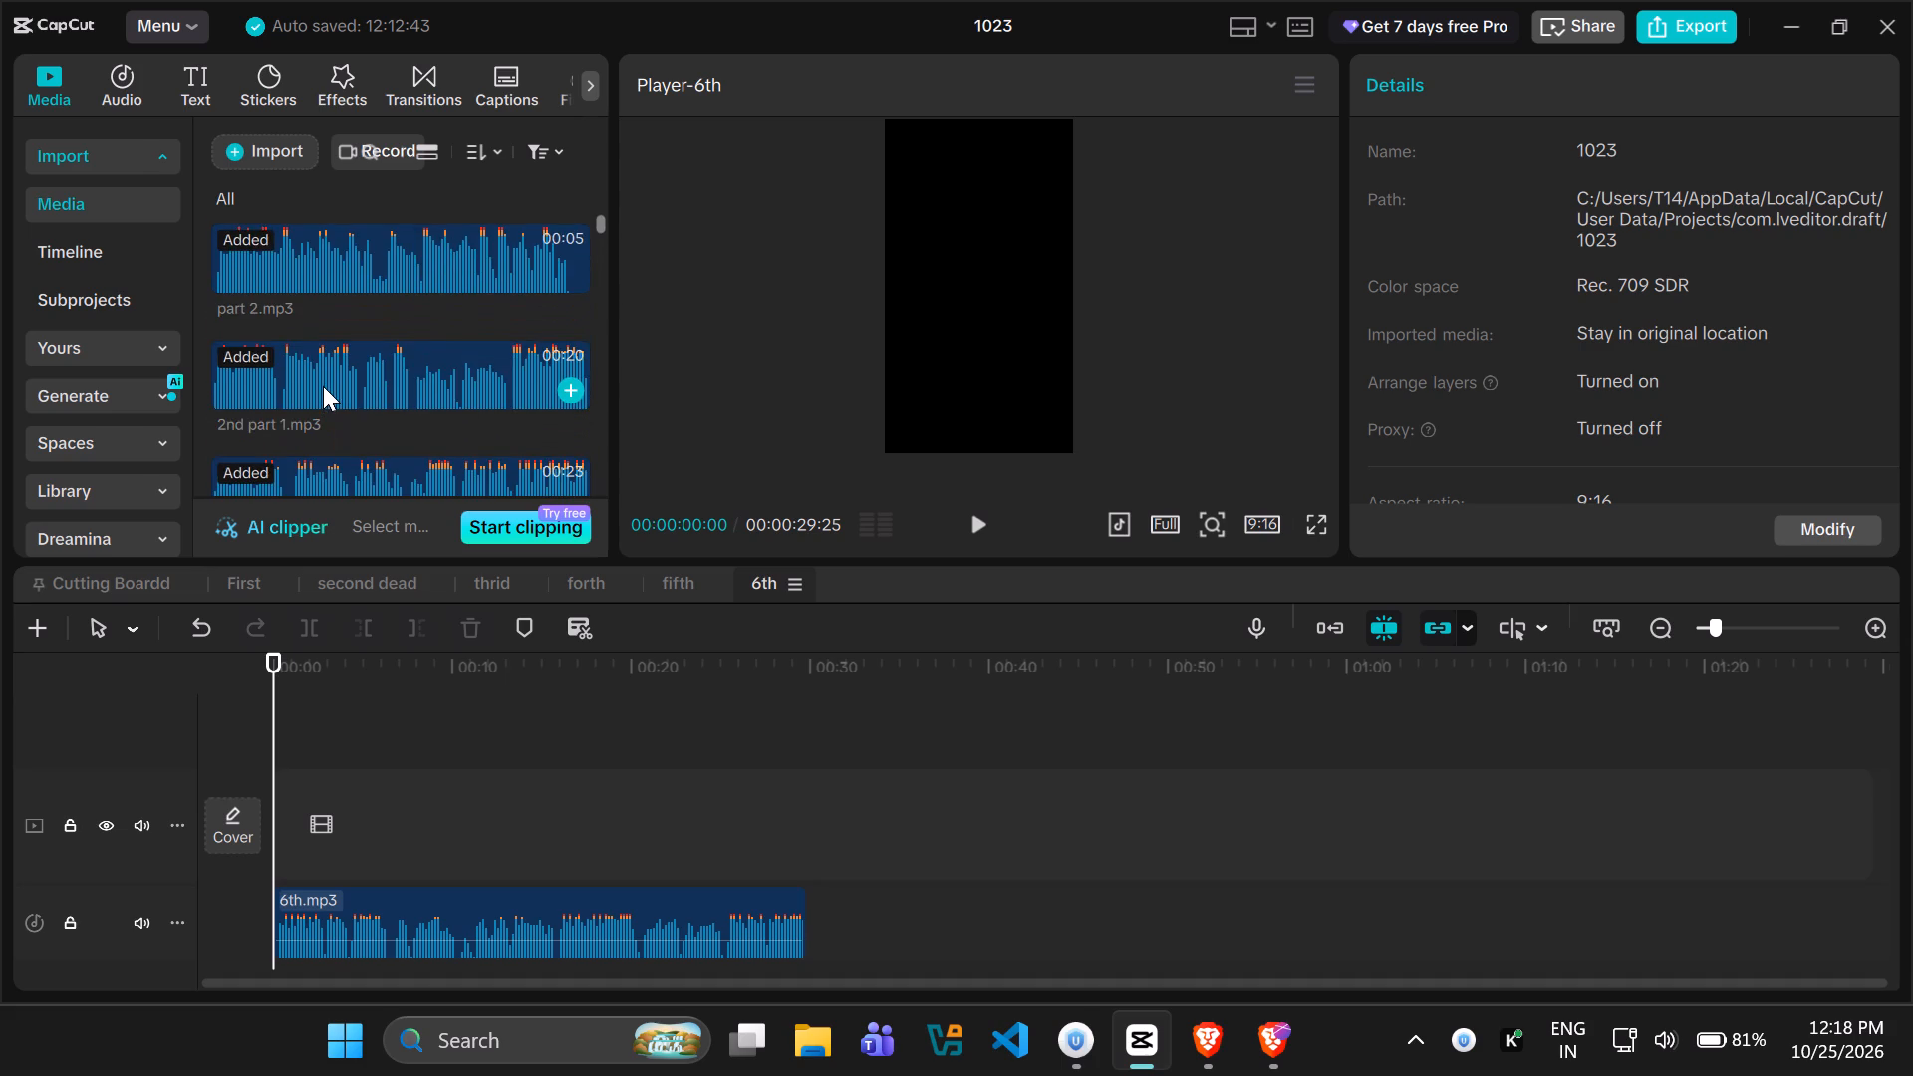
scroll(323, 386, "up", 2)
scroll(323, 386, "down", 6)
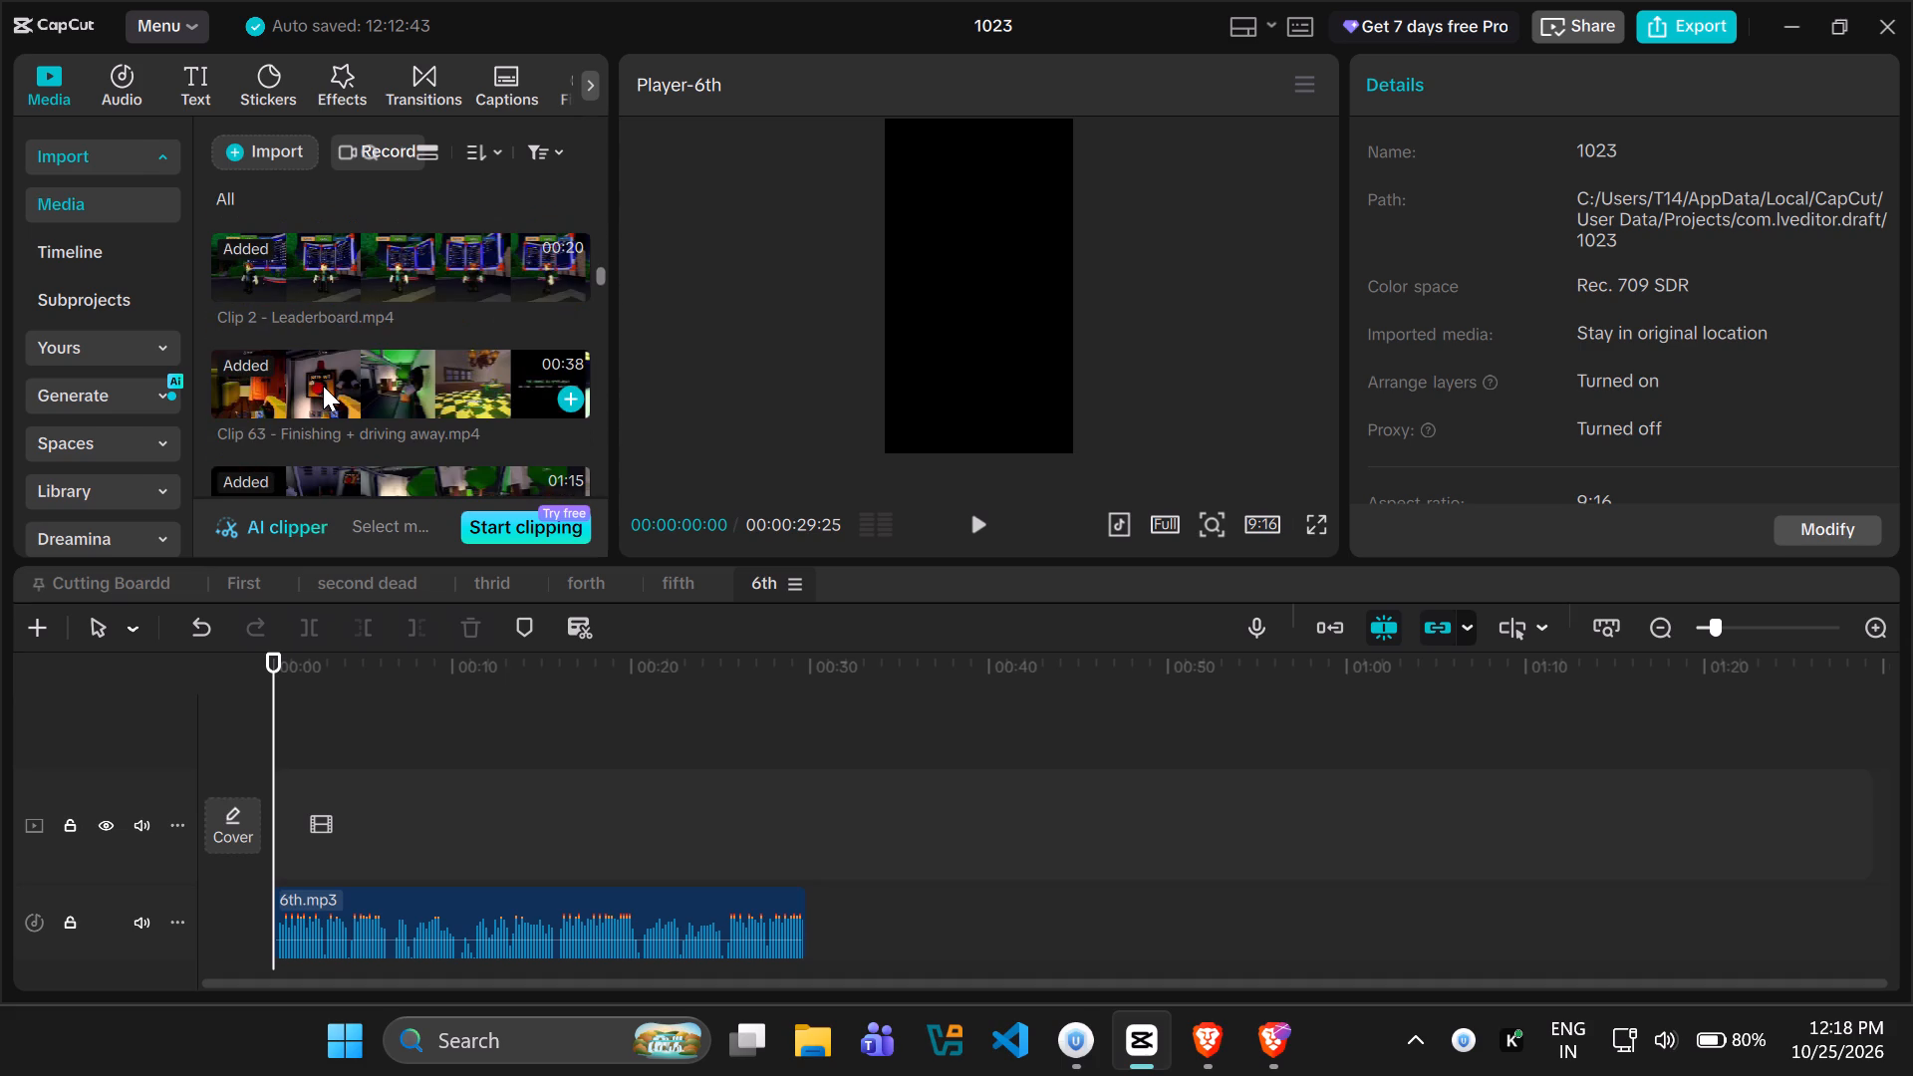
scroll(323, 386, "down", 3)
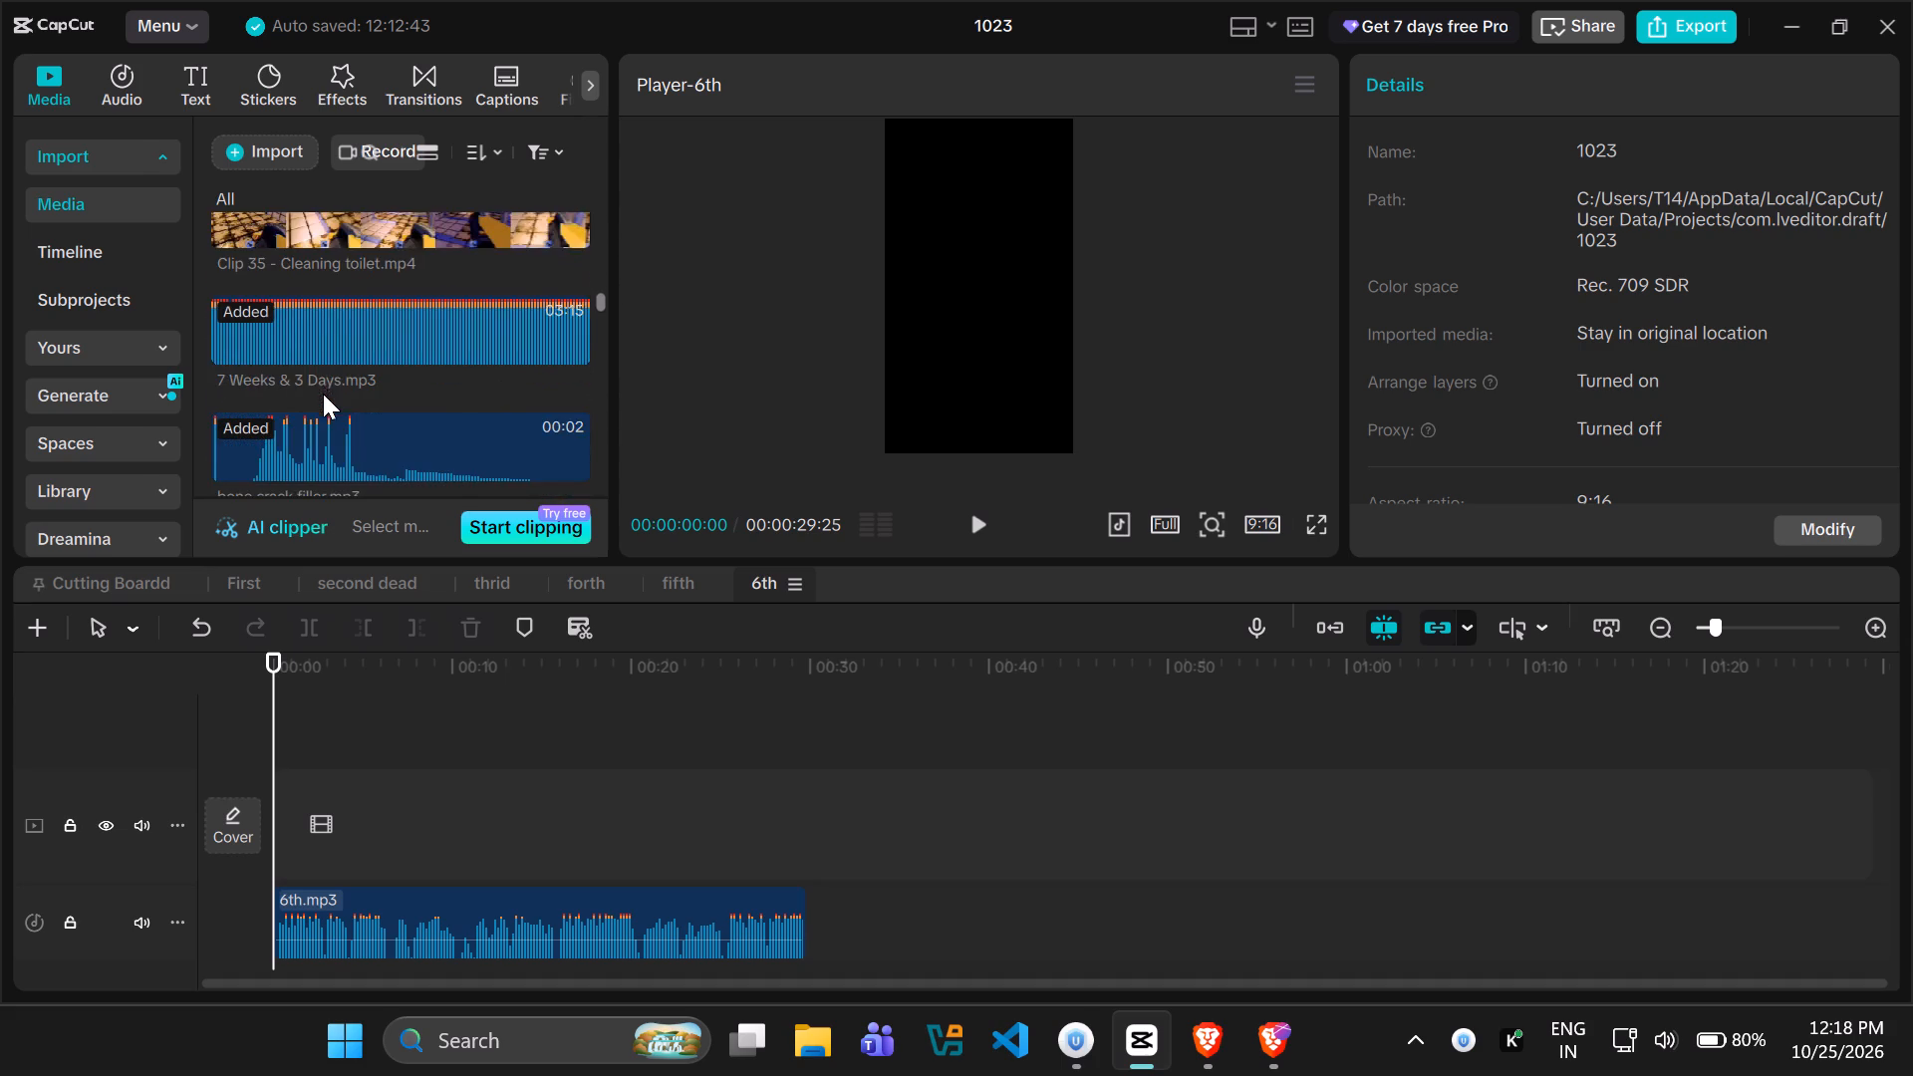
scroll(323, 396, "down", 1)
Copy the opening Clip 2 - Leaderboard segment from the First timeline onto the main video track at the start of the 6th timeline.
left_click(248, 582)
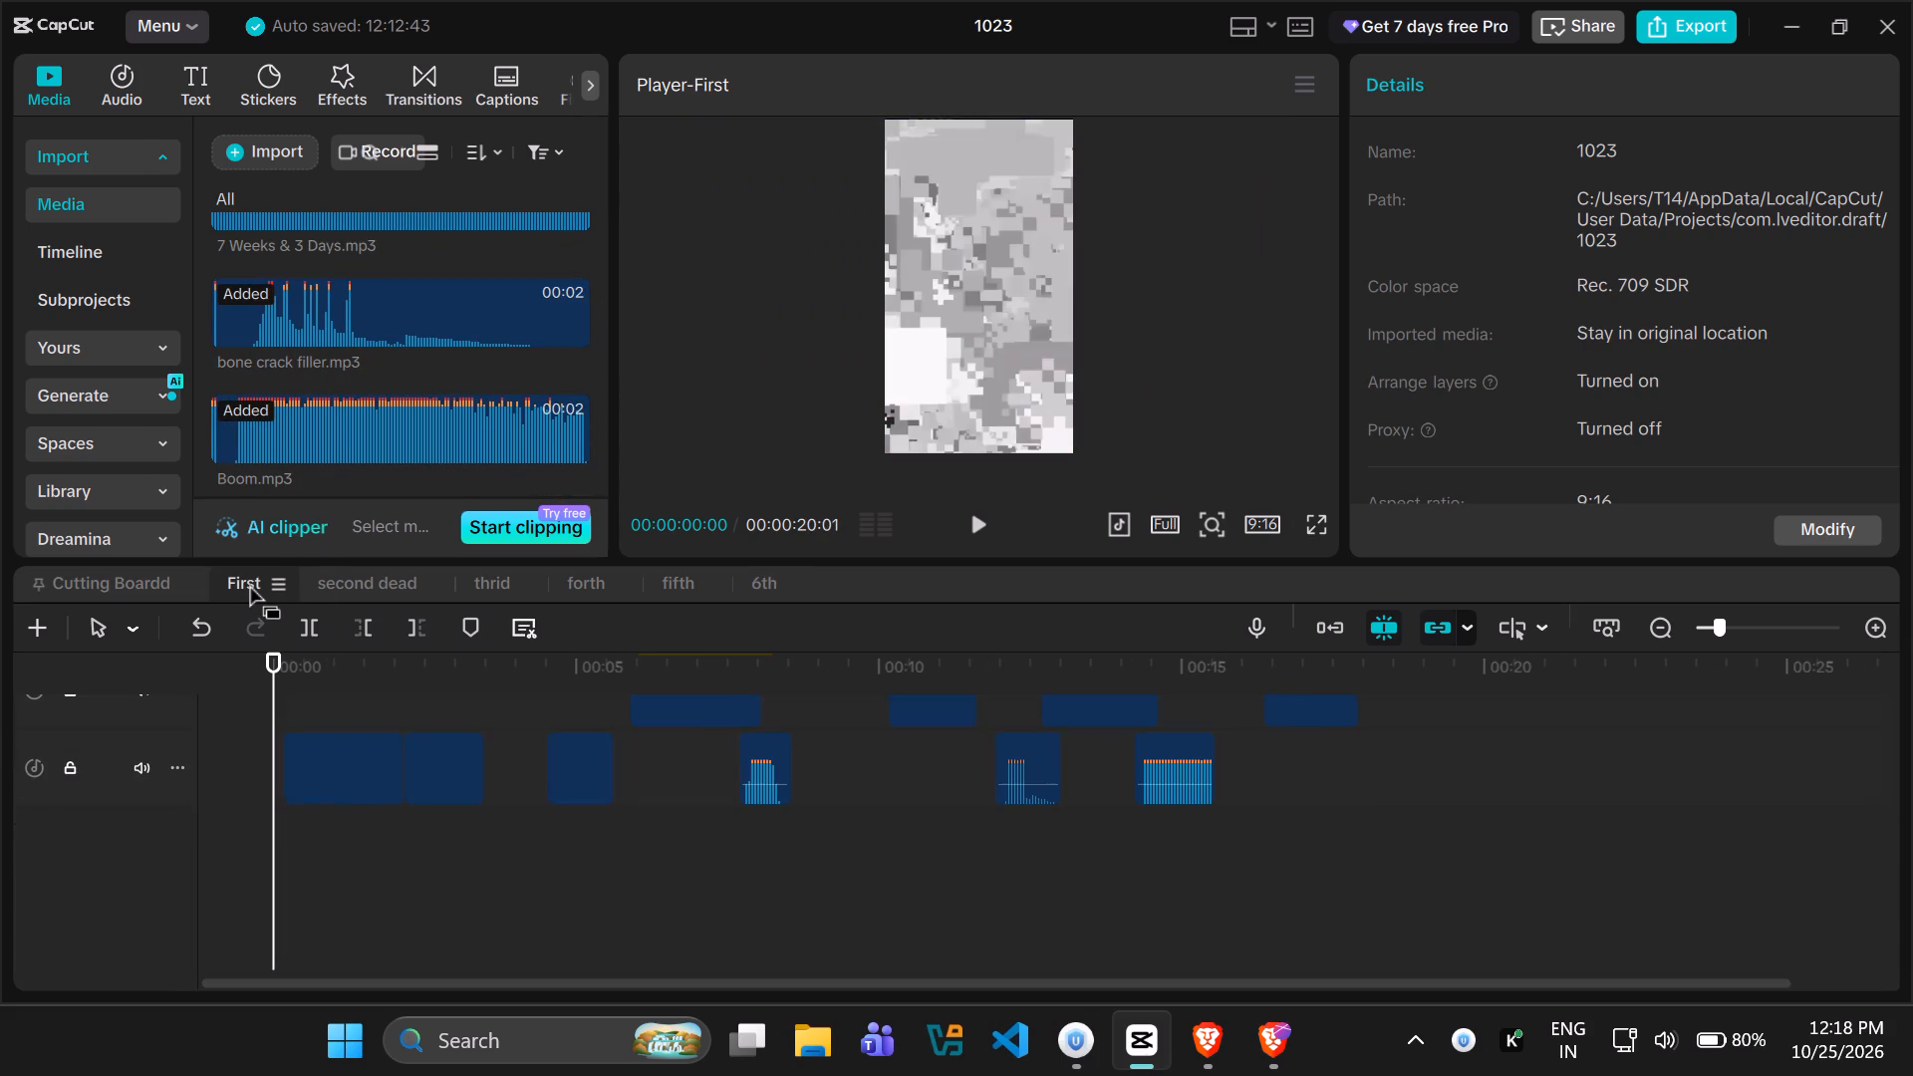
left_click(769, 583)
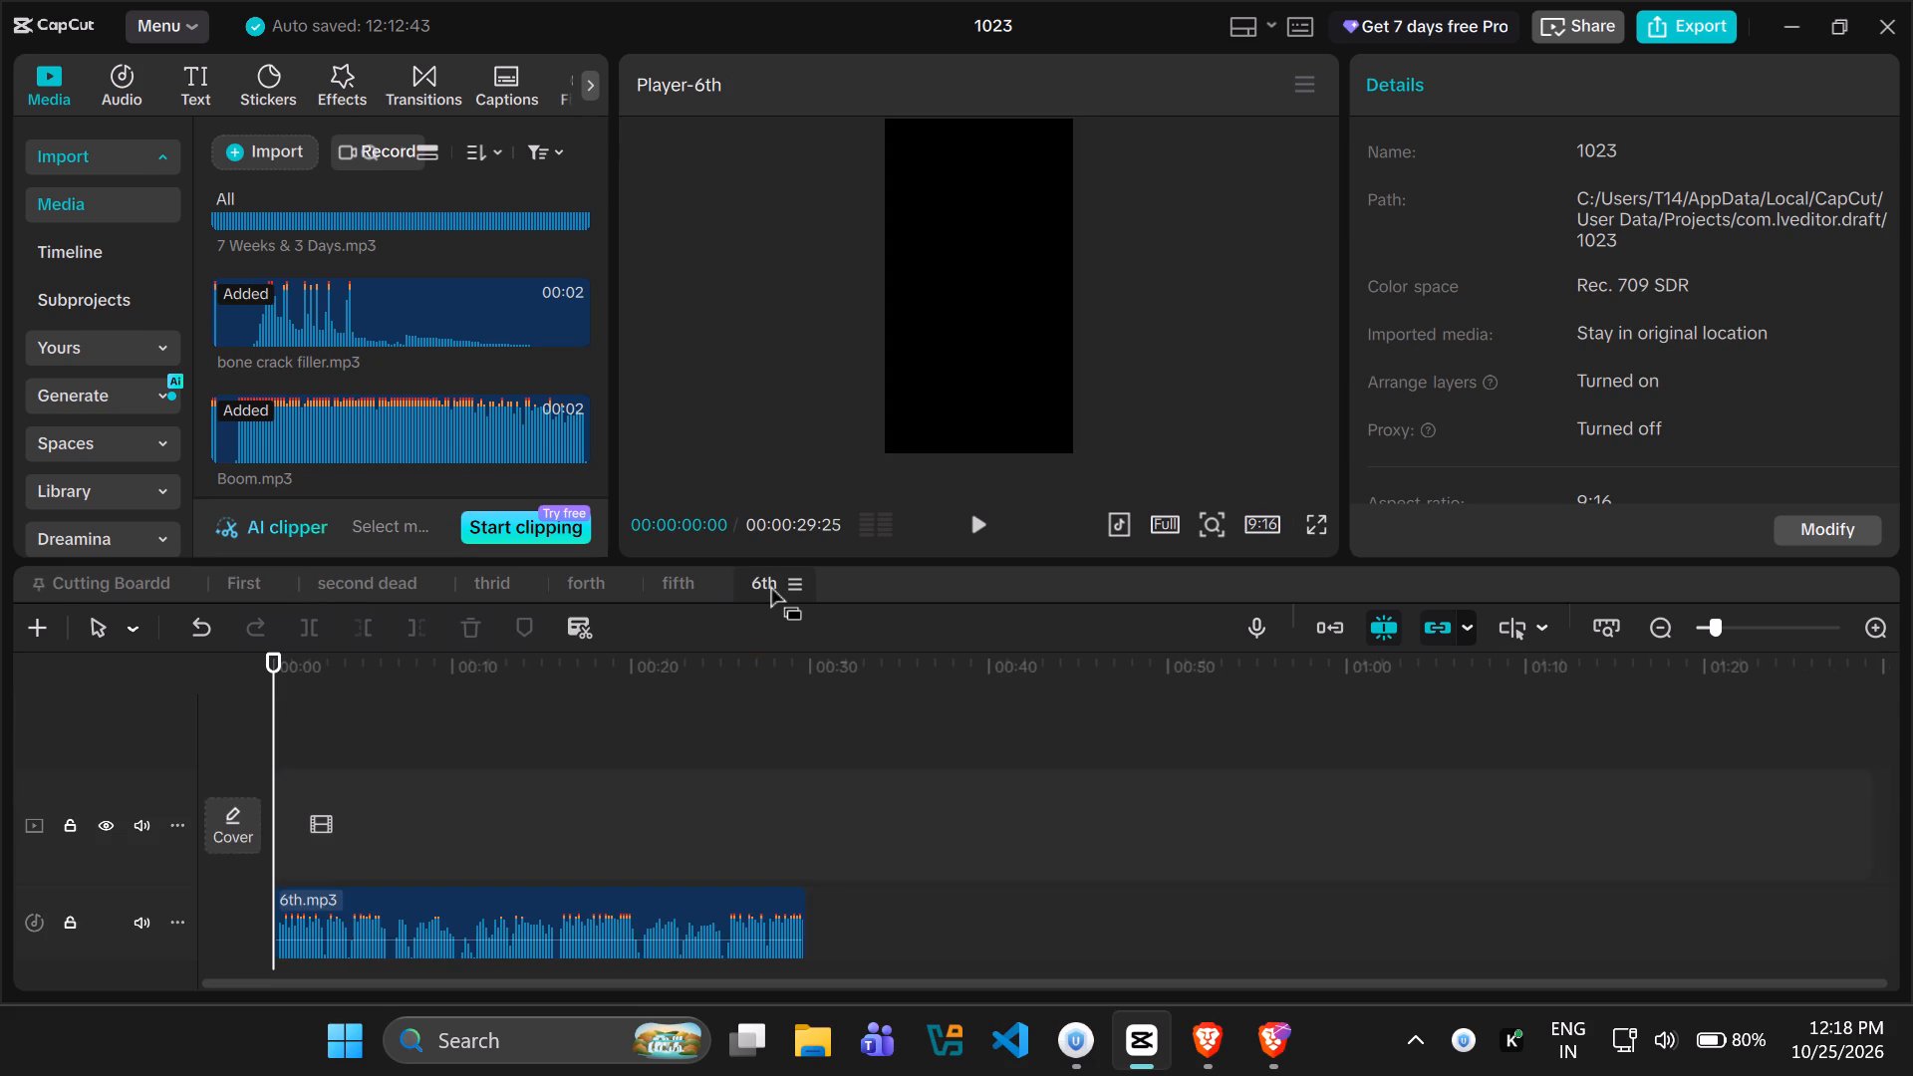
left_click(246, 580)
scroll(346, 789, "up", 9)
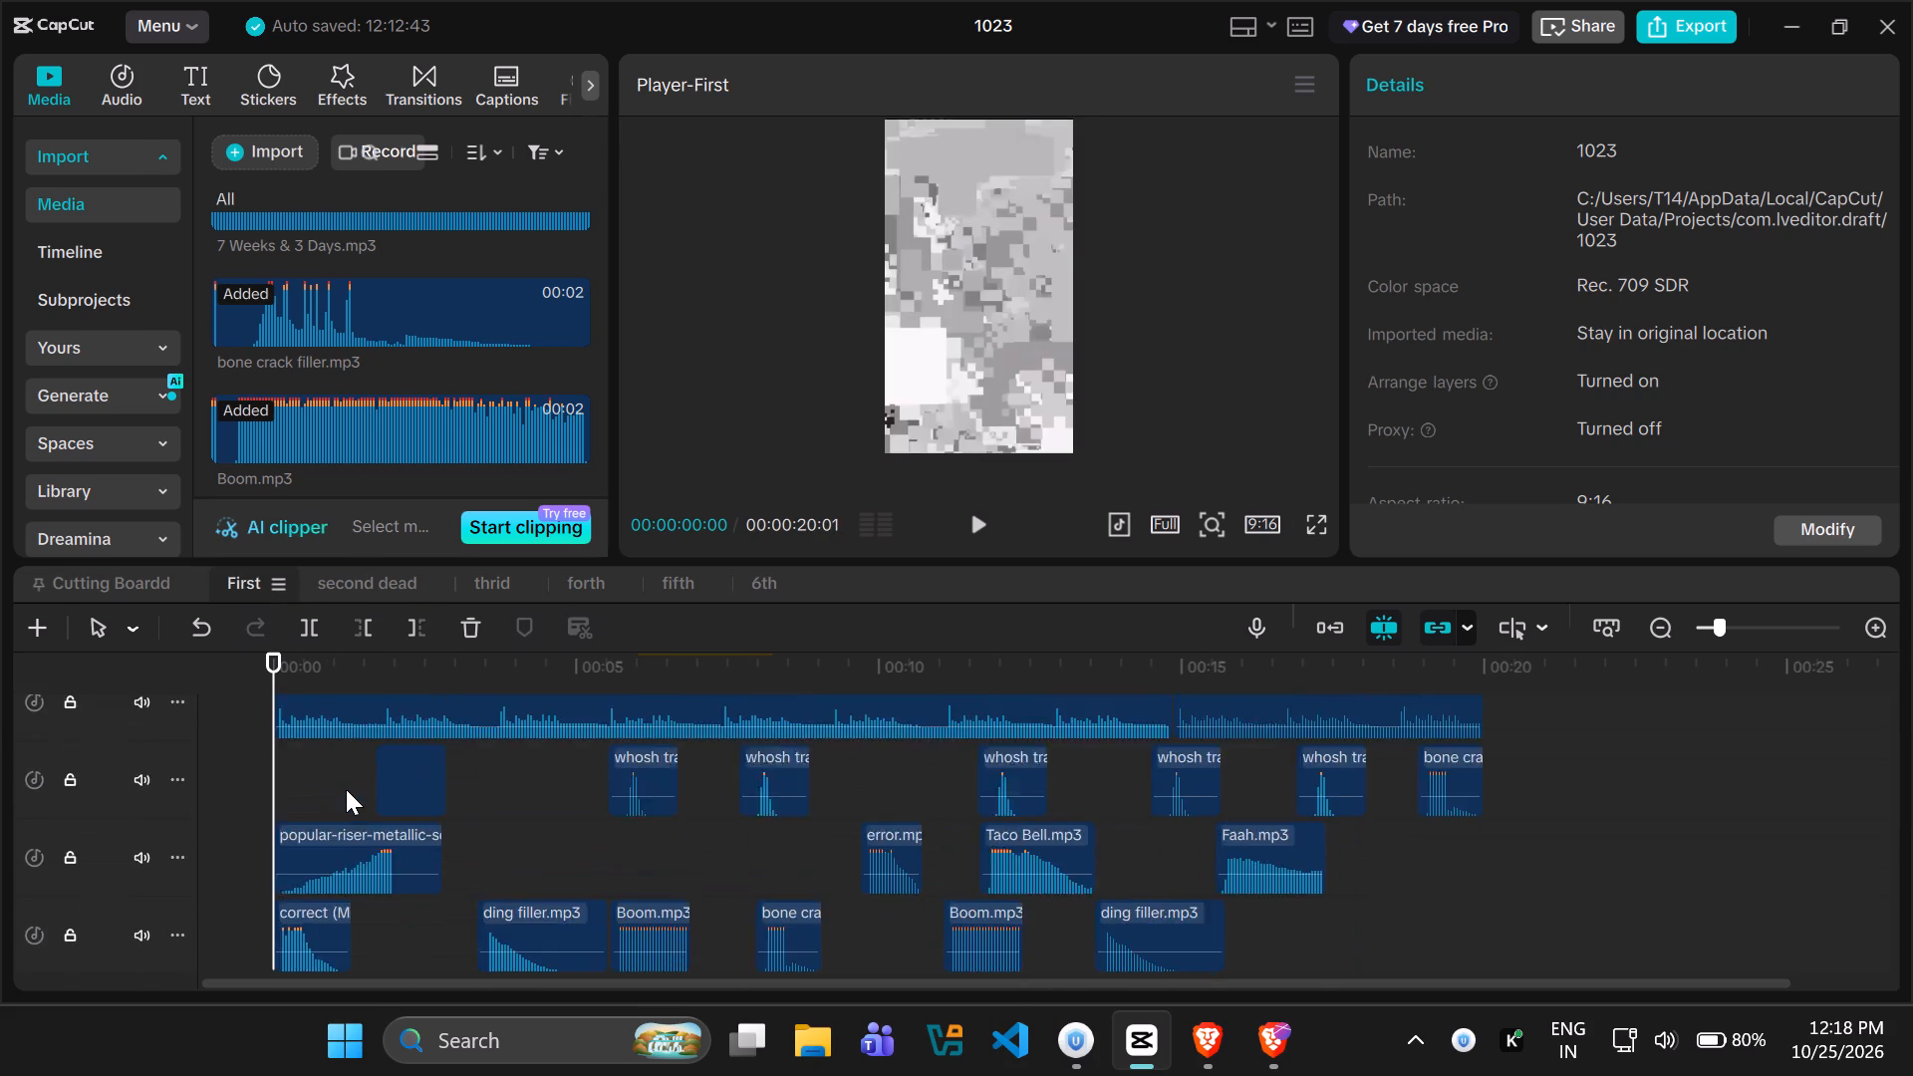
scroll(346, 789, "up", 11)
left_click(311, 894)
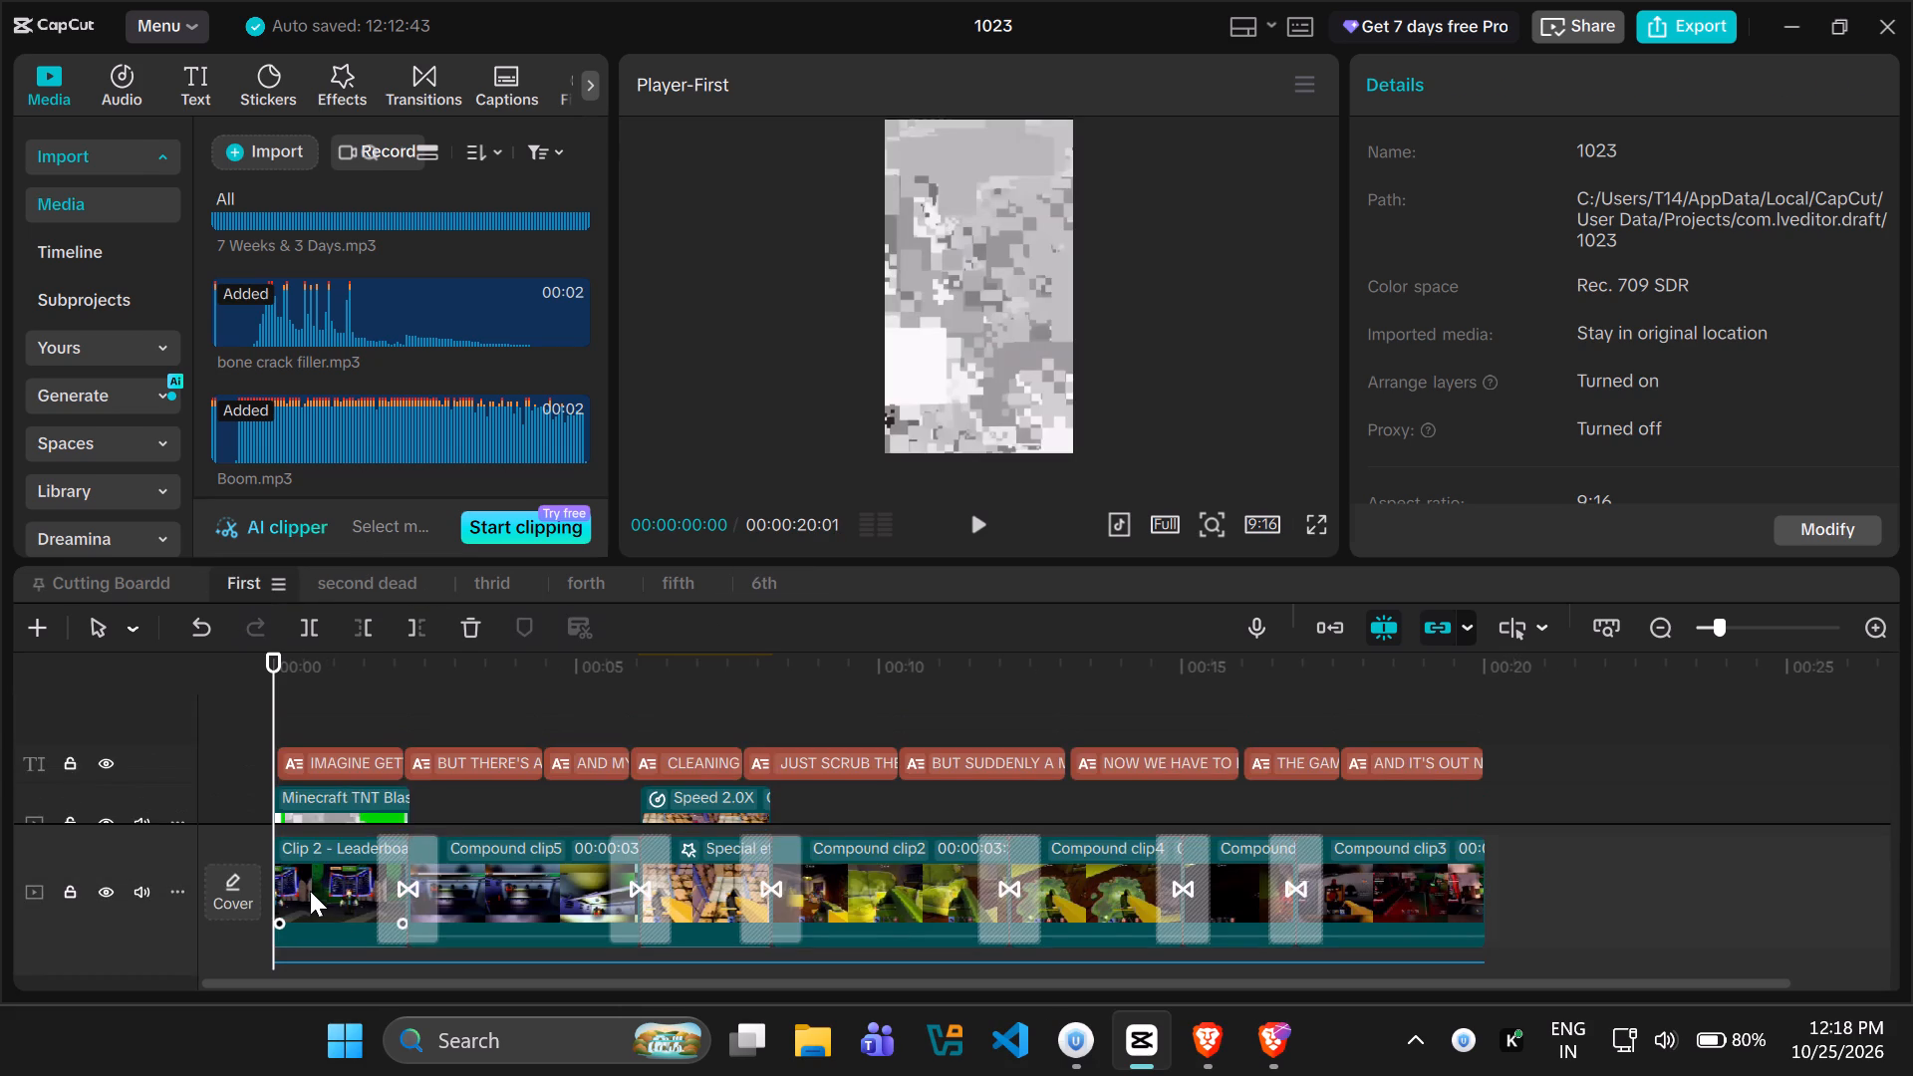
right_click(319, 879)
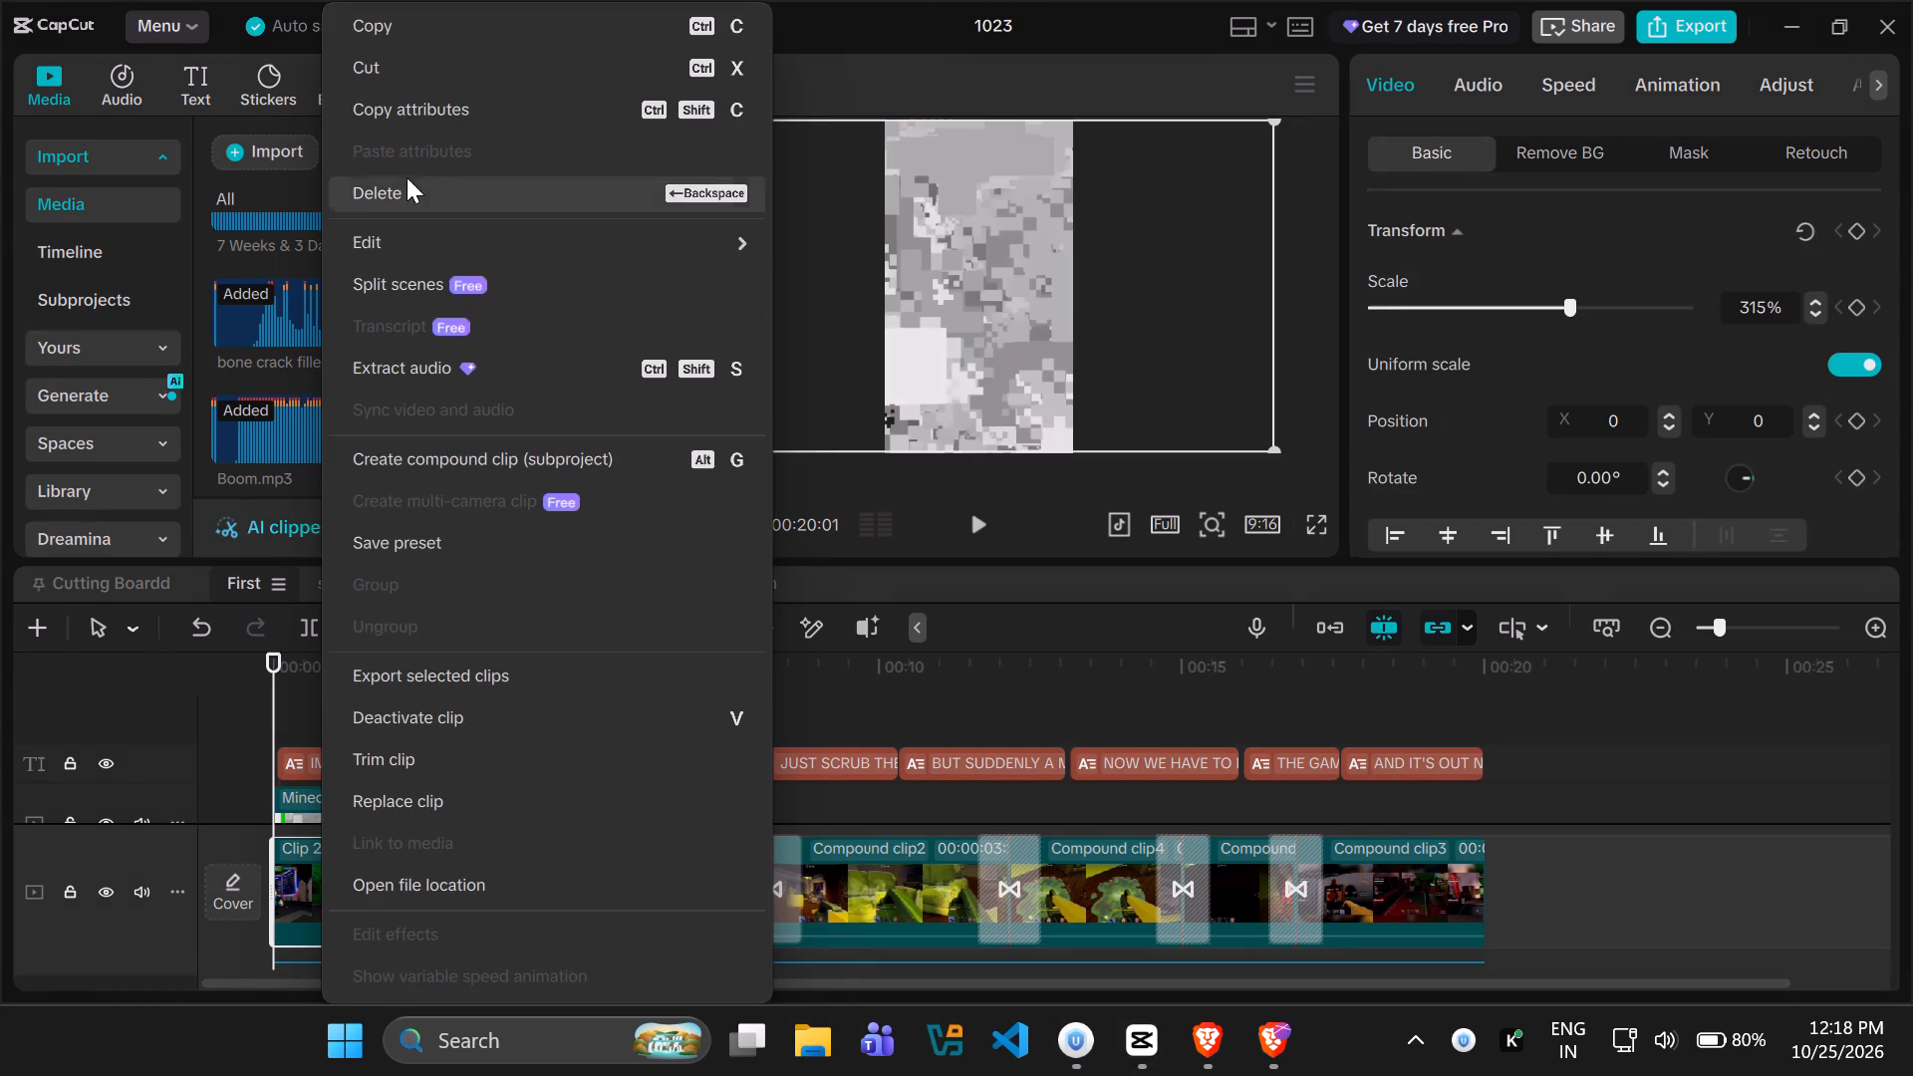
left_click(437, 26)
left_click(750, 577)
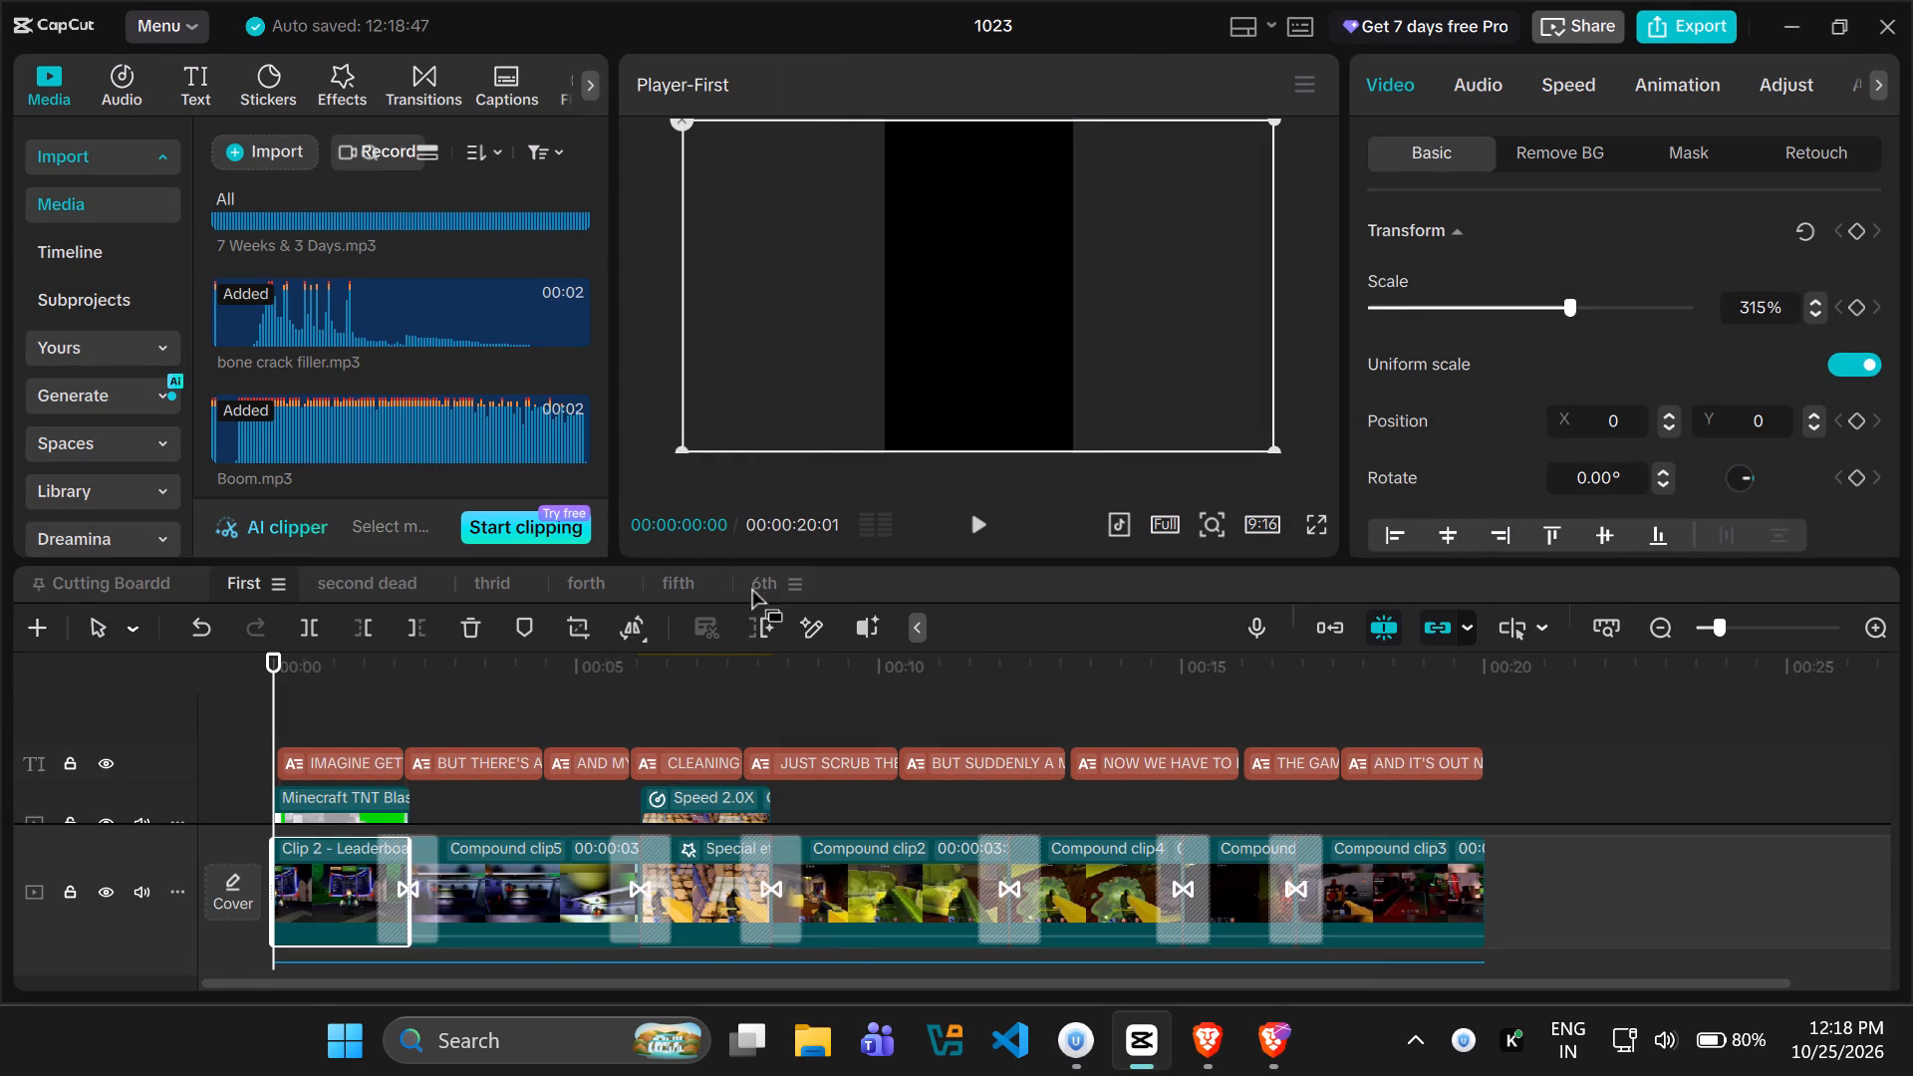
key("ctrl+v")
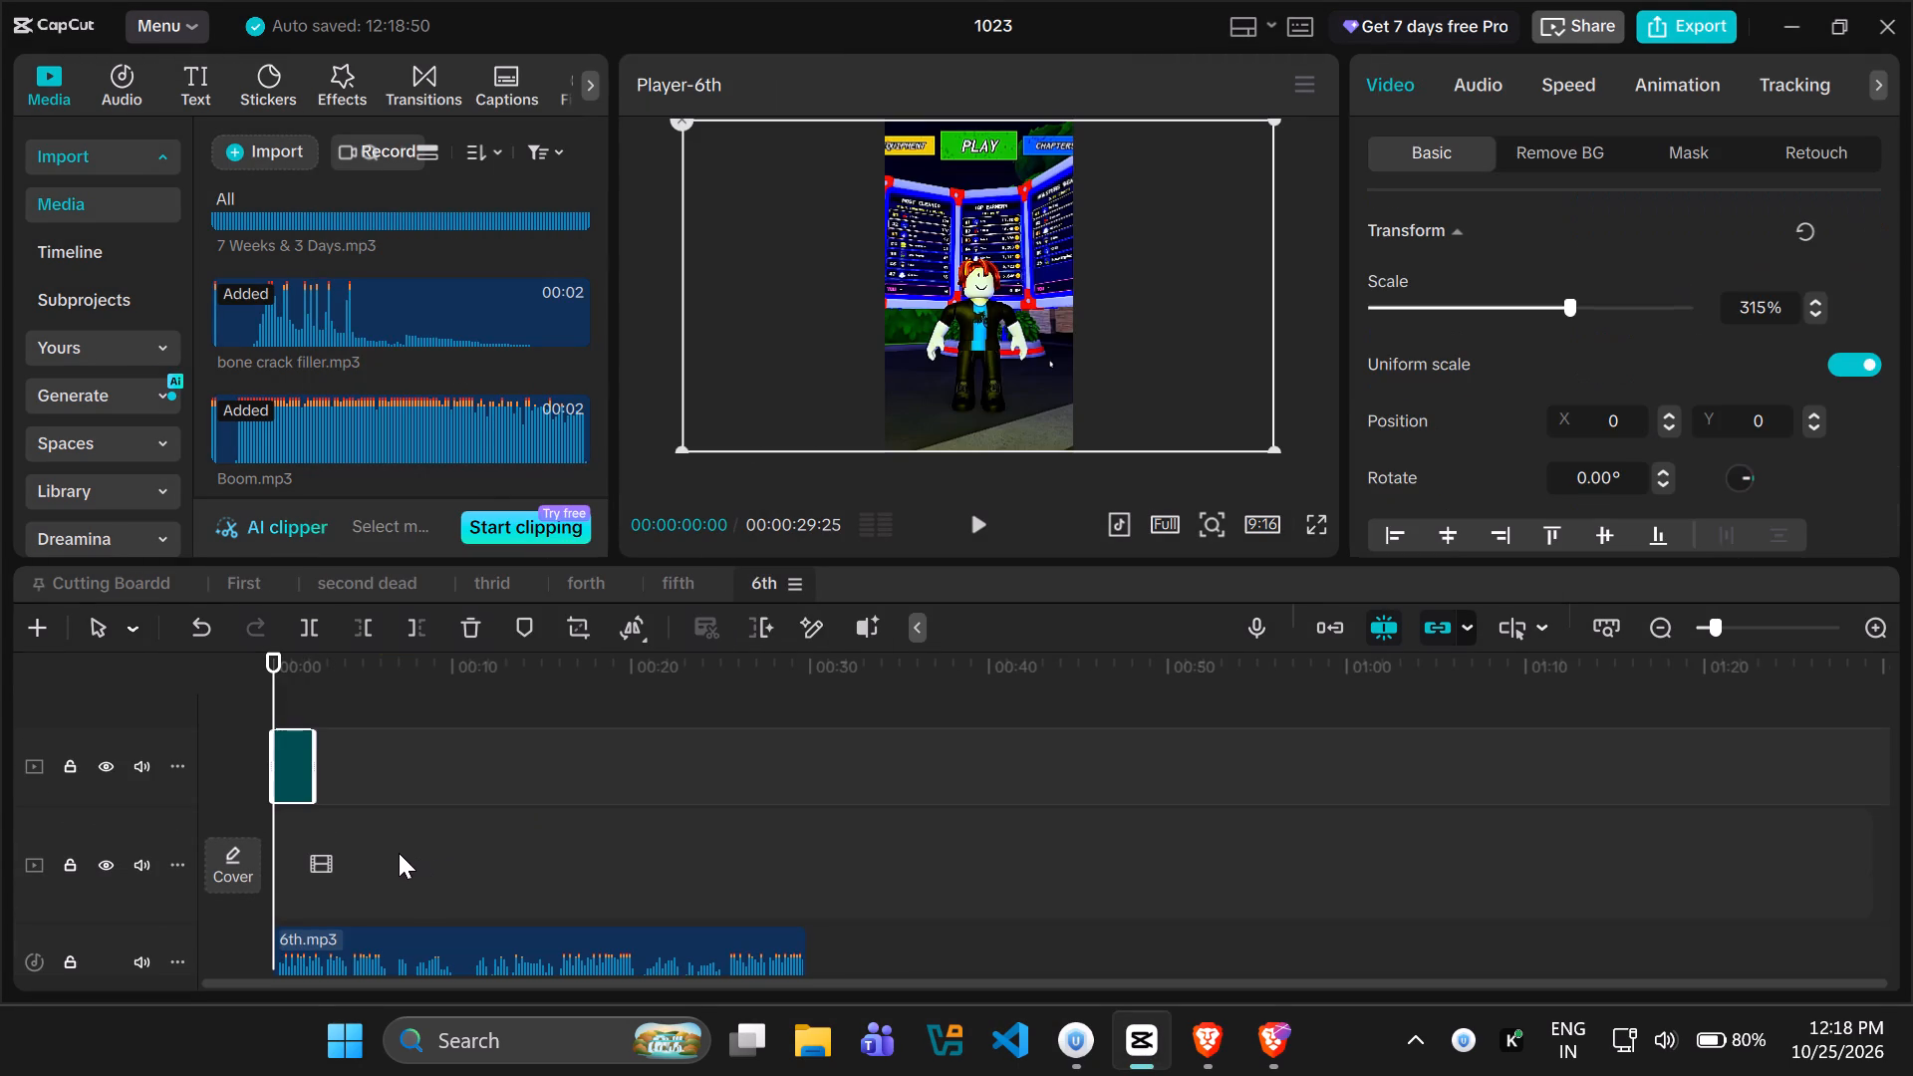
left_click_drag(293, 765, 298, 889)
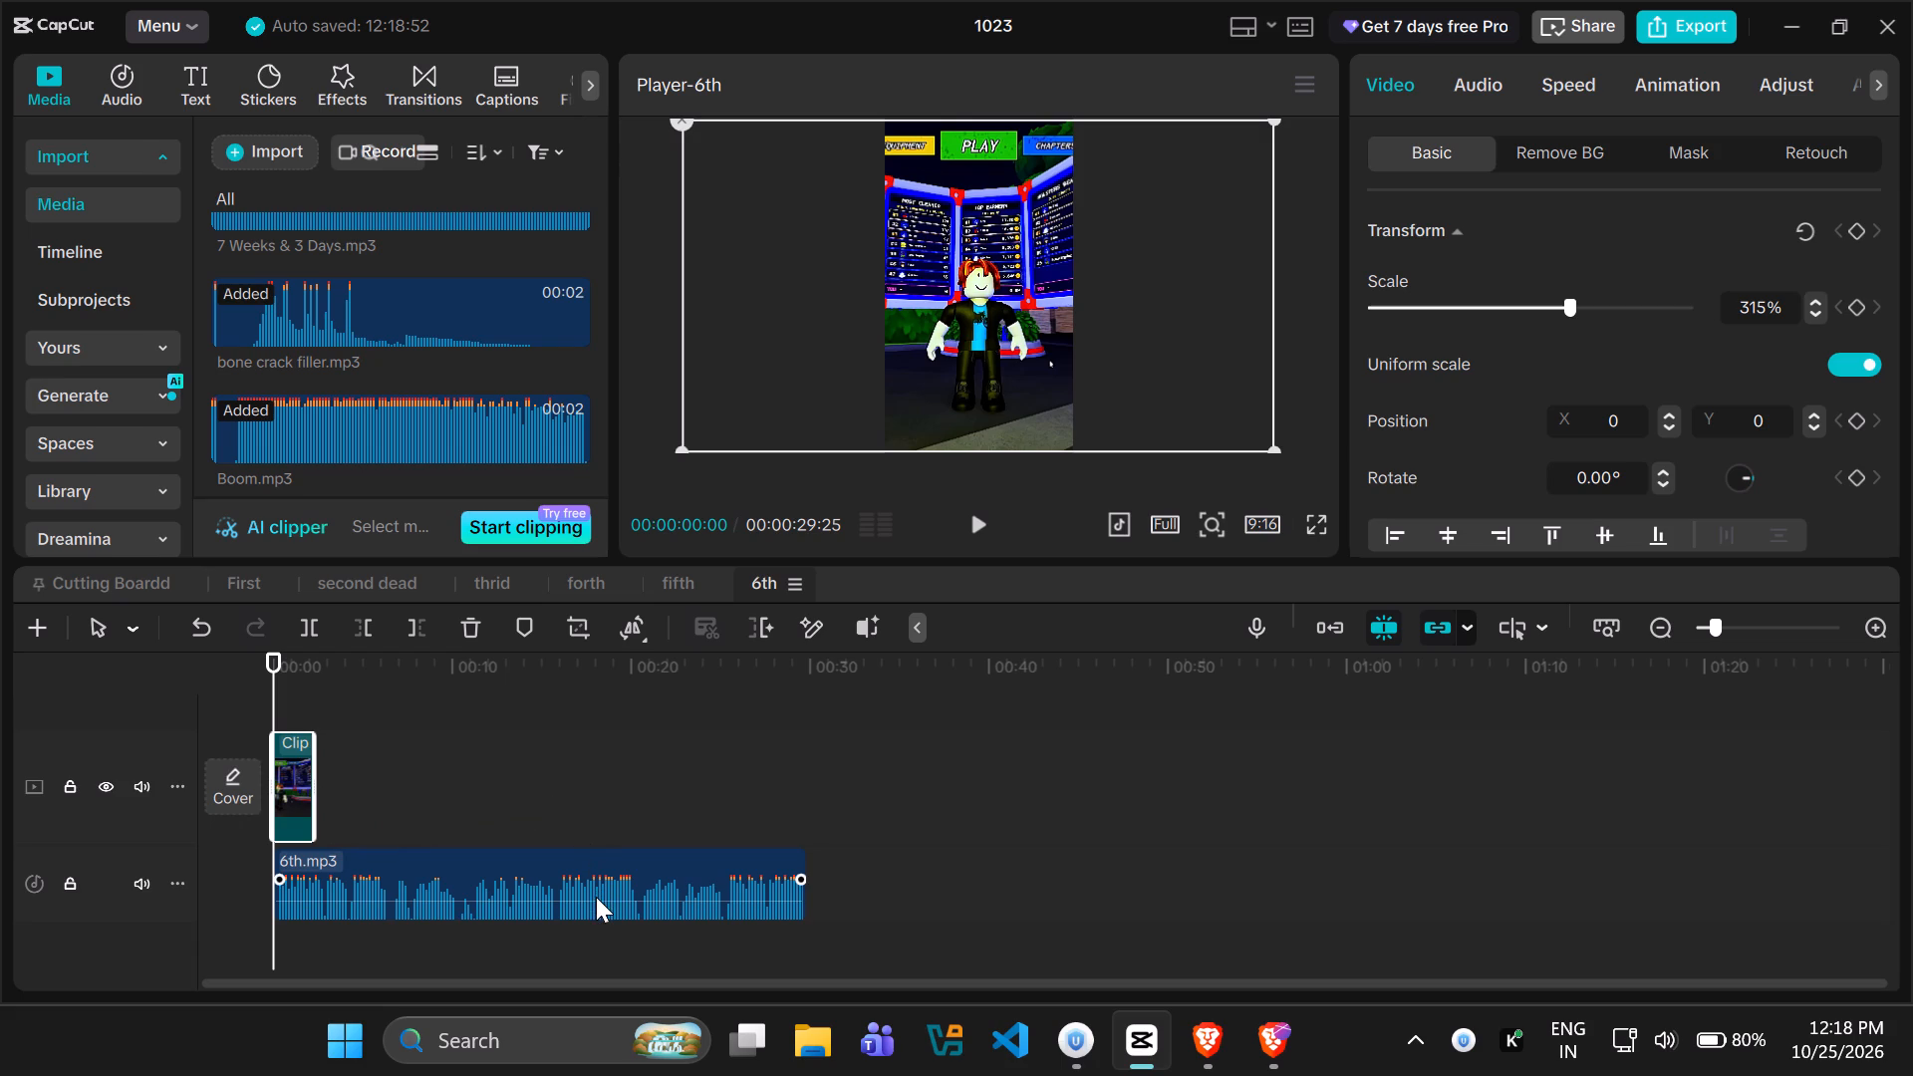
Speed up the 6th.mp3 voice-over on the 6th timeline to a 20.8 s duration at 1.43x.
left_click(596, 897)
left_click(1614, 95)
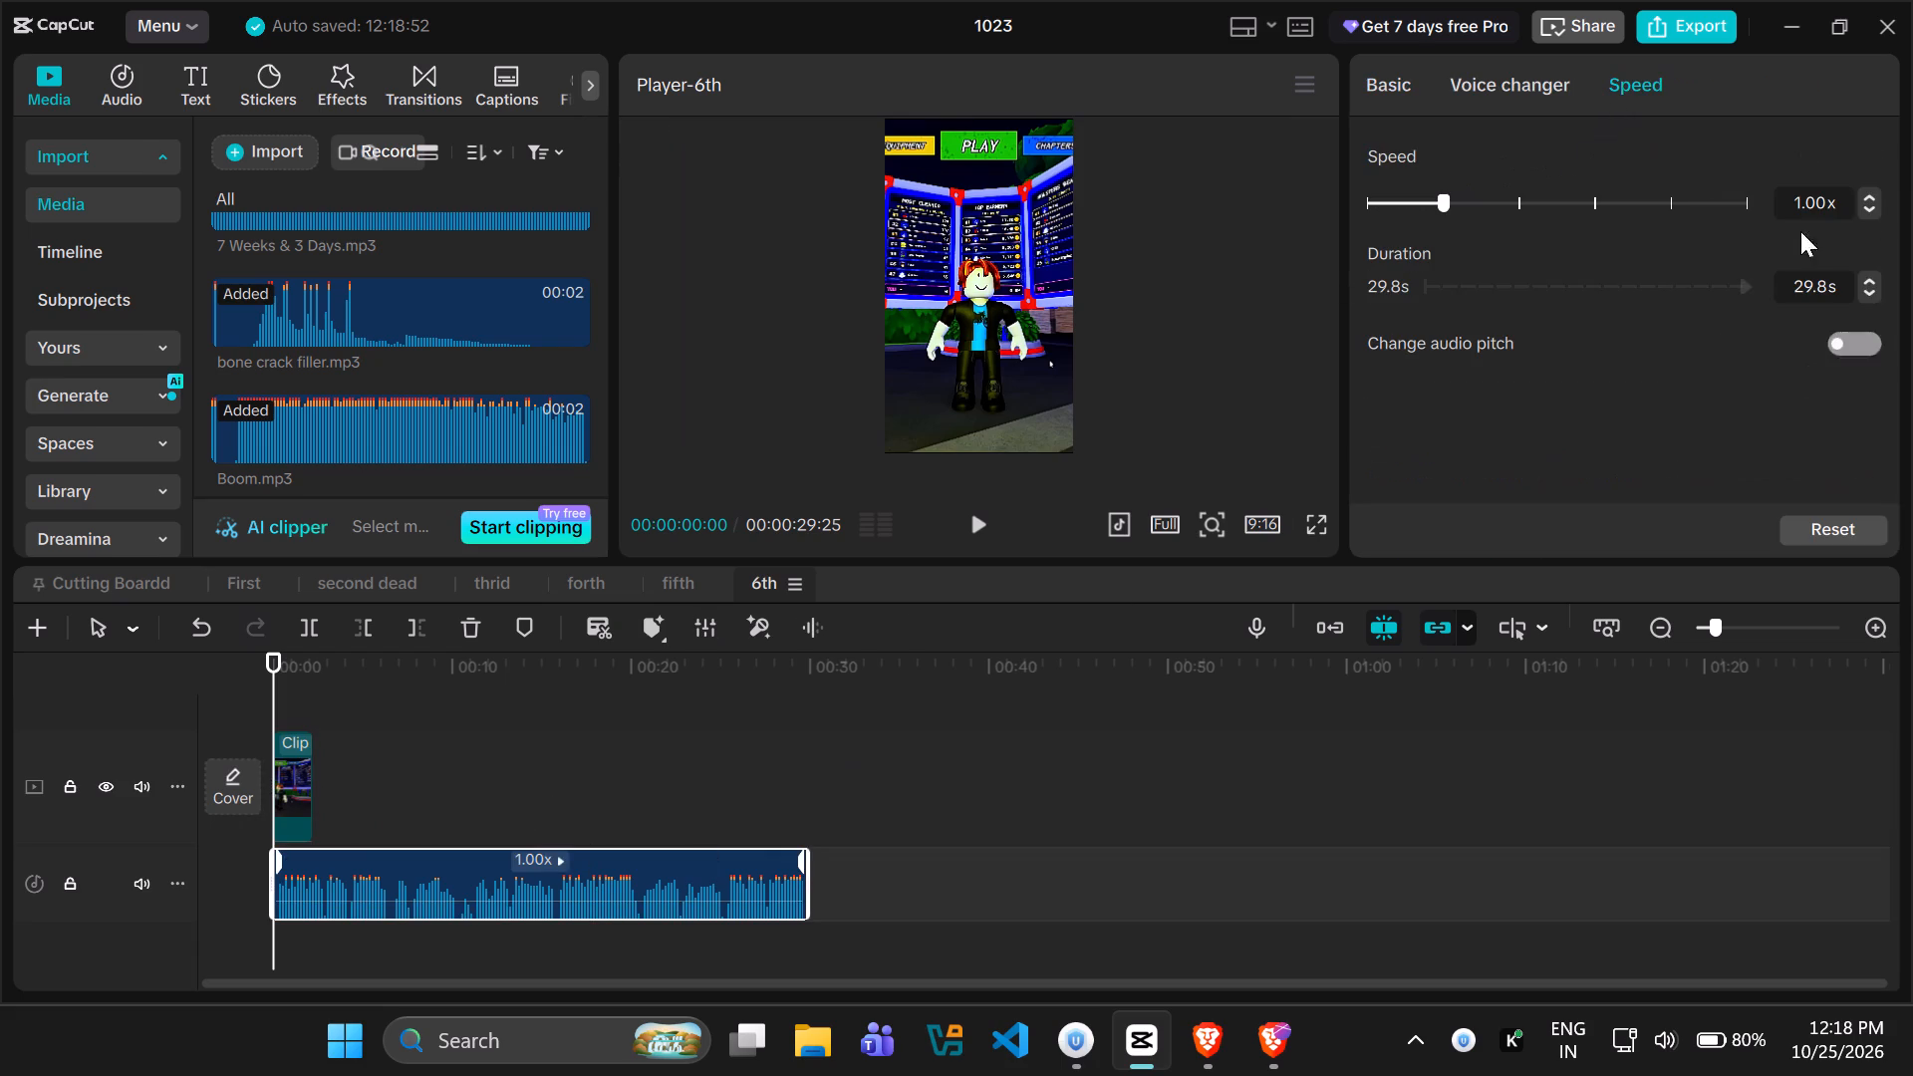
left_click(1856, 358)
left_click(1856, 344)
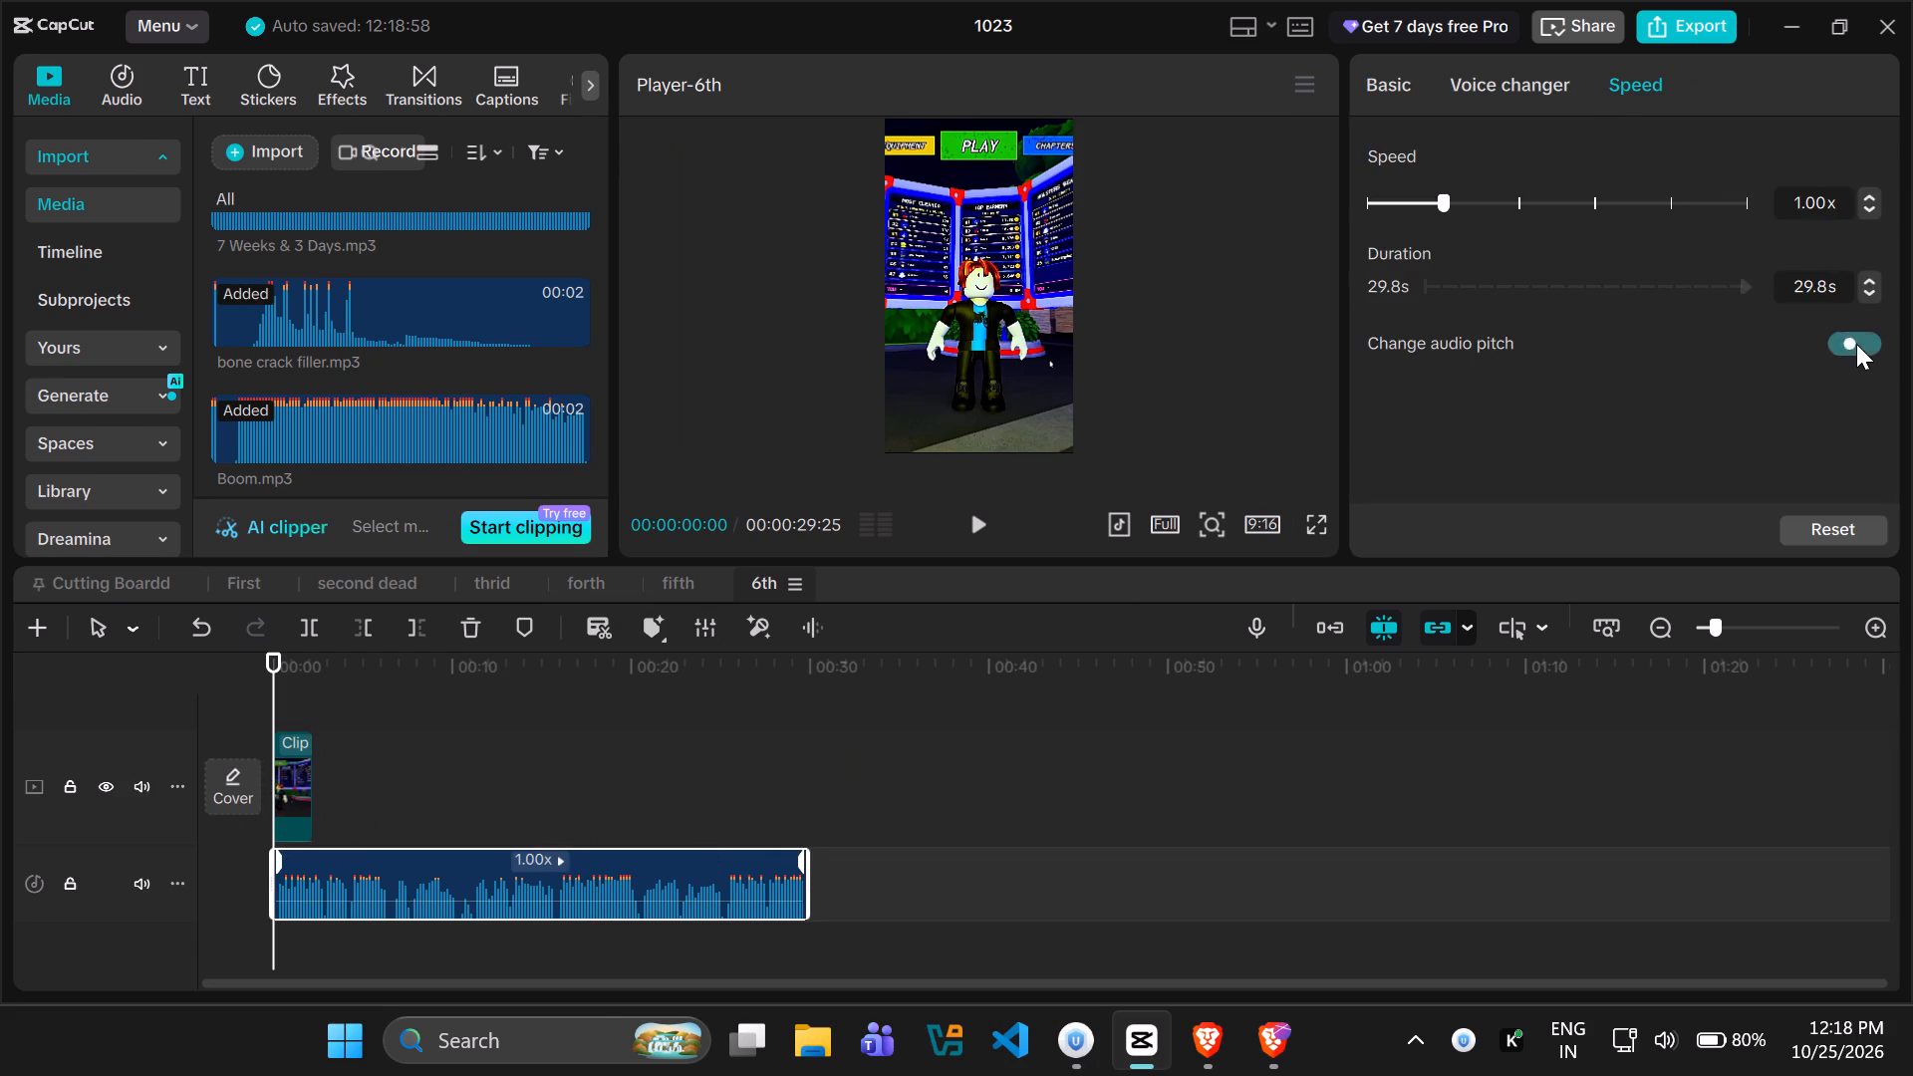
left_click(1856, 344)
triple_click(1873, 279)
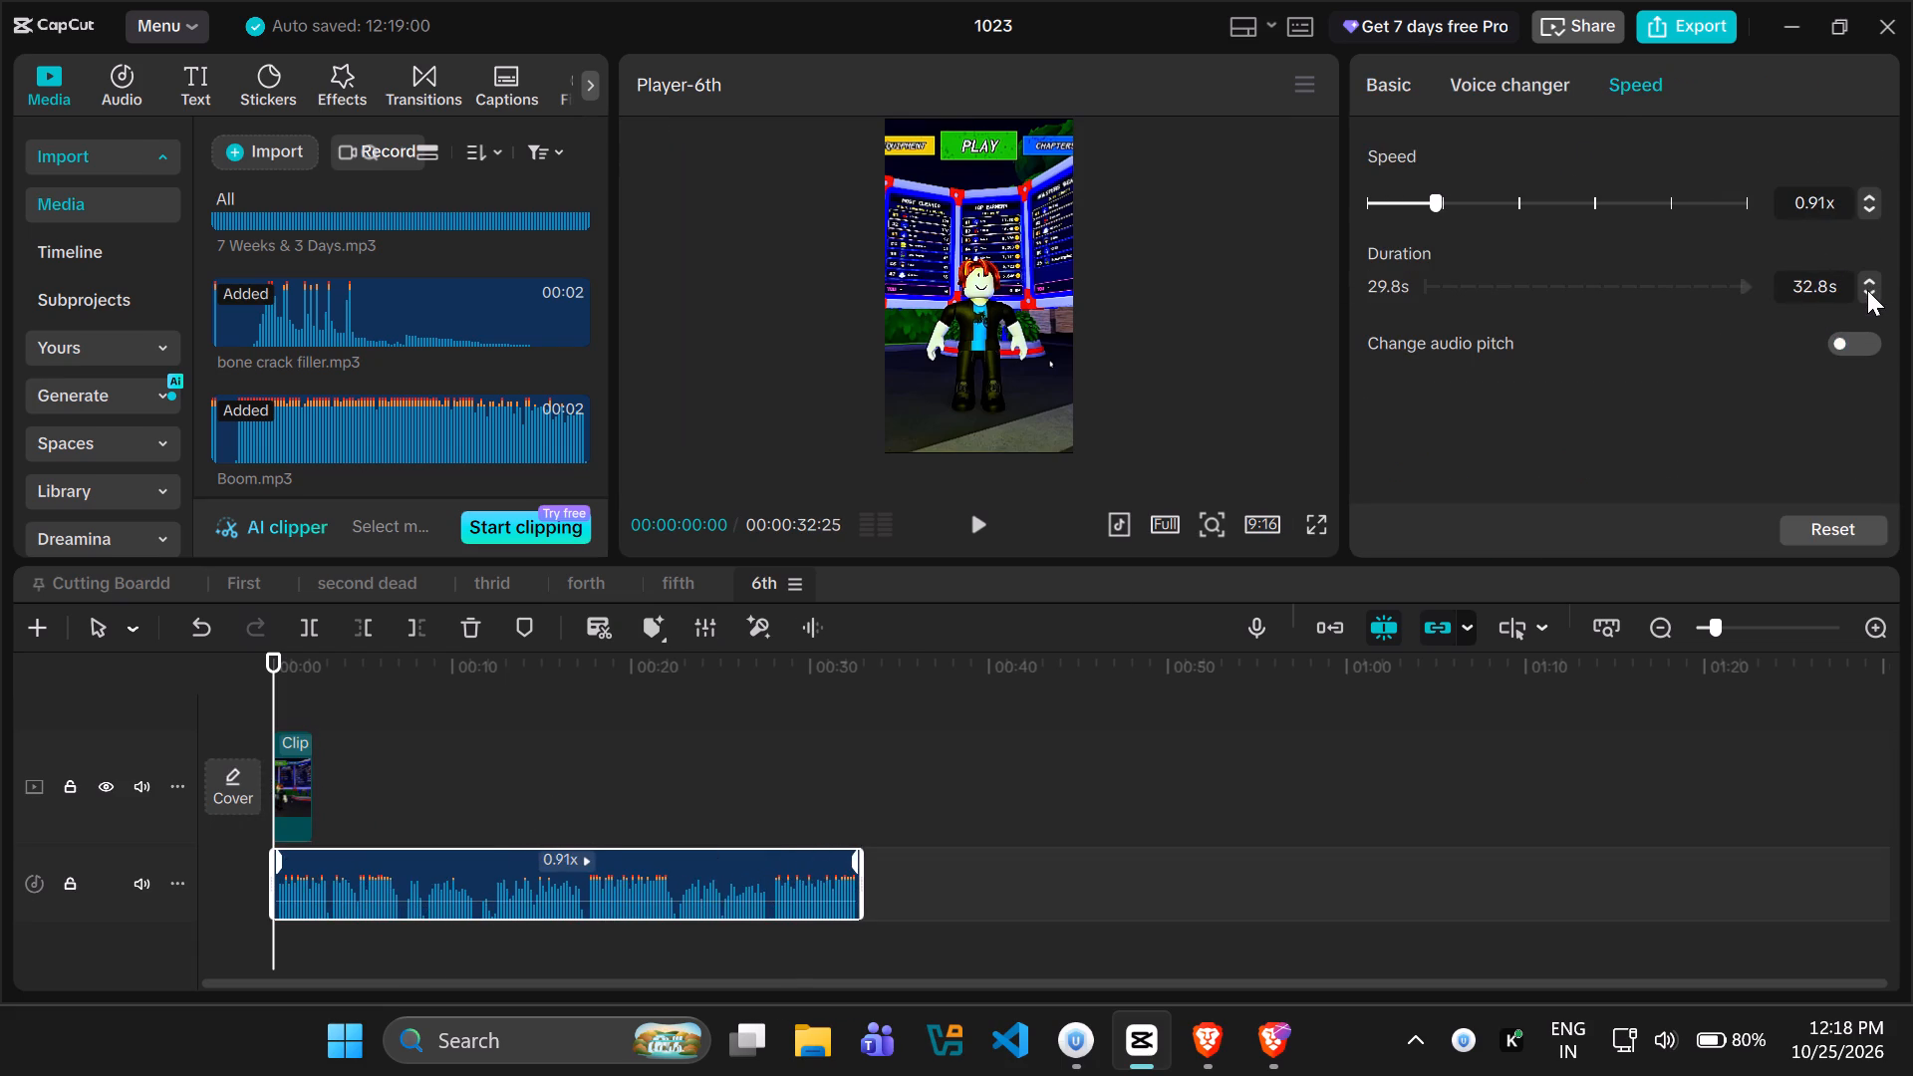
triple_click(1867, 291)
triple_click(1867, 291)
double_click(1867, 291)
left_click(1867, 291)
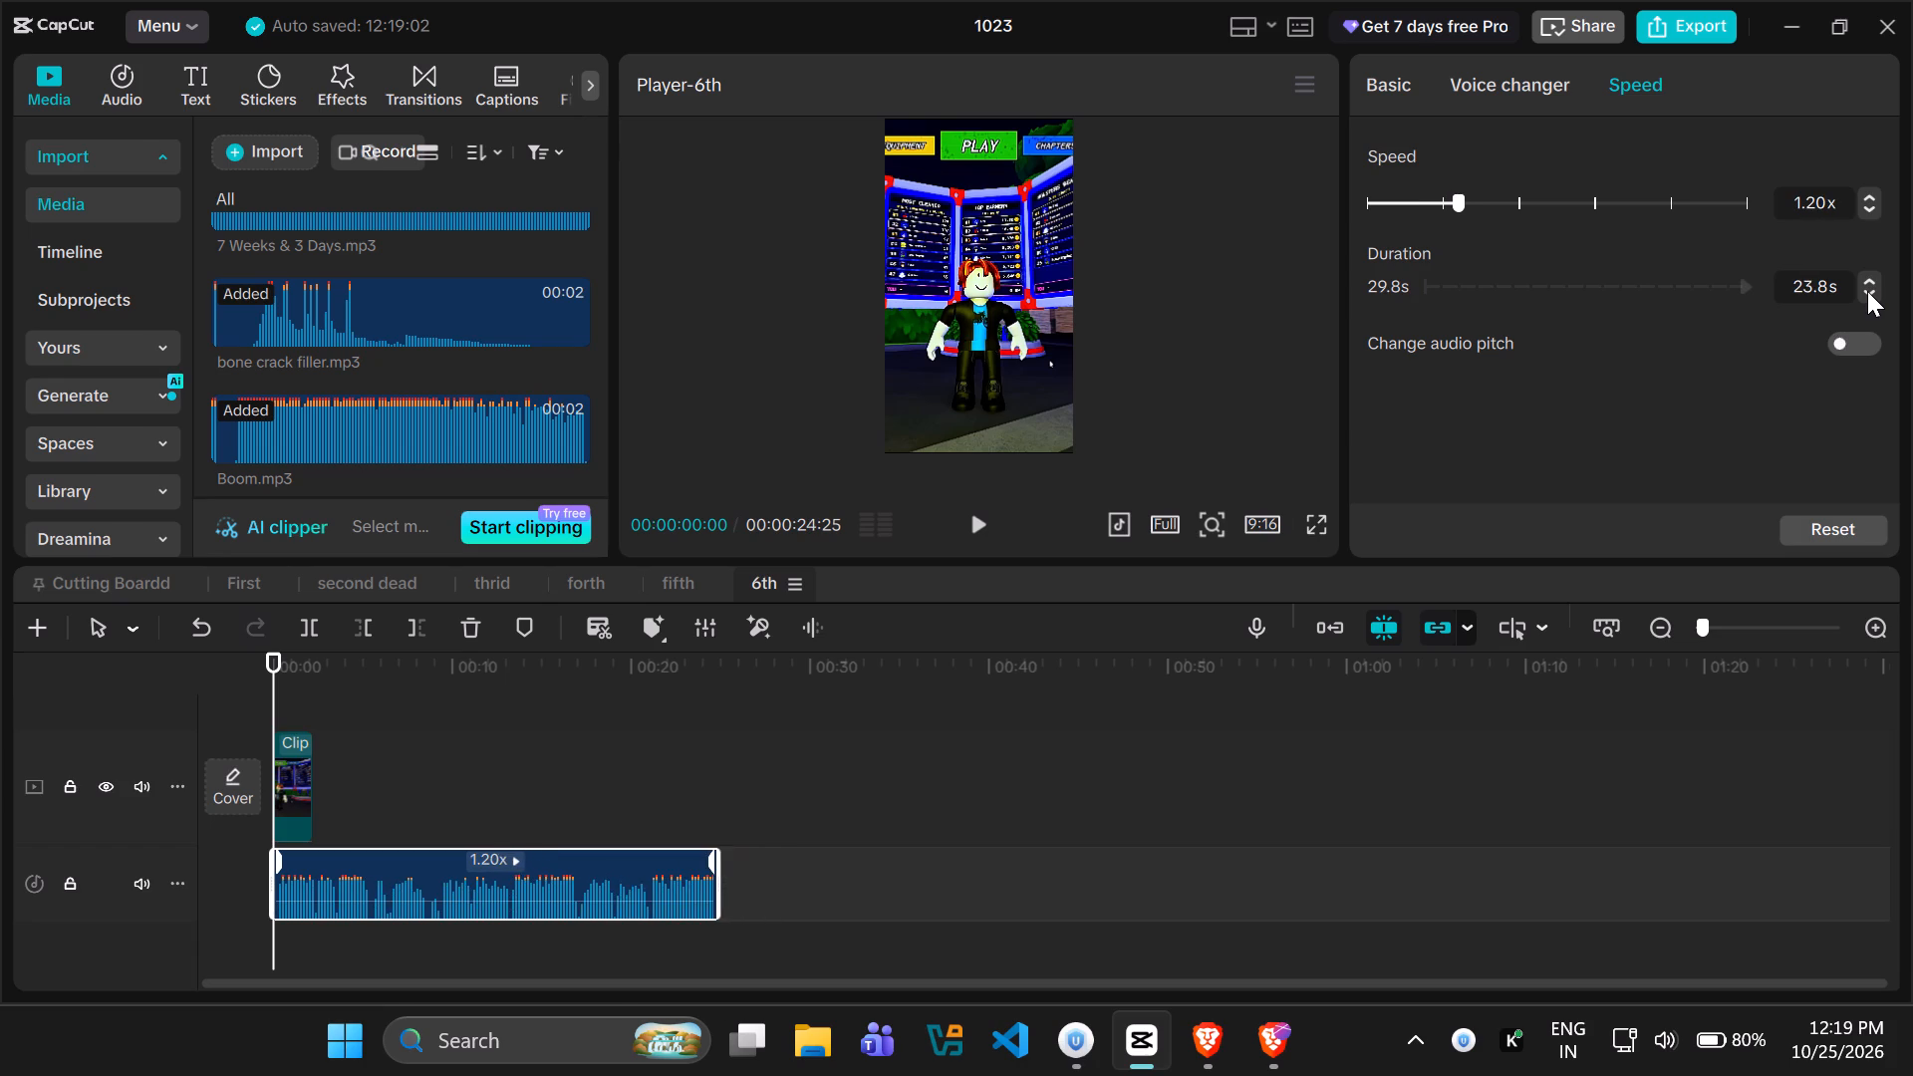
left_click(1867, 291)
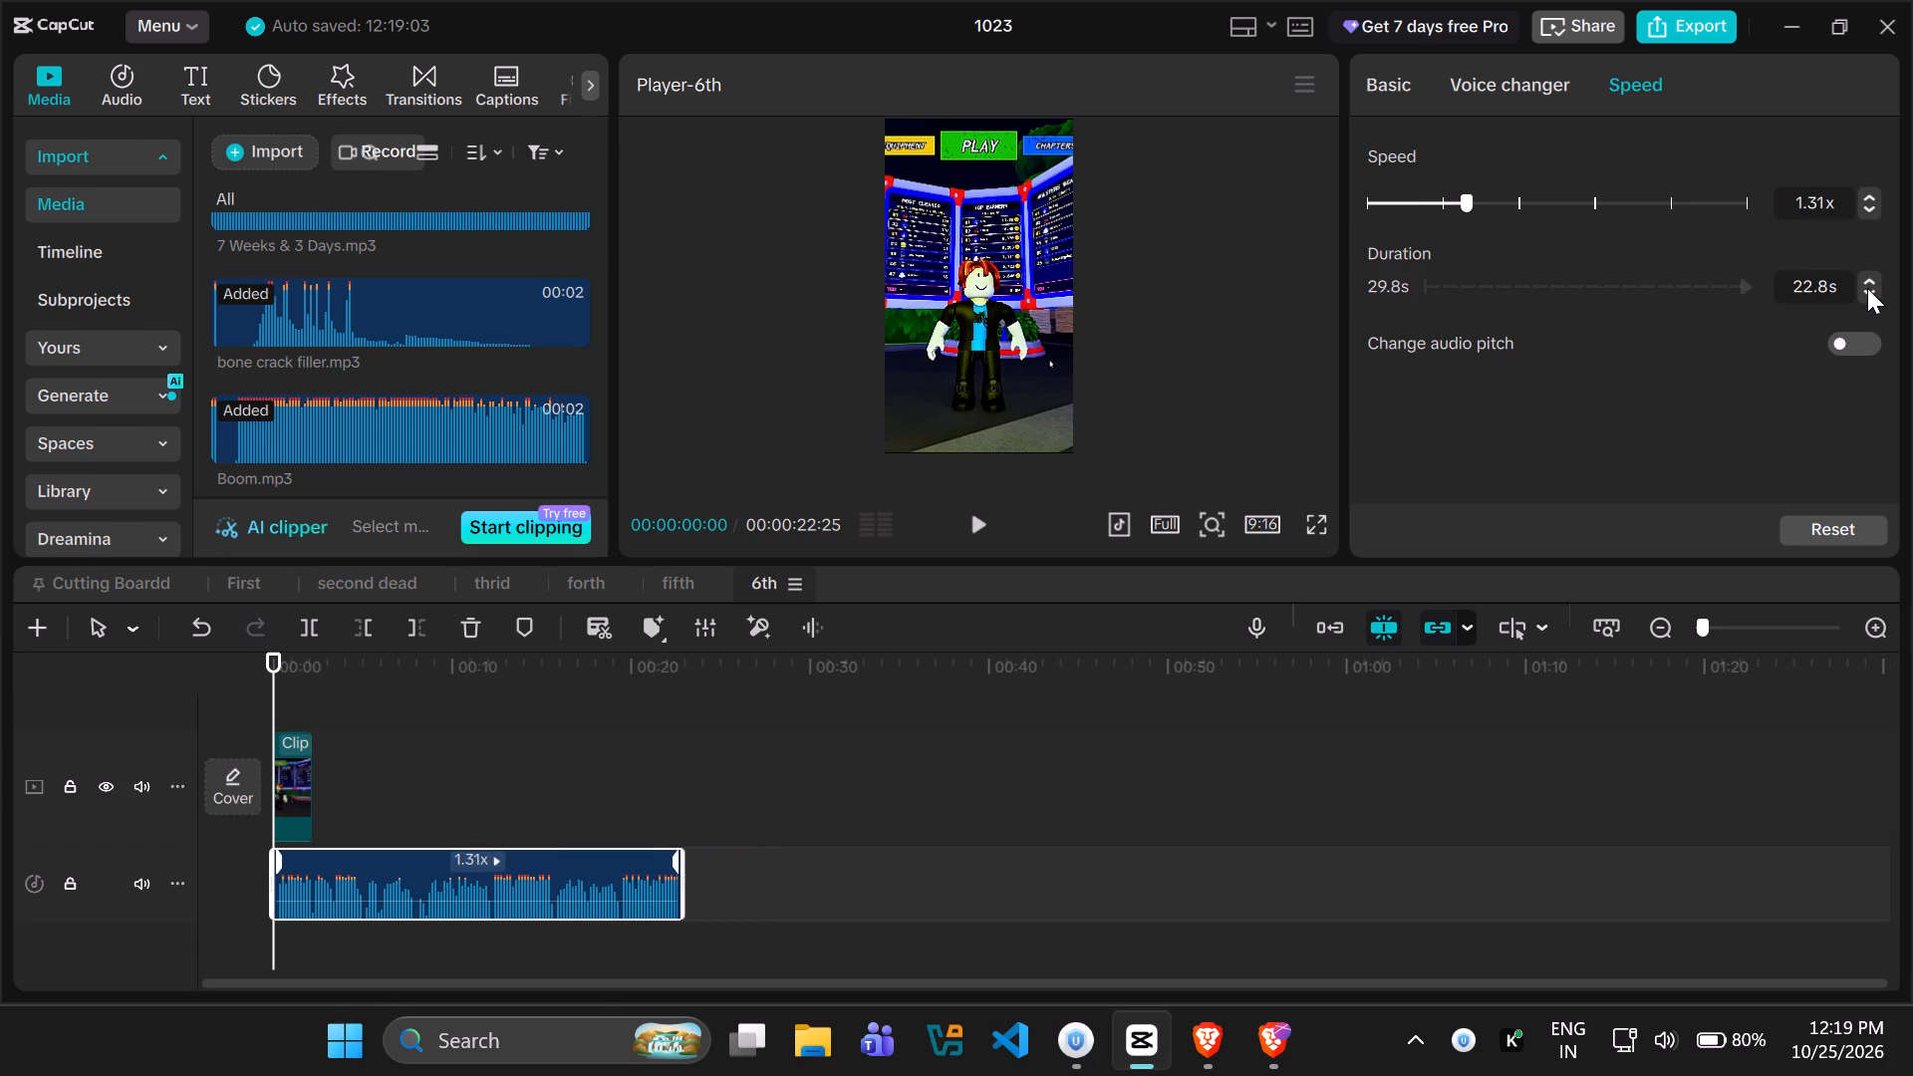
left_click(1867, 288)
left_click(1867, 289)
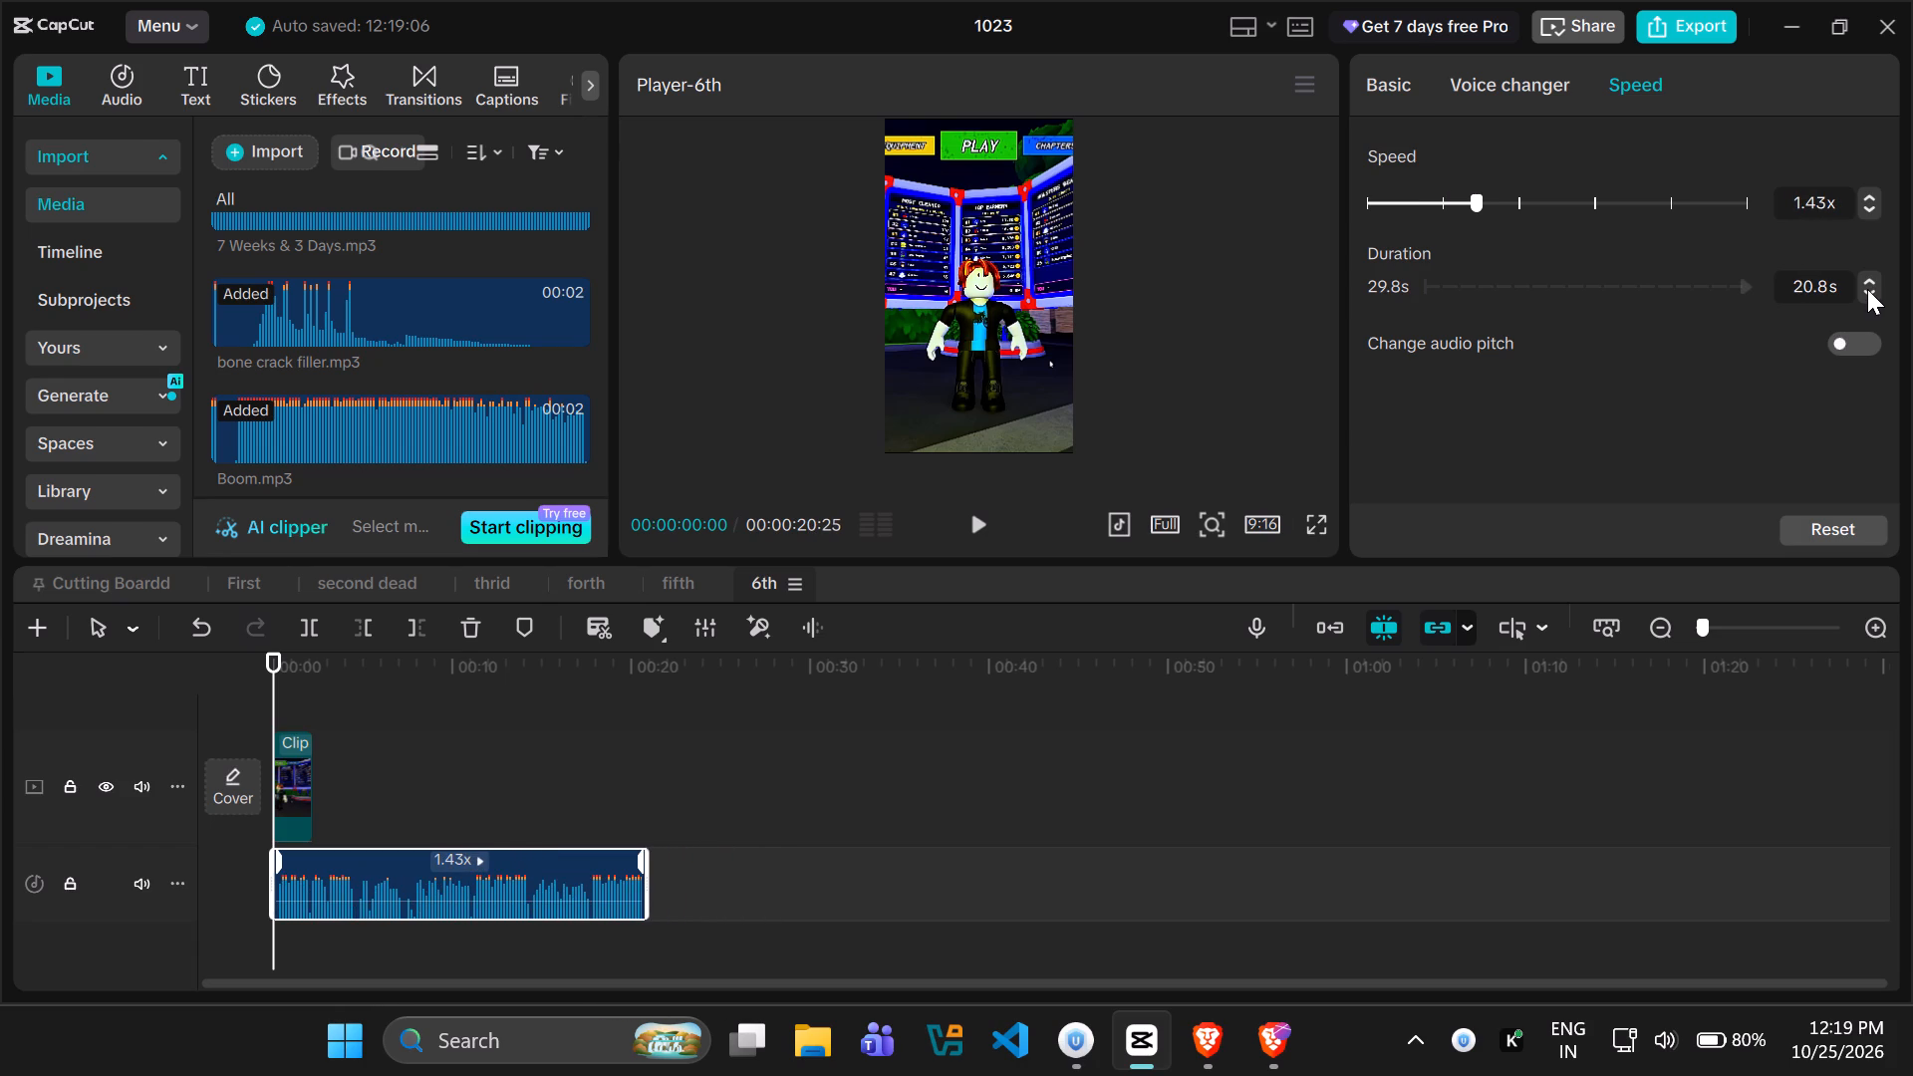
Turn on Change audio pitch for the 6th.mp3 voice-over, preview its opening, and return the playhead to the start.
key("space")
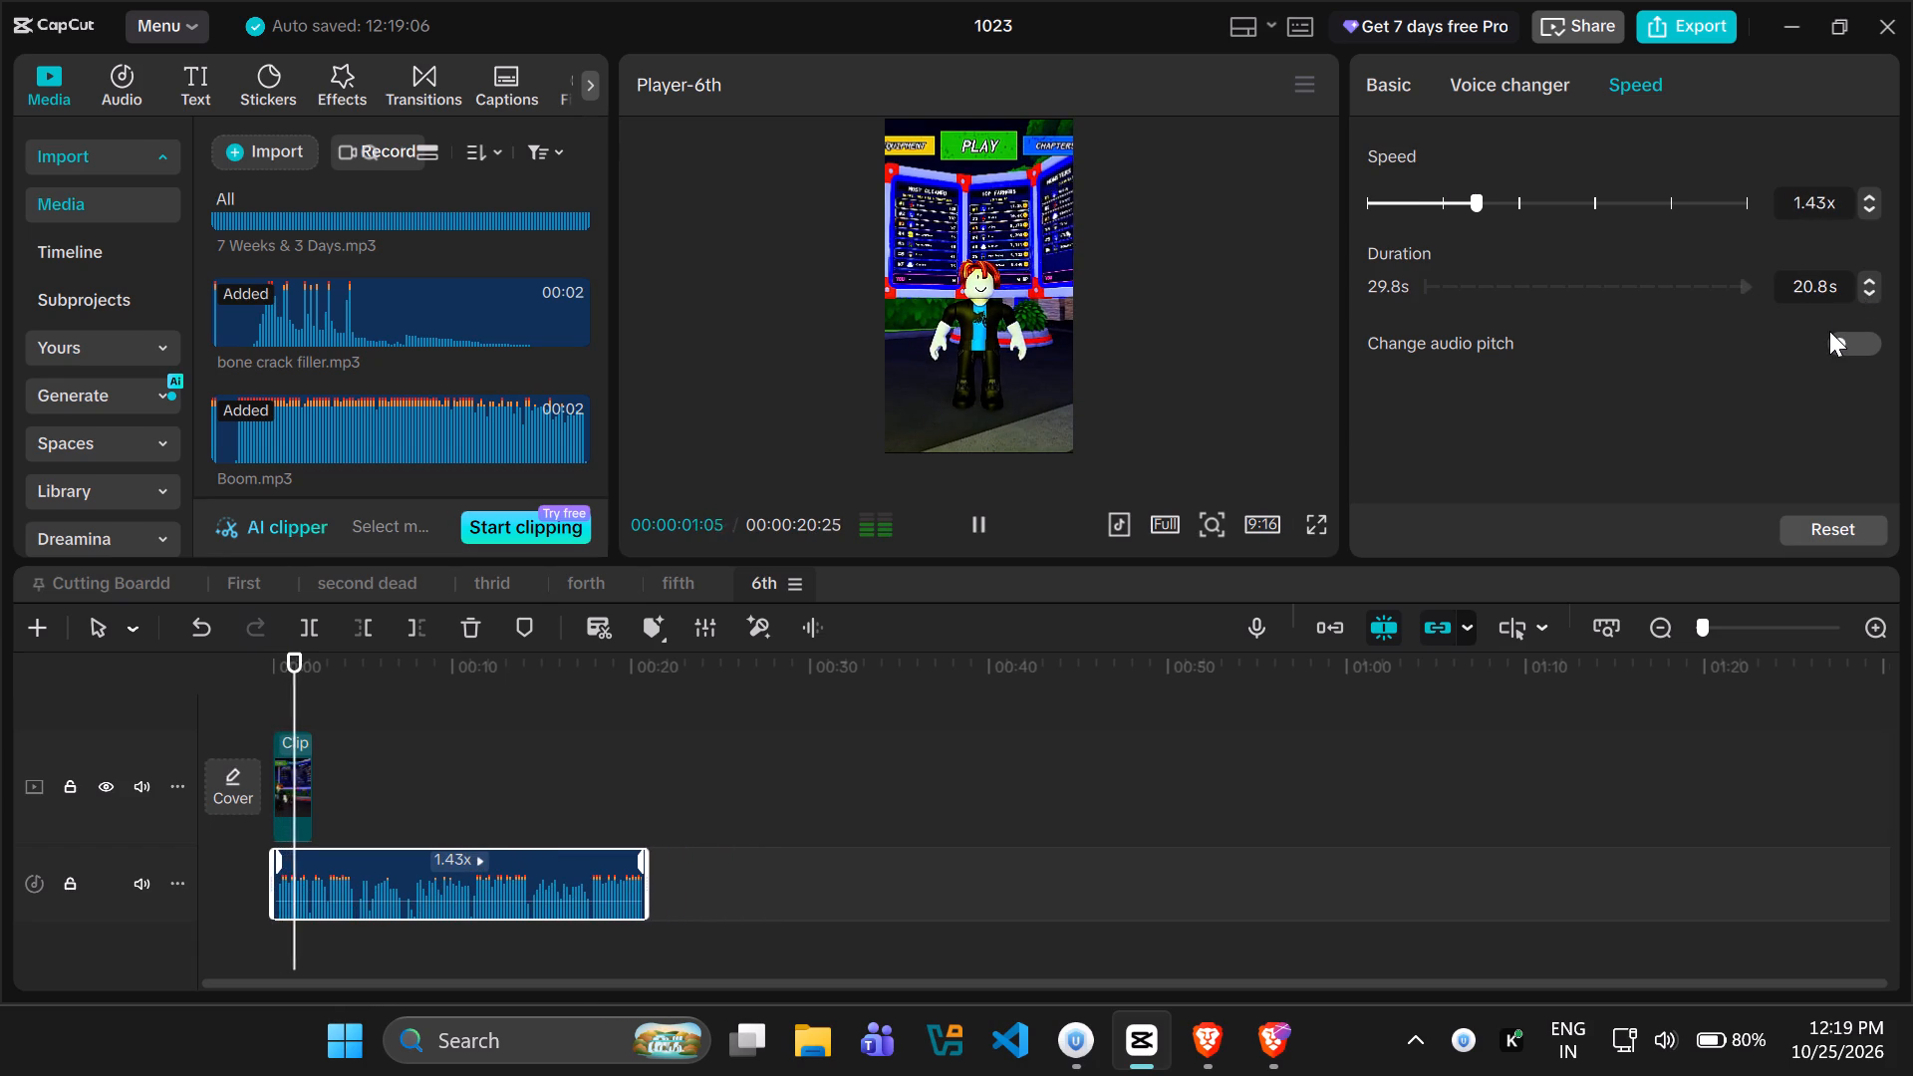
key("space")
left_click(1850, 340)
key("space")
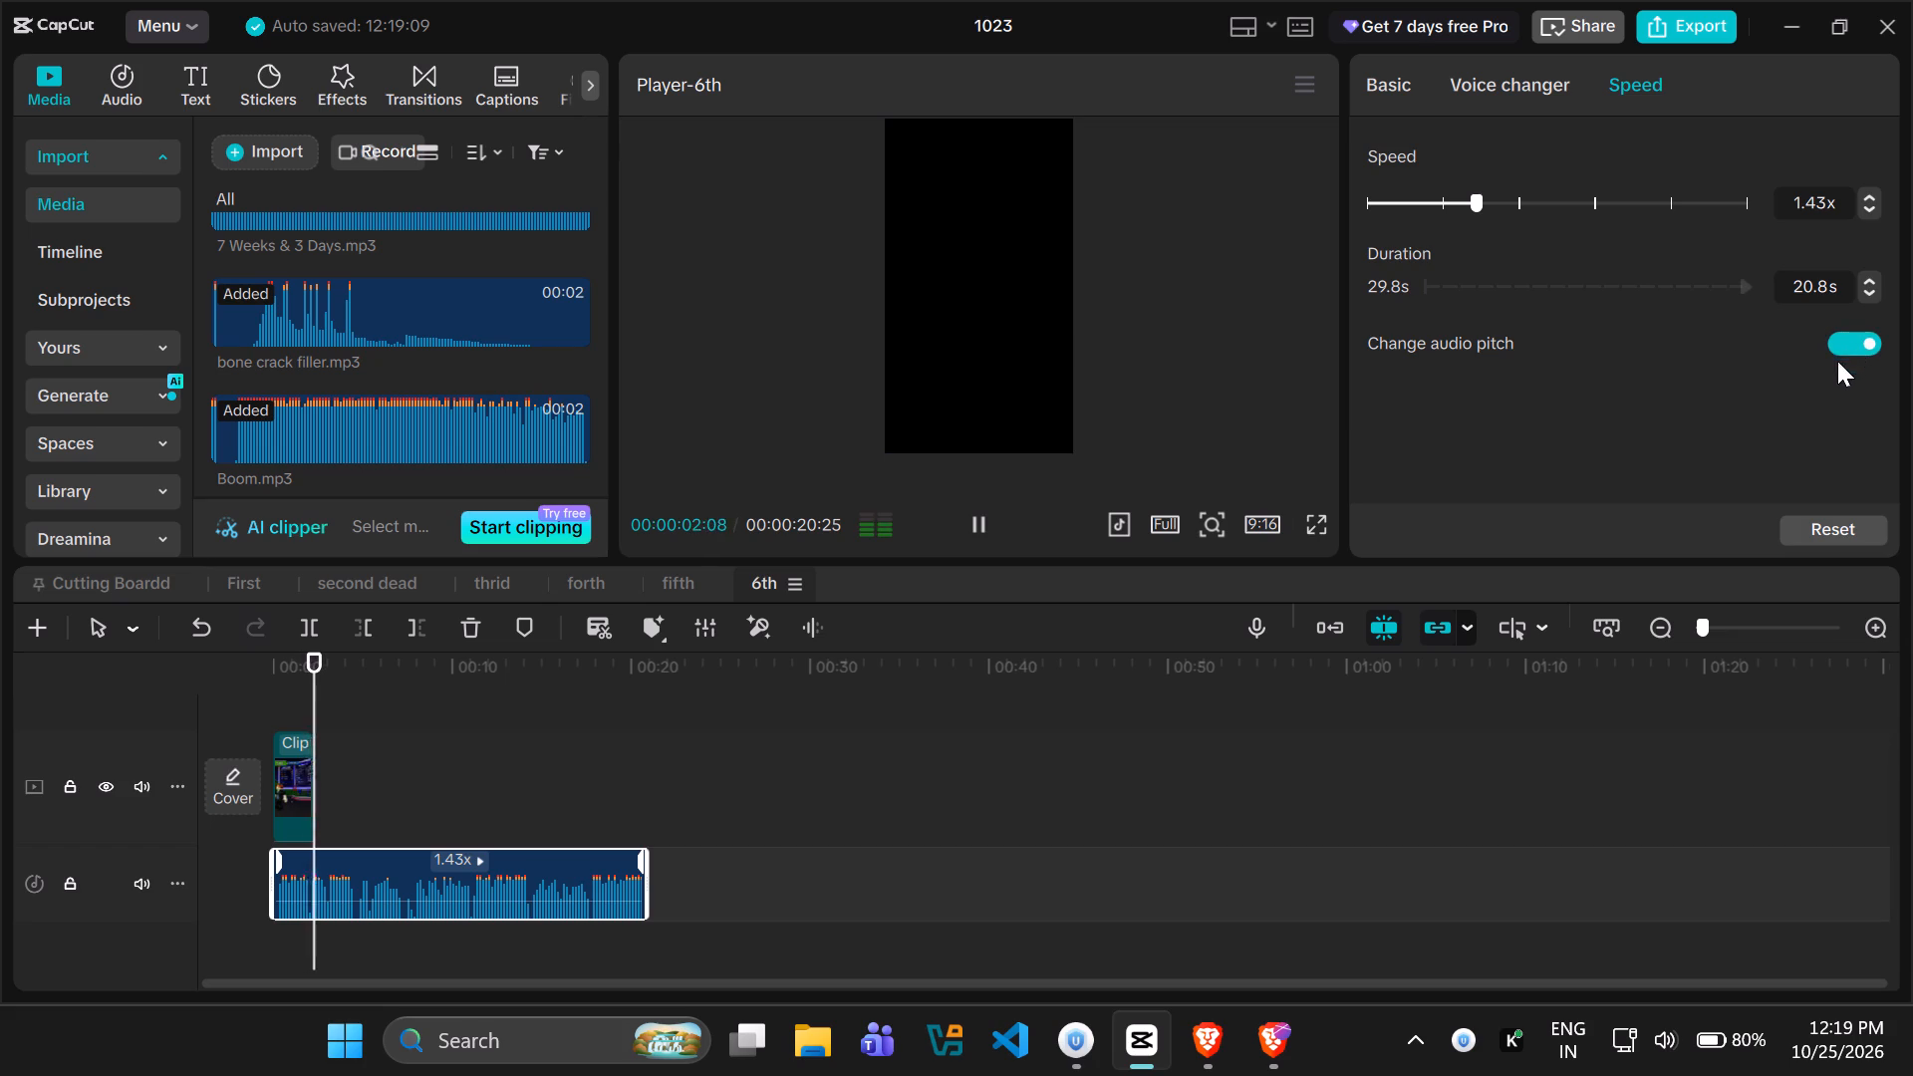
left_click_drag(353, 707, 352, 707)
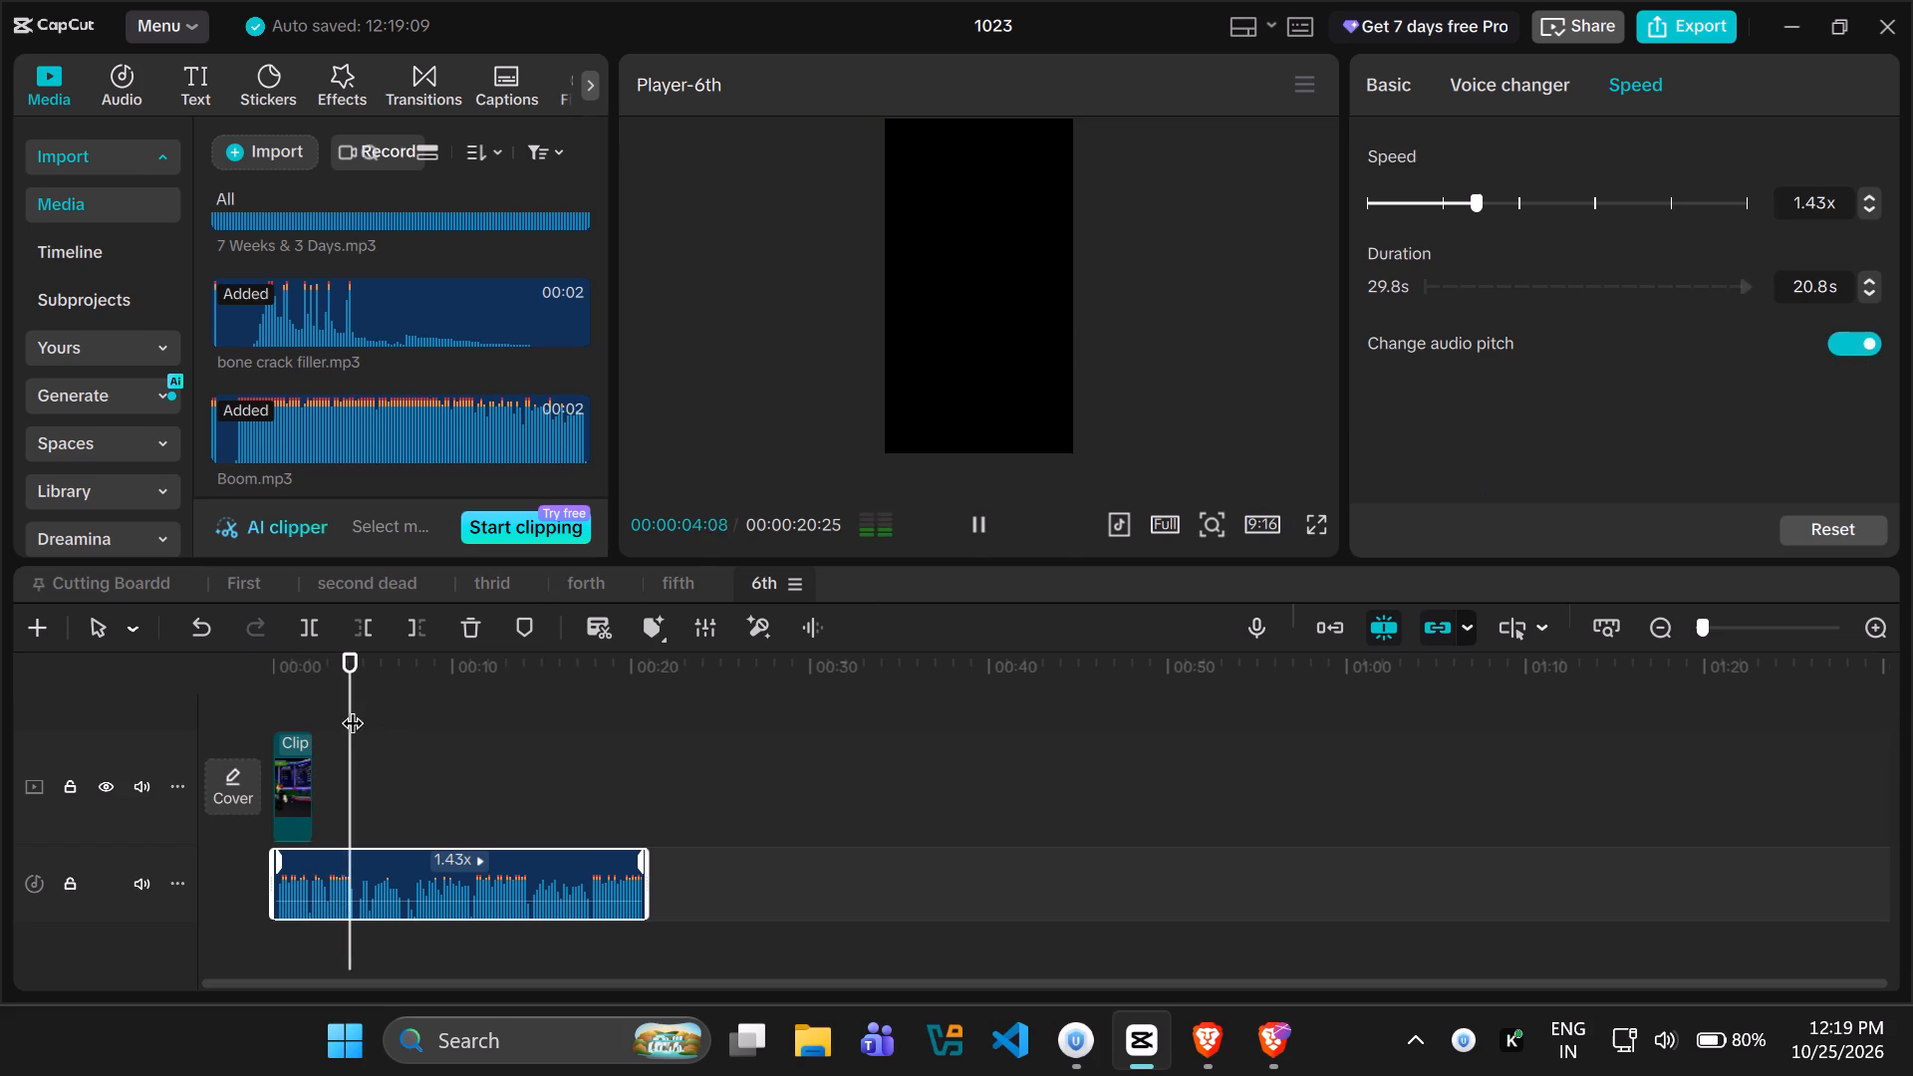
left_click_drag(352, 707, 246, 707)
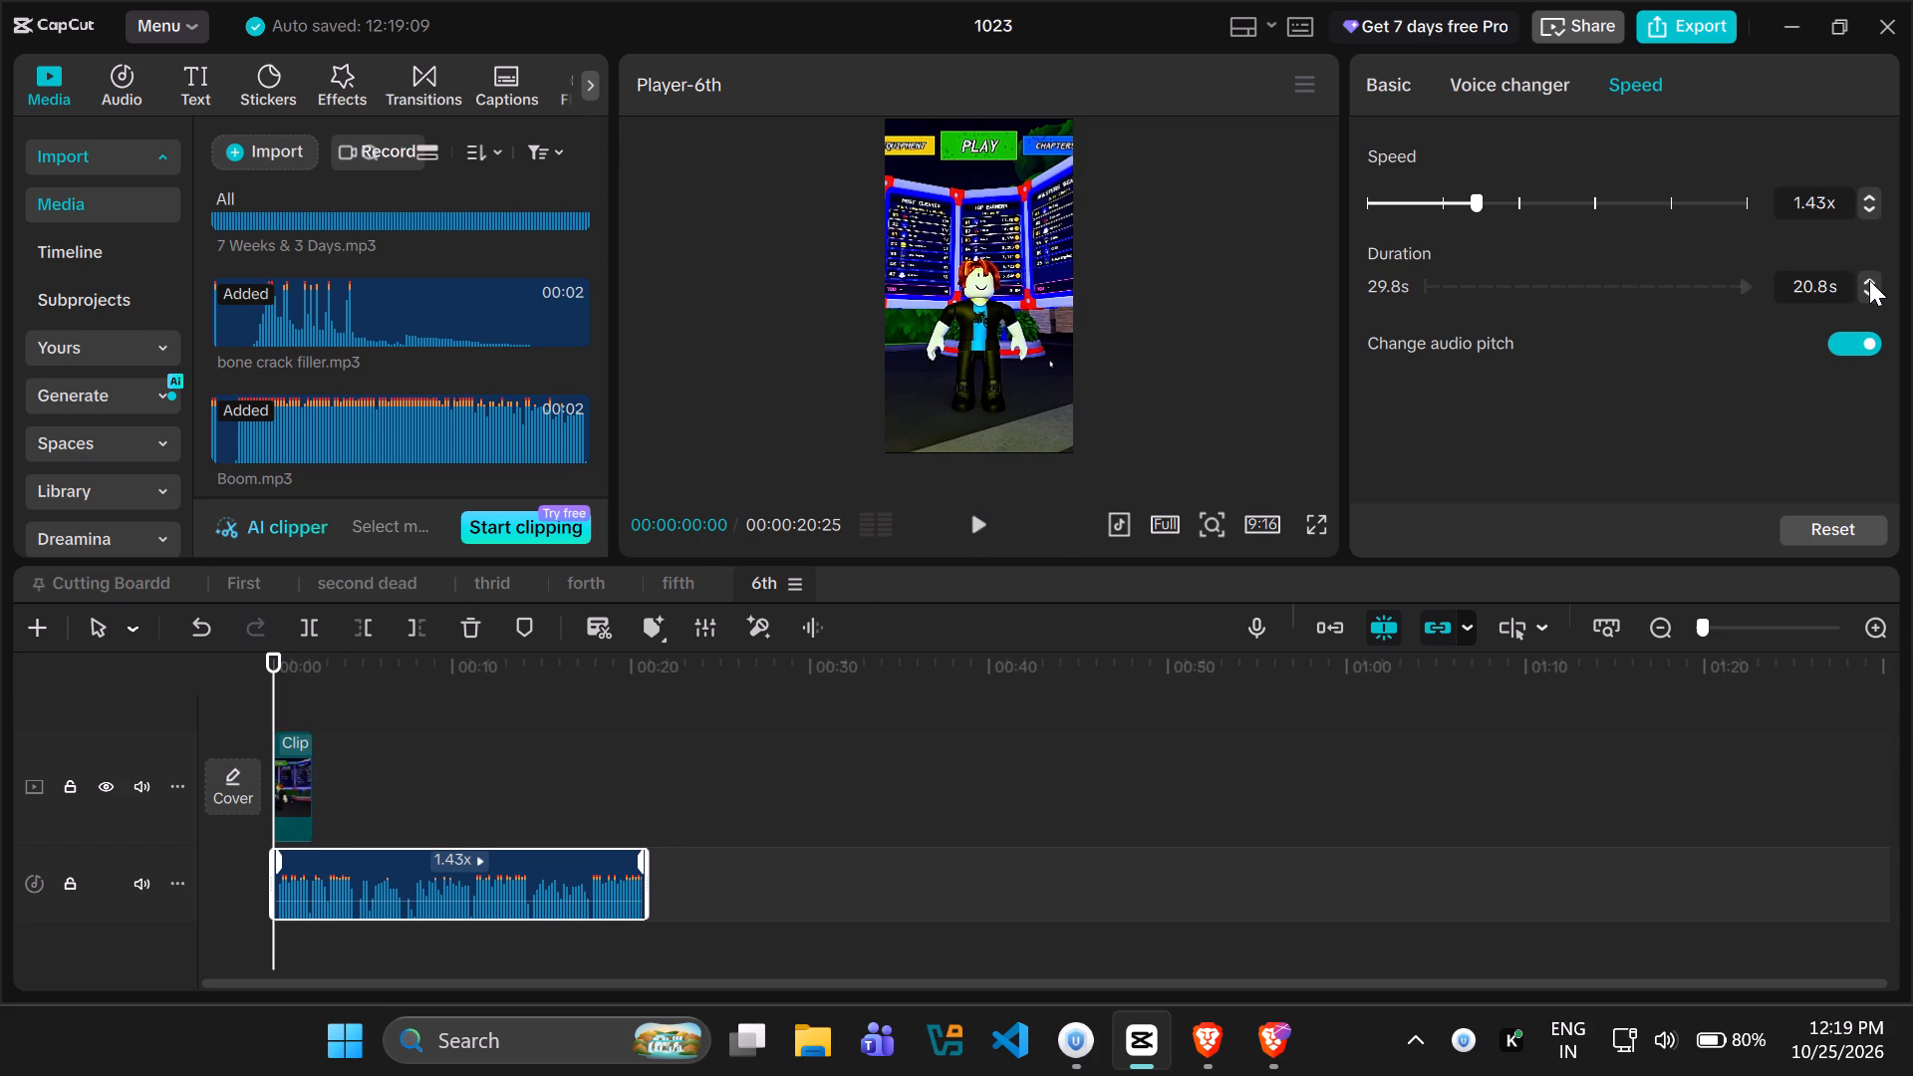
Set the voice-over's duration to 22.8 s at 1.31x speed, preview the opening, and return to the start.
left_click(1869, 280)
left_click(1869, 280)
key("space")
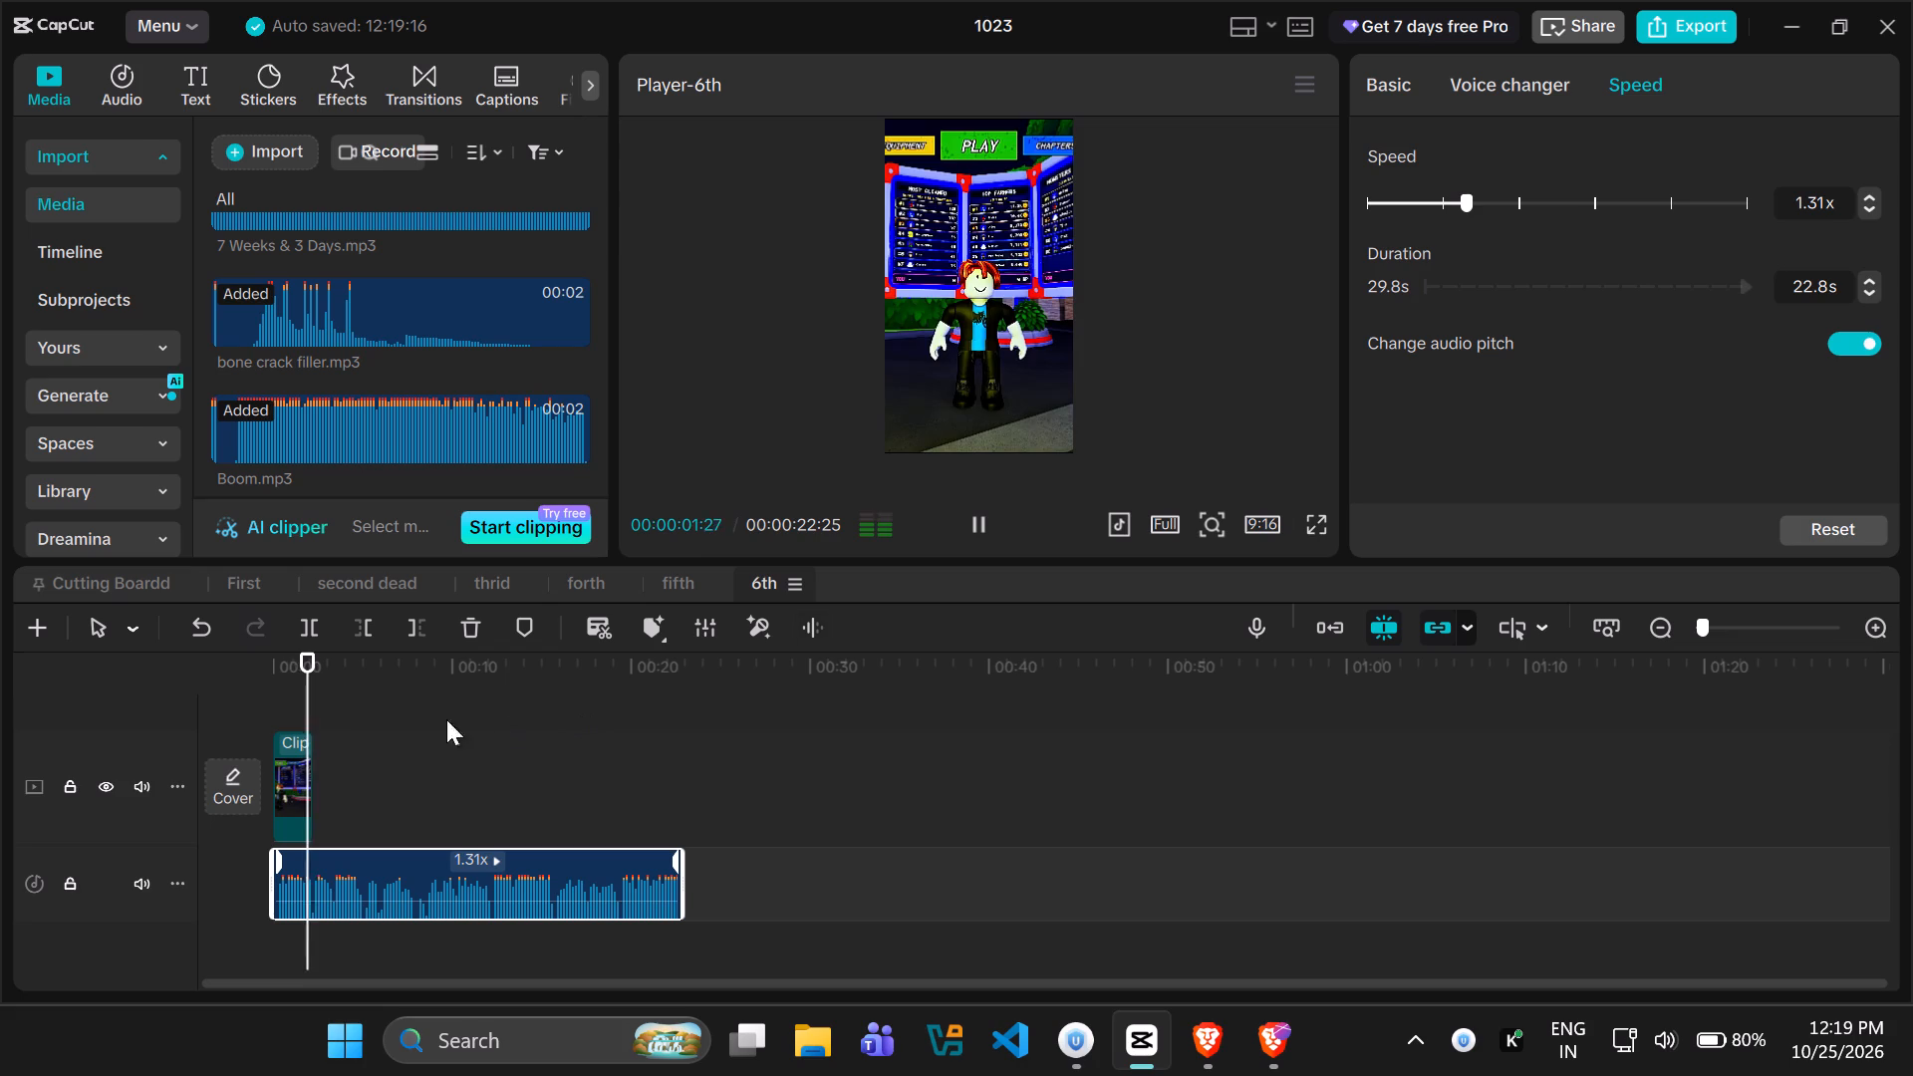
left_click_drag(326, 696, 268, 698)
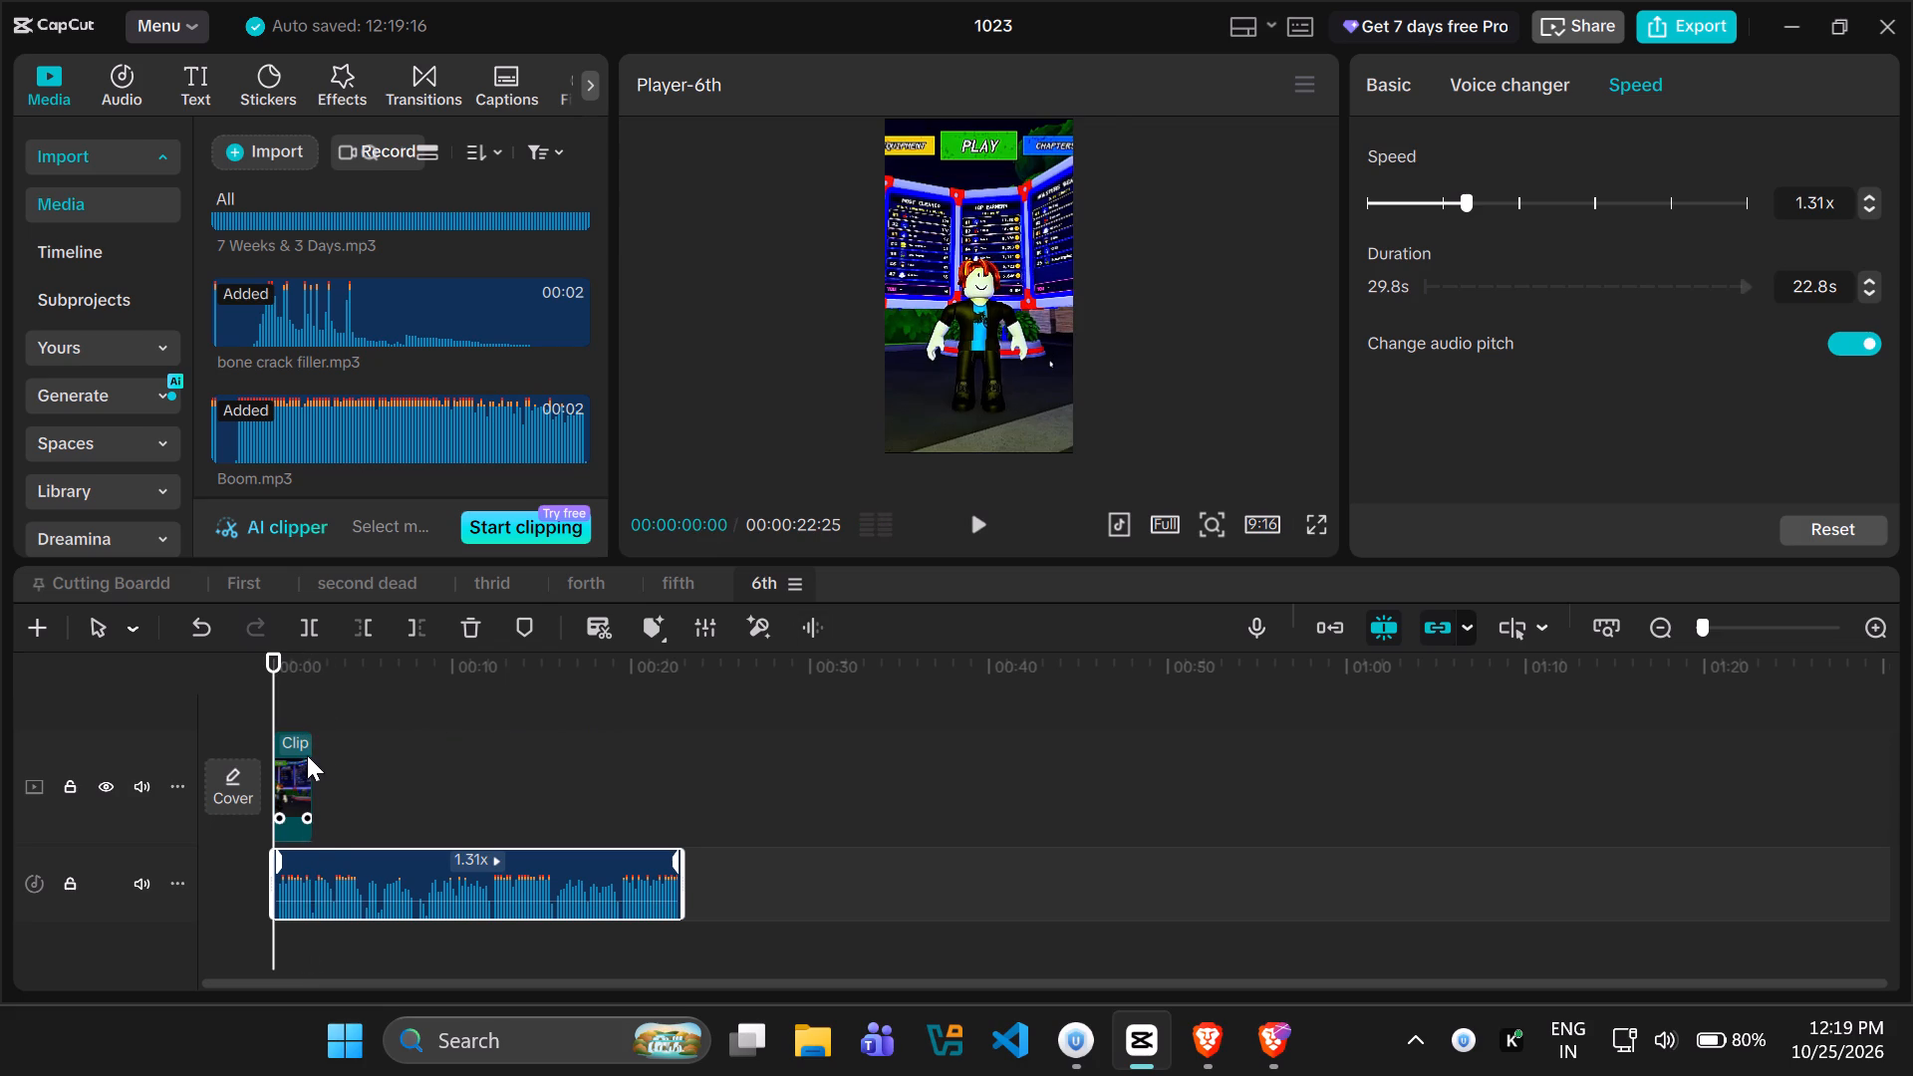
Extend the end of the Clip 2 - Leaderboard segment to about 3 seconds and preview it against the voice-over.
left_click_drag(311, 762, 331, 764)
key("space")
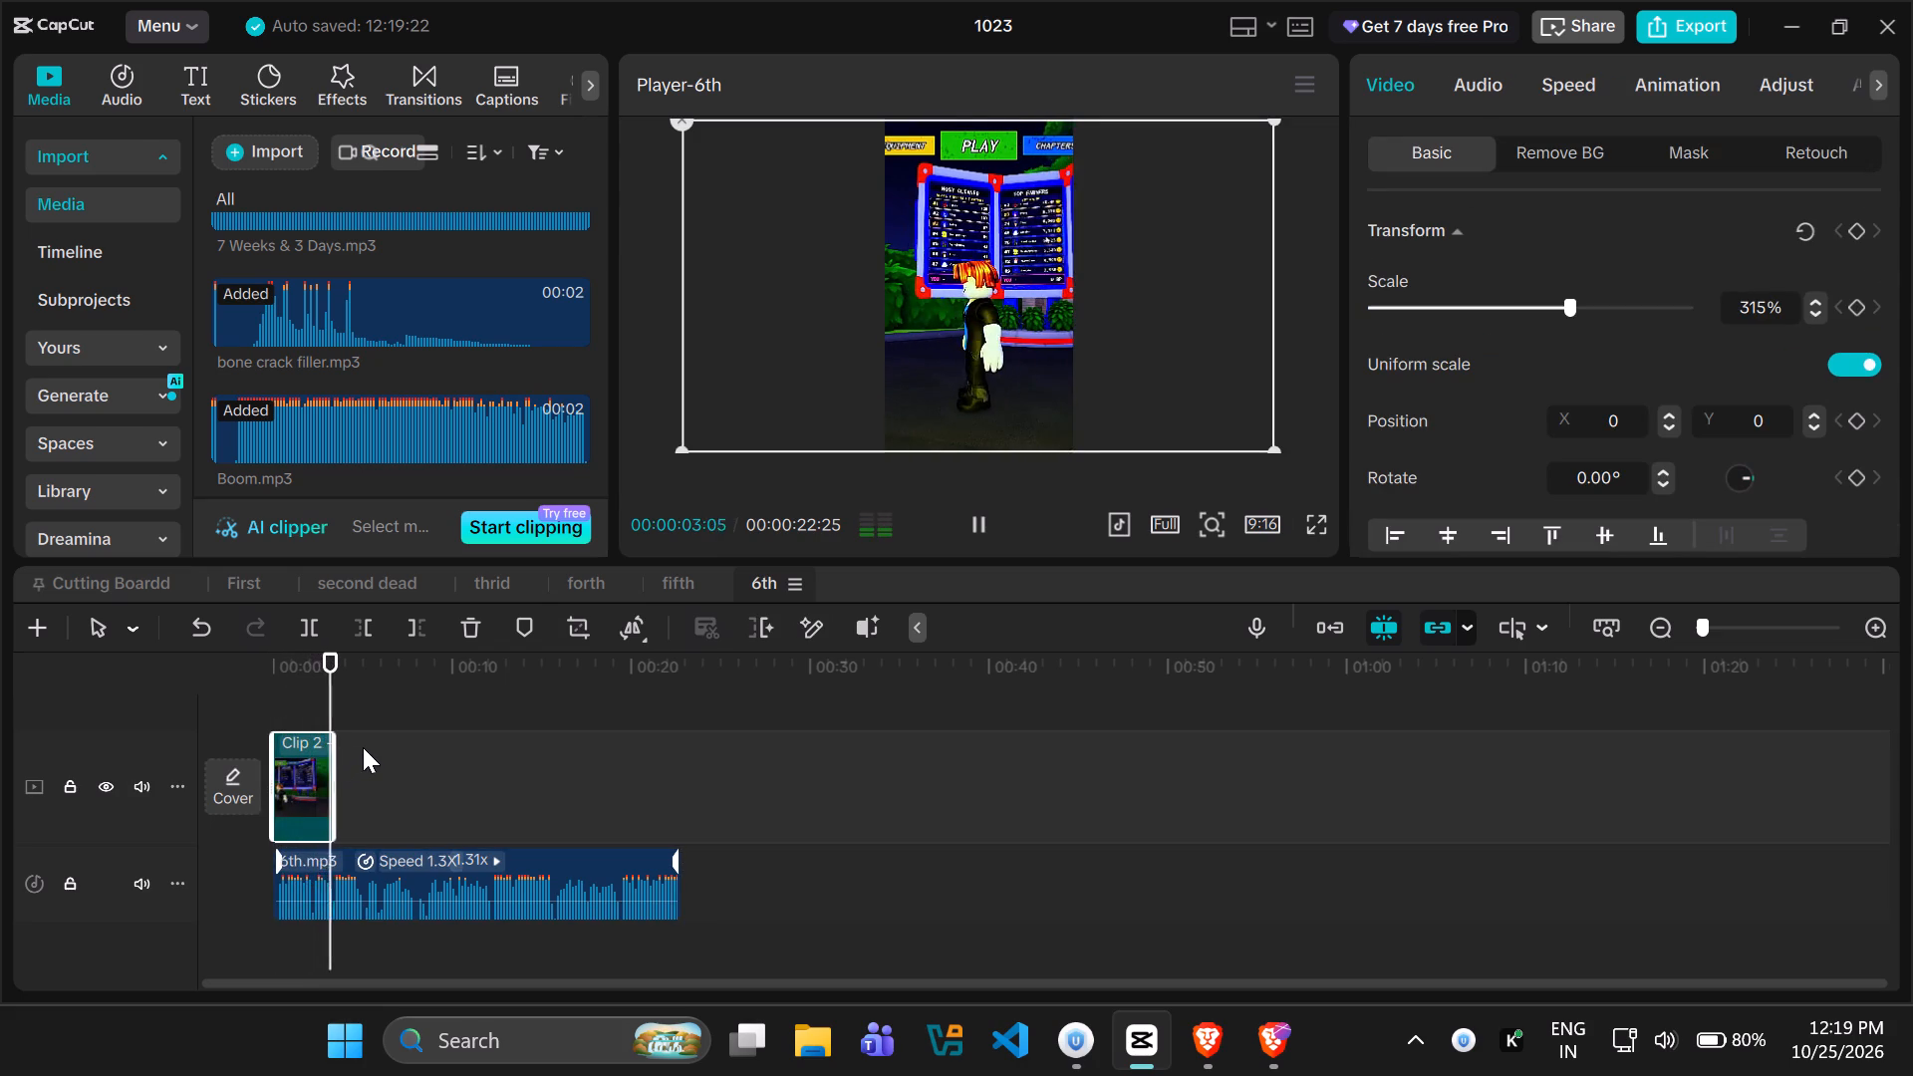
key("space")
left_click(344, 747)
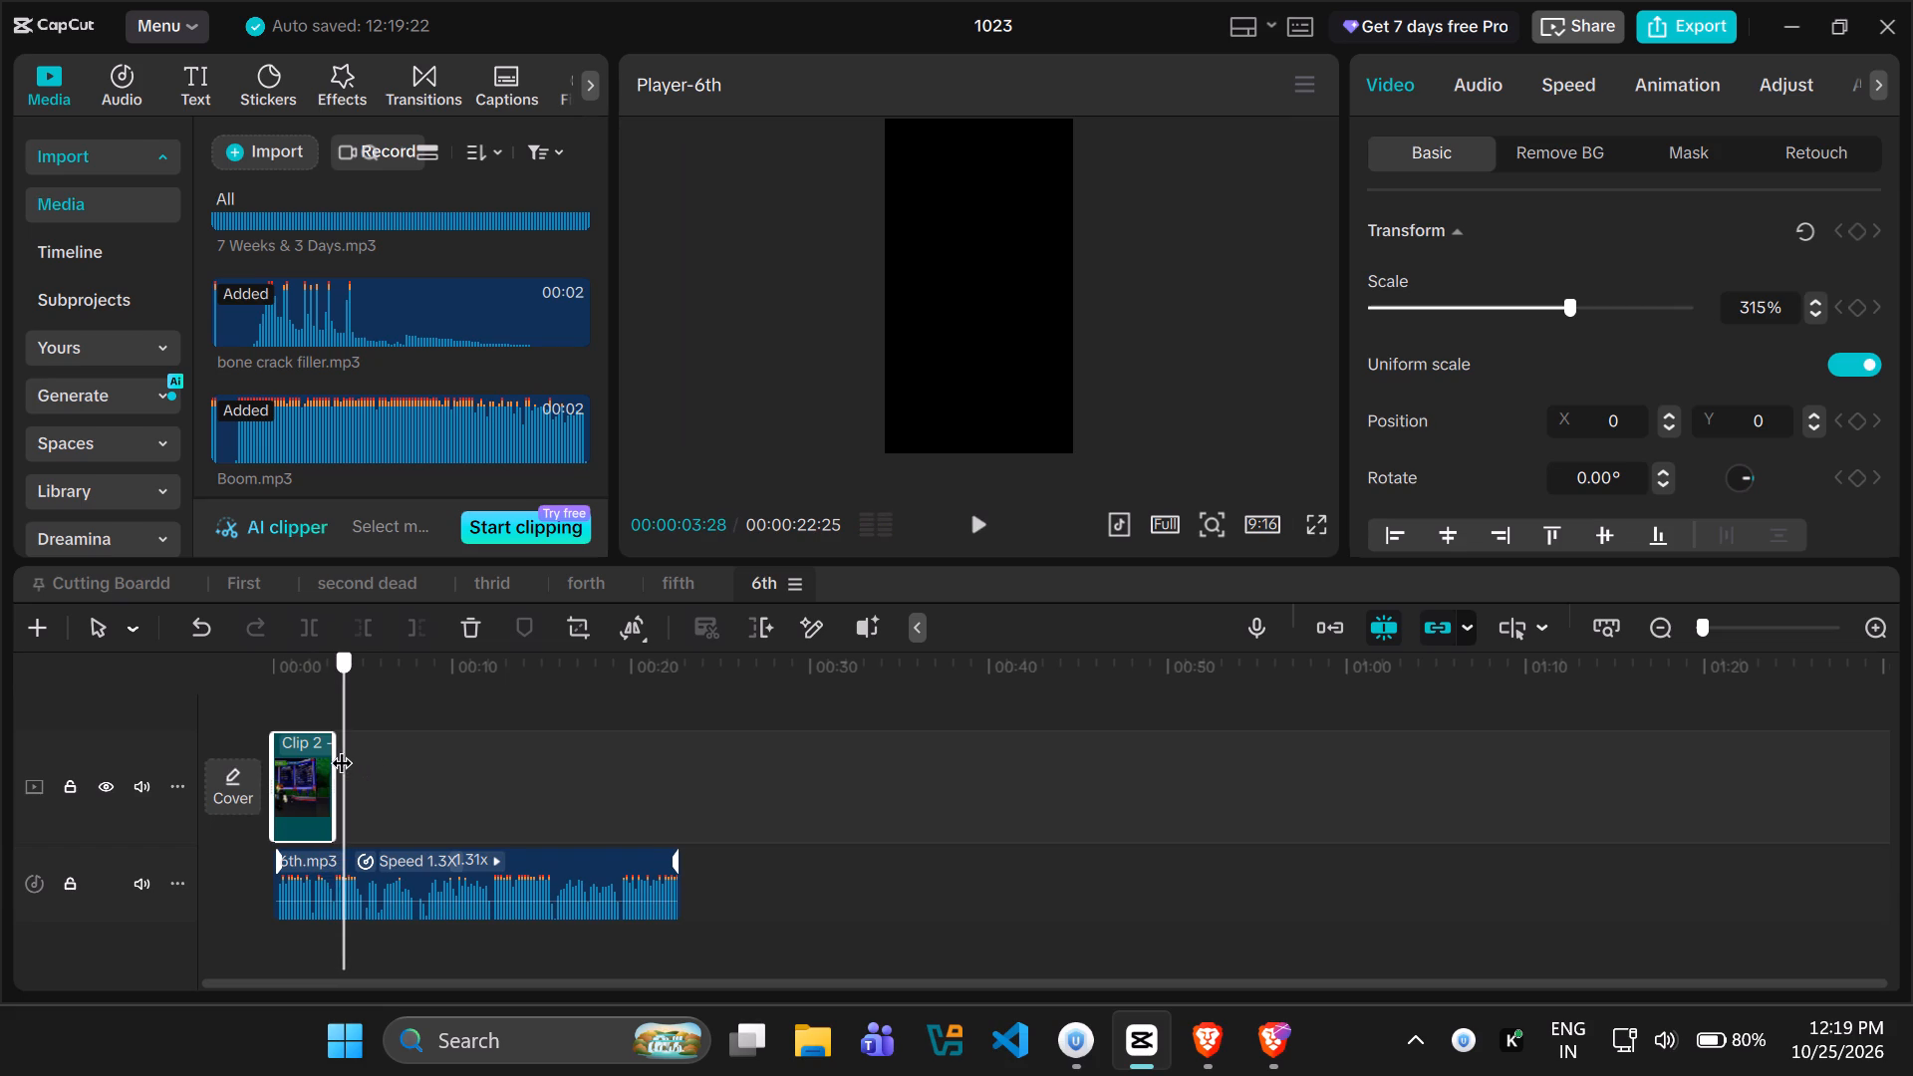
left_click(332, 759)
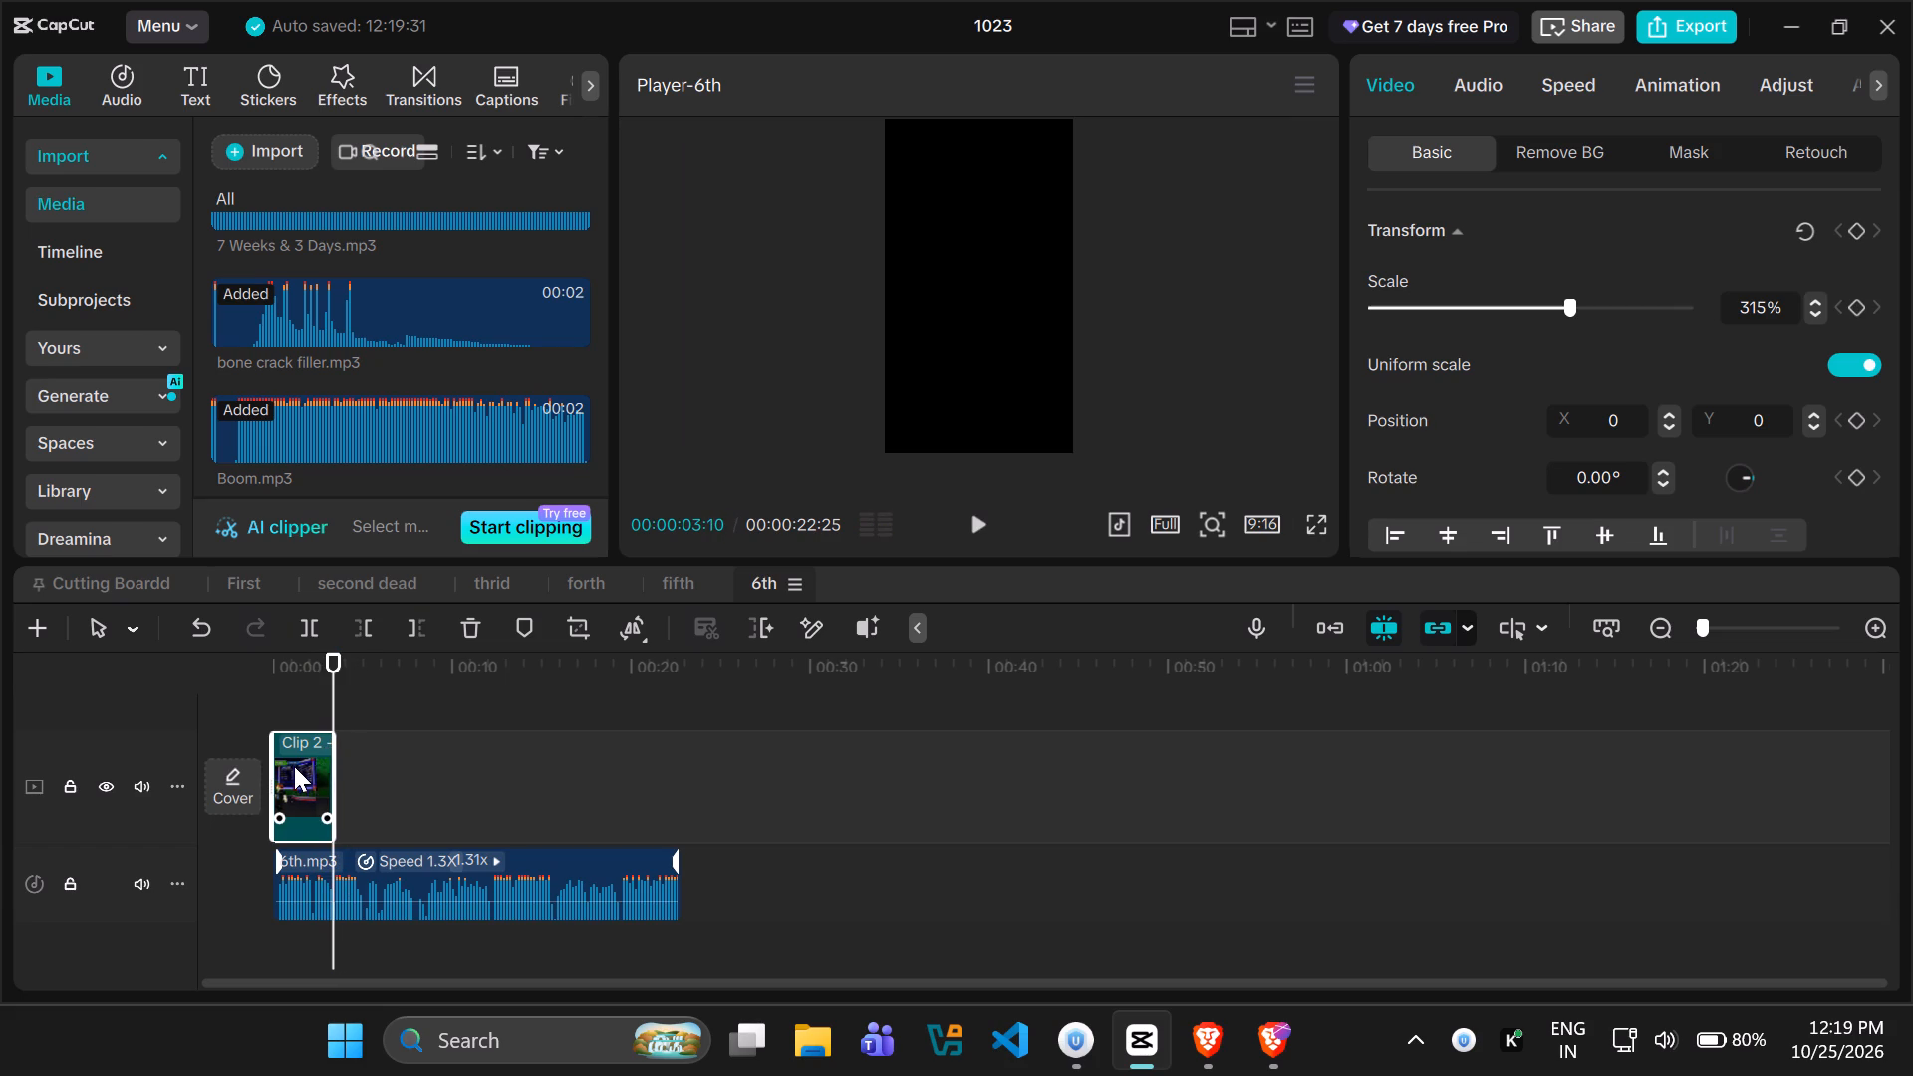
left_click(294, 766)
key("space")
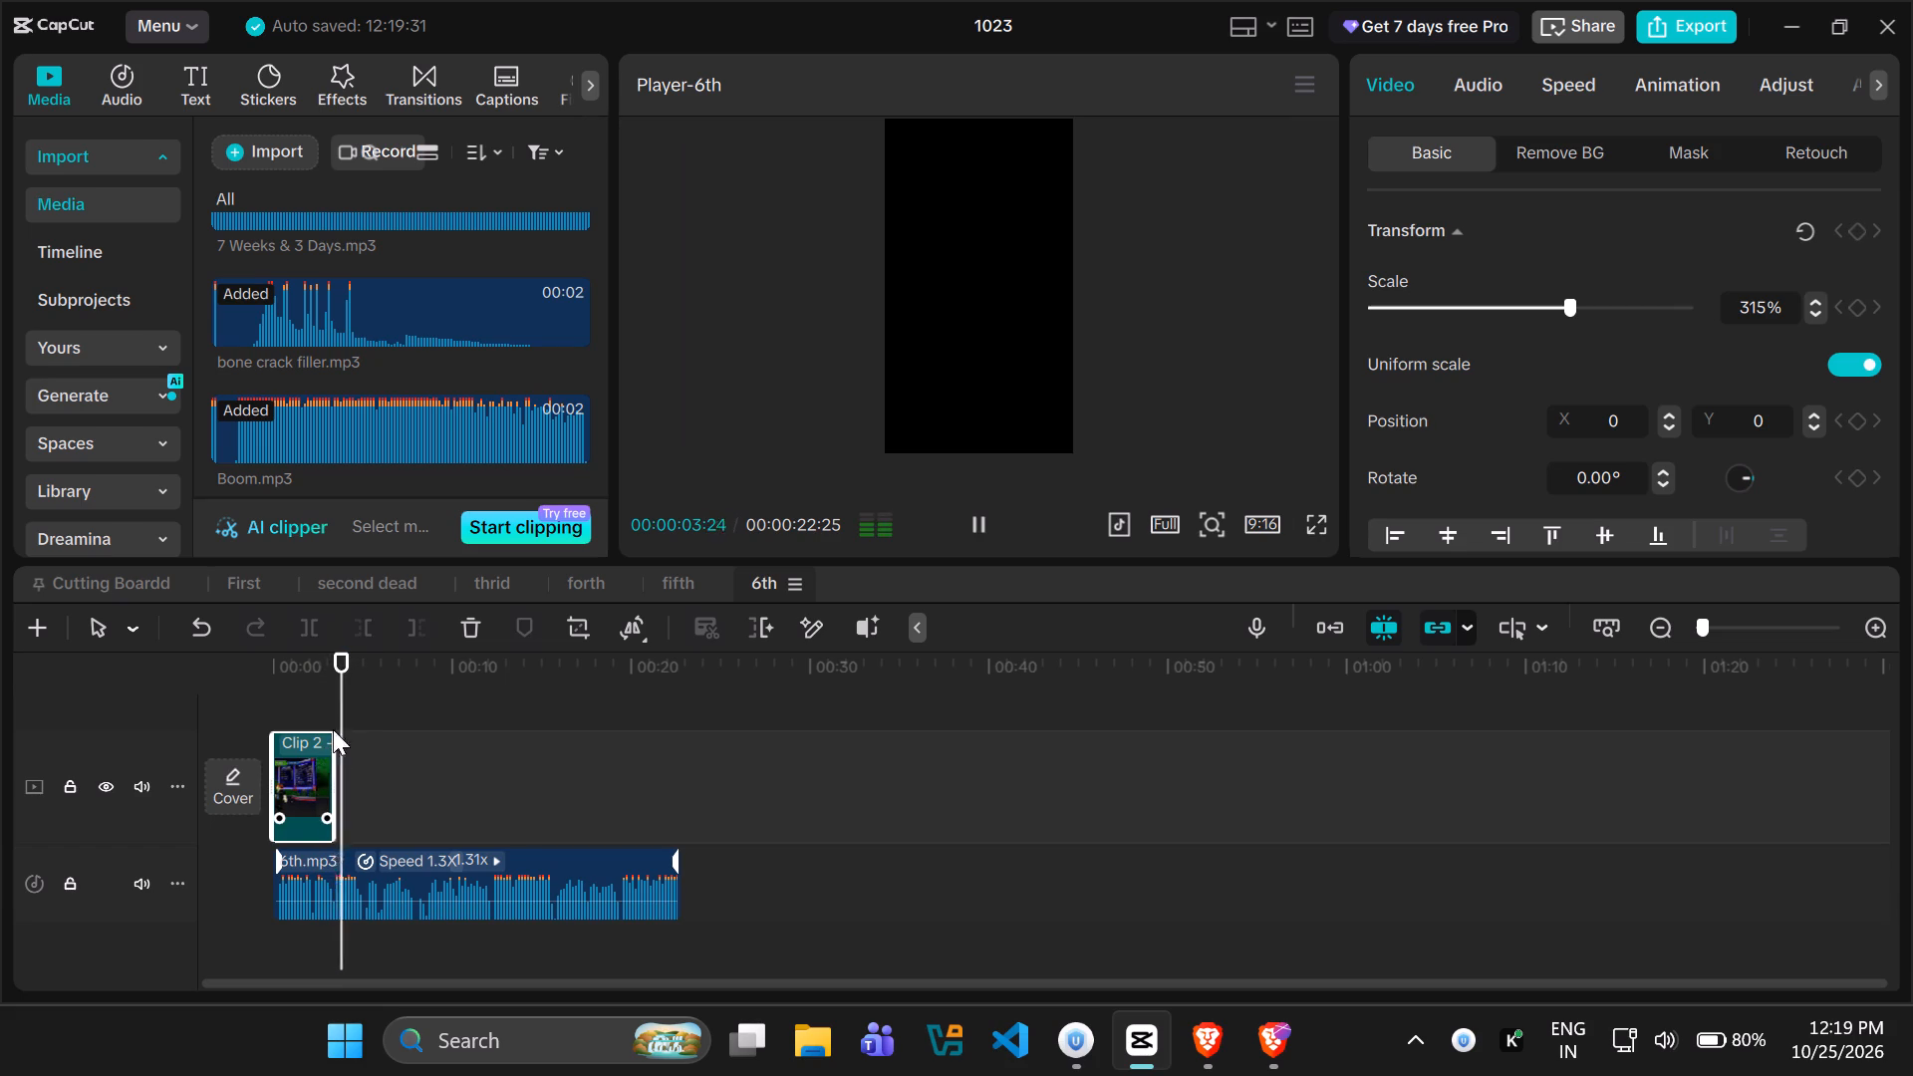
left_click_drag(356, 710, 262, 708)
key("space")
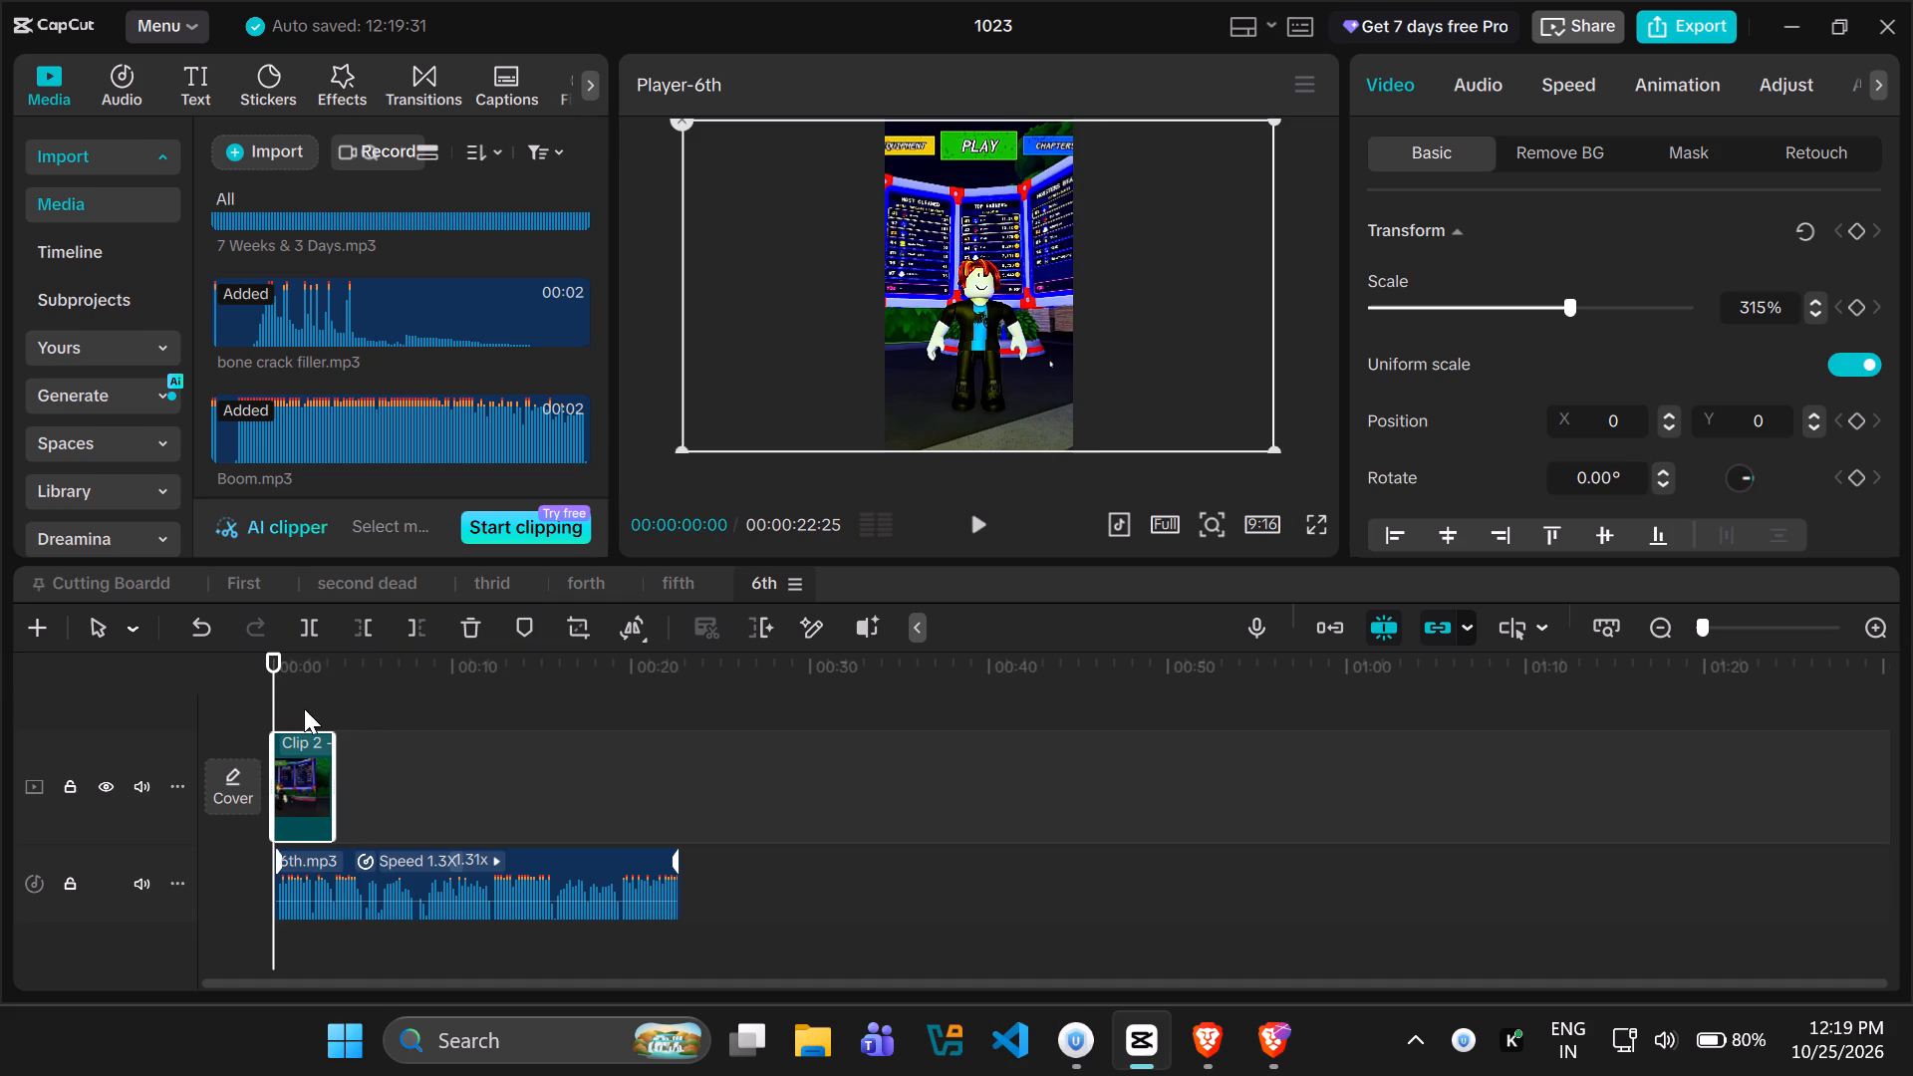
key("space")
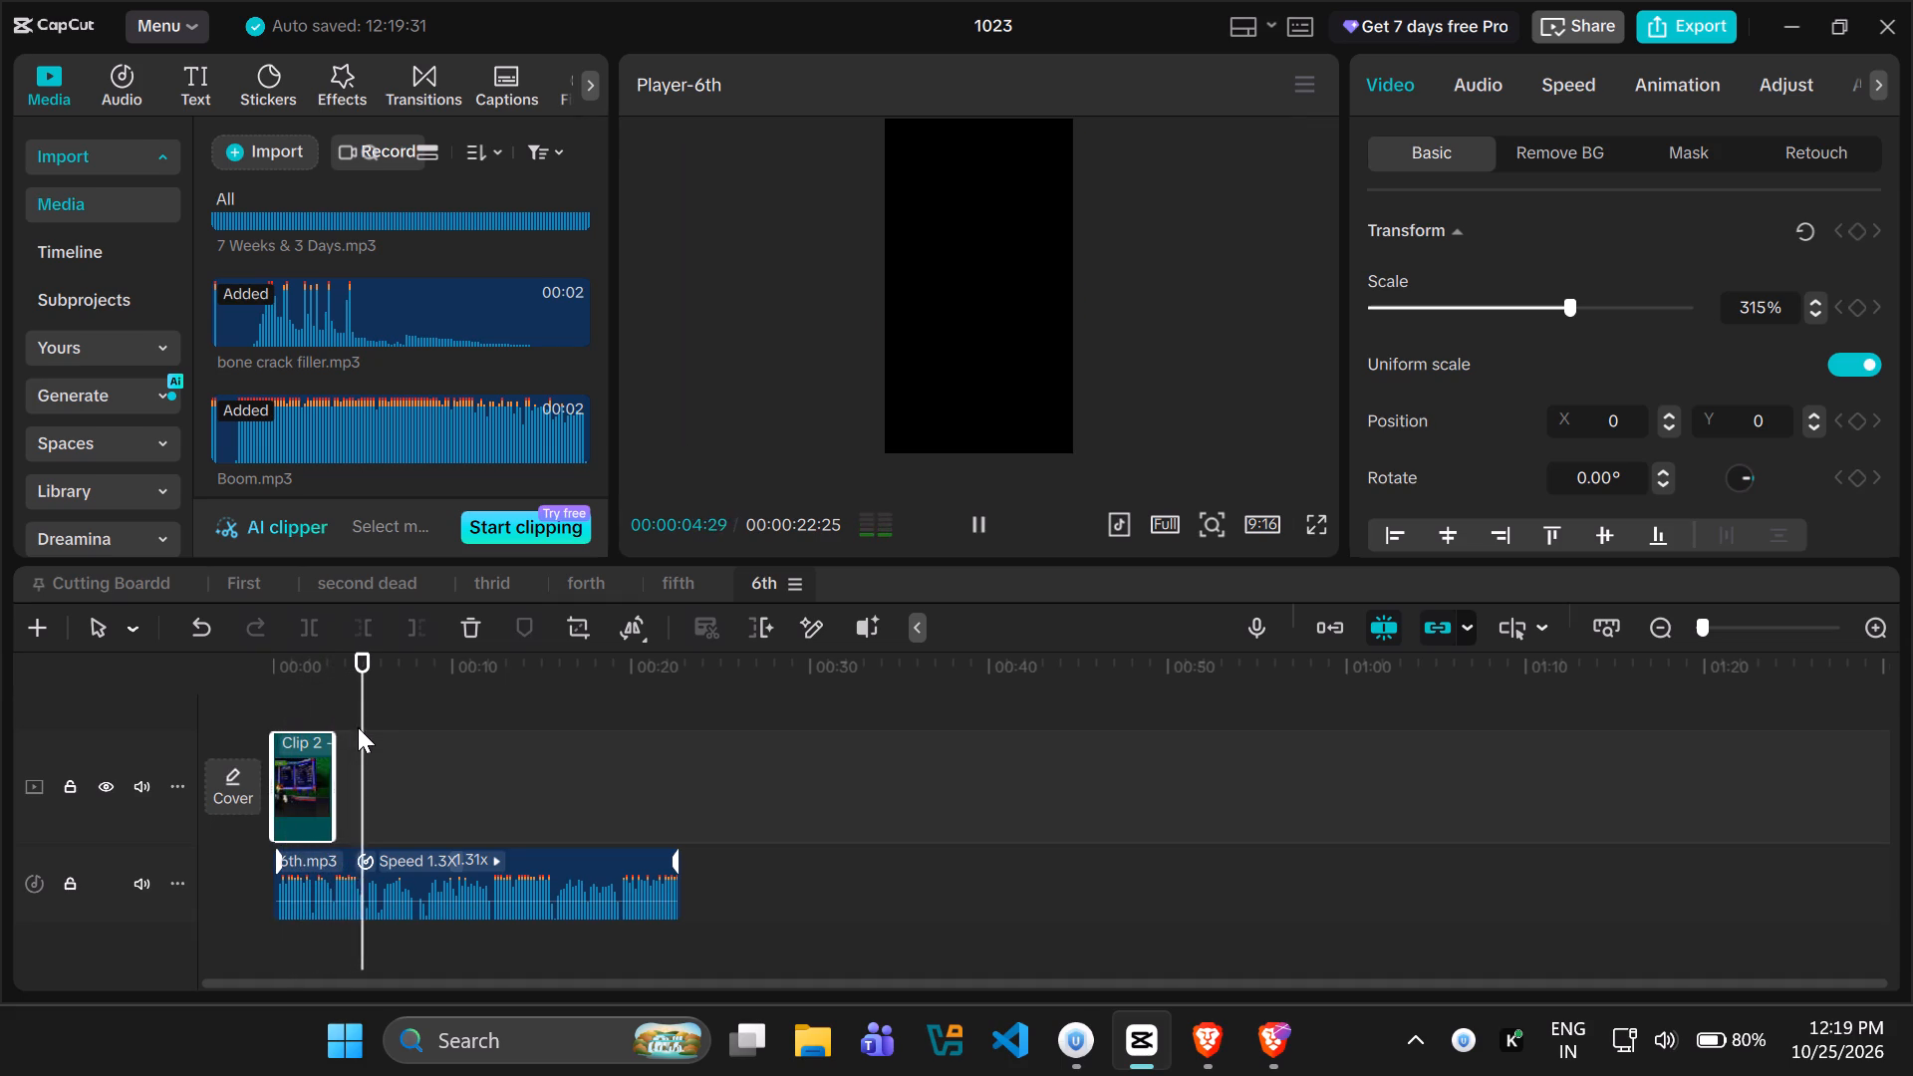
left_click(374, 720)
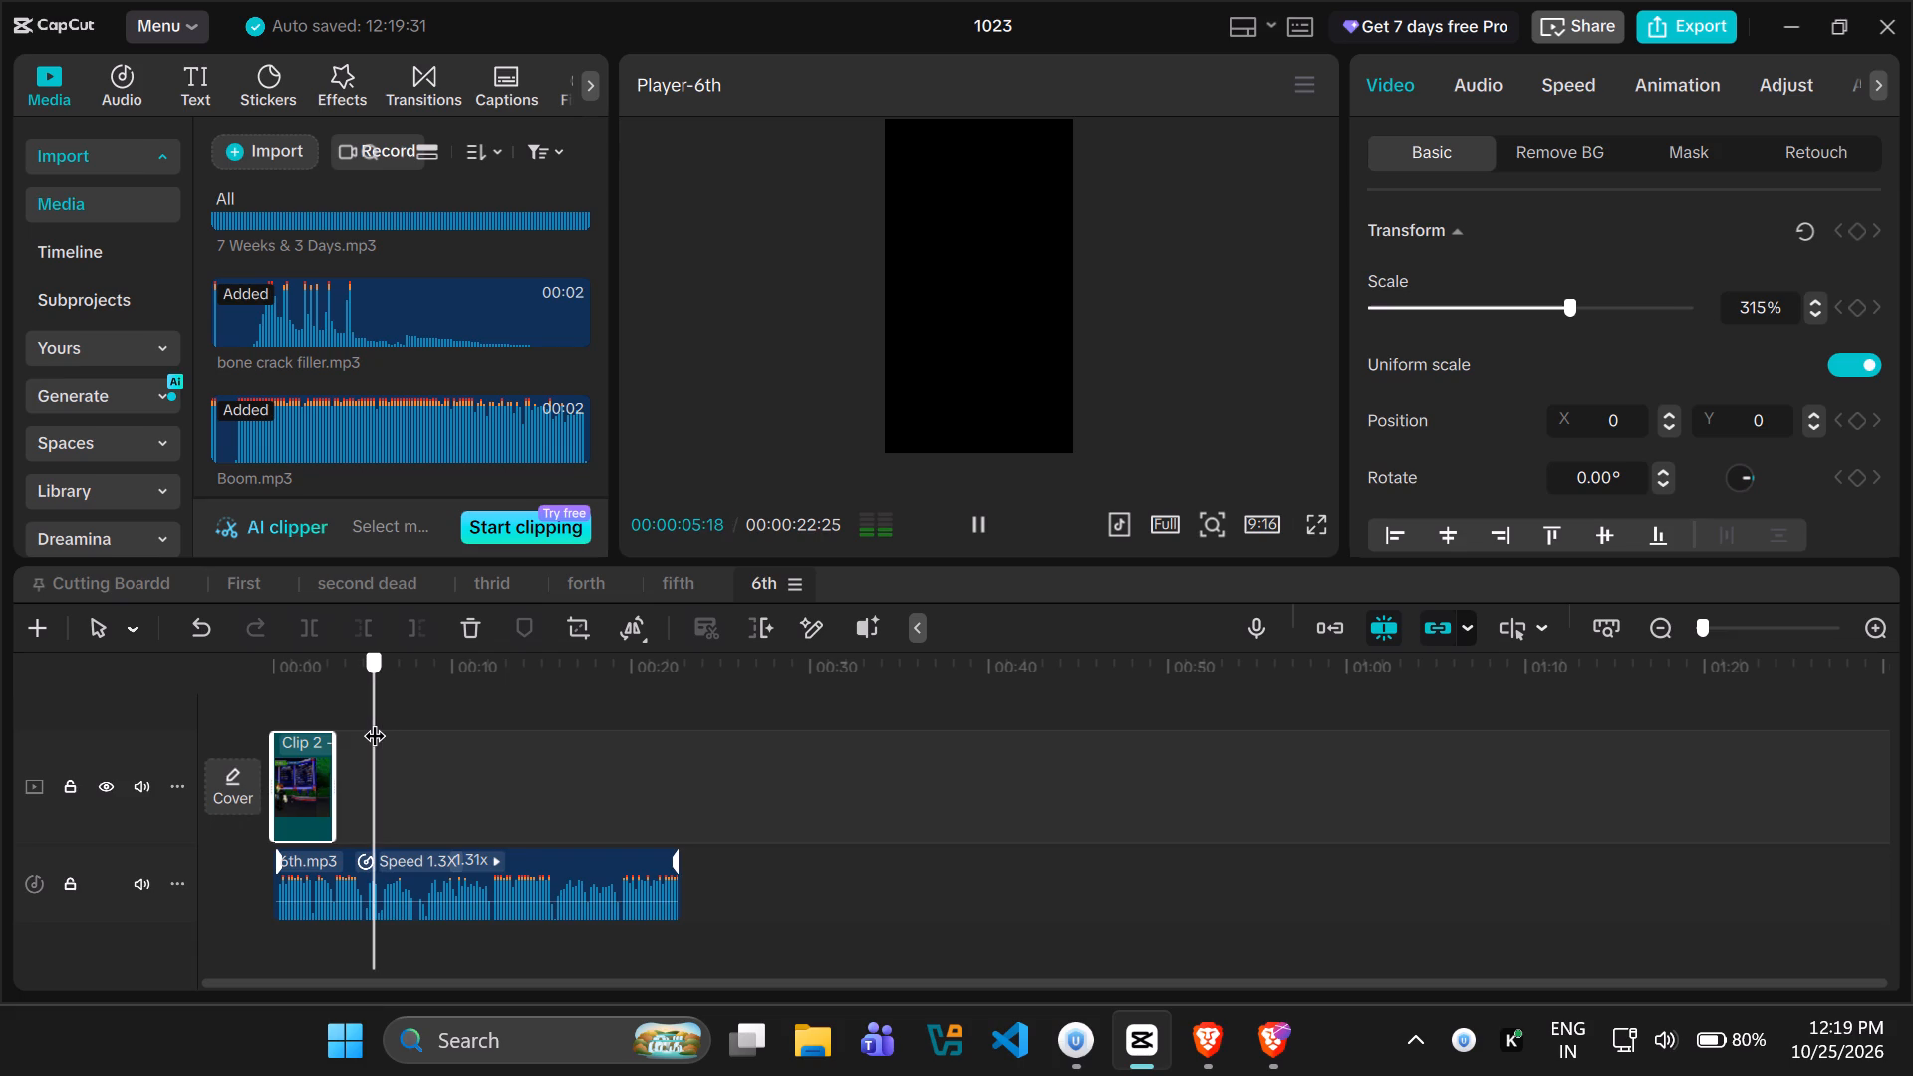
left_click_drag(374, 720, 303, 706)
Clear all clips from the Cutting Boardd timeline.
left_click(192, 586)
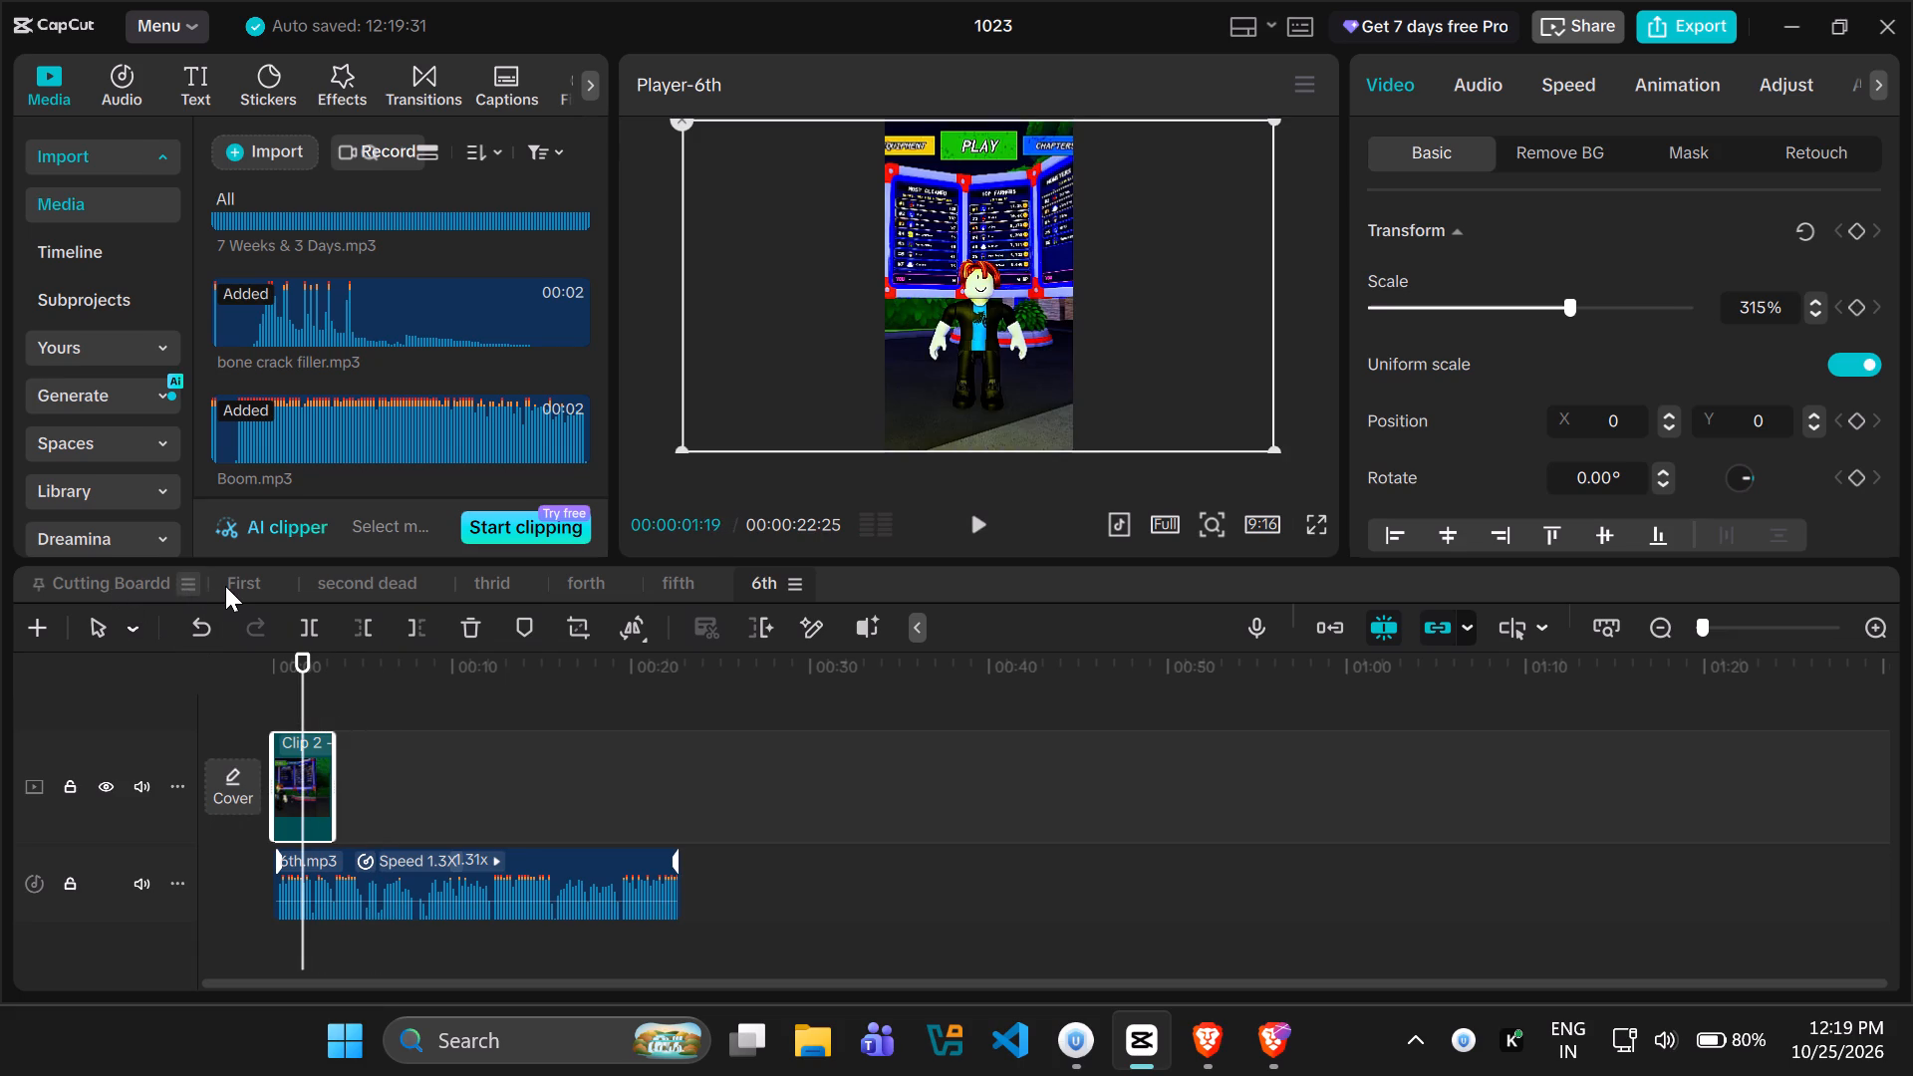
left_click(225, 586)
left_click(245, 582)
left_click(245, 582)
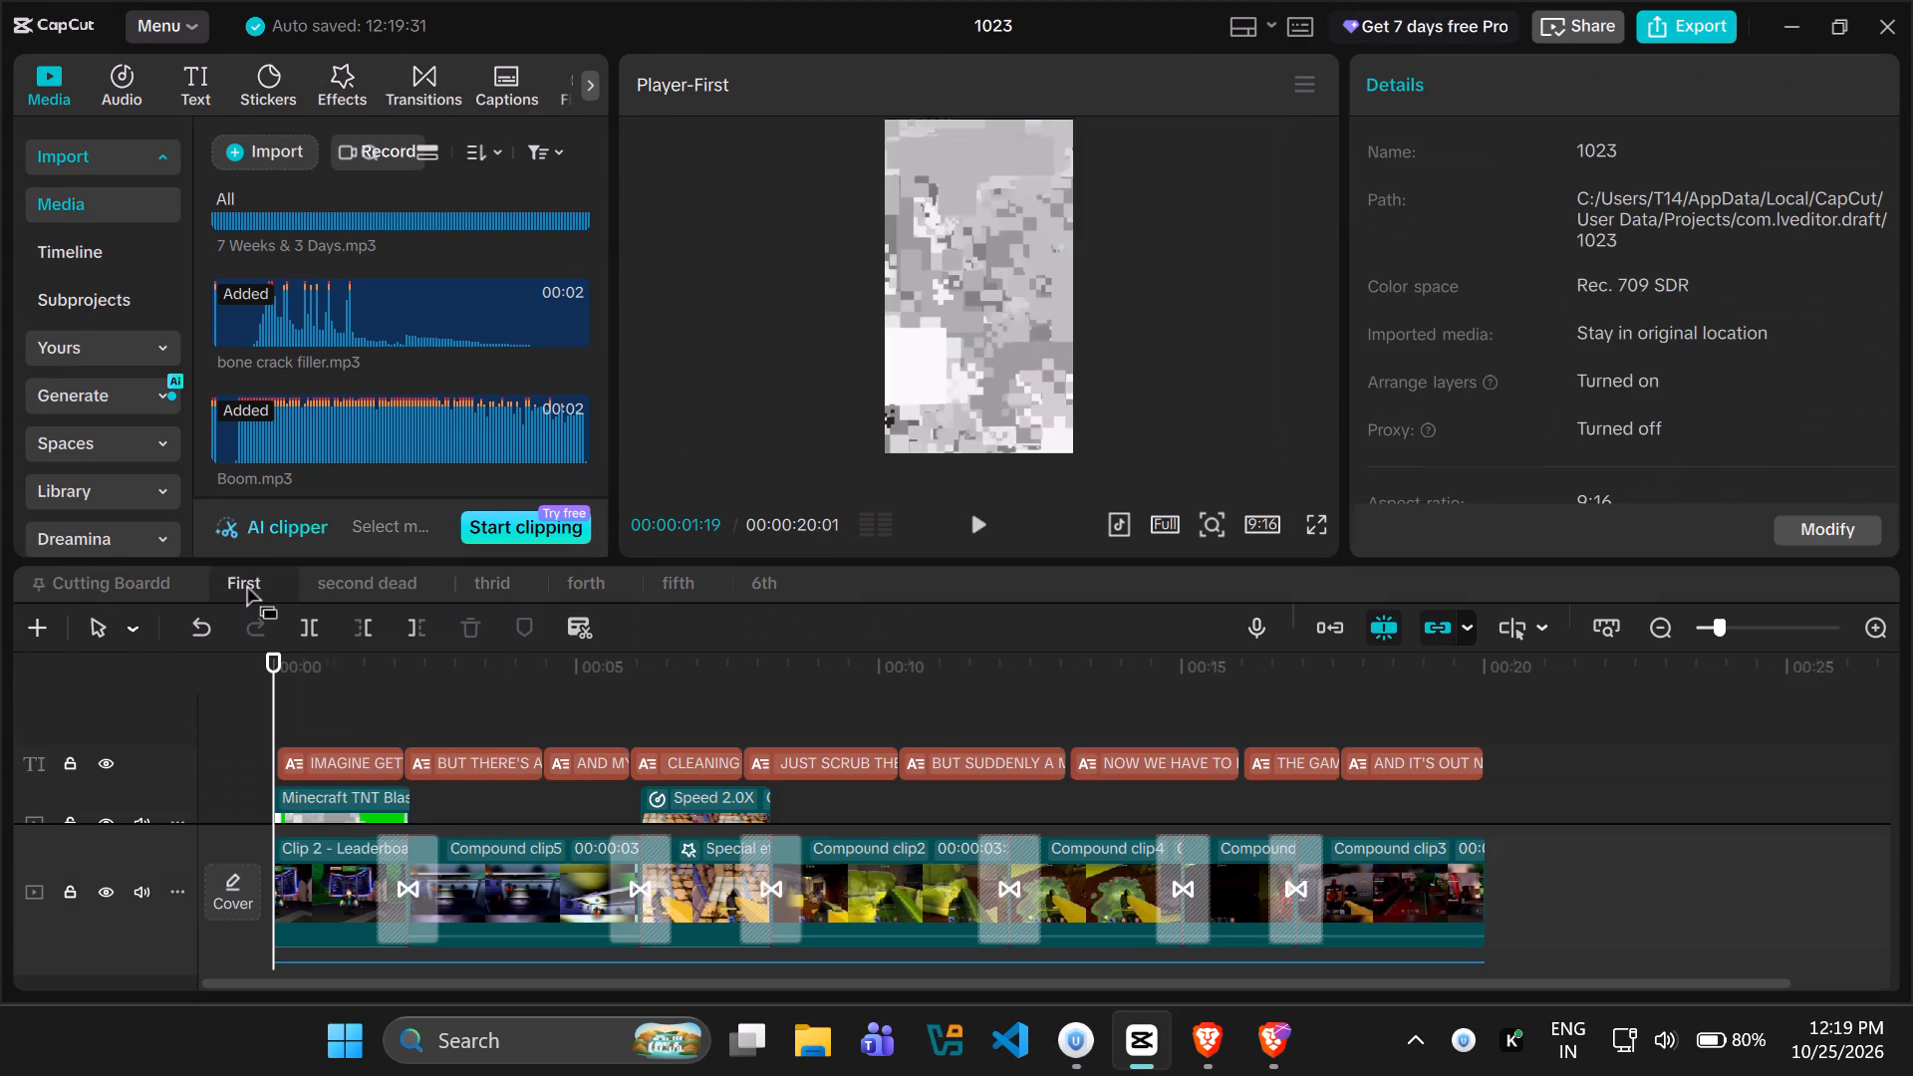
left_click(113, 574)
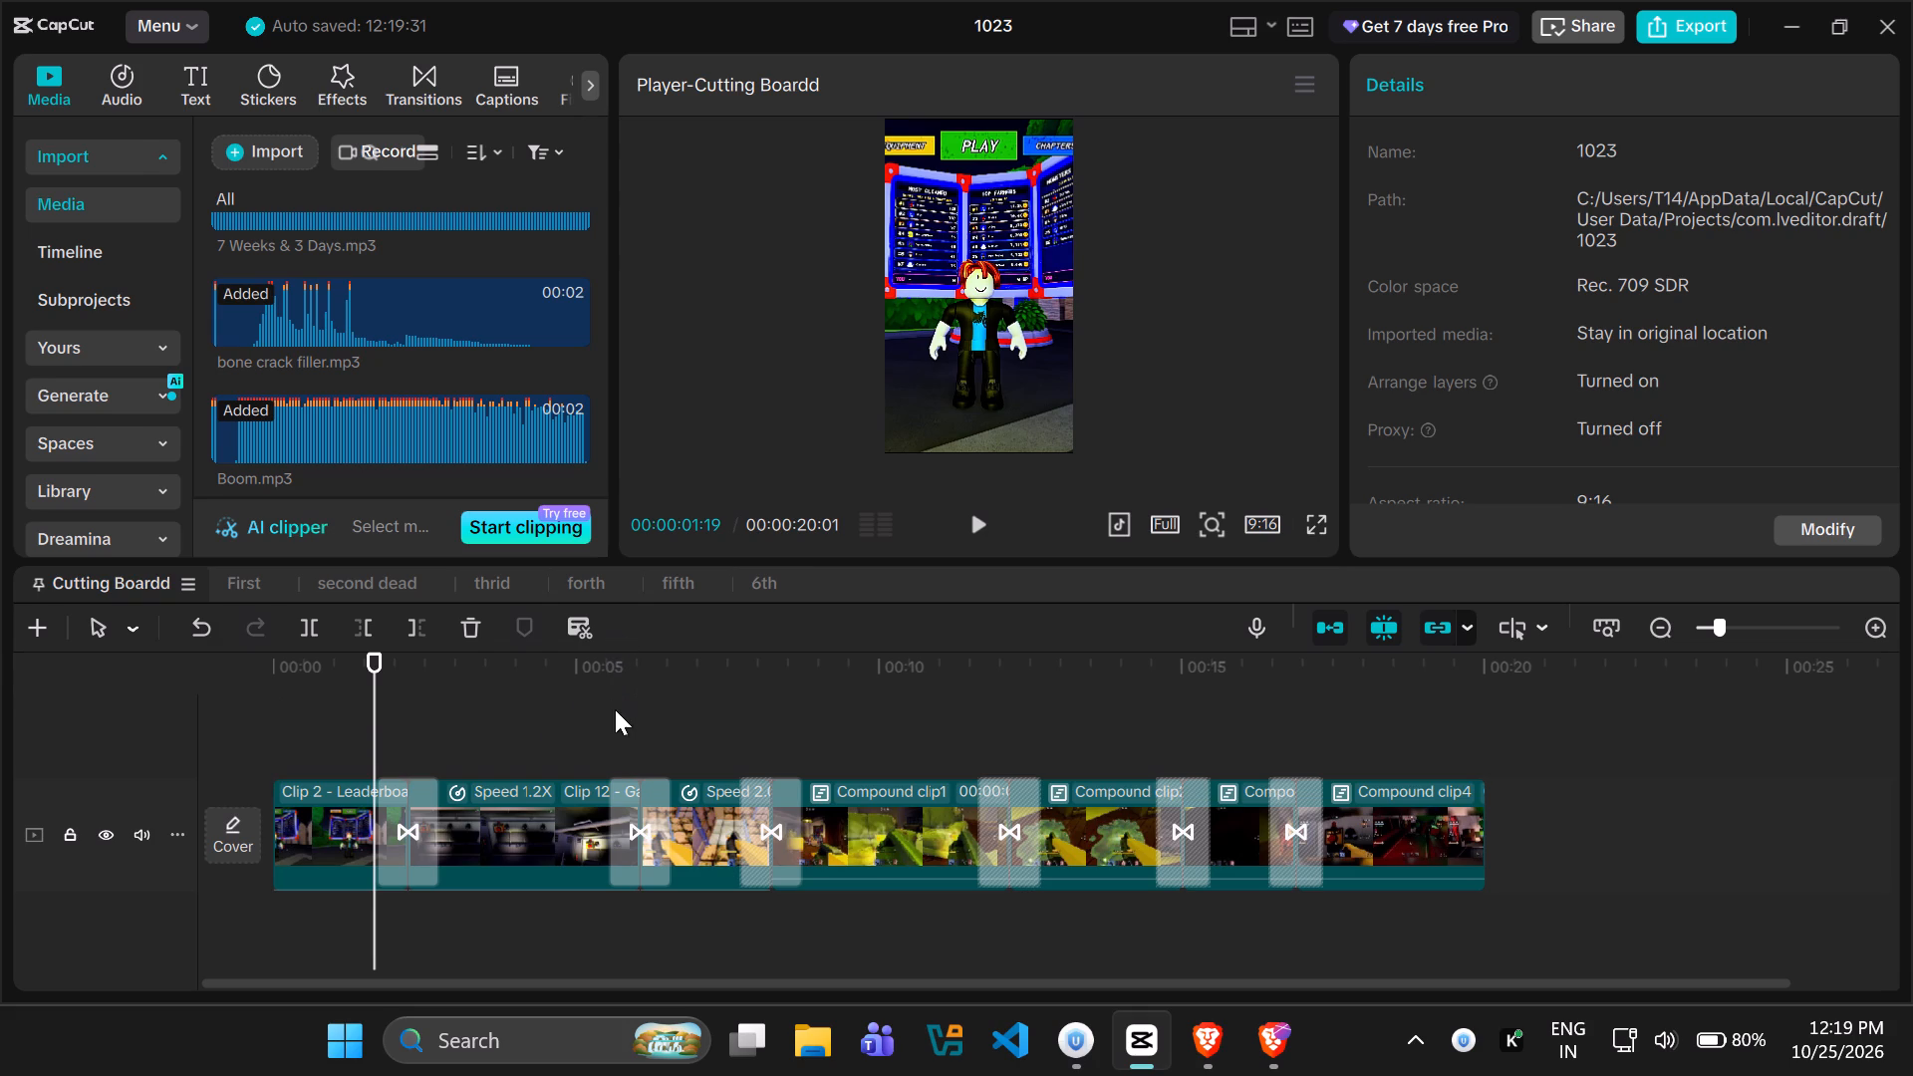
left_click(323, 929)
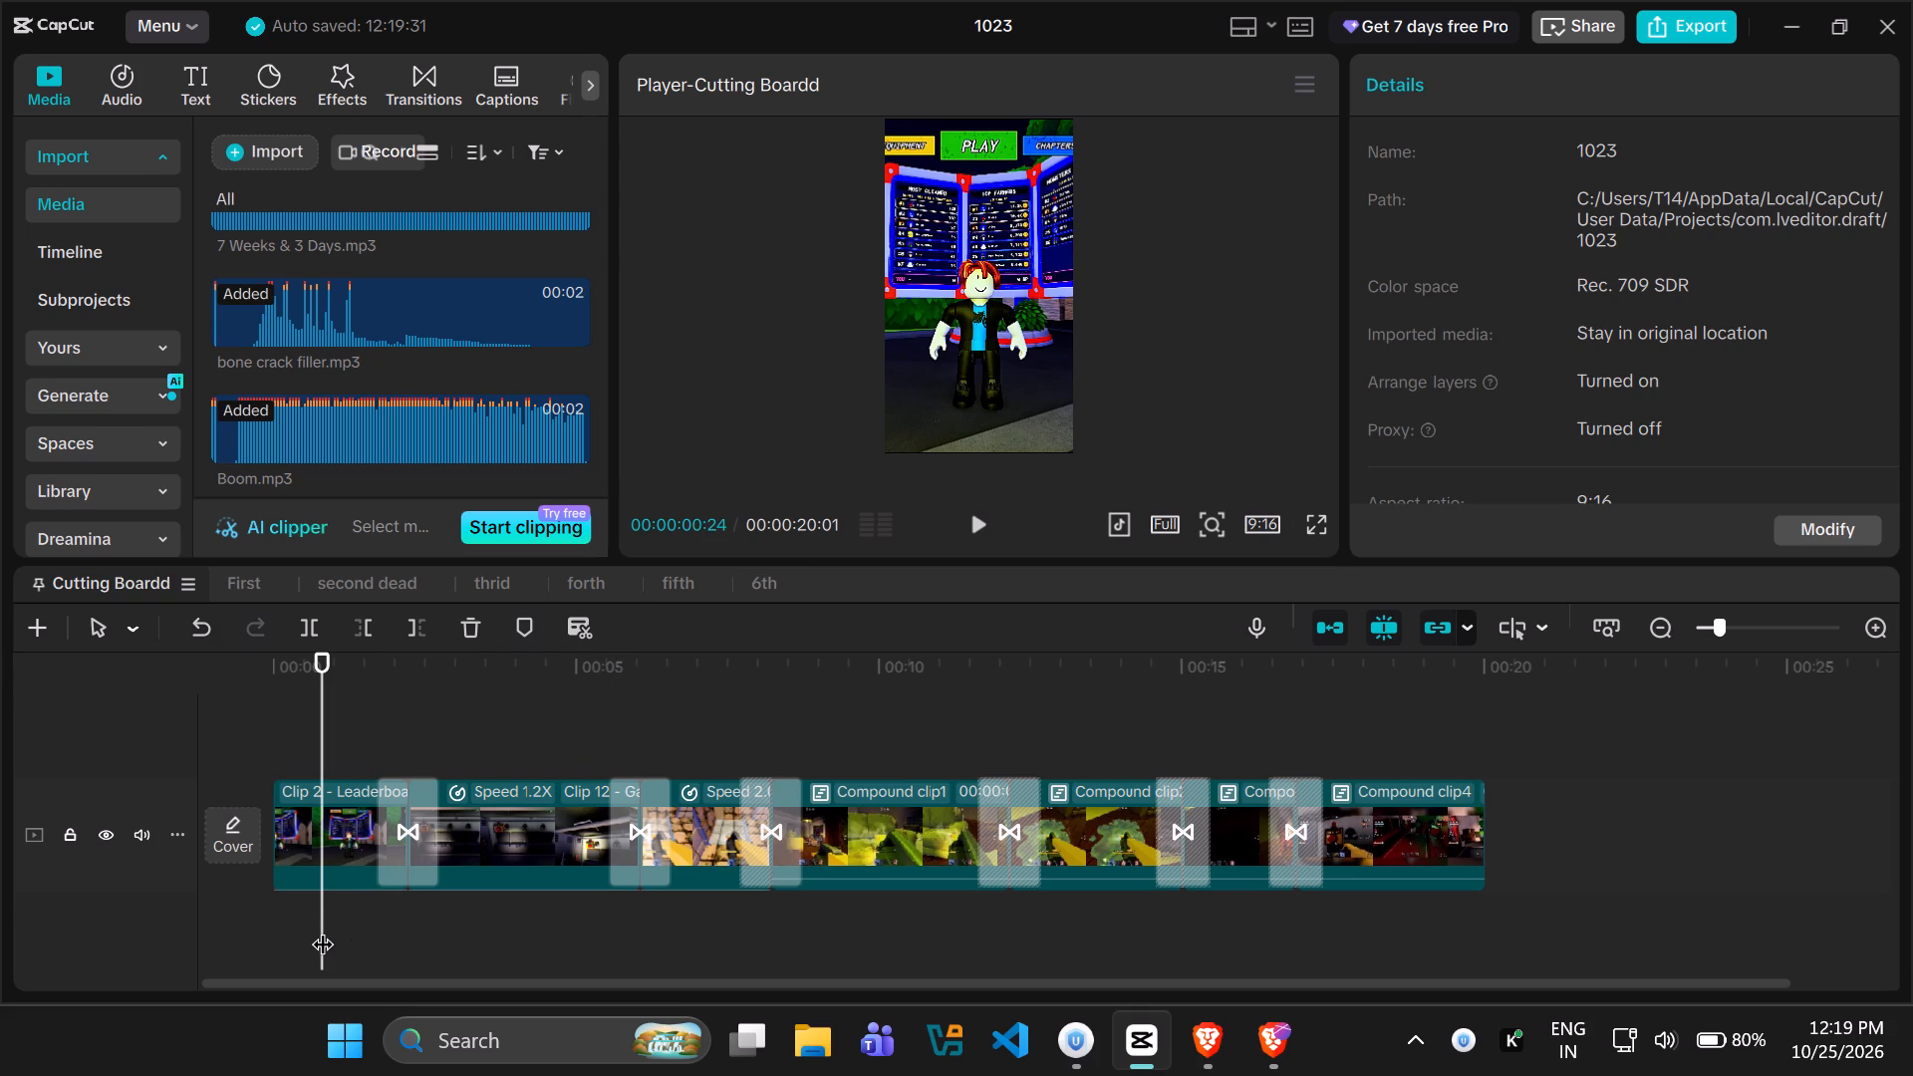
key("ctrl+a")
key("Delete")
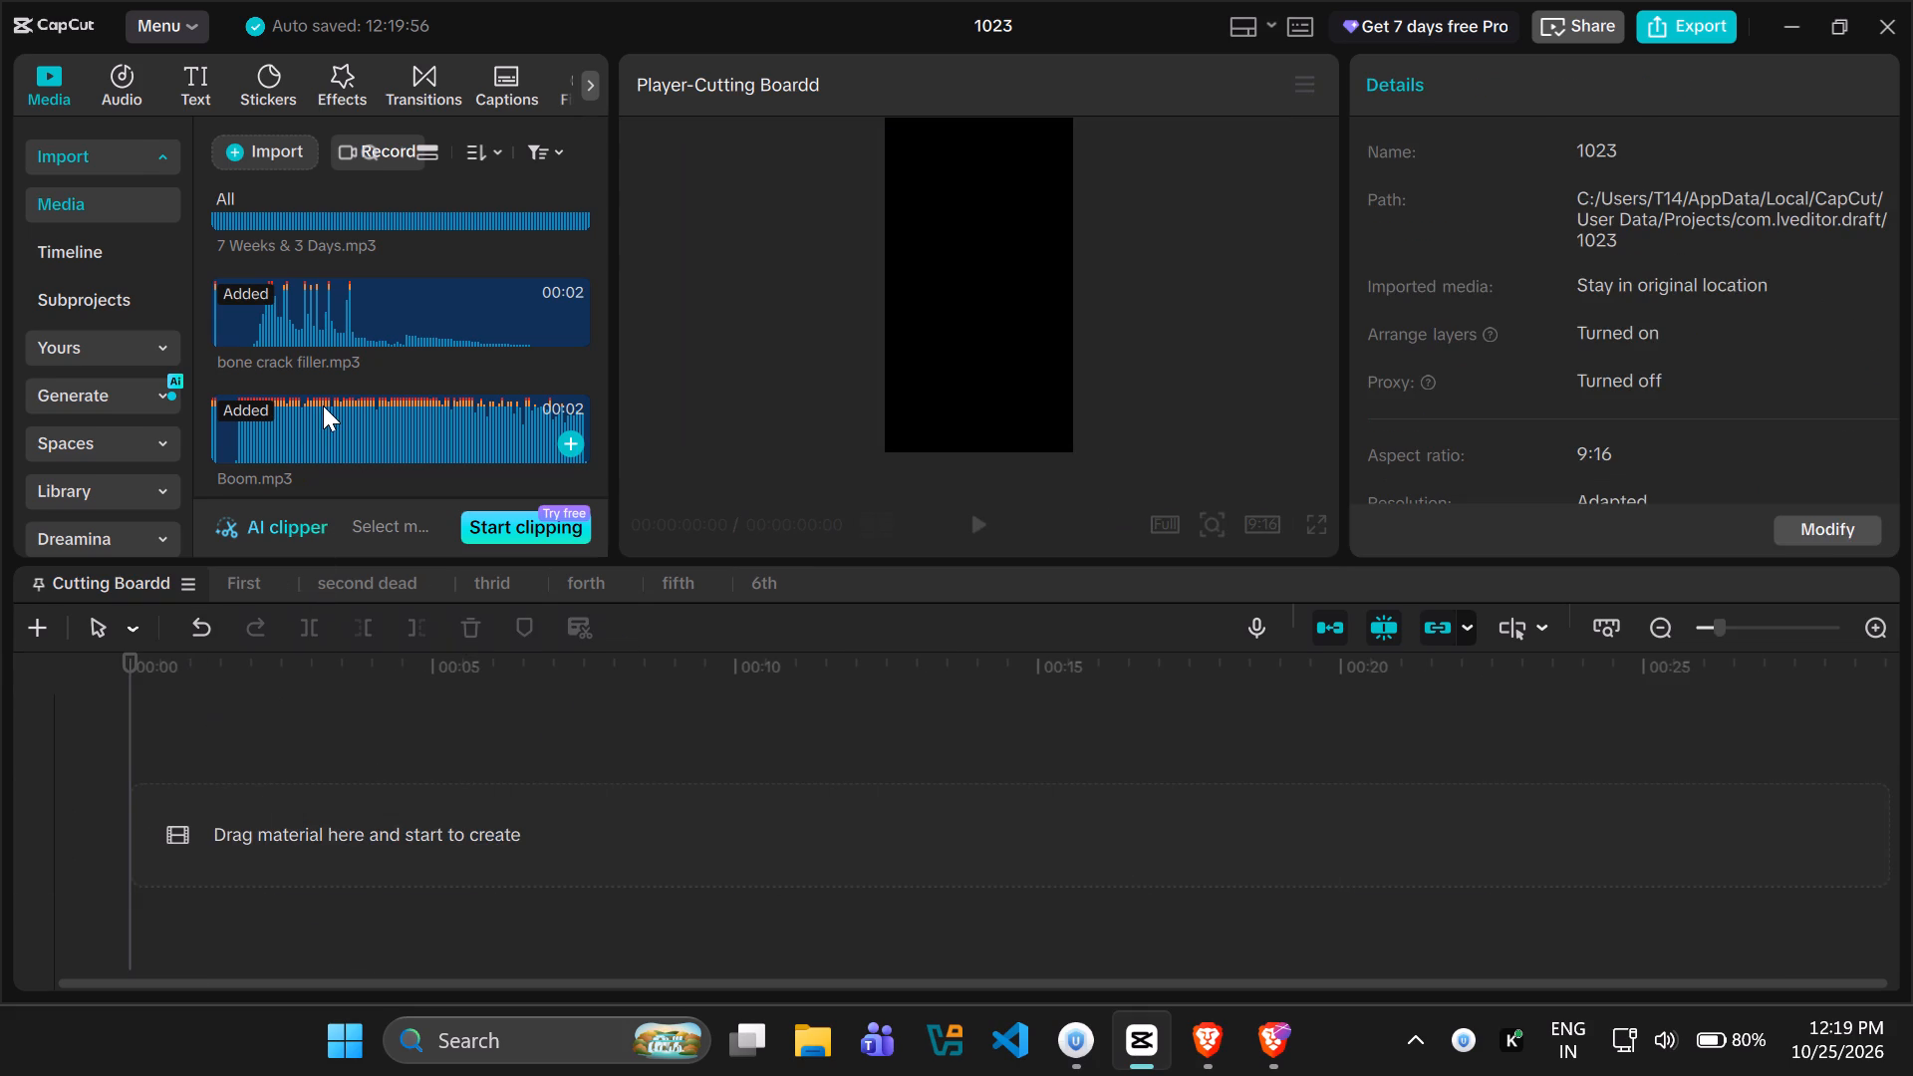
Preview 7 Weeks & 3 Days.mp3 from the media library and place it at the start of the Cutting Boardd timeline.
scroll(323, 405, "up", 1)
left_click(298, 343)
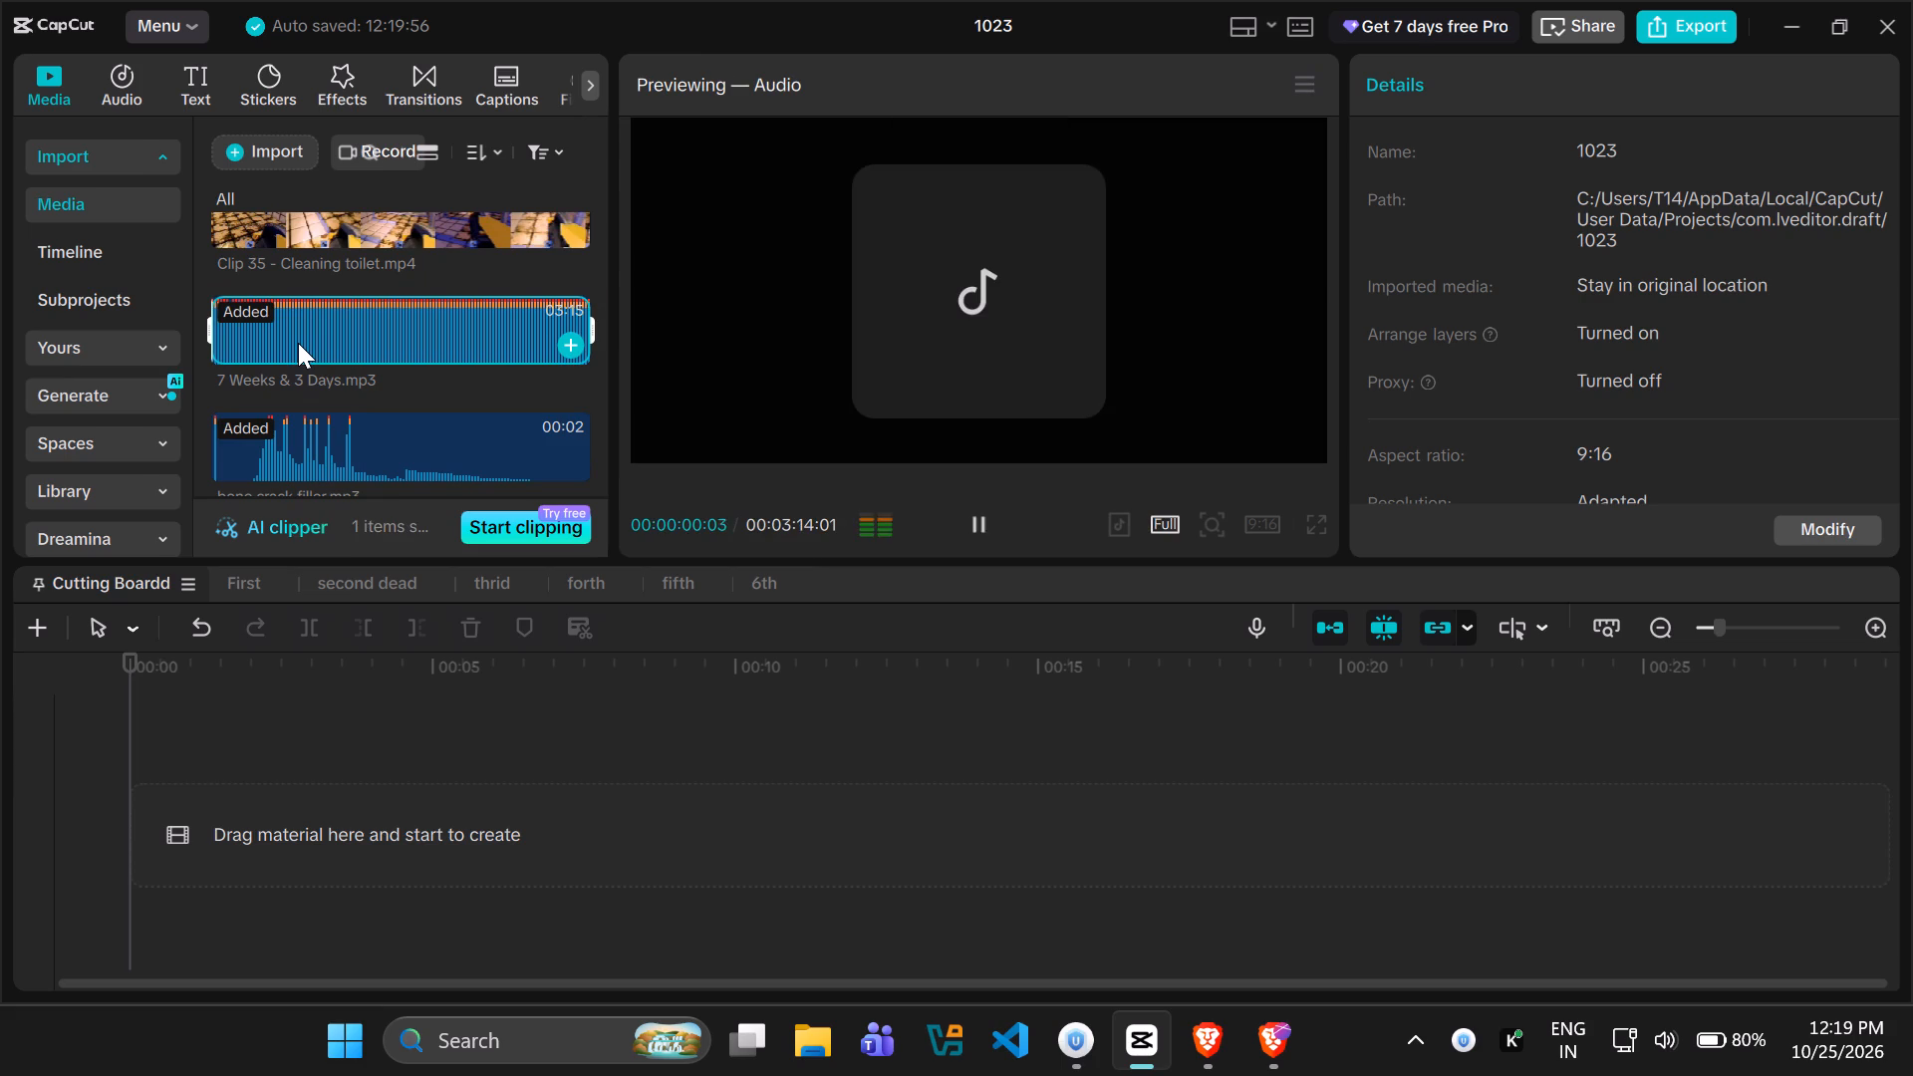
key("space")
key("space")
scroll(298, 343, "down", 1)
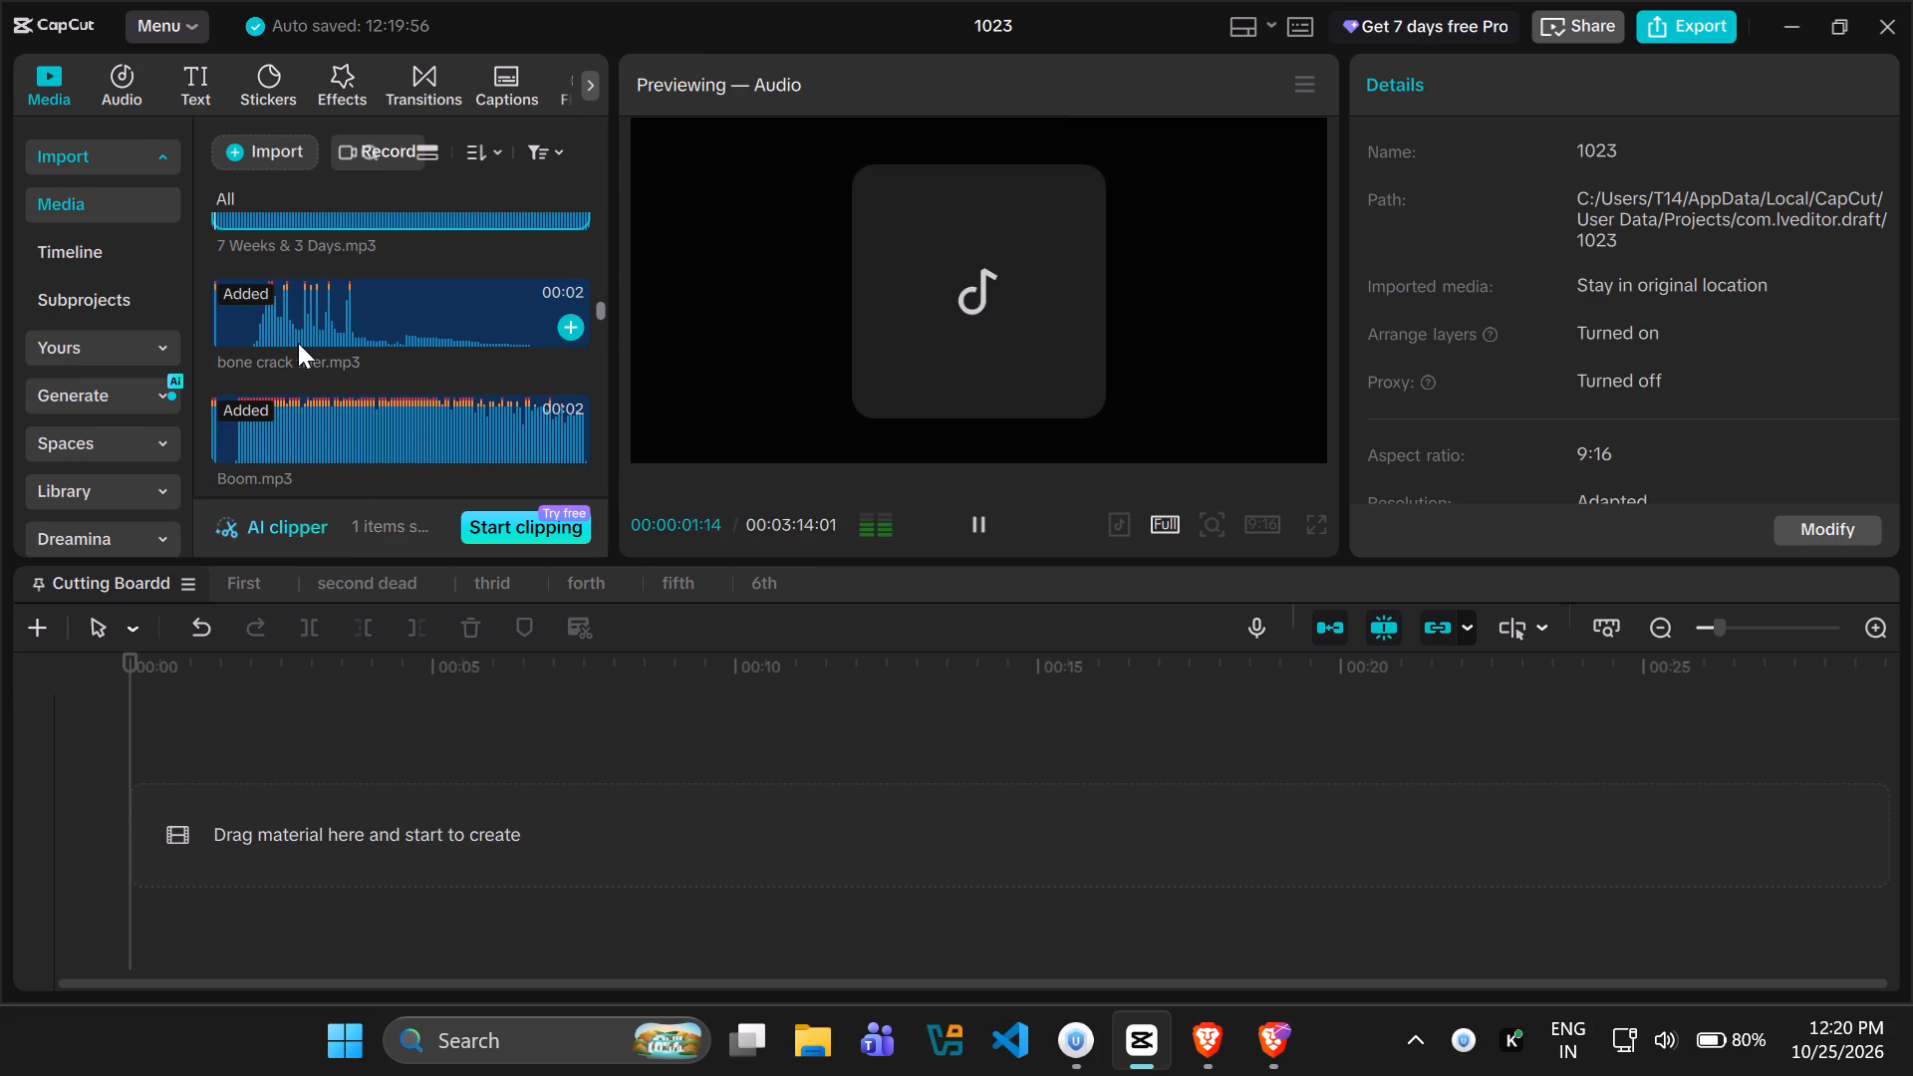
scroll(298, 343, "down", 1)
scroll(298, 343, "up", 2)
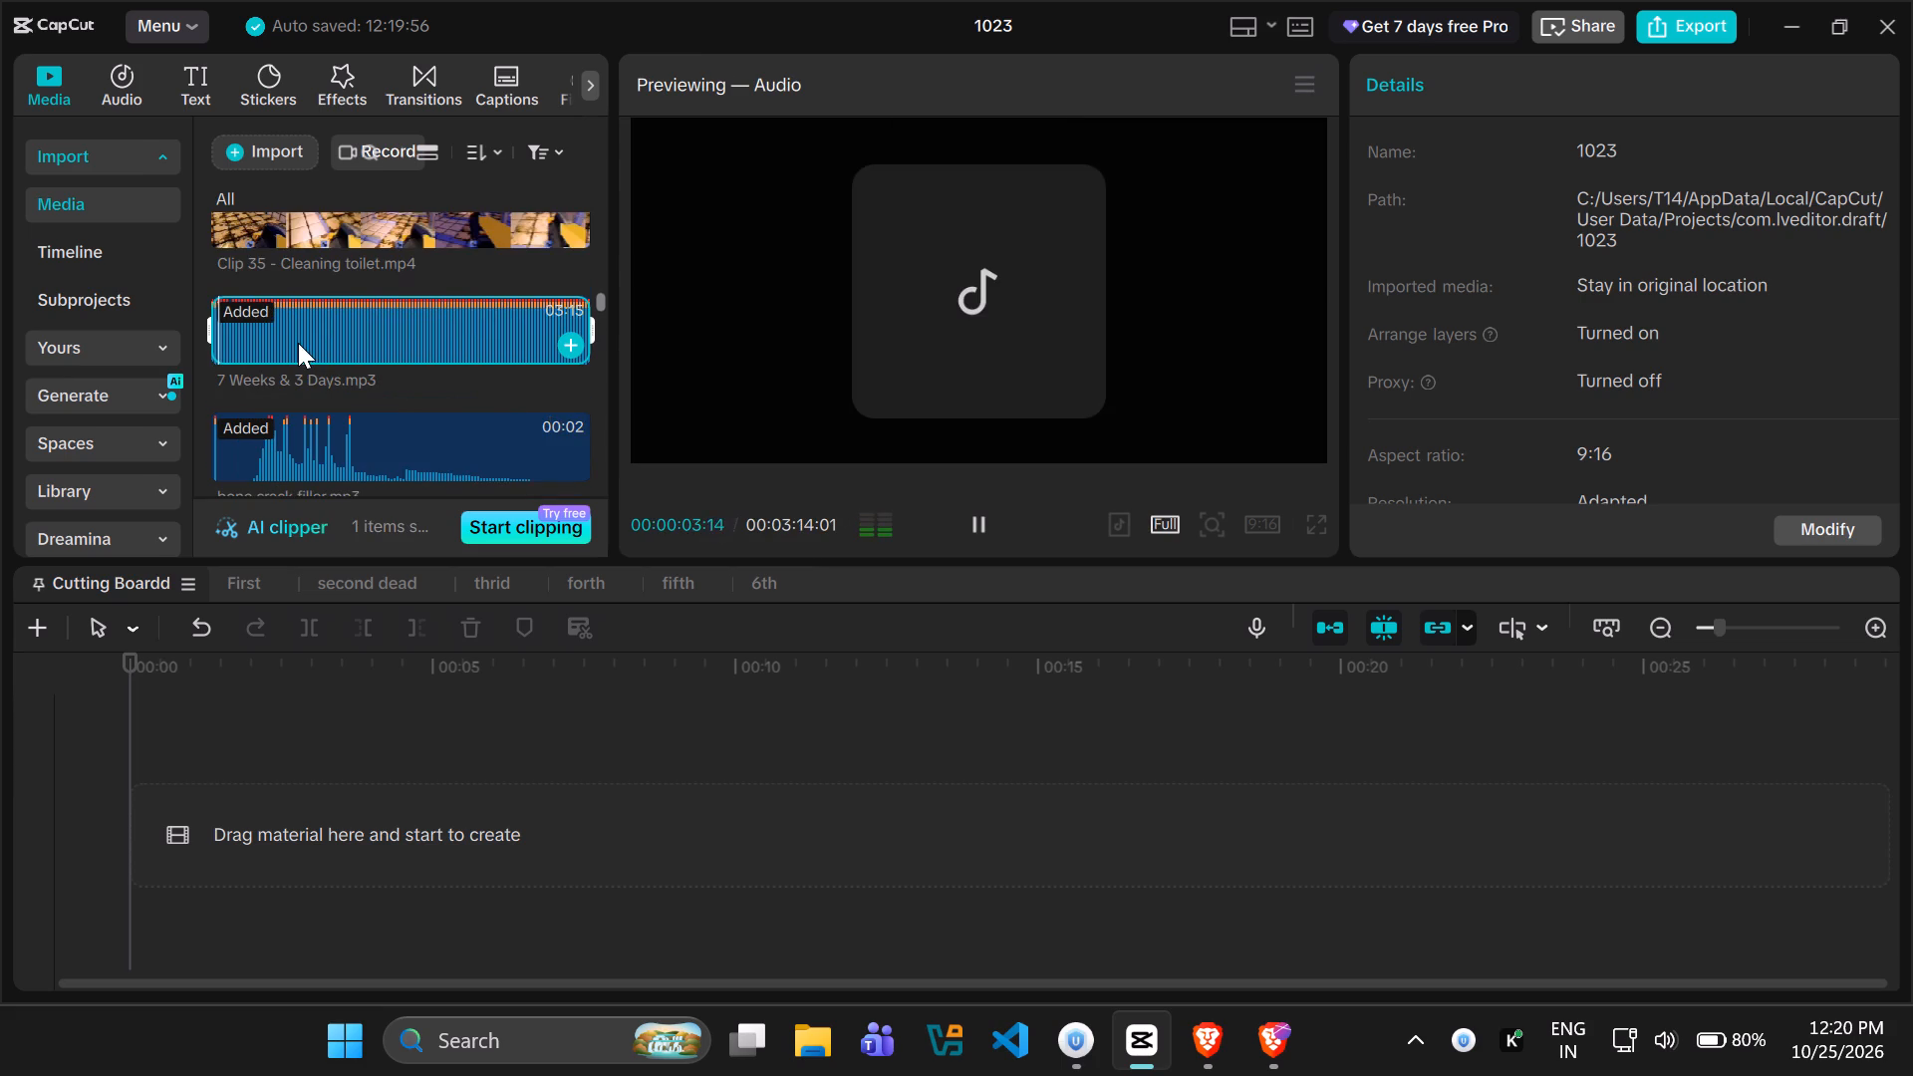
left_click_drag(298, 343, 243, 815)
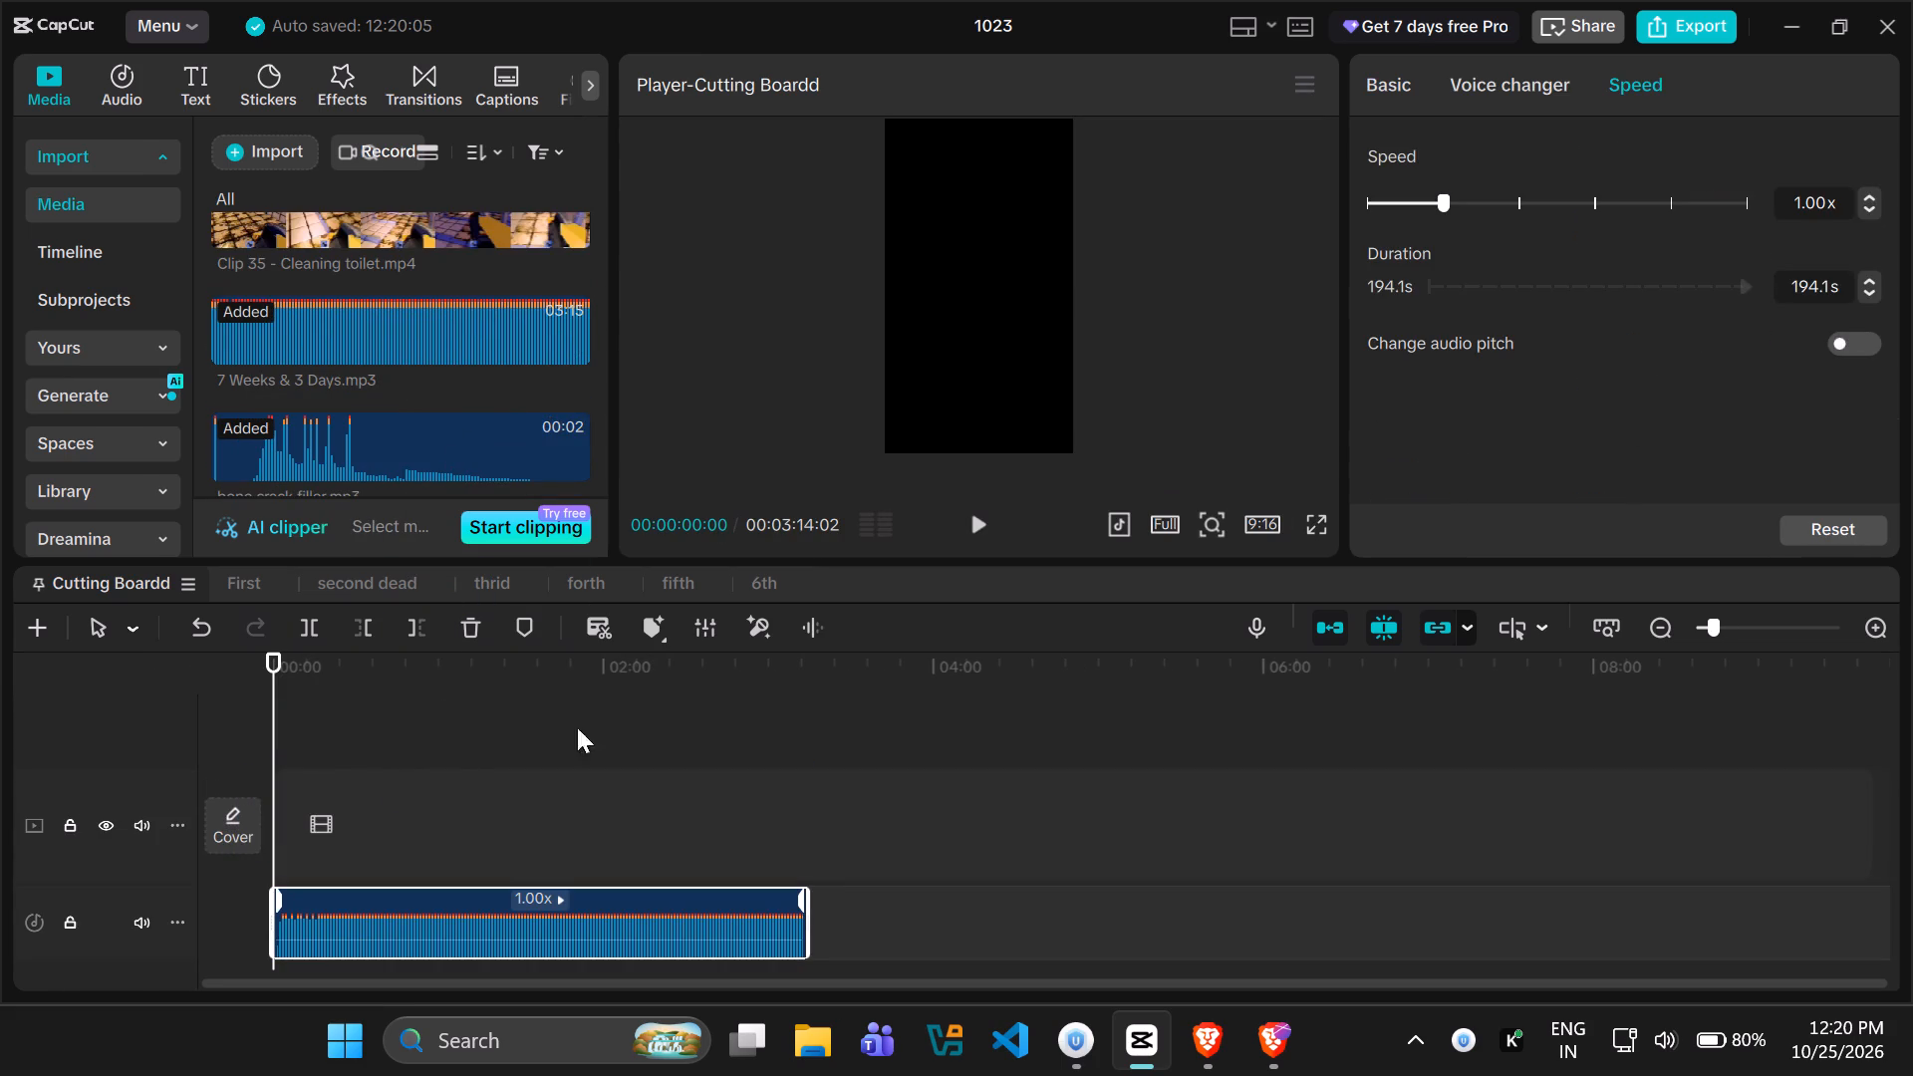
Lower the volume of 7 Weeks & 3 Days.mp3 to -9.3 dB while listening to it.
key("space")
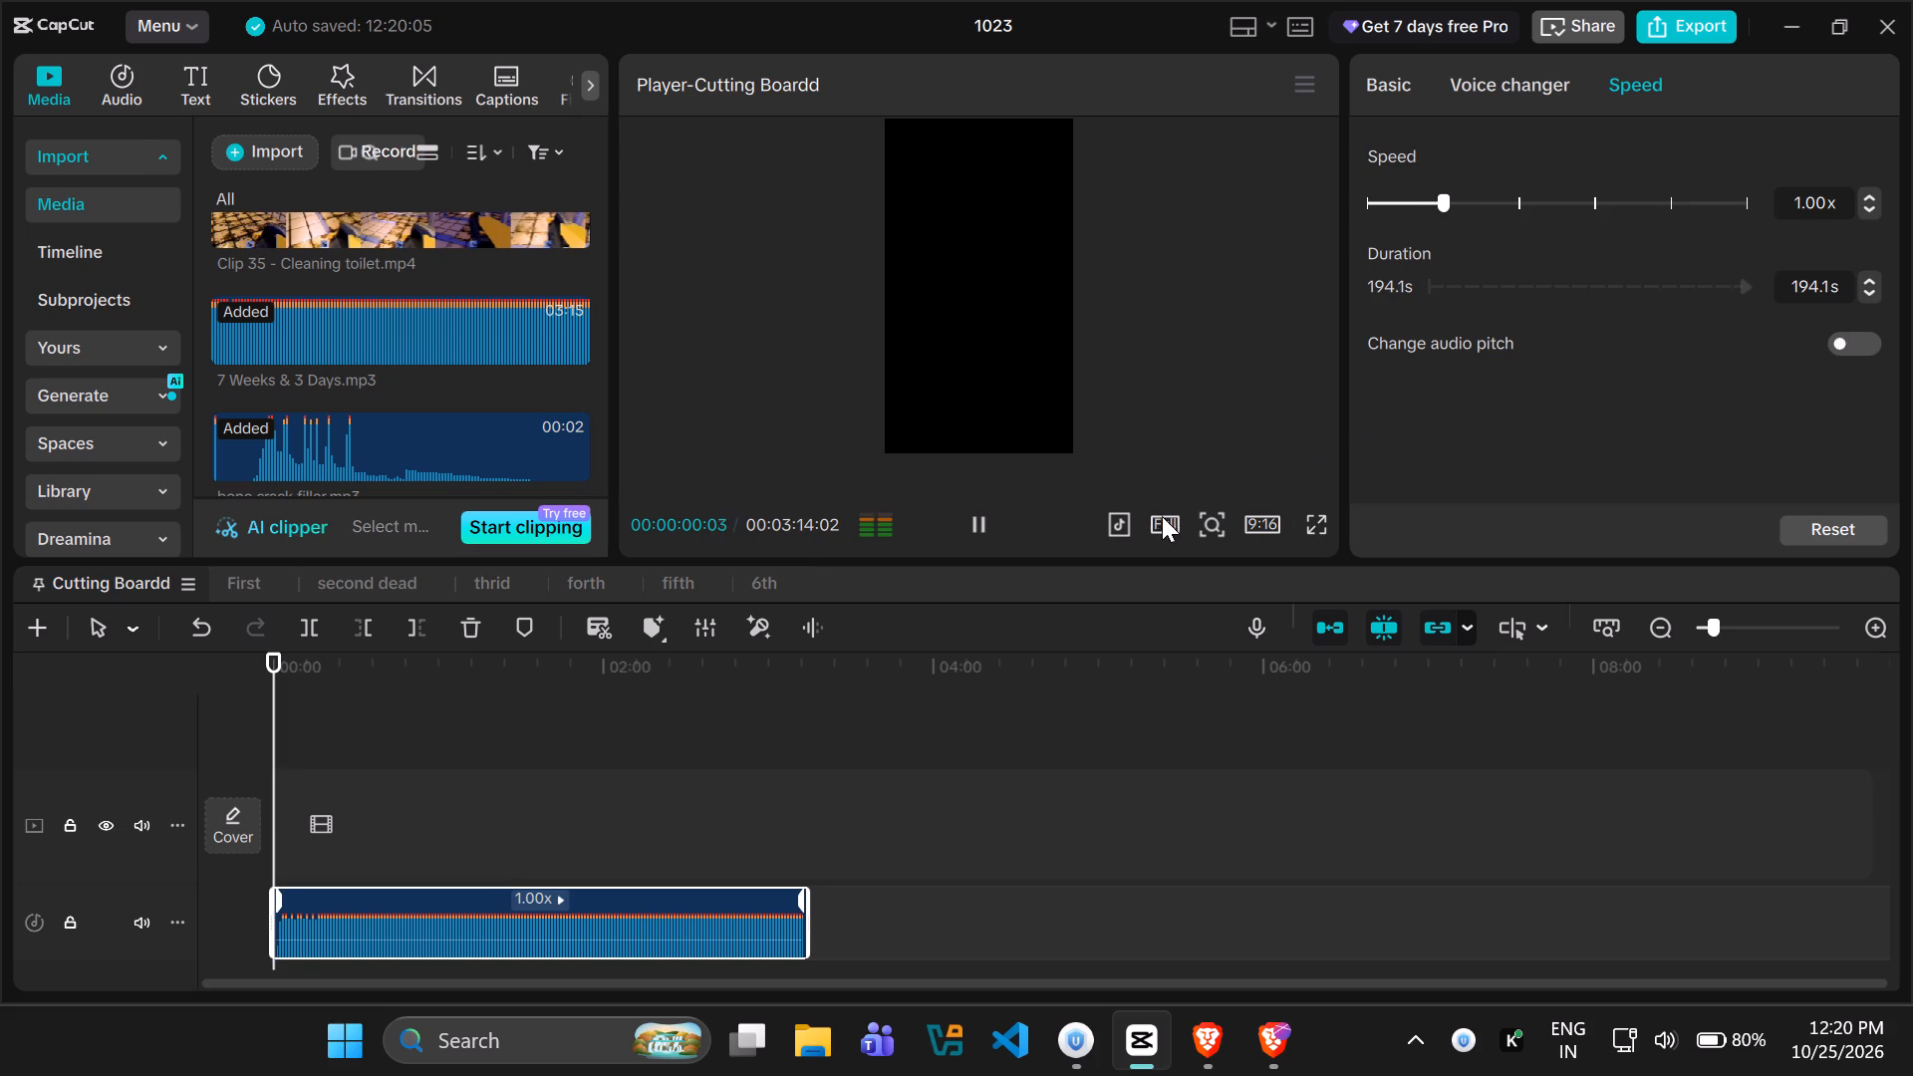
left_click(1390, 81)
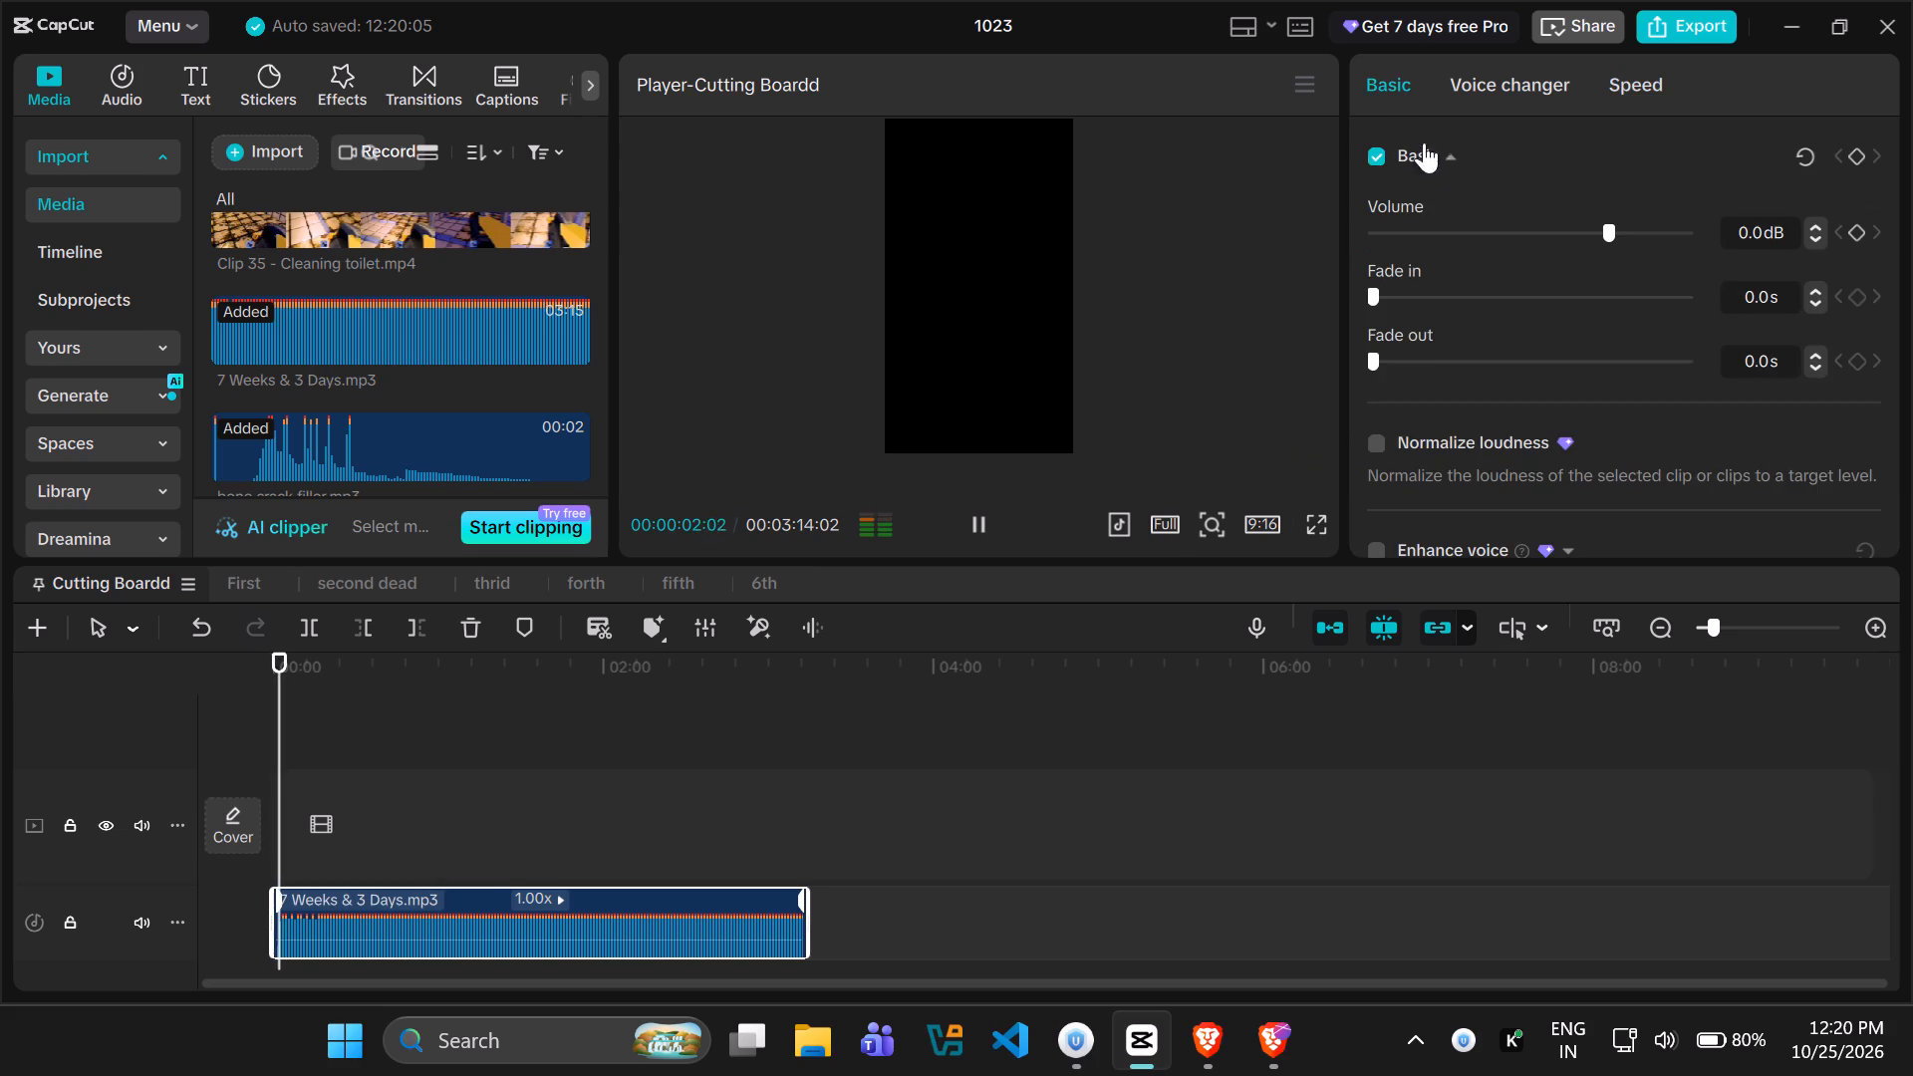
left_click_drag(1543, 235, 1559, 235)
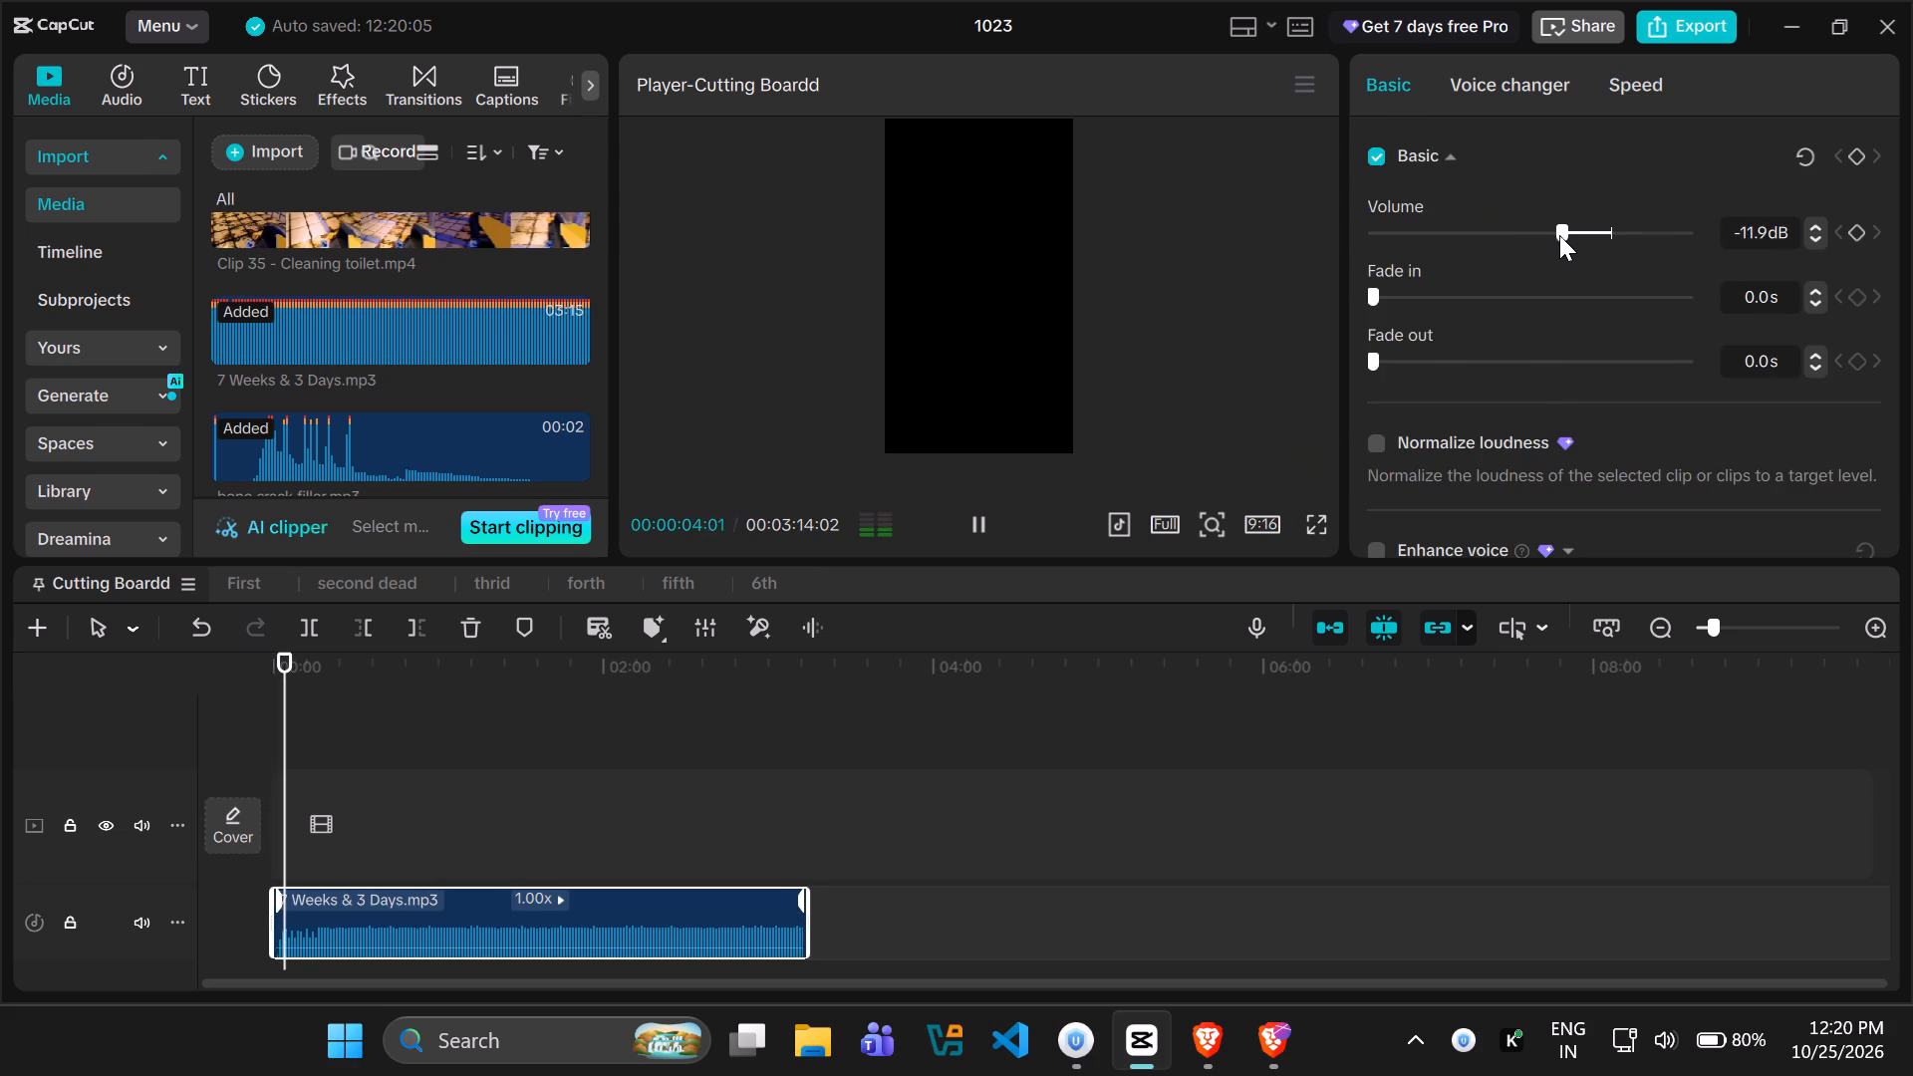
left_click_drag(1559, 235, 1566, 235)
key("space")
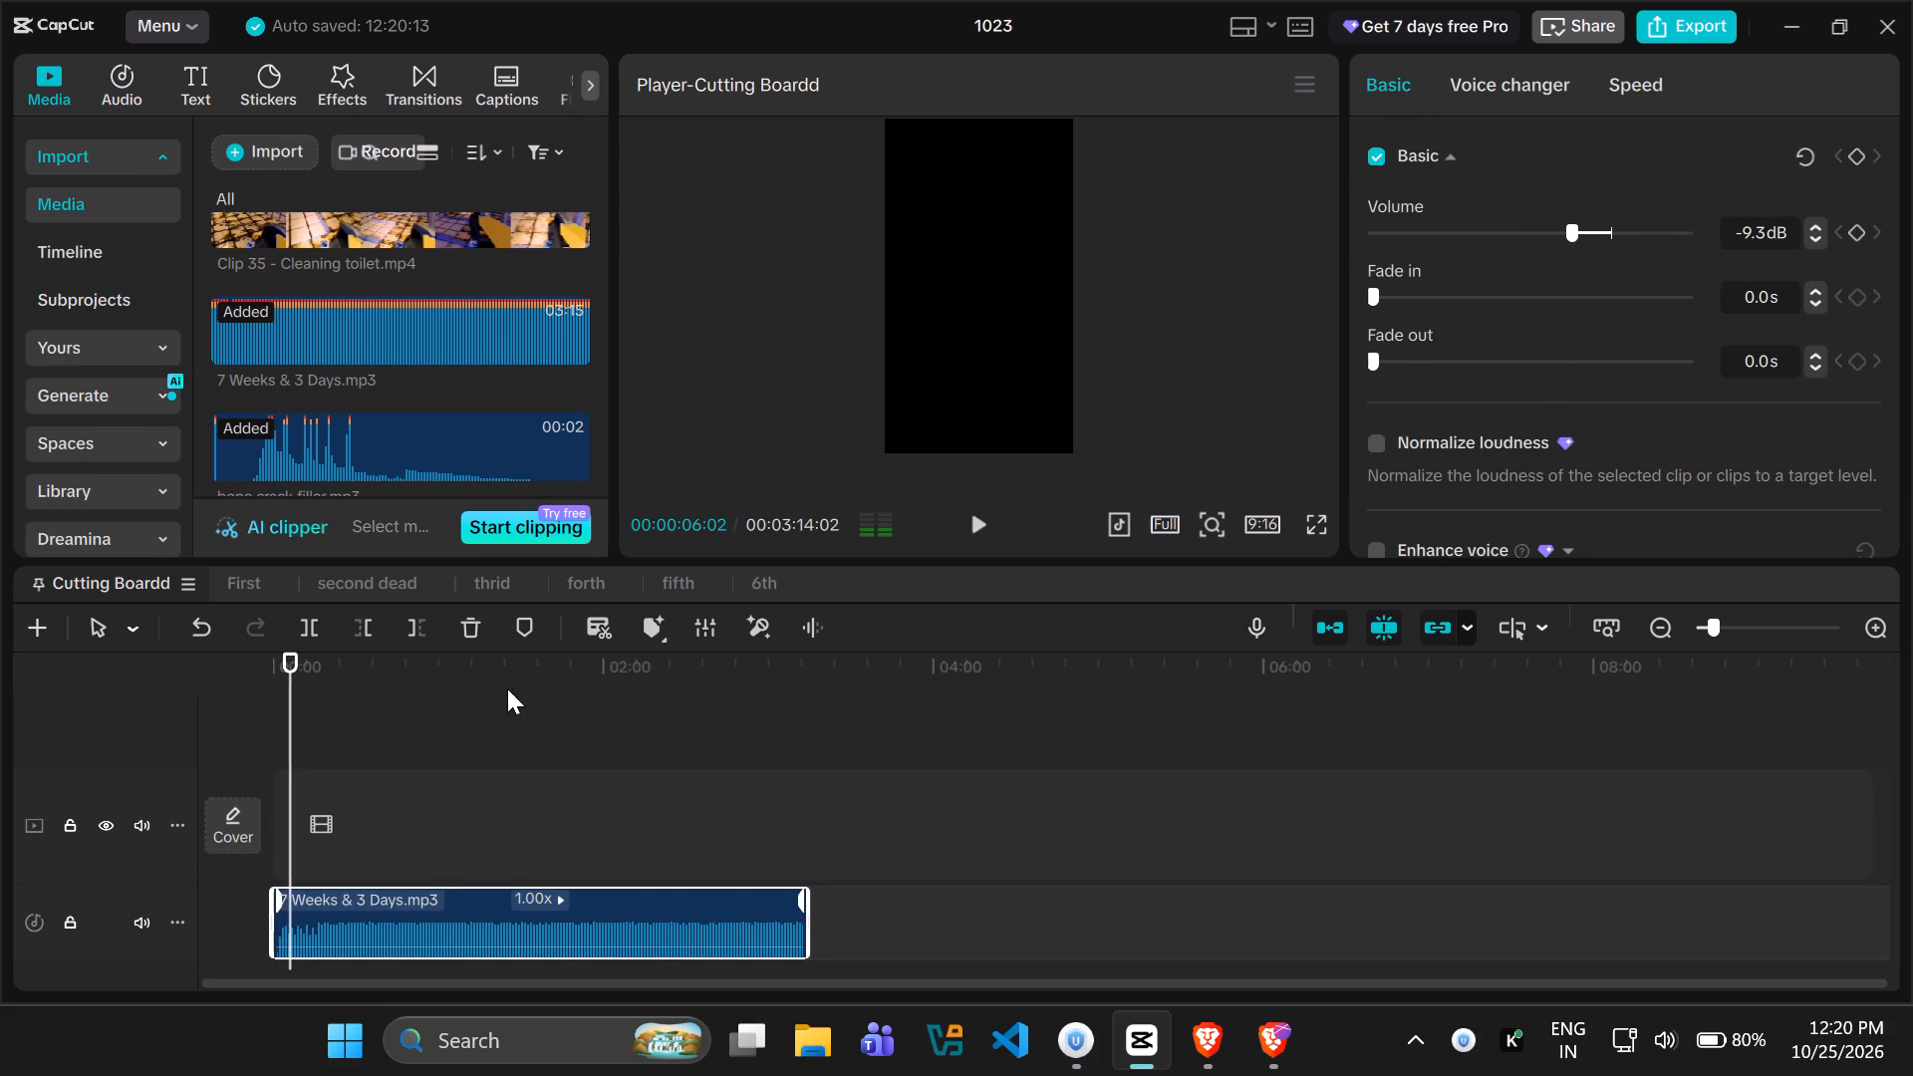
Import the whole scrub or die folder from bloxclips > video > Clips > Raw into the project's media library.
scroll(314, 367, "up", 3)
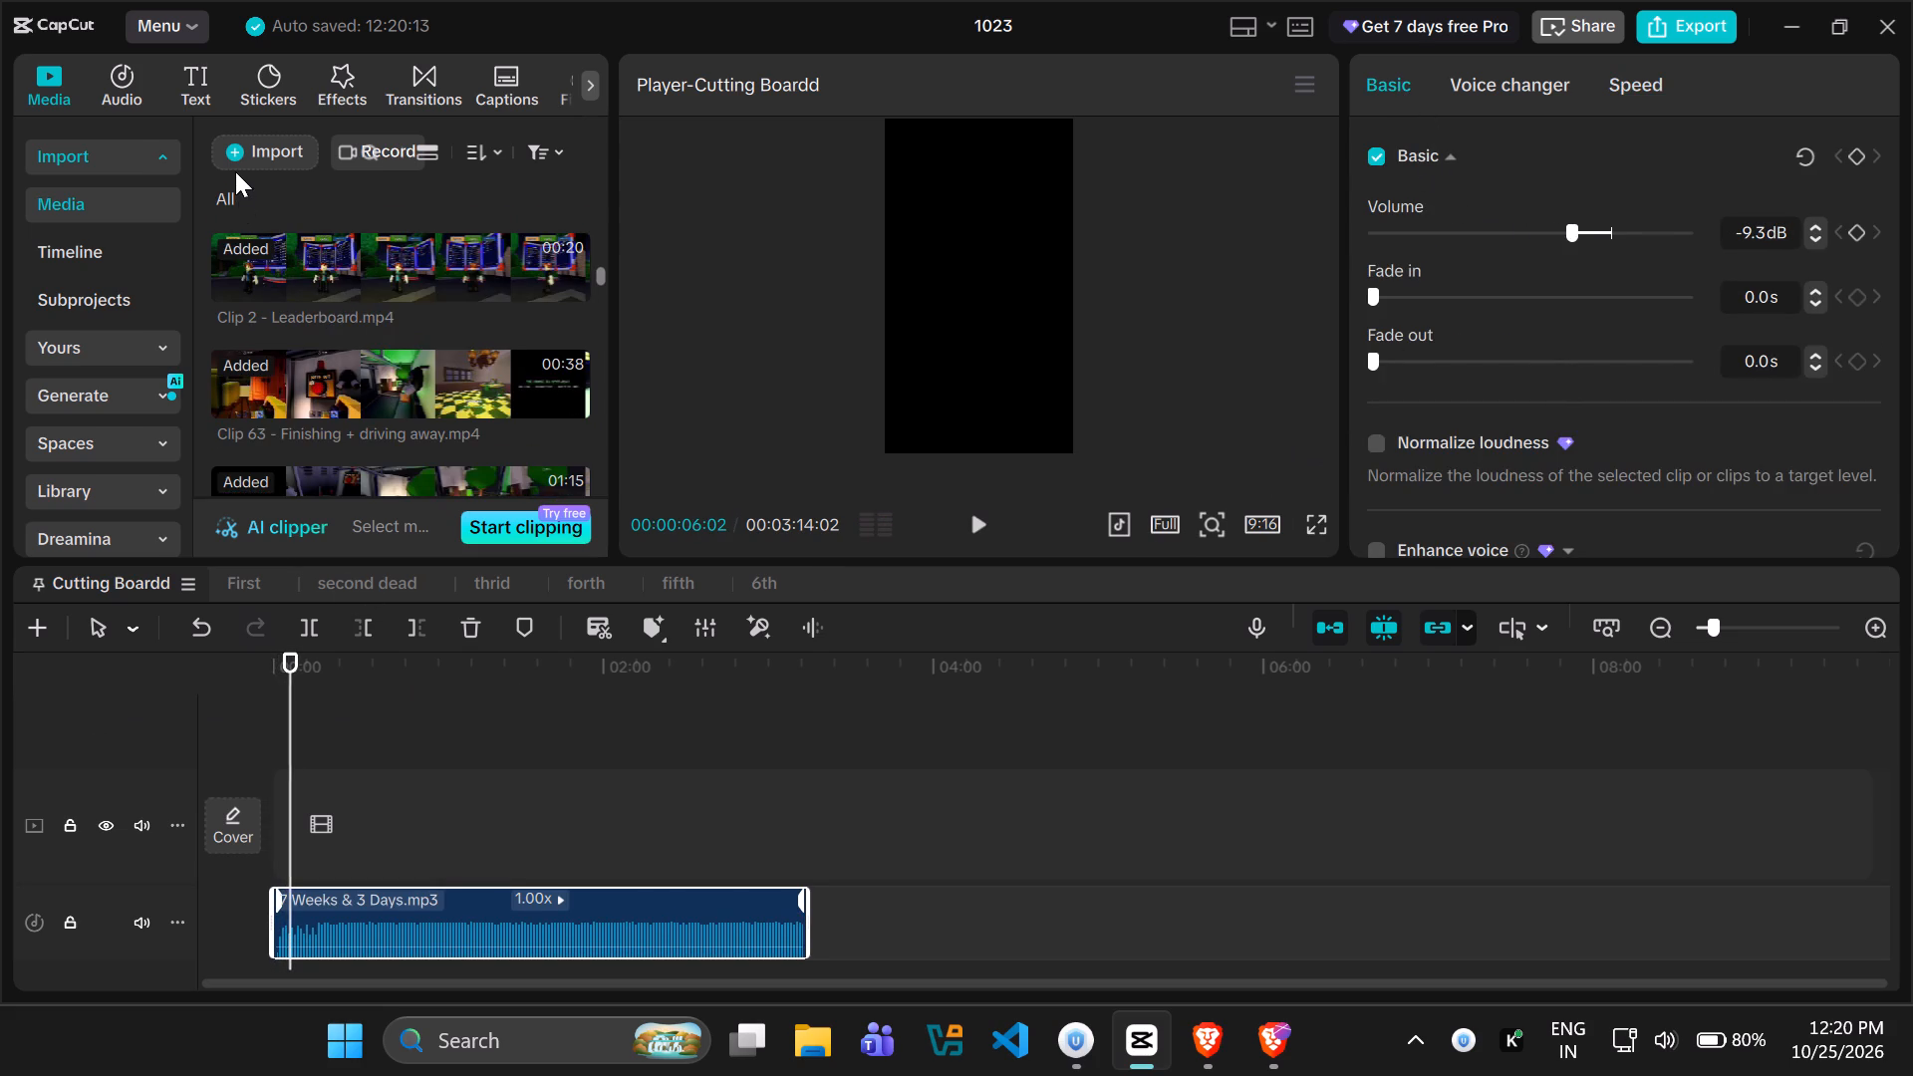
left_click(238, 160)
left_click(281, 209)
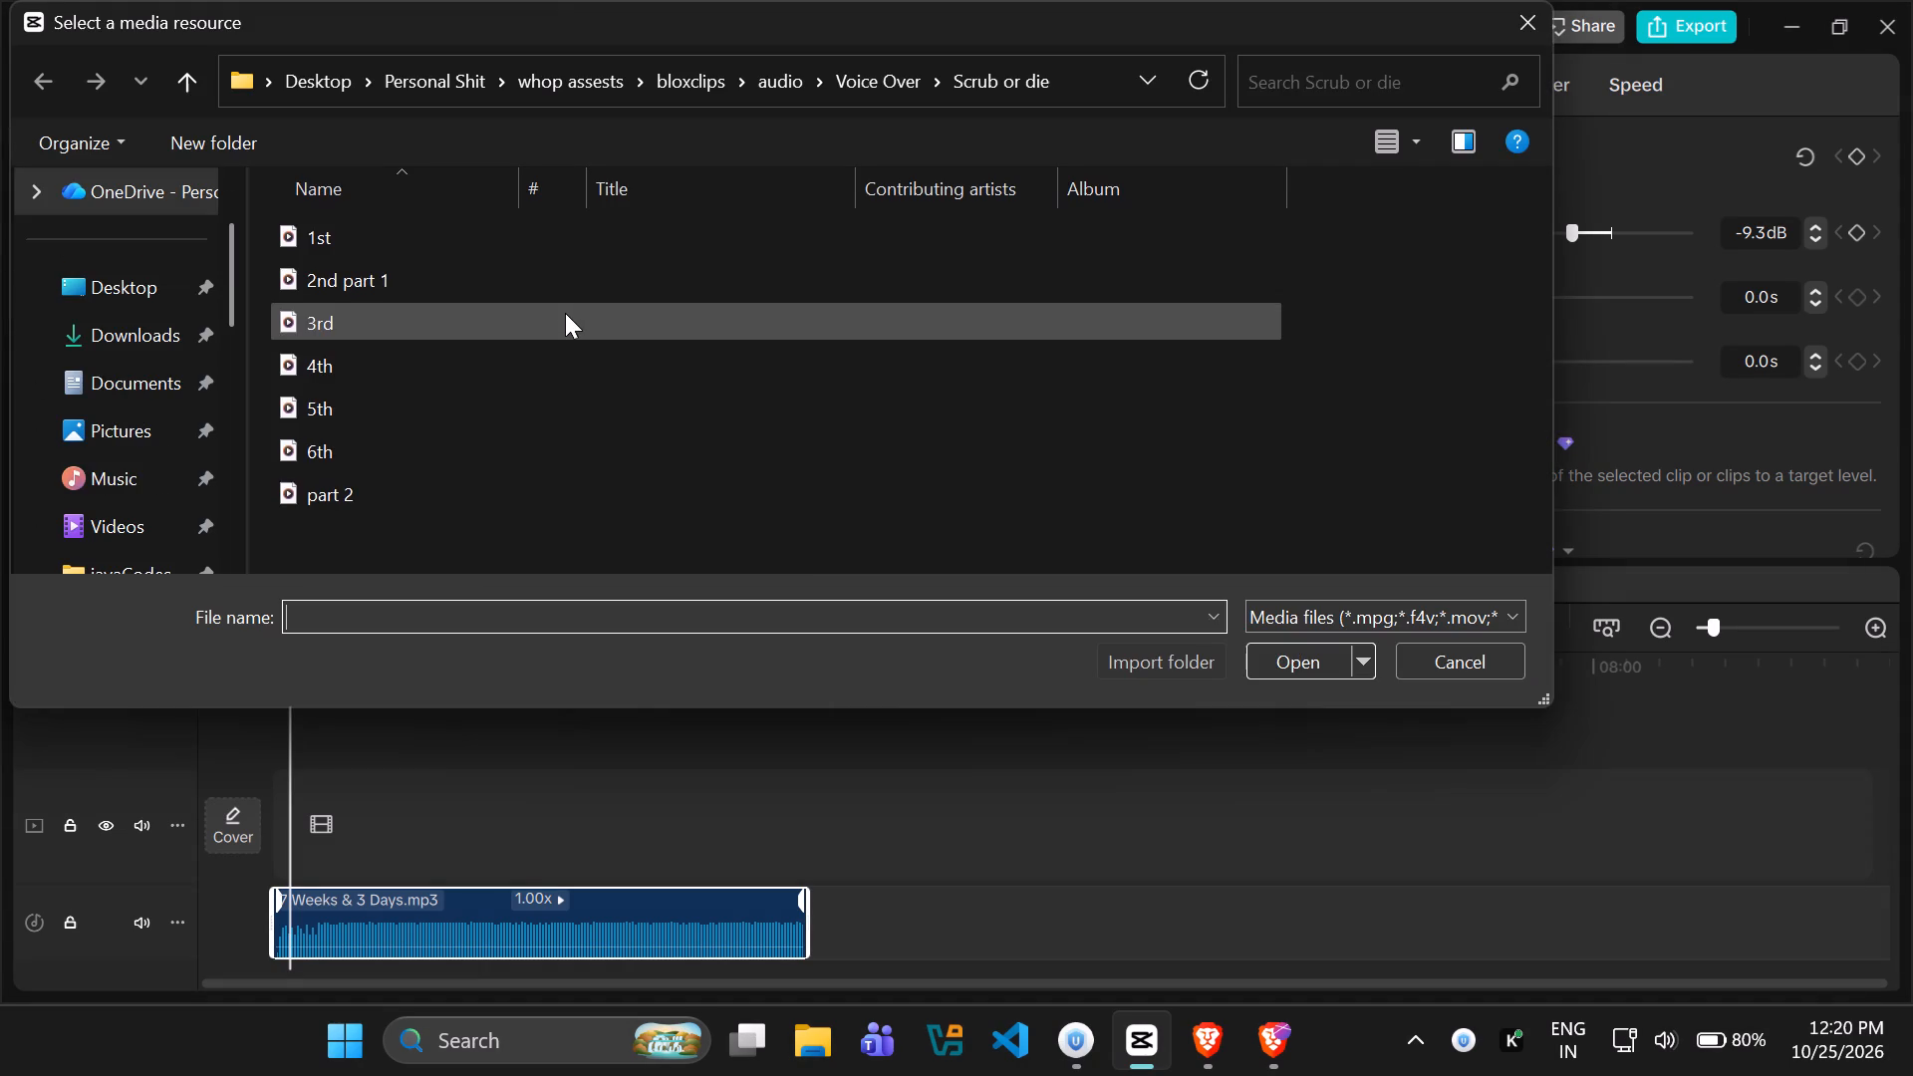
left_click(751, 81)
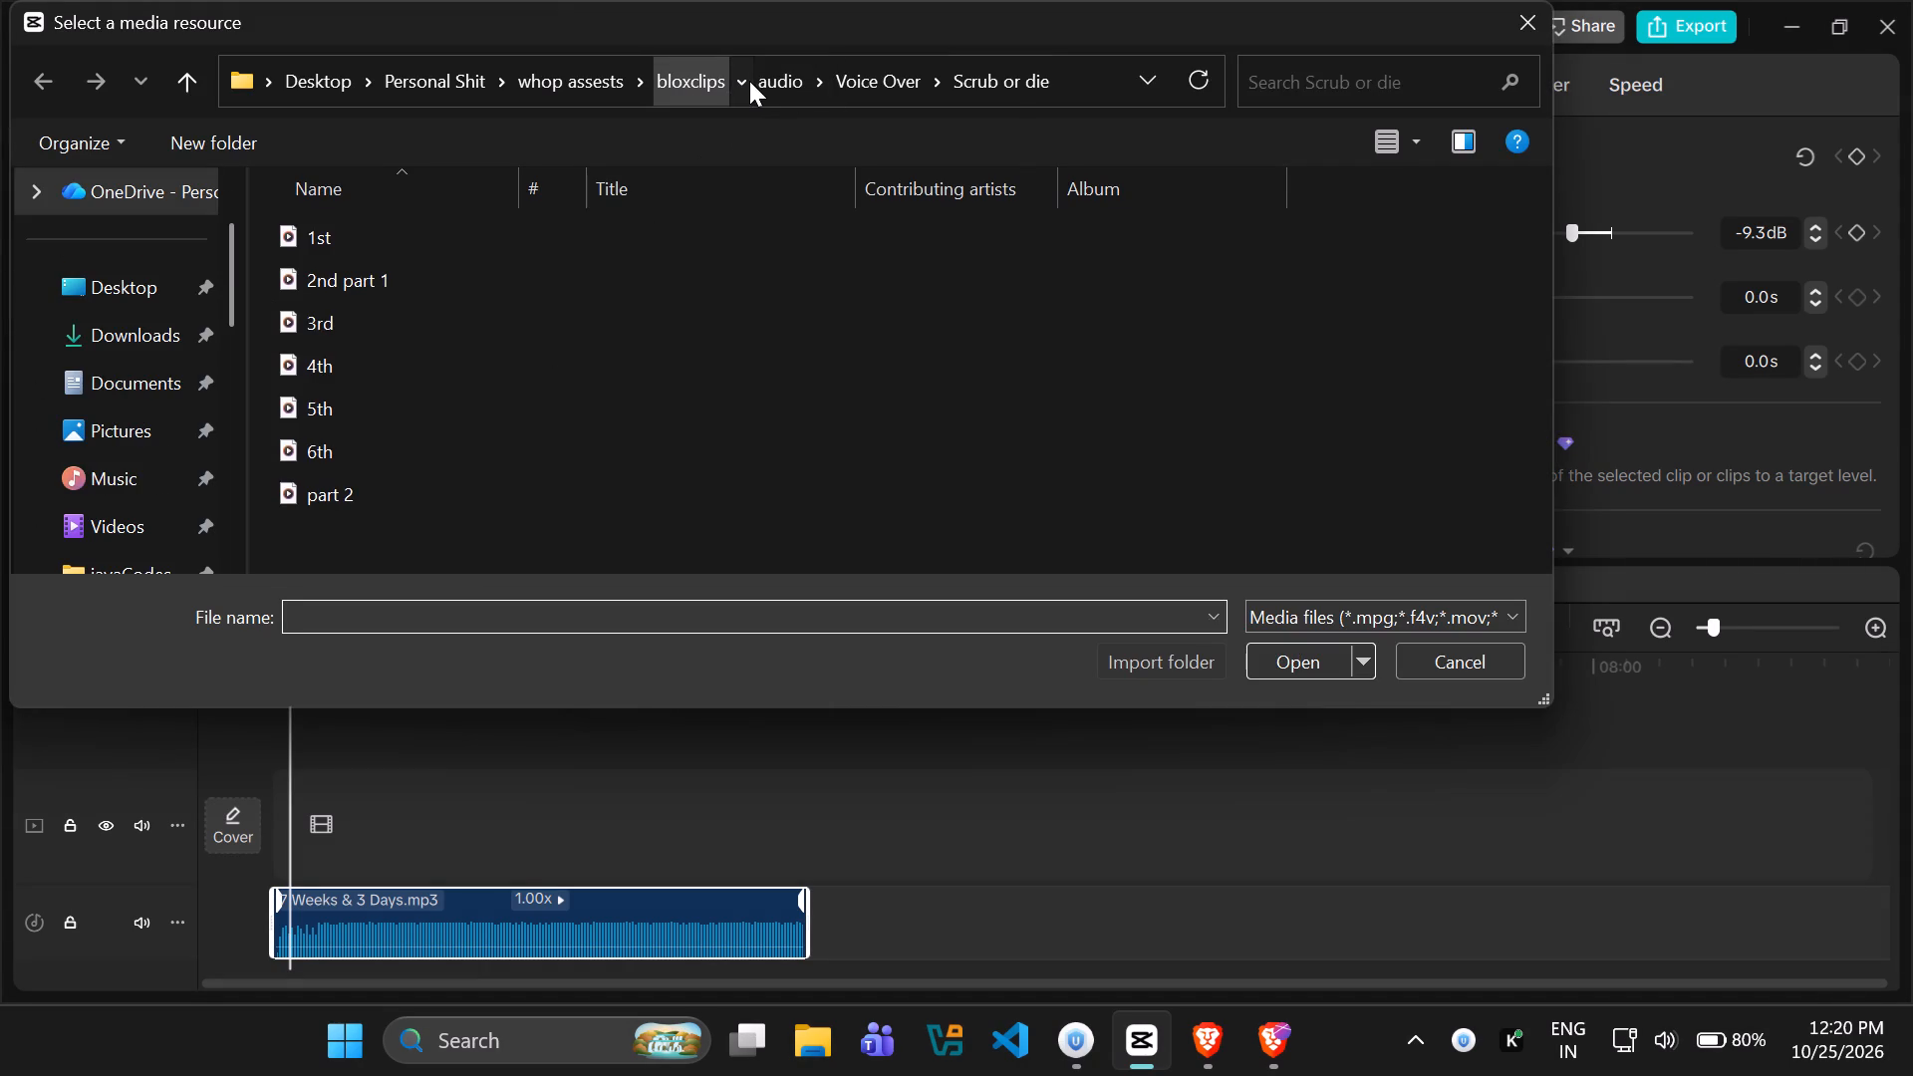
left_click(773, 177)
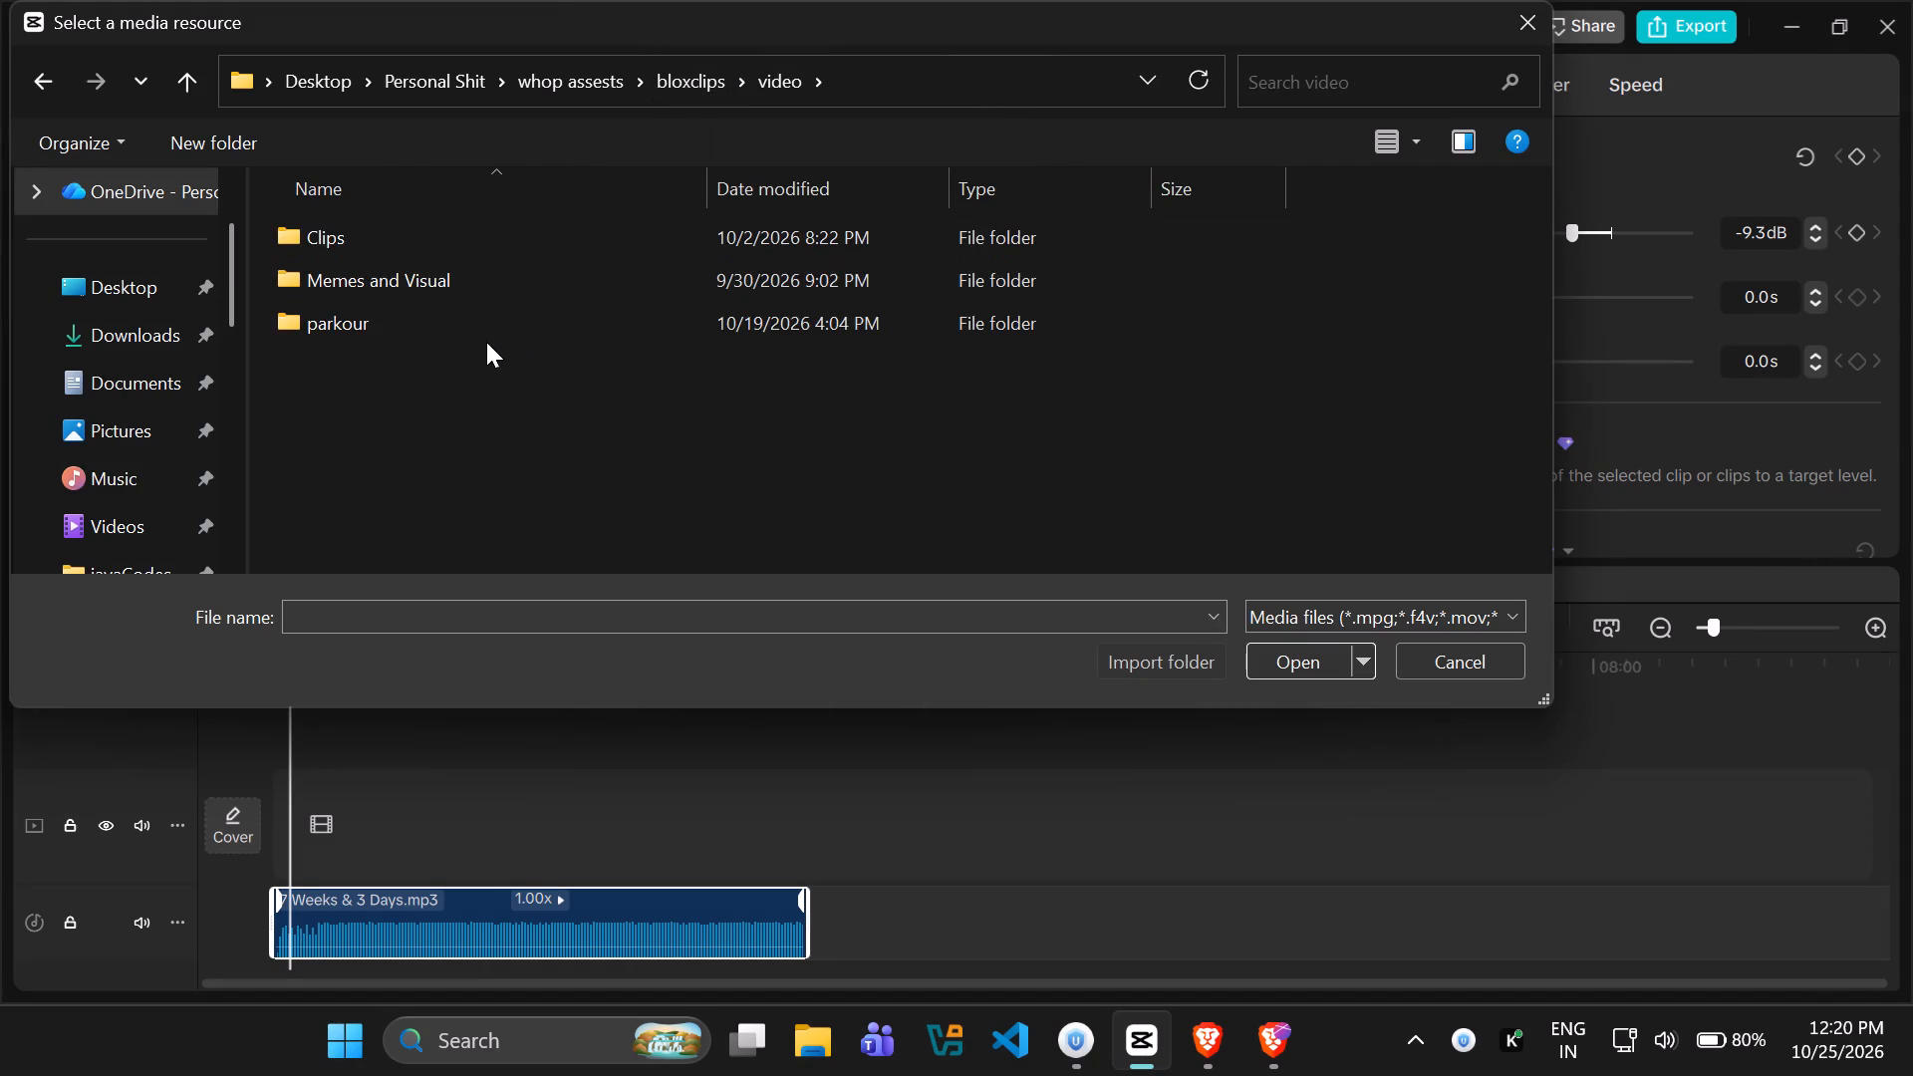
left_click(449, 267)
double_click(446, 251)
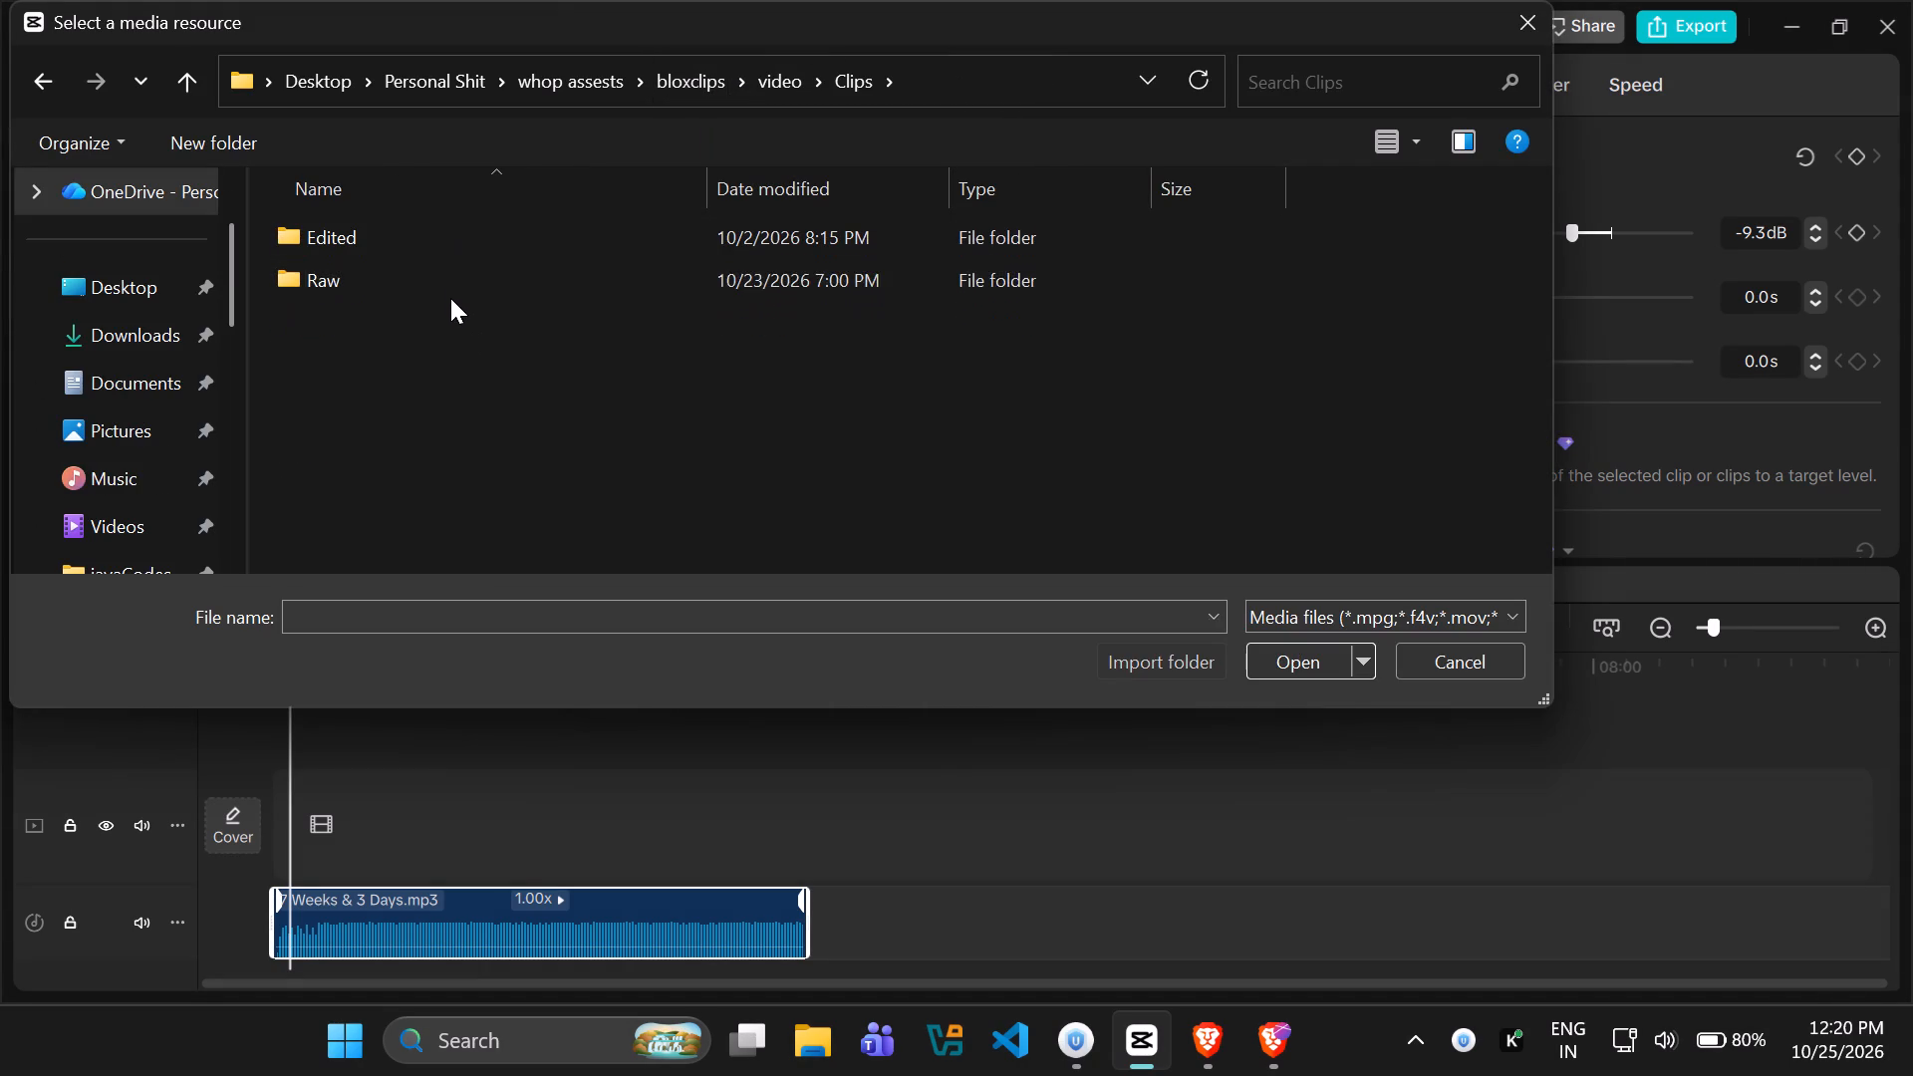
double_click(448, 288)
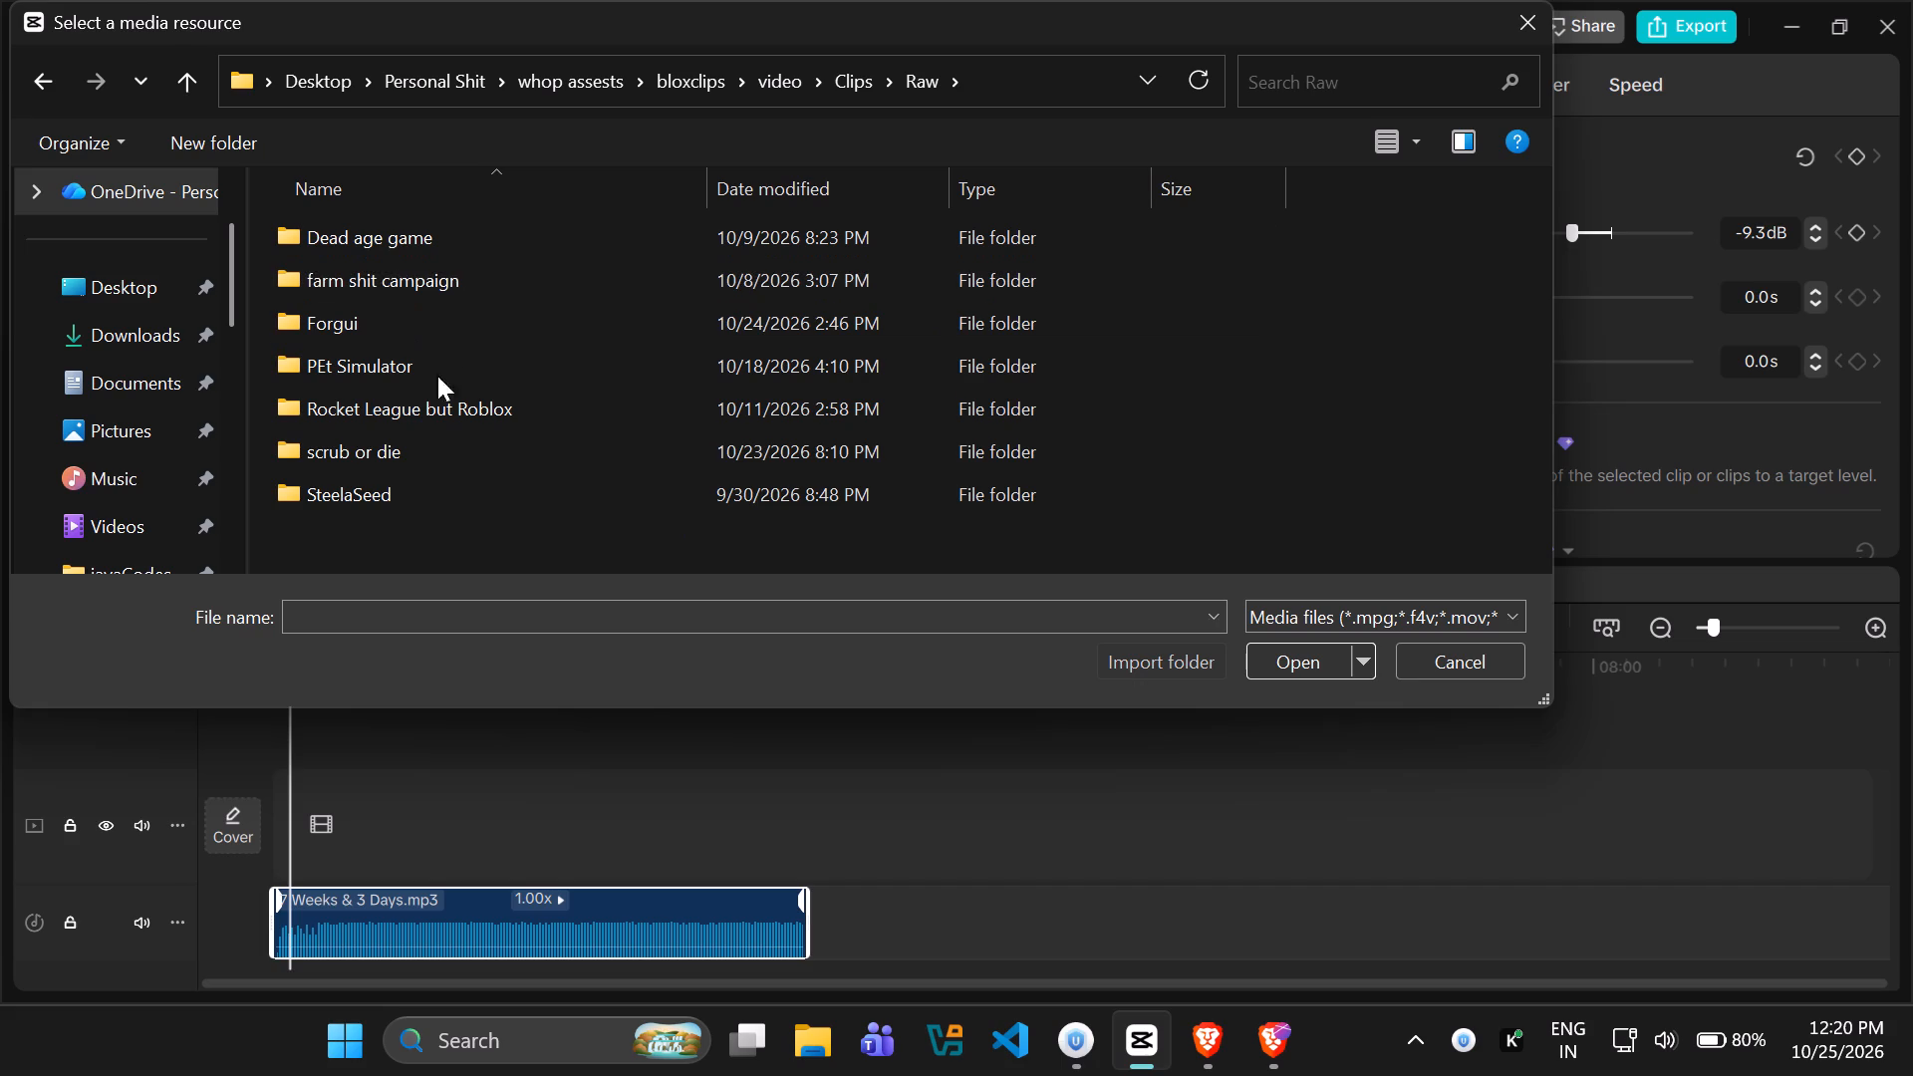
left_click(415, 445)
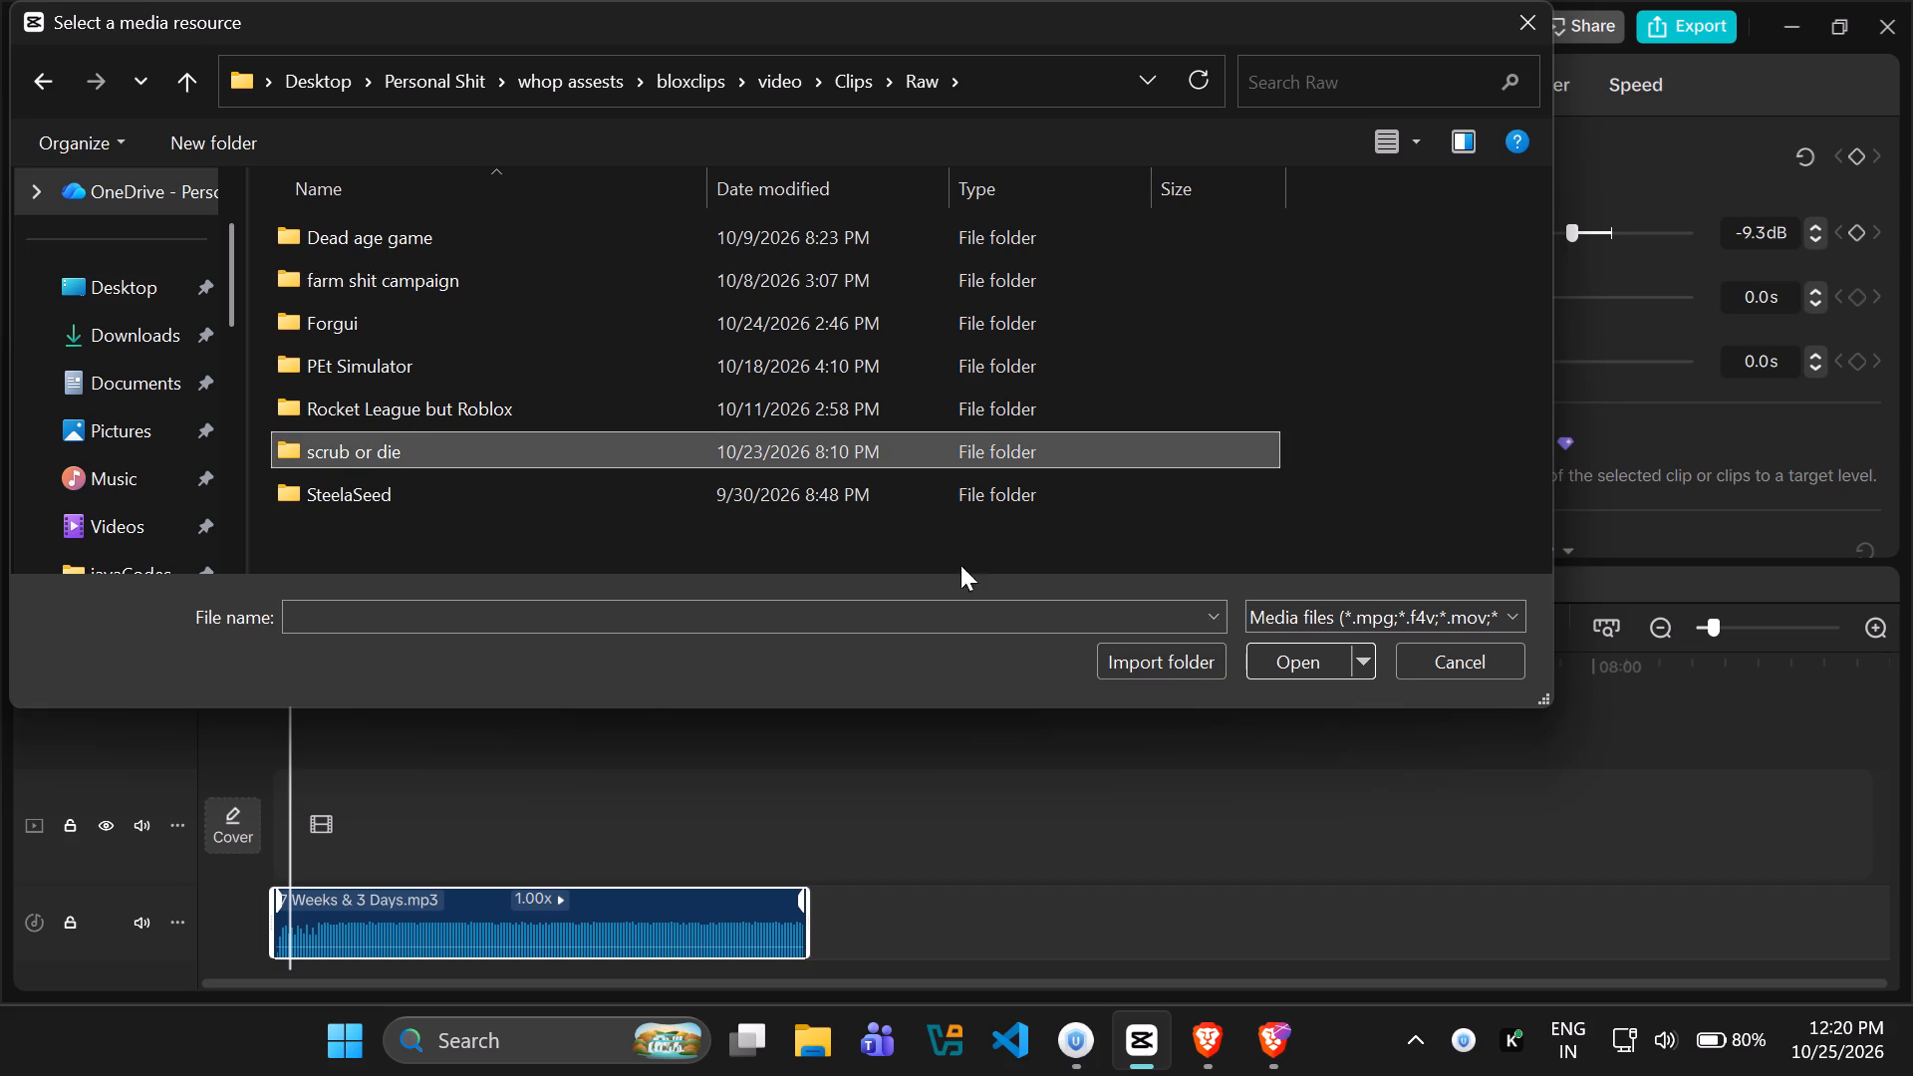
left_click(1208, 659)
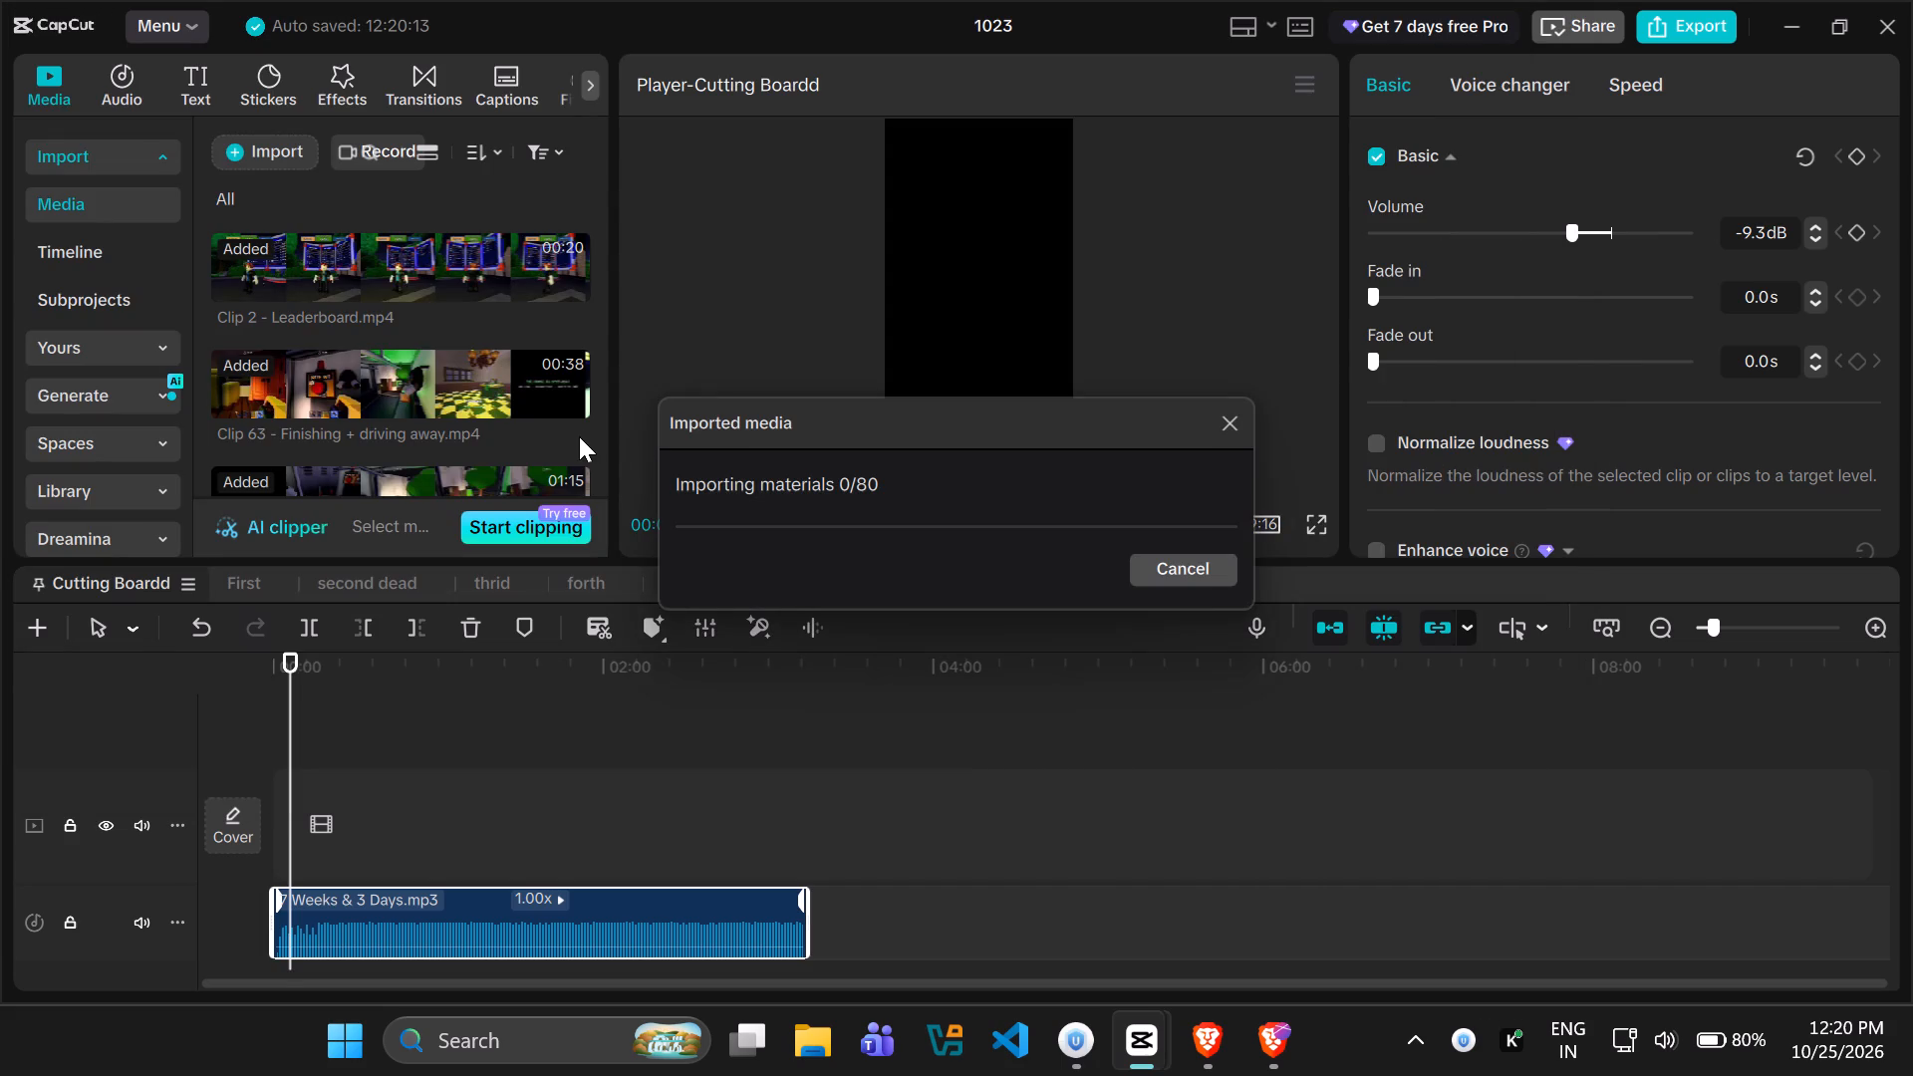
double_click(385, 402)
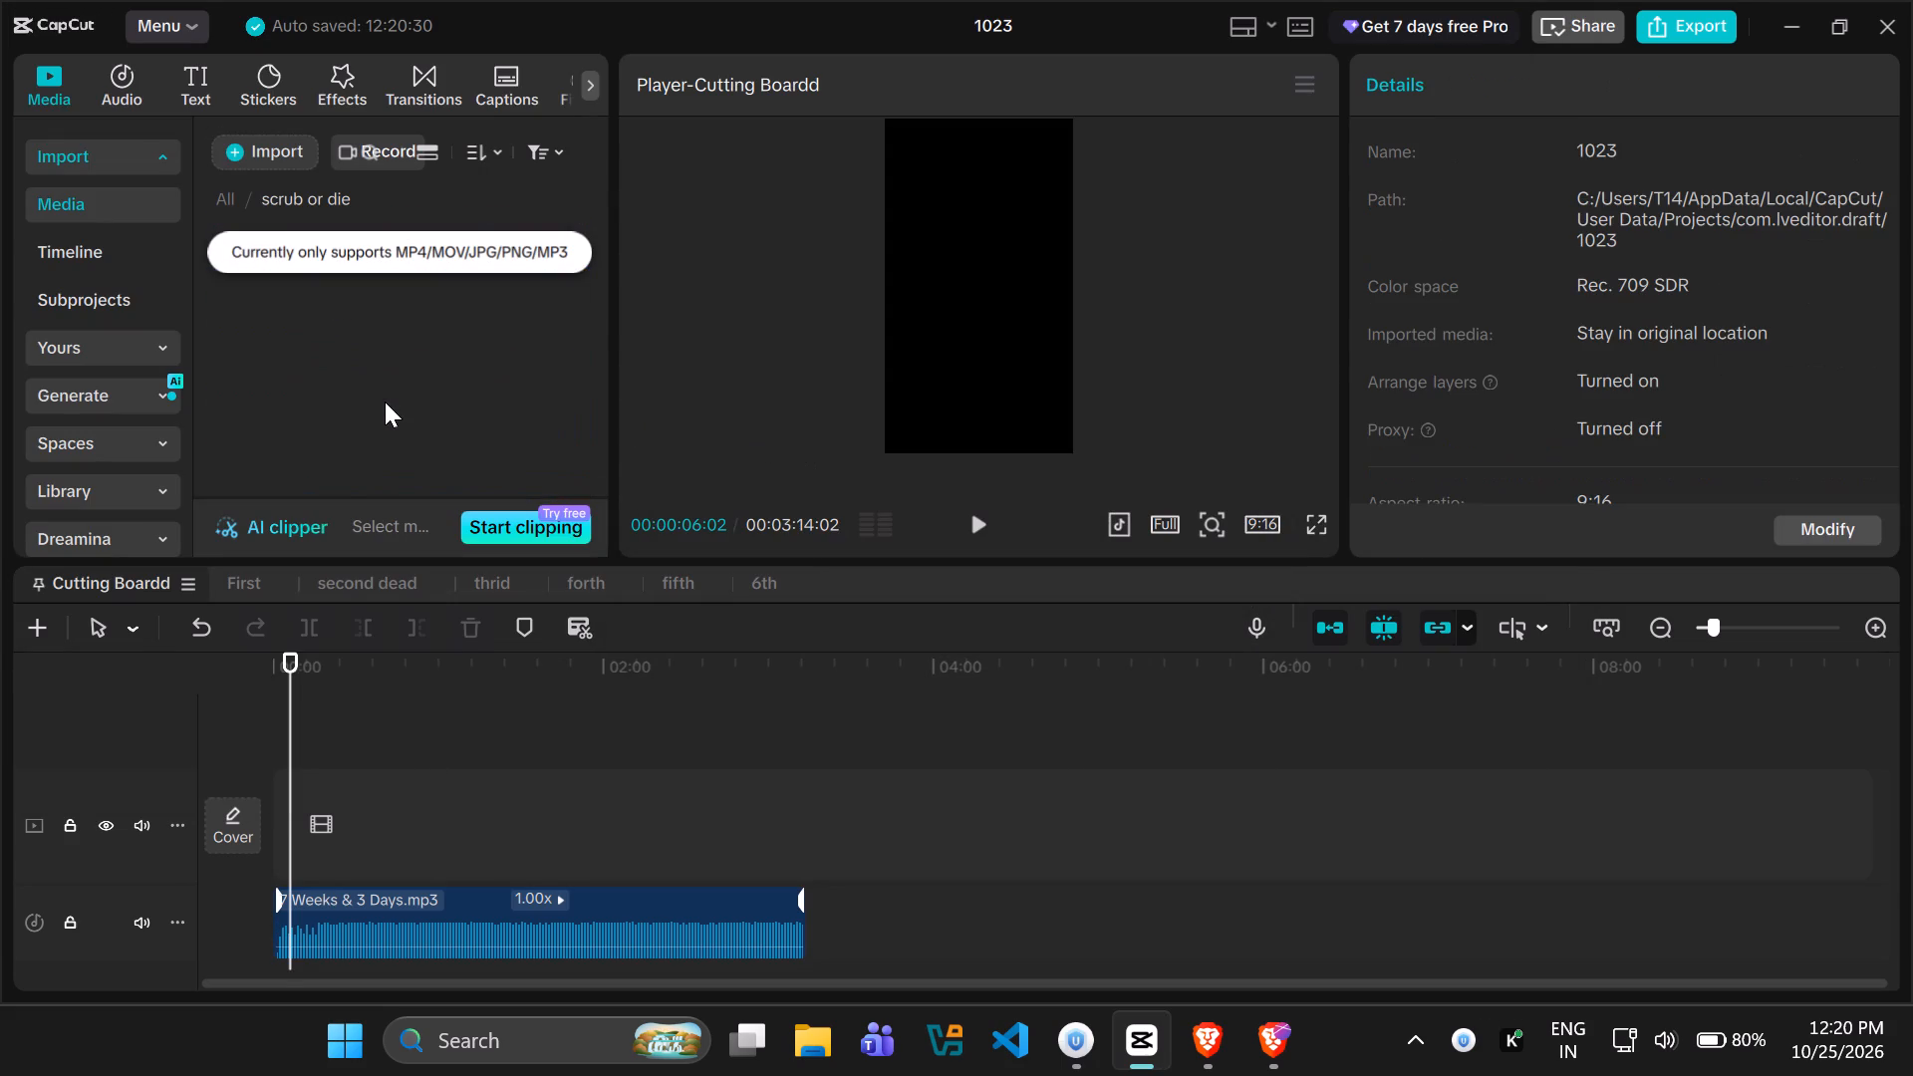
left_click(220, 199)
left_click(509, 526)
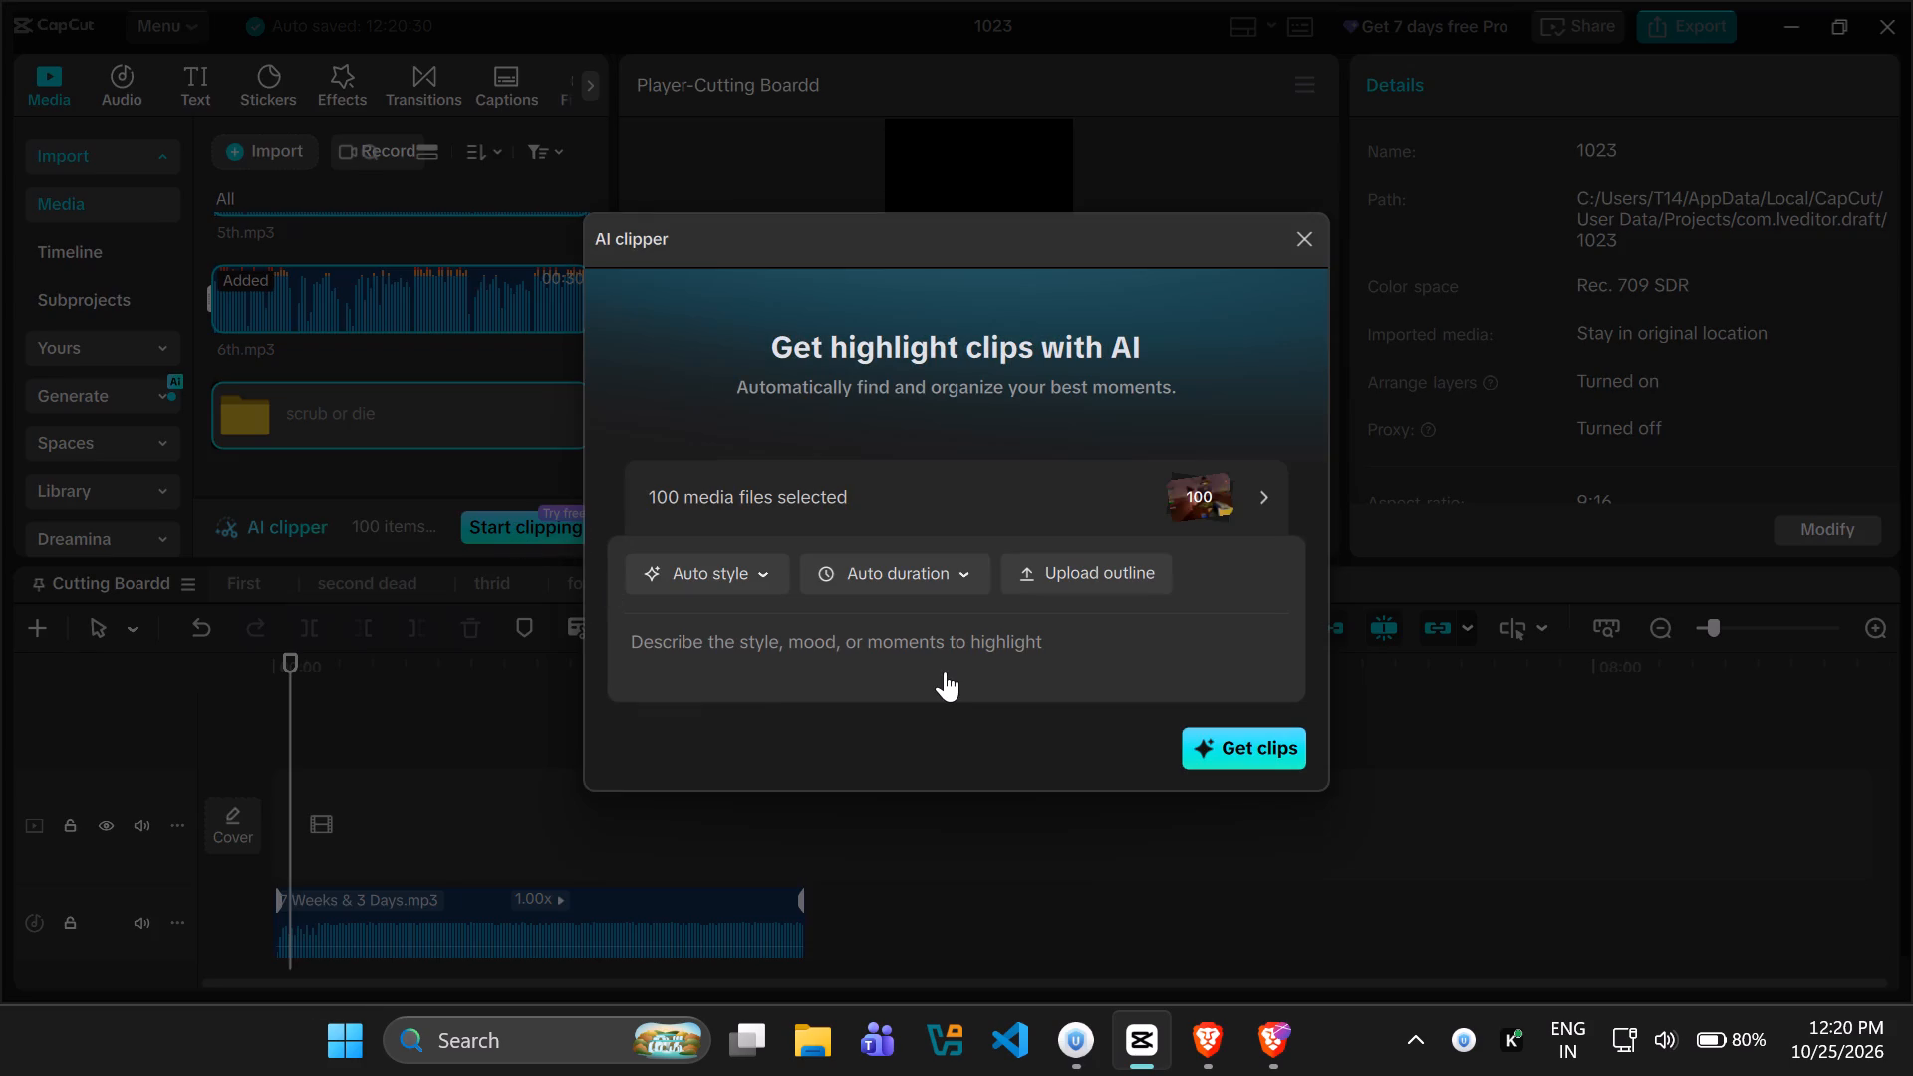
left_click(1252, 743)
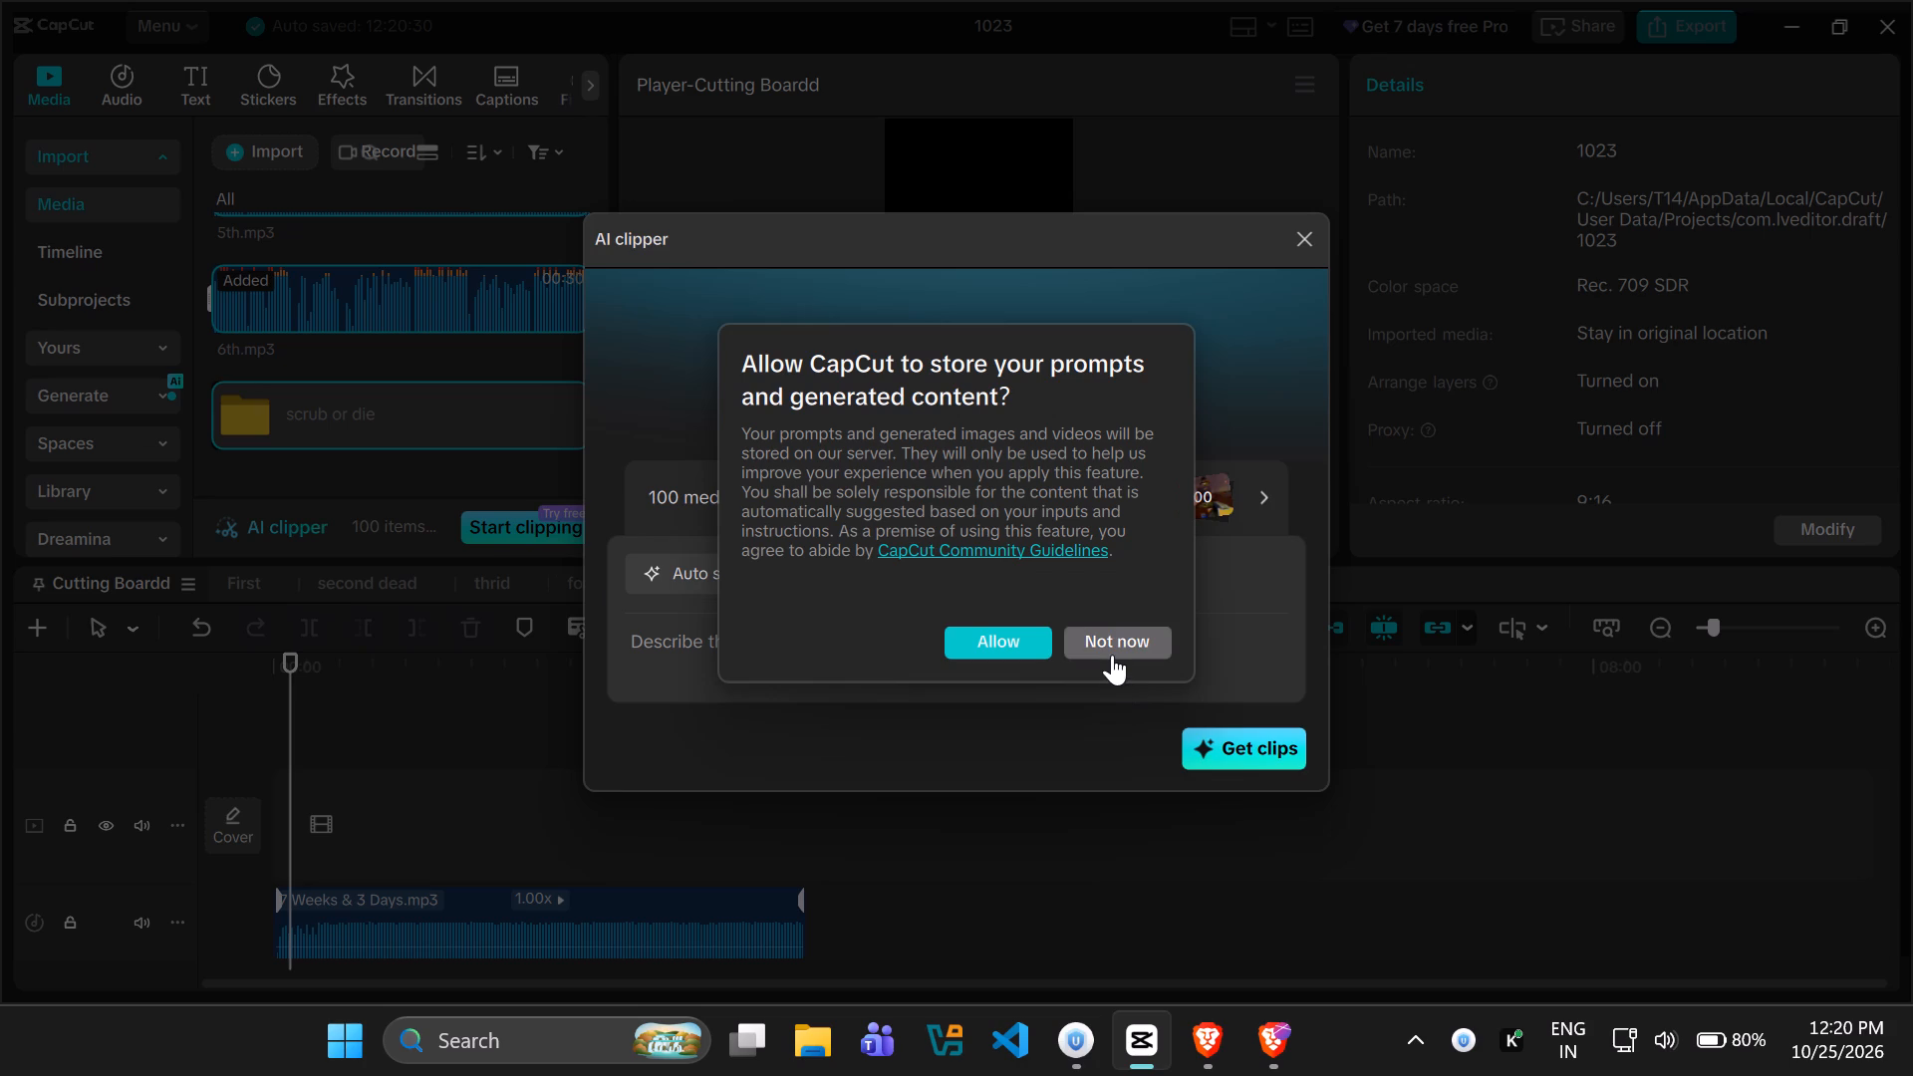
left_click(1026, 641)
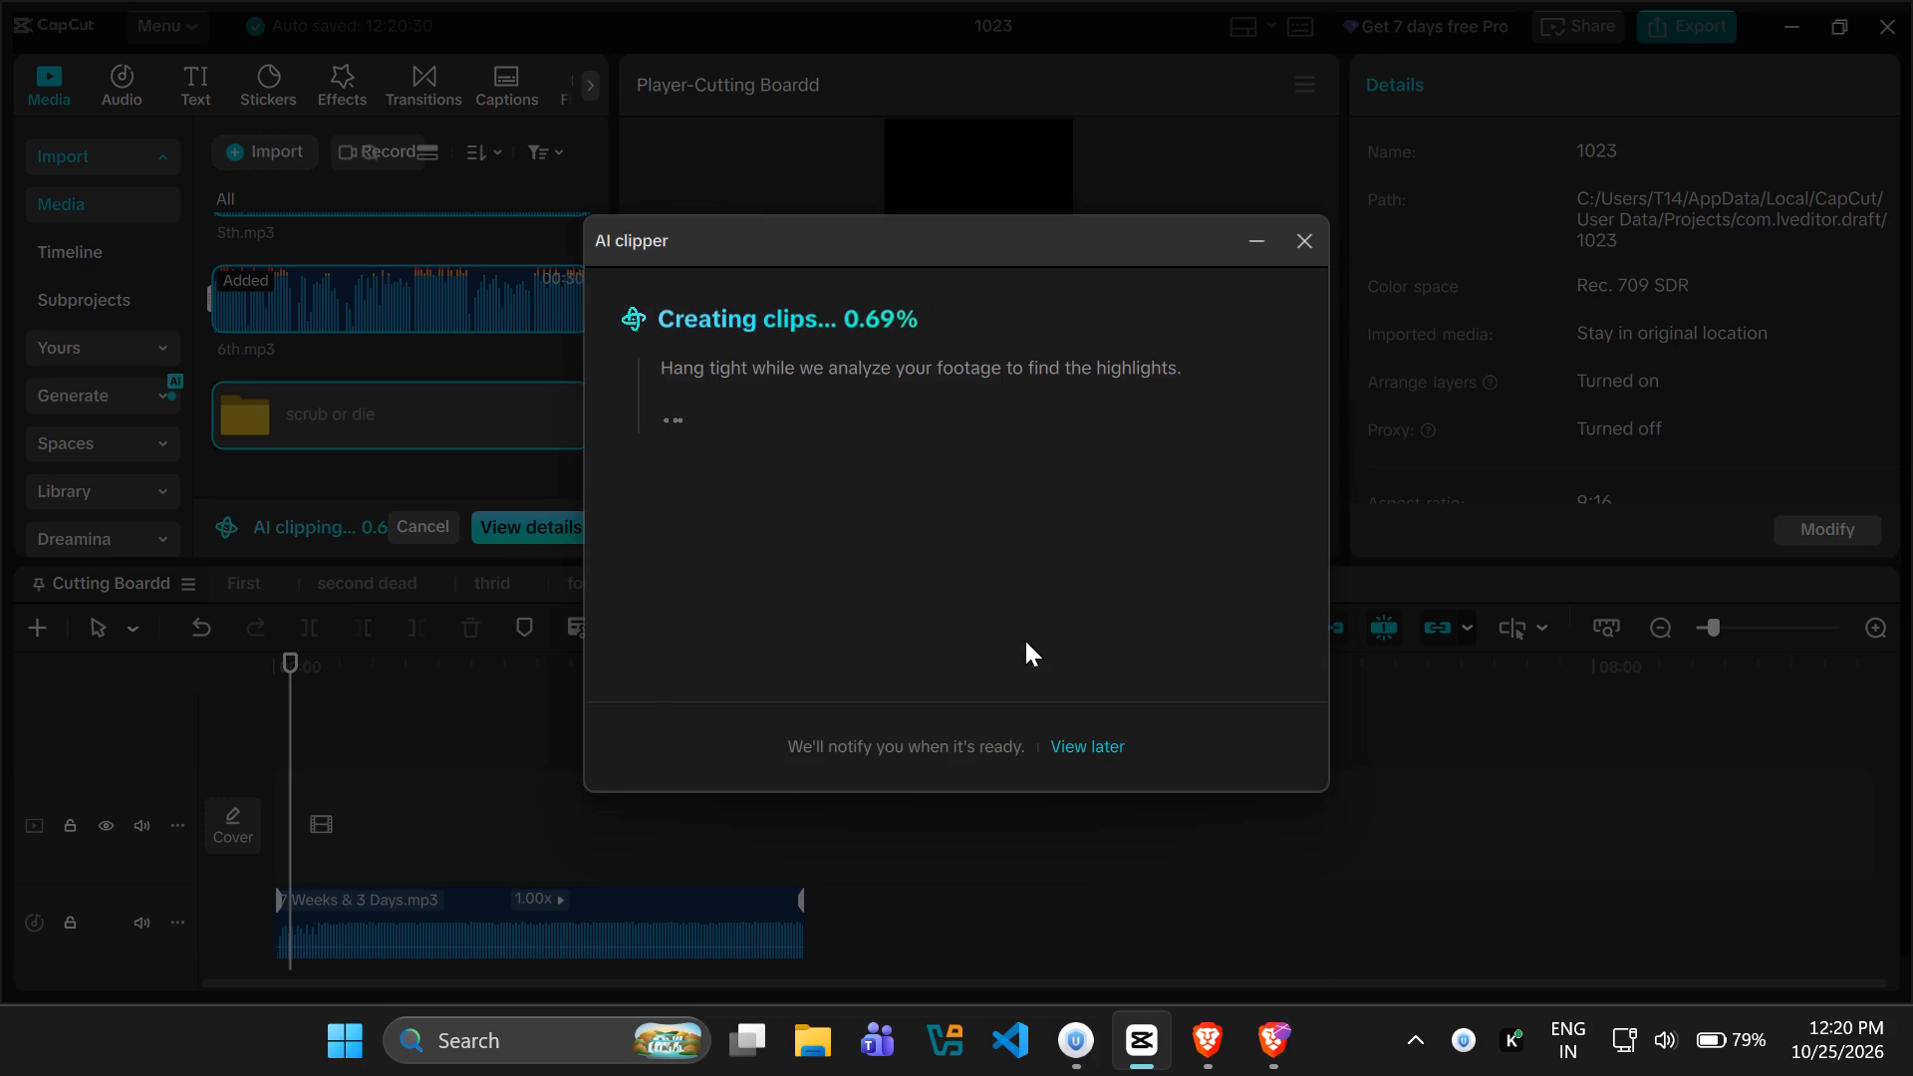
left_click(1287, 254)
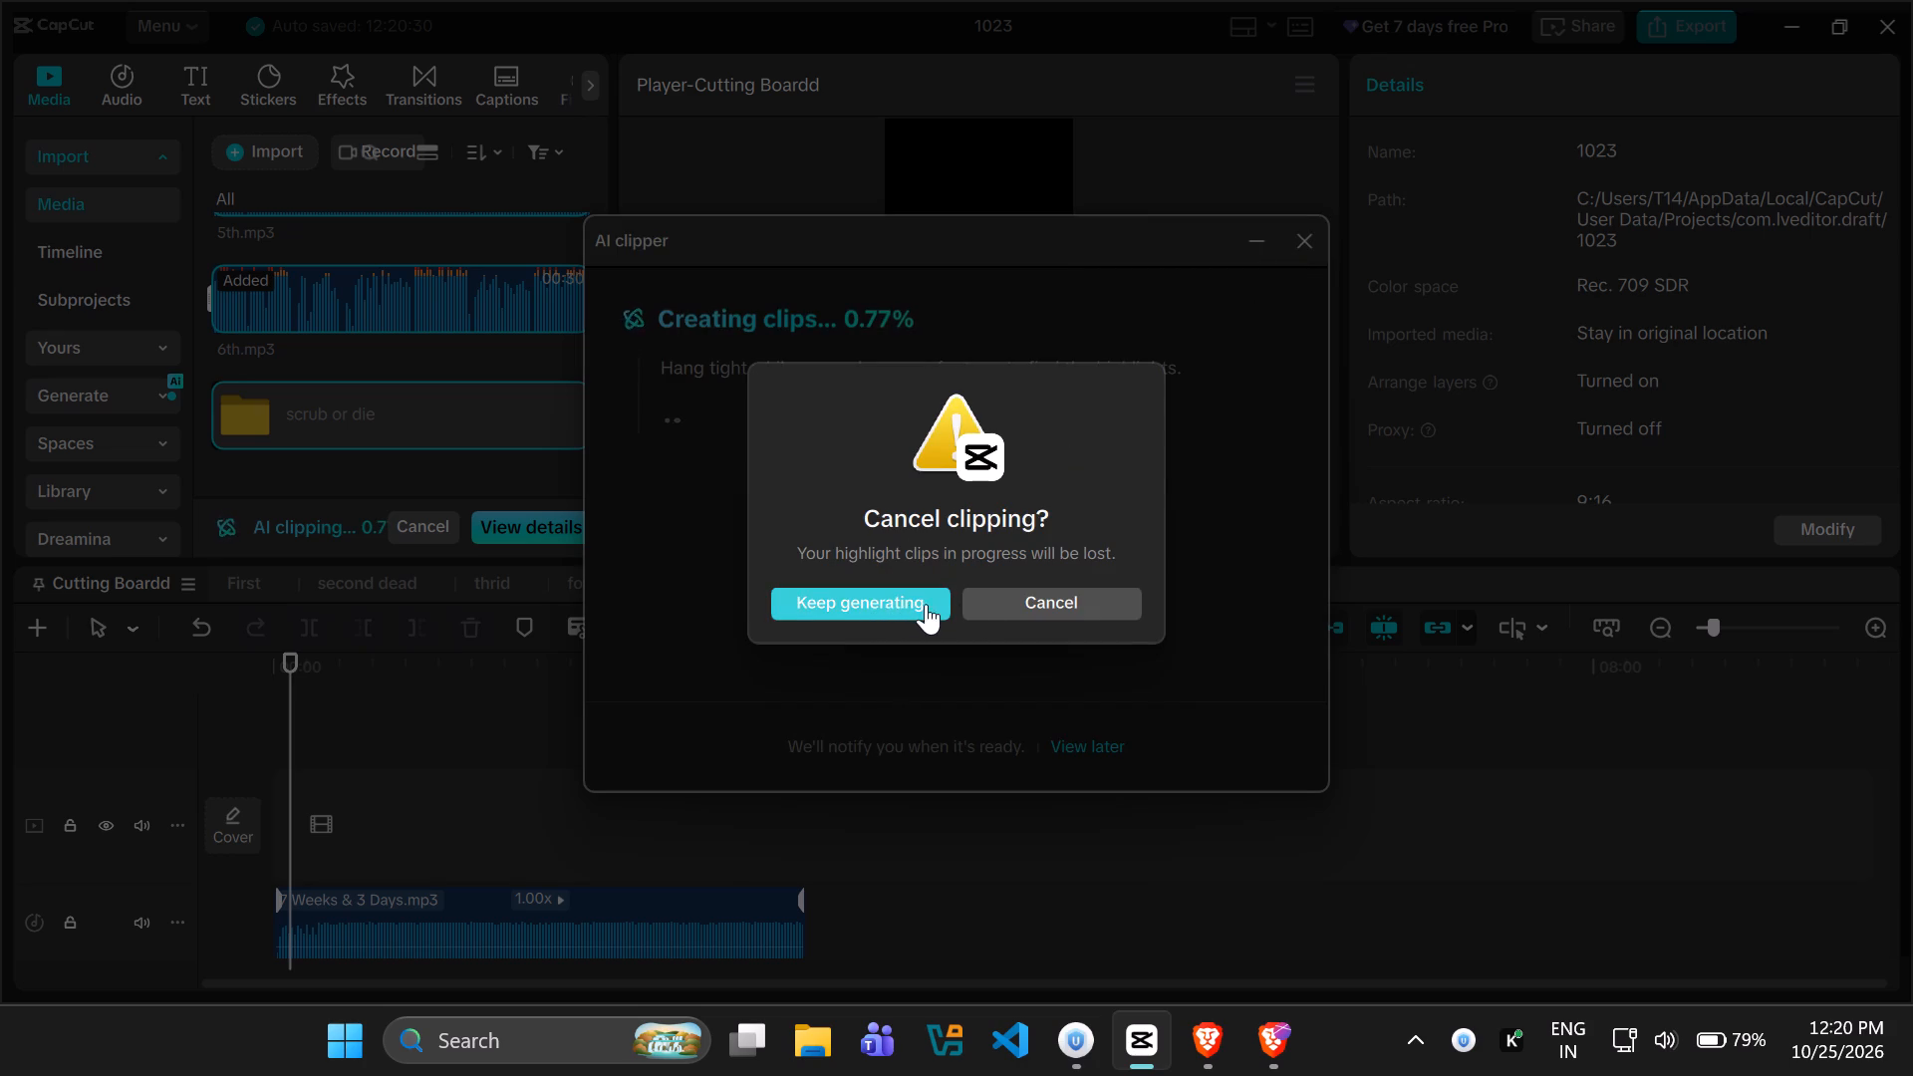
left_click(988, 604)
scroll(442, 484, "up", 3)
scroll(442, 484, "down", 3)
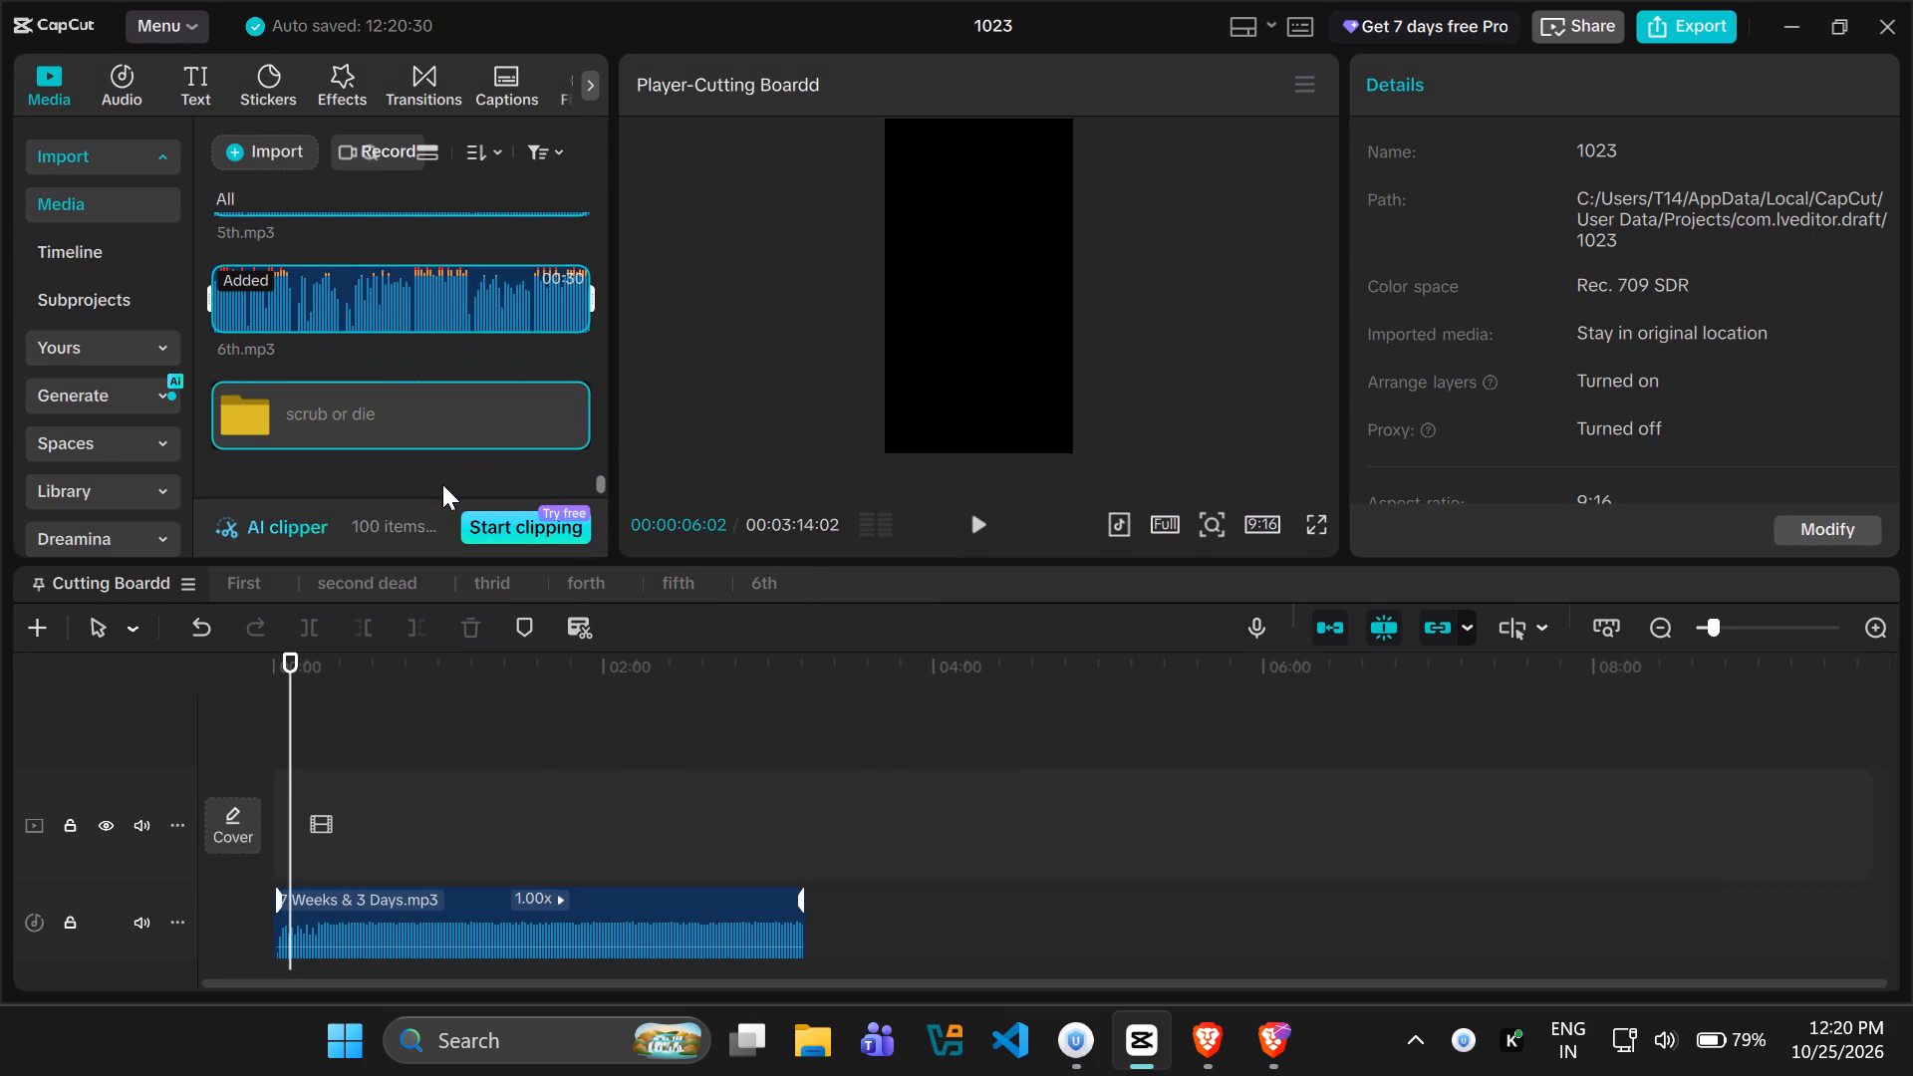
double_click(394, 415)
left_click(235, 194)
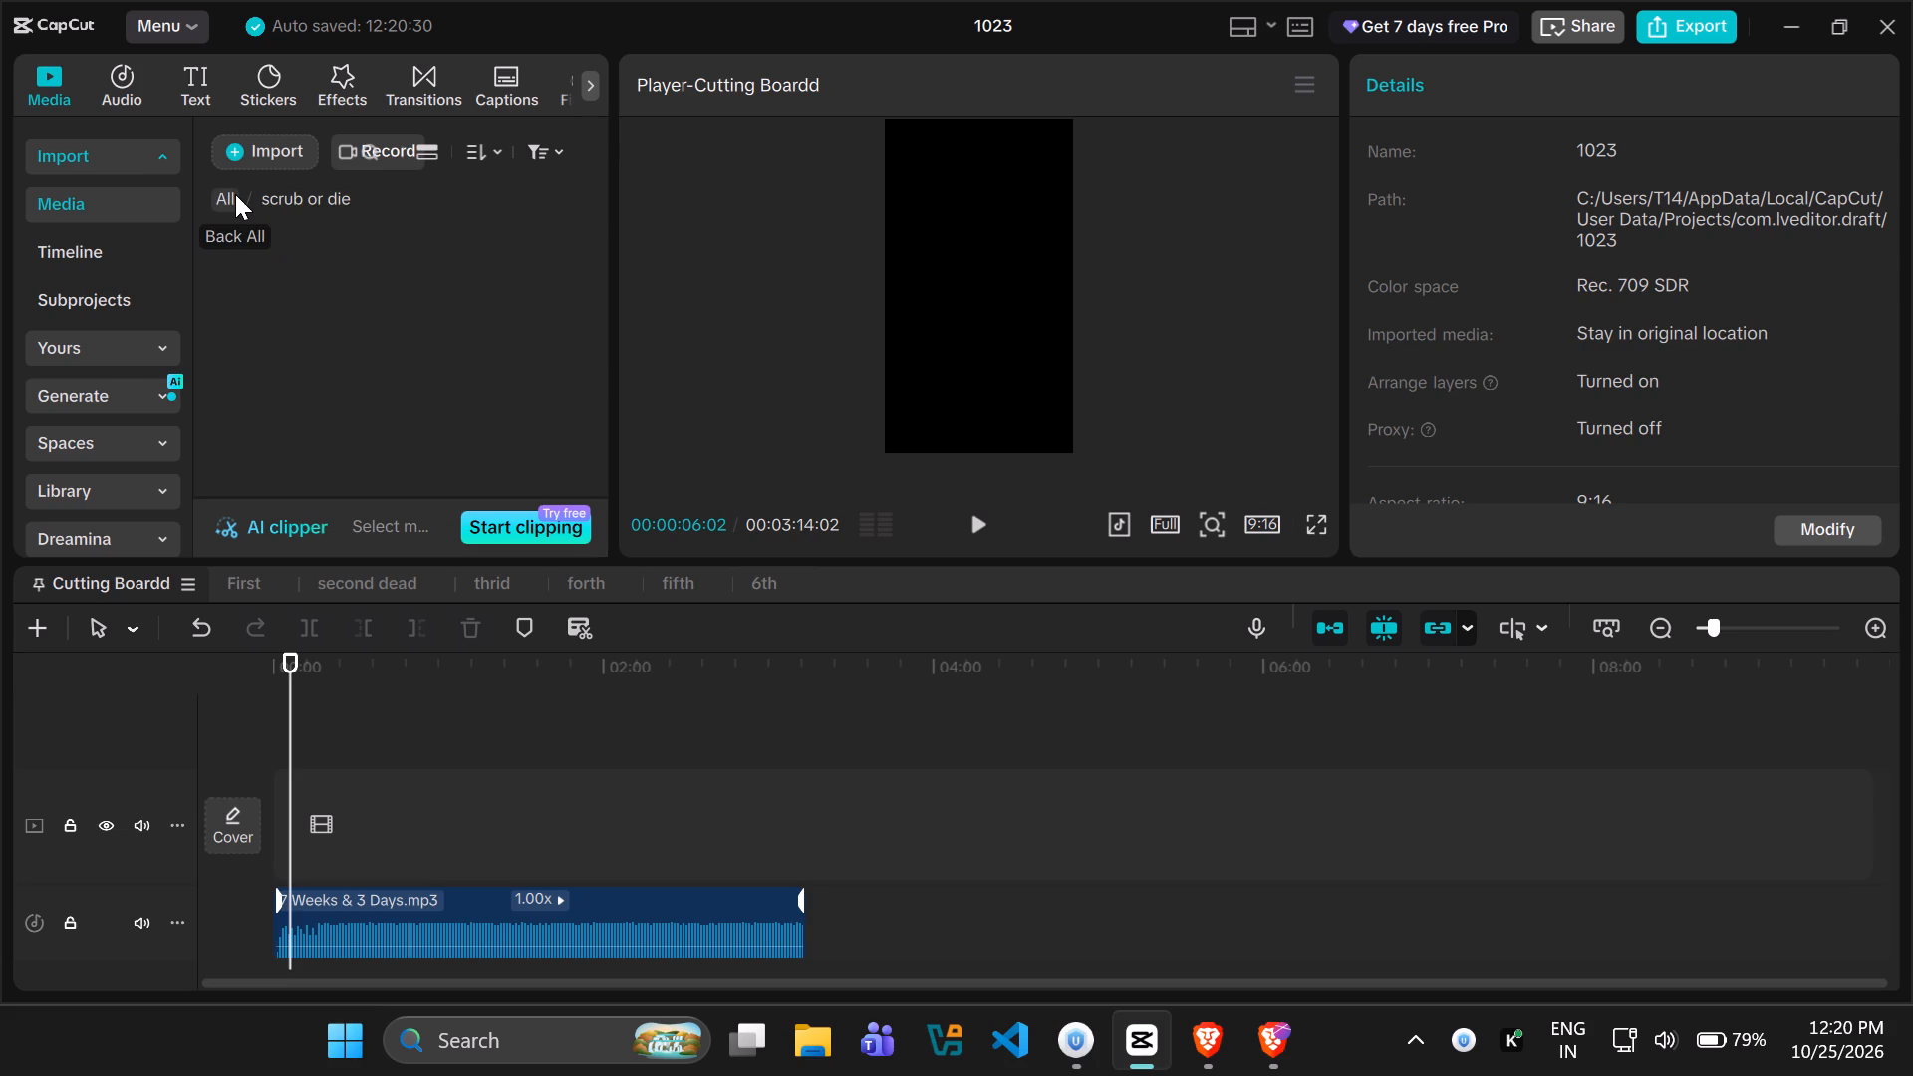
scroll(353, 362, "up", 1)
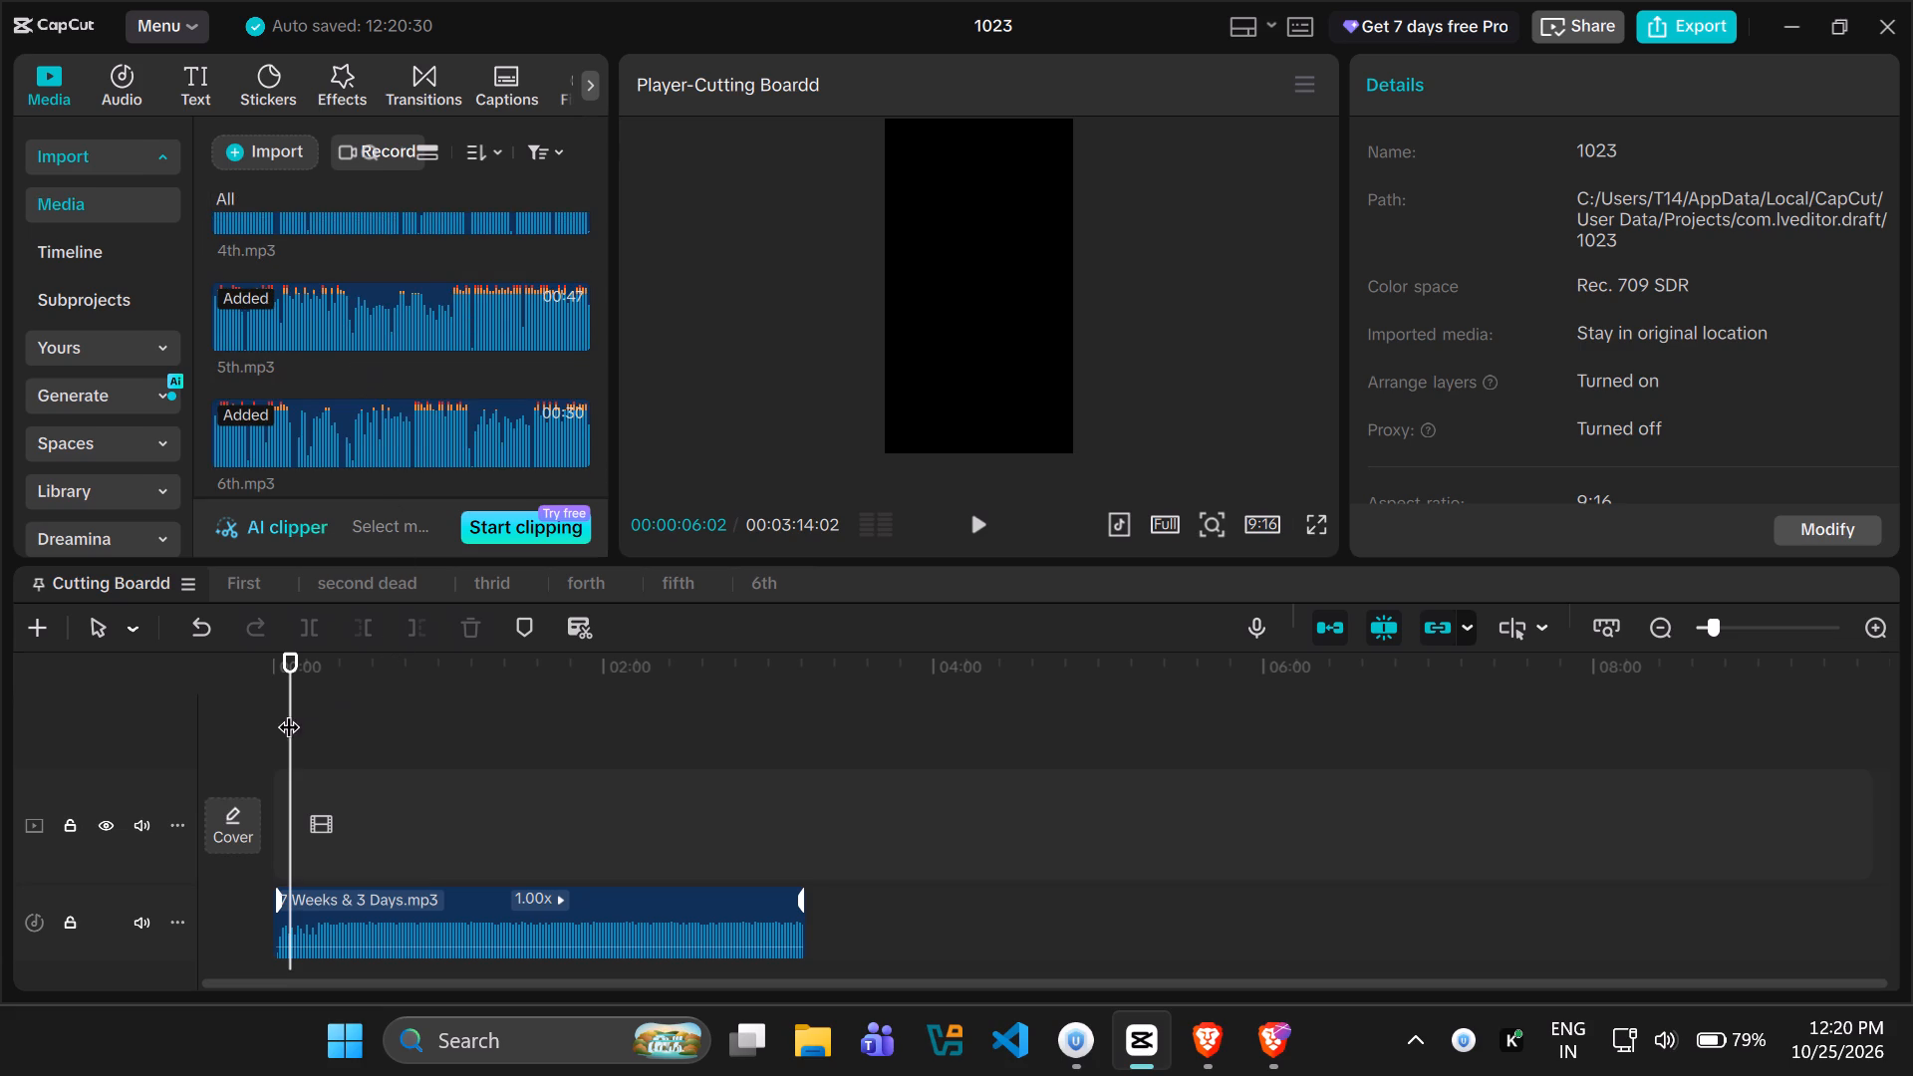
Place Minecraft TNT Blast Green Screen No copyright.mp4 near the timeline start, on a new track above the main track.
left_click_drag(288, 711, 233, 703)
key("space")
key("space")
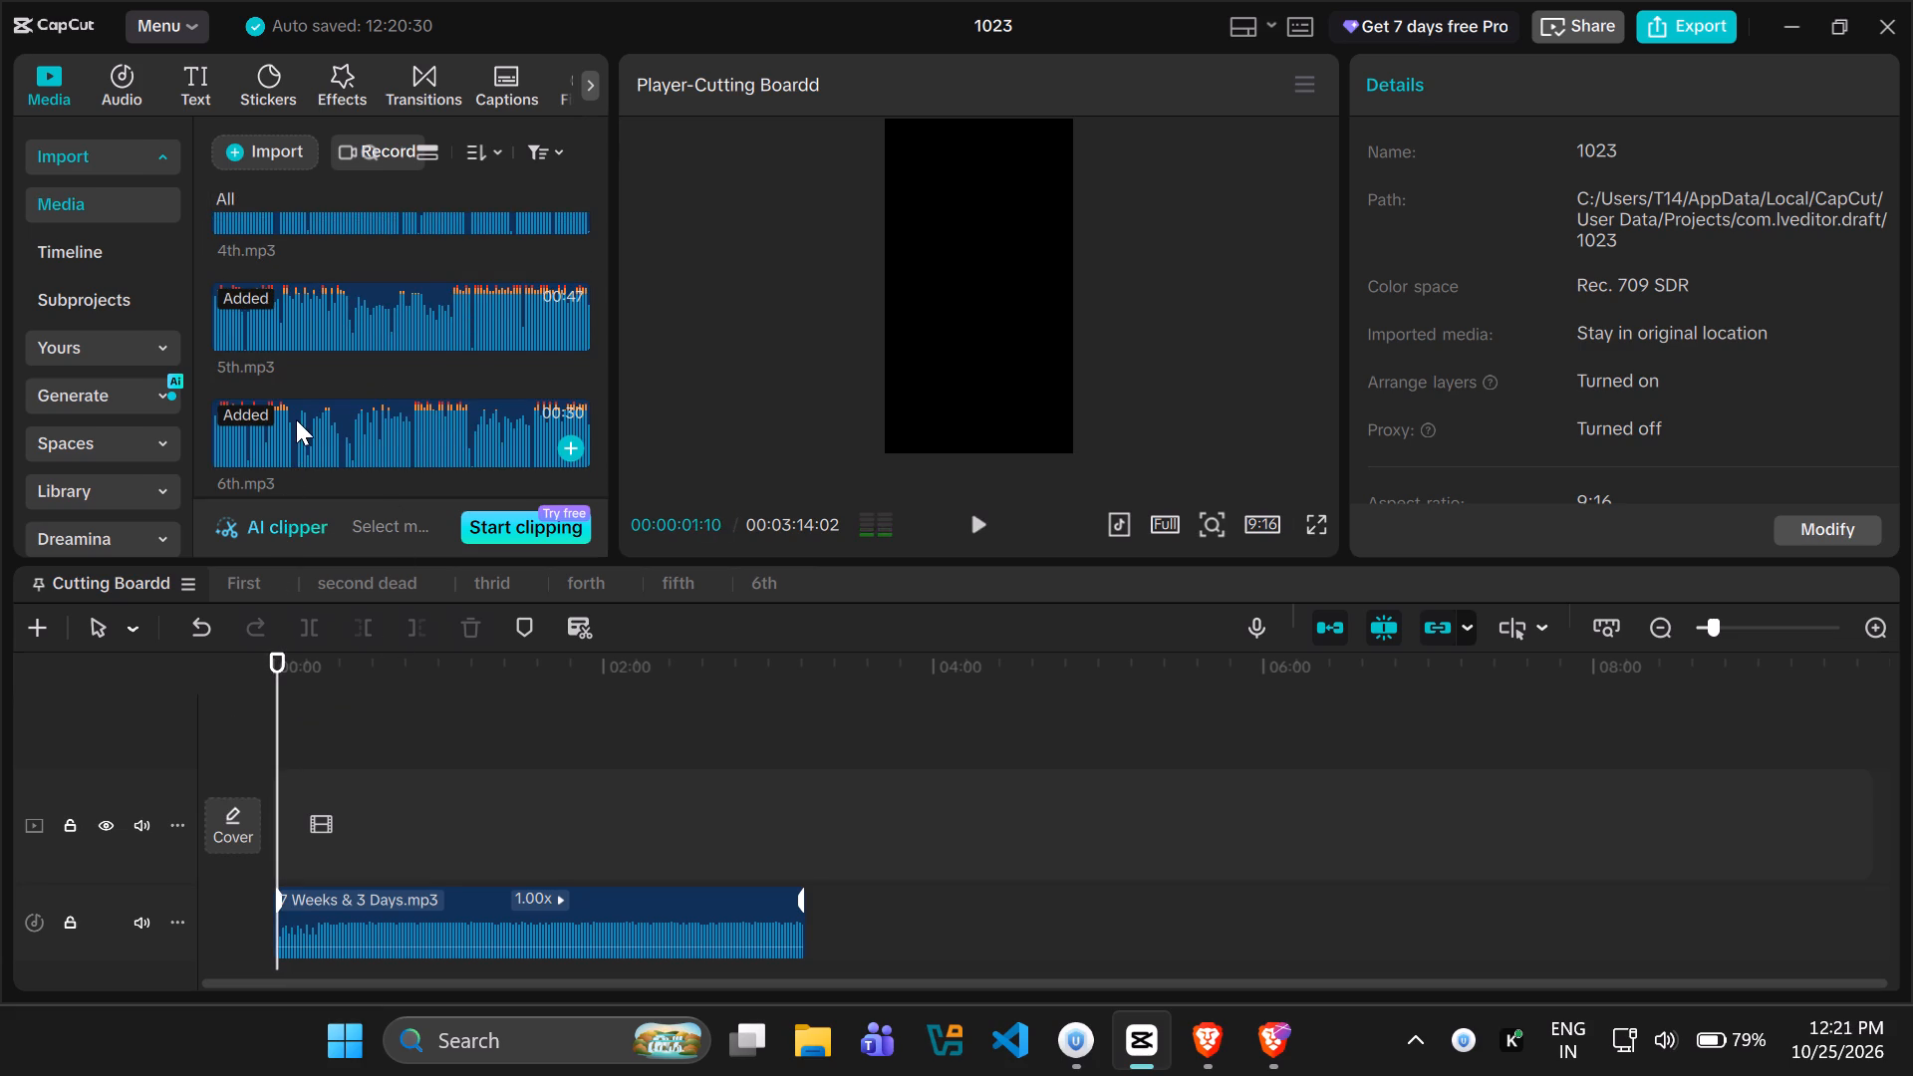
scroll(296, 417, "up", 3)
scroll(296, 417, "down", 1)
scroll(296, 417, "up", 2)
scroll(296, 417, "down", 2)
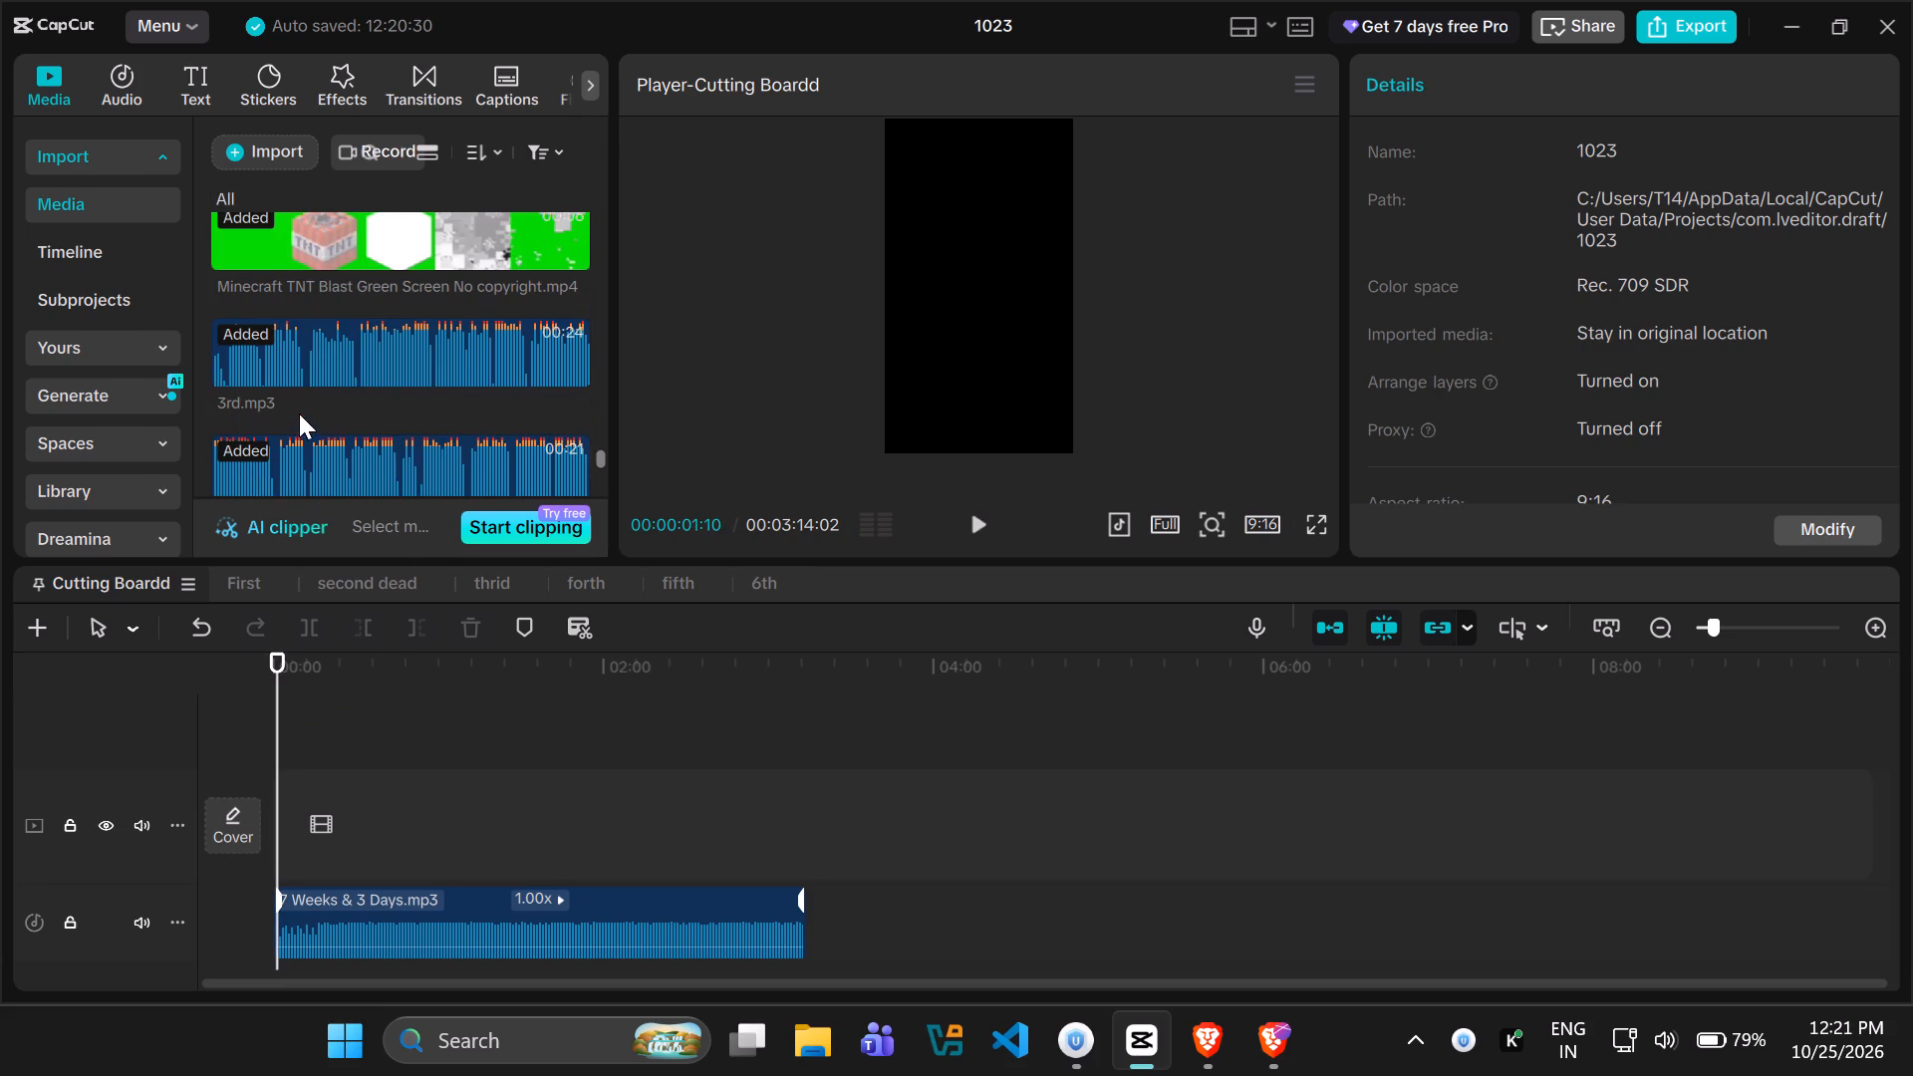
left_click_drag(318, 248, 280, 724)
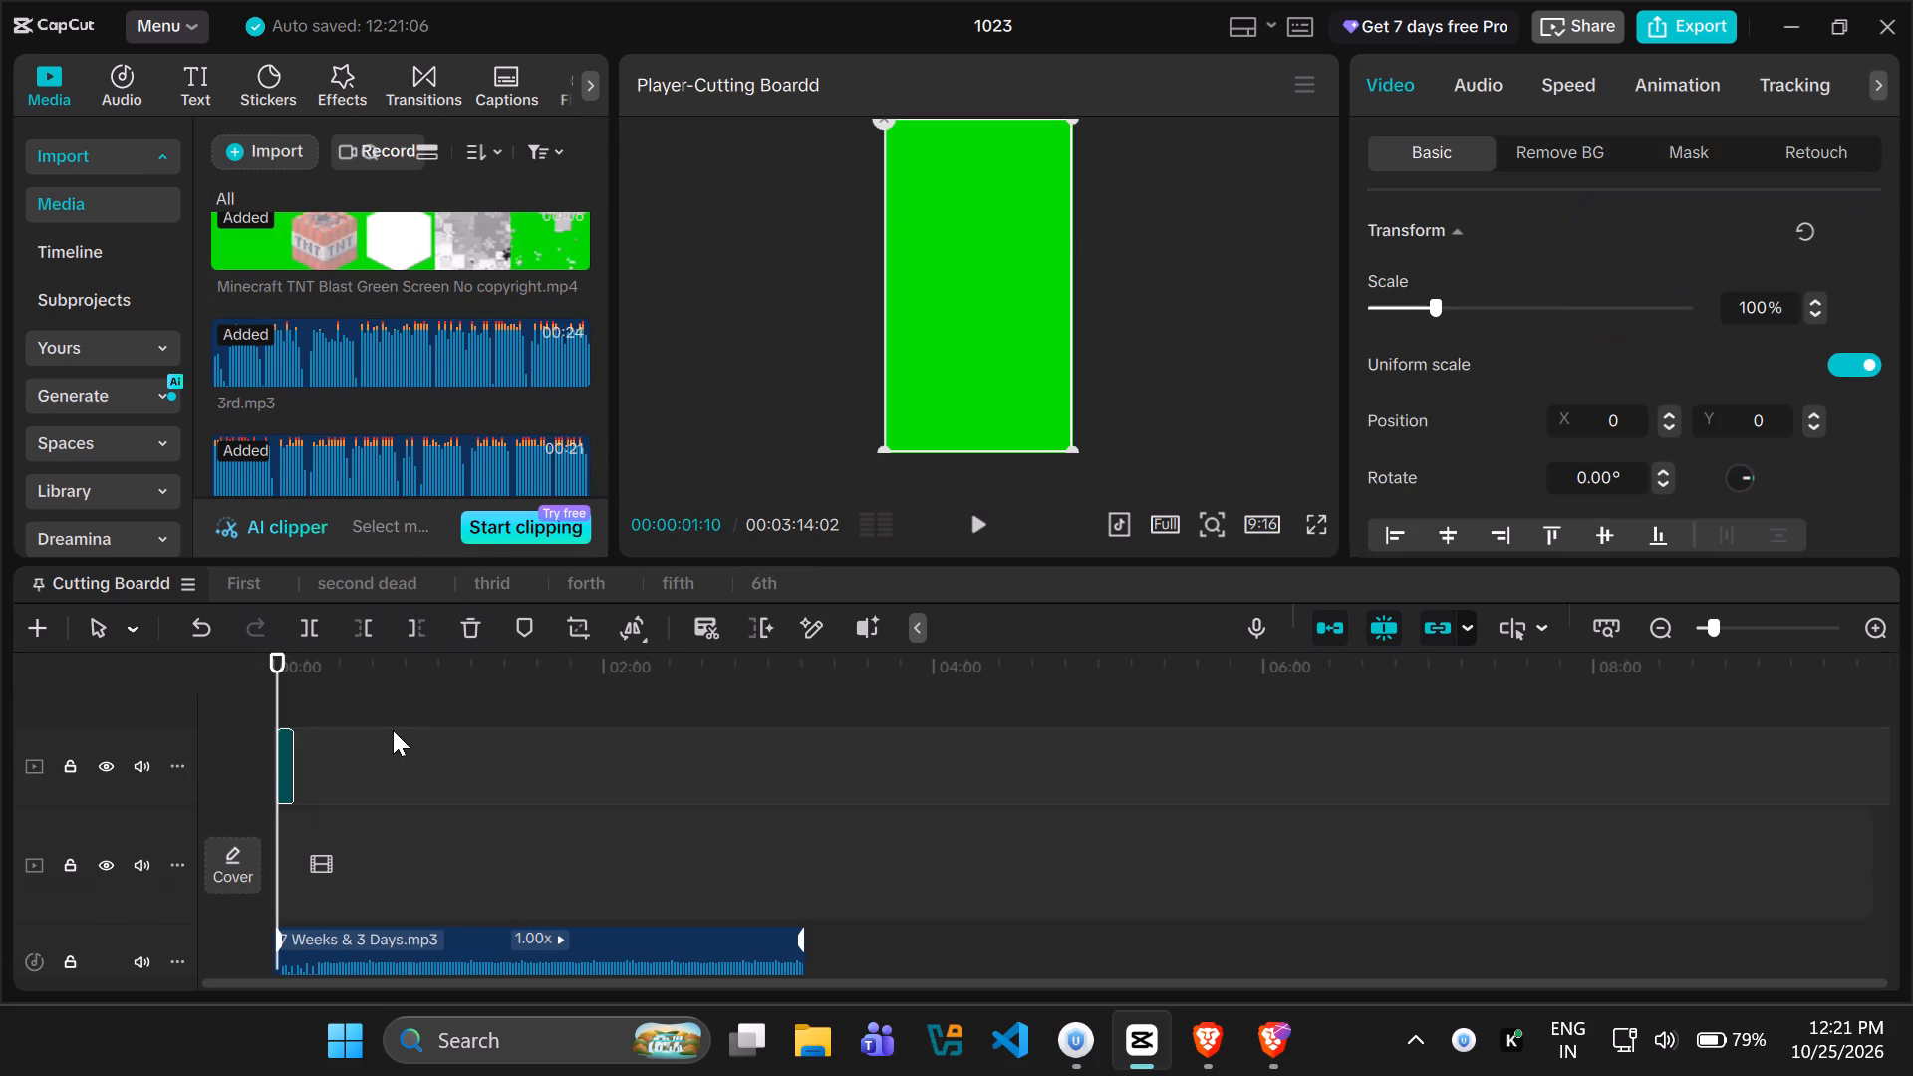
Remove the TNT clip's green background with Chroma key, sampling its green as the key colour.
left_click(1478, 87)
left_click(1557, 91)
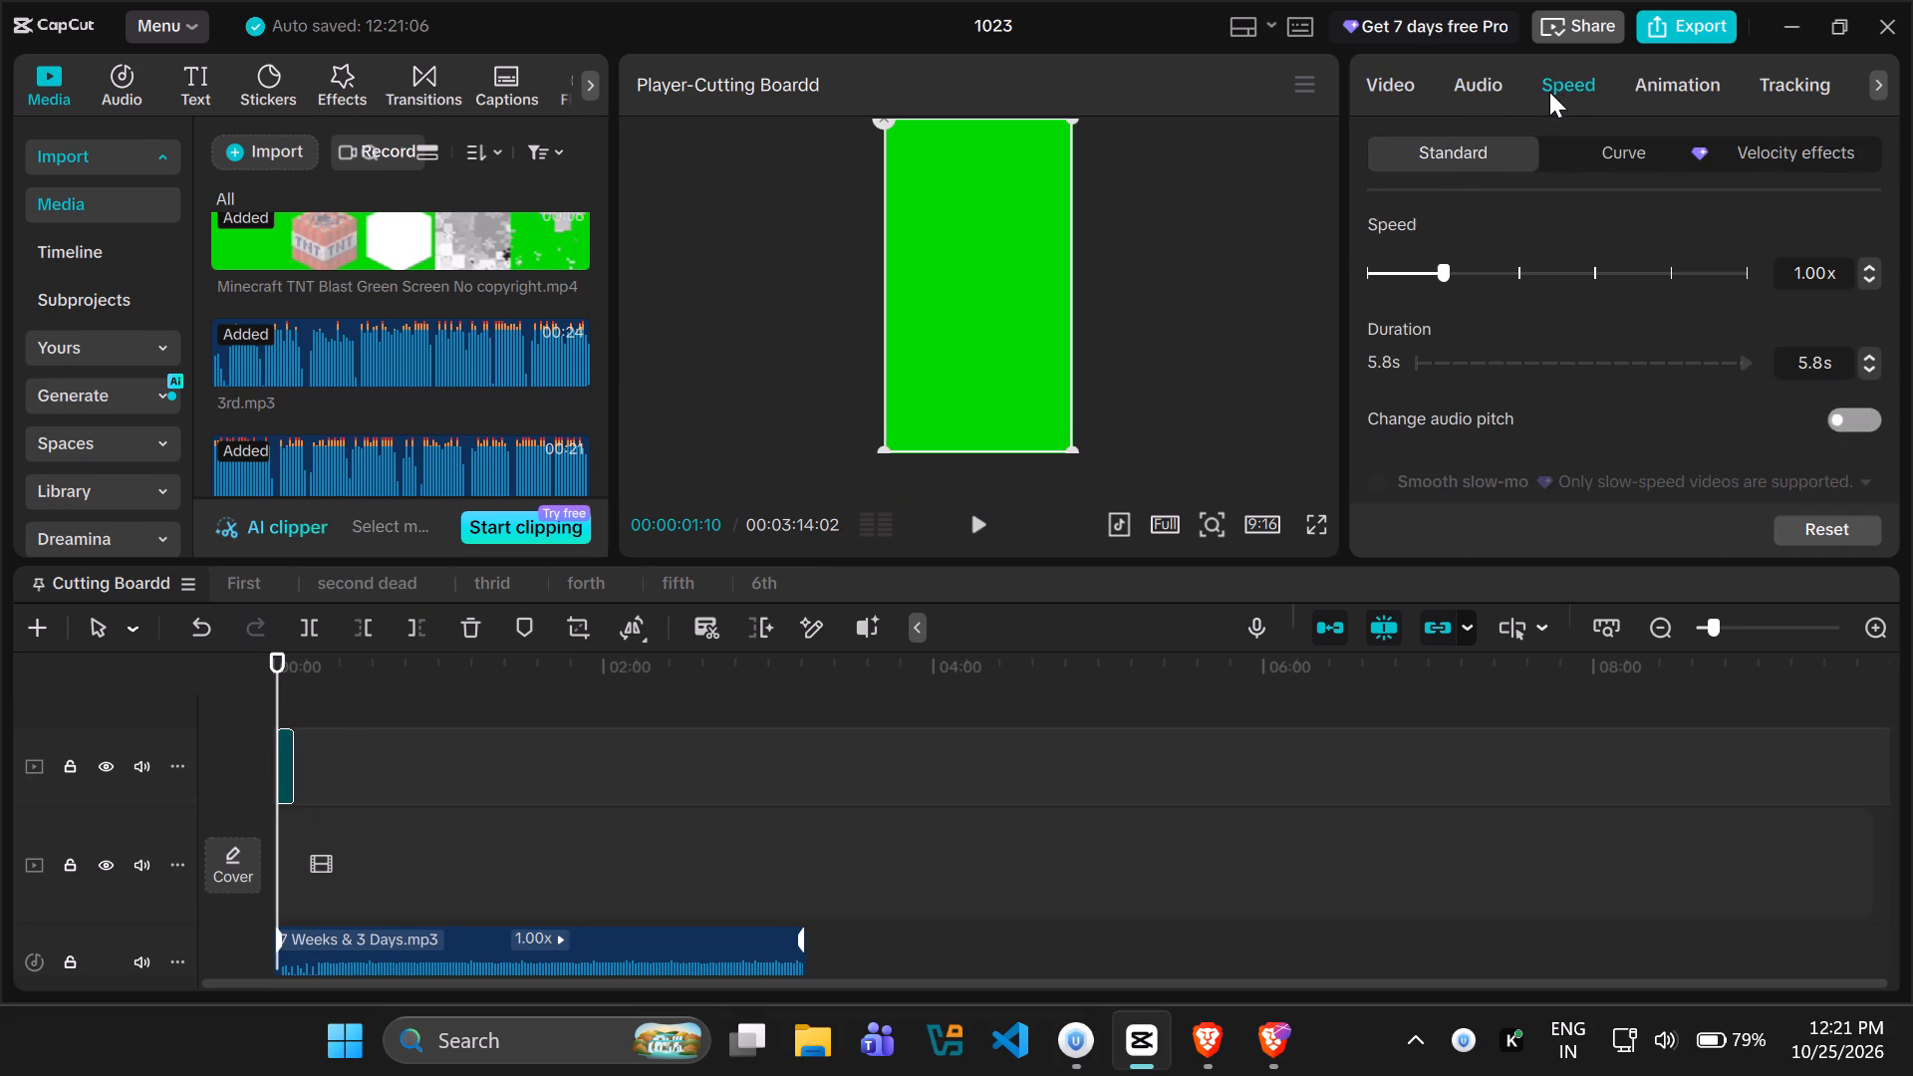
left_click(1408, 86)
left_click(1555, 162)
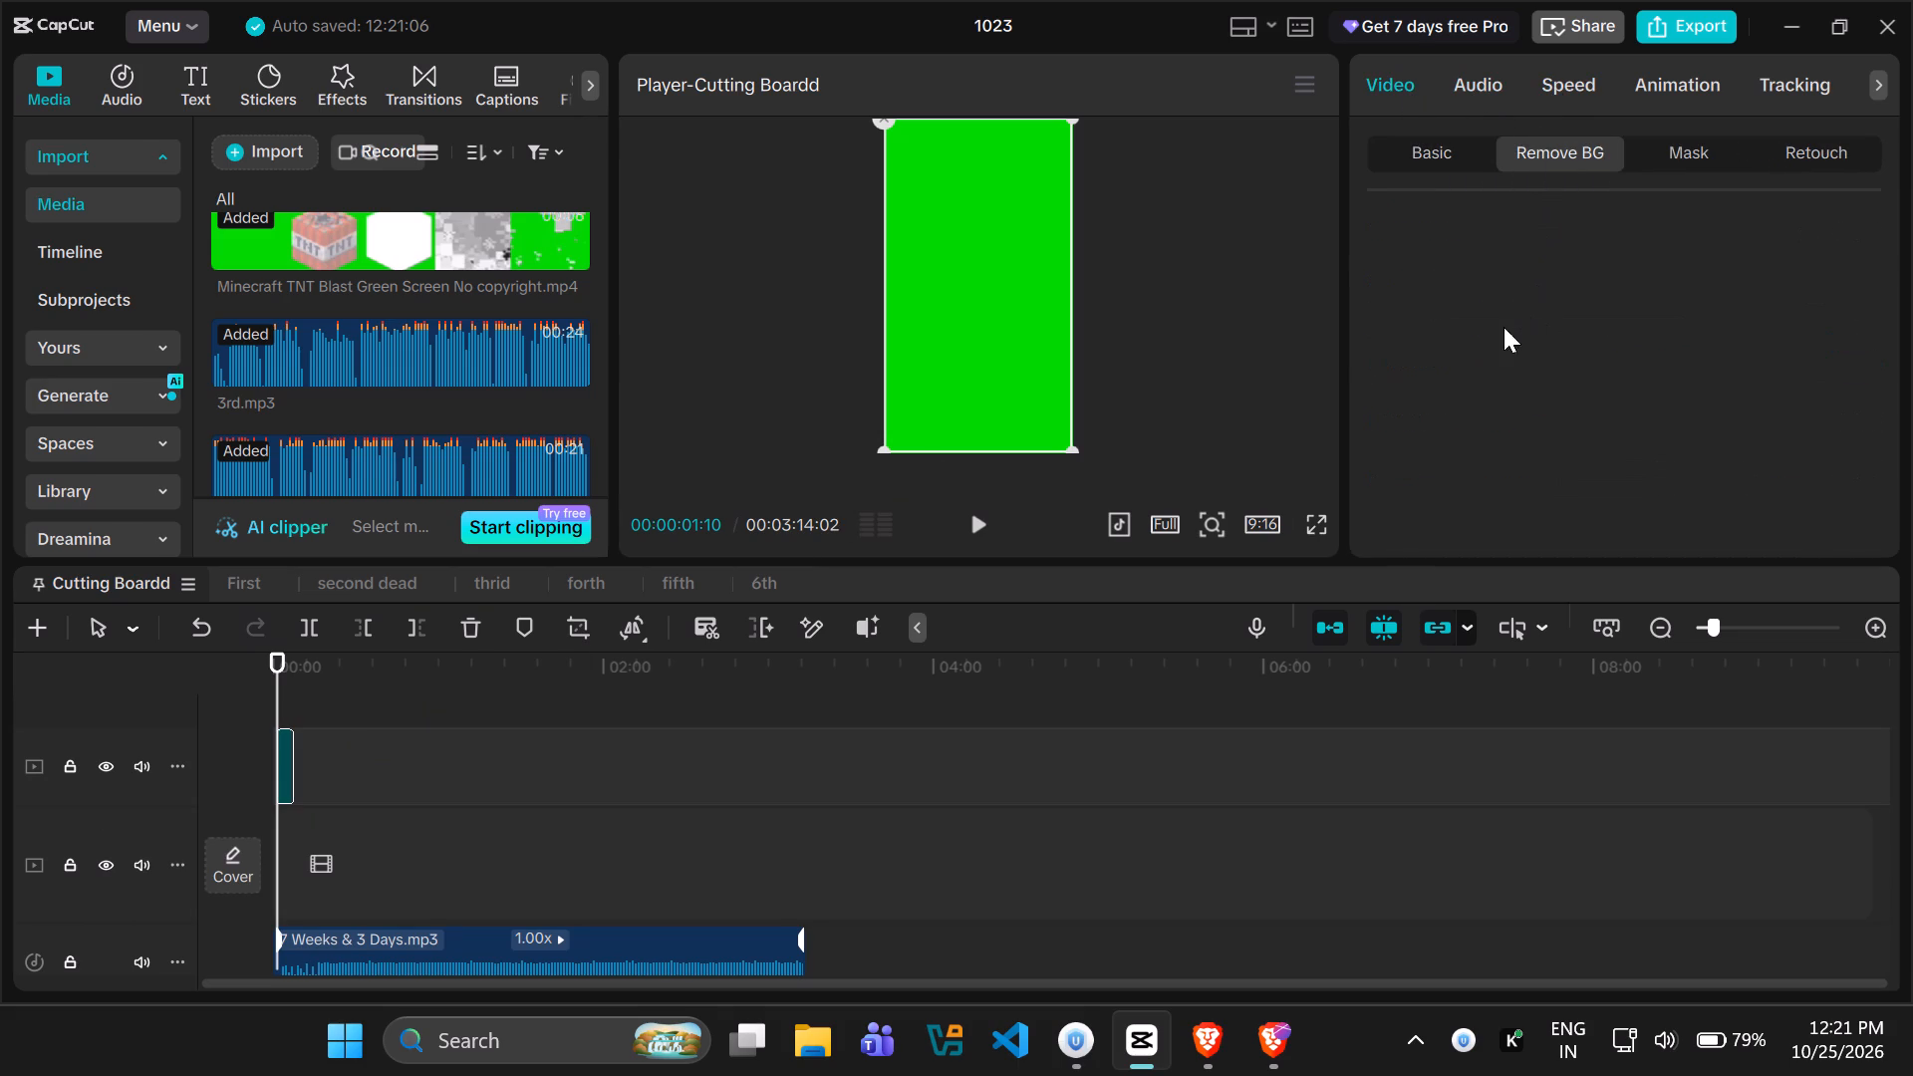
left_click(1376, 372)
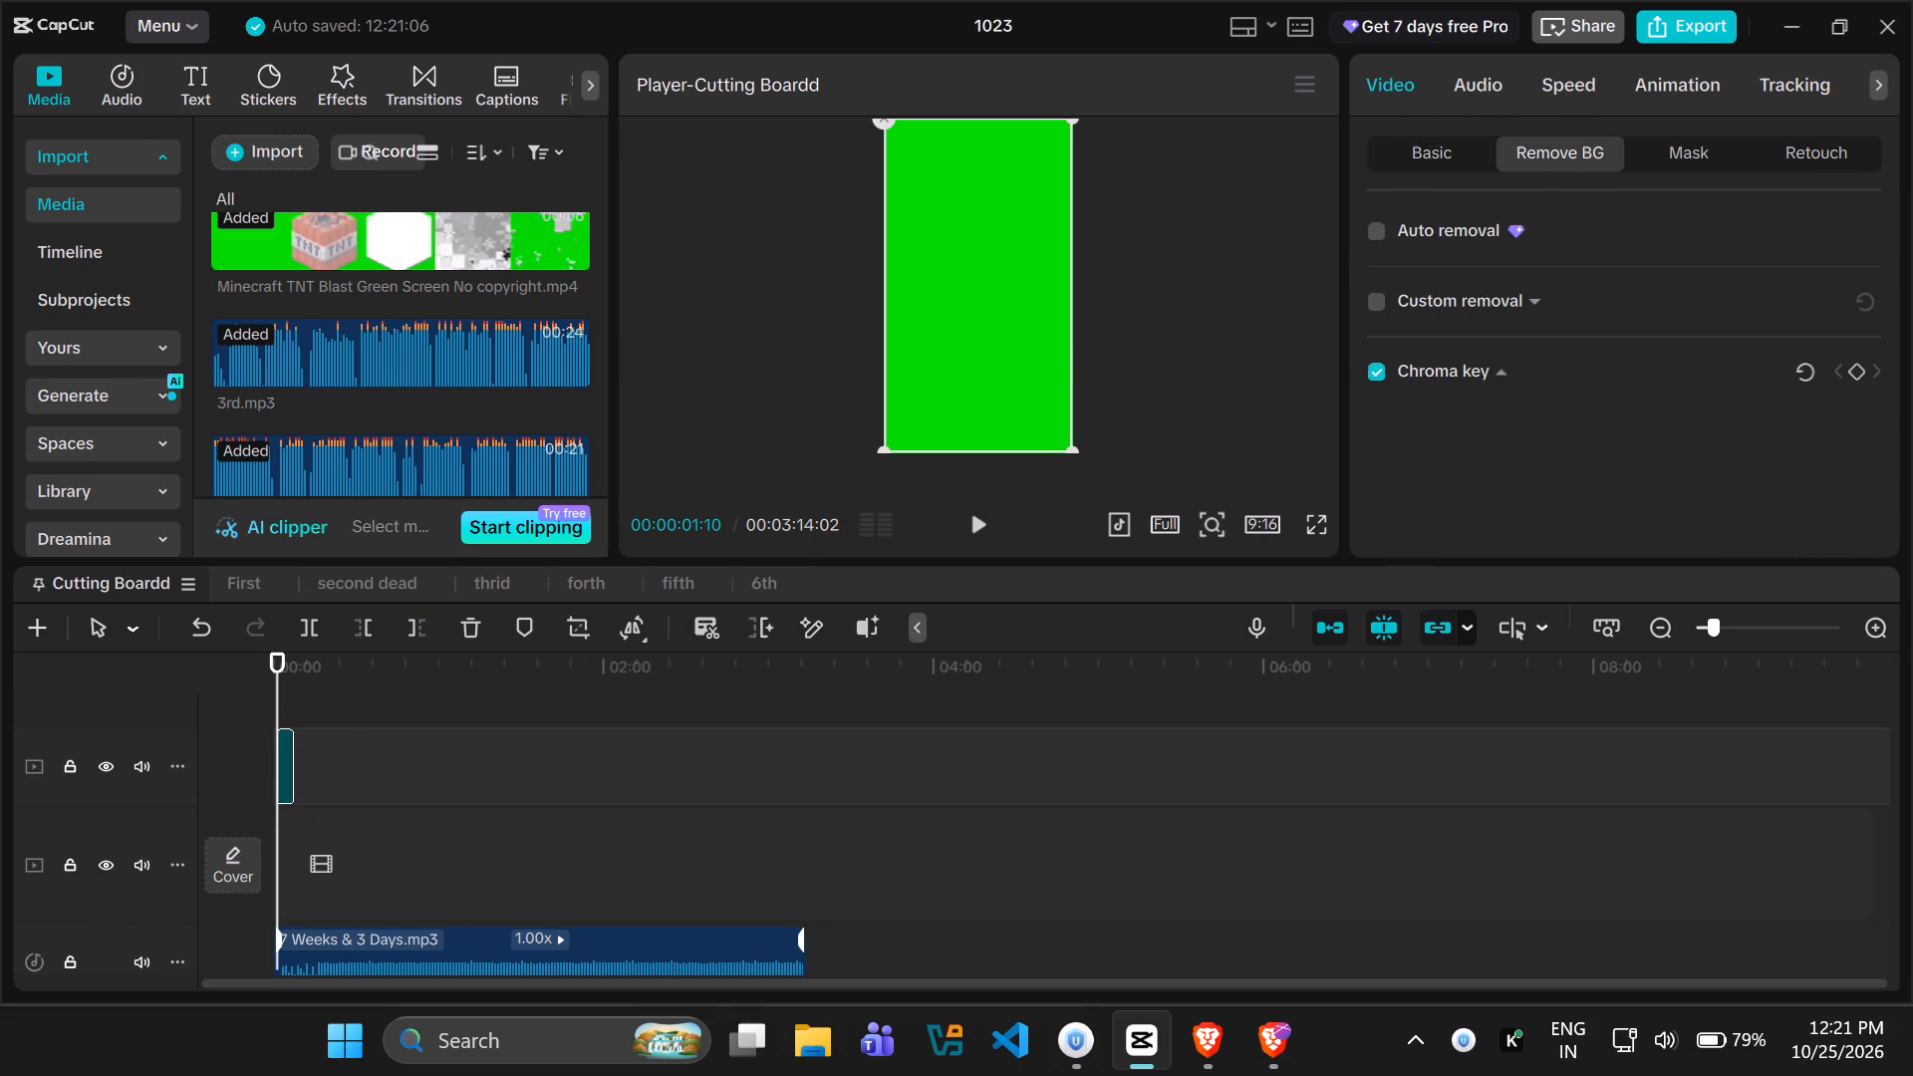
left_click(893, 352)
Trim away the TNT clip's part before 00:00:04:22, keeping the explosion, and play the remainder.
key("space")
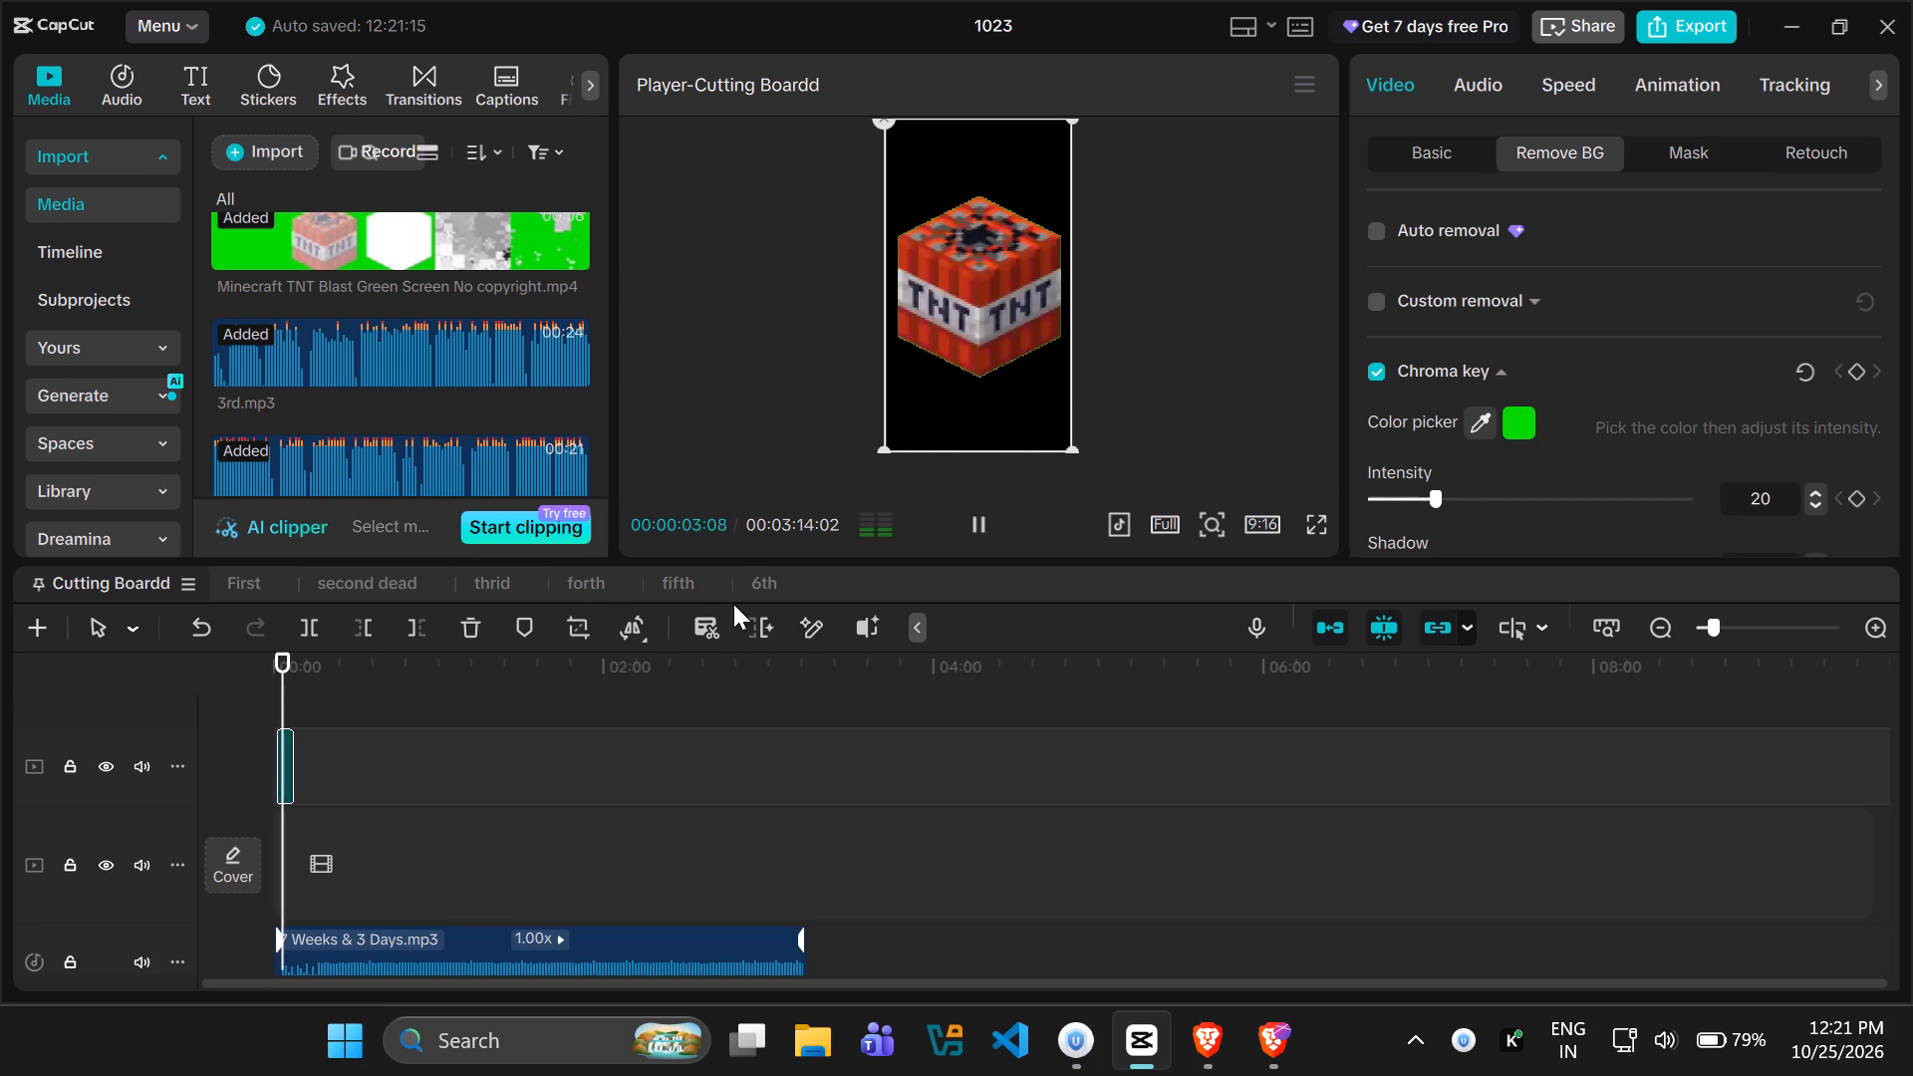
key("space")
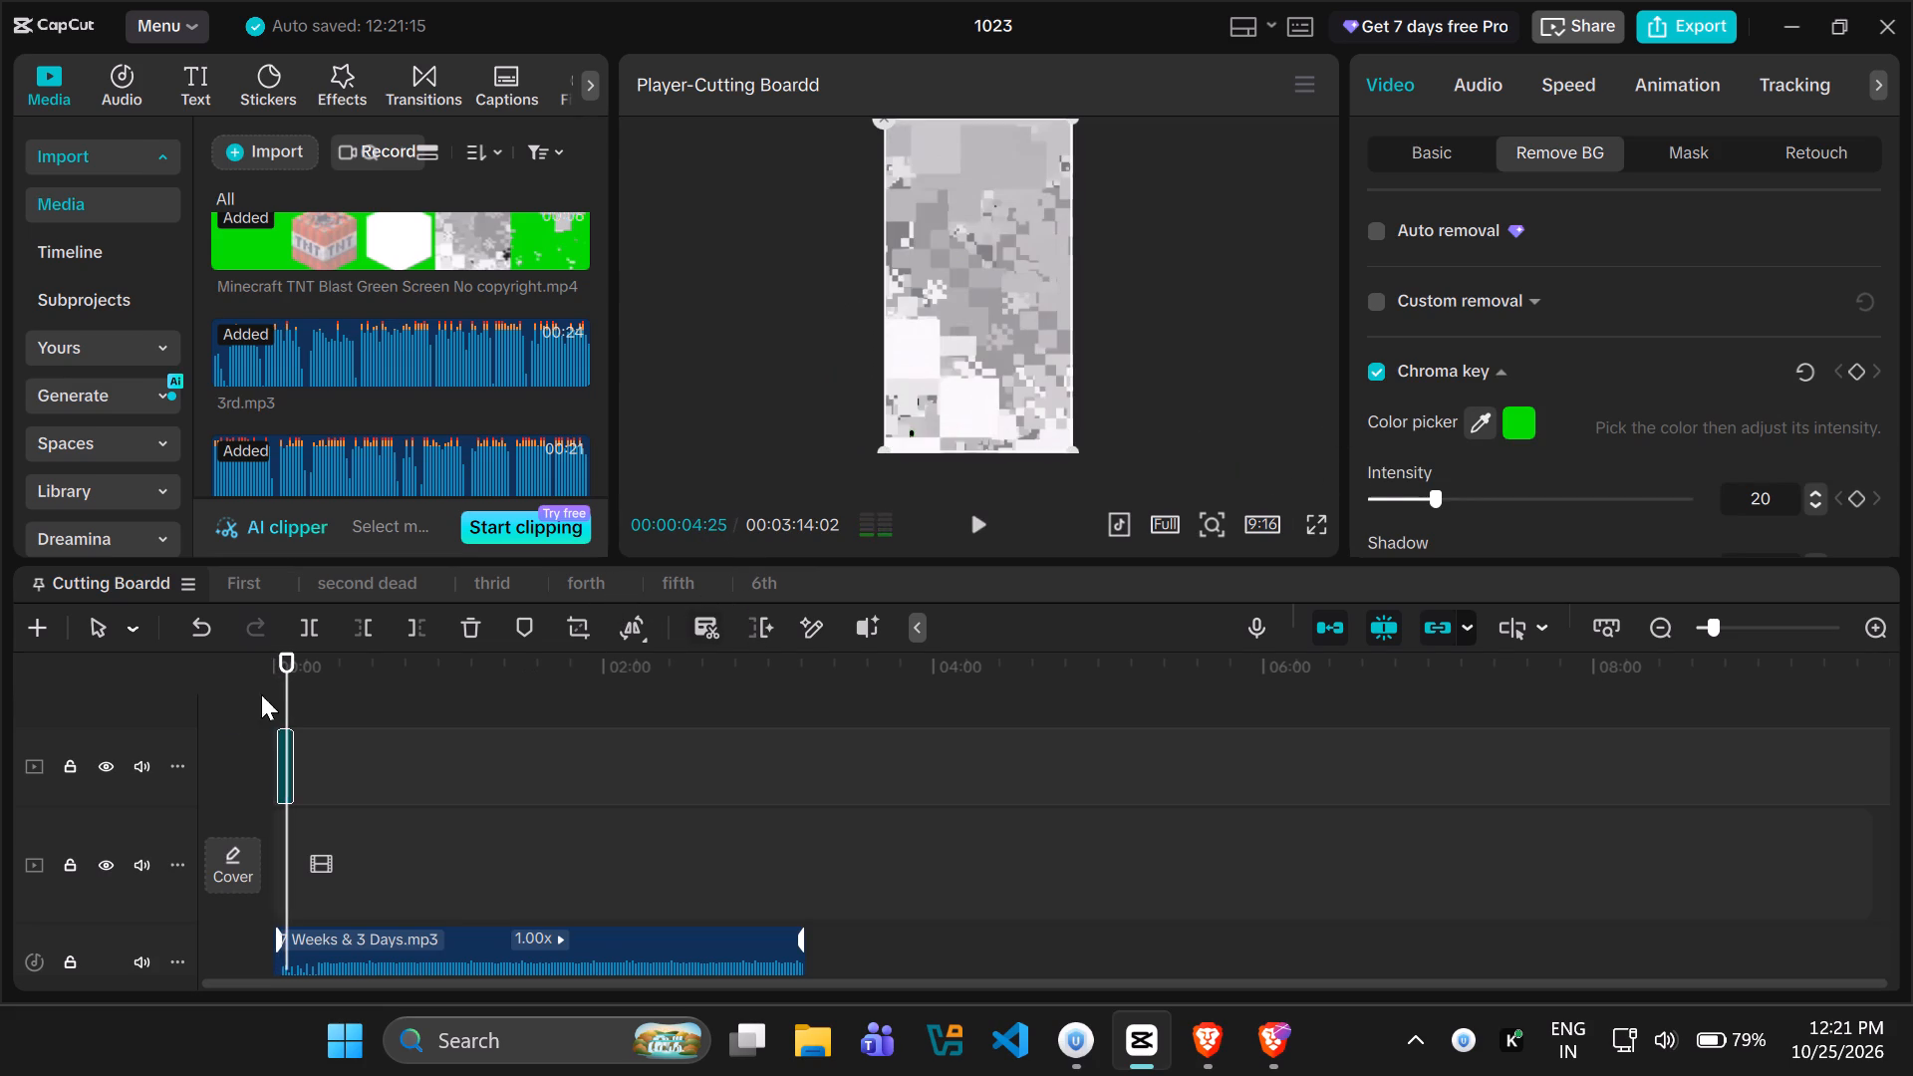
key("Left")
key("Left")
key("Left")
key("Left")
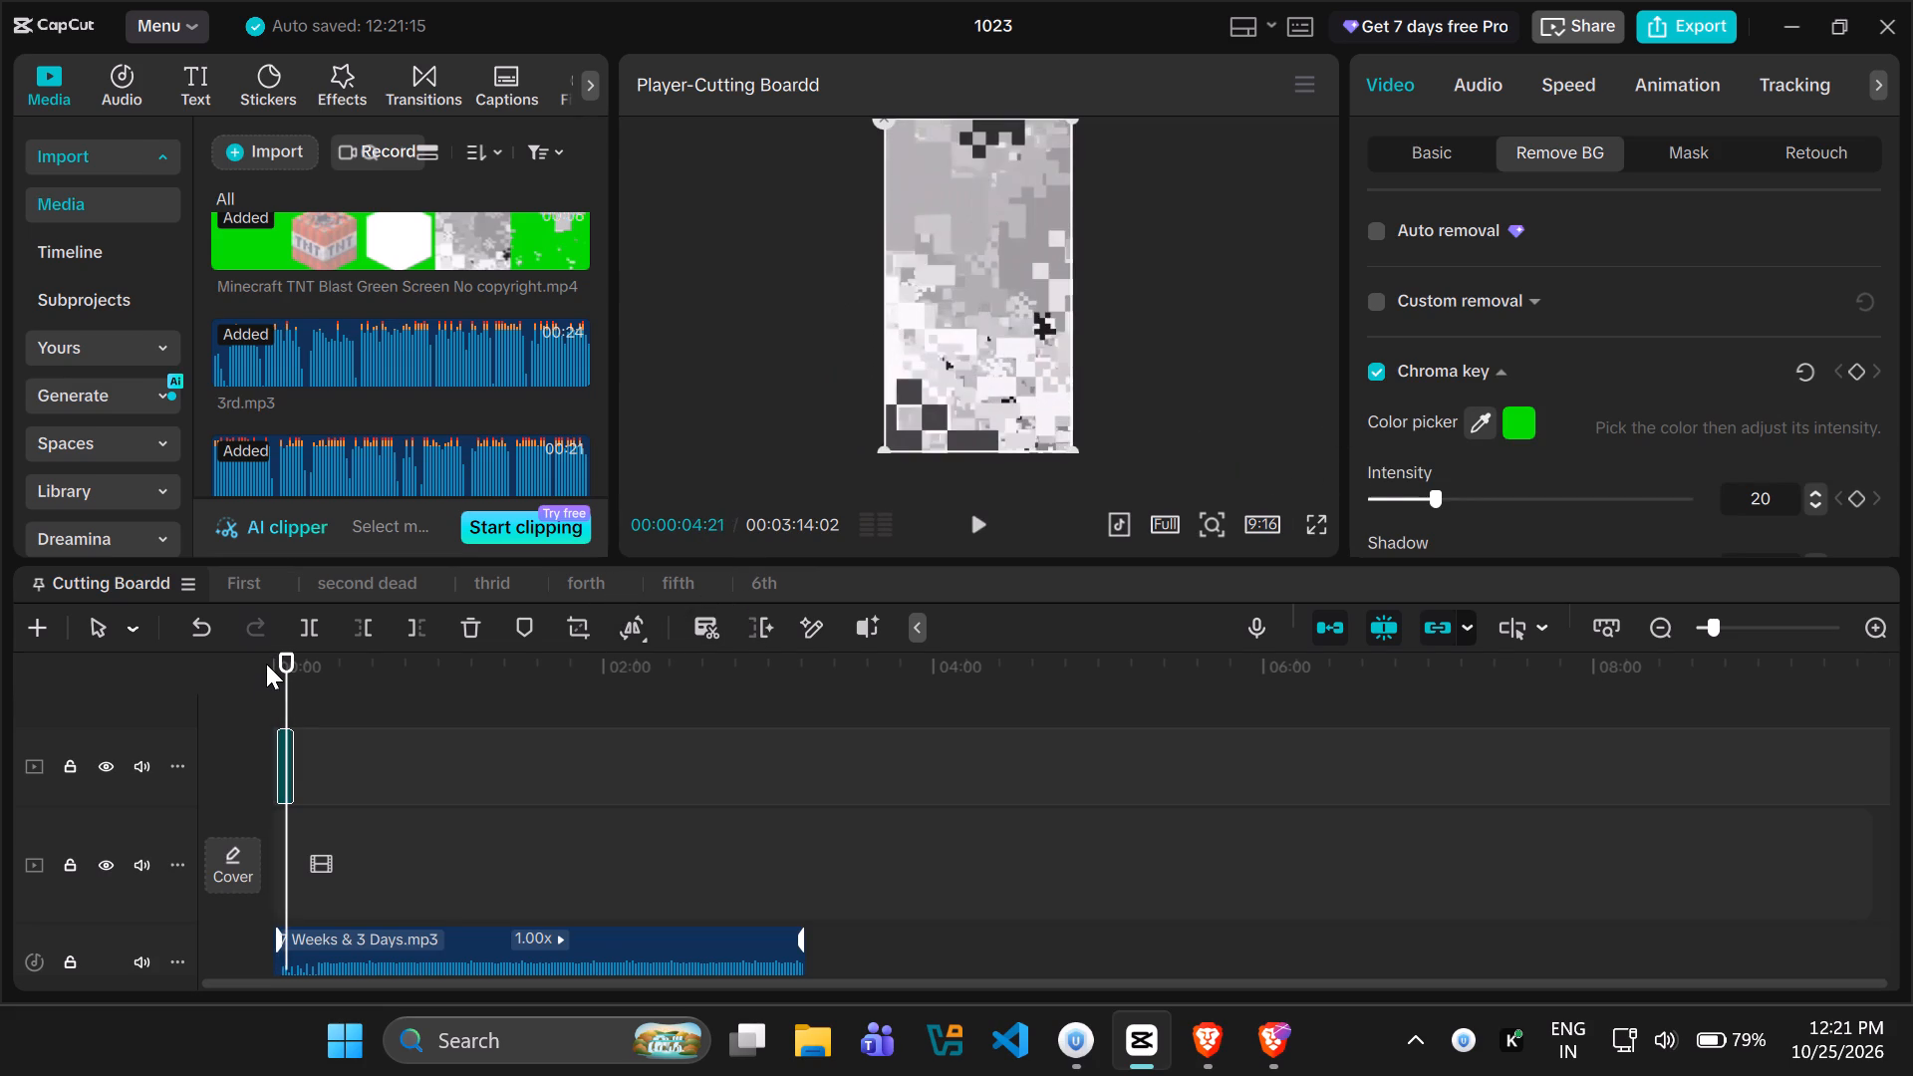
key("Right")
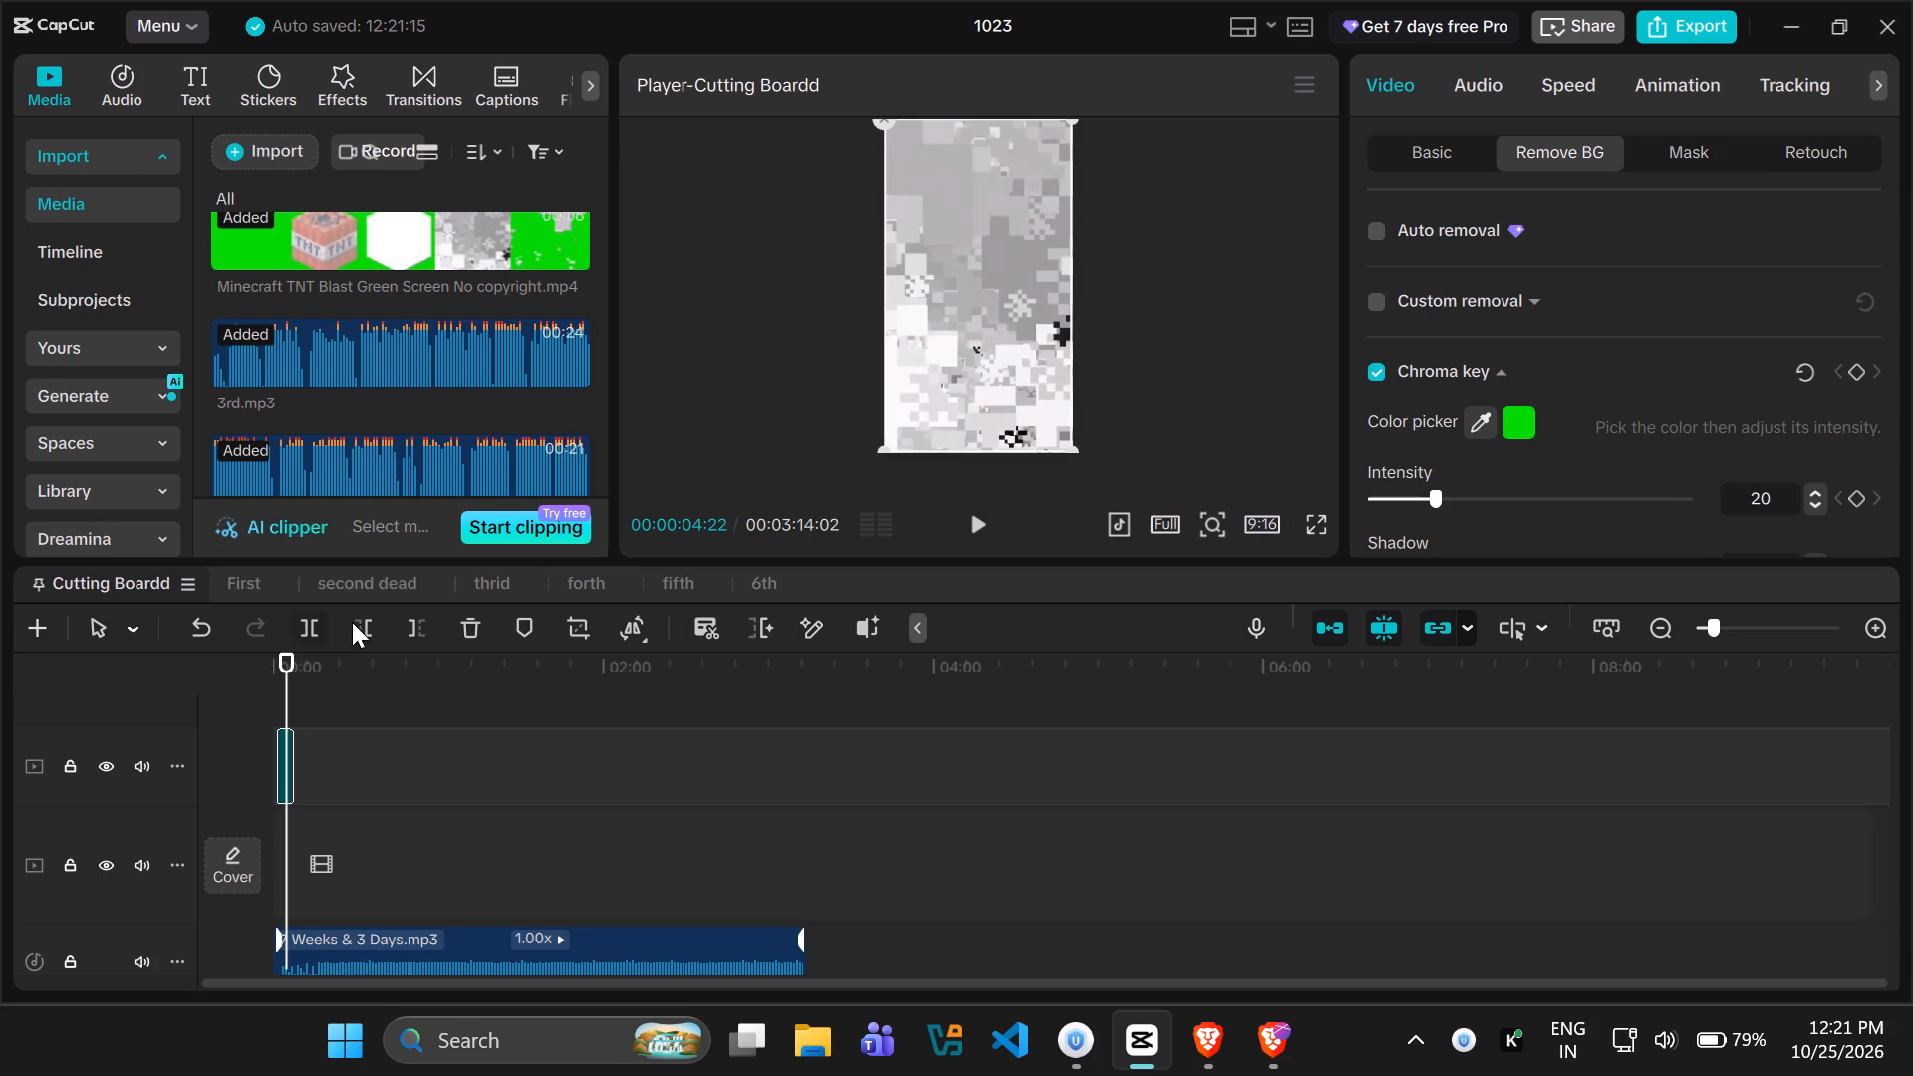
left_click(359, 622)
key("space")
key("space")
key("space")
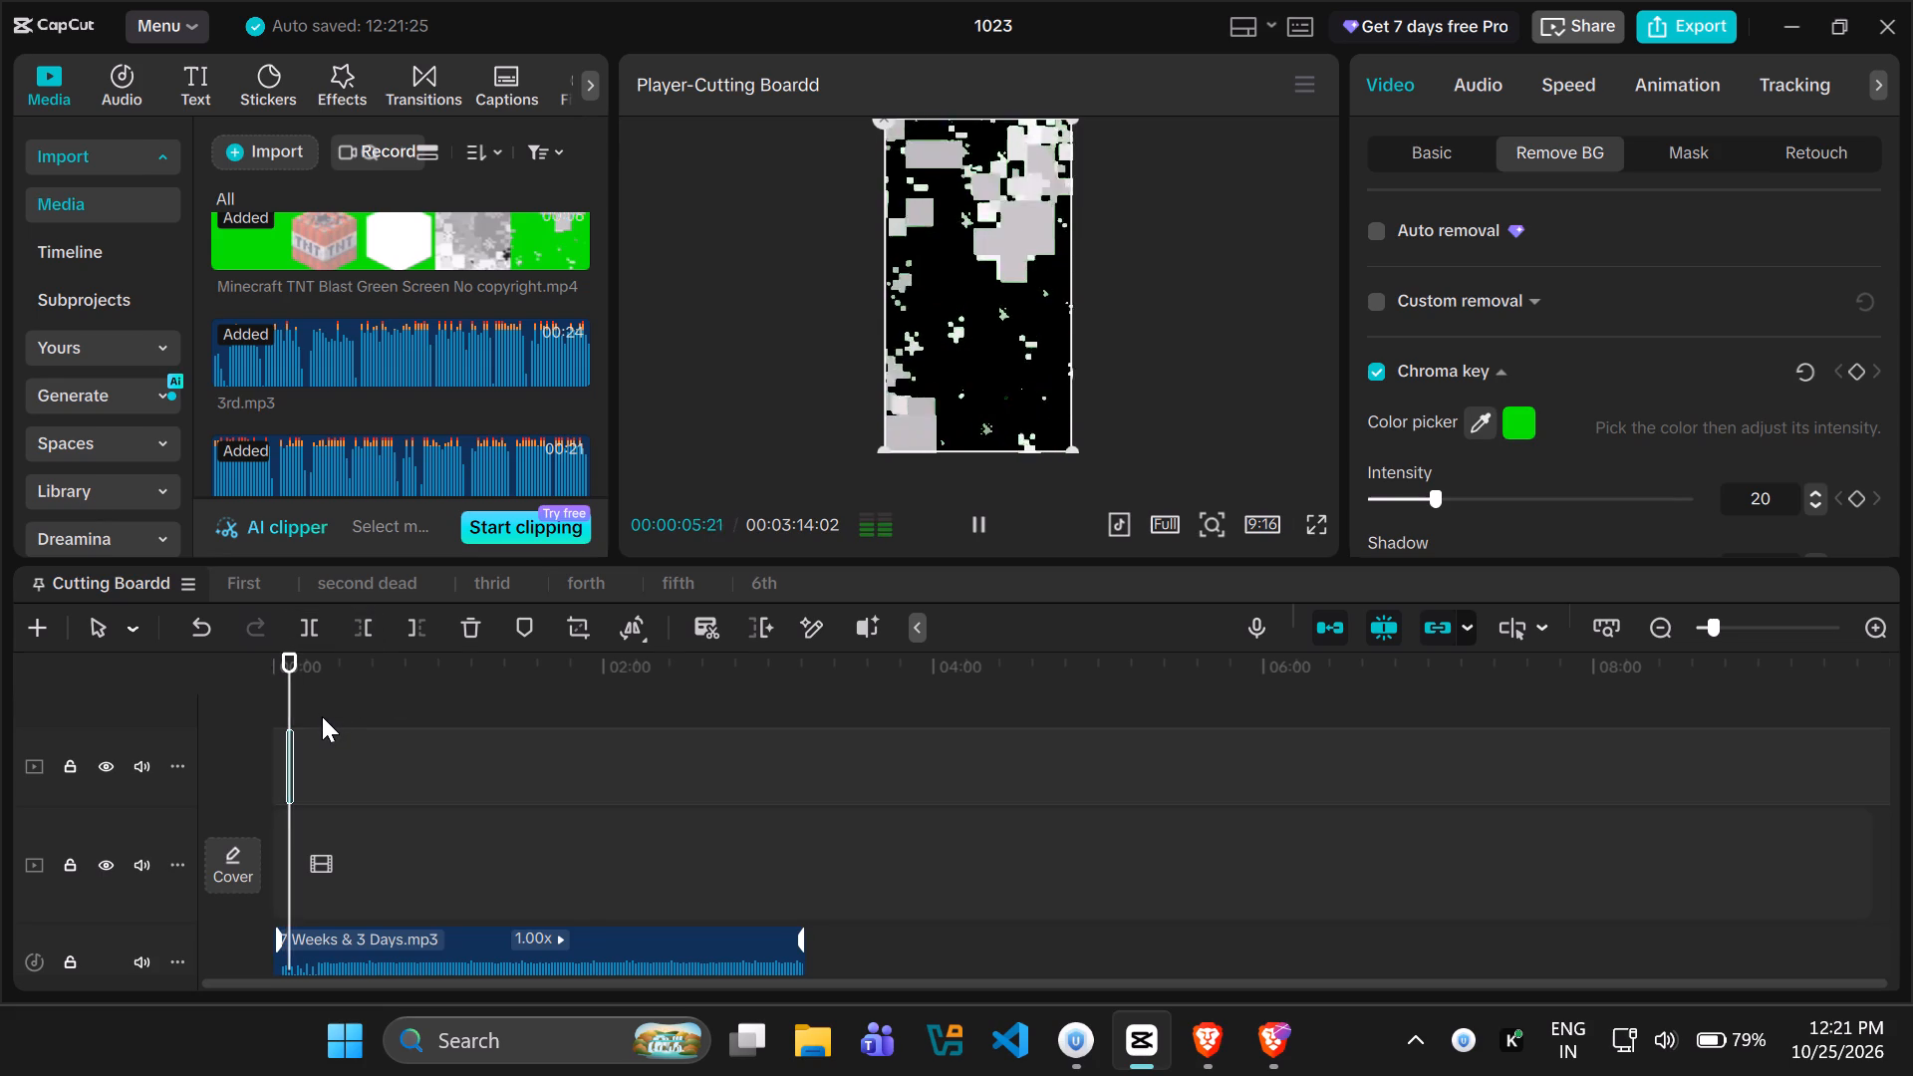
key("space")
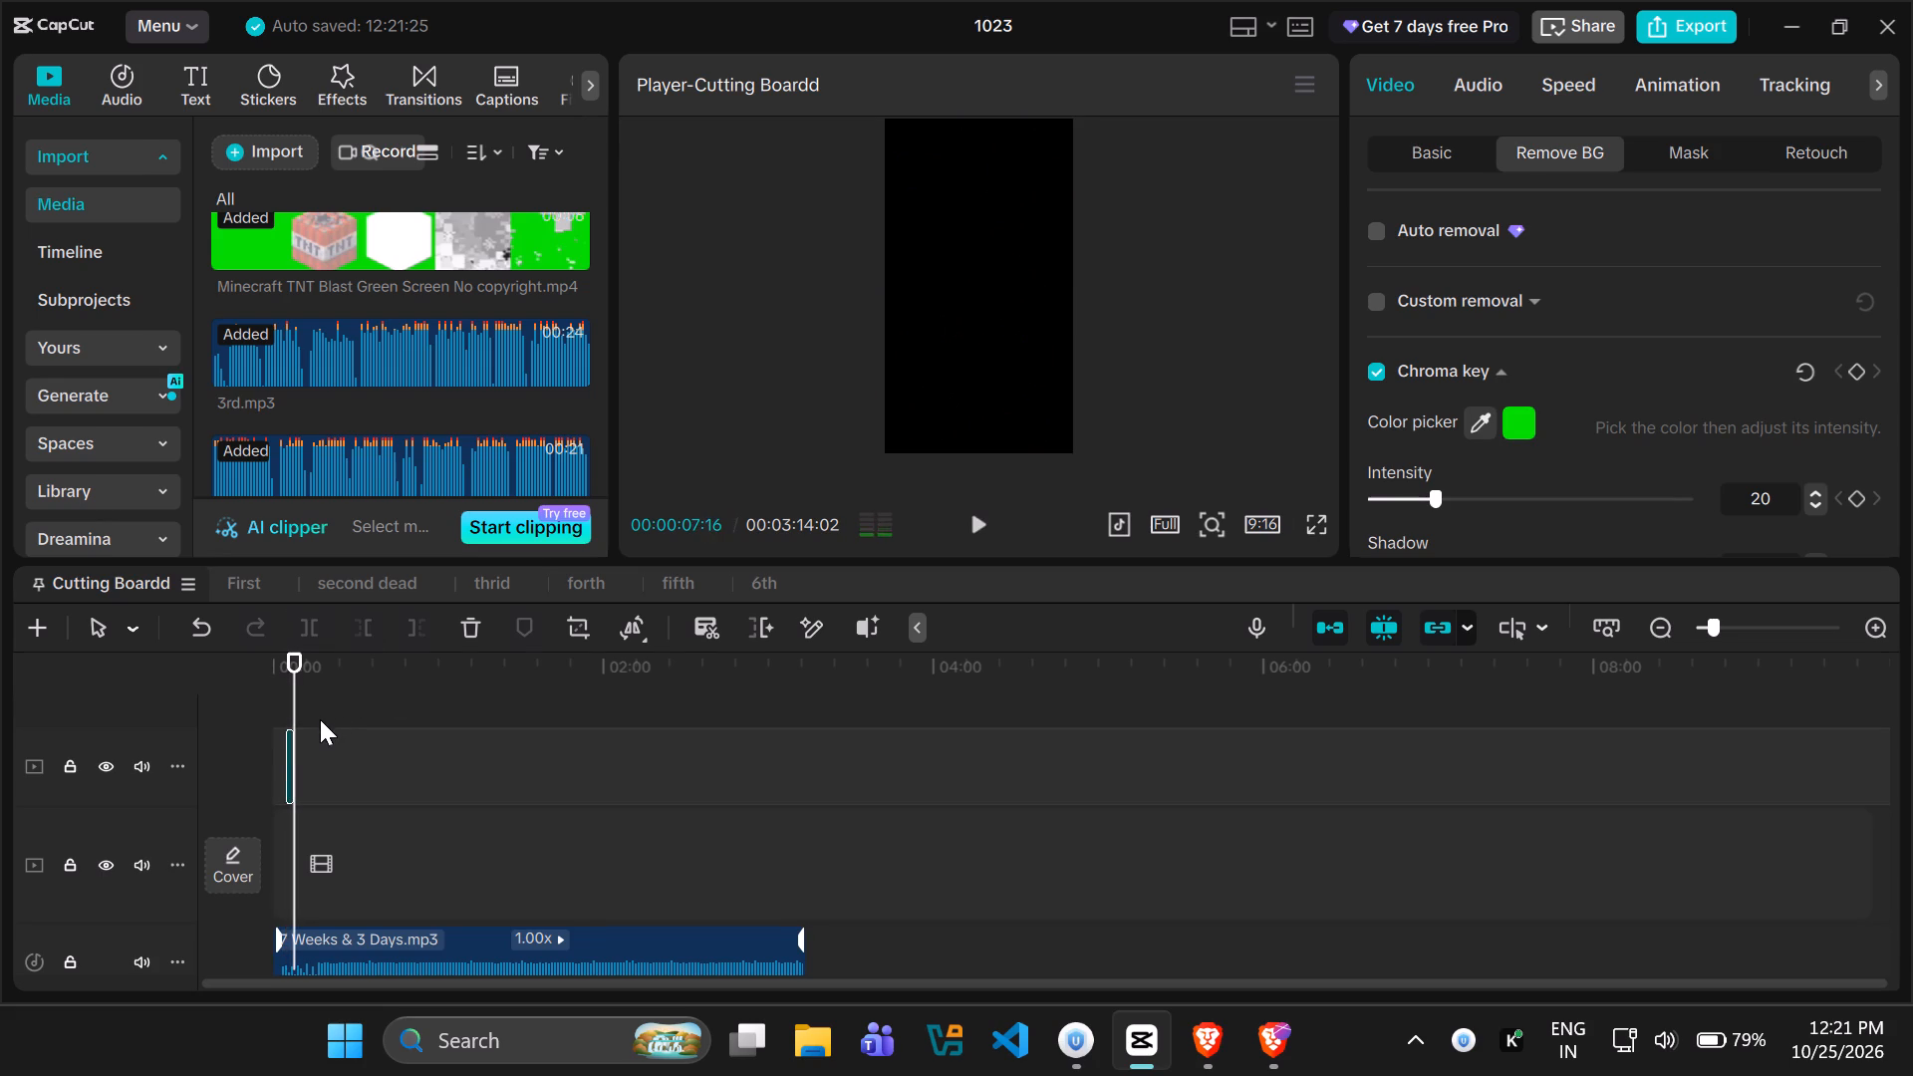
Move the trimmed TNT explosion clip to the very start of the timeline and preview it with the music.
scroll(286, 750, "up", 5, "ctrl")
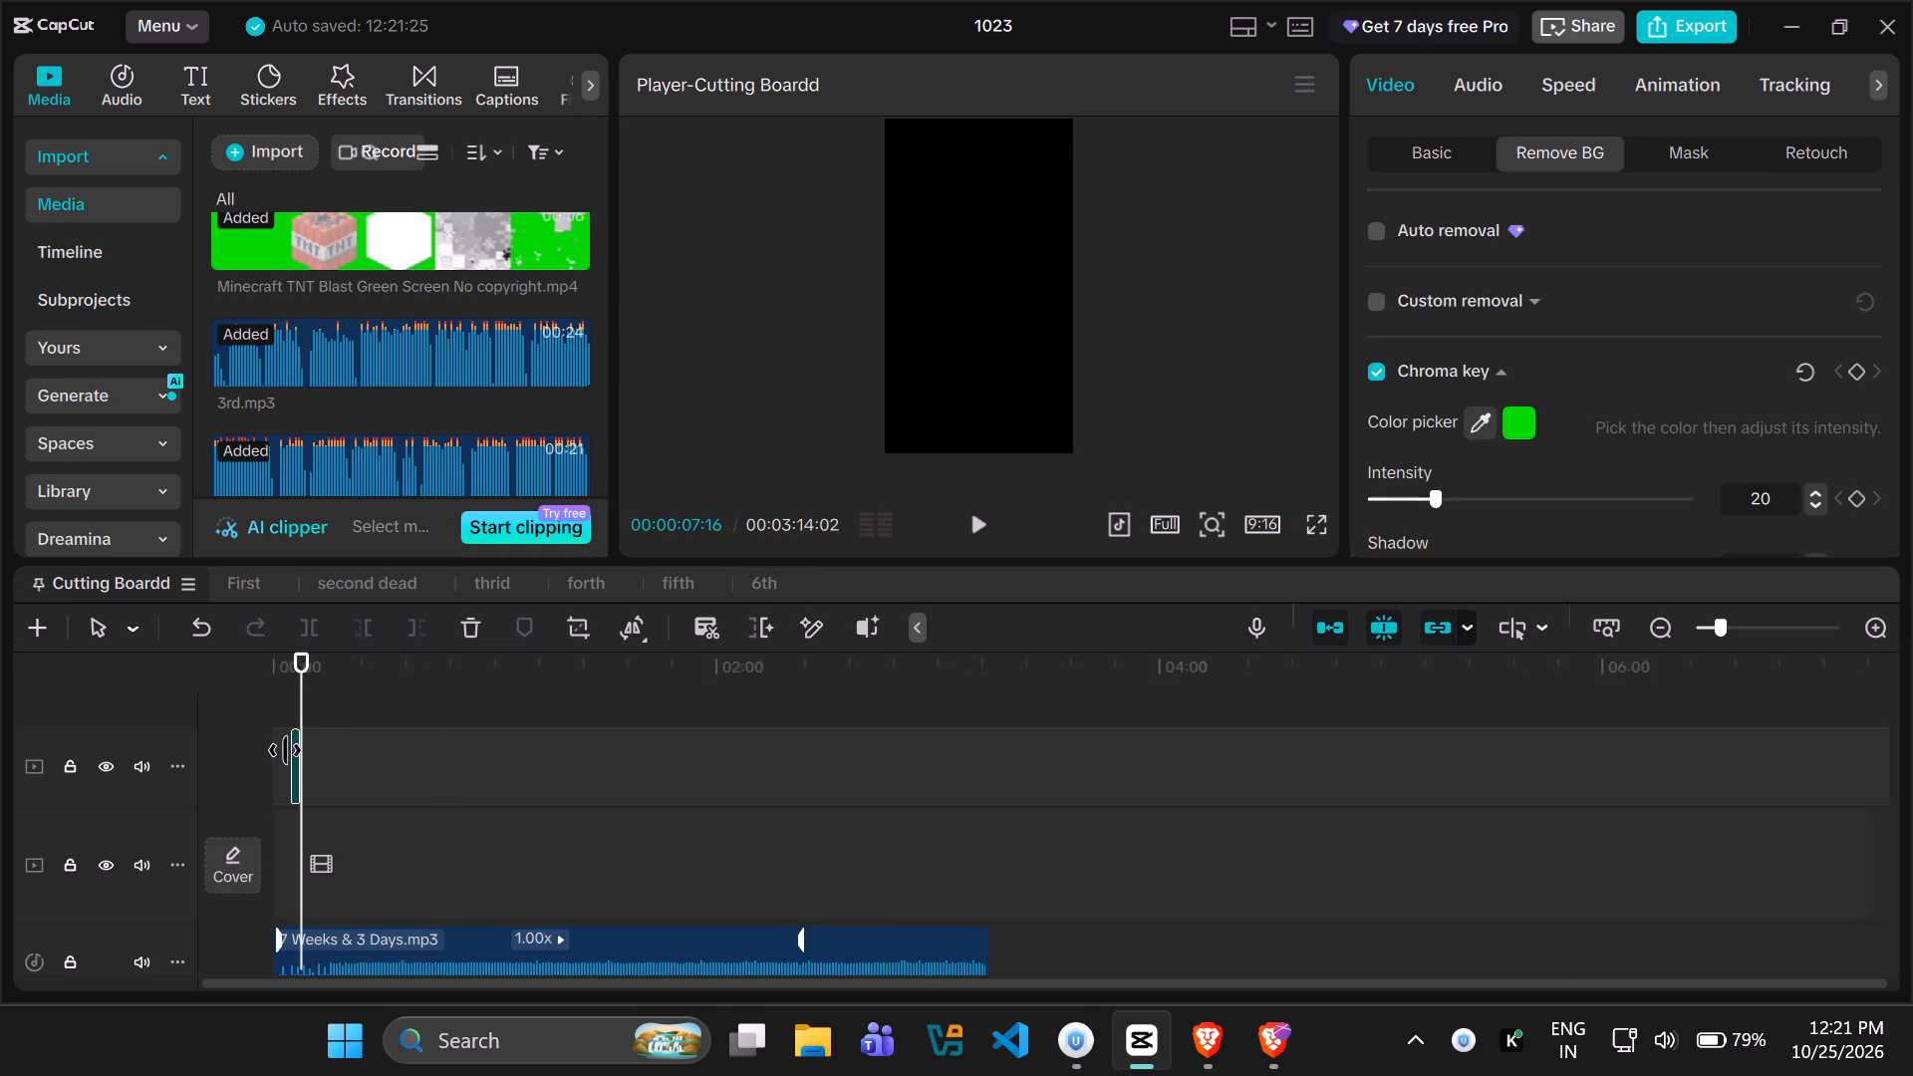
scroll(285, 750, "up", 17, "ctrl")
left_click_drag(284, 758, 240, 758)
left_click_drag(316, 762, 150, 762)
left_click_drag(370, 754, 326, 754)
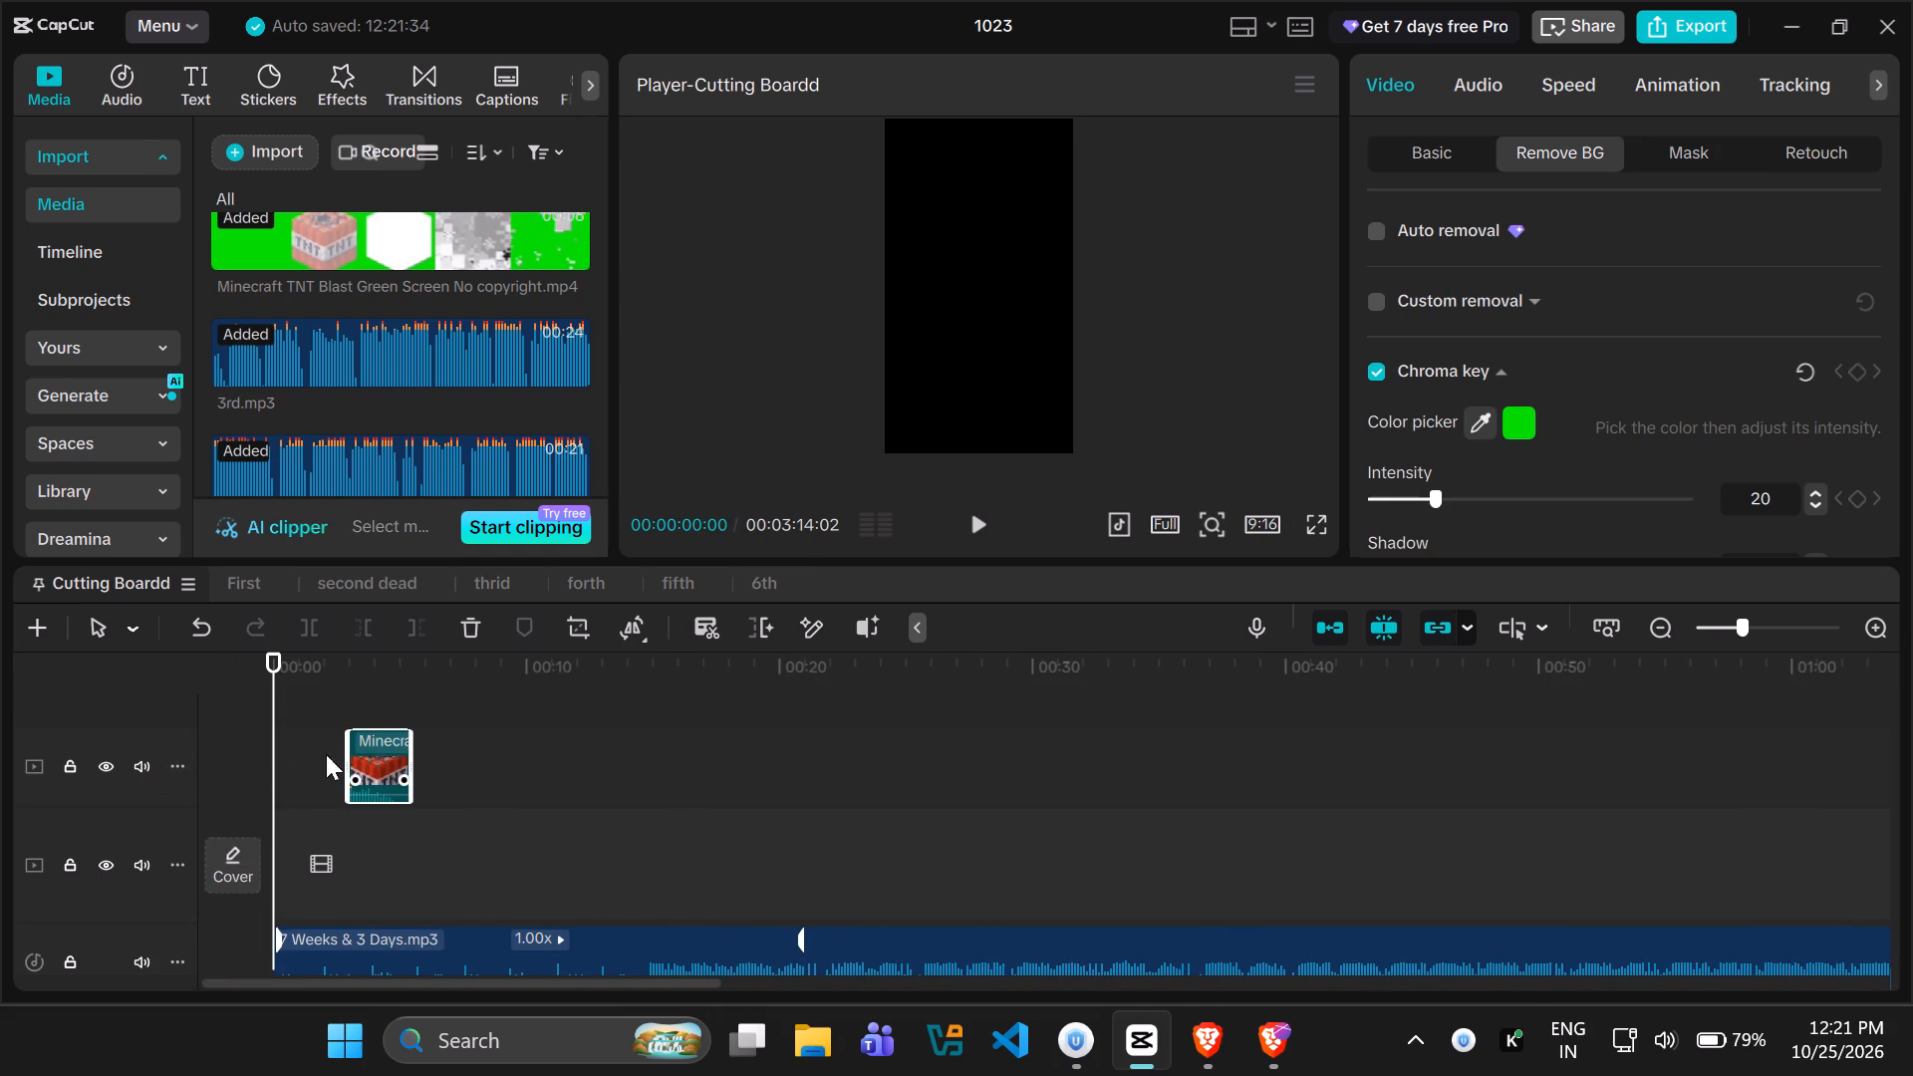
left_click_drag(326, 754, 298, 754)
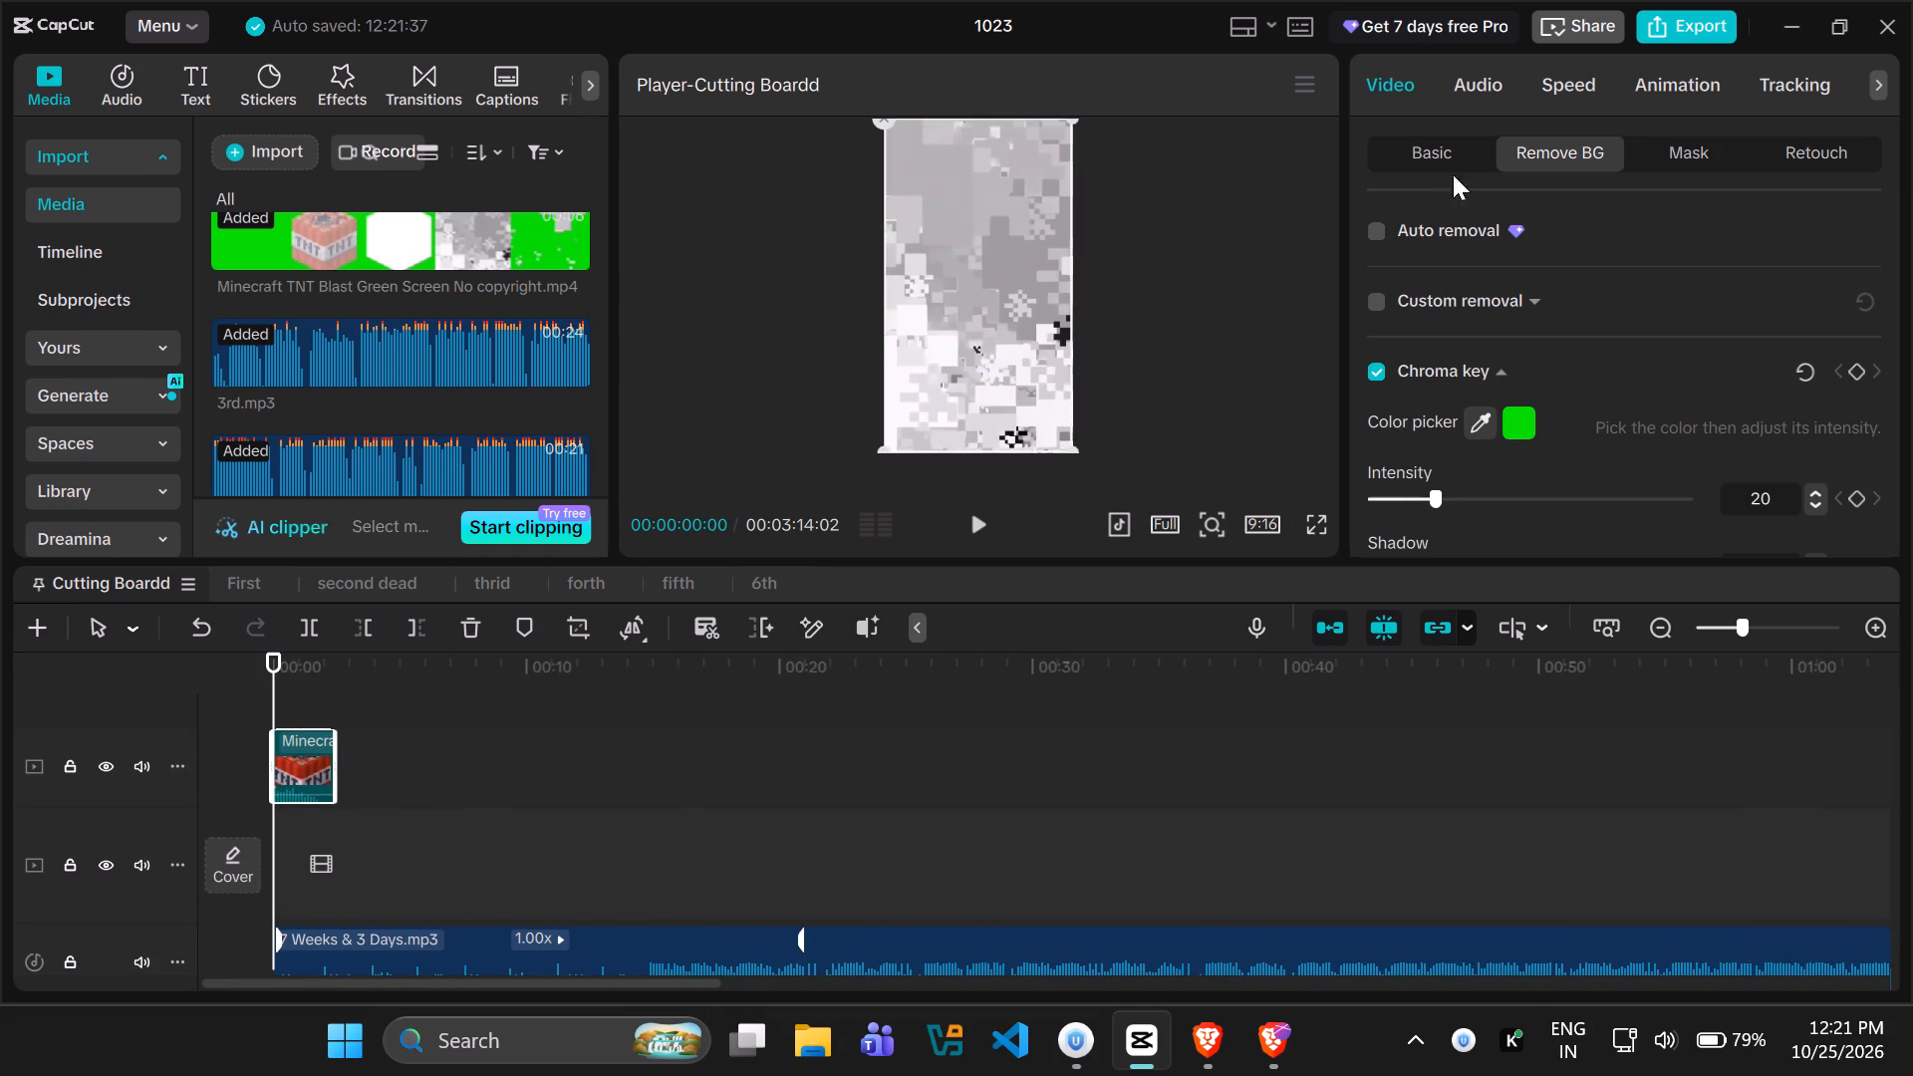
key("space")
key("space")
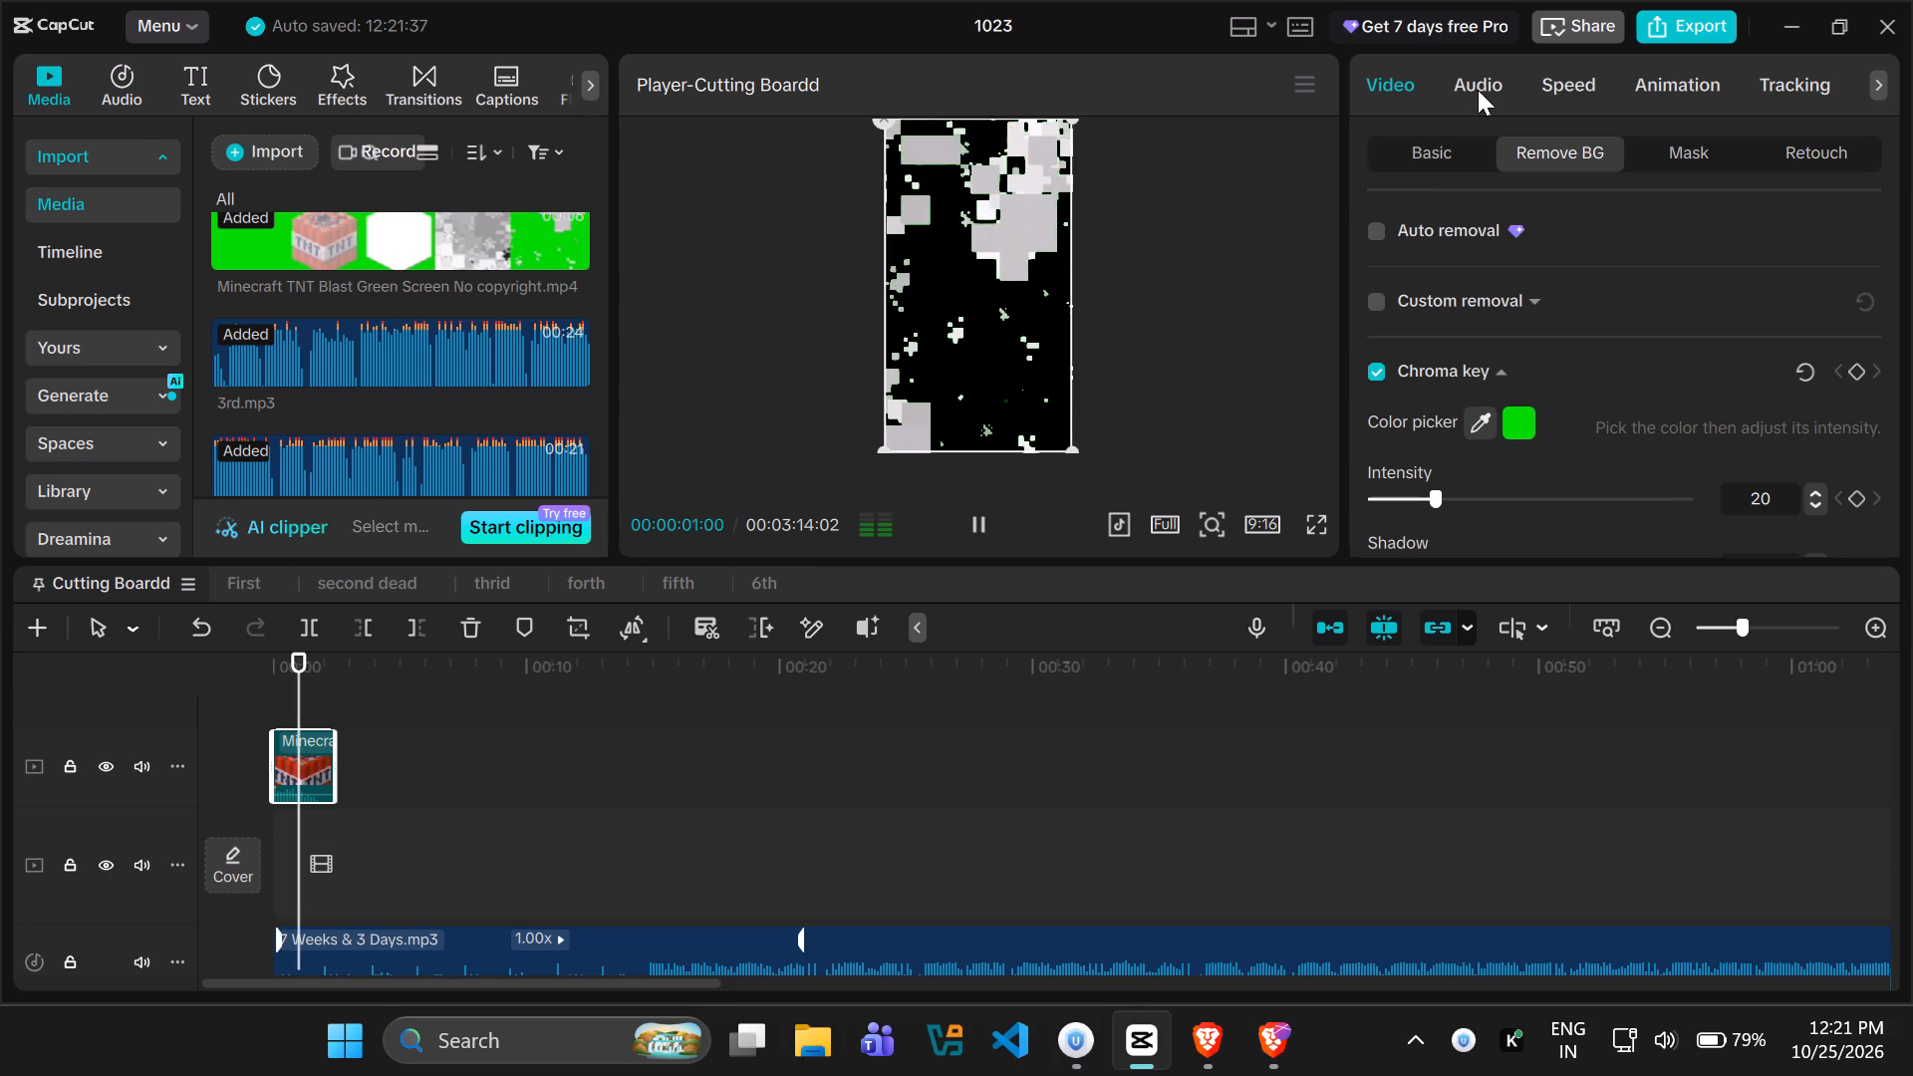
Mute the TNT explosion clip by lowering its volume to -∞ dB, and replay the opening from the start.
left_click(1483, 85)
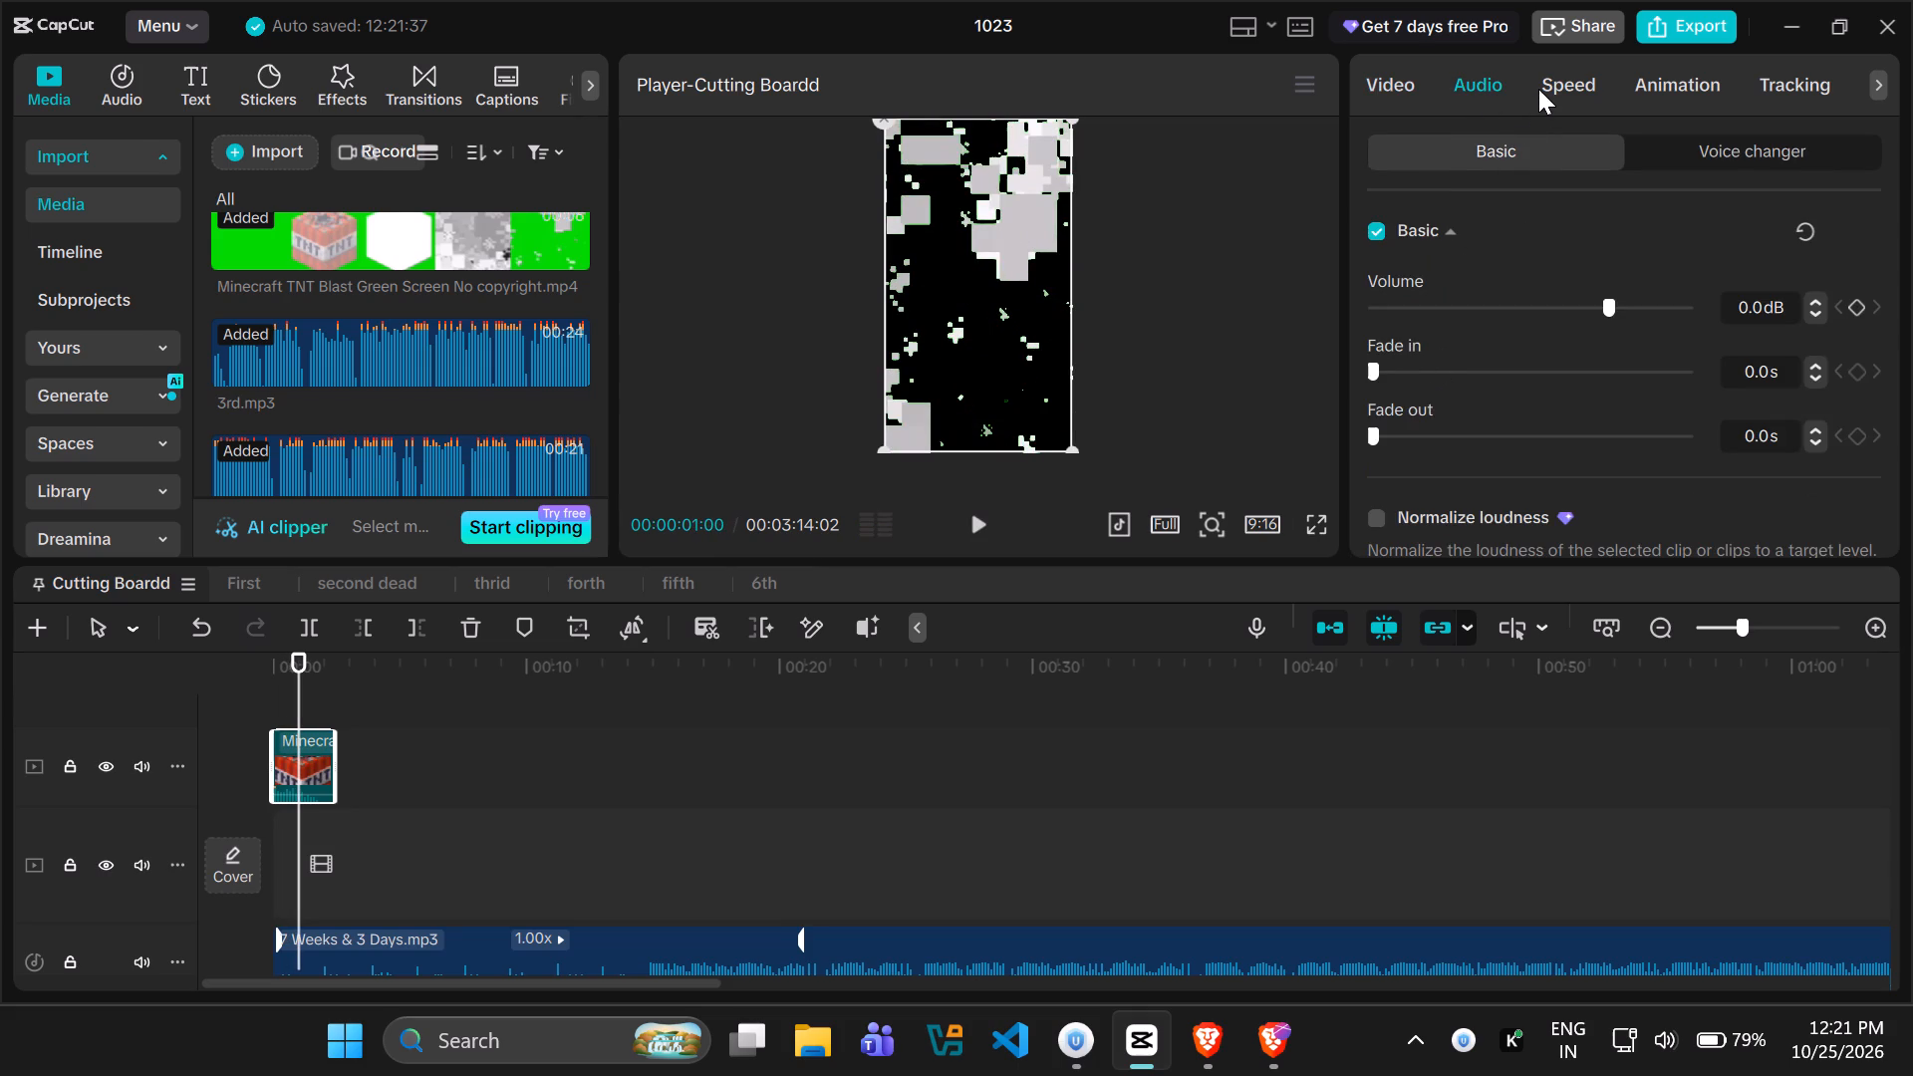
left_click(1538, 89)
left_click(1372, 93)
left_click(1473, 87)
left_click_drag(1503, 296, 1243, 307)
scroll(764, 726, "down", 6)
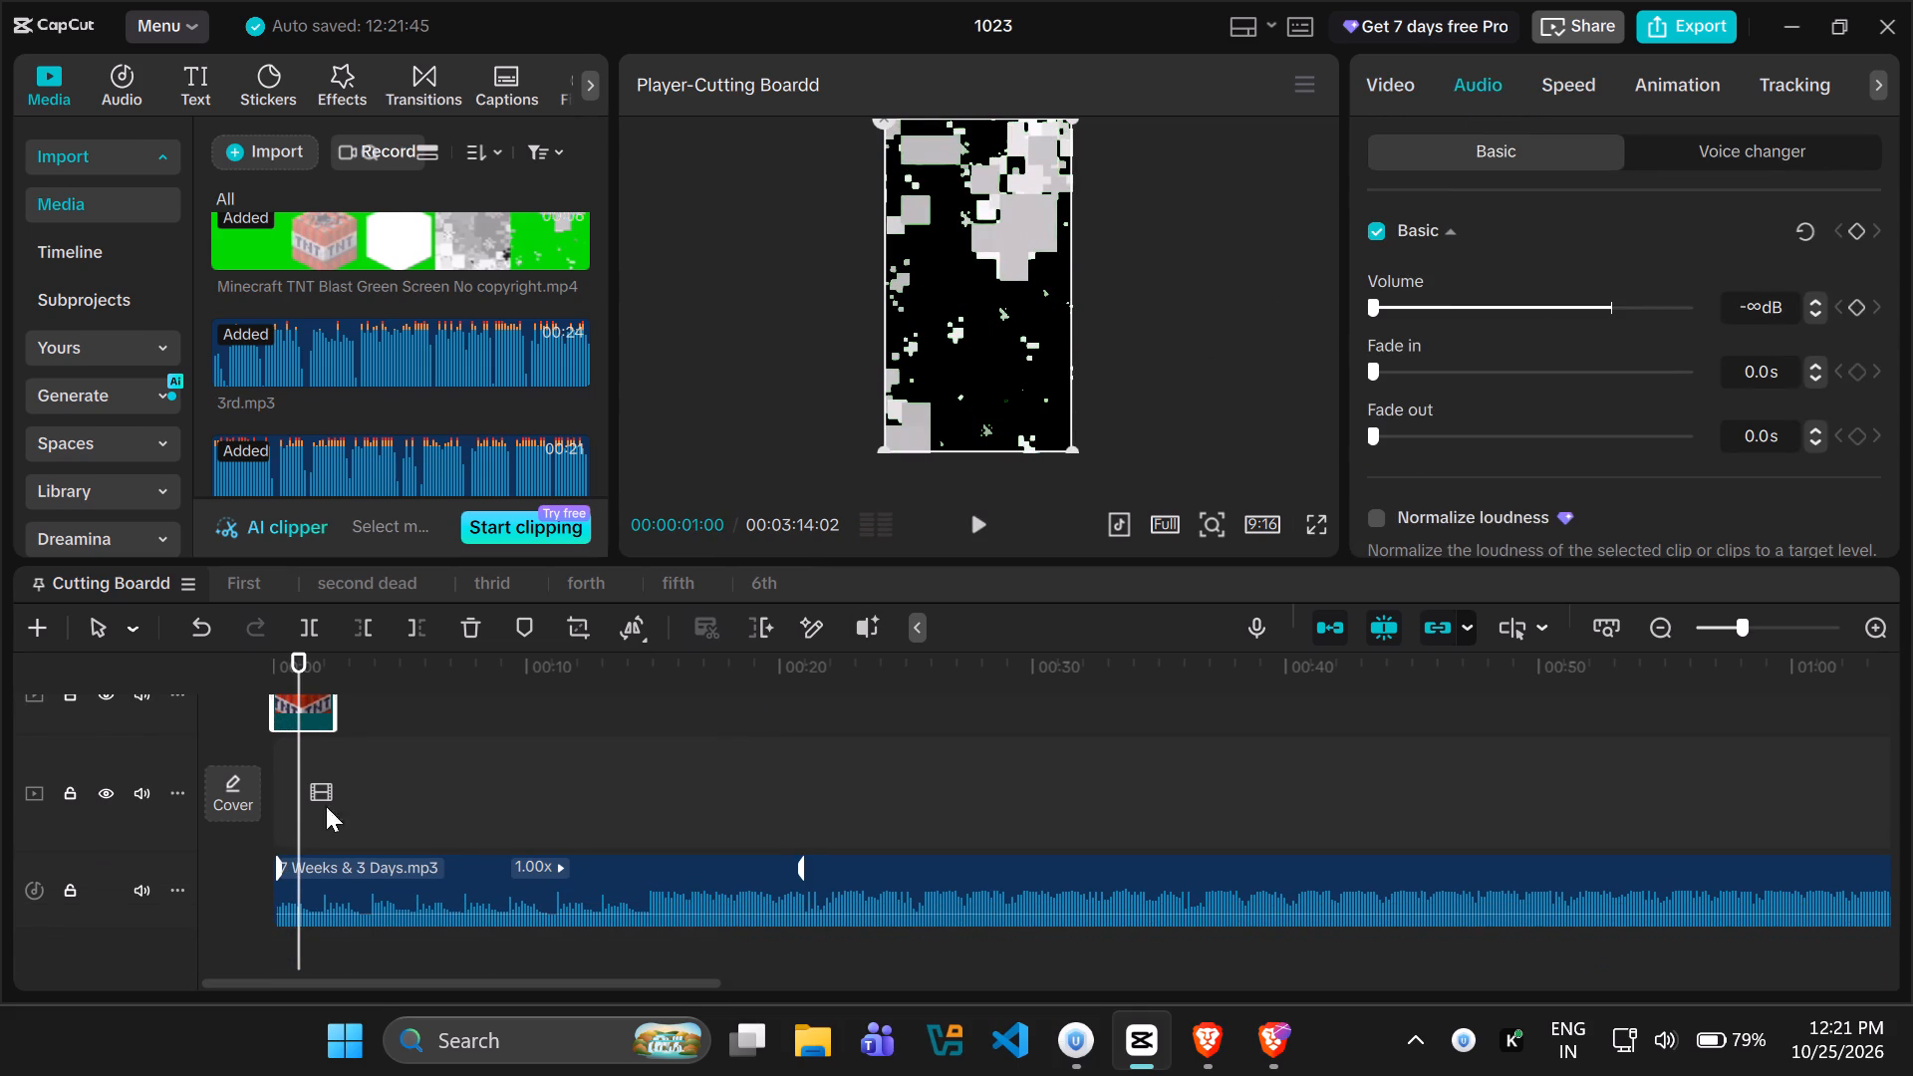
left_click_drag(298, 795, 253, 792)
key("space")
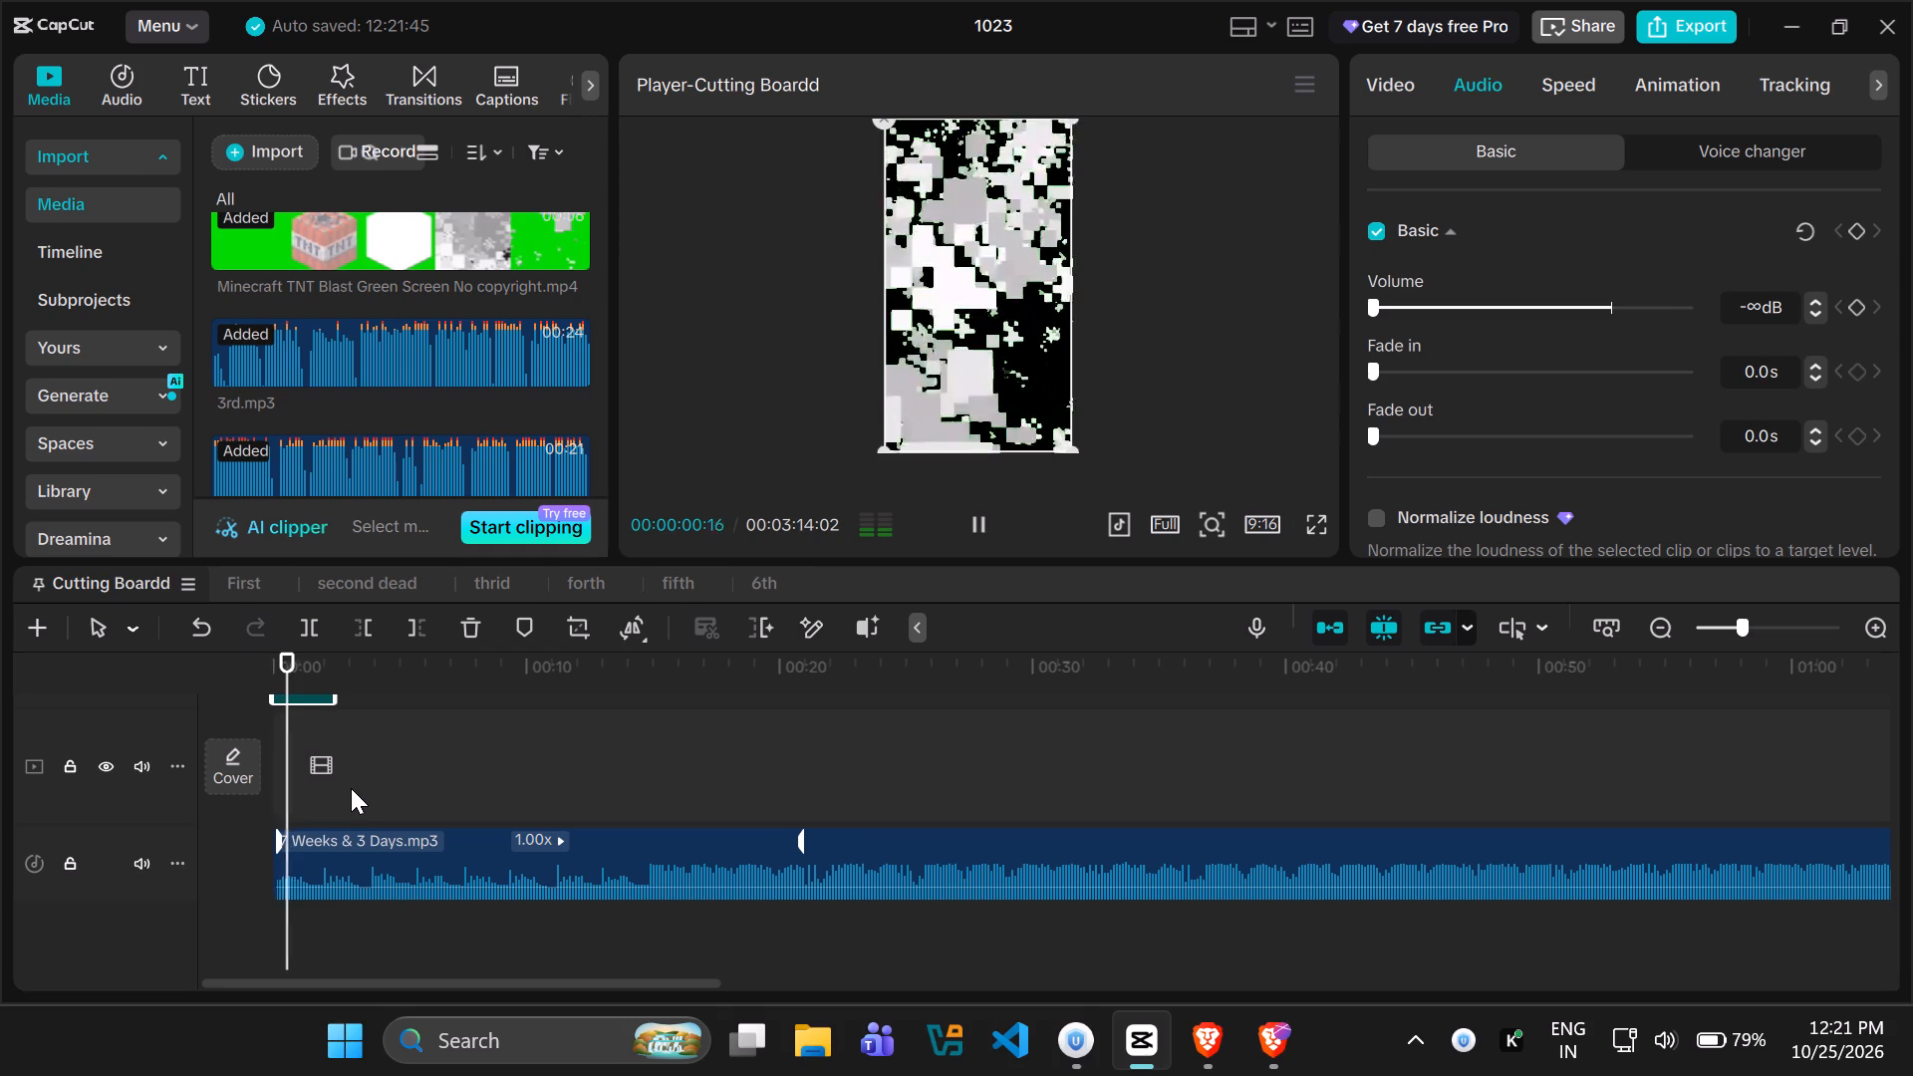
key("space")
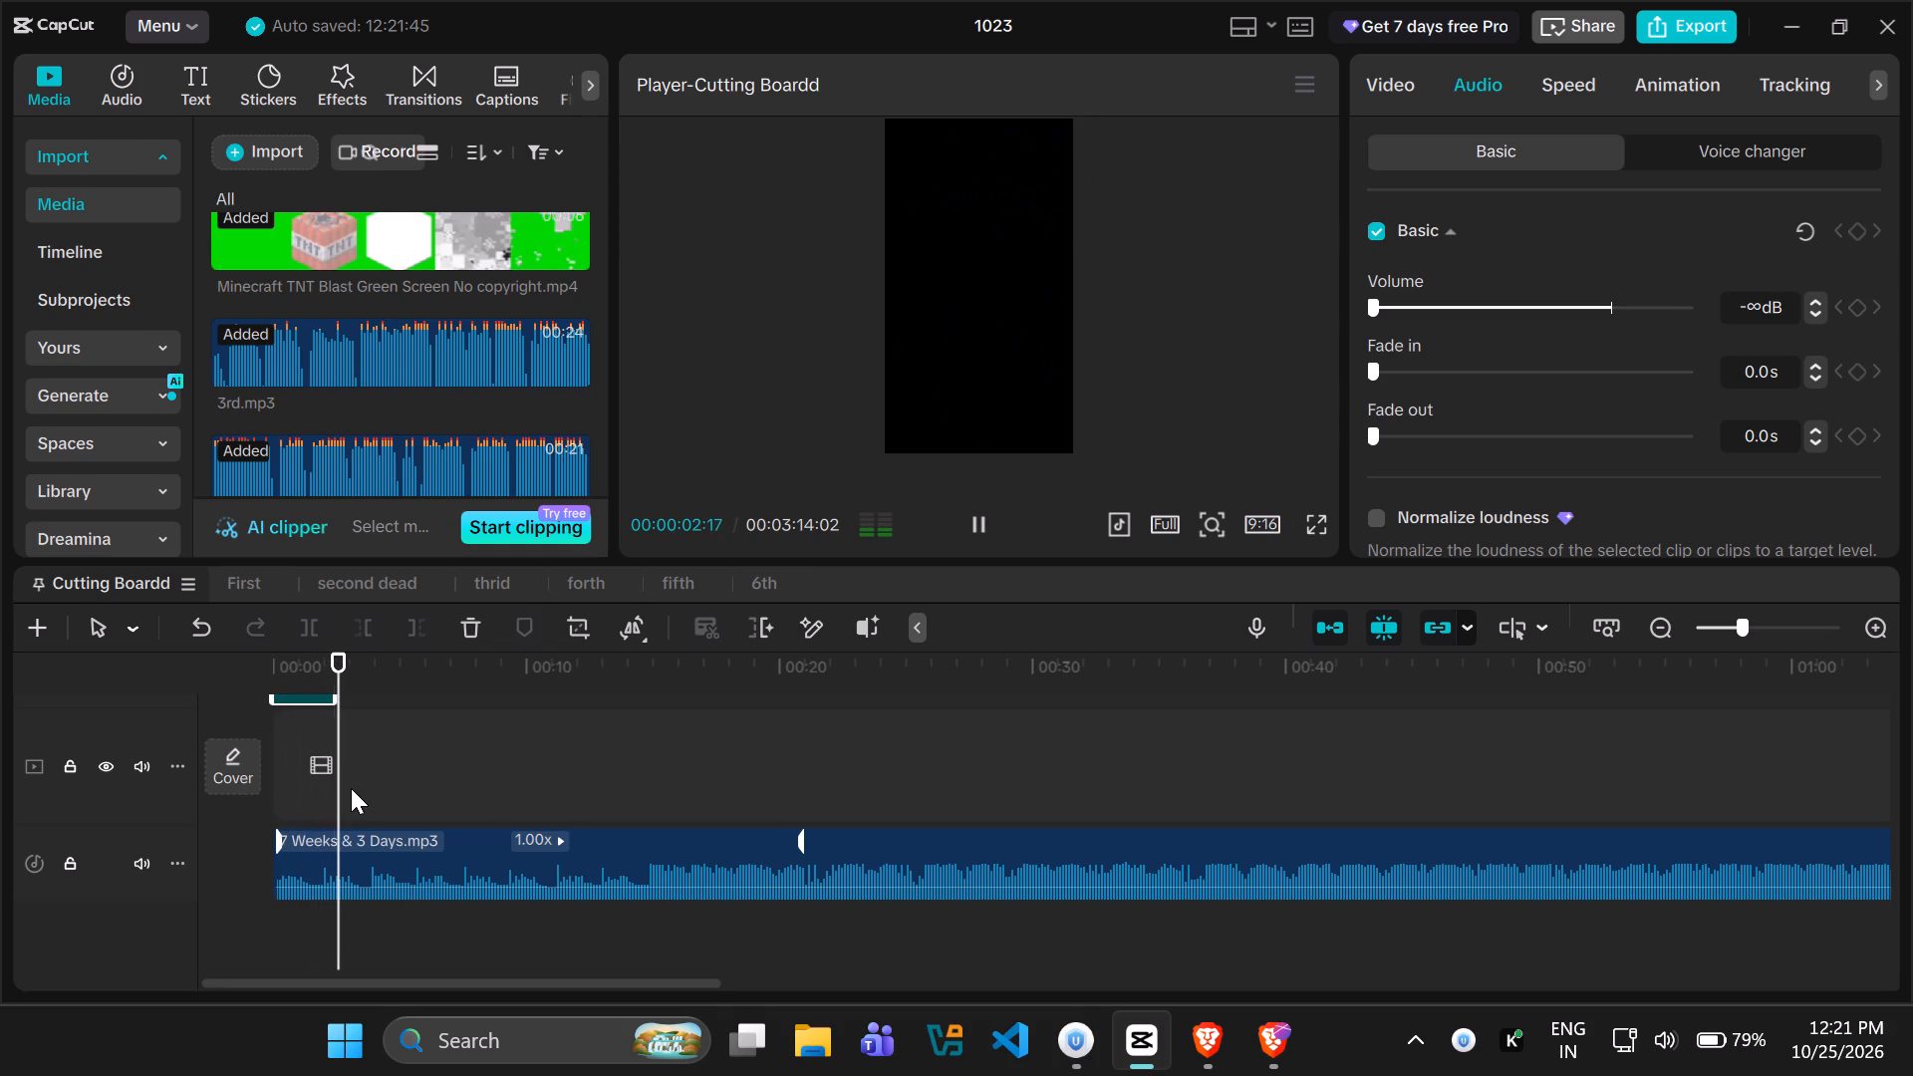
left_click(339, 777)
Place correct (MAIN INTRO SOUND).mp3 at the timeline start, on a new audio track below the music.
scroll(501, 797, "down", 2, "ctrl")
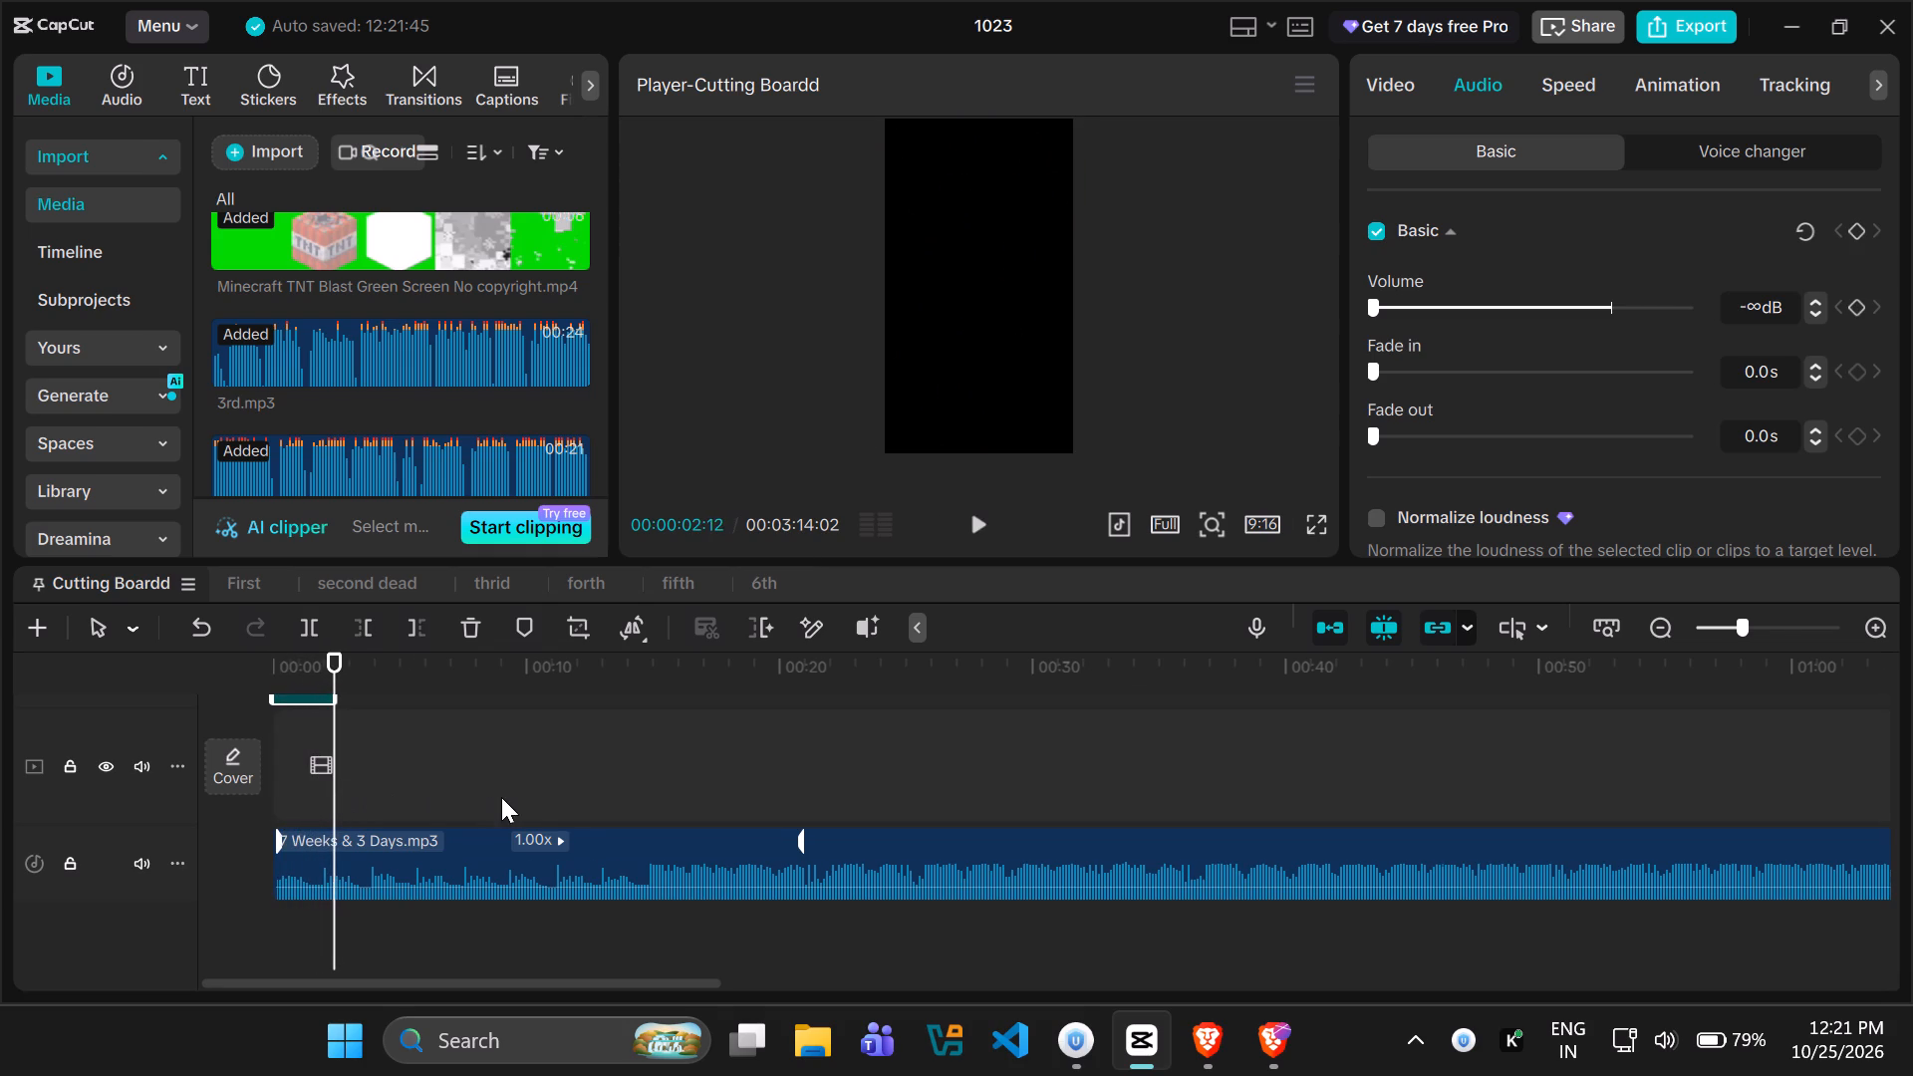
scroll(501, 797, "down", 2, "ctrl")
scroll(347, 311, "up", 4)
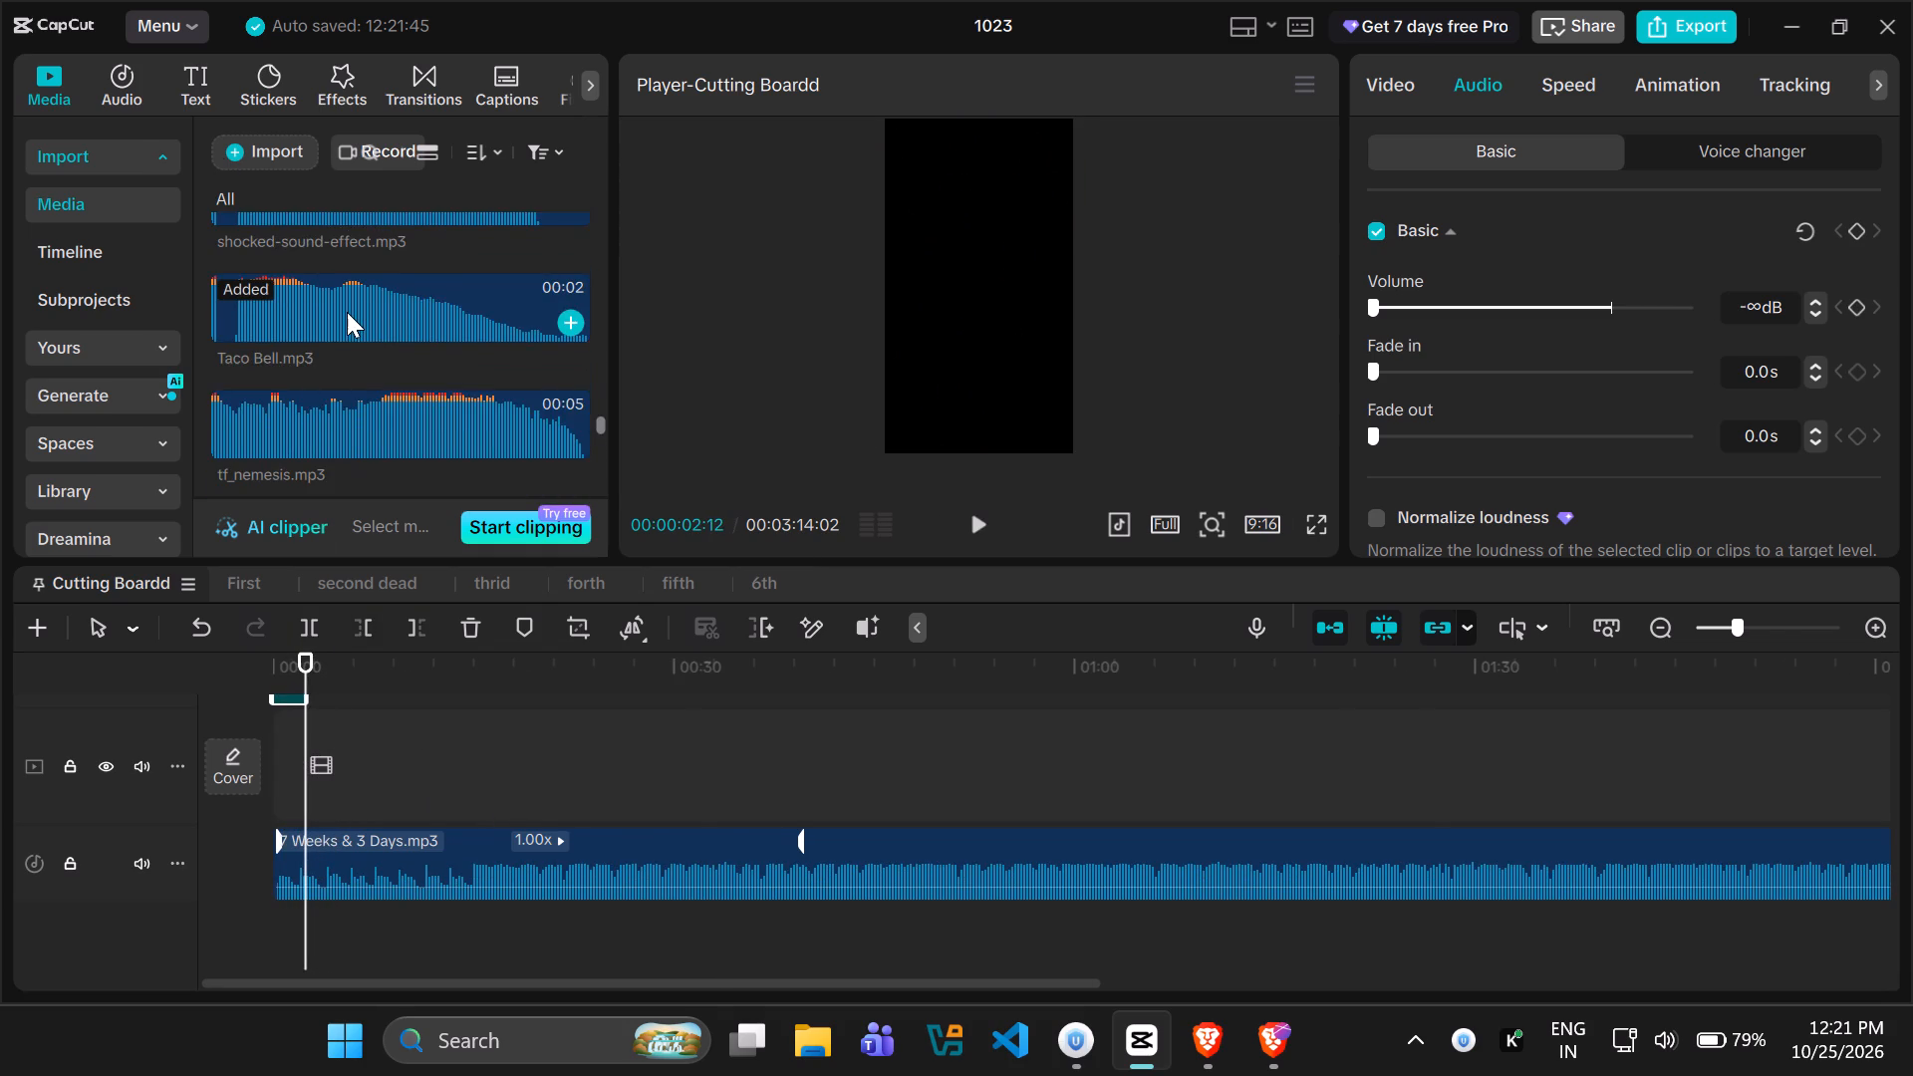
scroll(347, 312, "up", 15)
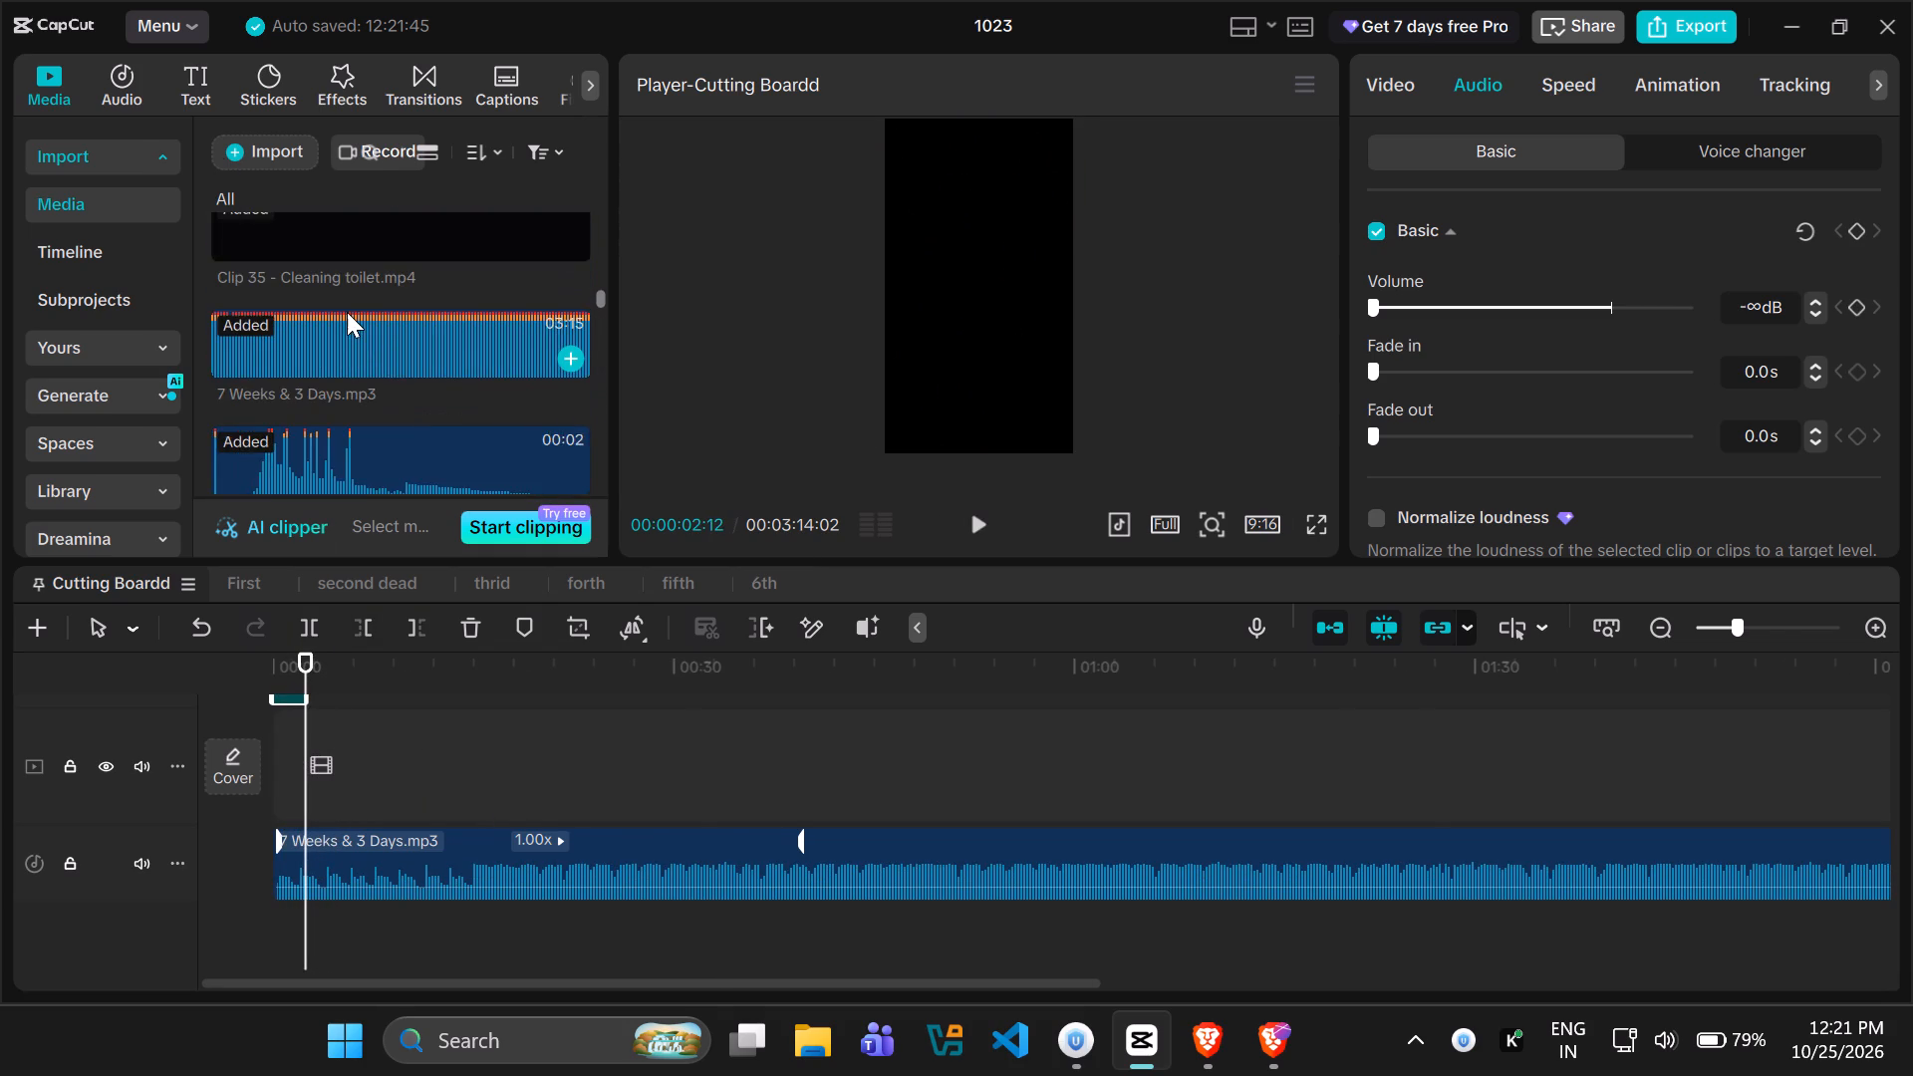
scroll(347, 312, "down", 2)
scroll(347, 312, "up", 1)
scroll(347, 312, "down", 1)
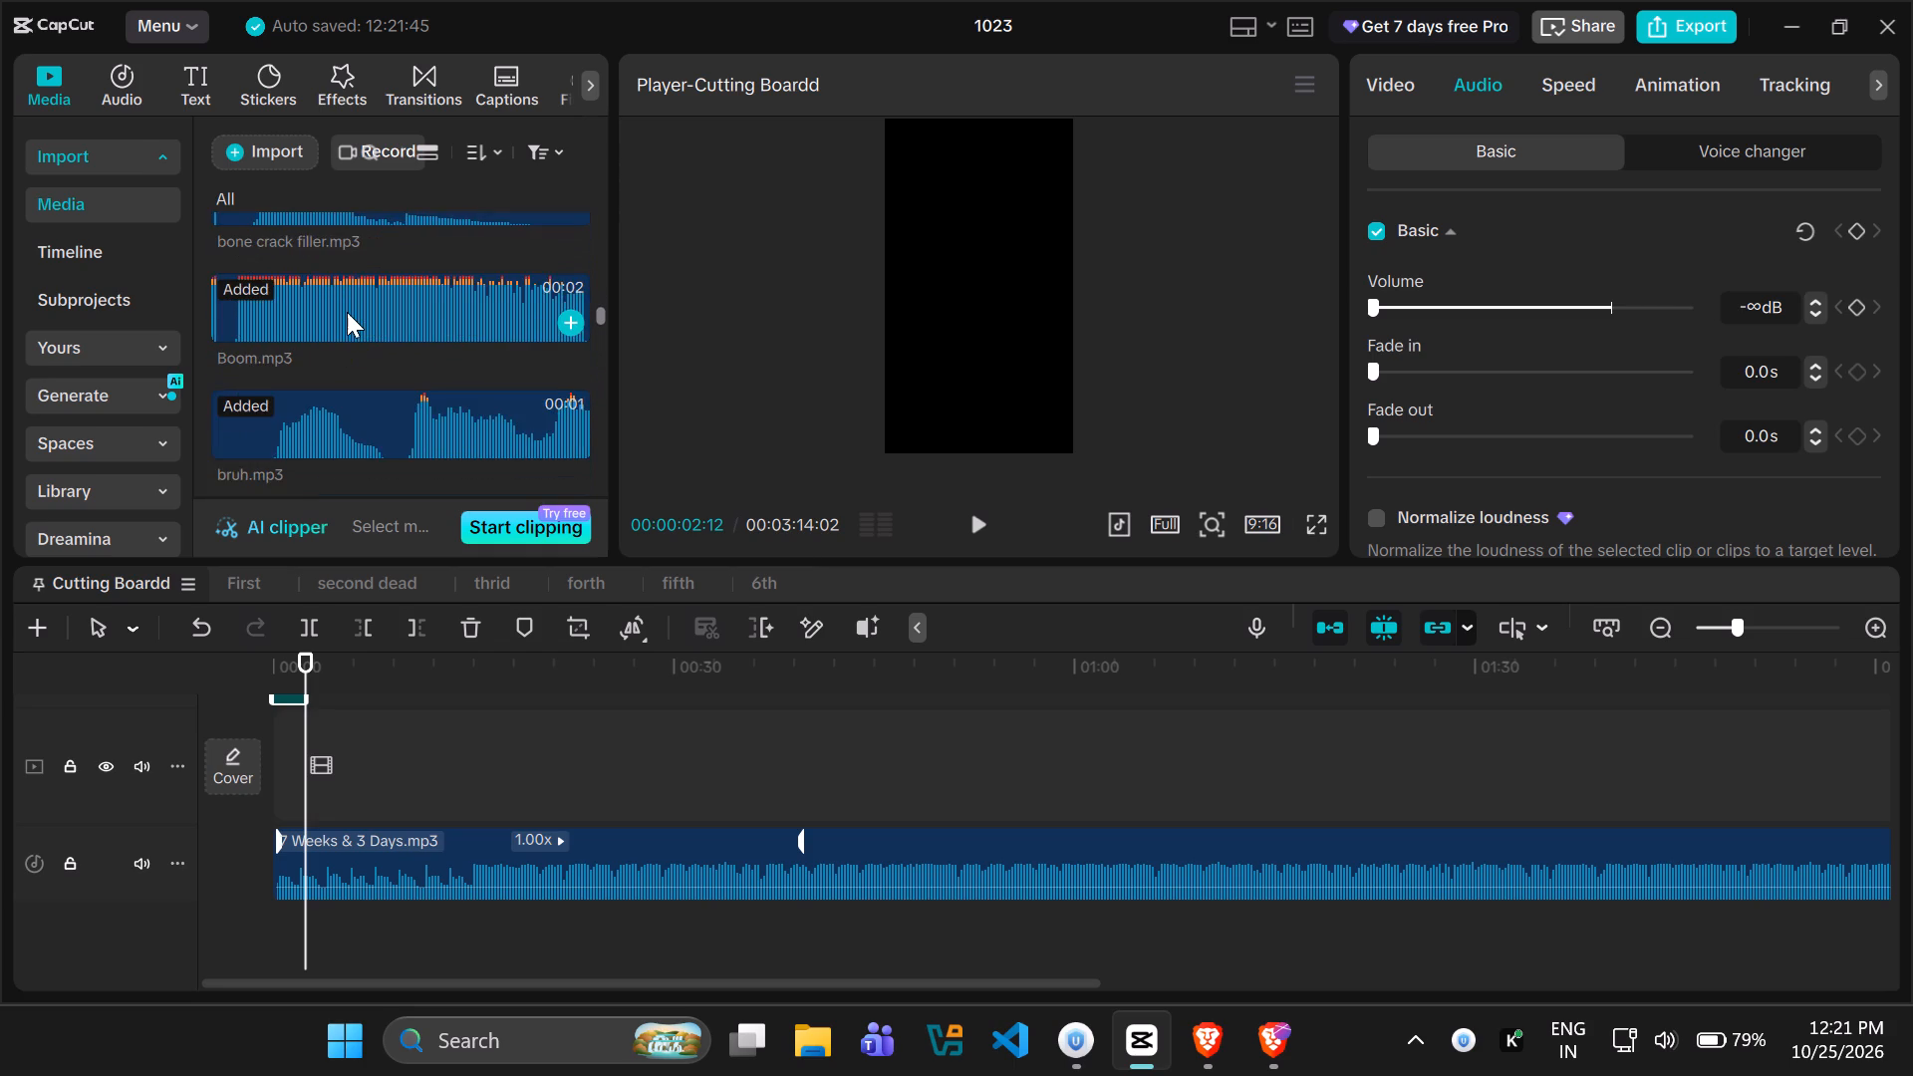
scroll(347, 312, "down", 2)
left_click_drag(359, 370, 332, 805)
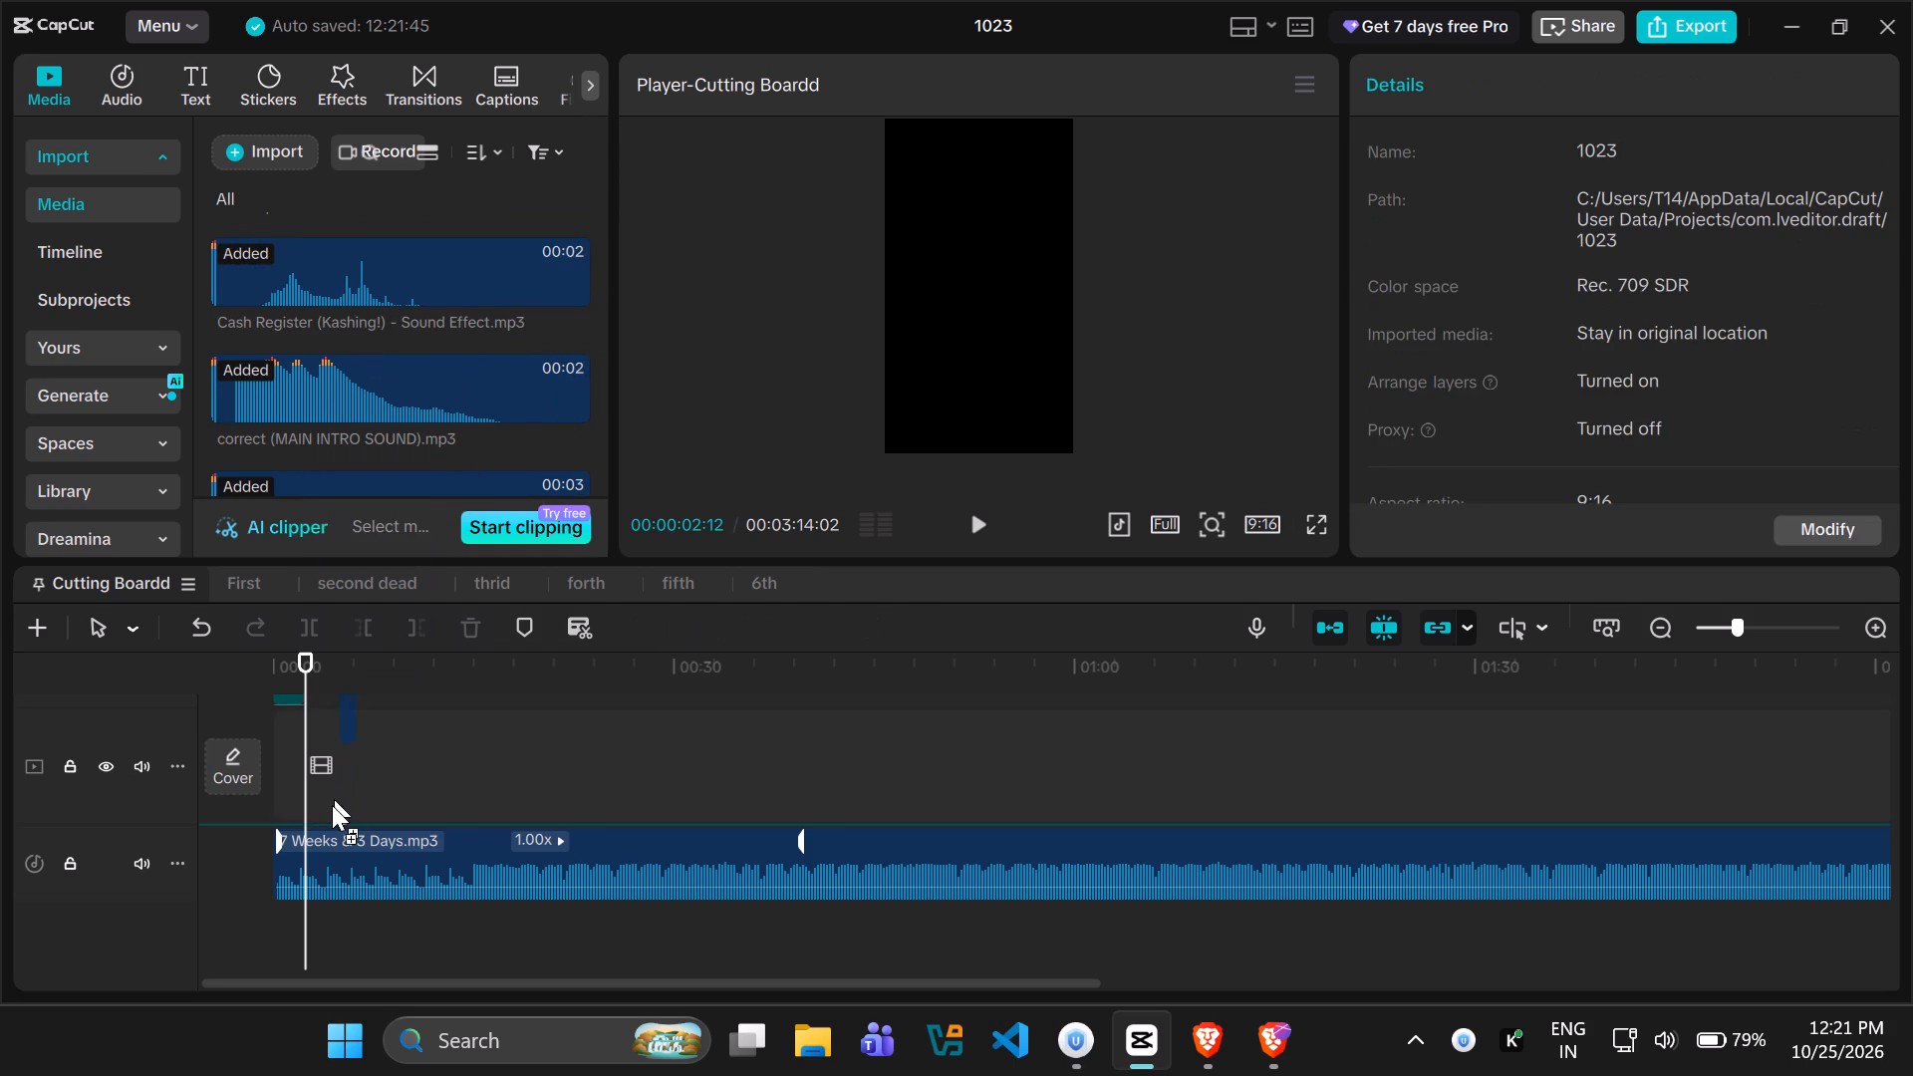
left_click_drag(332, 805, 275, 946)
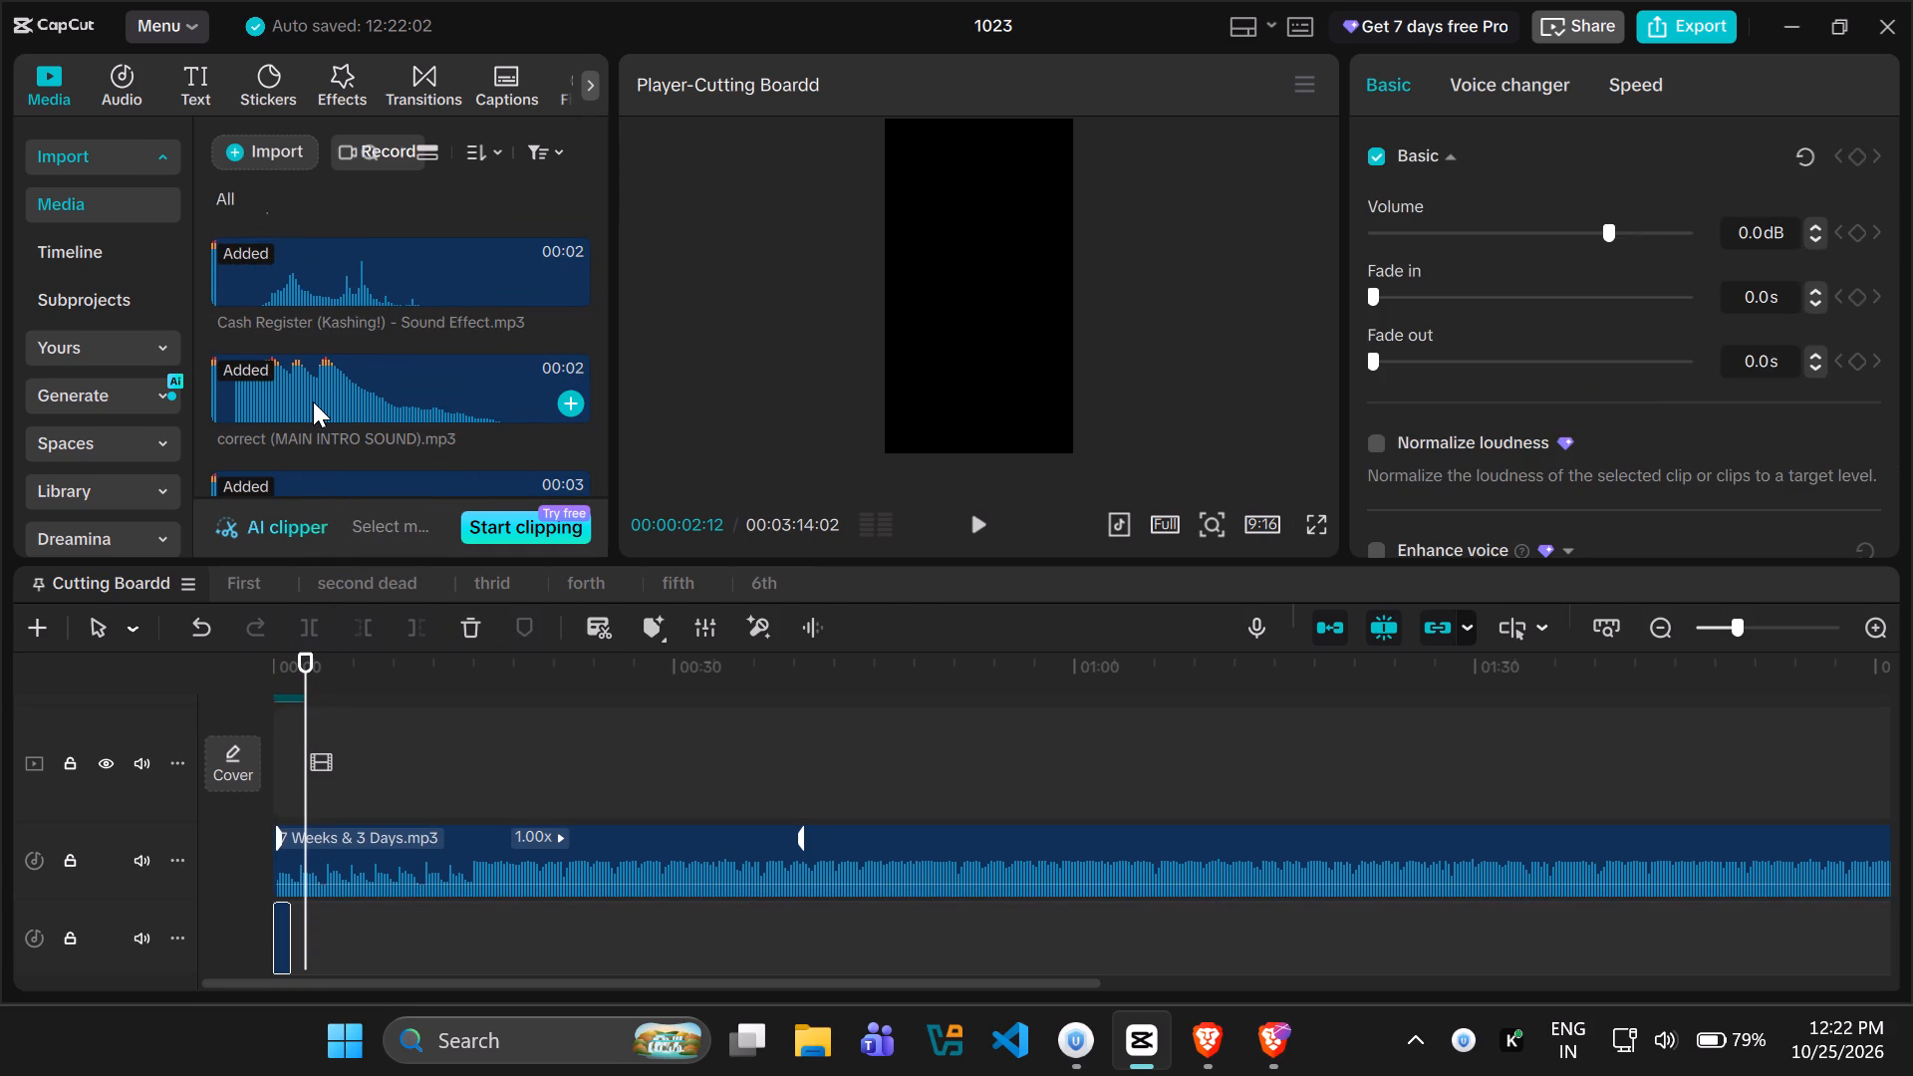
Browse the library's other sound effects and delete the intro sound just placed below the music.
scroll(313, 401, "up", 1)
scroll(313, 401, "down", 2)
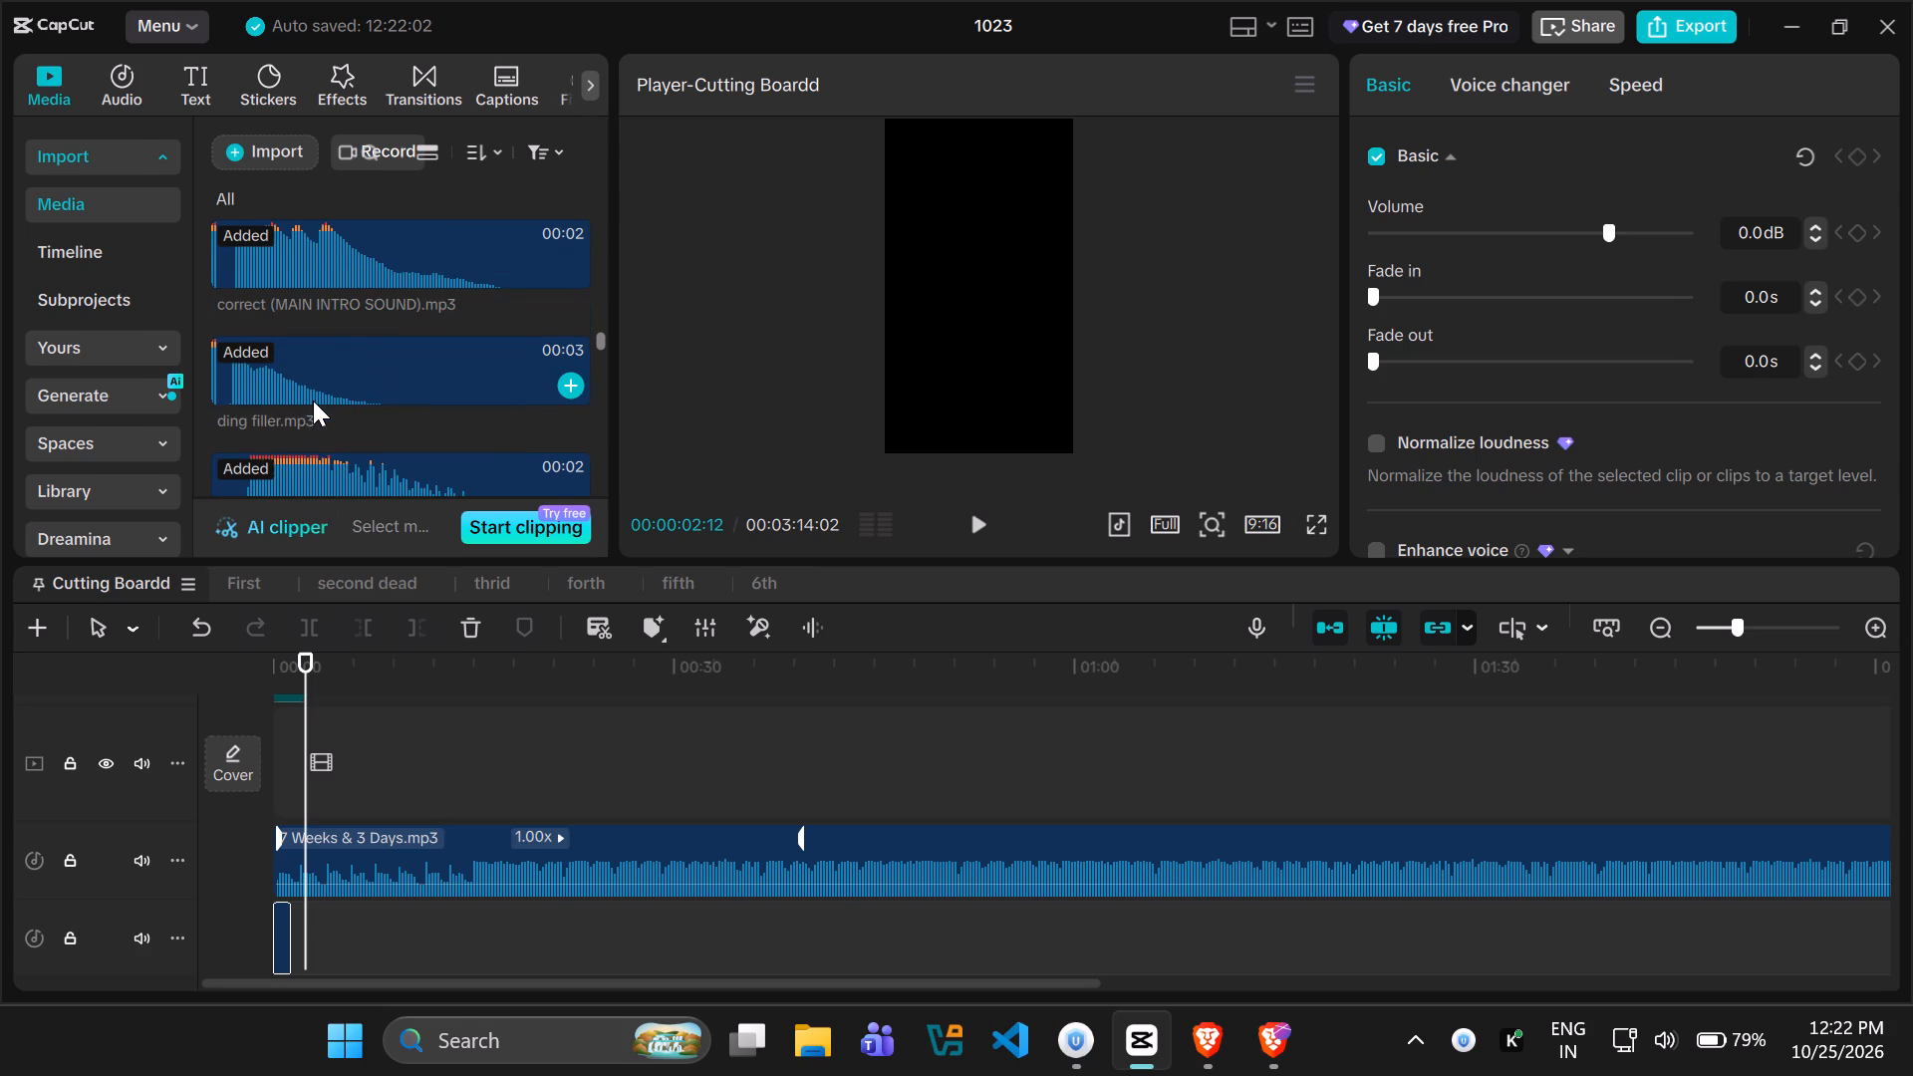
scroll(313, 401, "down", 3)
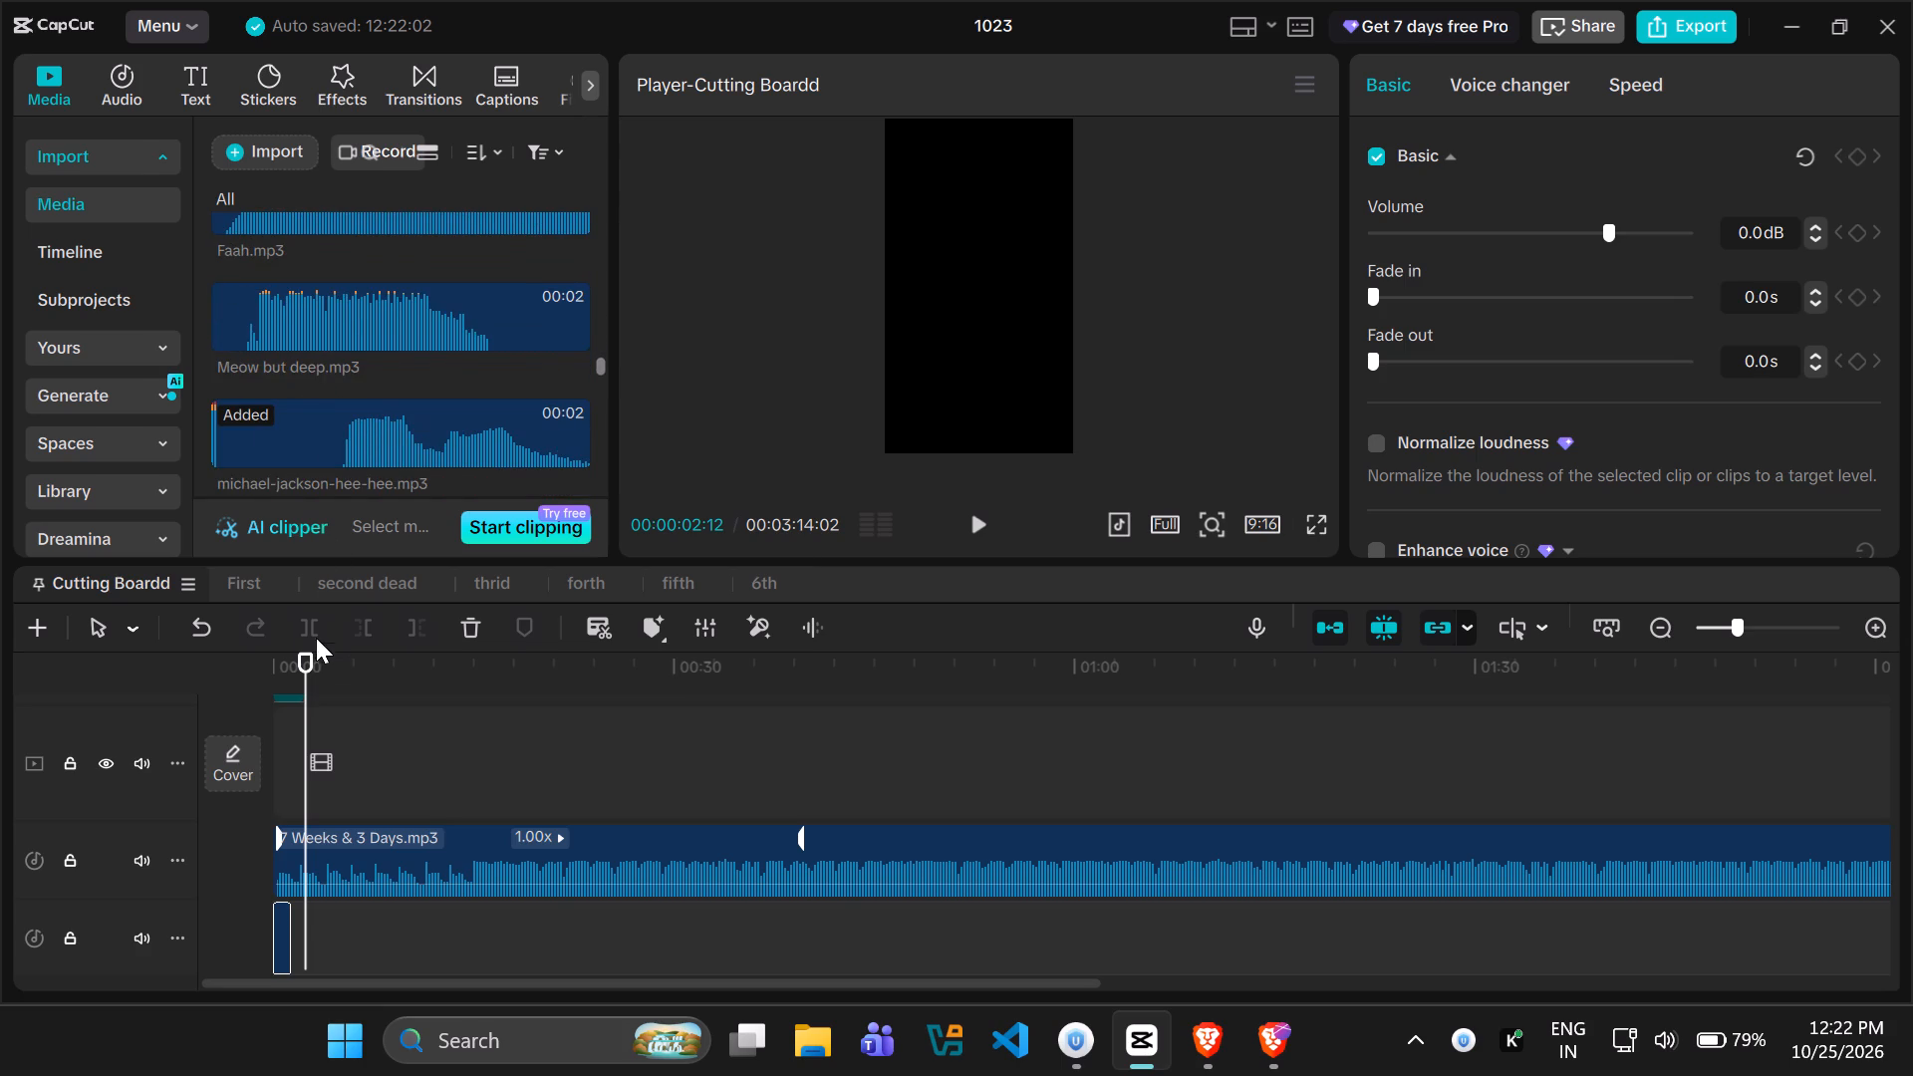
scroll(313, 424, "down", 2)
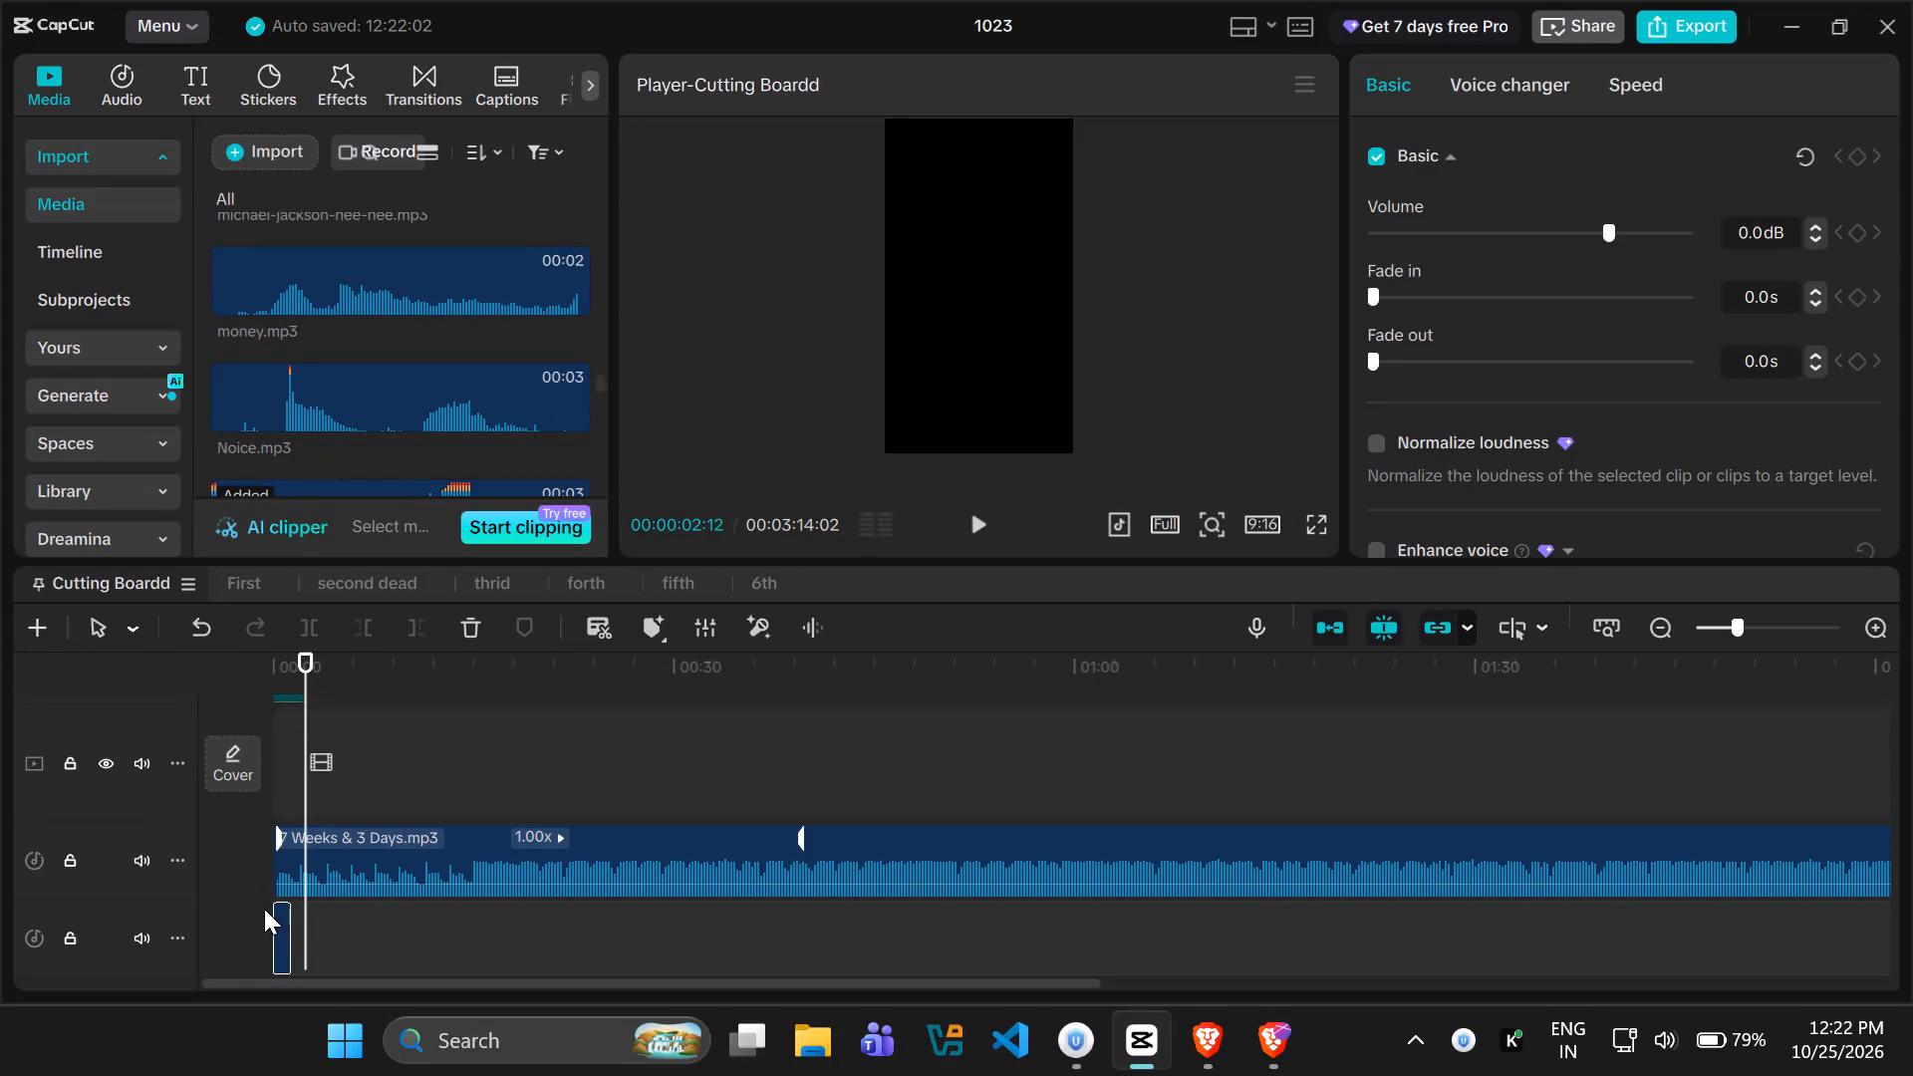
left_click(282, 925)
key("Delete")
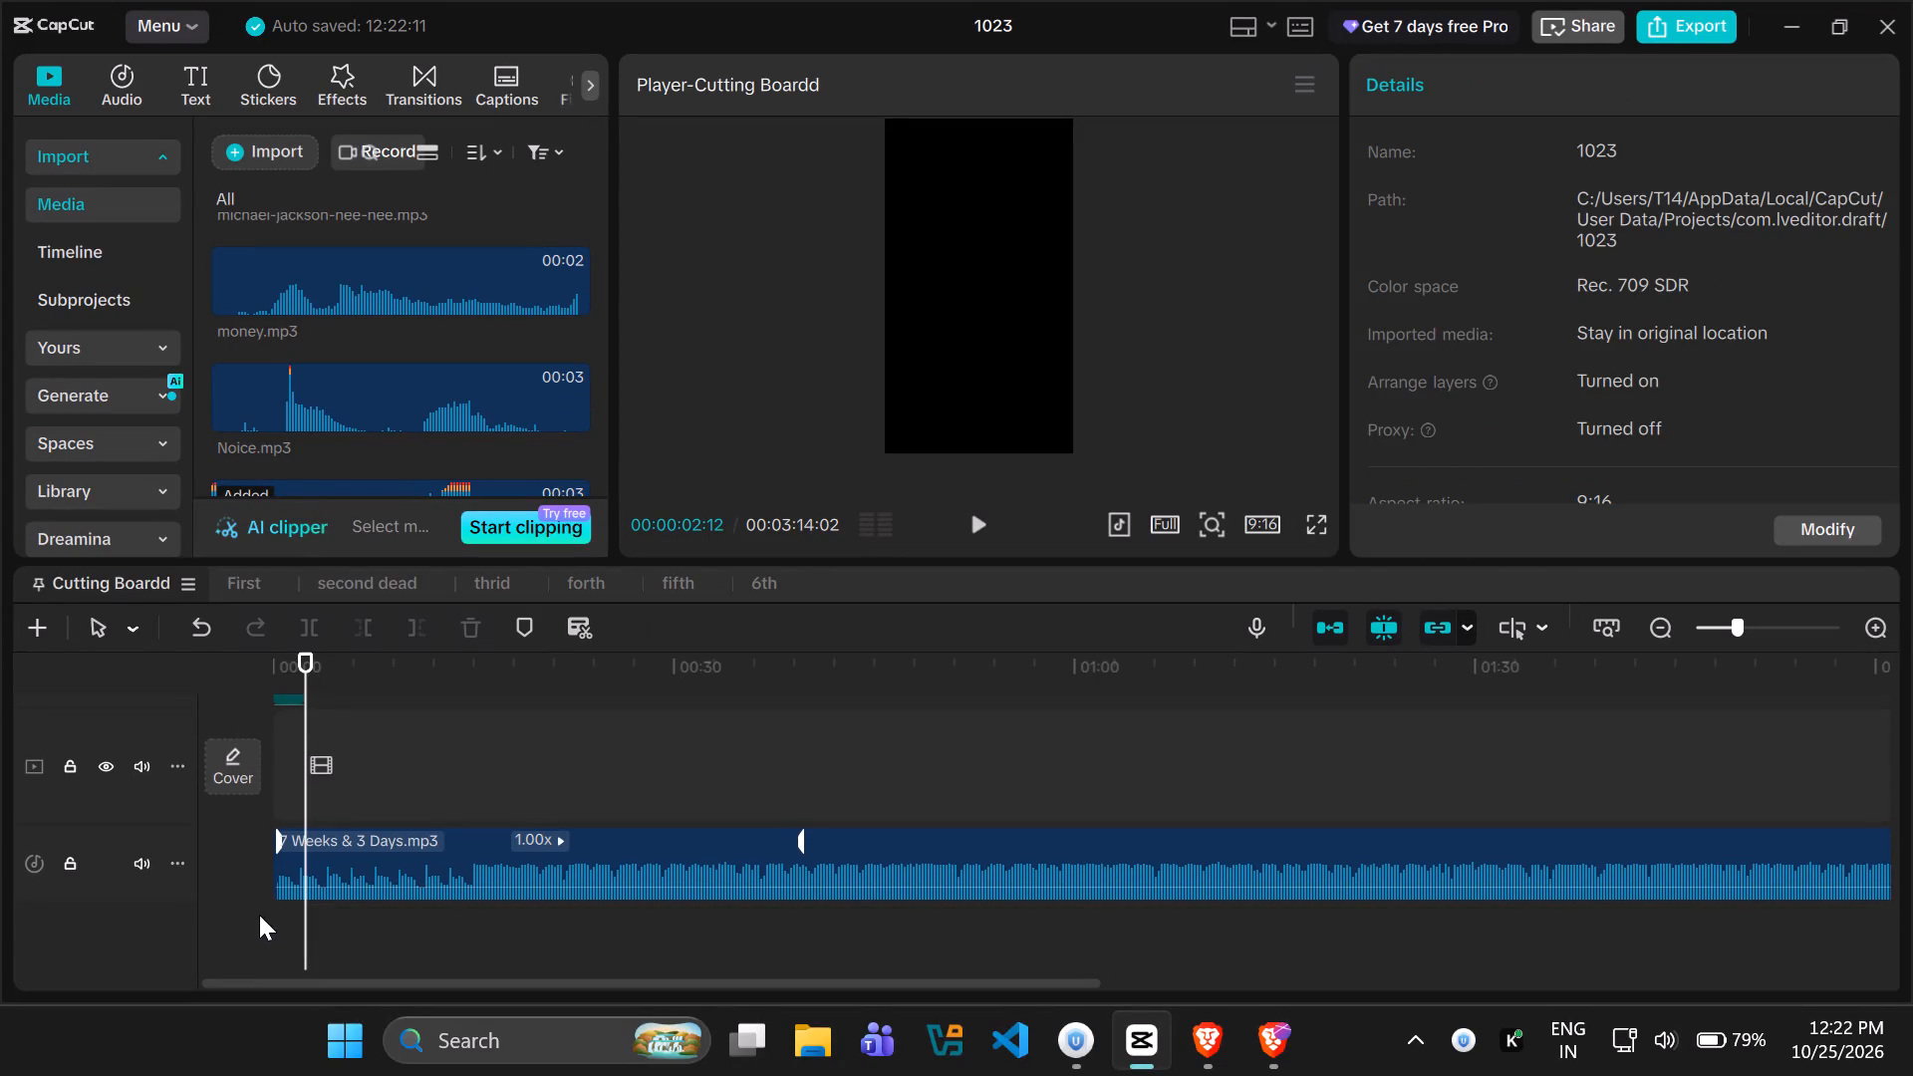
Look through the imported media for a sound effect that suits the TNT opening.
scroll(274, 336, "down", 2)
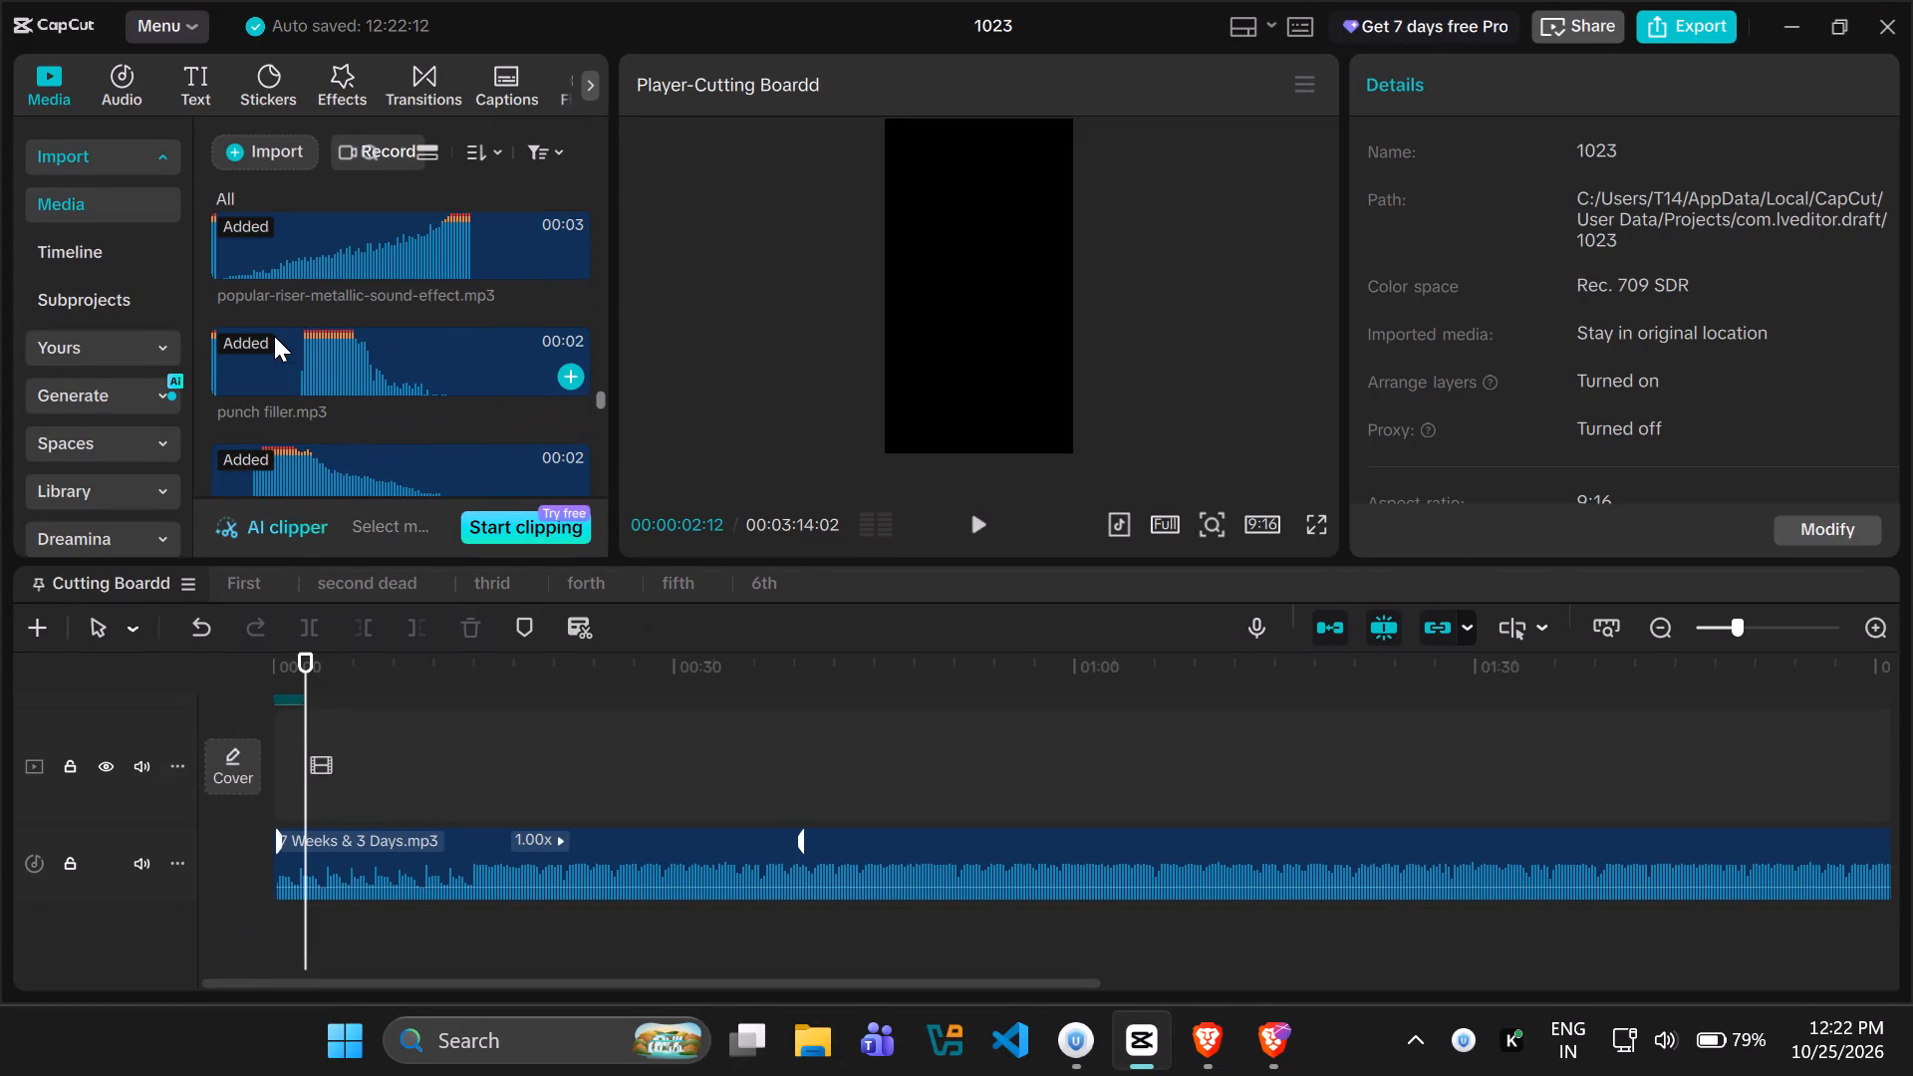
scroll(274, 336, "down", 5)
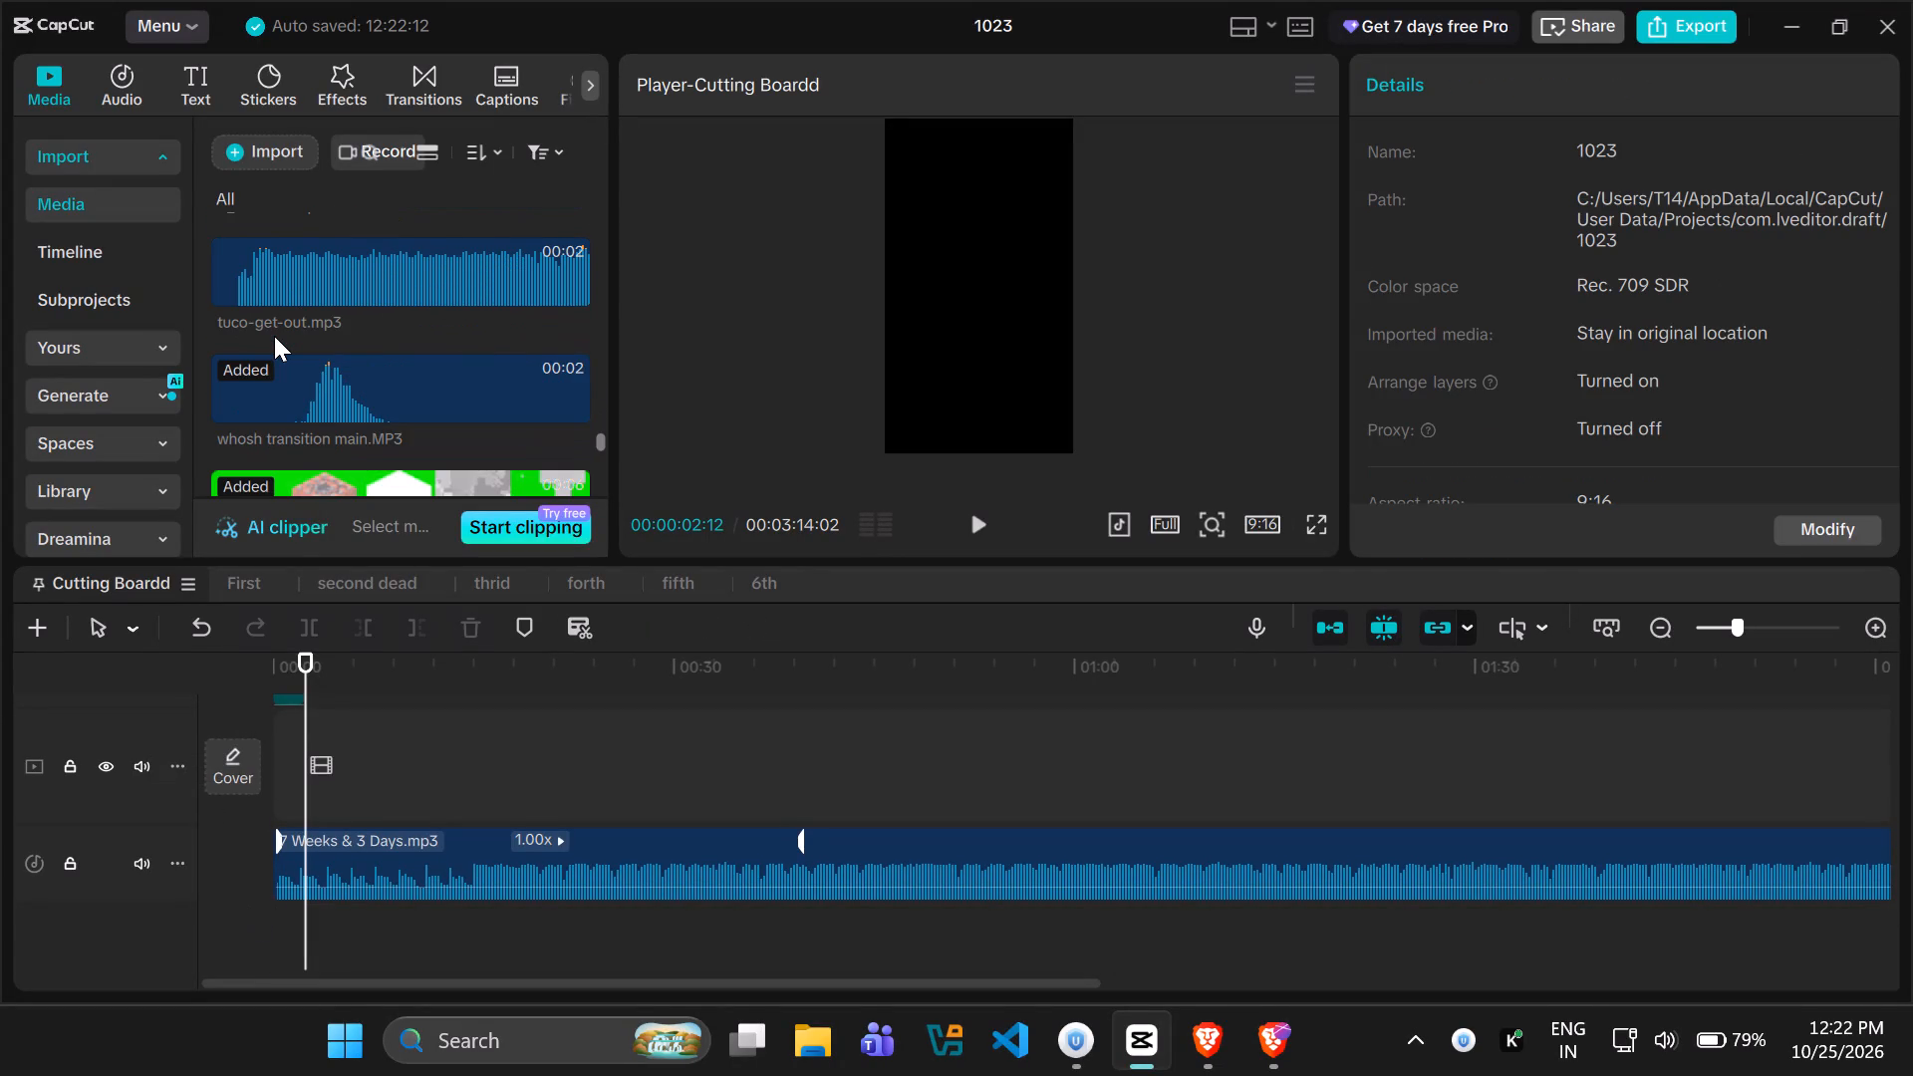
scroll(274, 336, "down", 7)
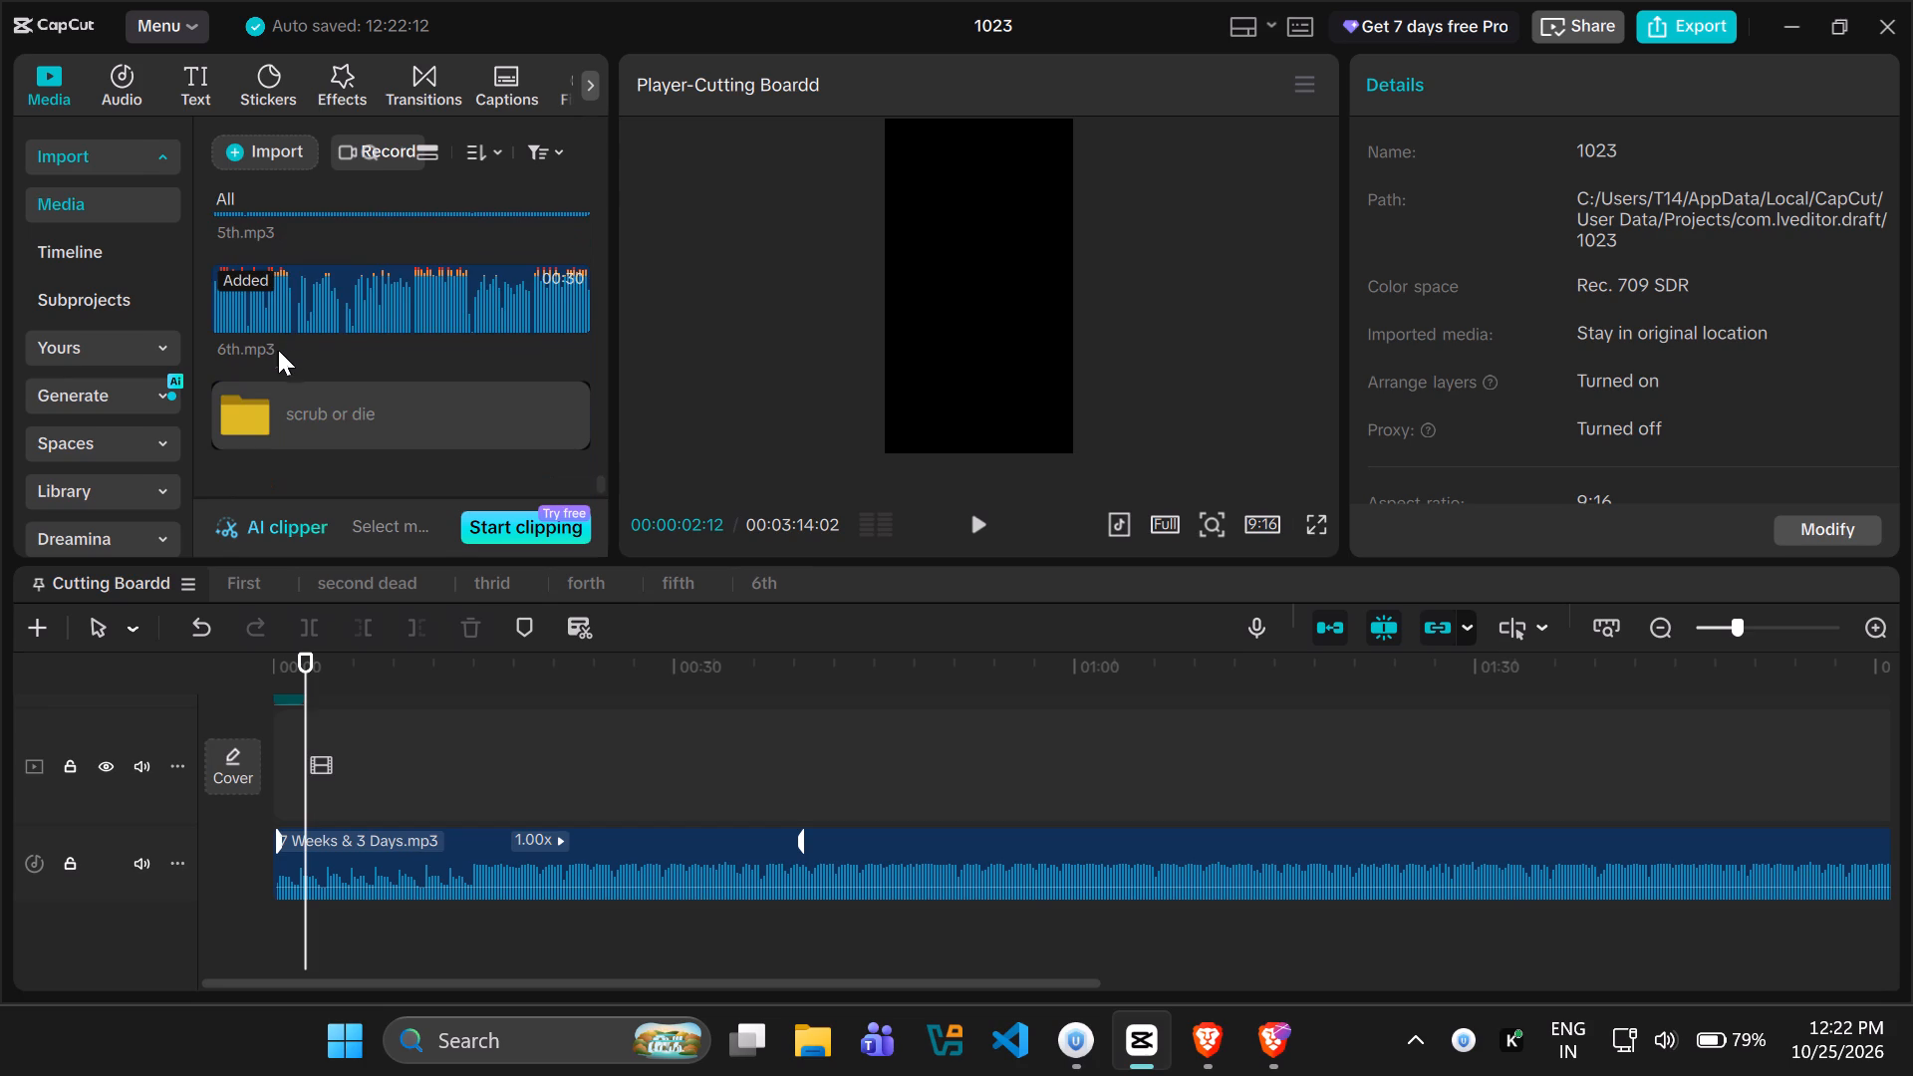
scroll(298, 398, "up", 20)
scroll(298, 398, "up", 11)
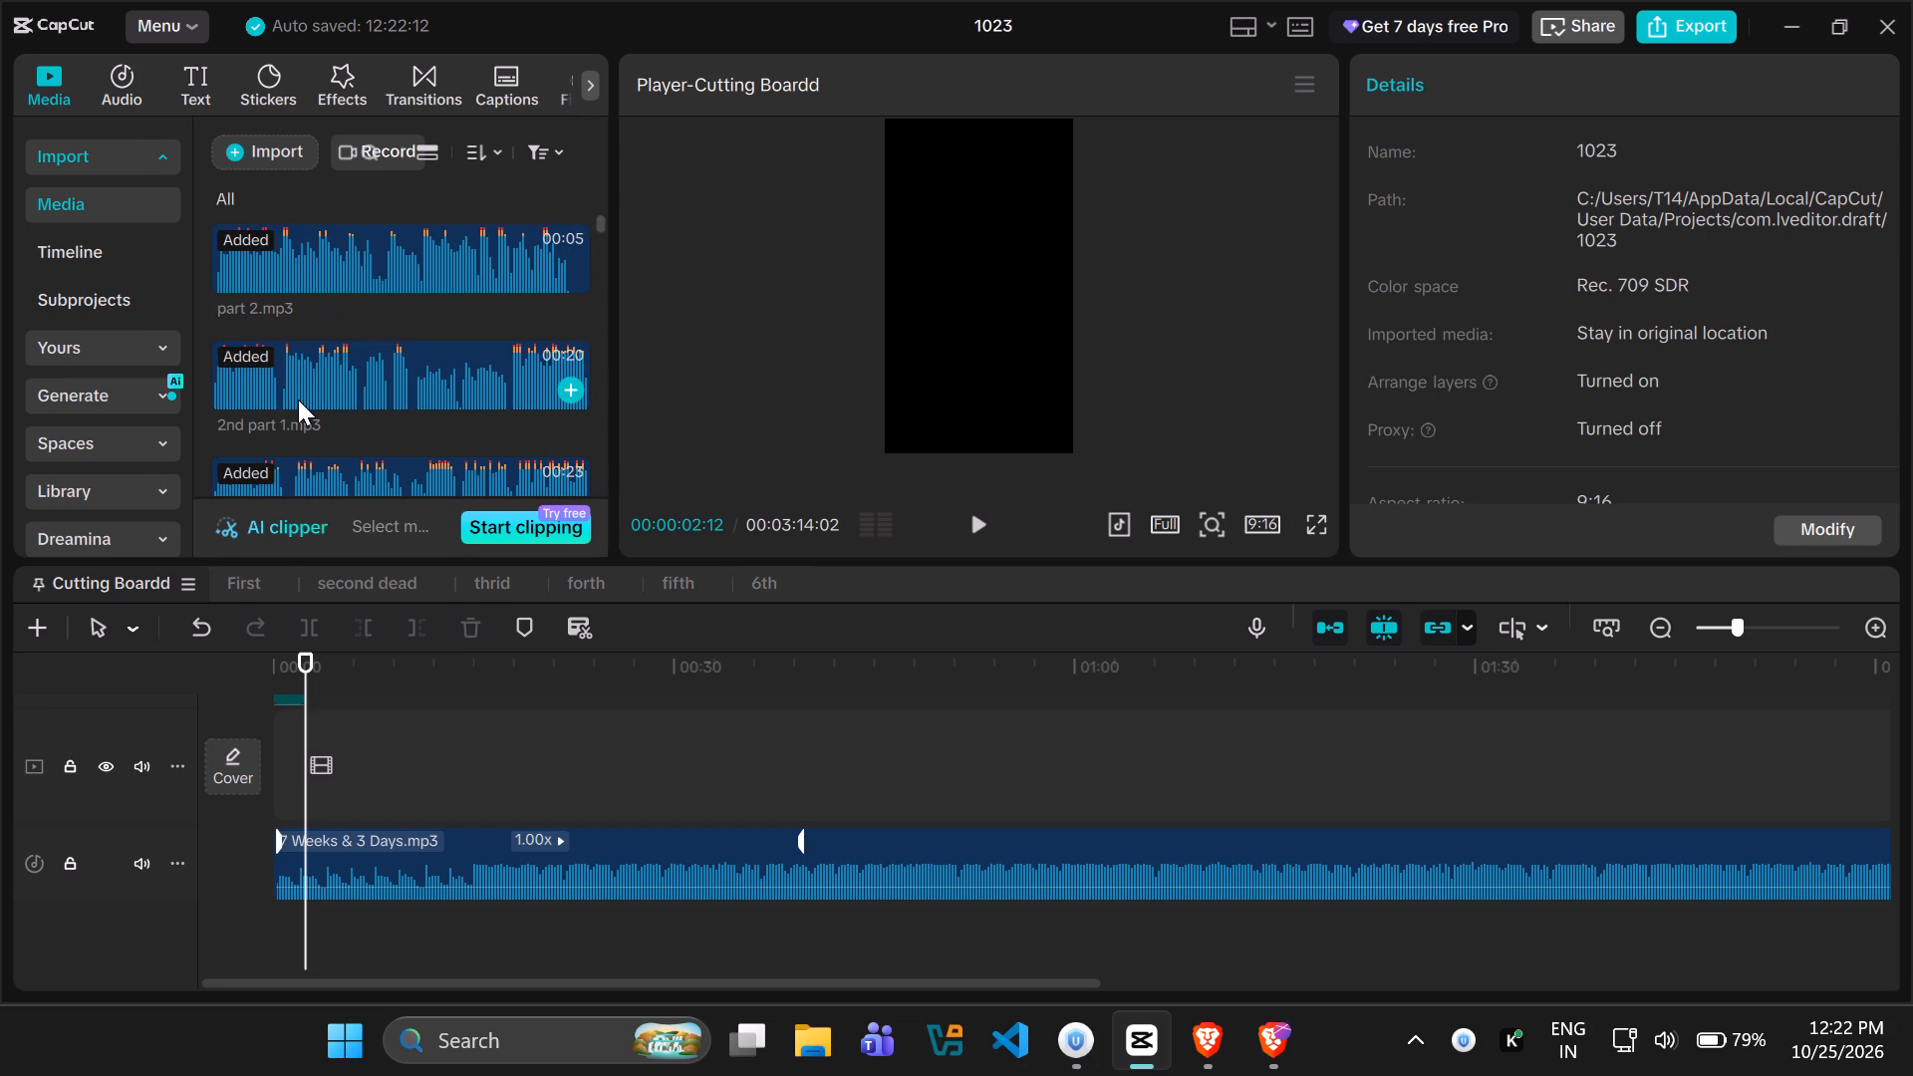
scroll(298, 400, "up", 4)
scroll(320, 313, "up", 4)
scroll(320, 313, "down", 1)
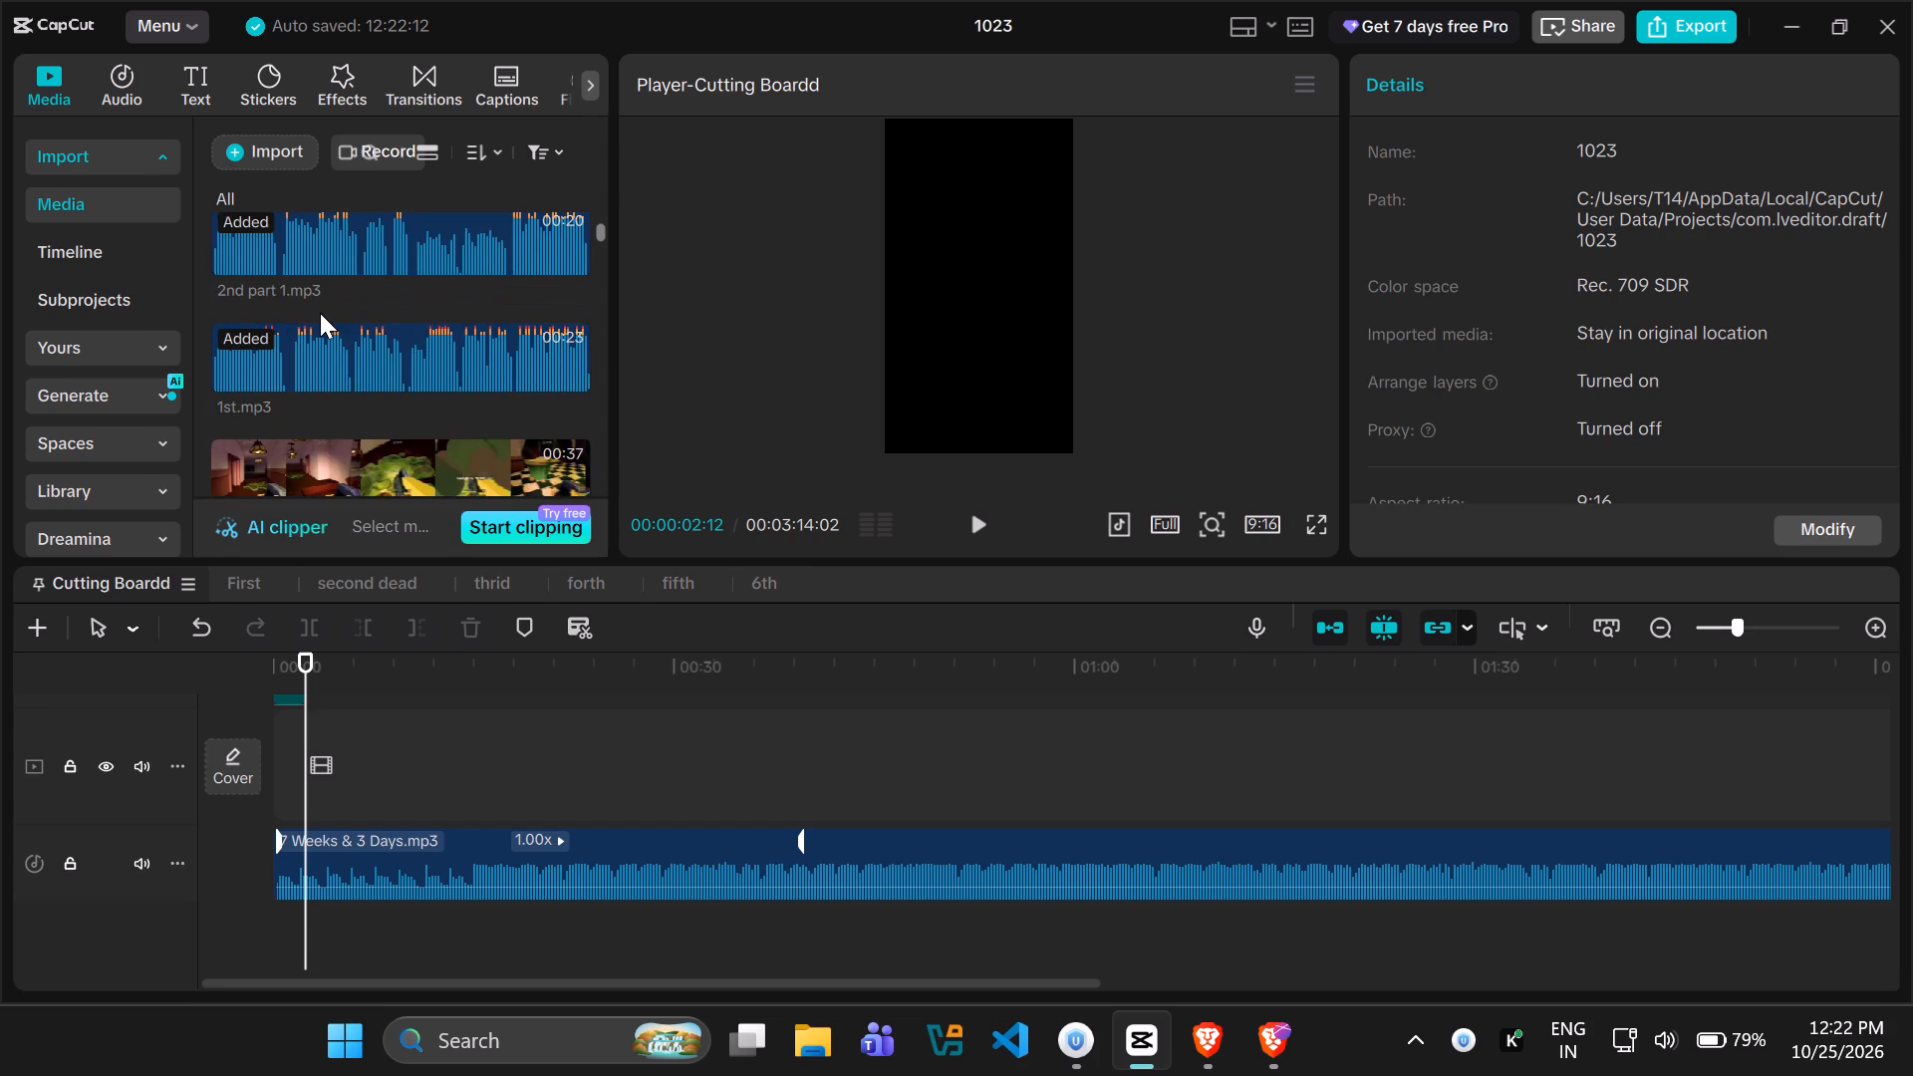
scroll(320, 313, "down", 1)
Copy the popular-riser-metallic sound effect from the First timeline to the start of the Cutting Boardd timeline, below the music, and preview it.
left_click(228, 586)
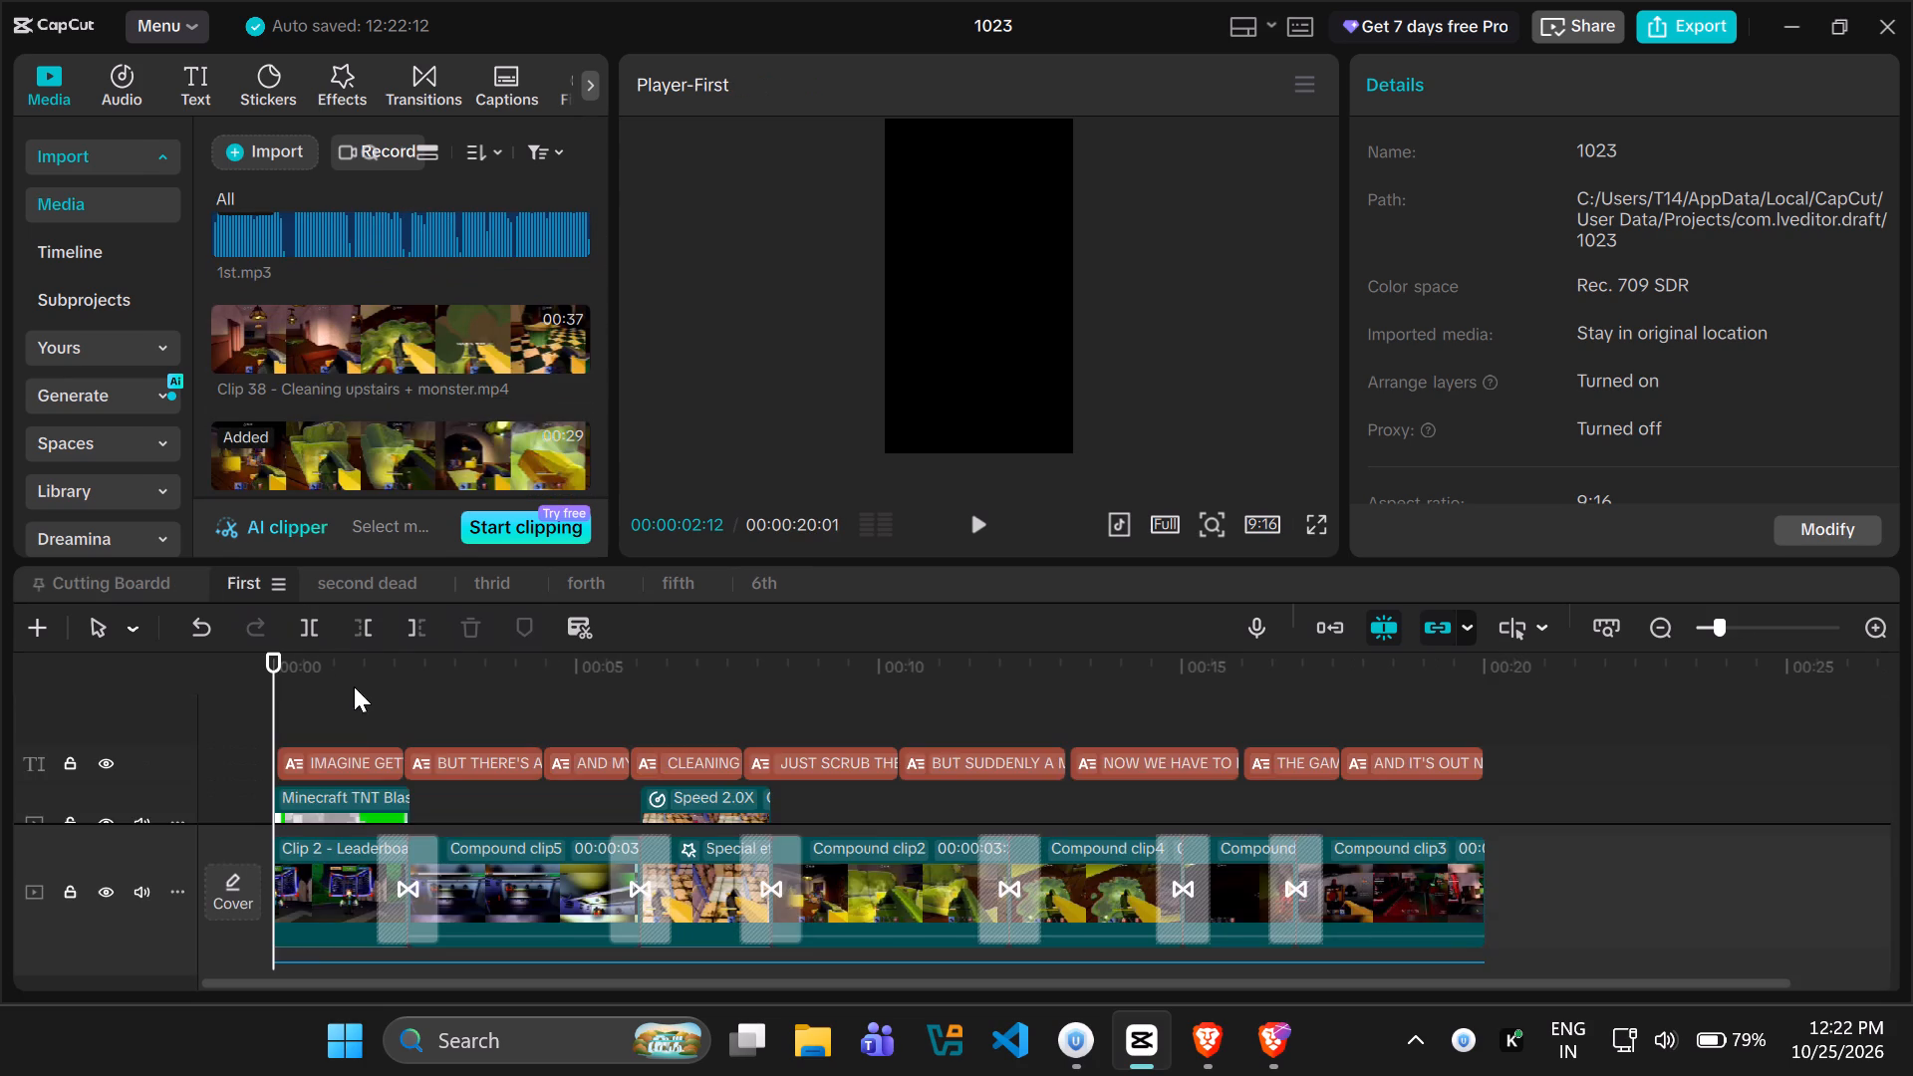
scroll(366, 759, "down", 12)
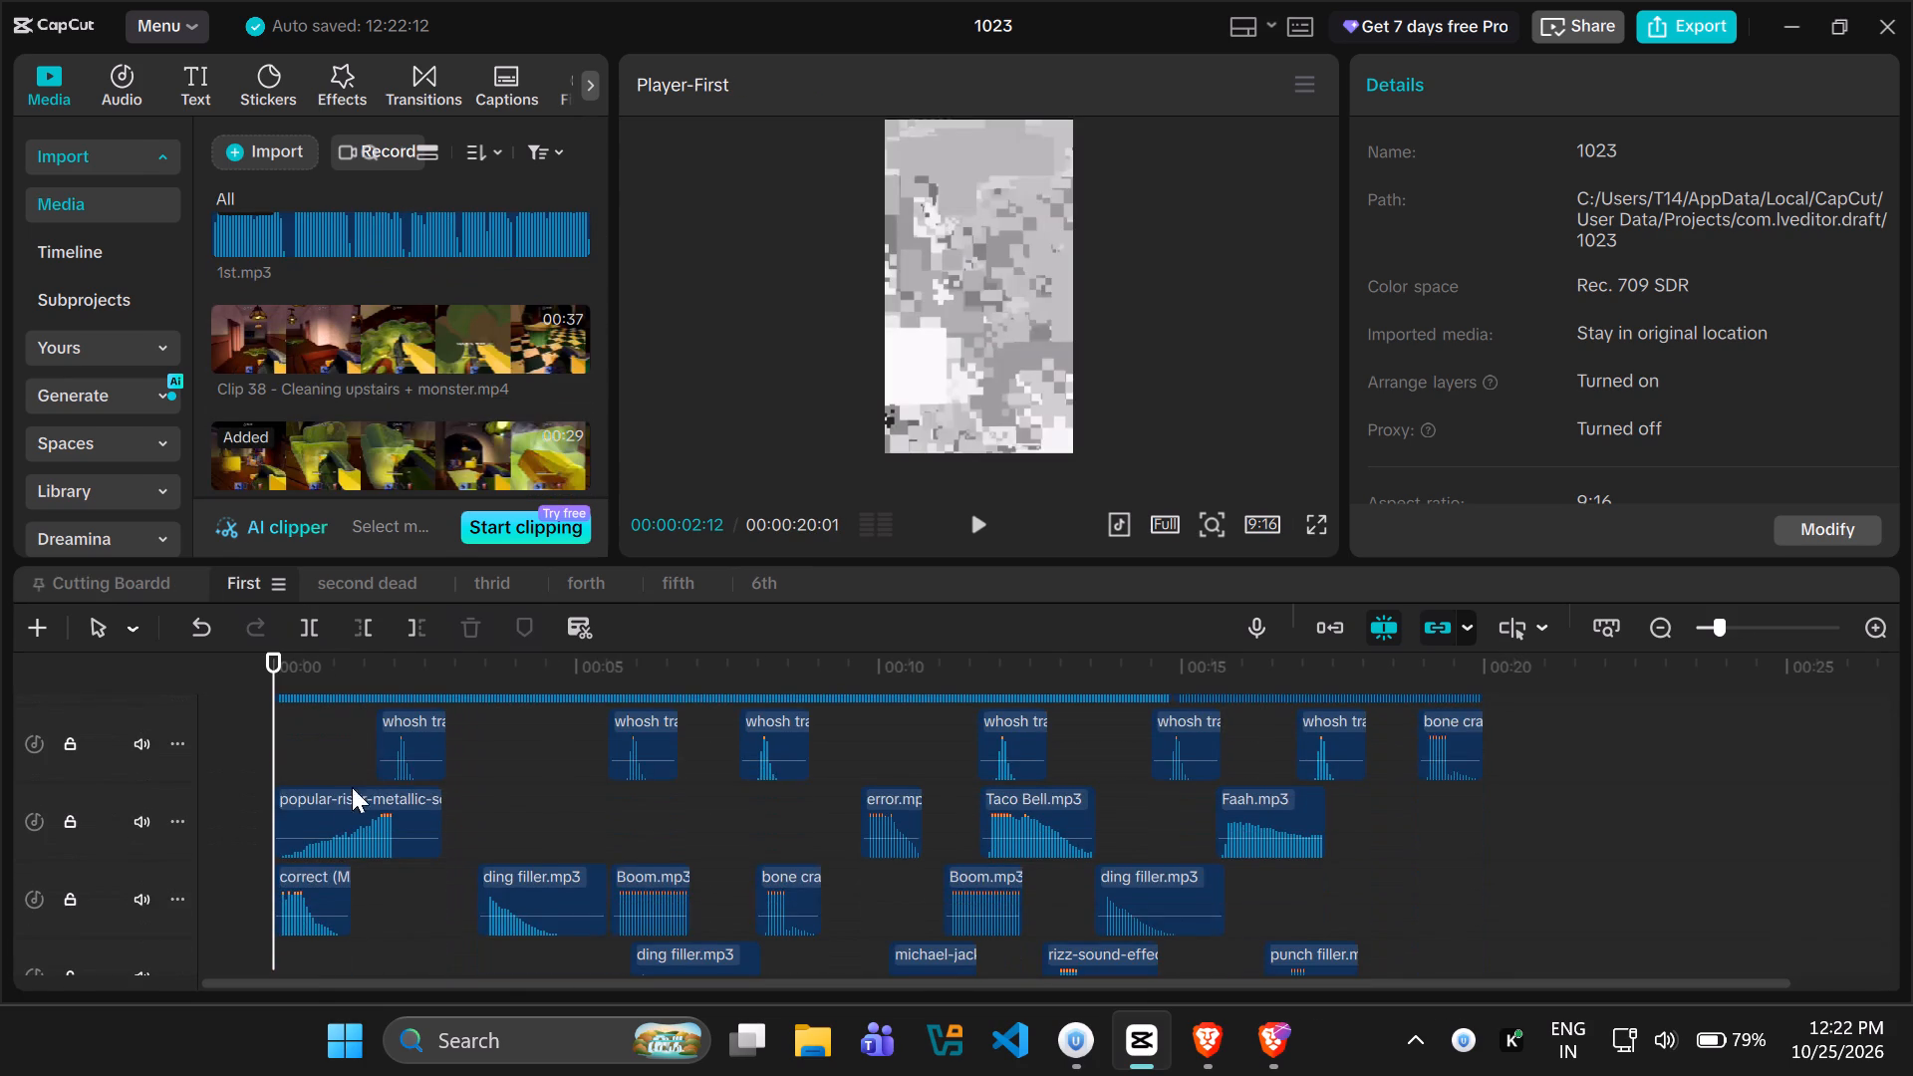
left_click(340, 808)
right_click(340, 808)
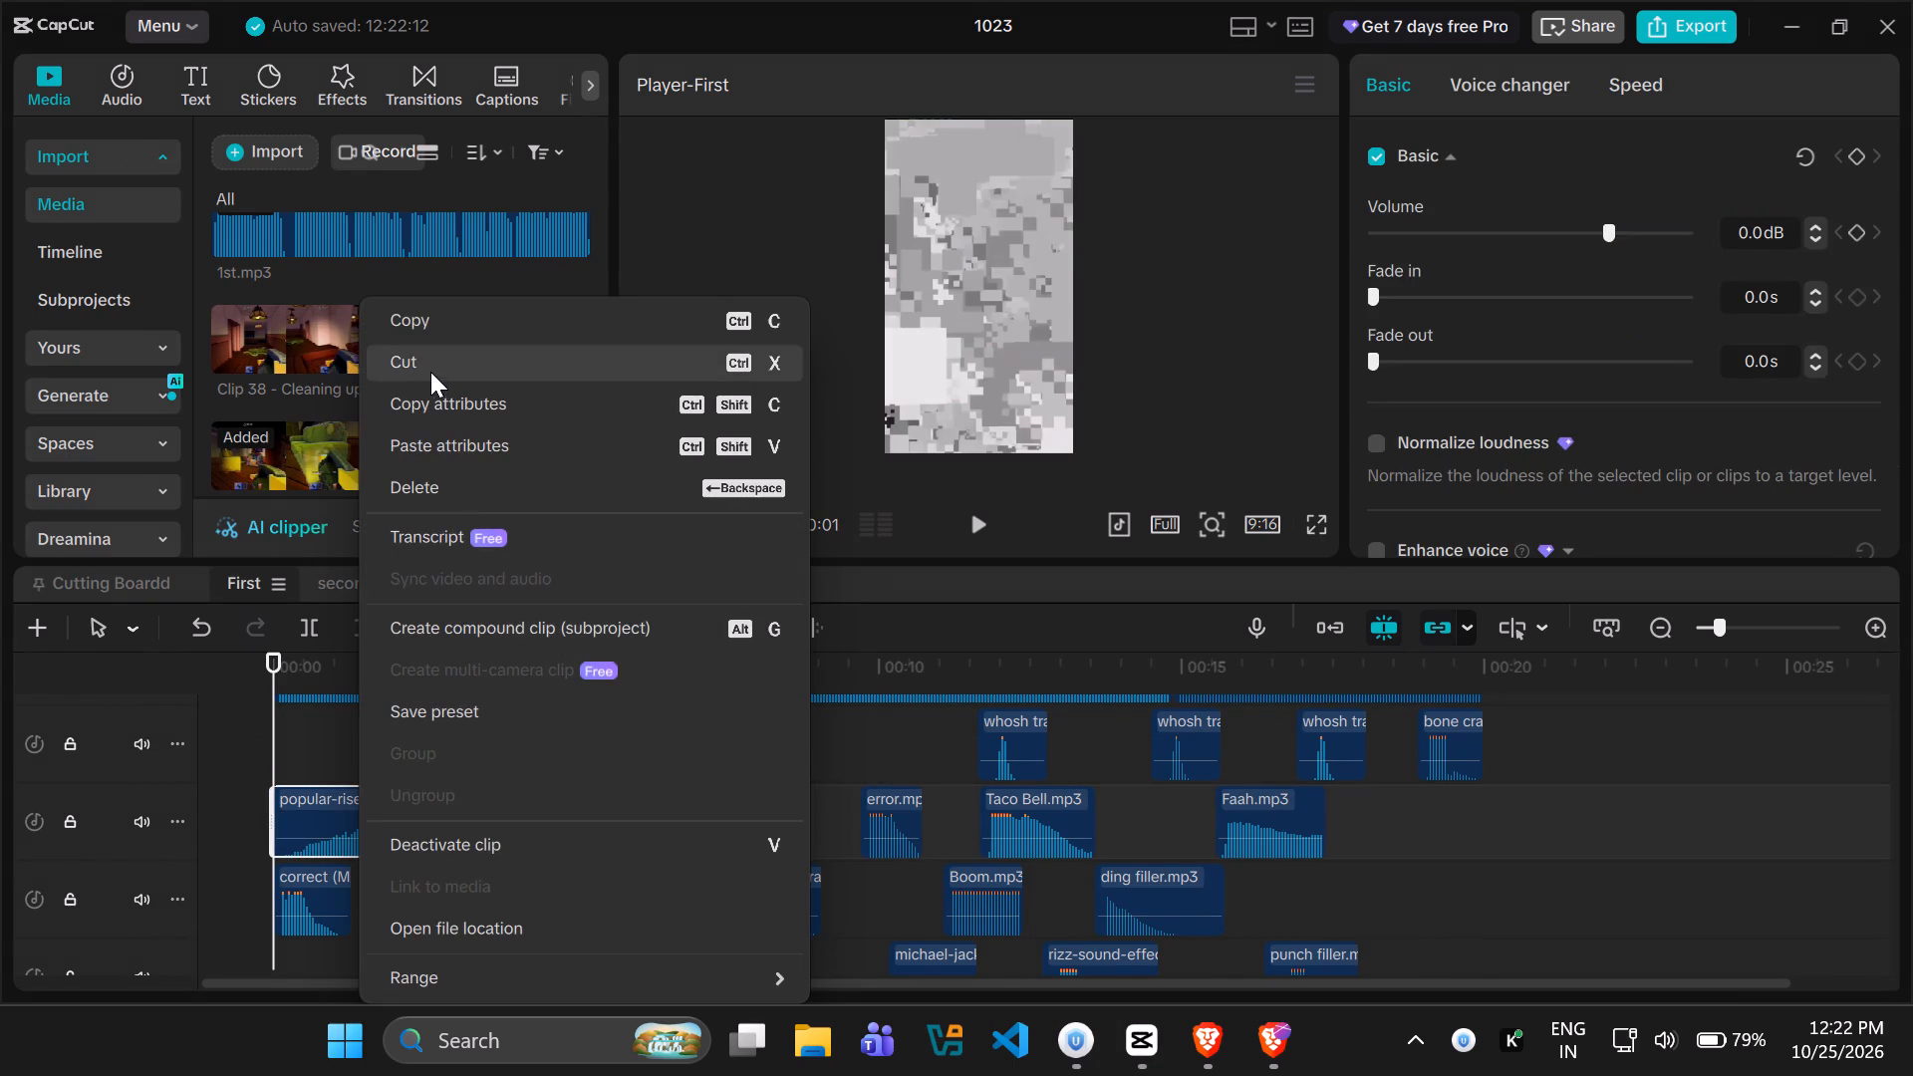
left_click(431, 325)
left_click(128, 583)
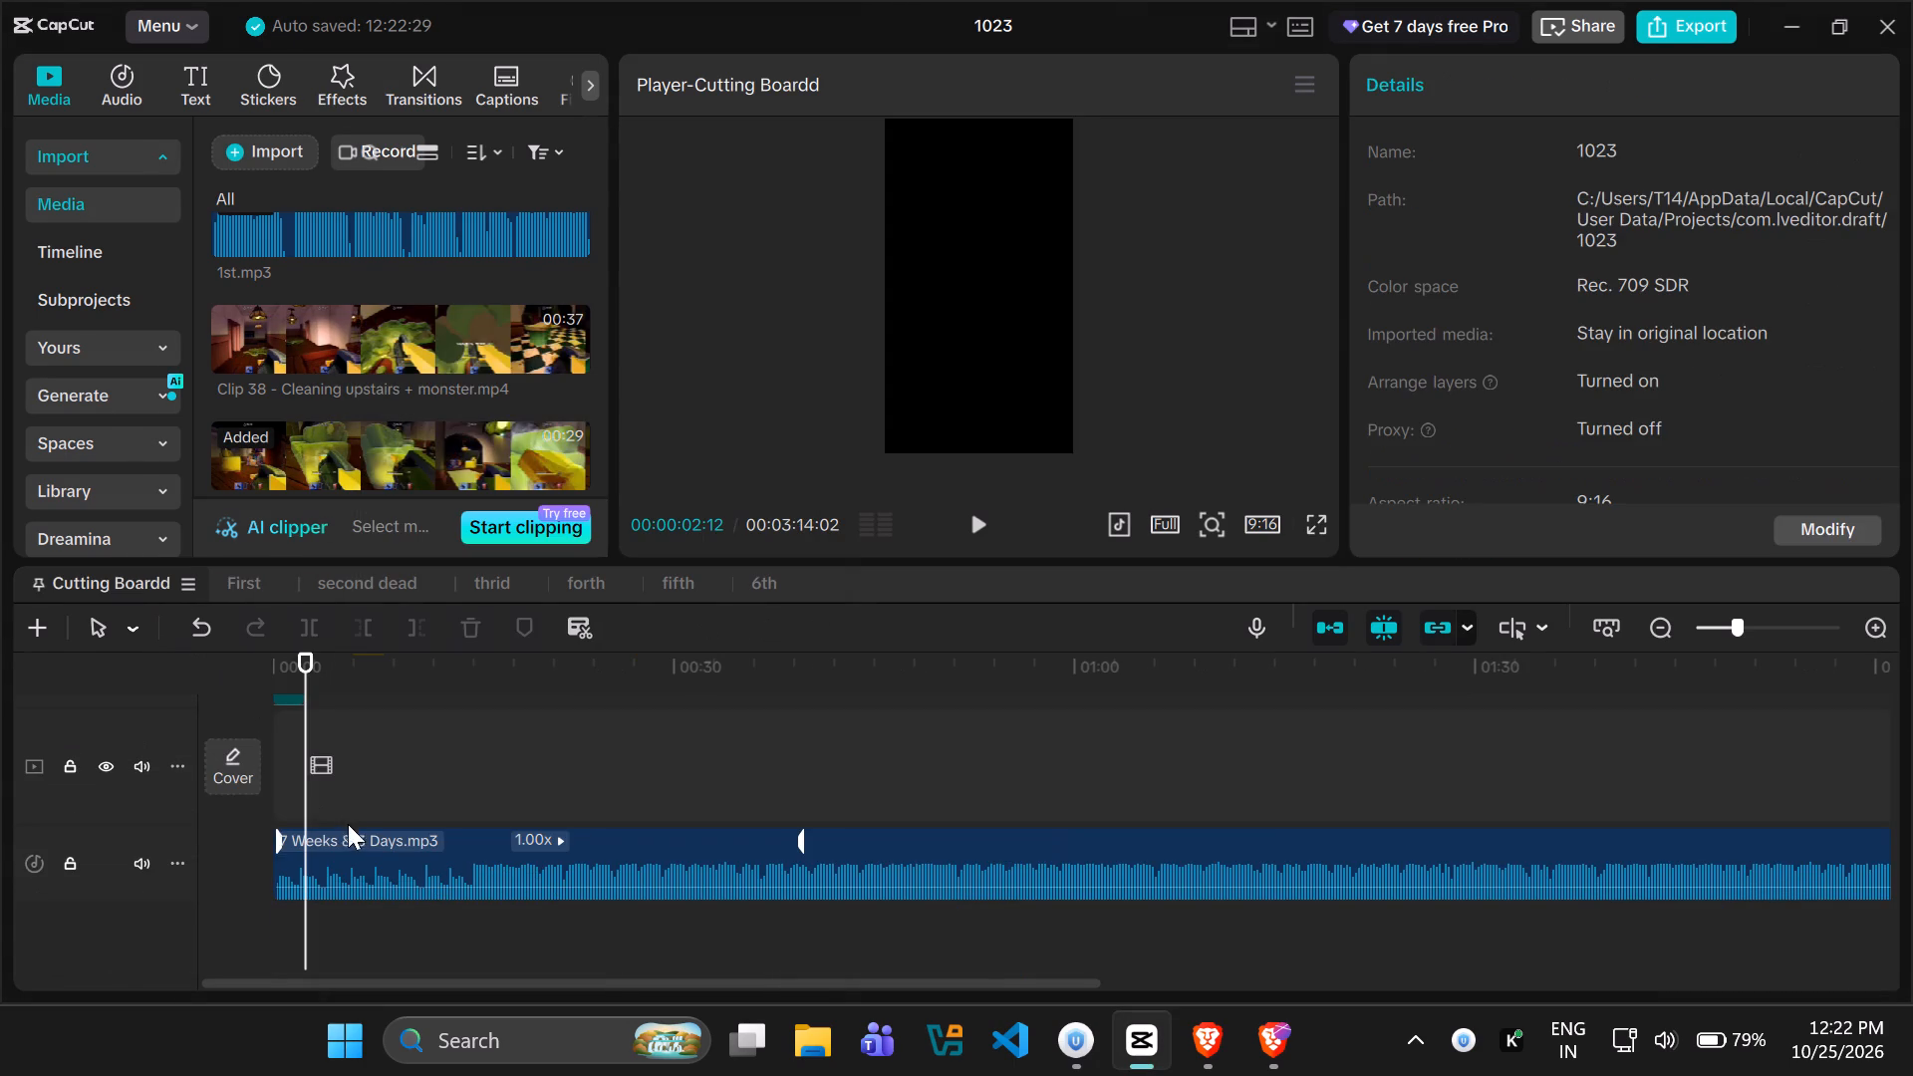
left_click_drag(303, 704, 268, 704)
scroll(442, 845, "up", 1)
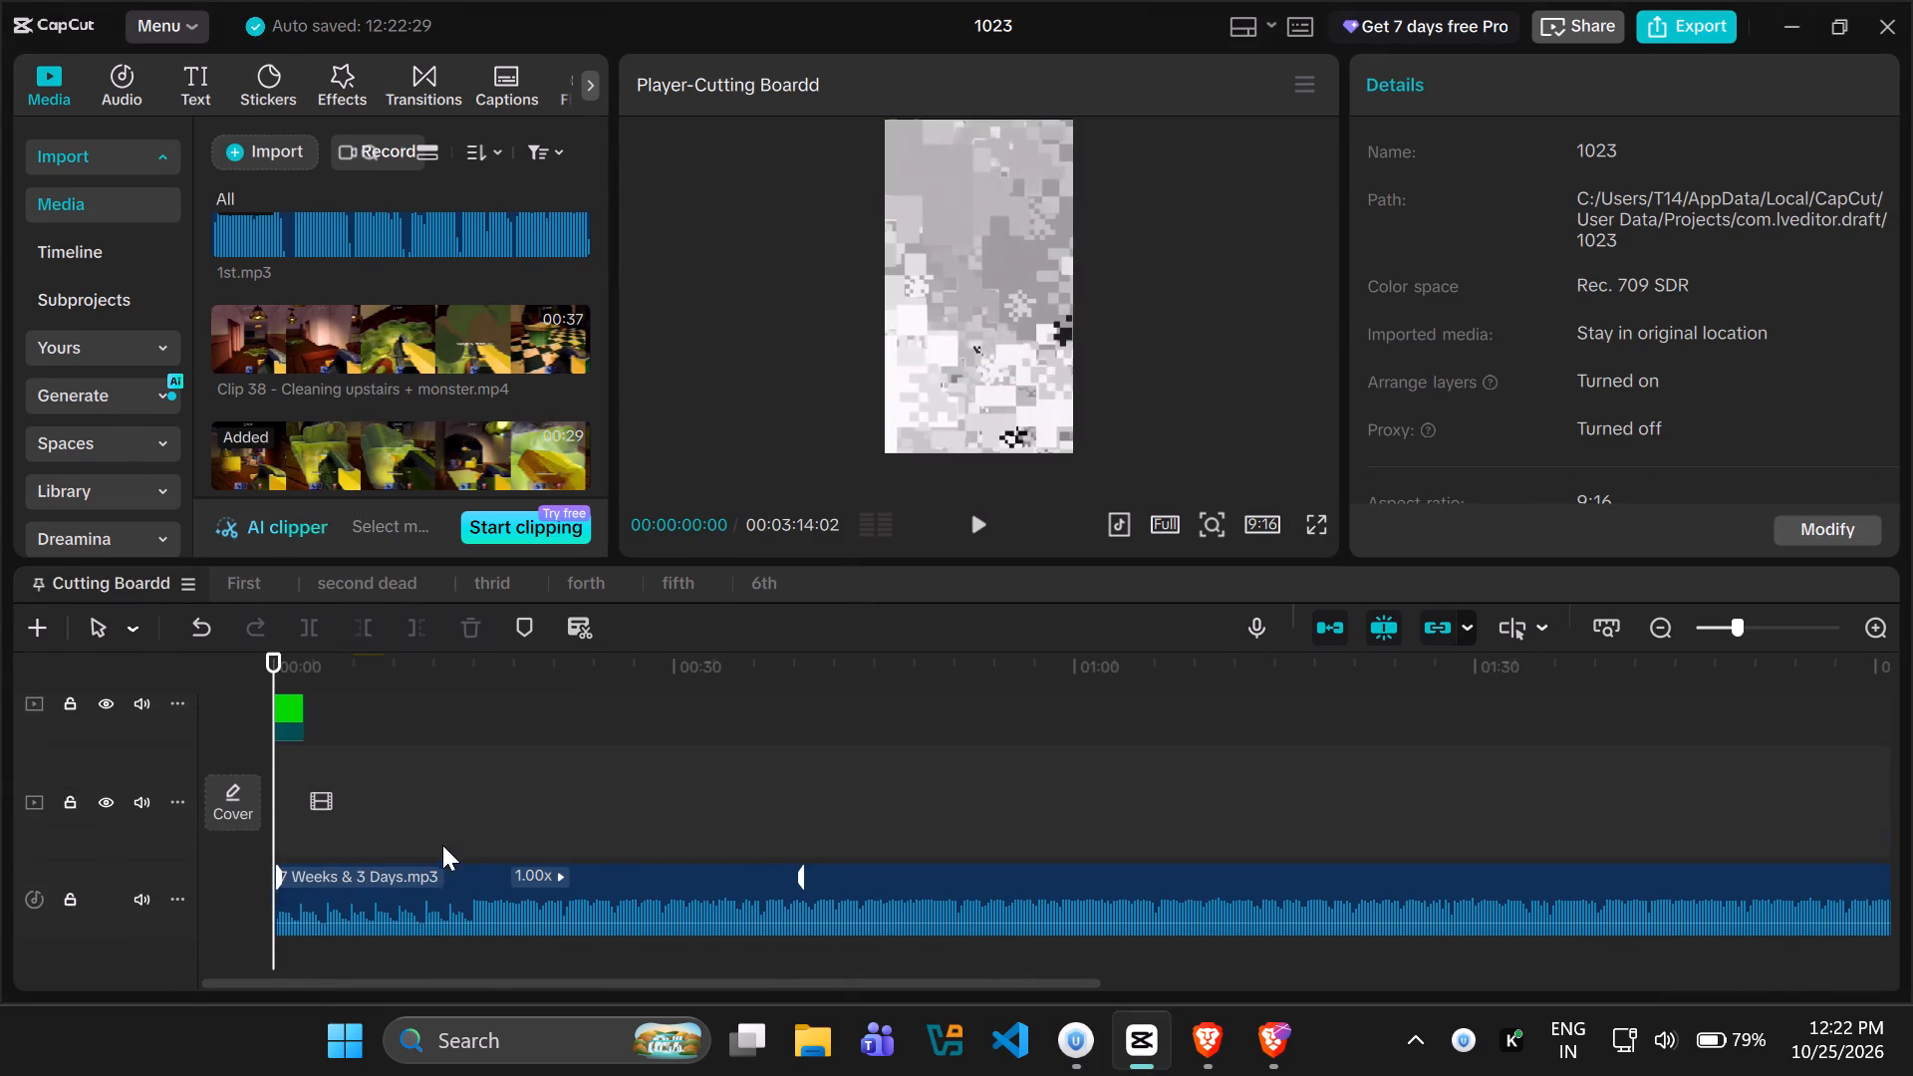
scroll(442, 845, "up", 3)
scroll(442, 845, "down", 5)
key("ctrl+v")
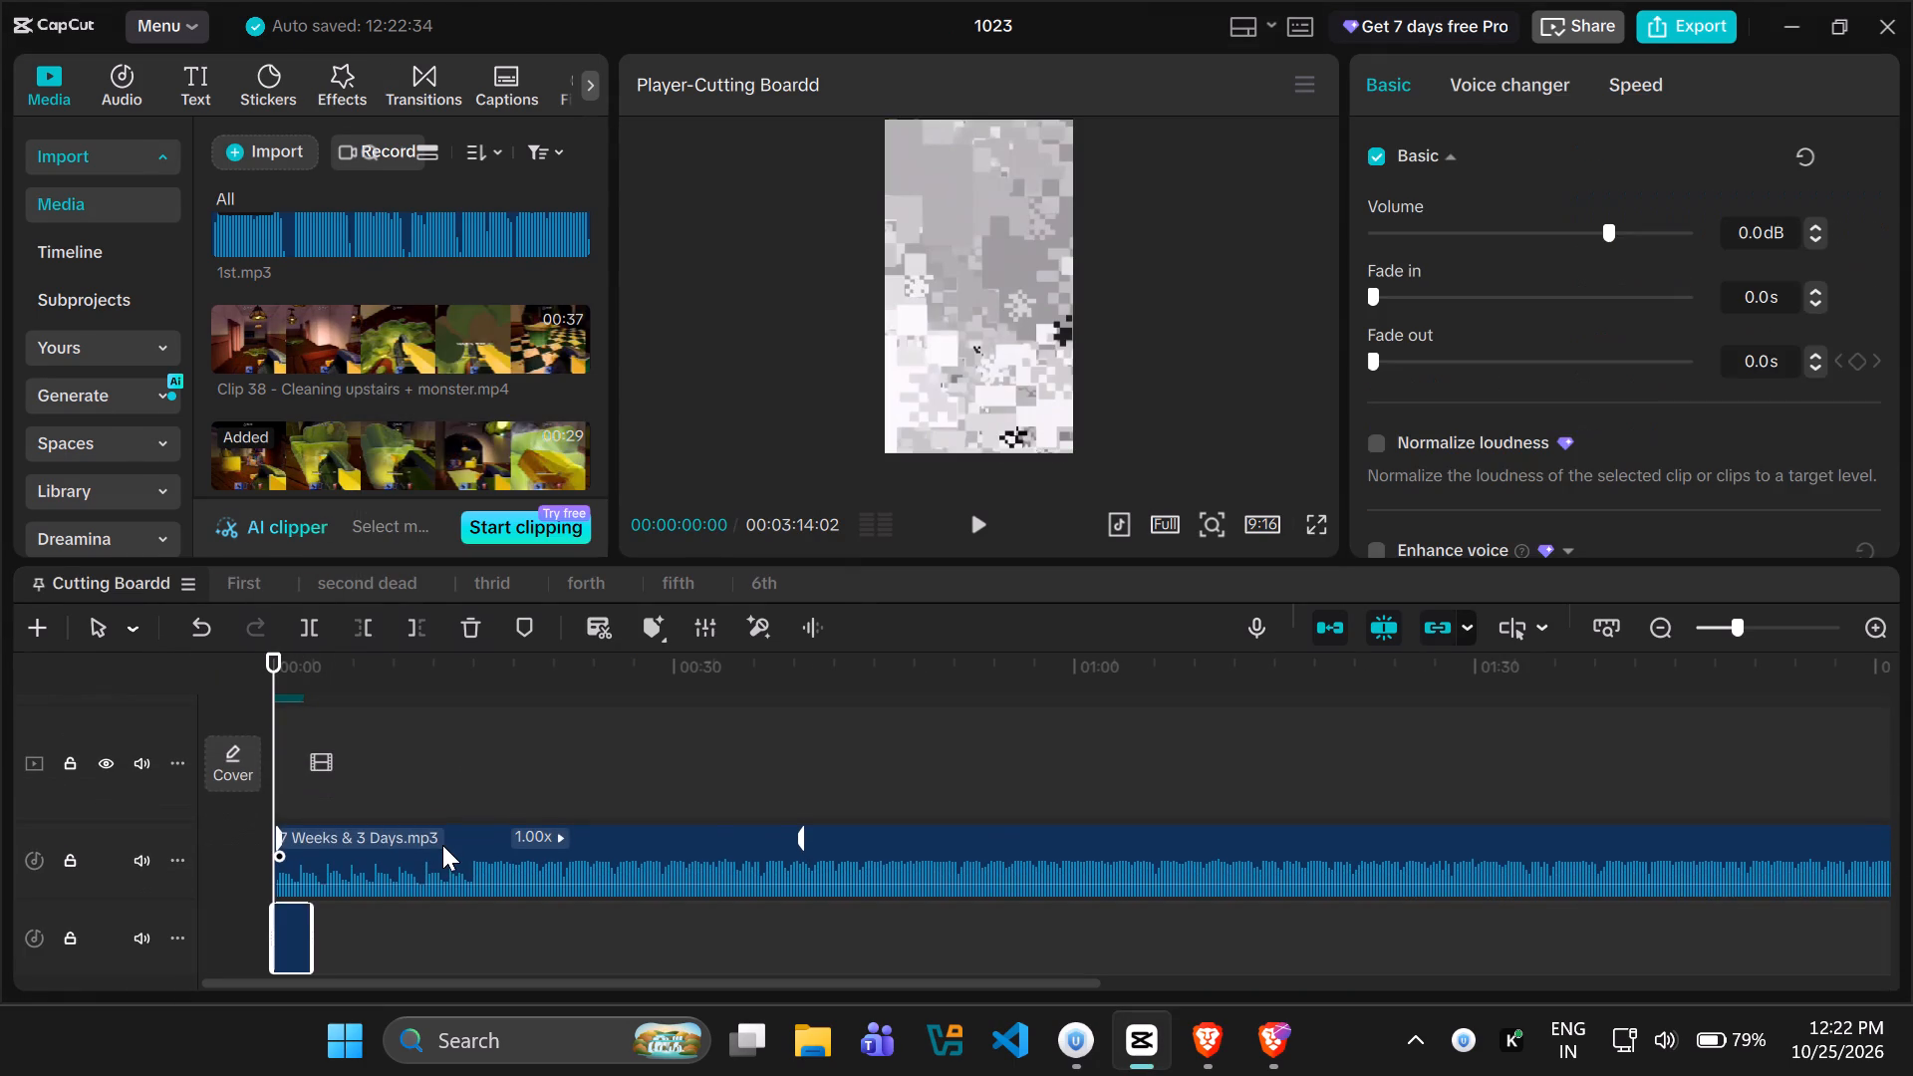
key("space")
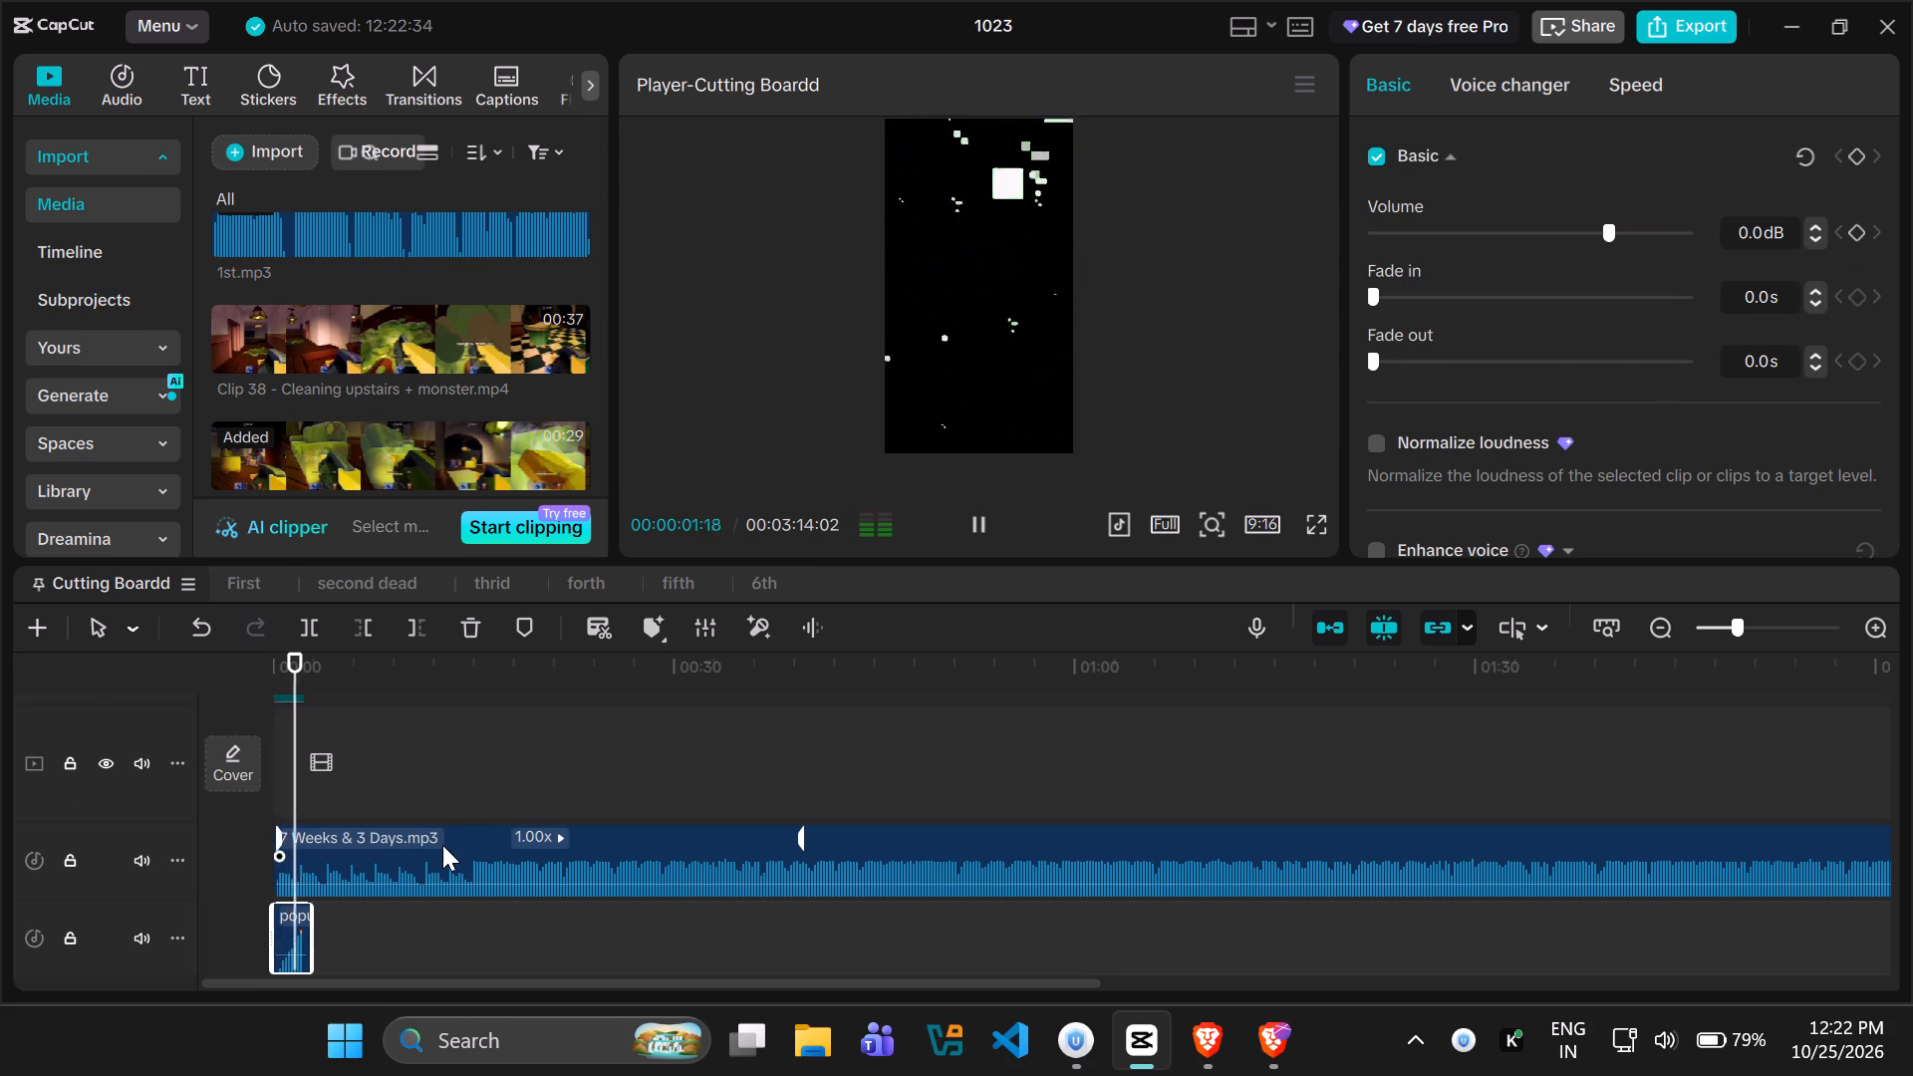
key("space")
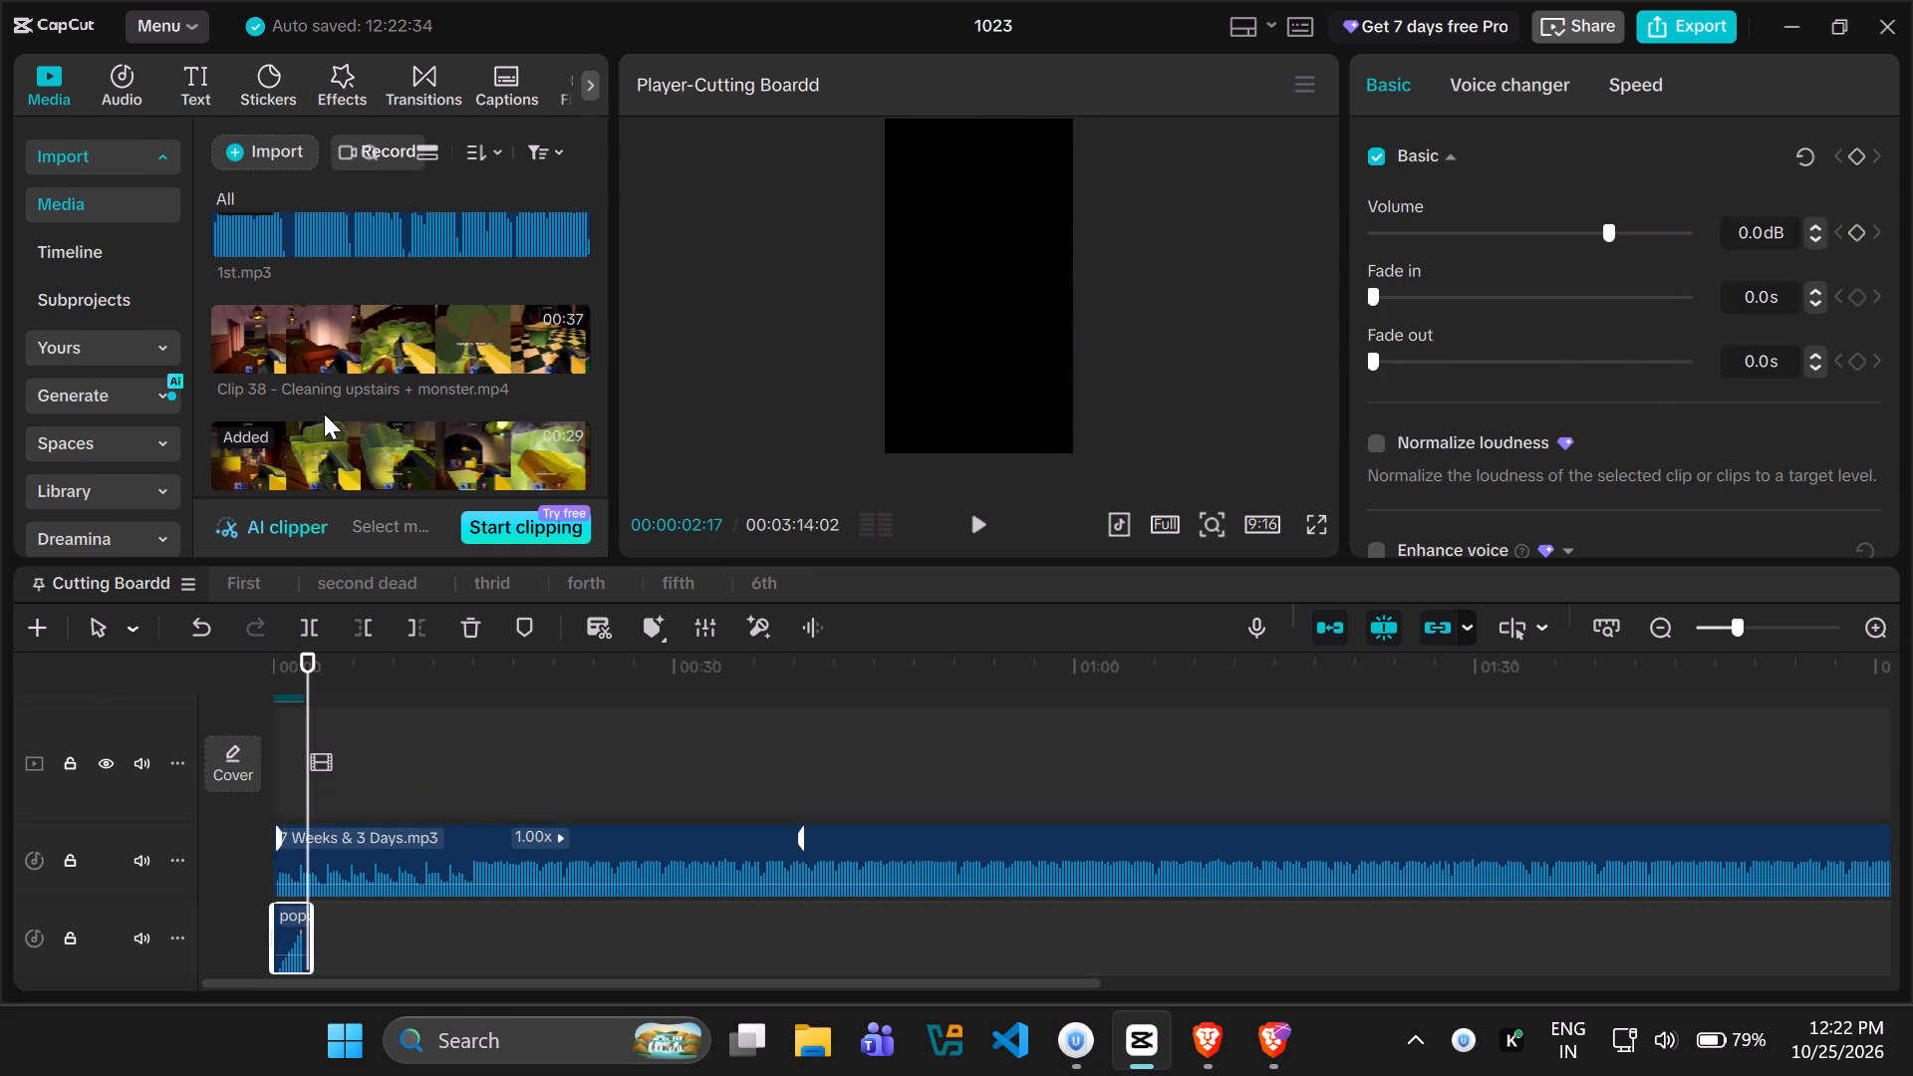
Audition the library sounds and place correct (MAIN INTRO SOUND).mp3 at the timeline start, on a new audio track above the music.
scroll(324, 413, "down", 1)
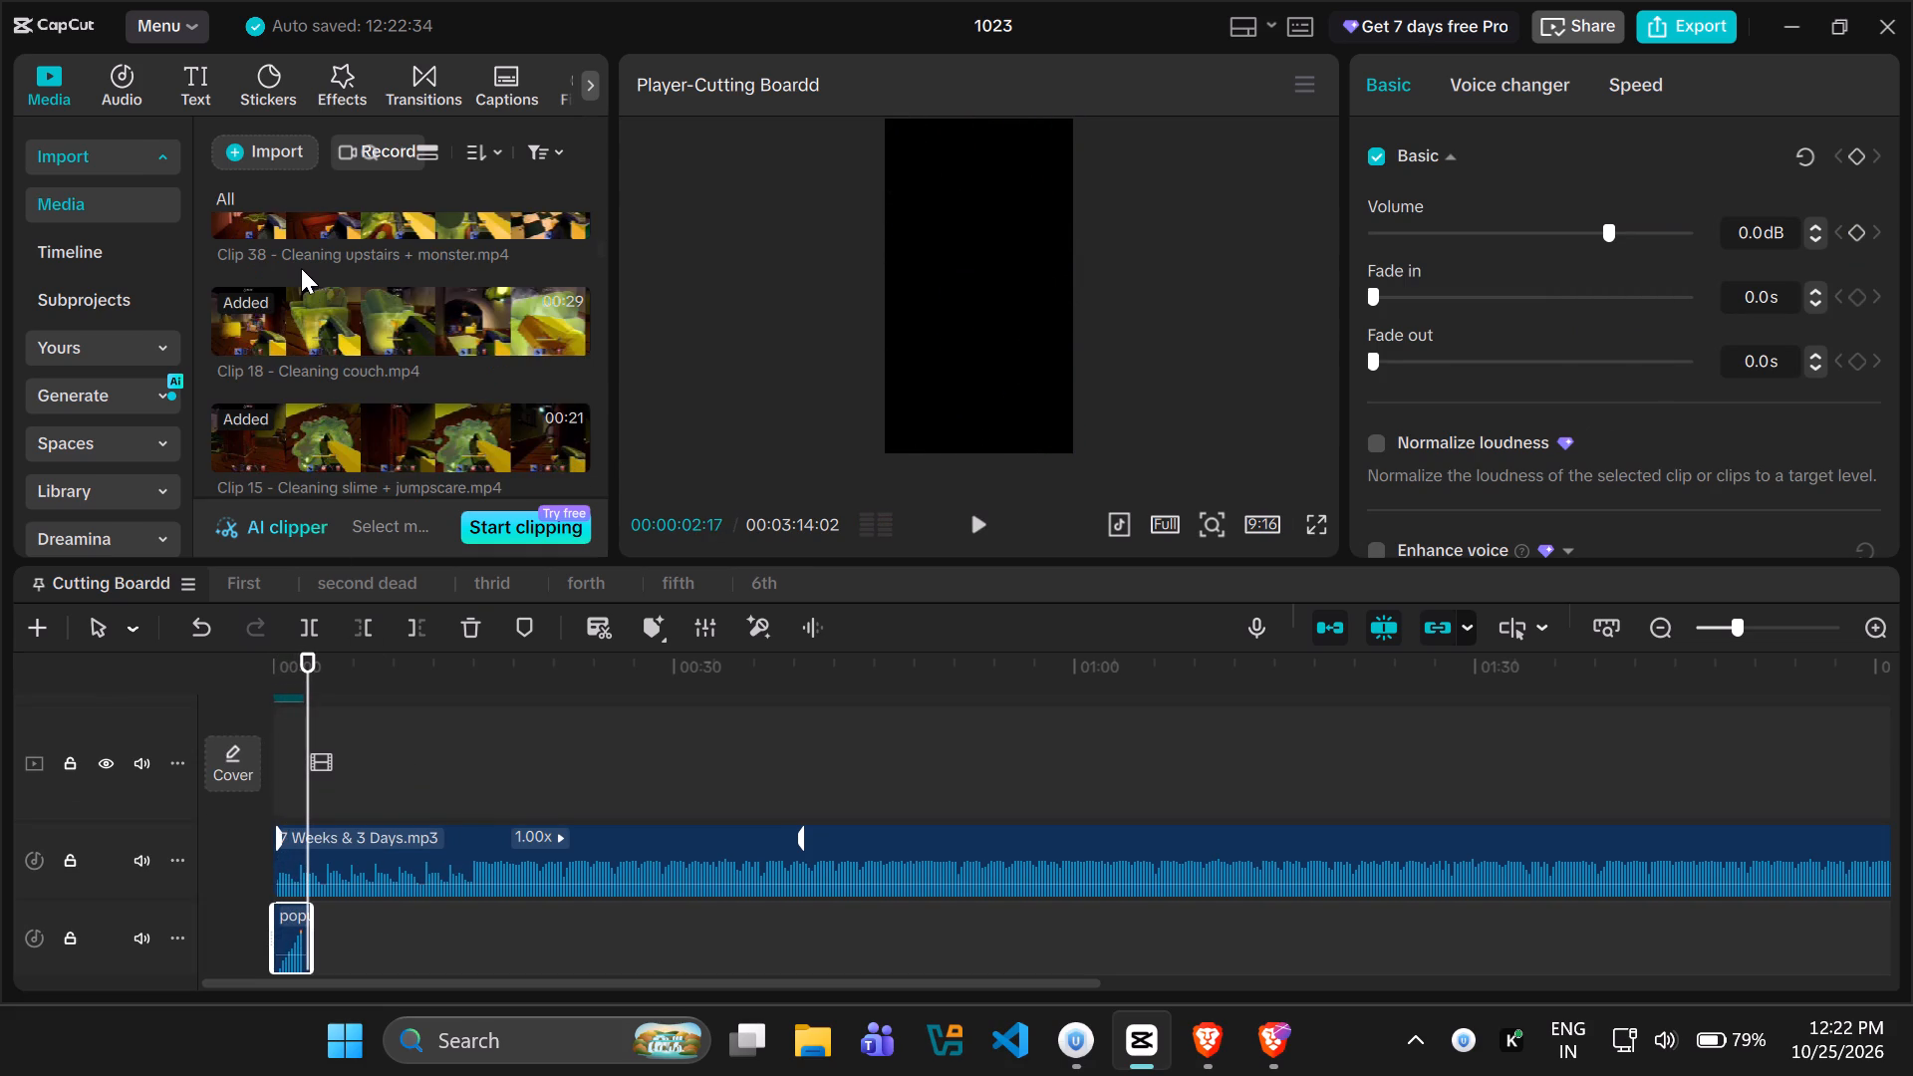
scroll(301, 268, "down", 8)
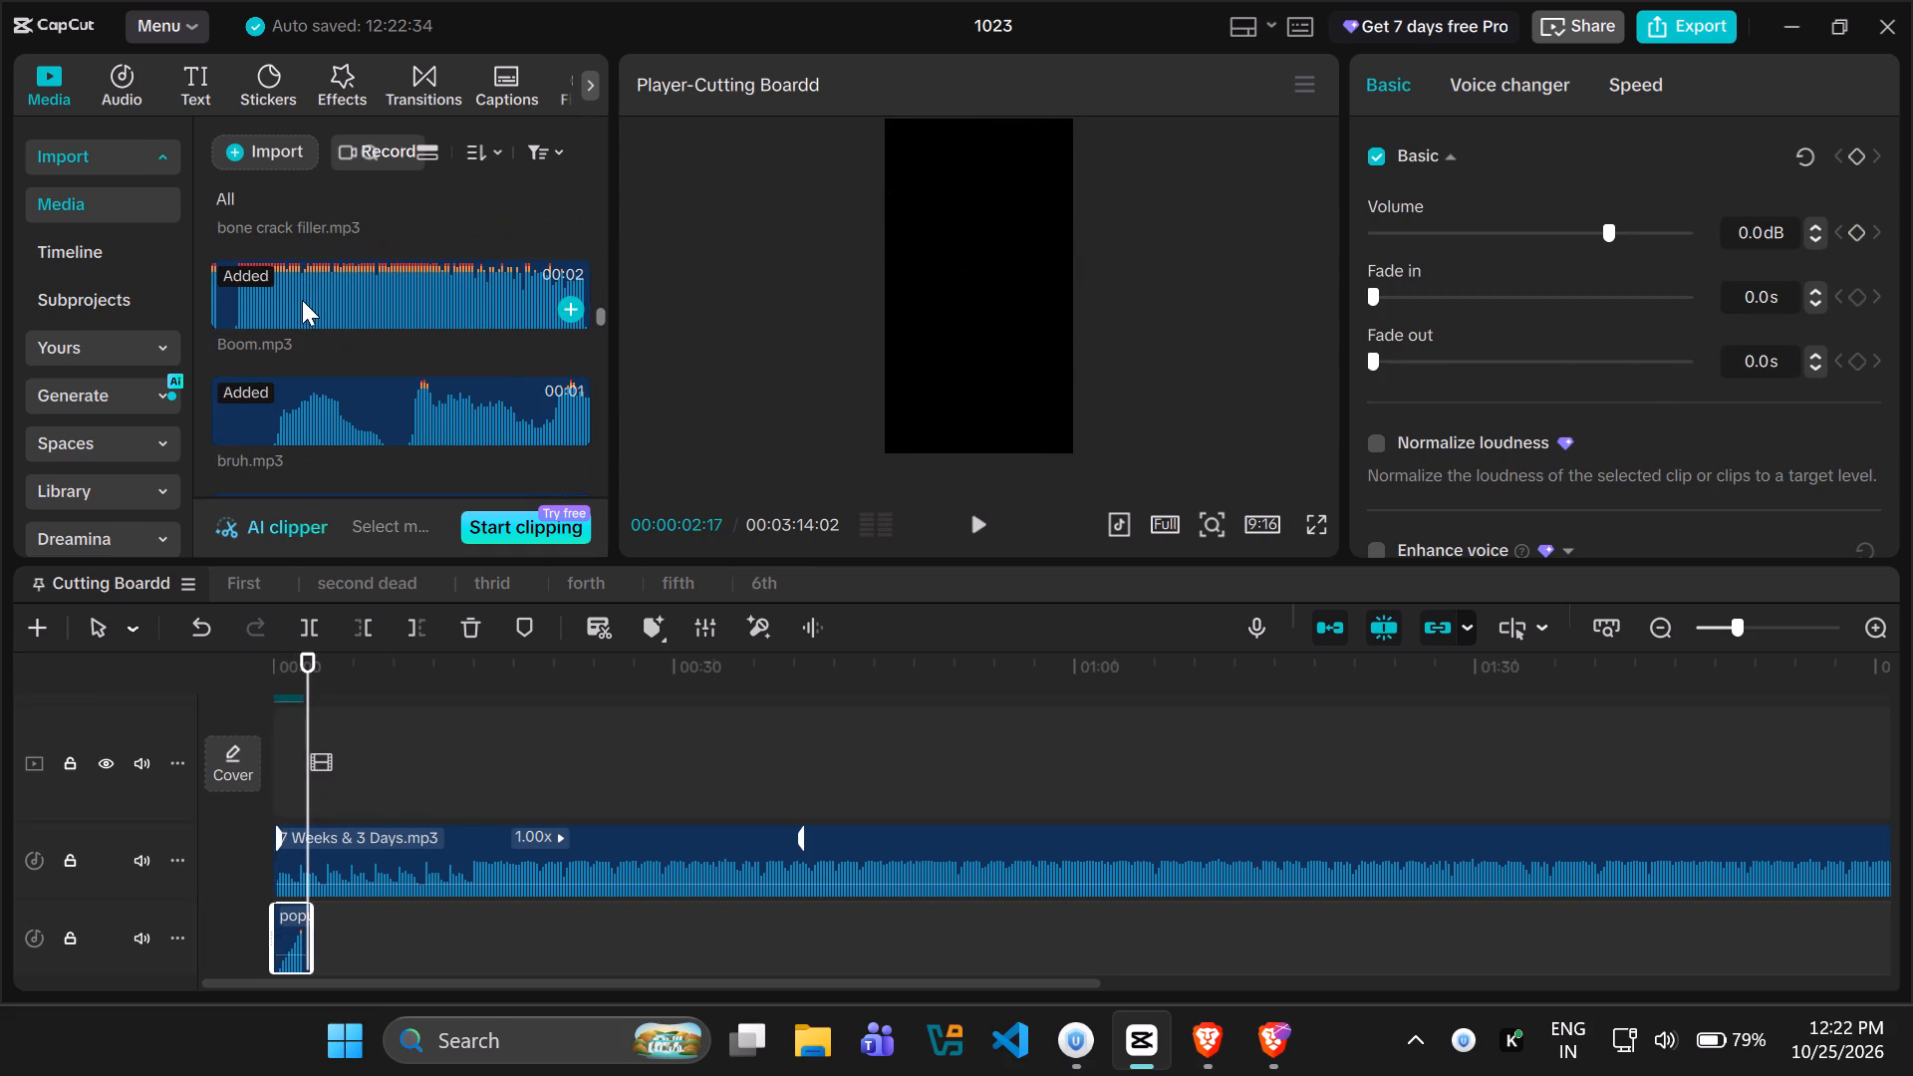
left_click(303, 302)
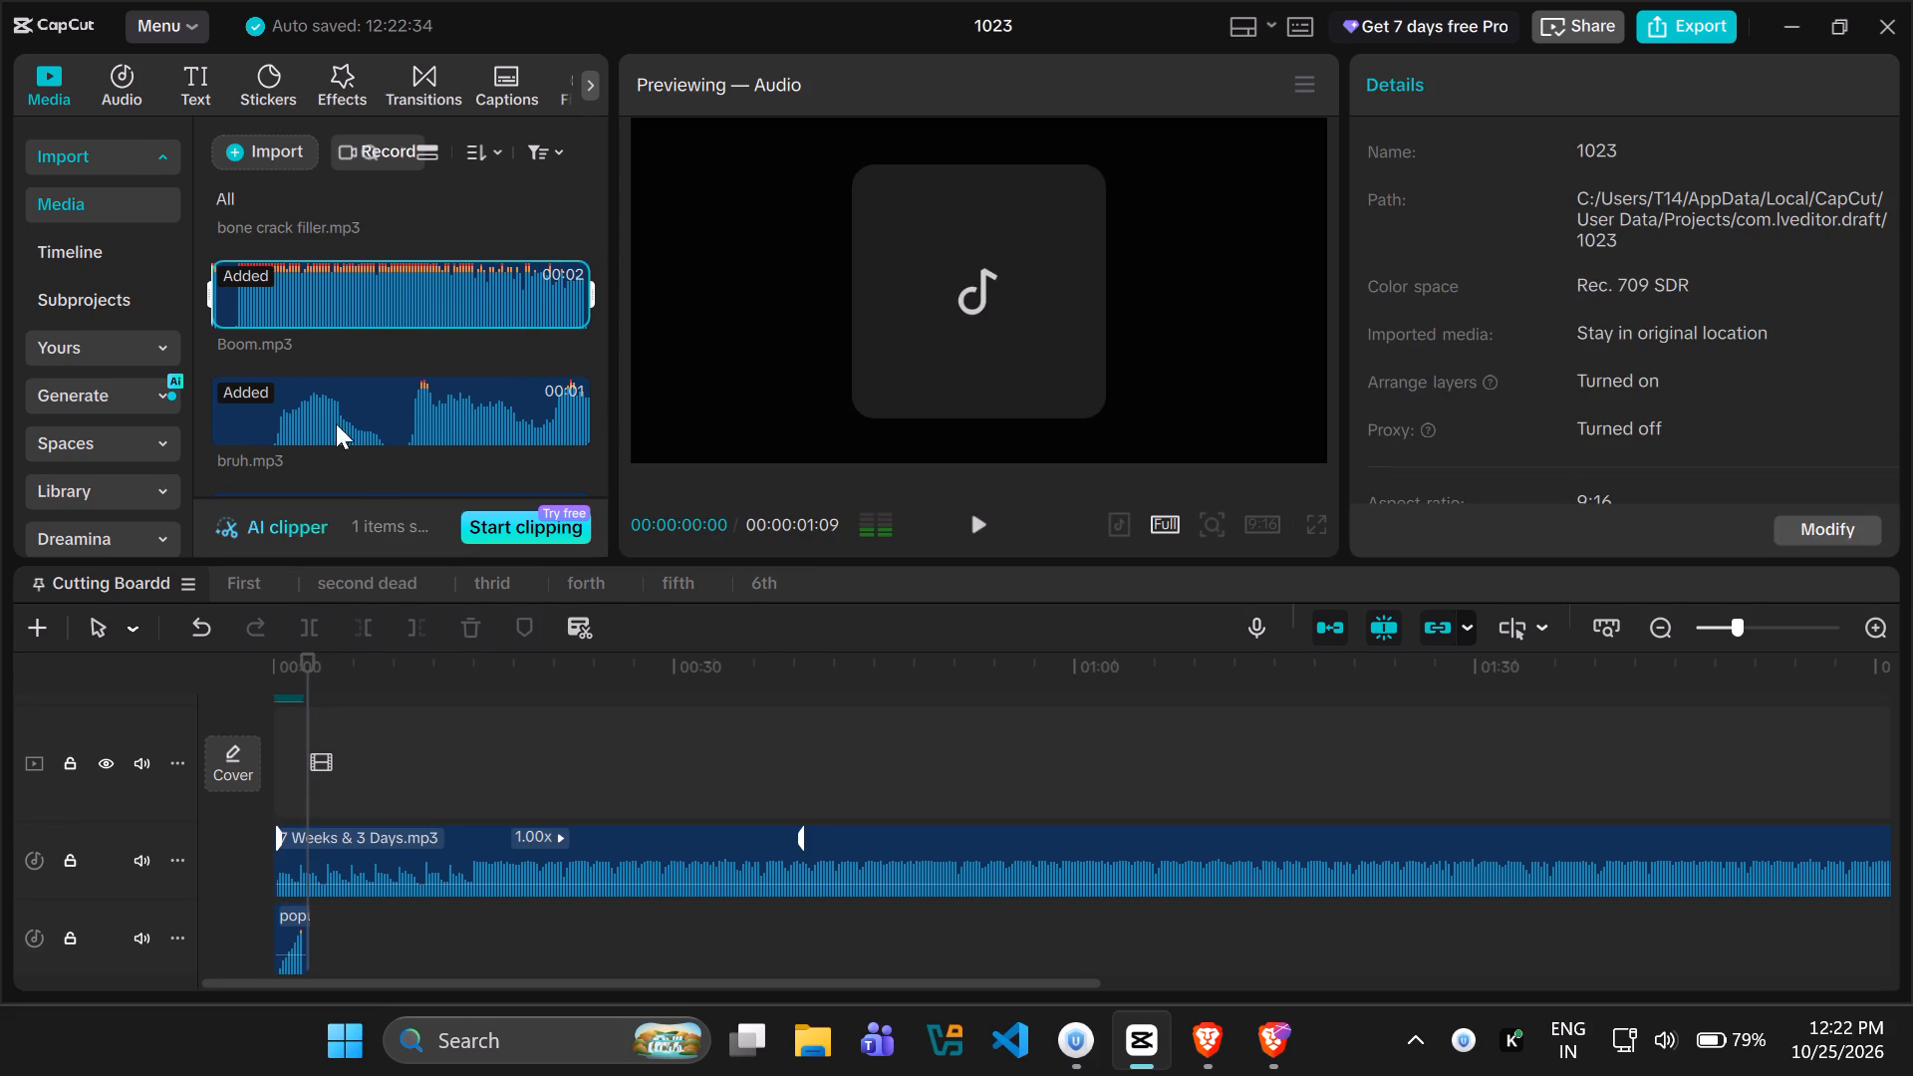
left_click(336, 396)
scroll(339, 407, "down", 1)
left_click(339, 407)
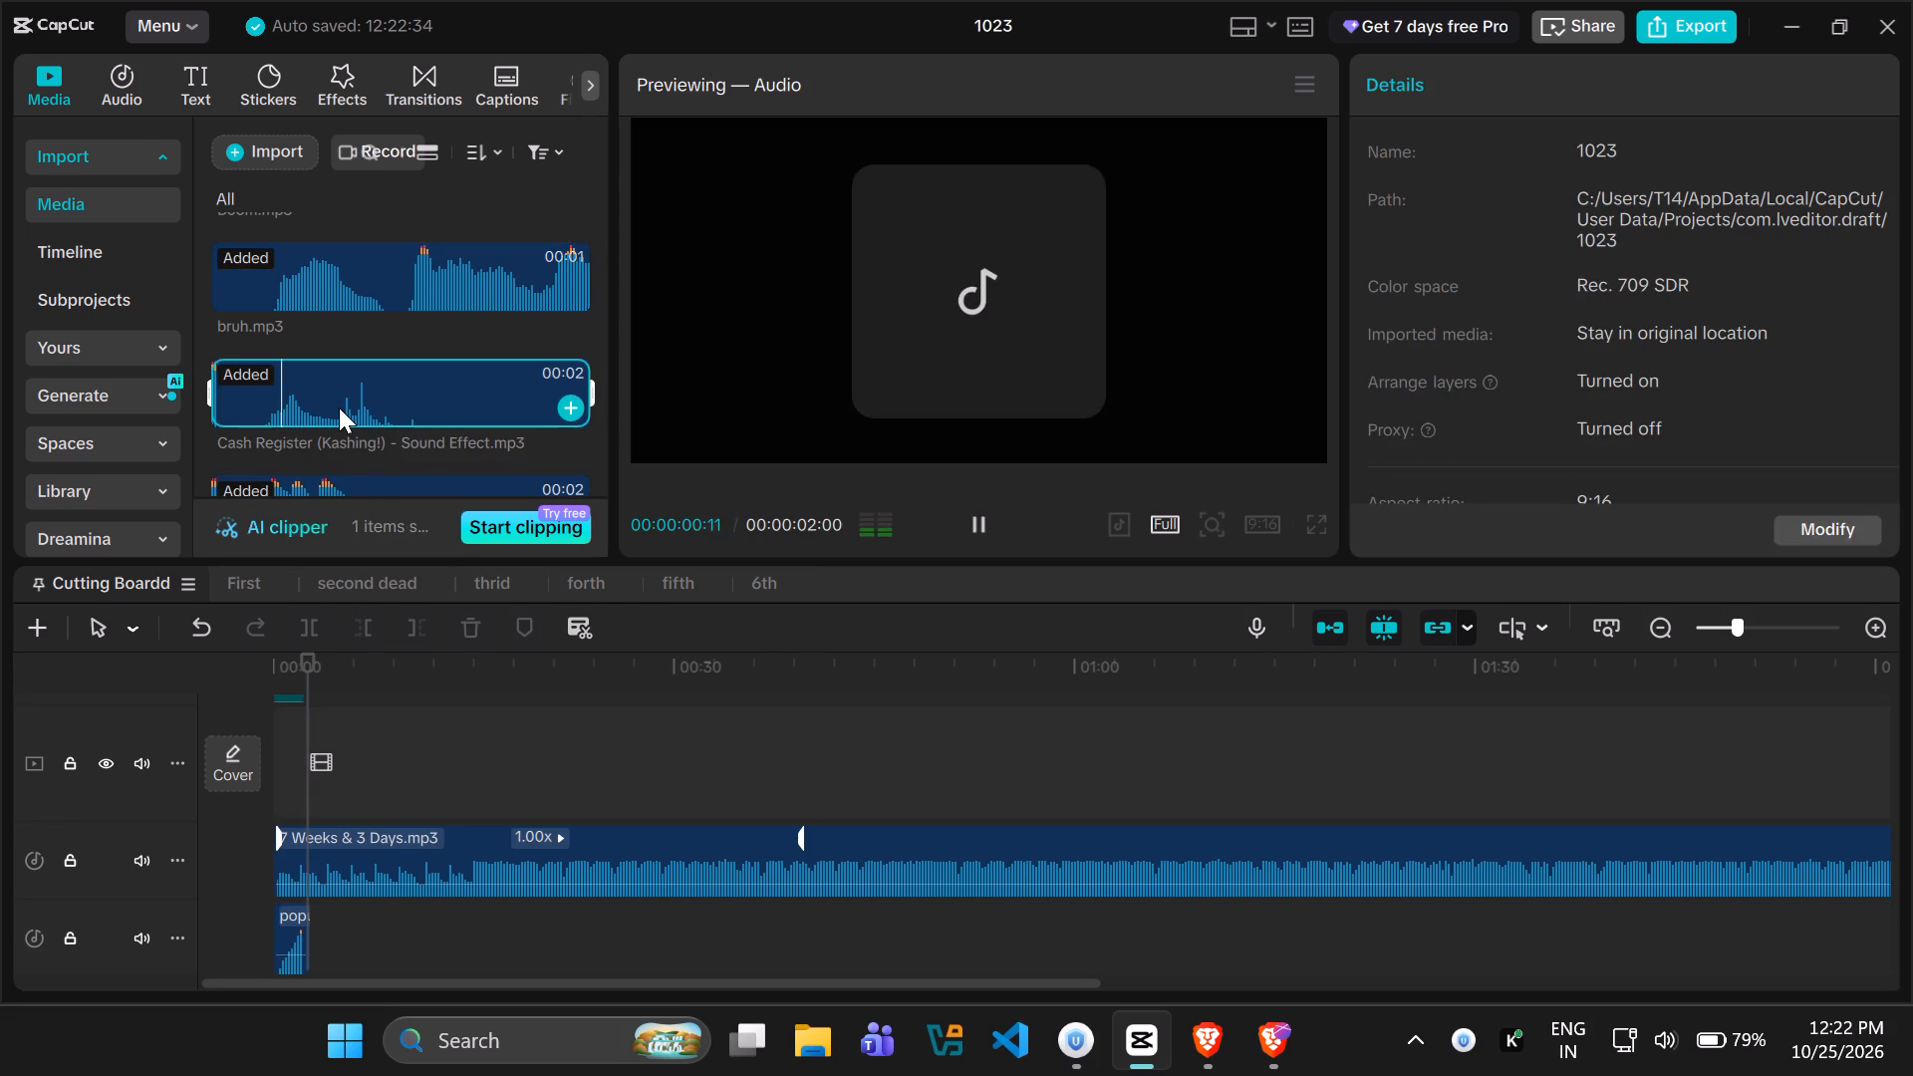
scroll(339, 407, "down", 1)
left_click(339, 407)
left_click_drag(339, 386, 271, 789)
Play the opening from the start to check the intro sound with the riser, music and explosion.
scroll(359, 774, "down", 3)
key("space")
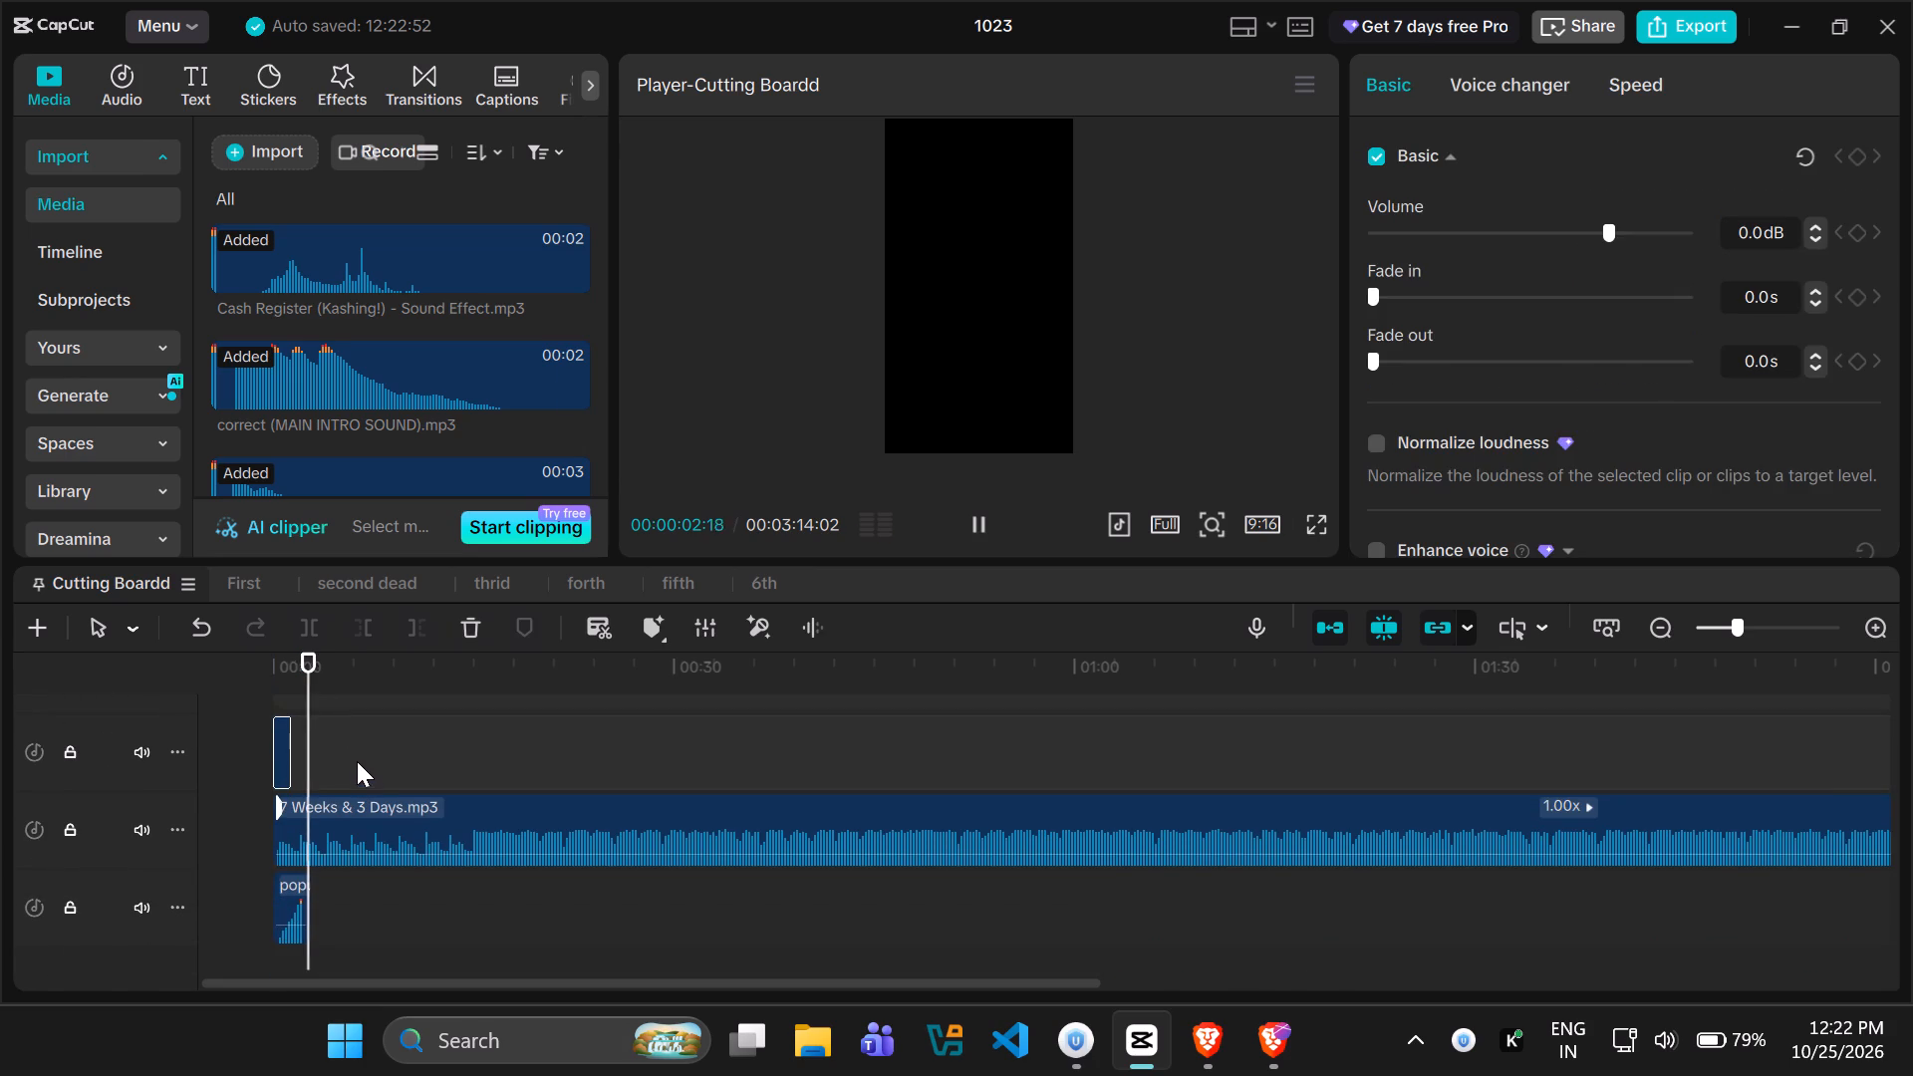
left_click_drag(321, 735, 252, 735)
key("space")
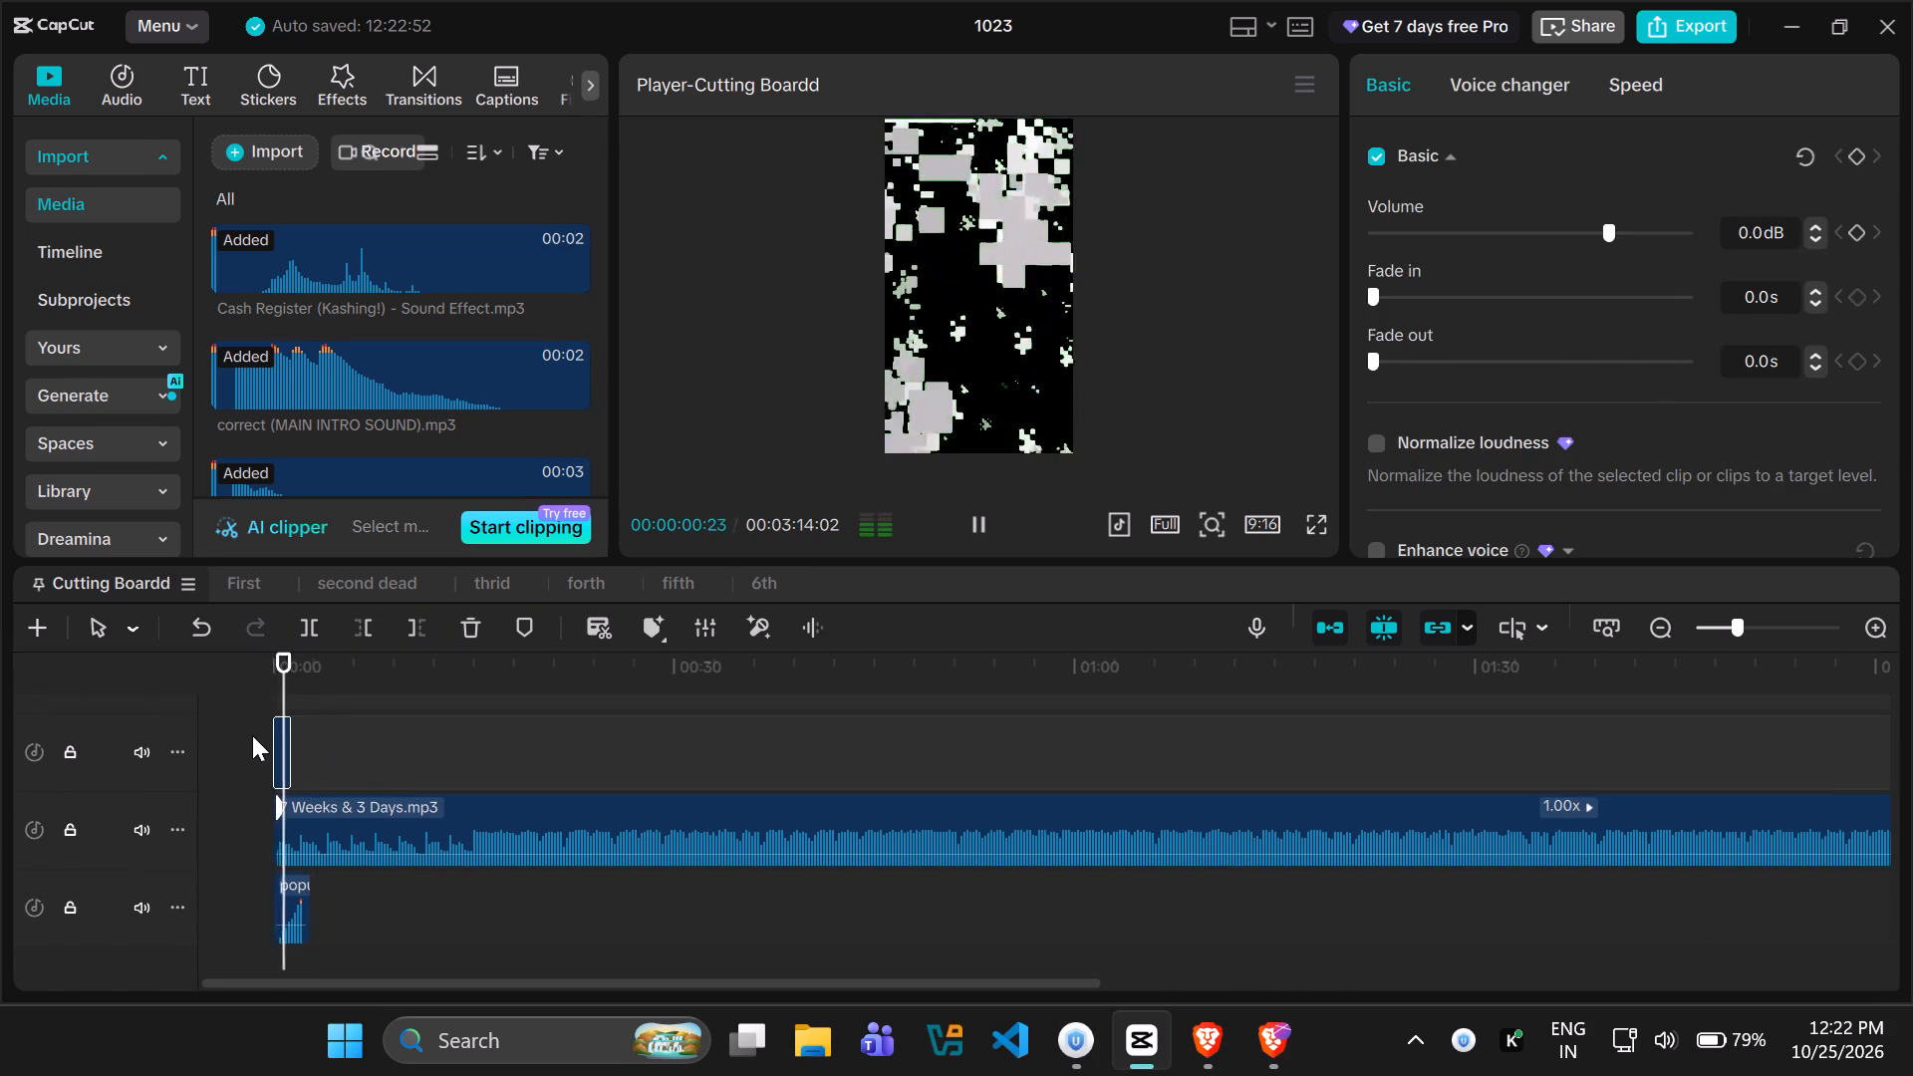
left_click(277, 735)
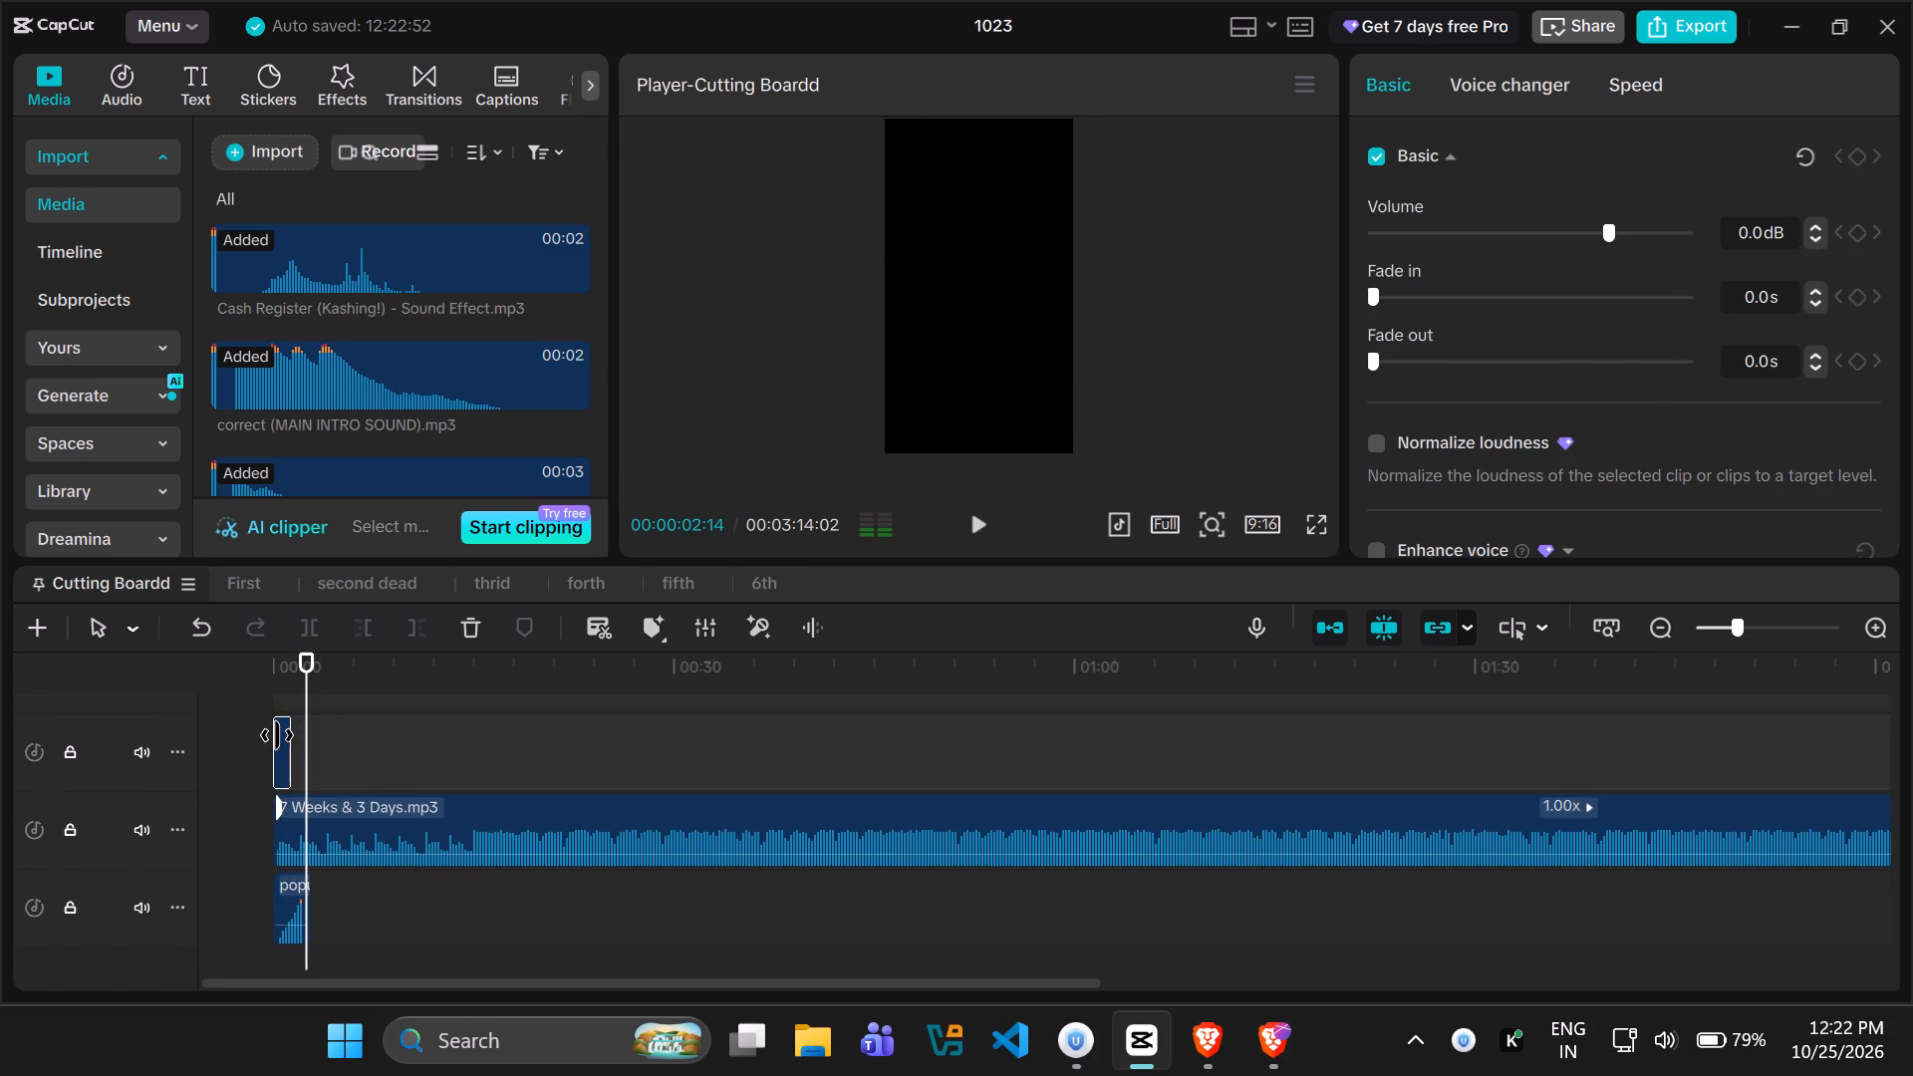
Delete the intro sound clip from the start of the audio track above the music.
key("Delete")
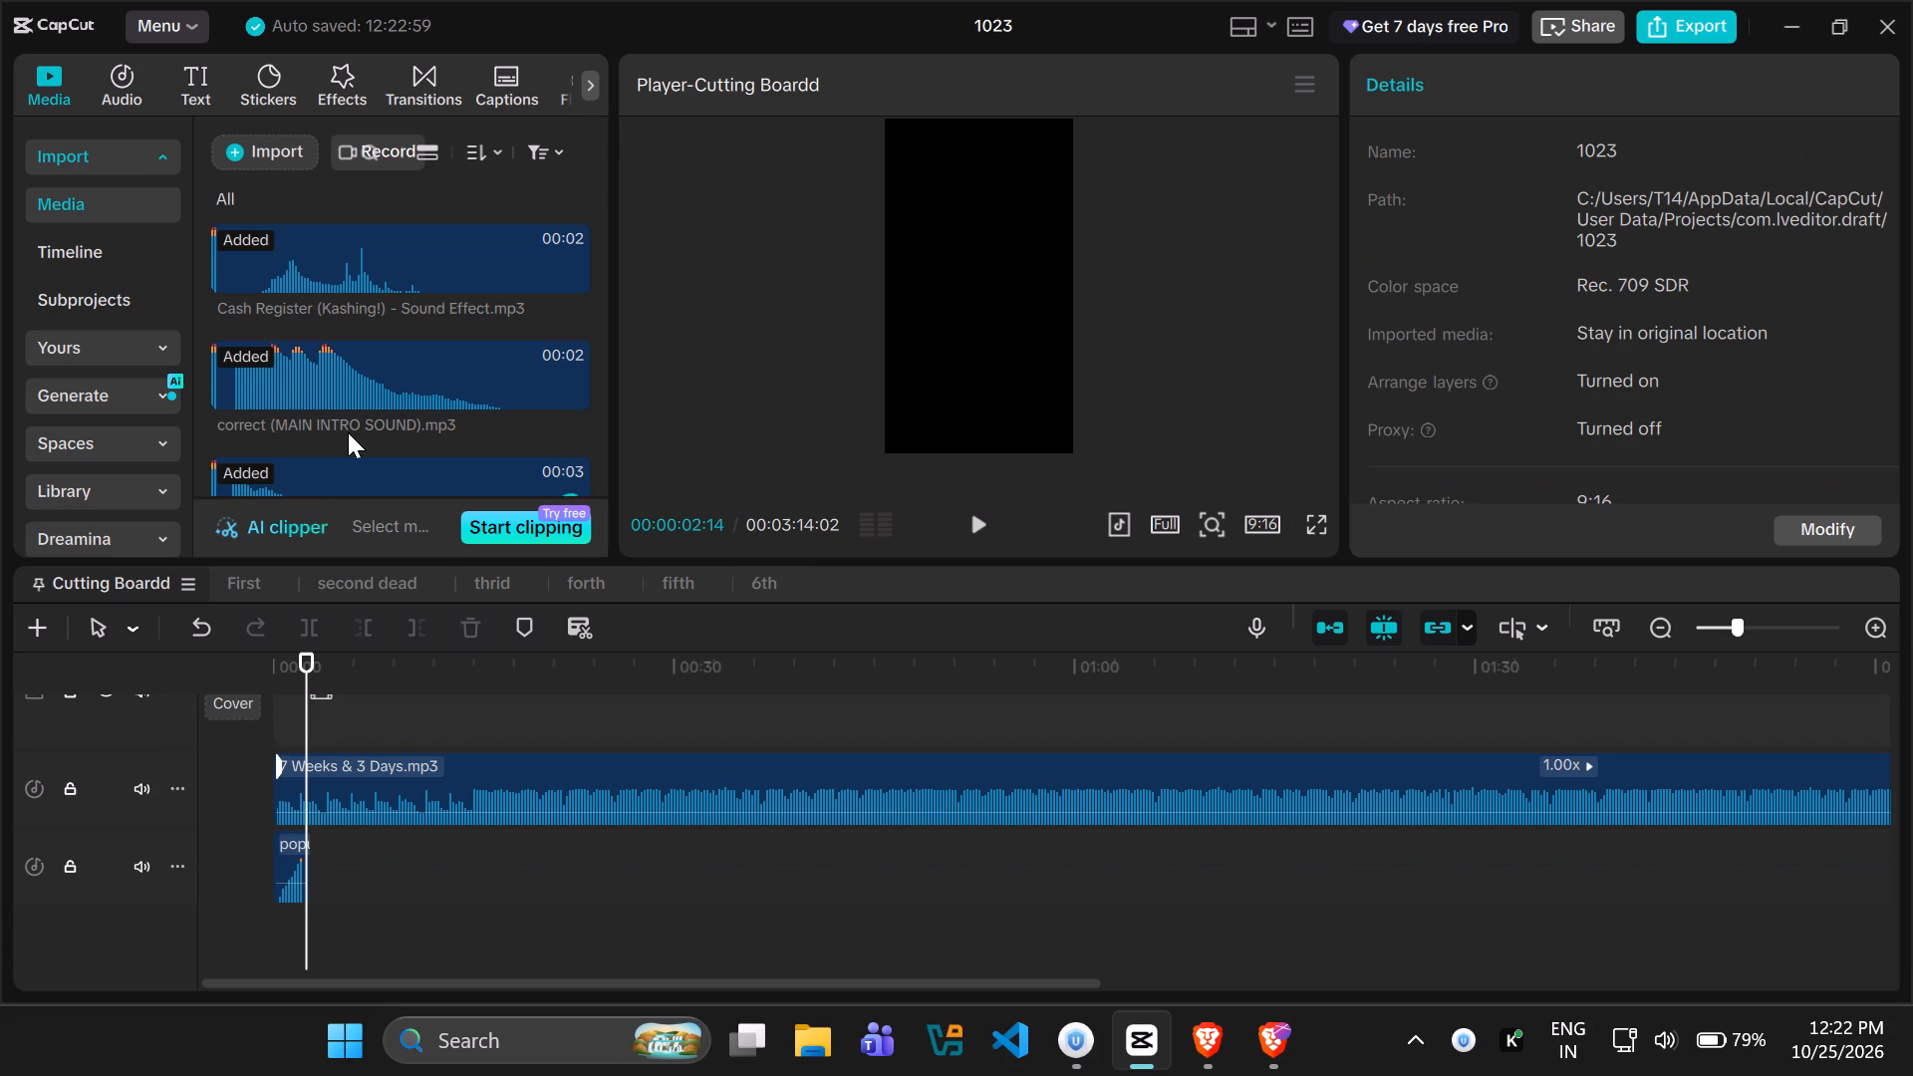
Audition the imported sounds from ding filler.mp3 through money.mp3 for one that suits the opening.
scroll(348, 432, "down", 1)
left_click(313, 344)
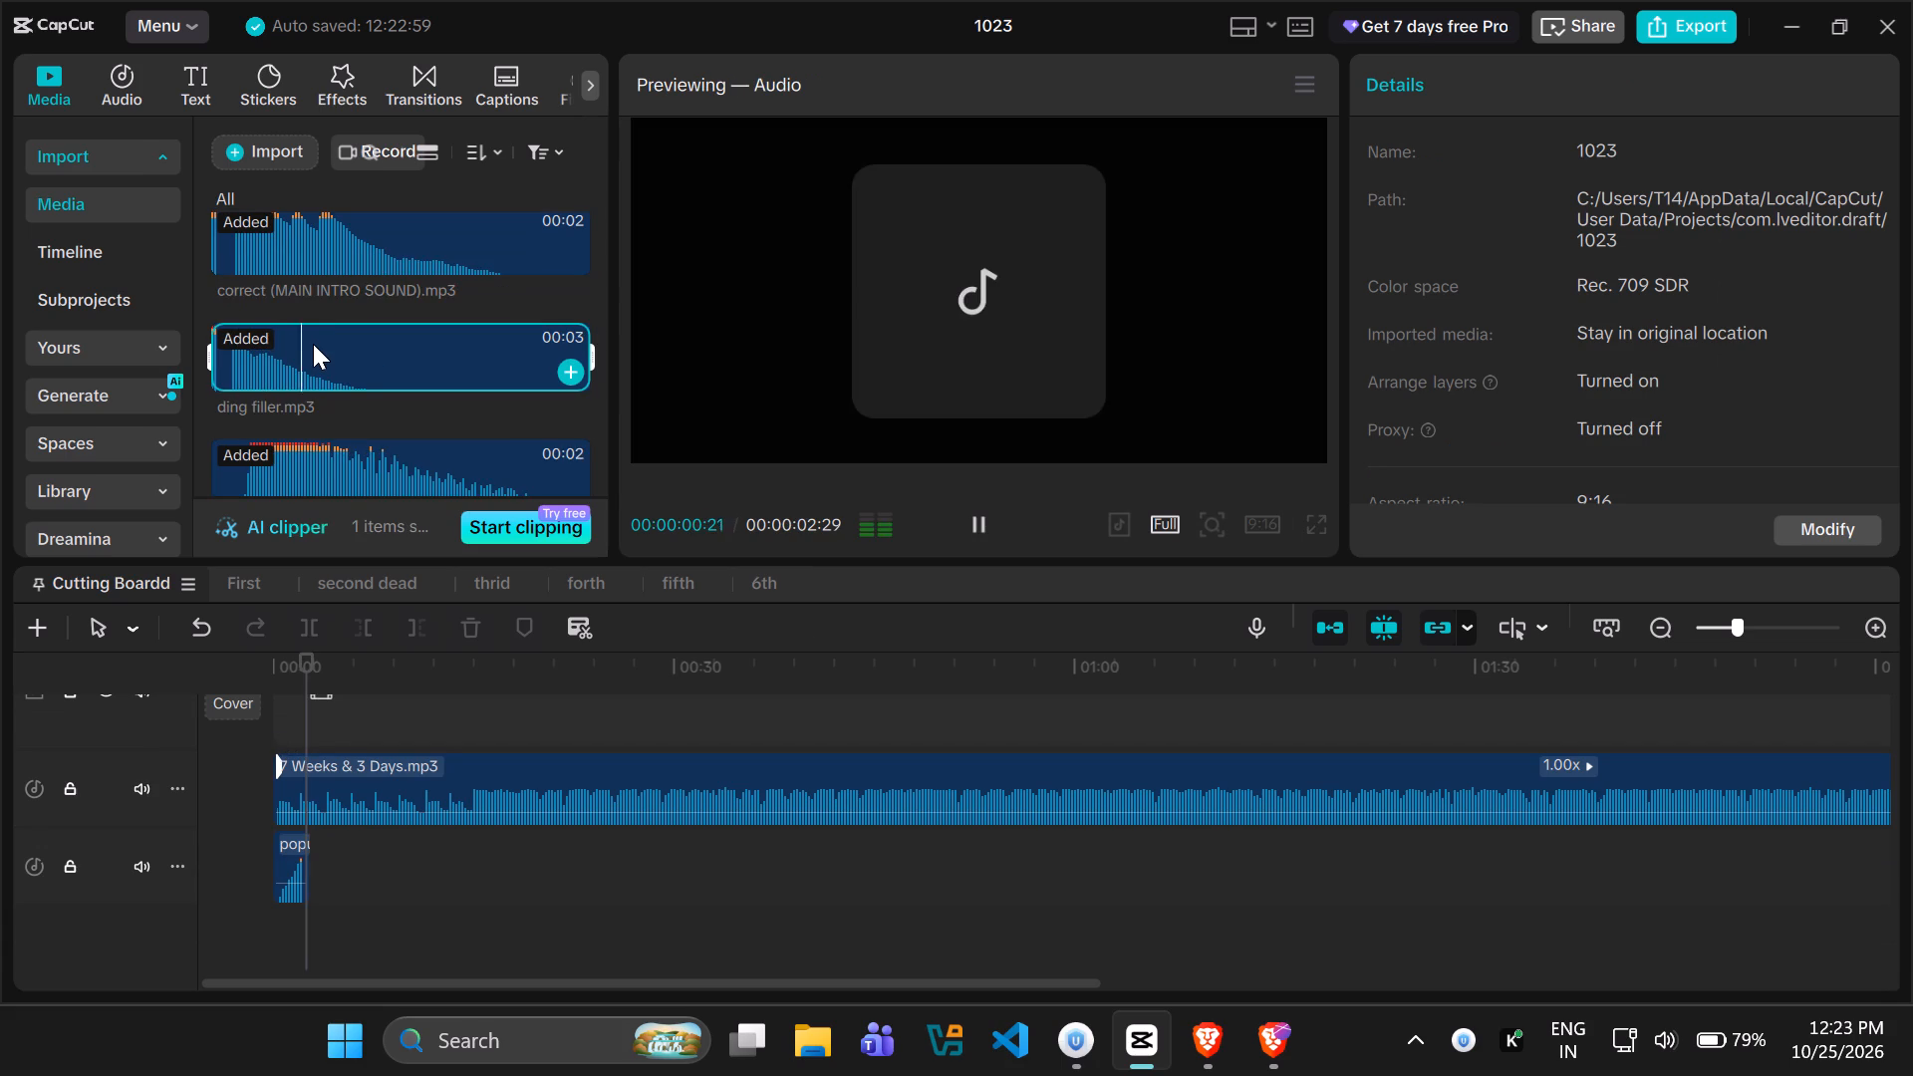
scroll(350, 413, "down", 2)
scroll(332, 296, "up", 1)
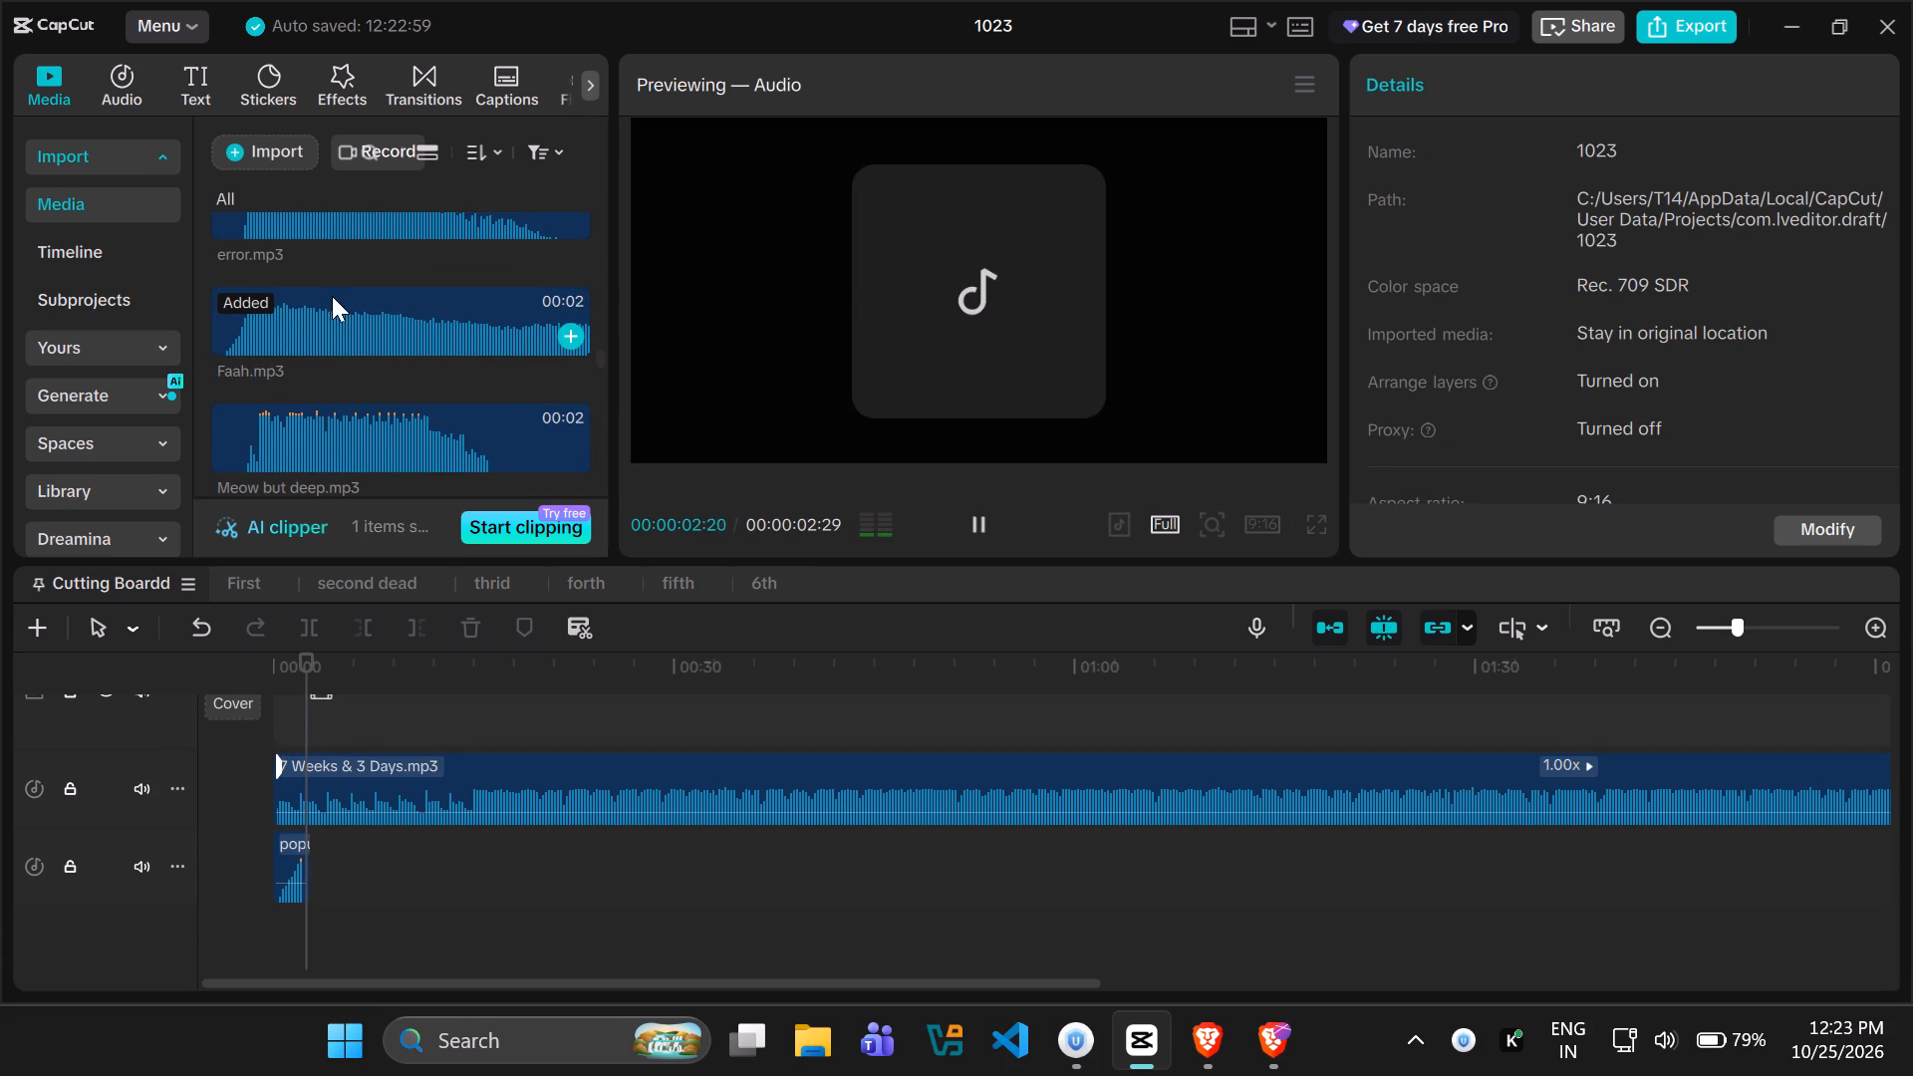
left_click(327, 322)
scroll(330, 353, "down", 1)
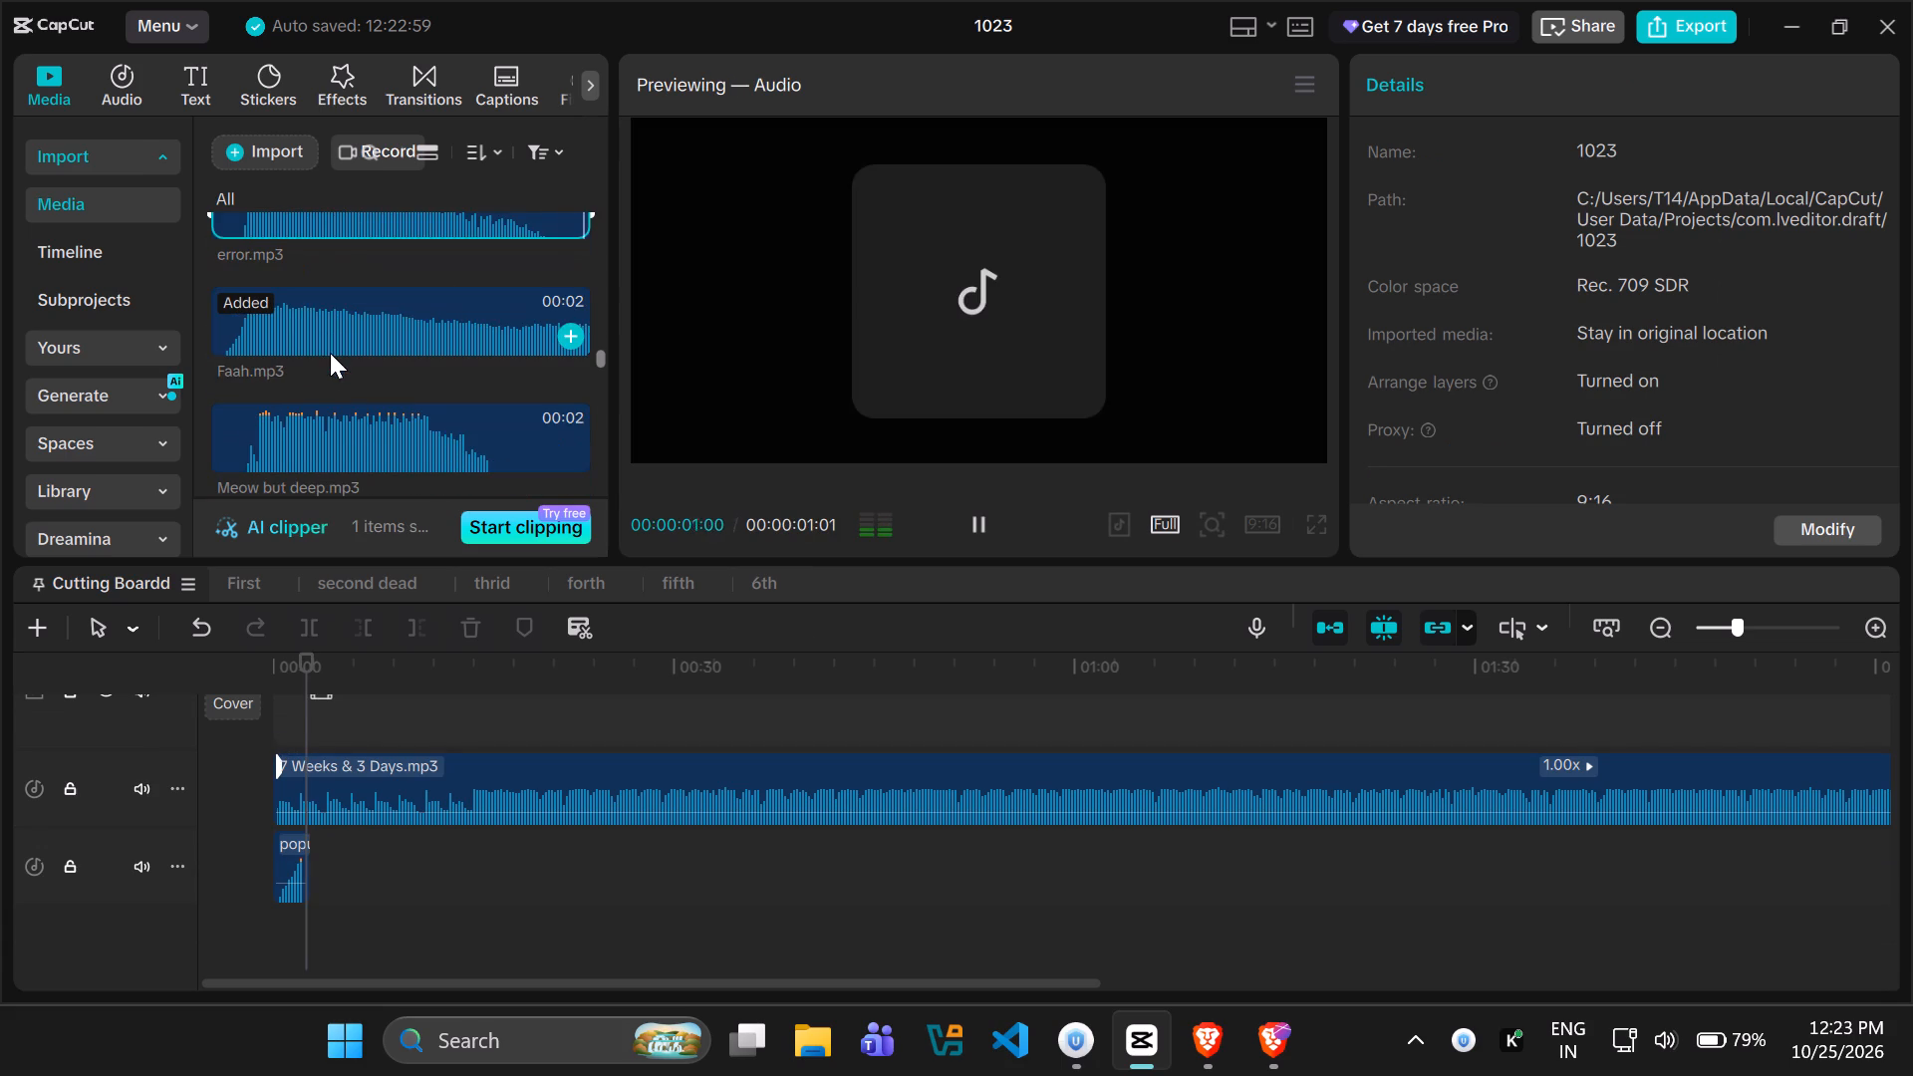
left_click(330, 335)
scroll(330, 340, "down", 1)
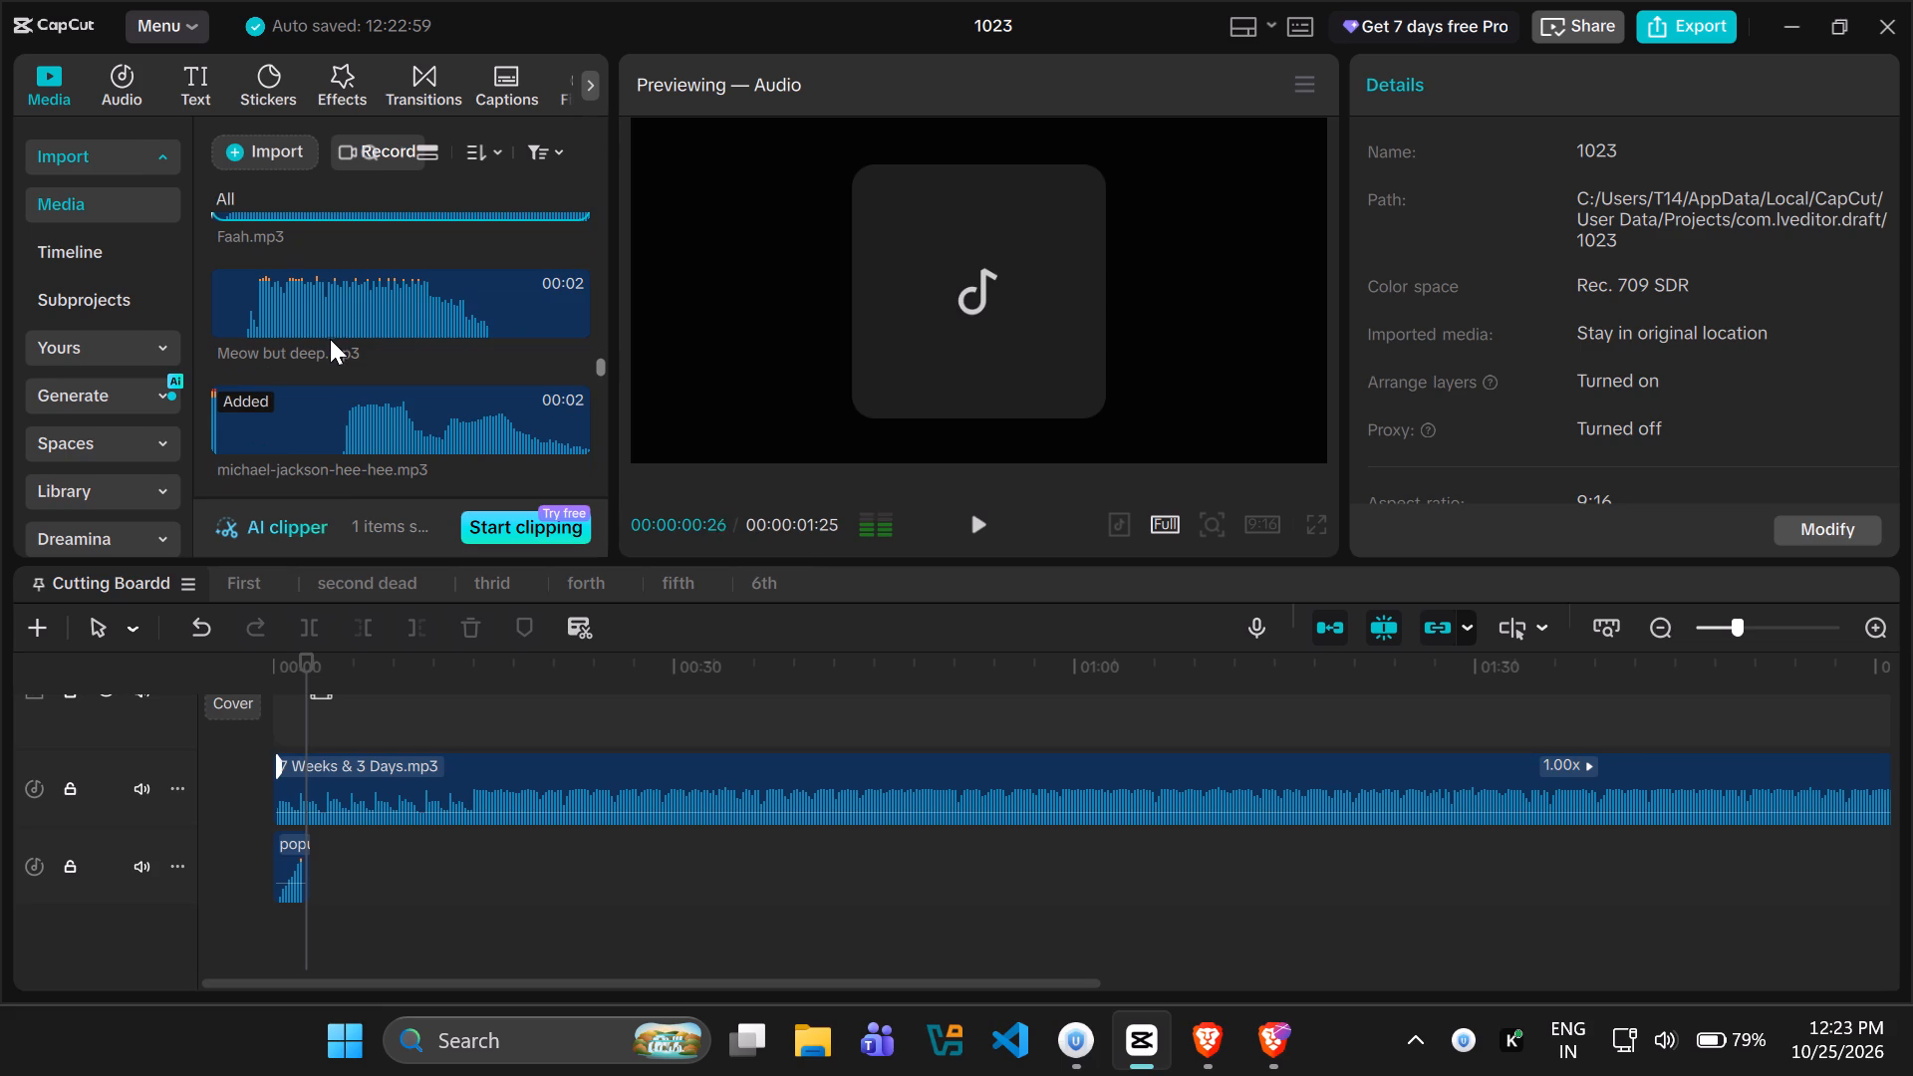
left_click(330, 338)
scroll(332, 362, "down", 1)
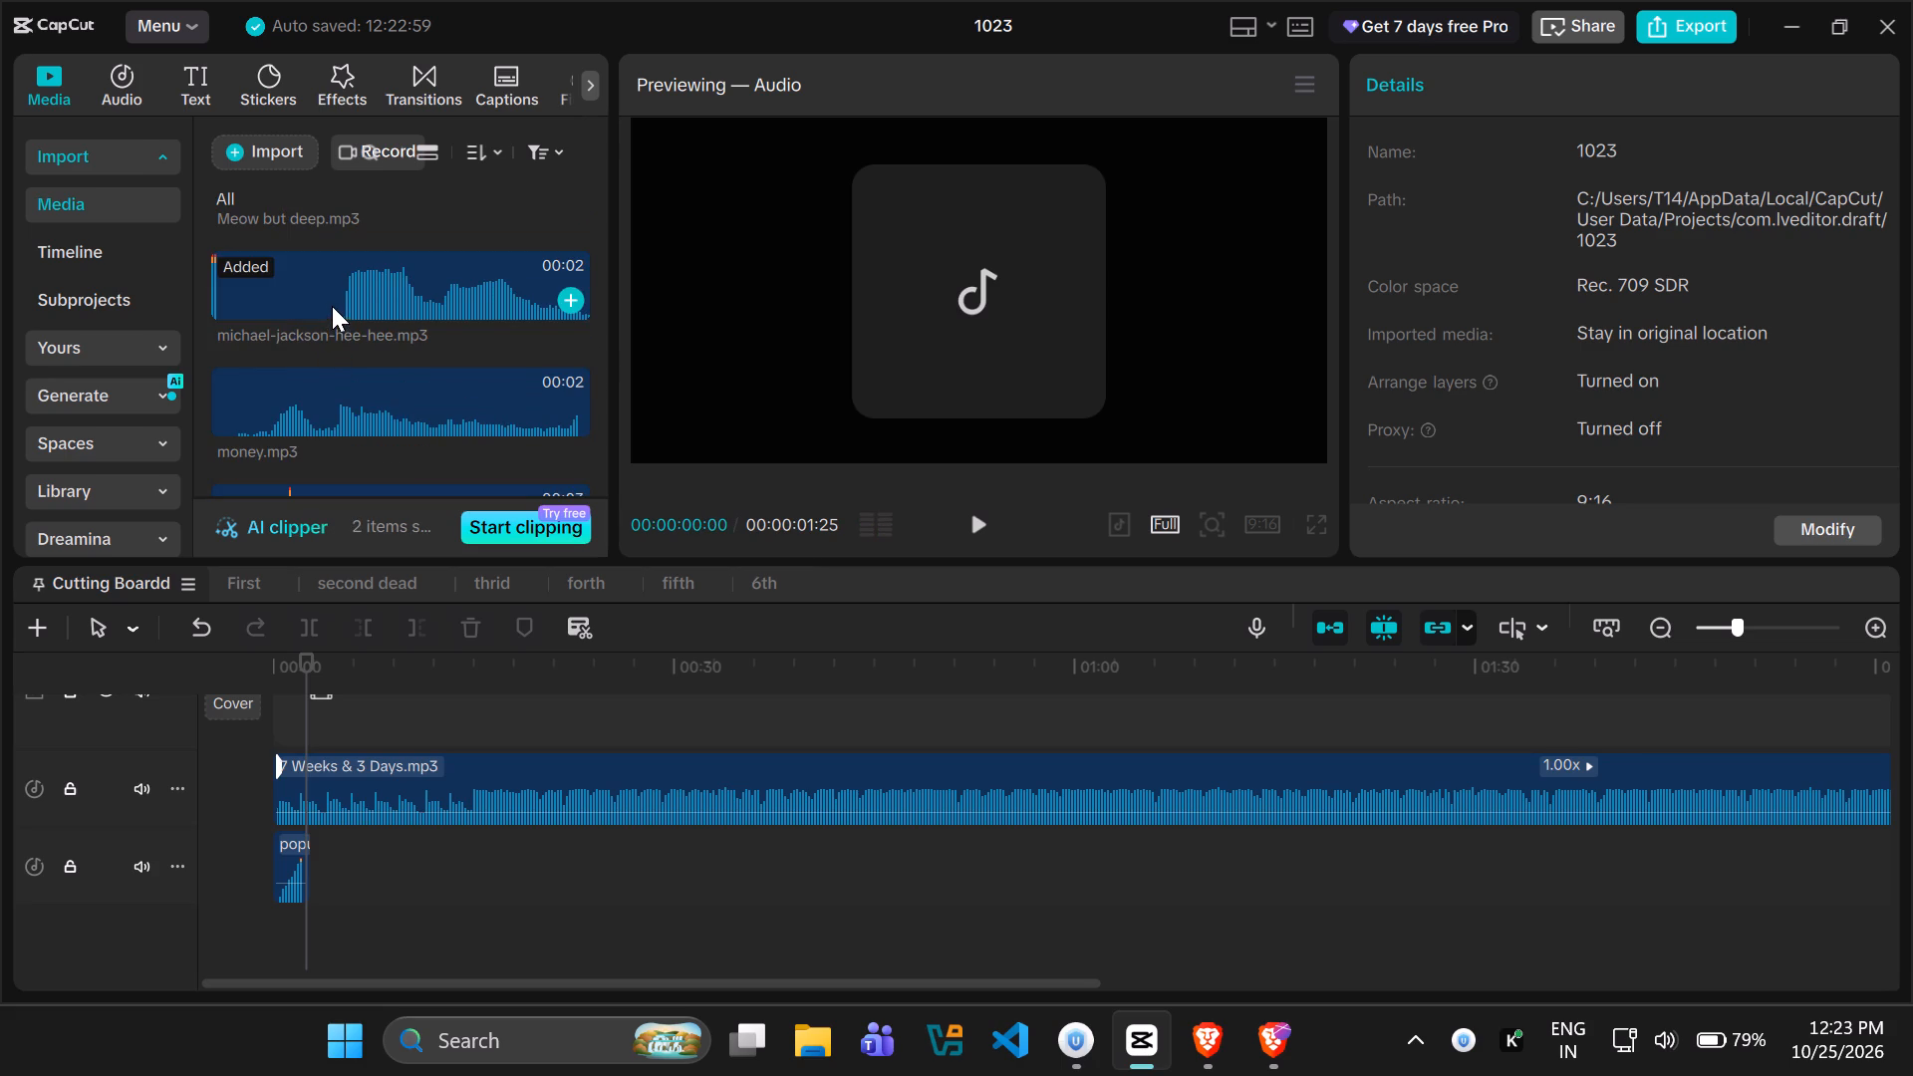
left_click(332, 306)
left_click(338, 388)
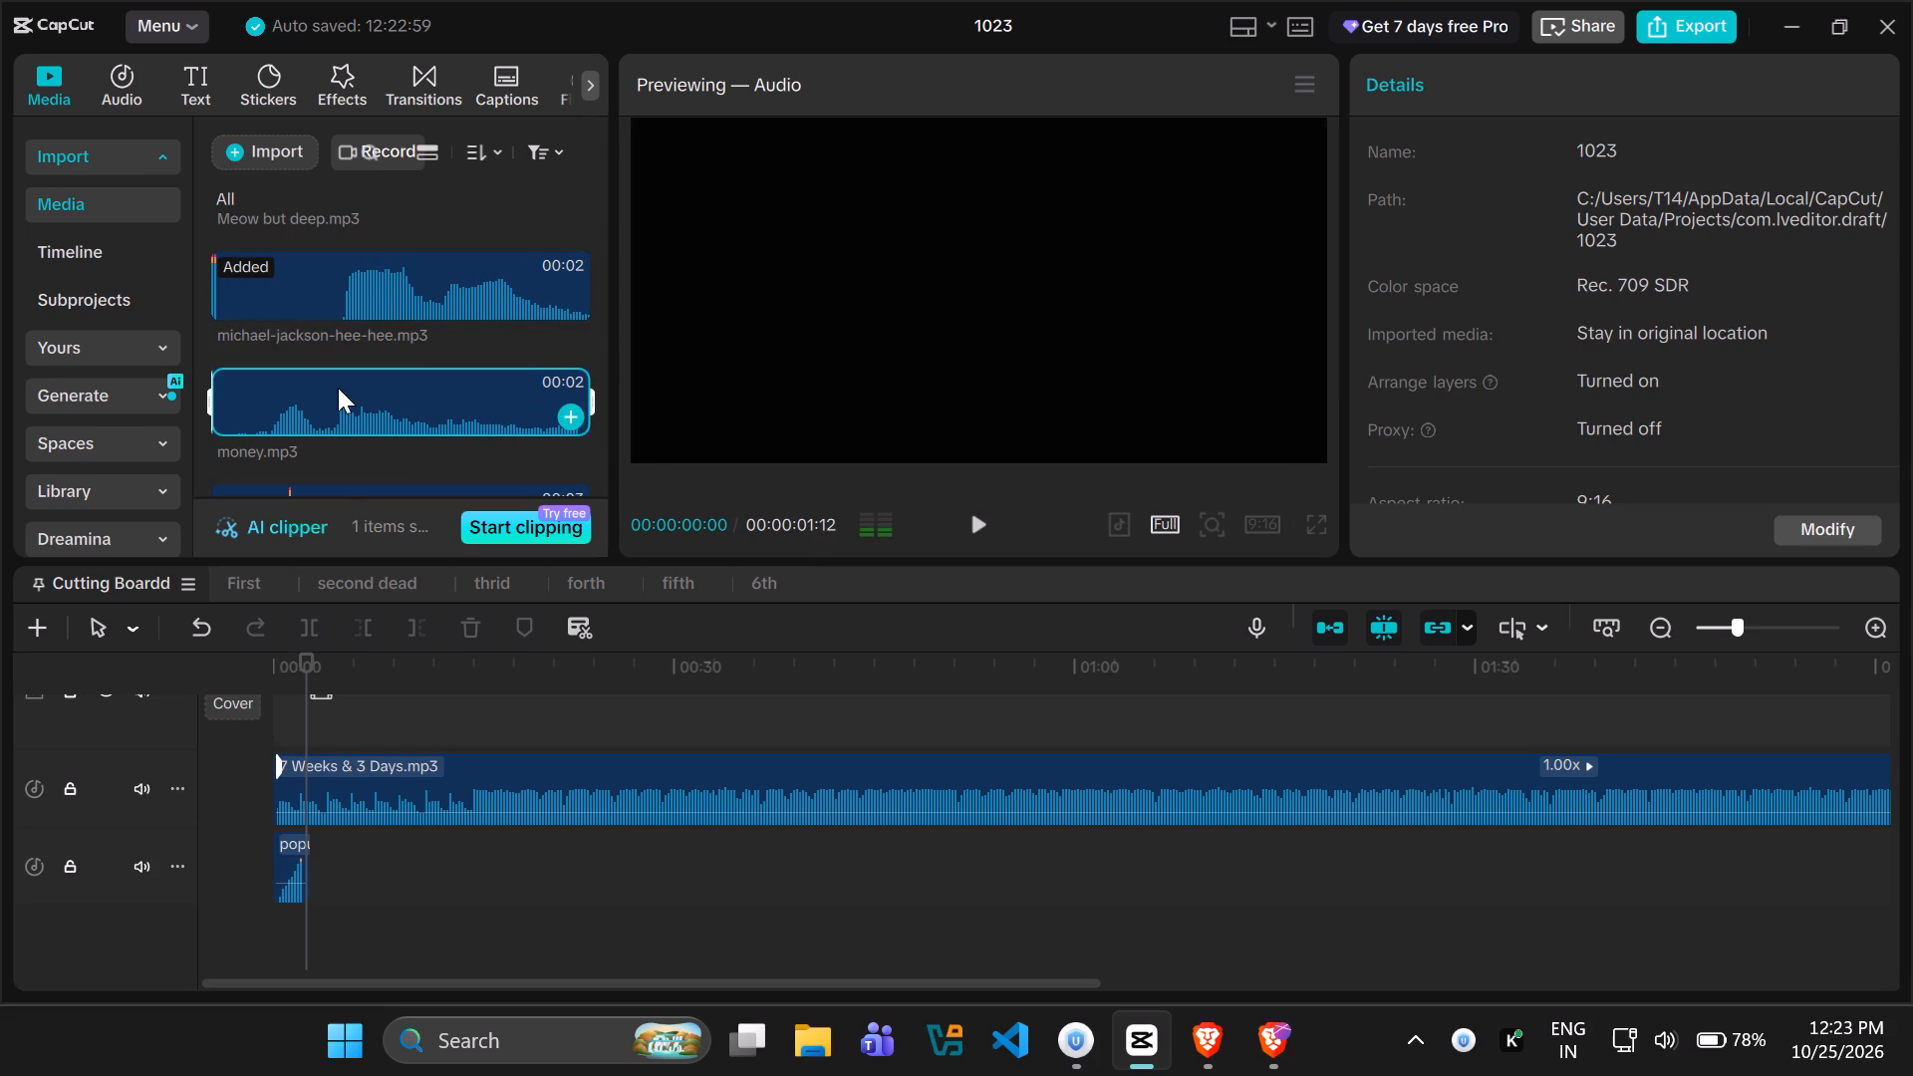
left_click(318, 409)
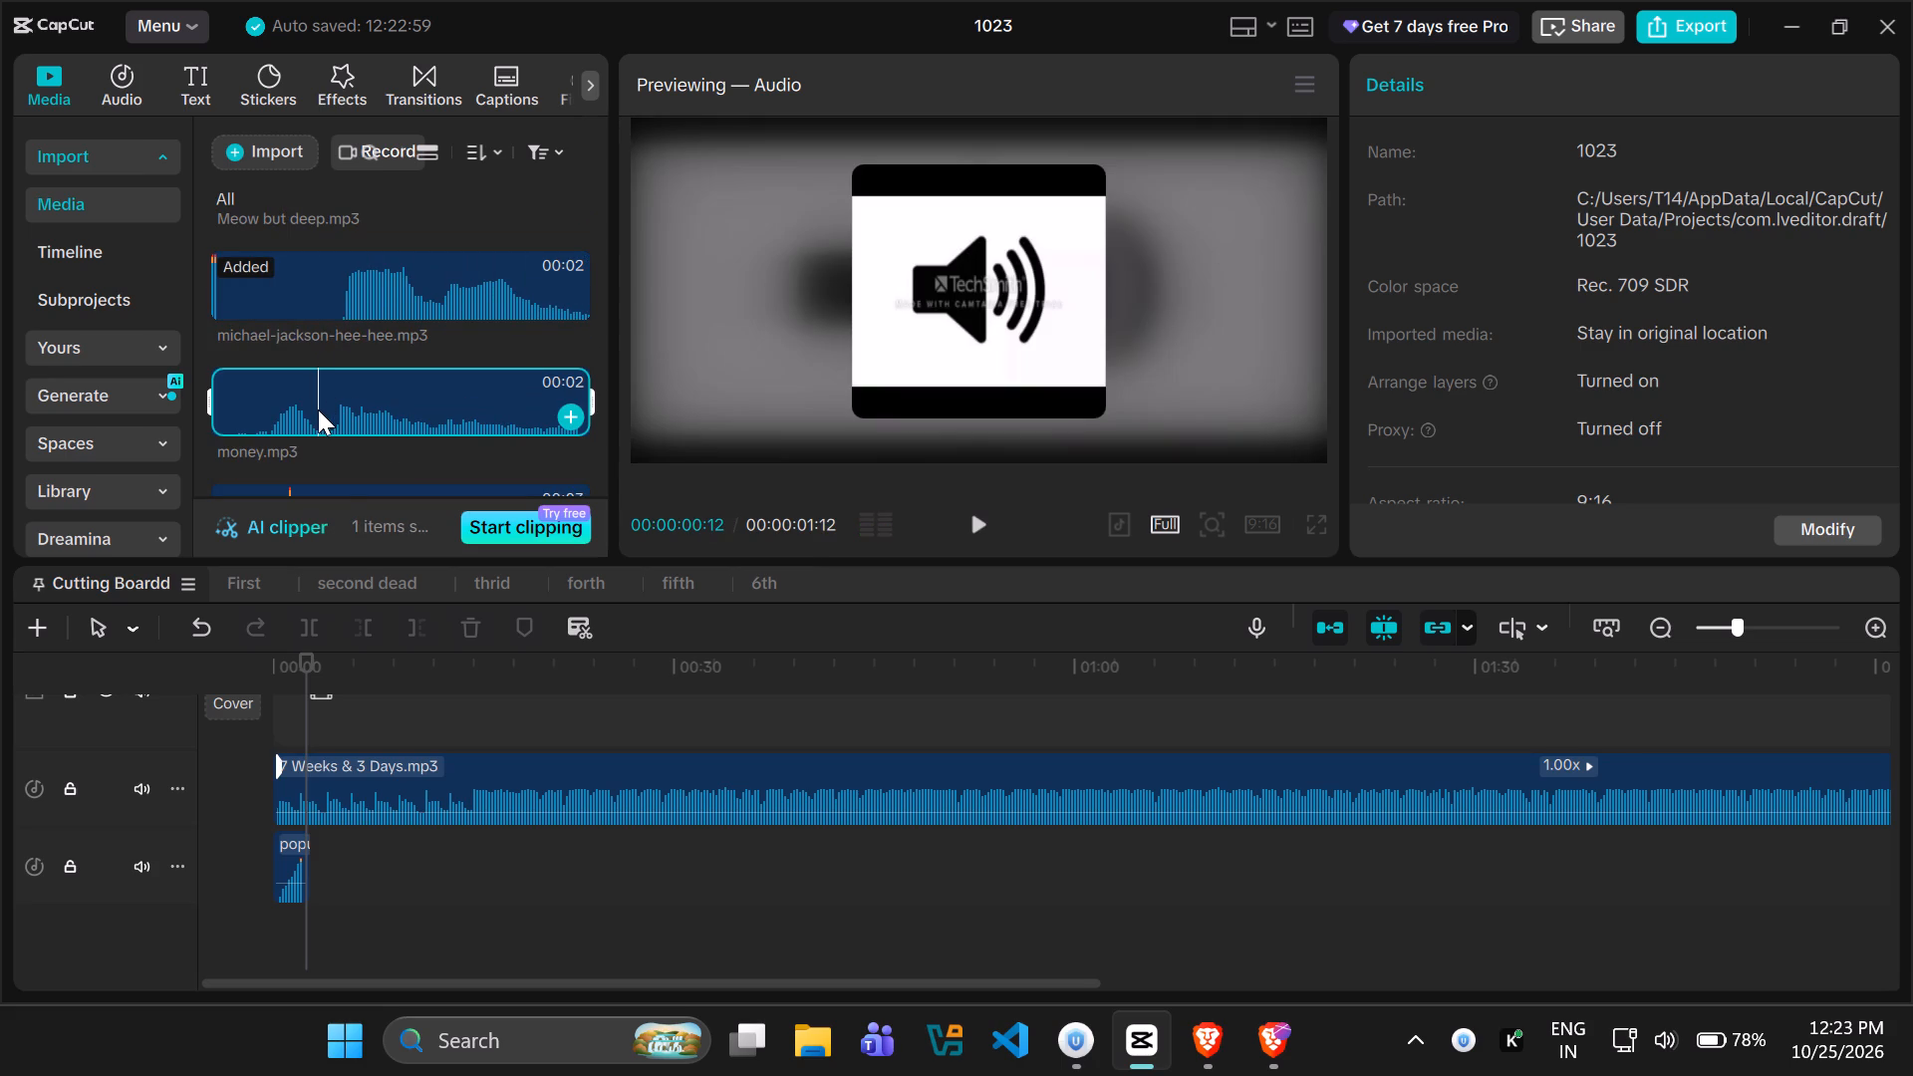
key("space")
scroll(318, 412, "down", 1)
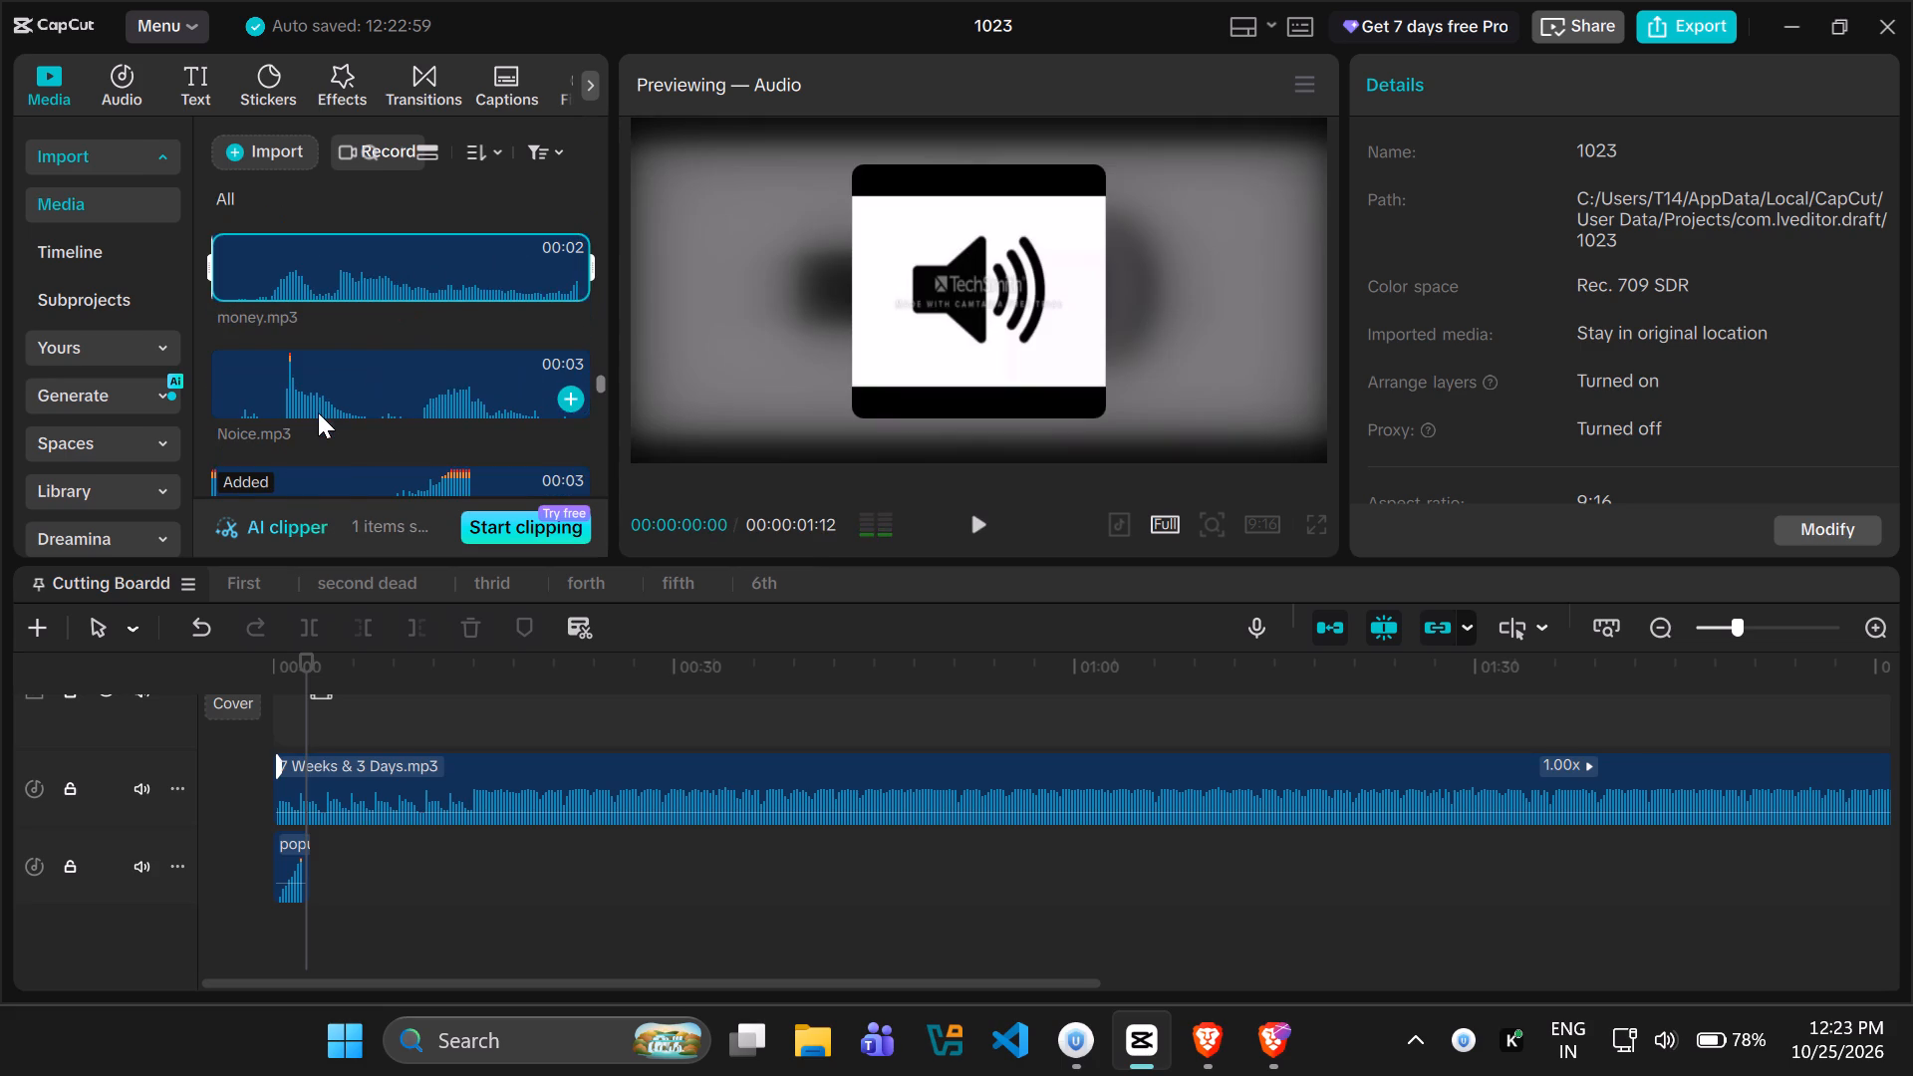
Audition the imported sounds from Noice.mp3 through shocked-sound-effect.mp3 for the opening.
left_click(209, 372)
left_click(250, 389)
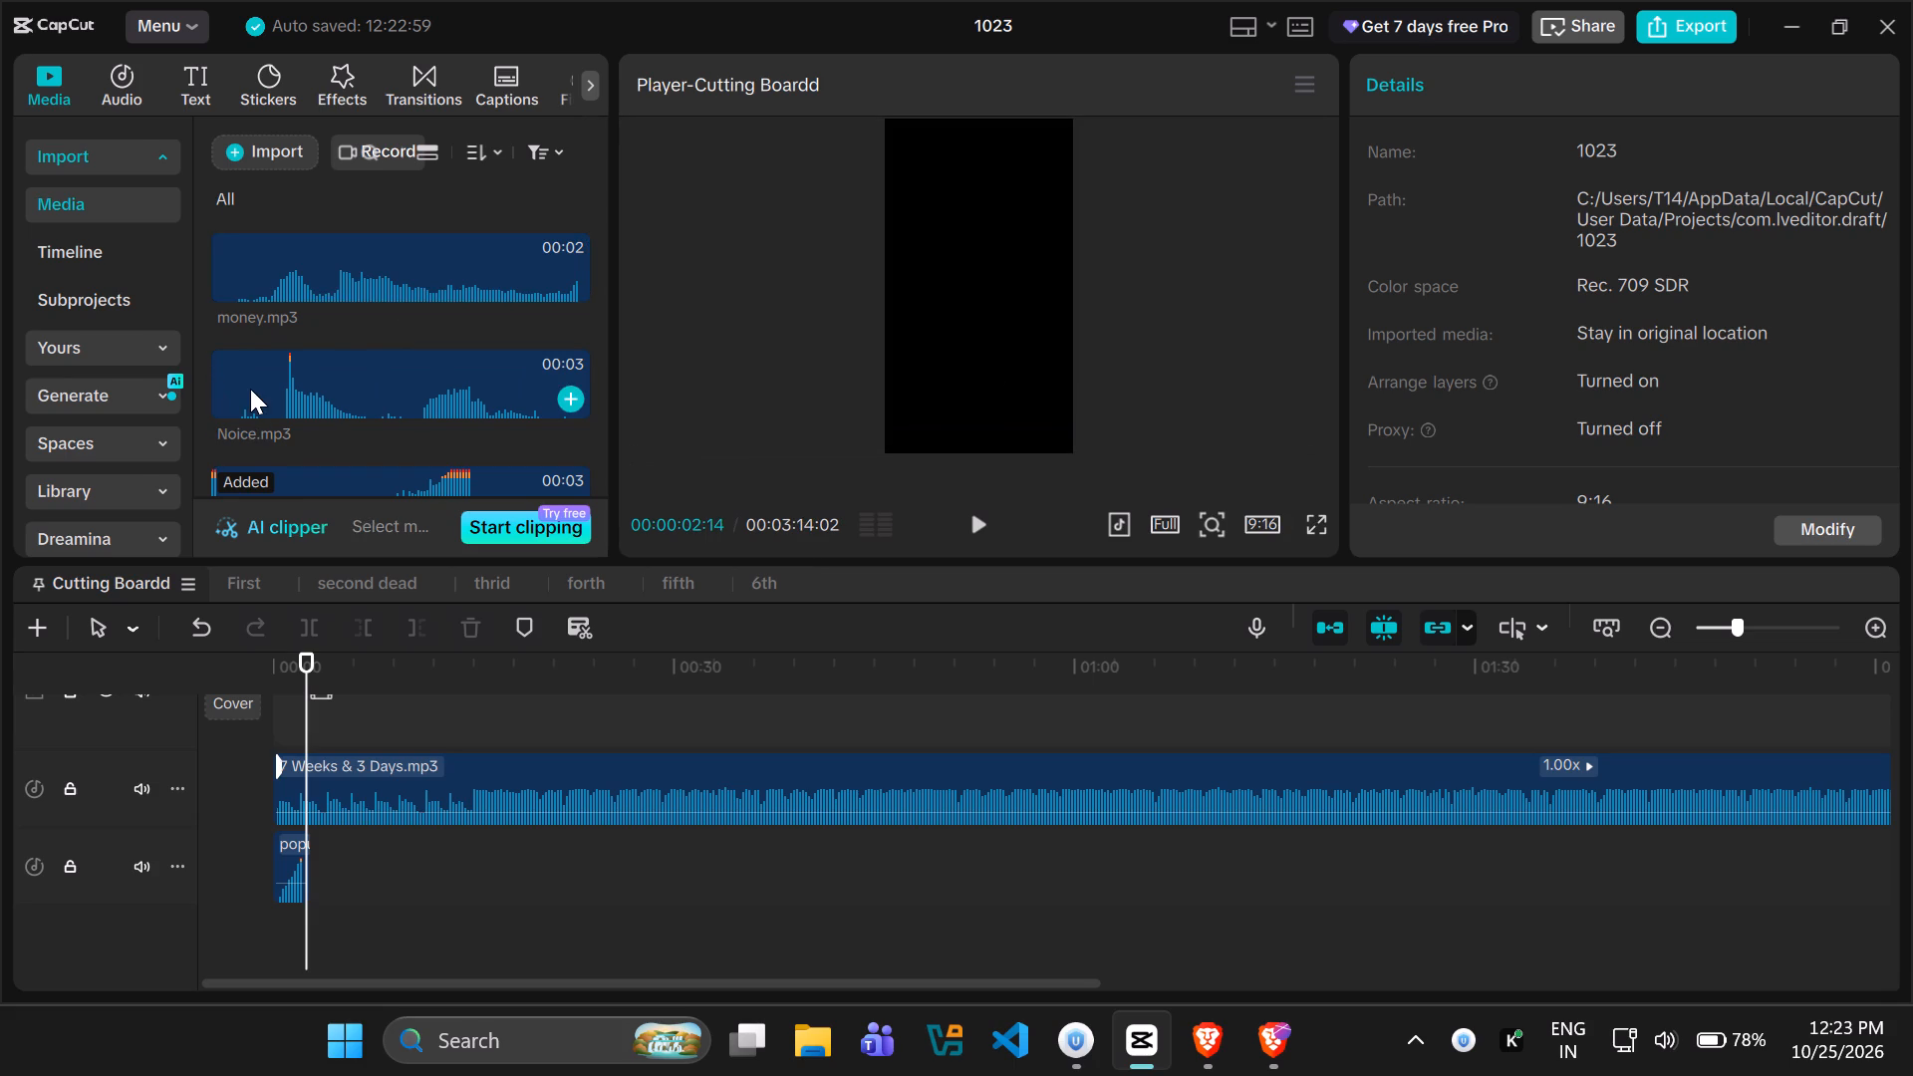
key("space")
key("space")
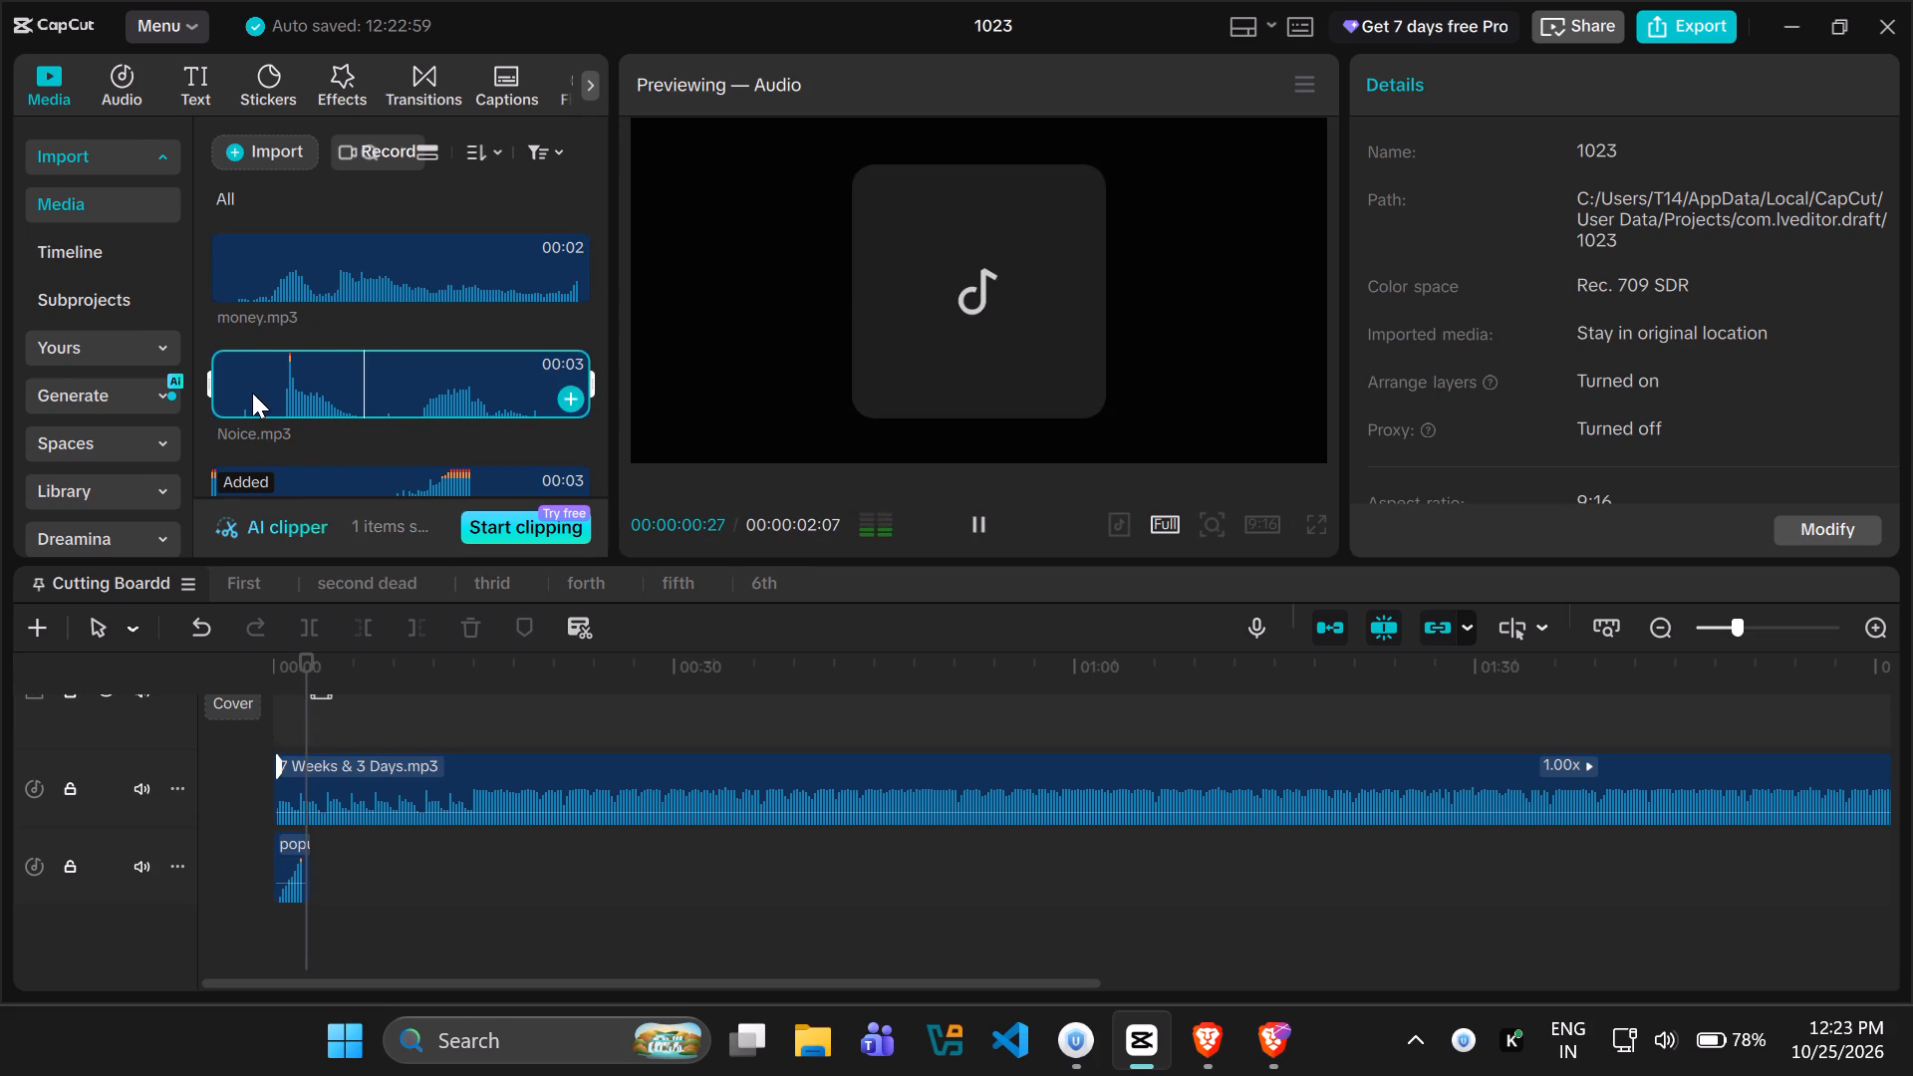
key("space")
scroll(257, 399, "down", 1)
left_click(267, 384)
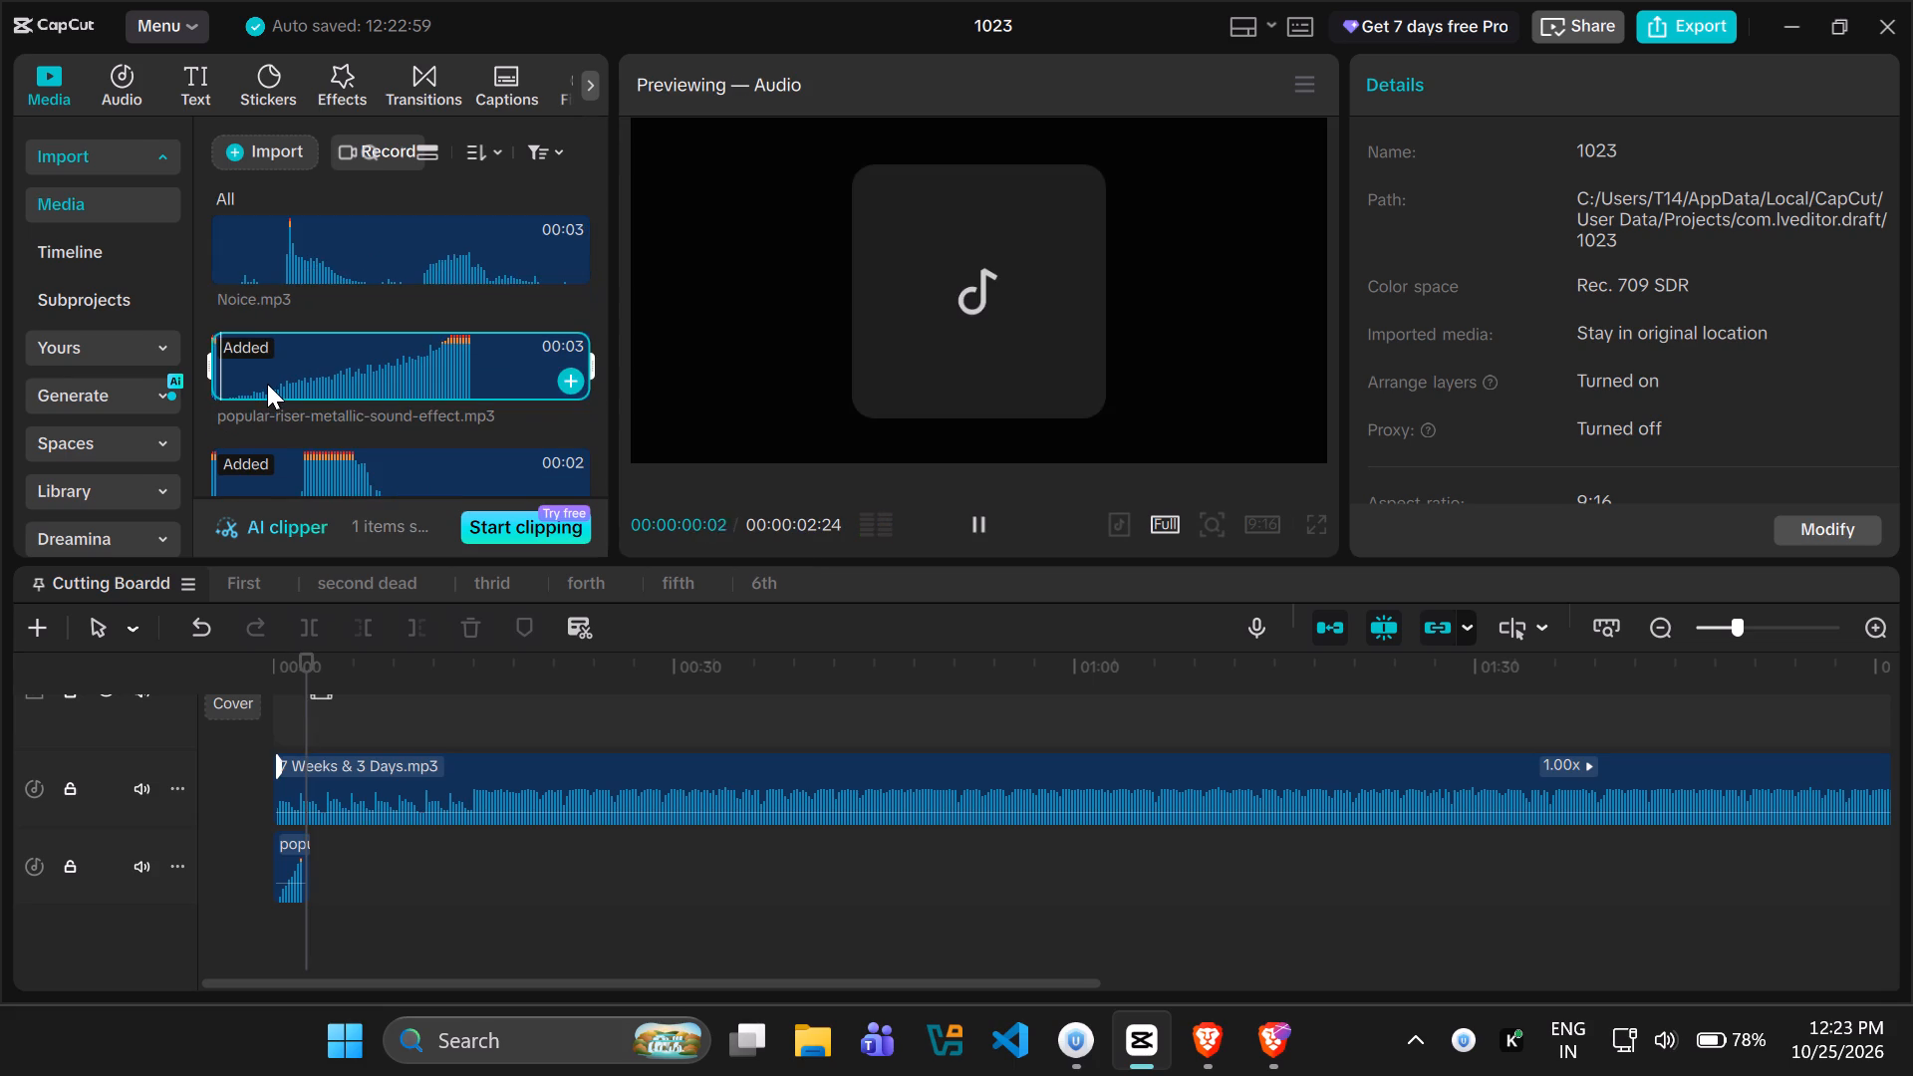
key("space")
key("space")
scroll(270, 390, "down", 1)
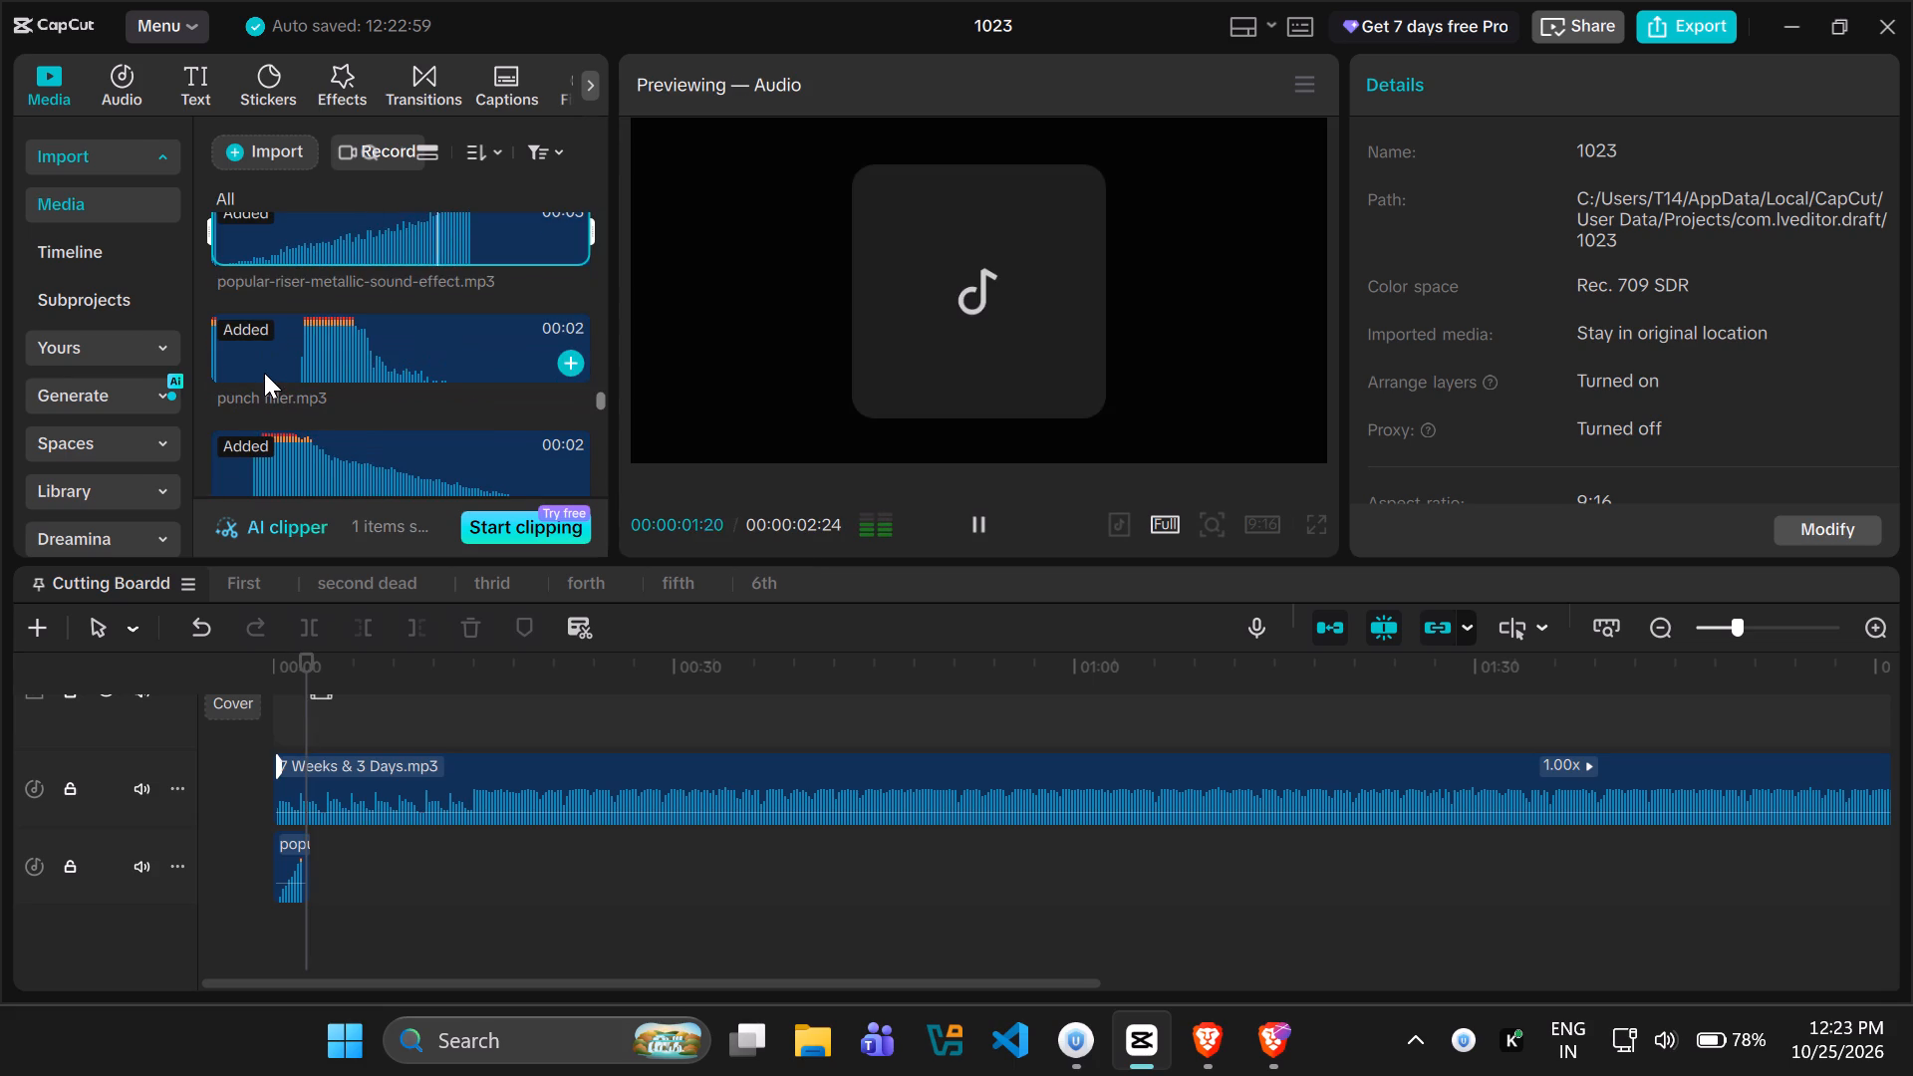
left_click(264, 373)
key("space")
key("space")
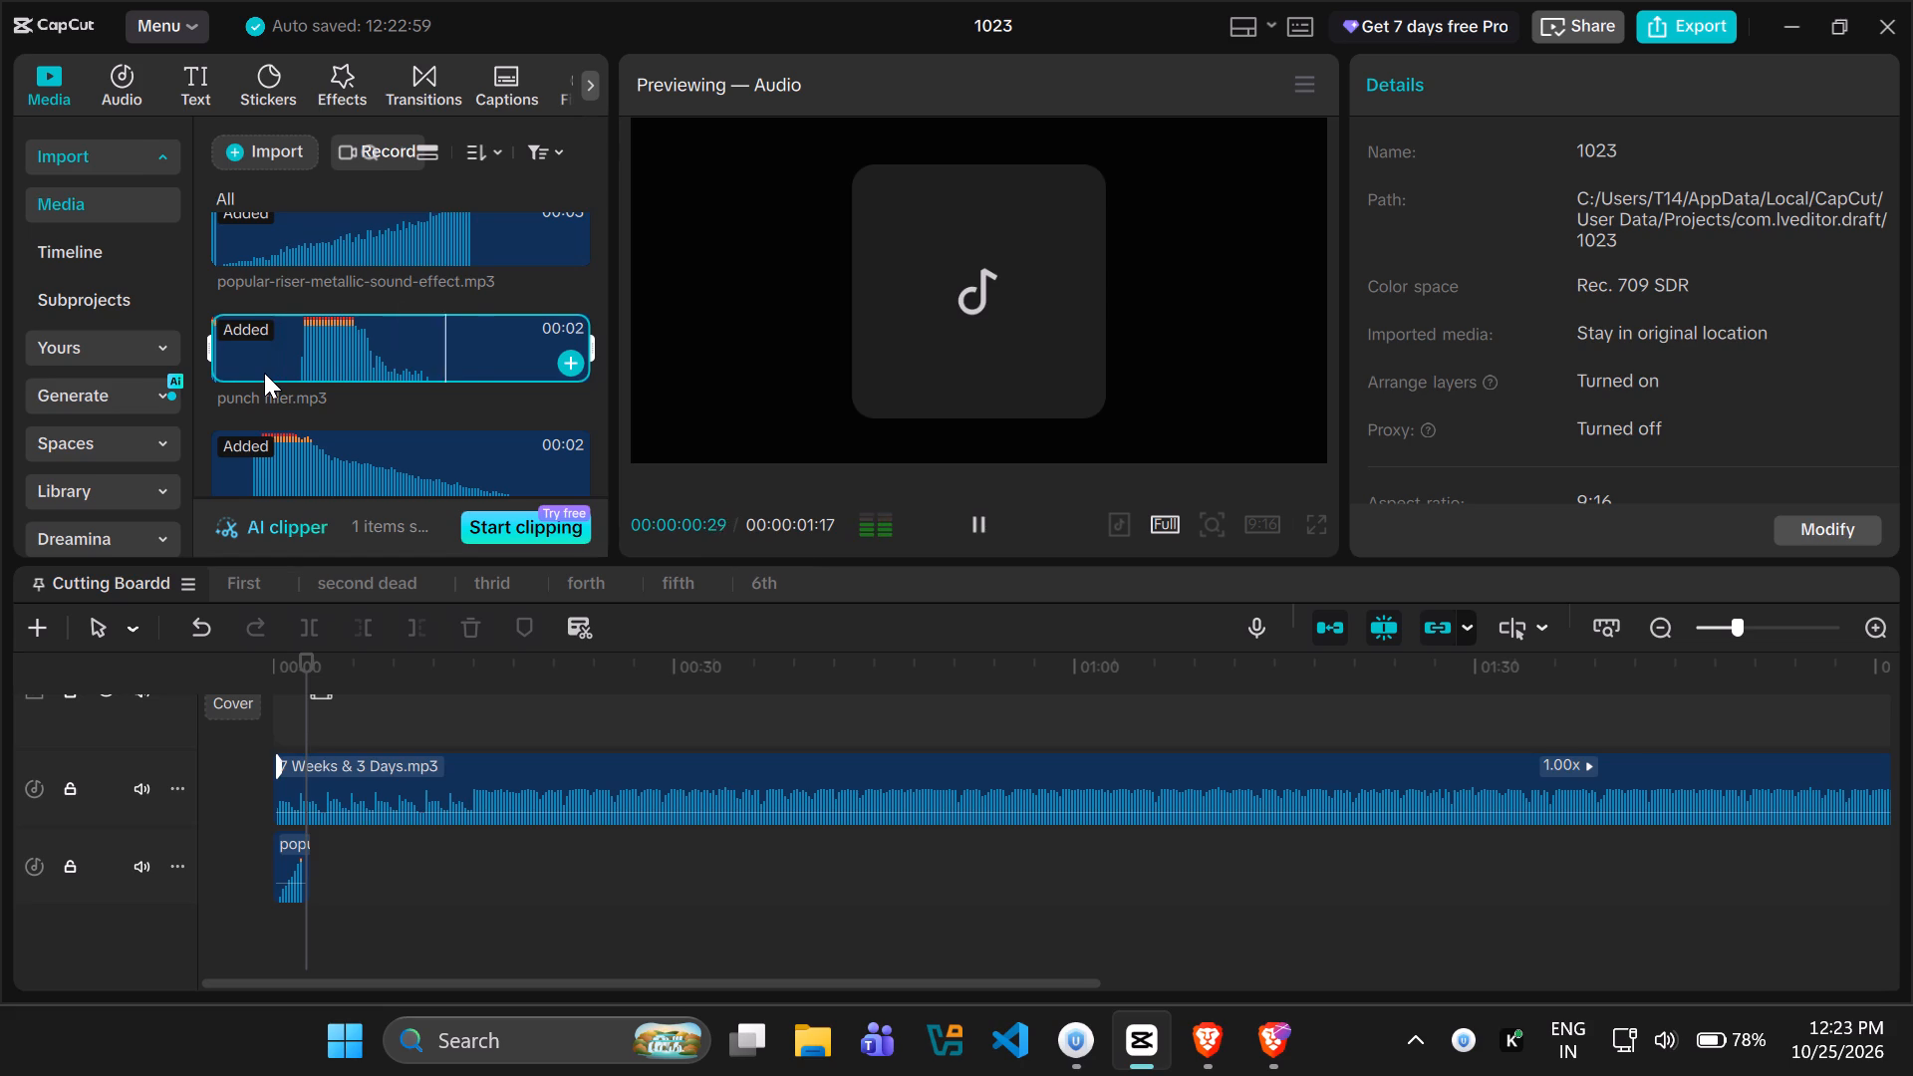
scroll(264, 373, "down", 1)
left_click(239, 338)
key("space")
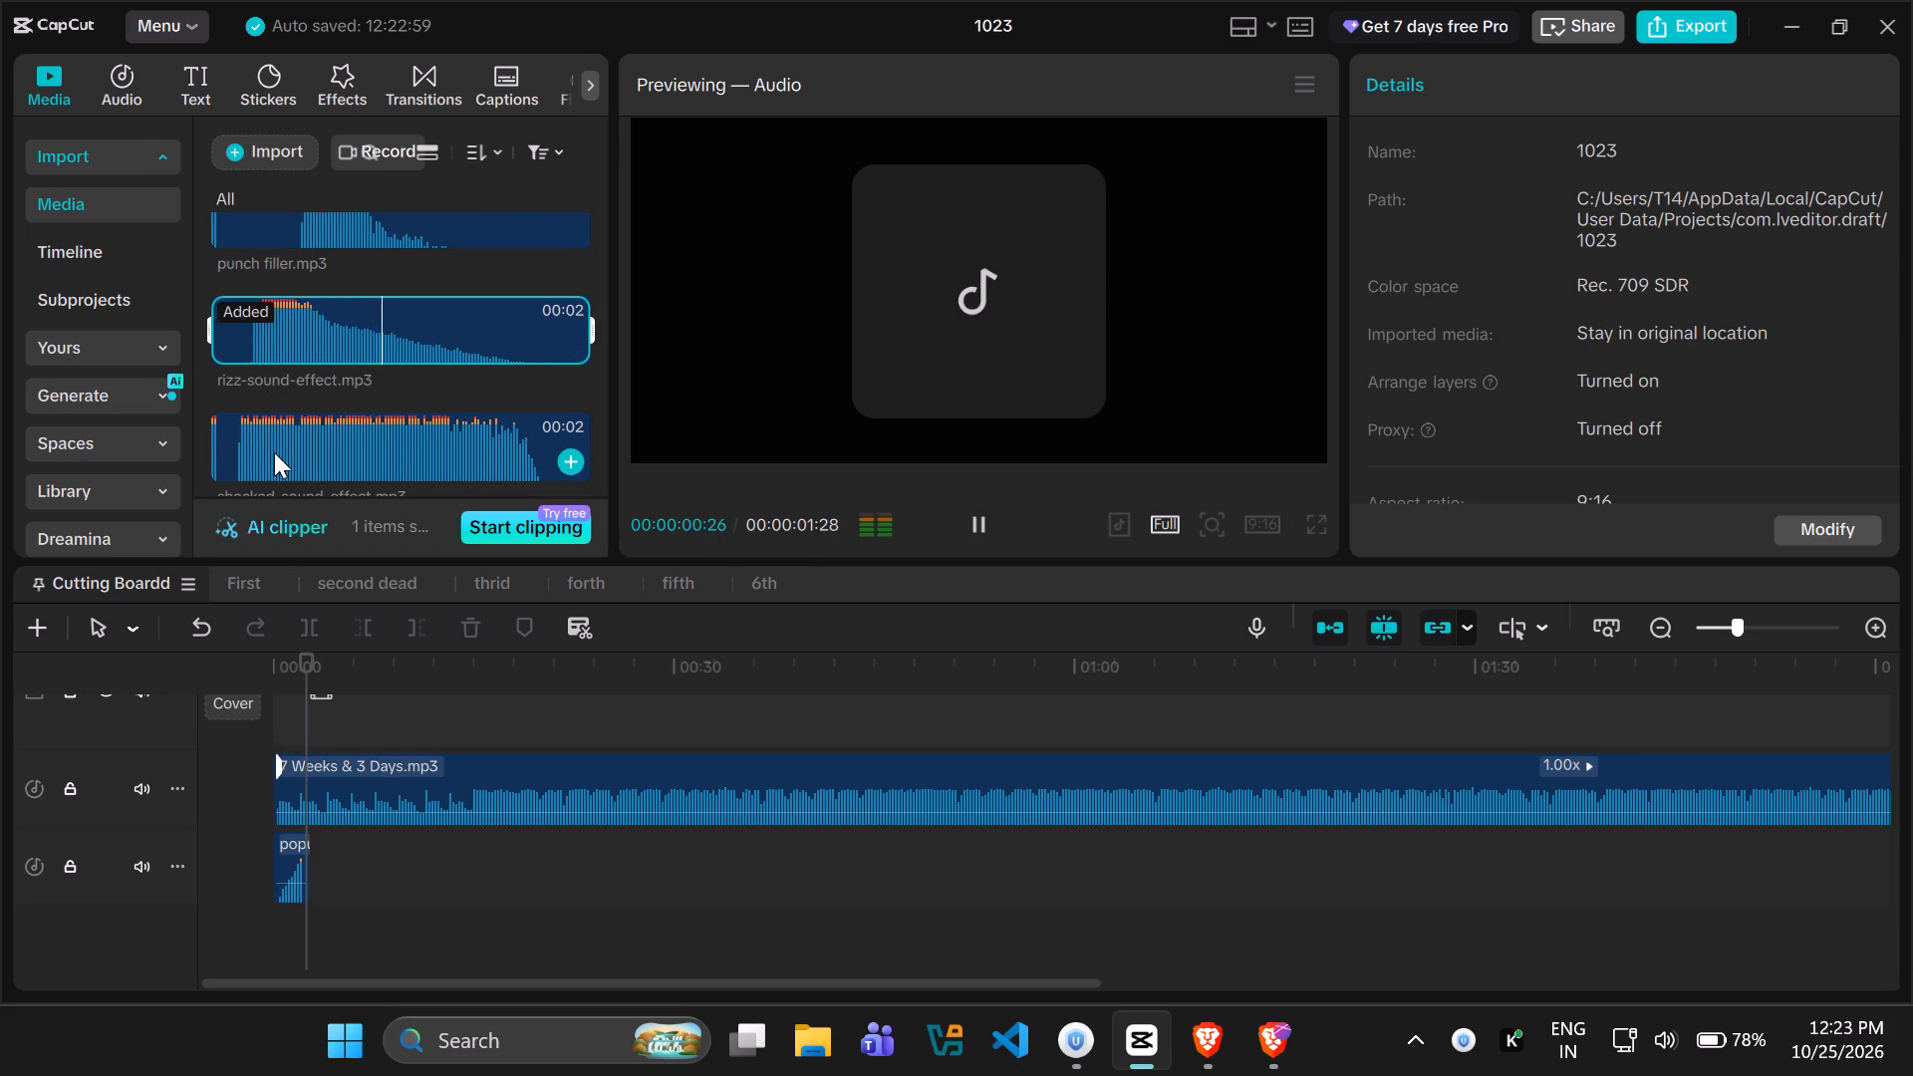
scroll(257, 418, "down", 1)
left_click(221, 329)
key("space")
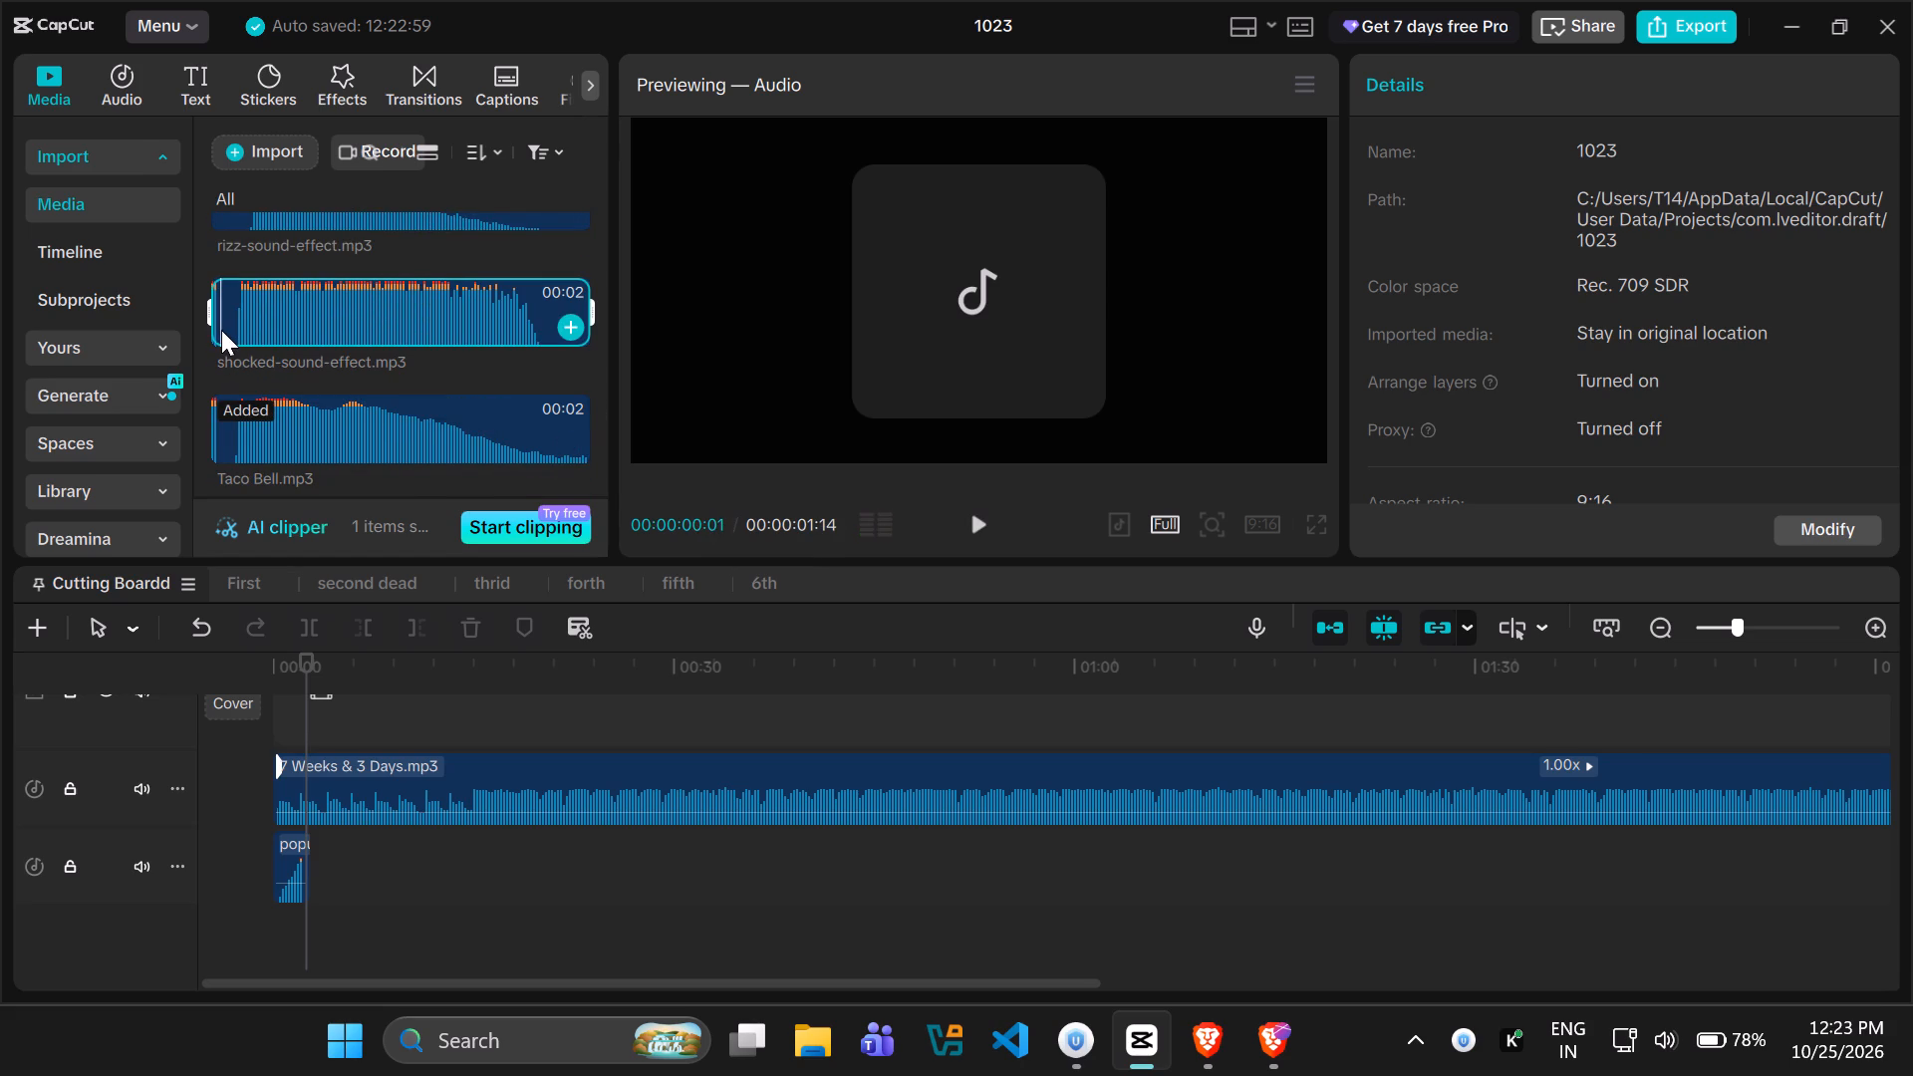
key("space")
key("space")
scroll(233, 354, "down", 1)
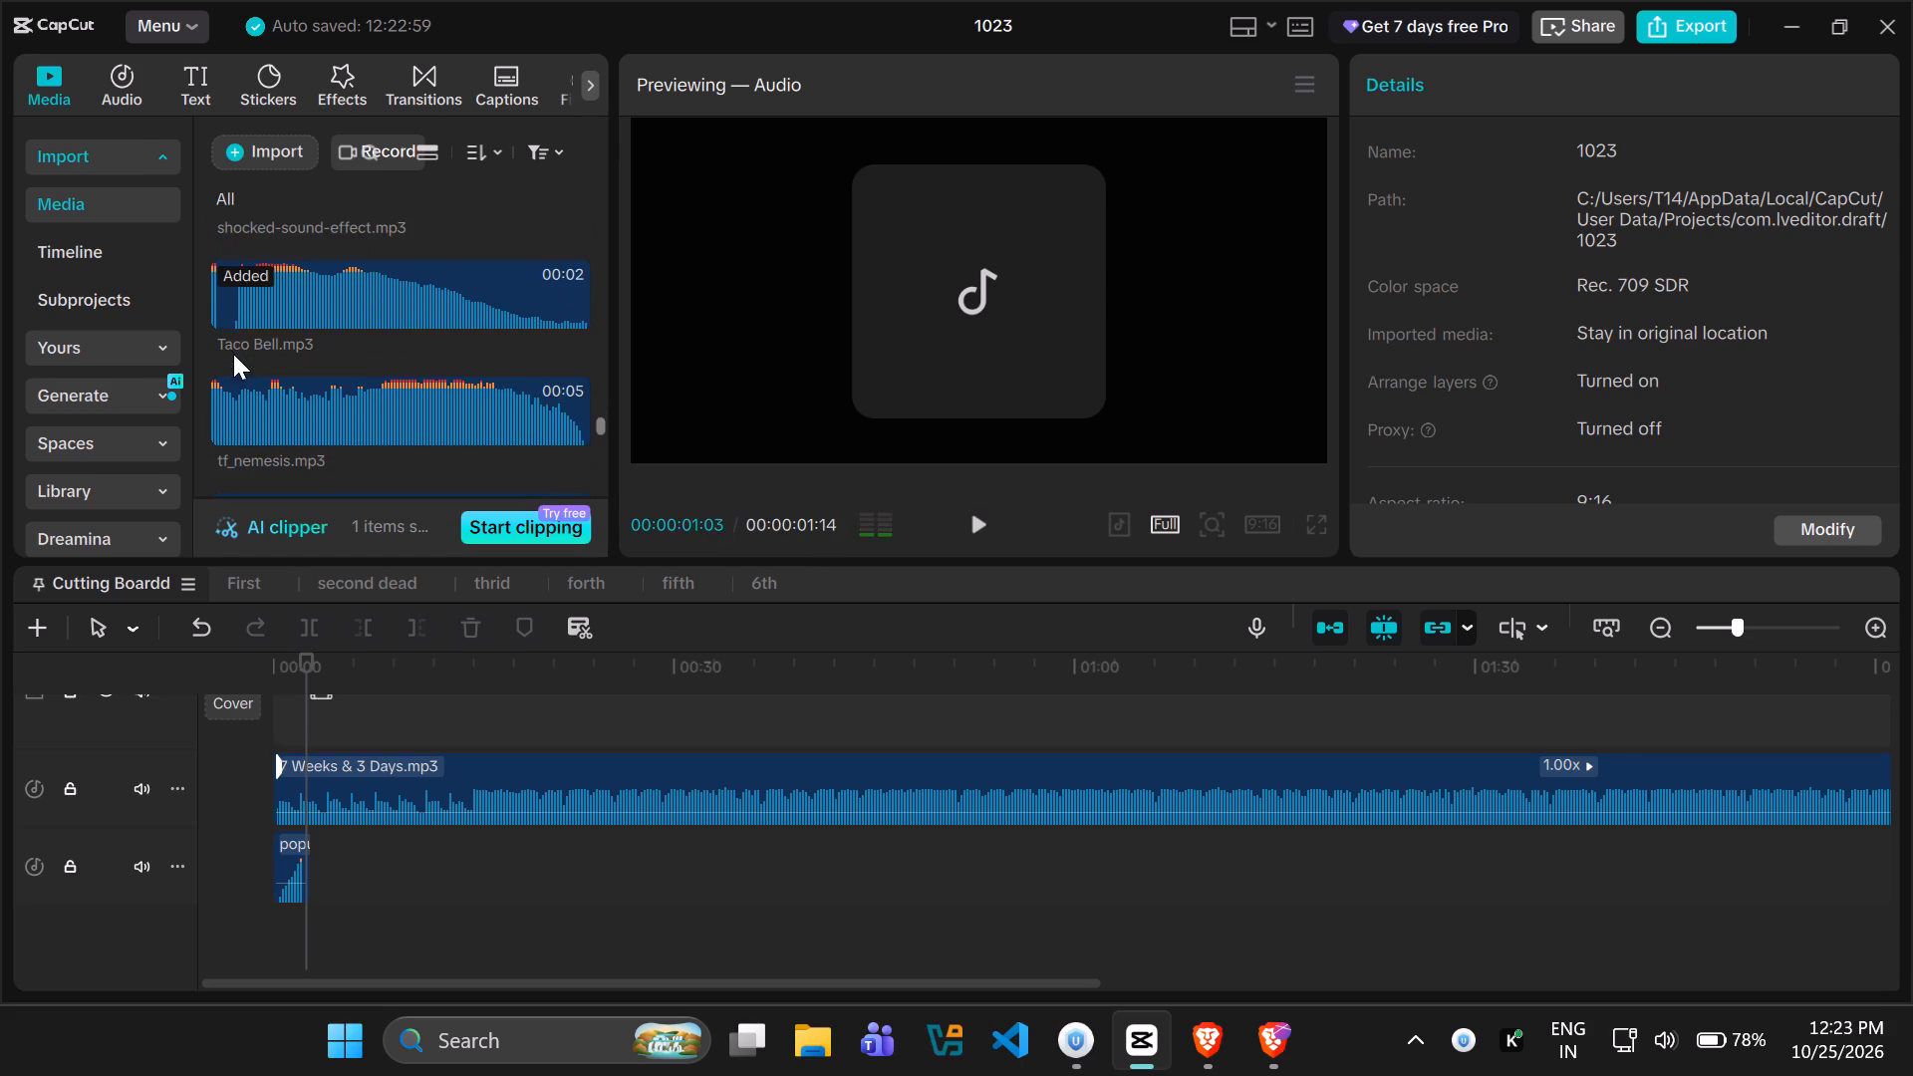
Copy the 6th.mp3 audio clip from the 6th timeline to the start of the Cutting Boardd timeline, on a track below the riser.
left_click(739, 577)
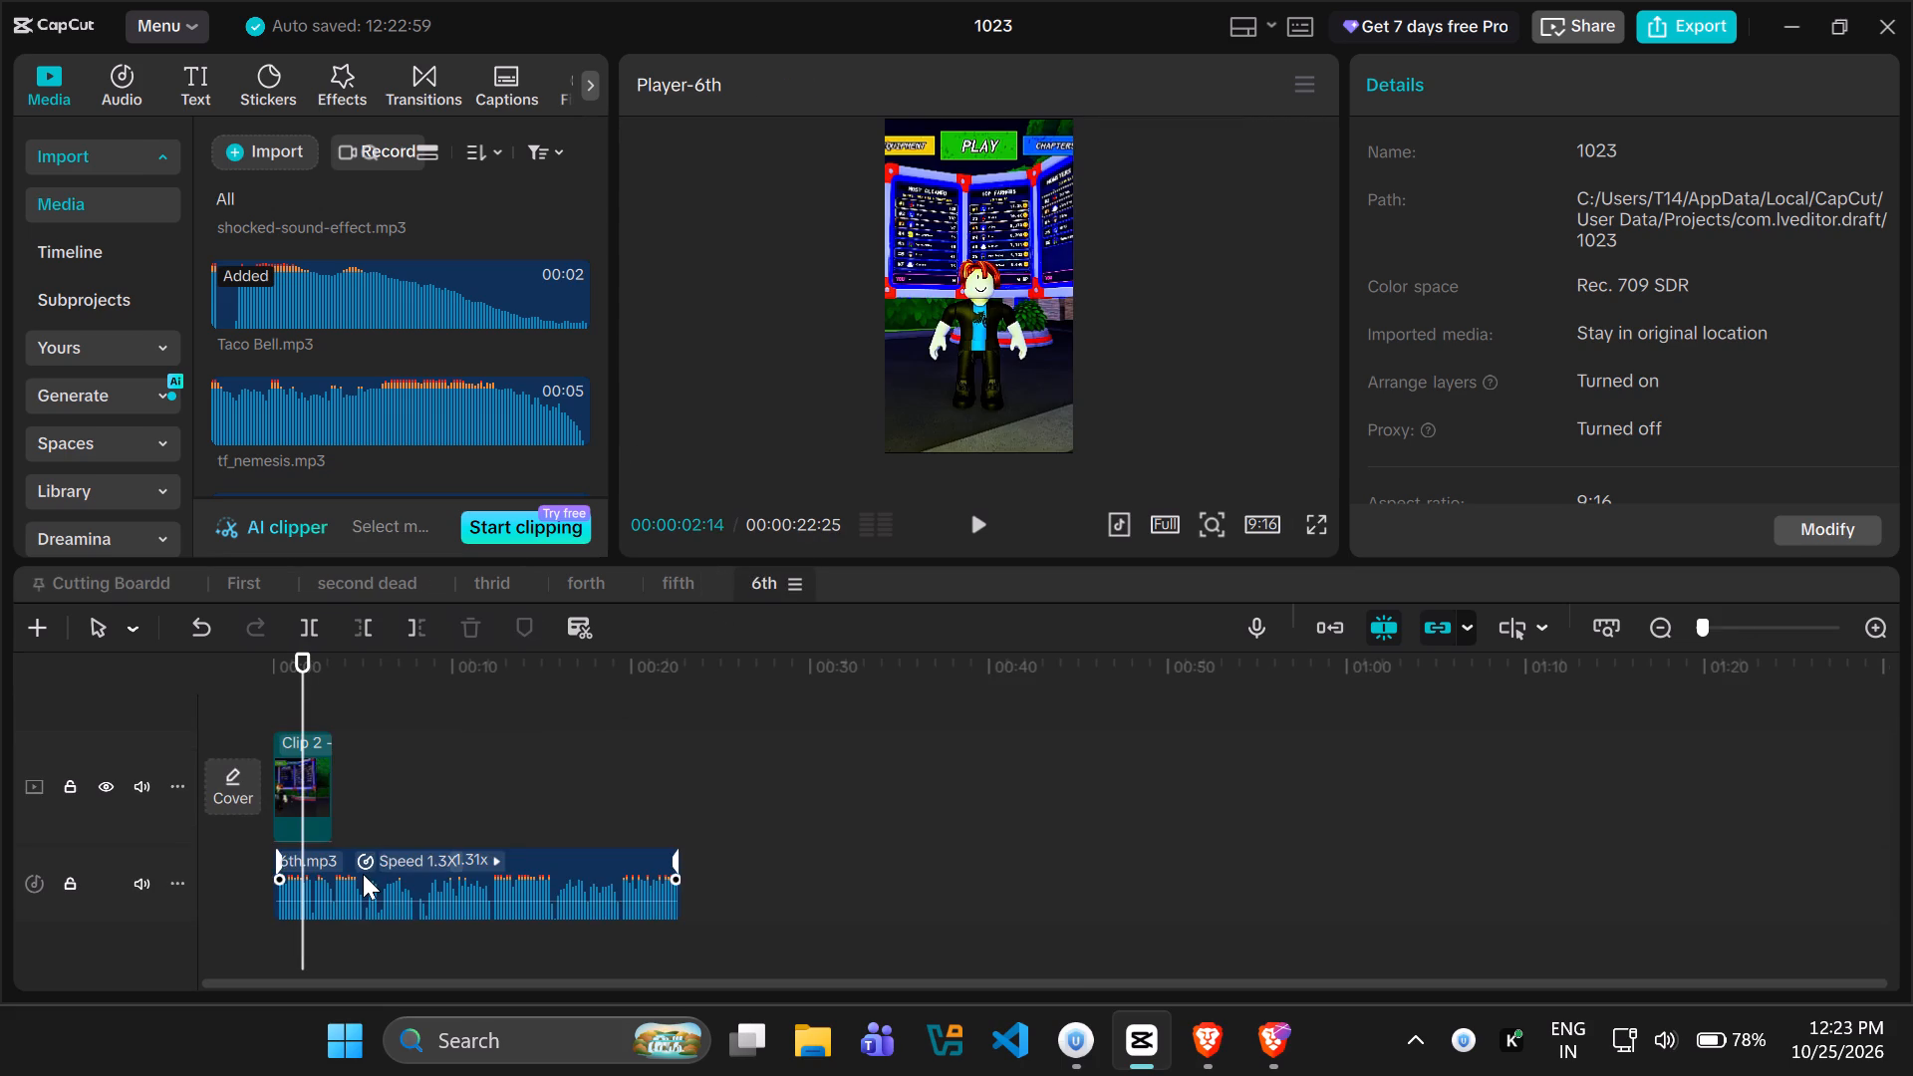
left_click(362, 877)
key("ctrl+c")
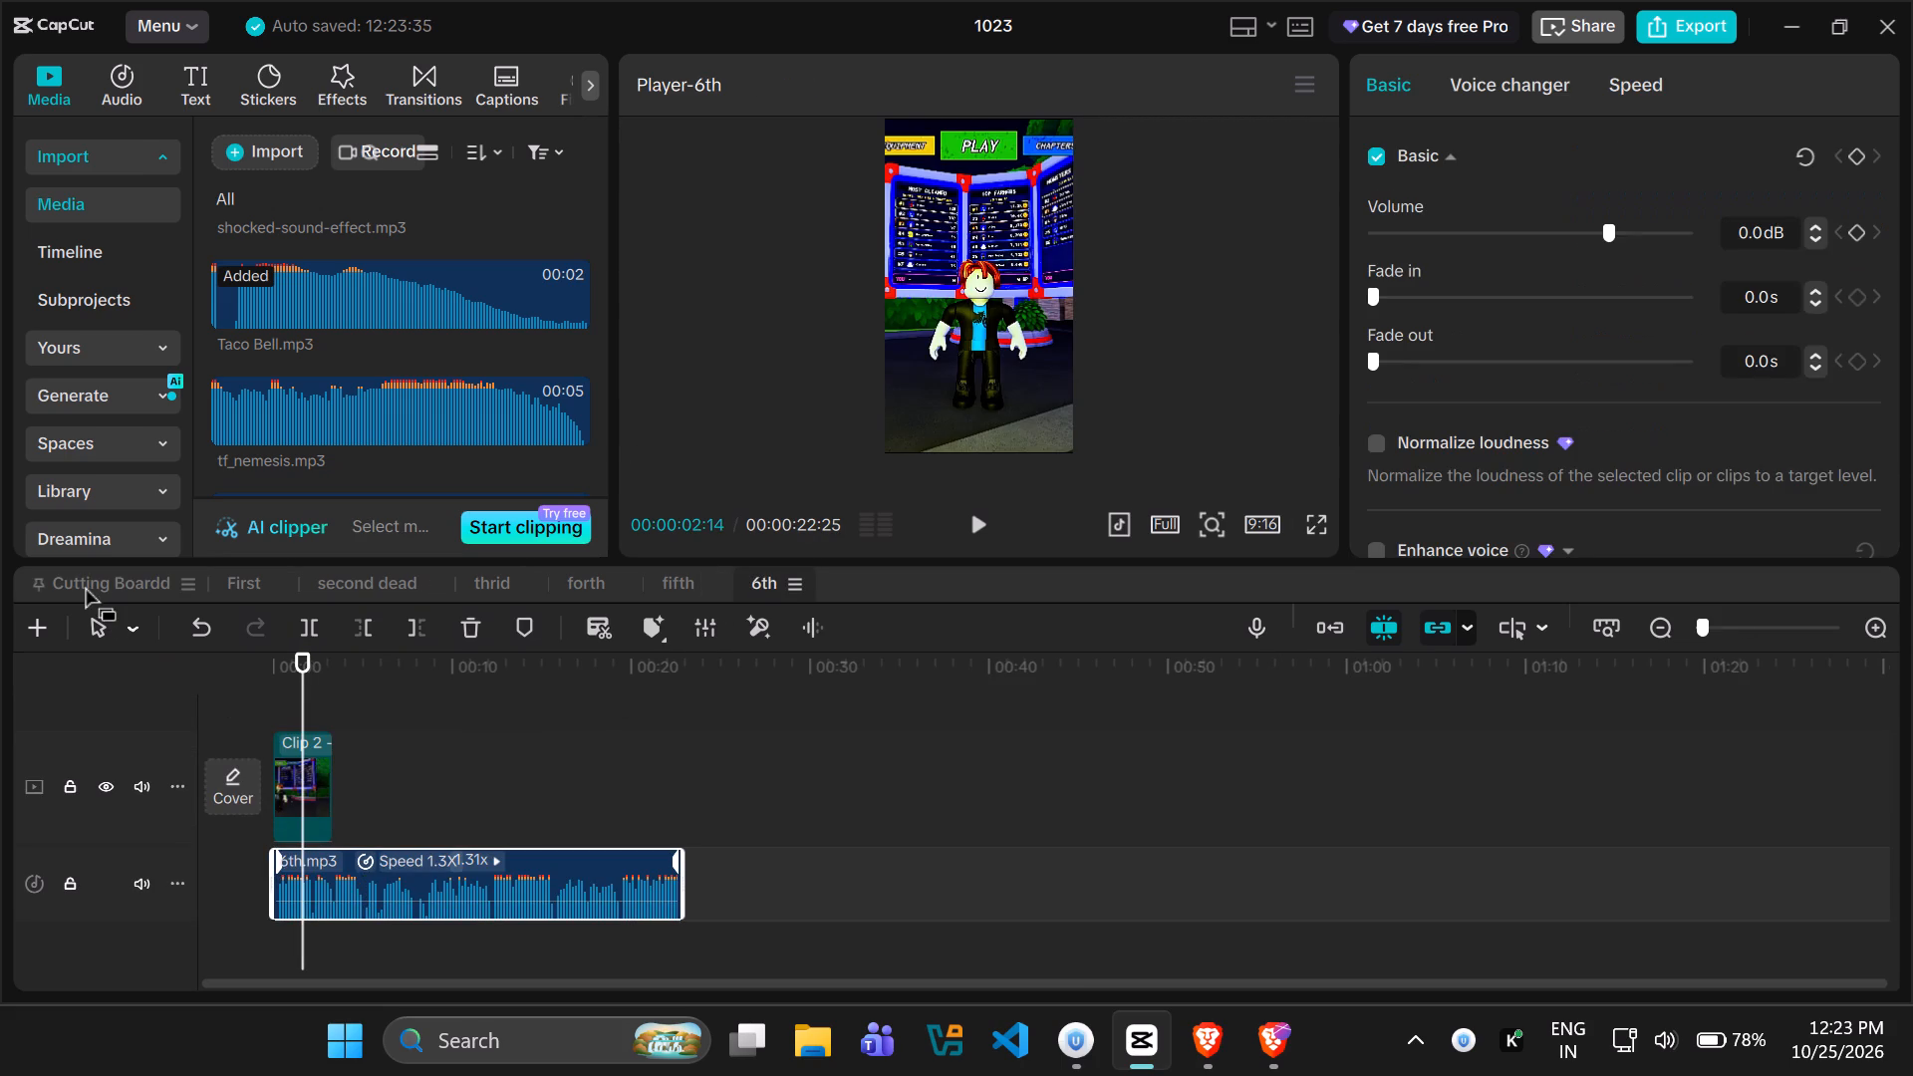
left_click(84, 583)
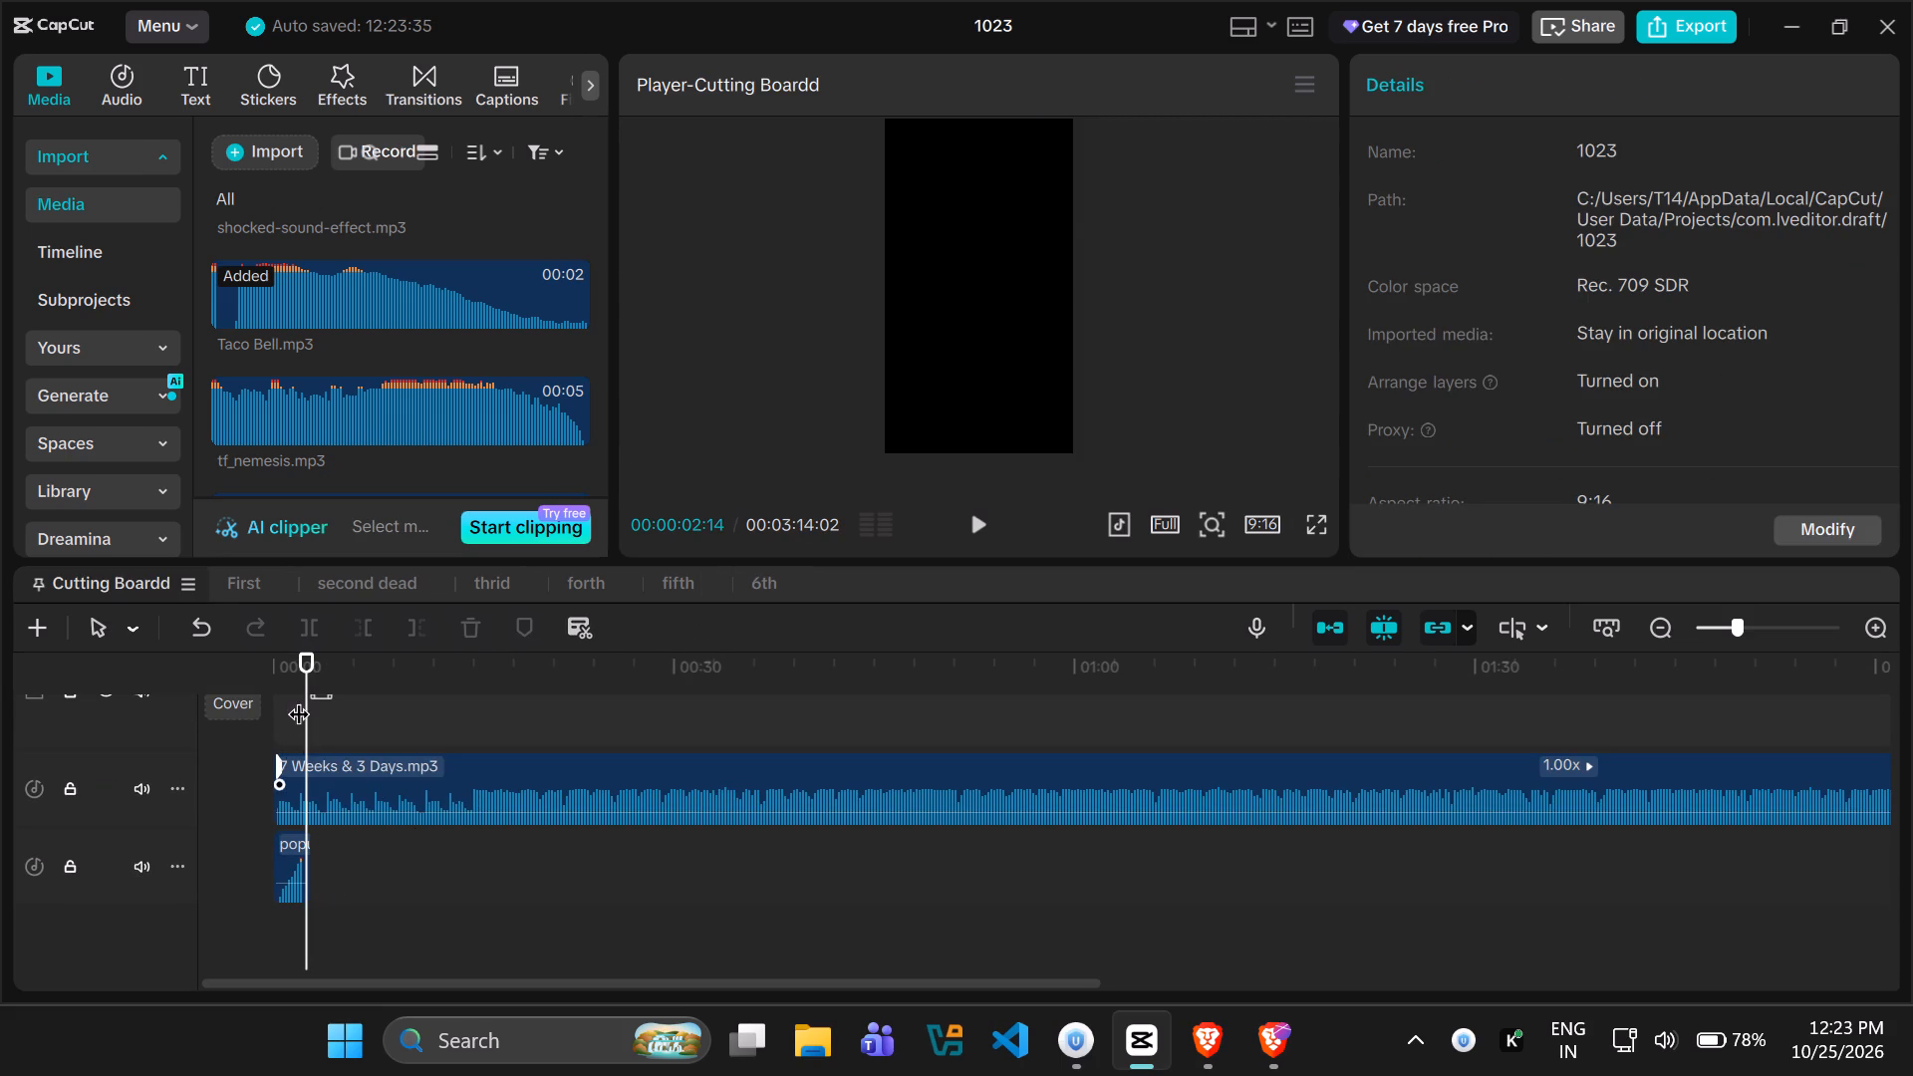
left_click_drag(299, 698, 246, 695)
key("ctrl+v")
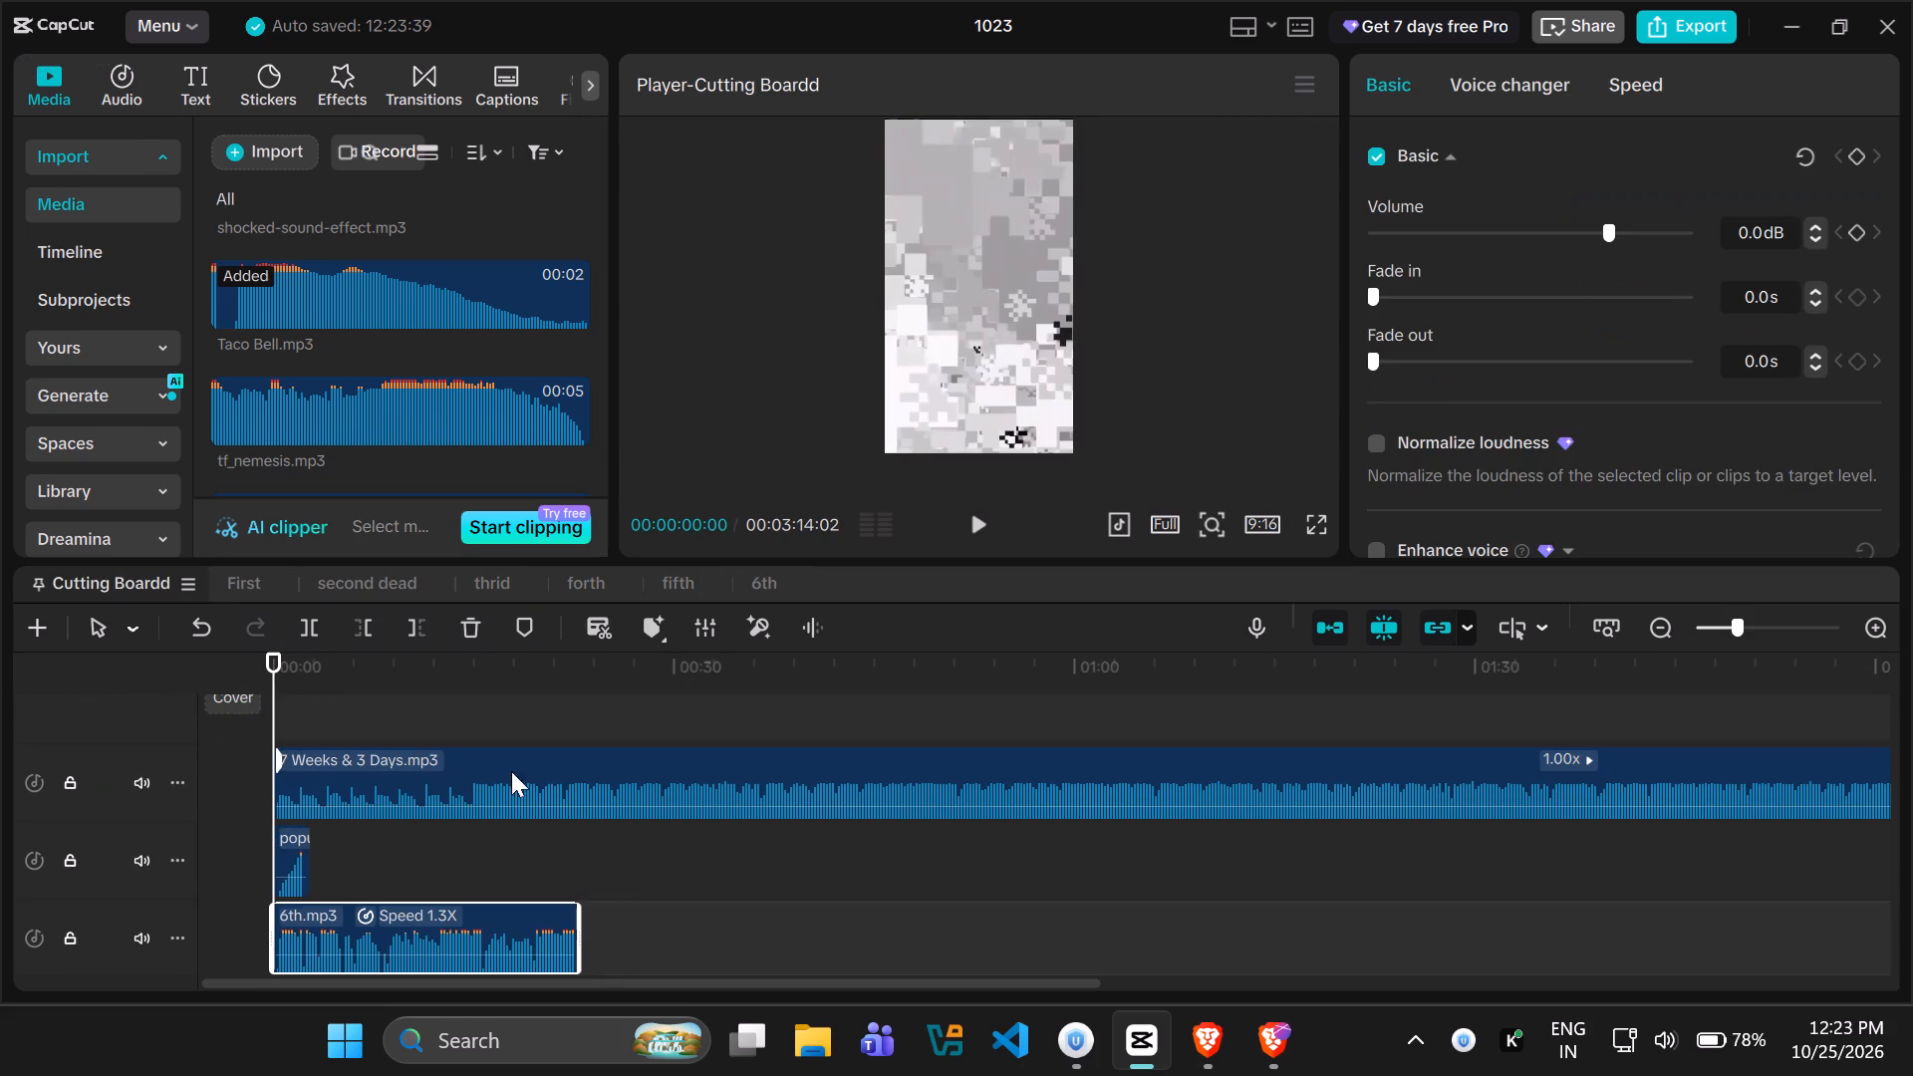
Trim the end of the 7 Weeks & 3 Days.mp3 music to the end of the 6th.mp3 clip at 00:00:22:25.
left_click_drag(268, 685, 547, 684)
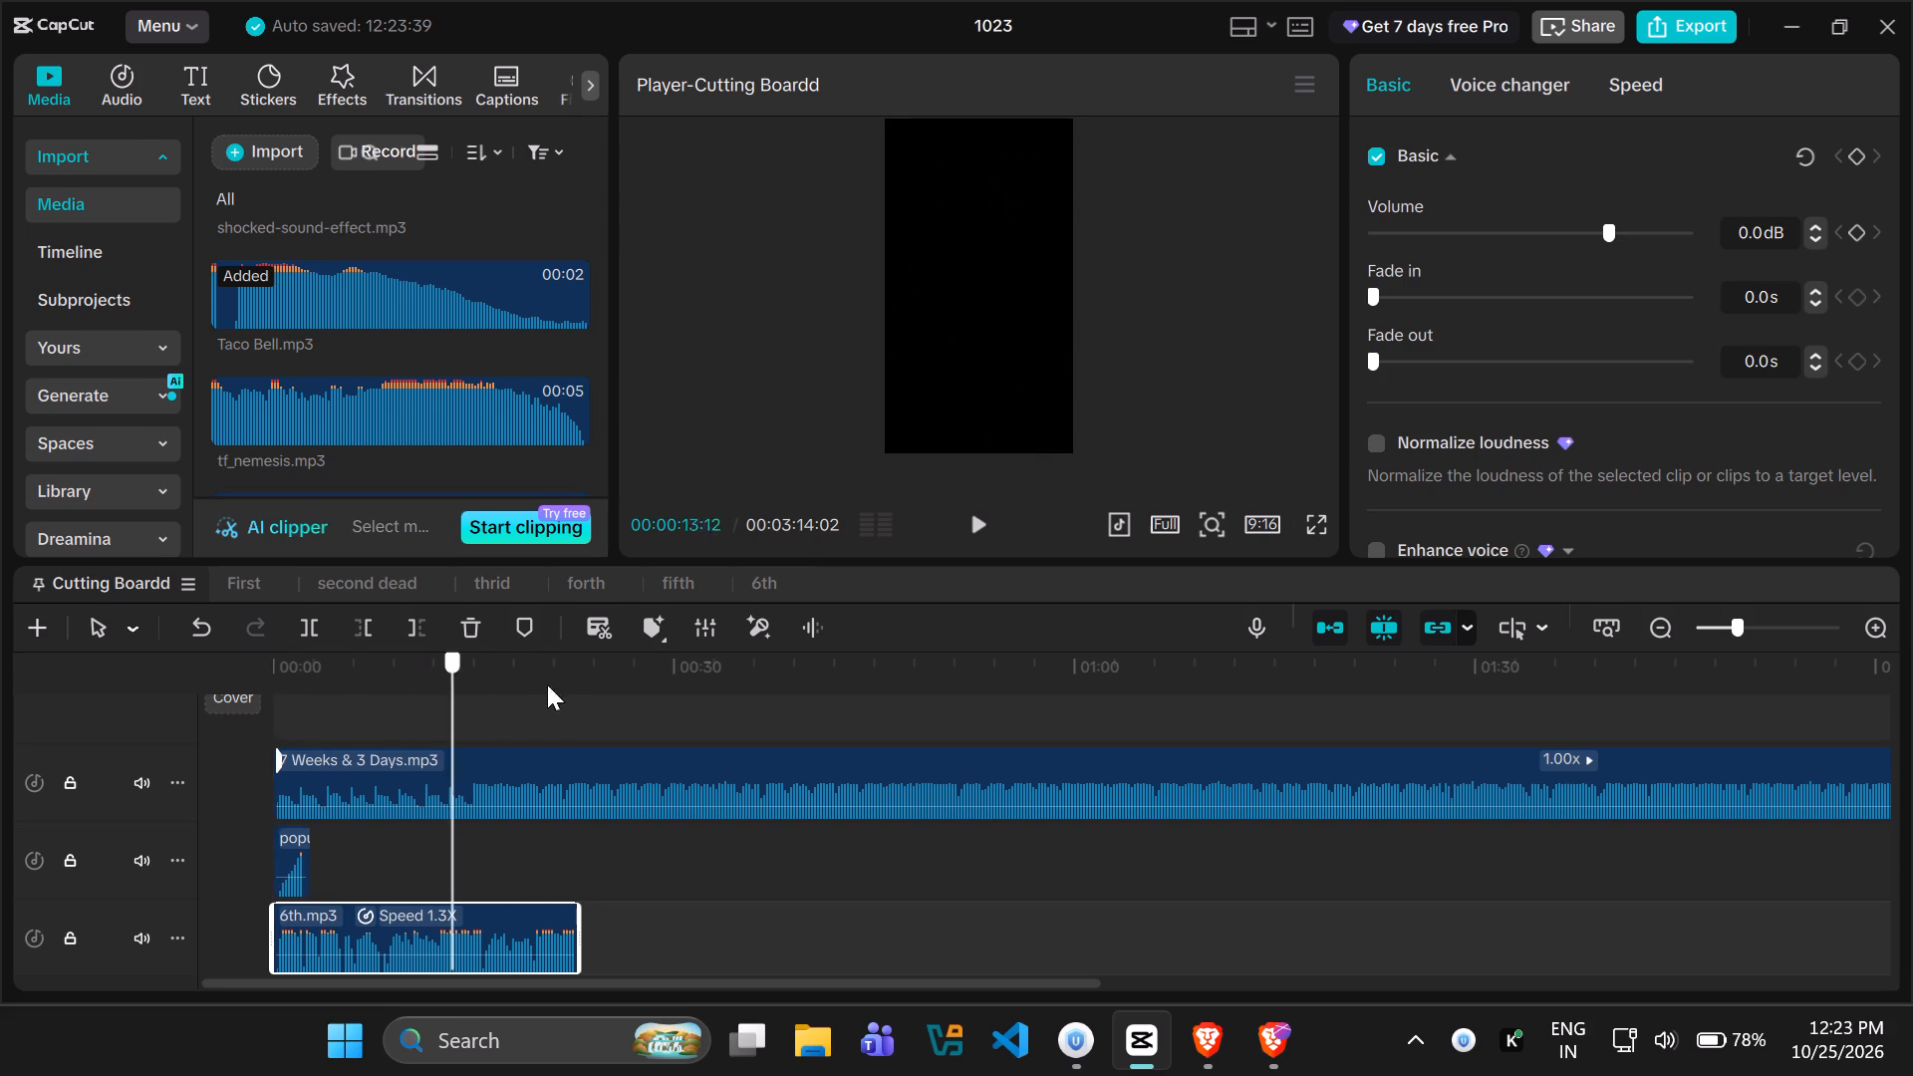
left_click_drag(547, 684, 573, 684)
left_click(611, 774)
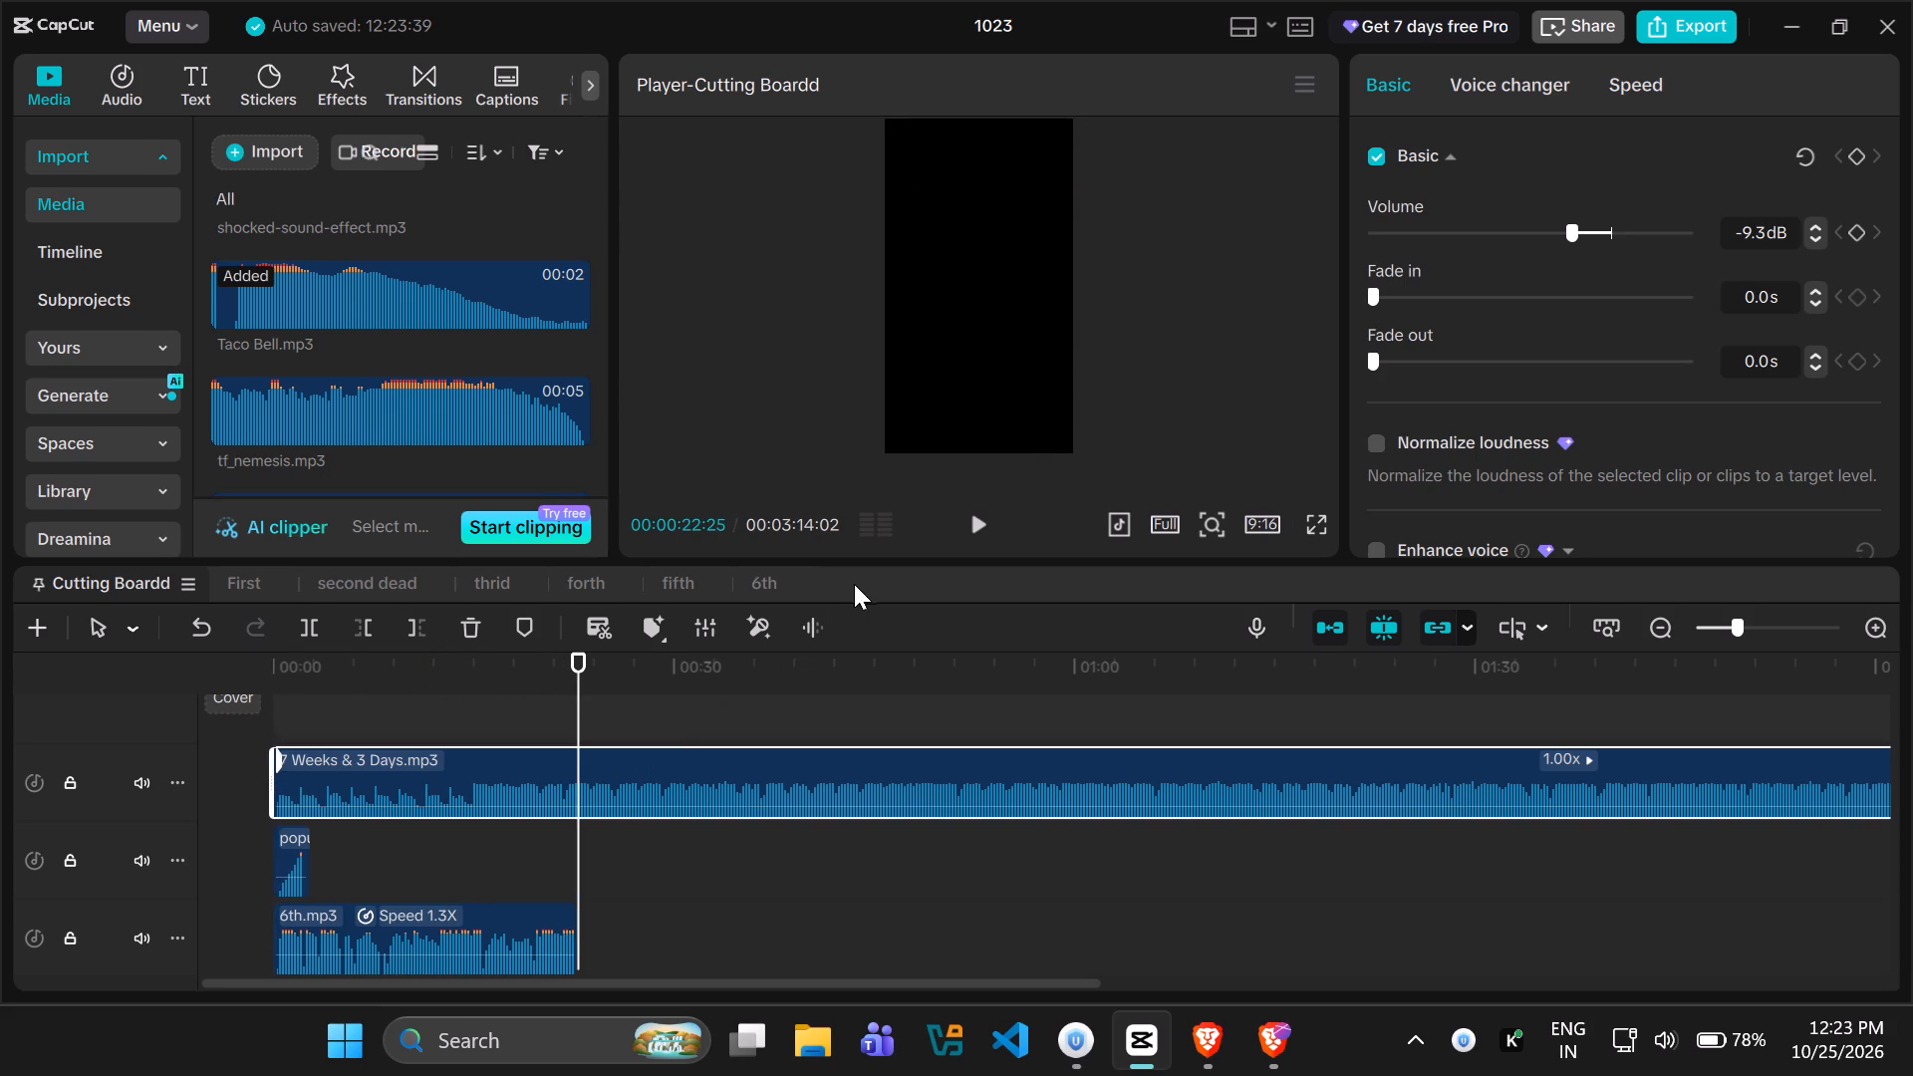
left_click(410, 625)
Play the opening from the start to check the 6th.mp3 audio with the music and riser.
left_click_drag(573, 711, 0, 789)
key("space")
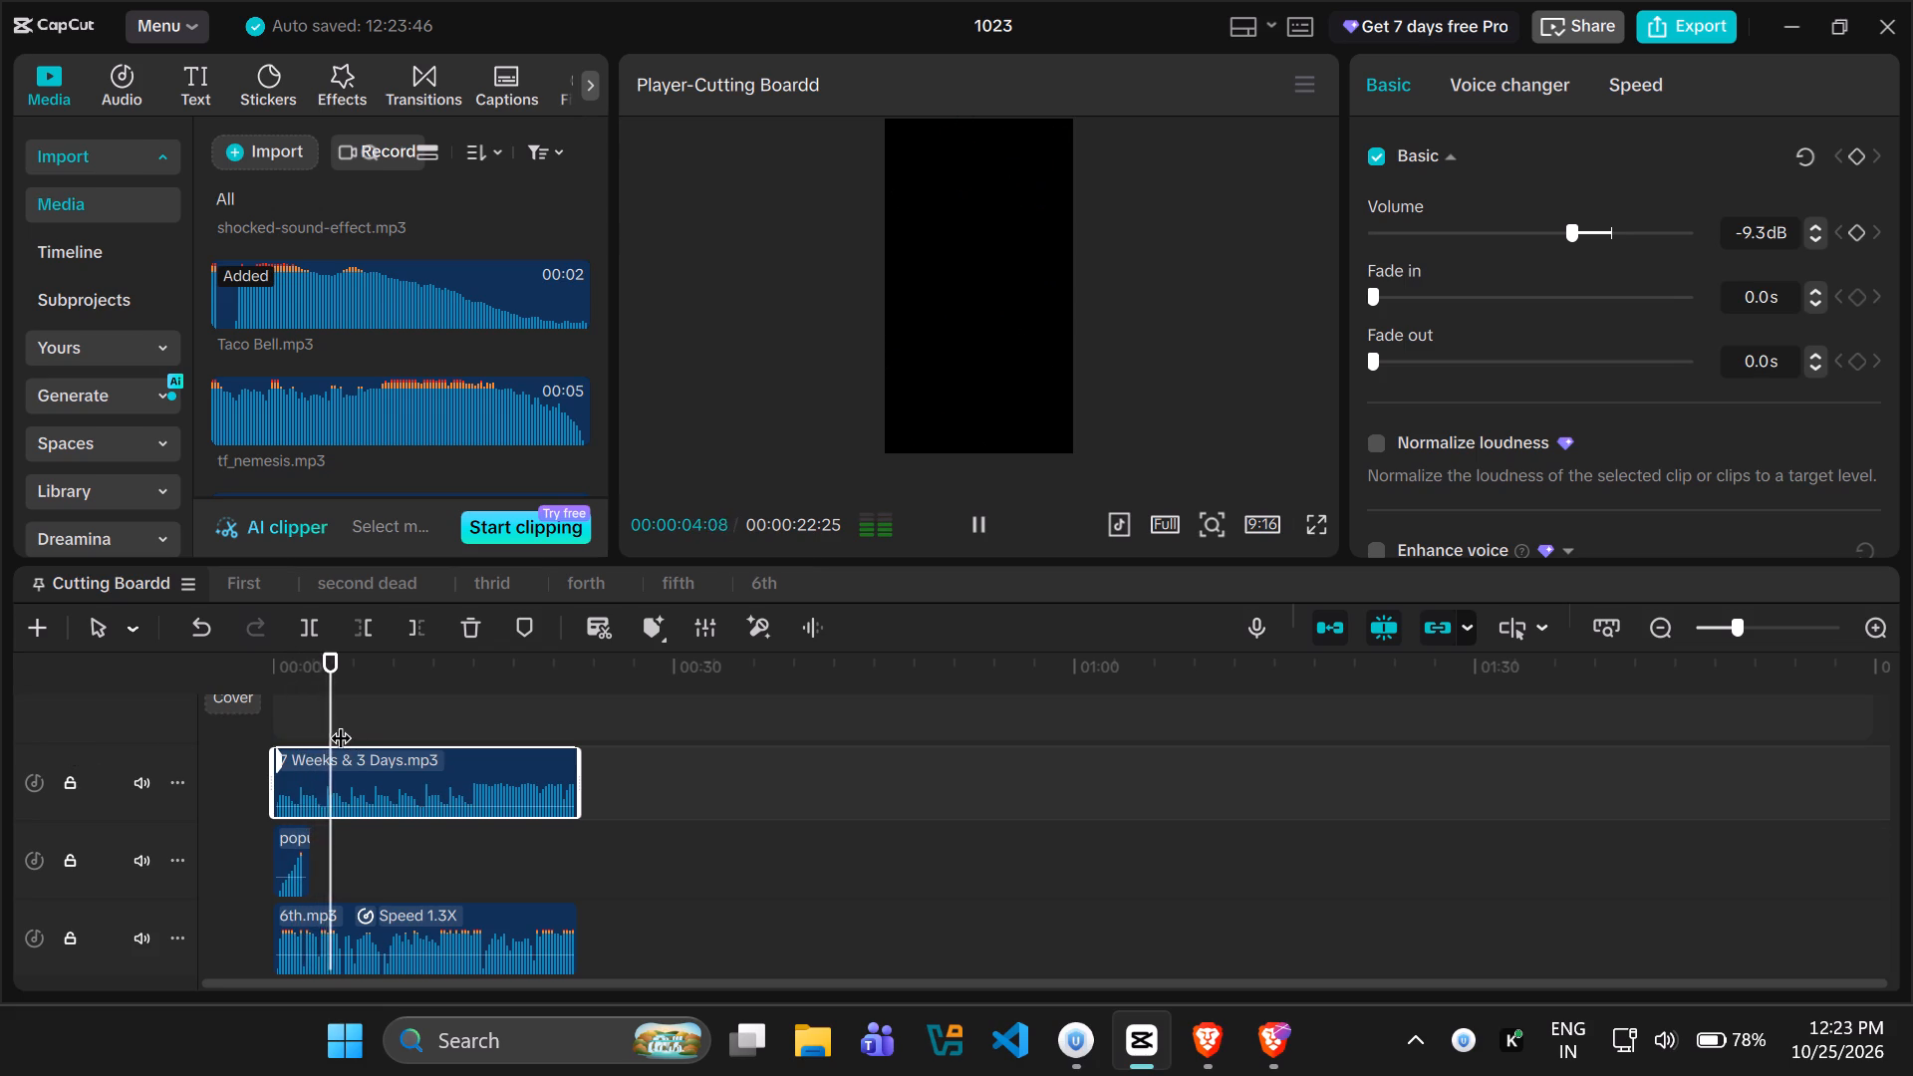
left_click_drag(338, 722, 329, 722)
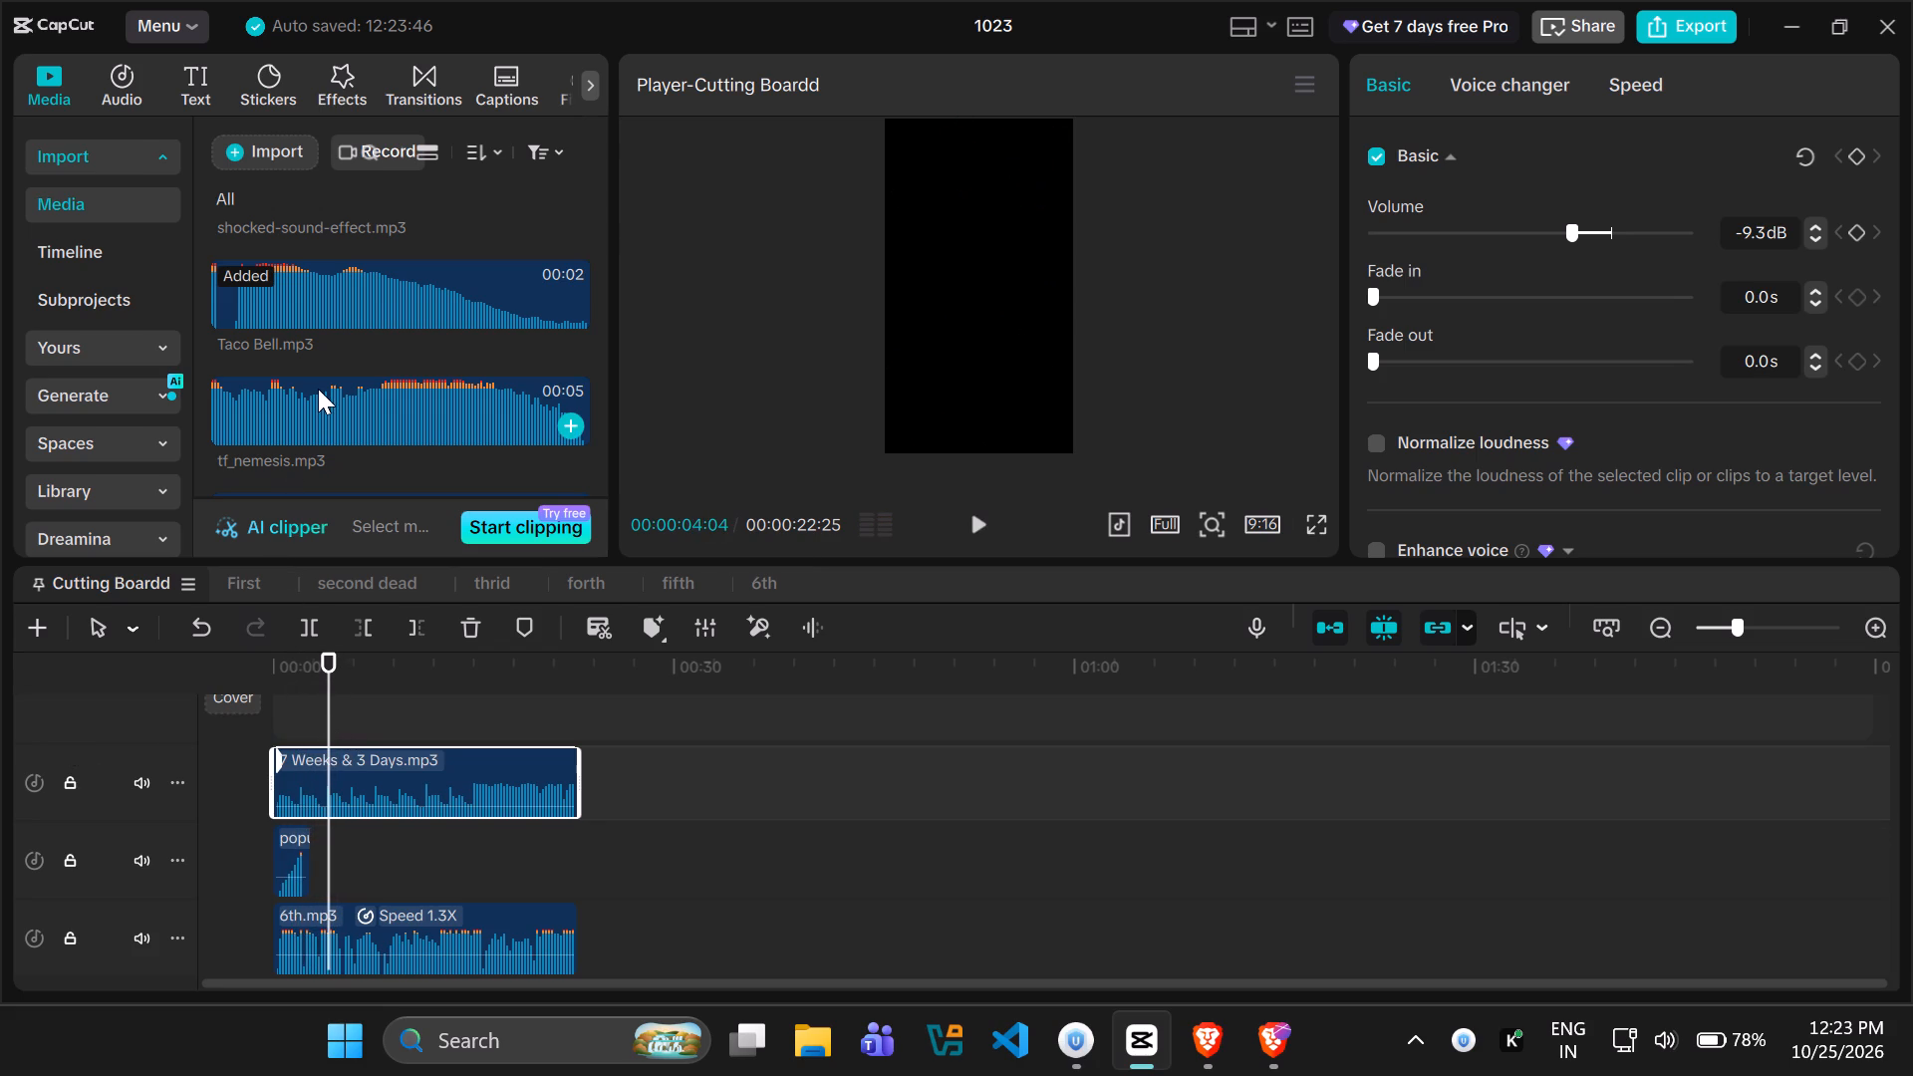
Place Taco Bell.mp3 on a new audio track below 6th.mp3, starting at about 2 s, and preview it from the start.
left_click_drag(310, 300, 352, 866)
scroll(358, 863, "down", 5)
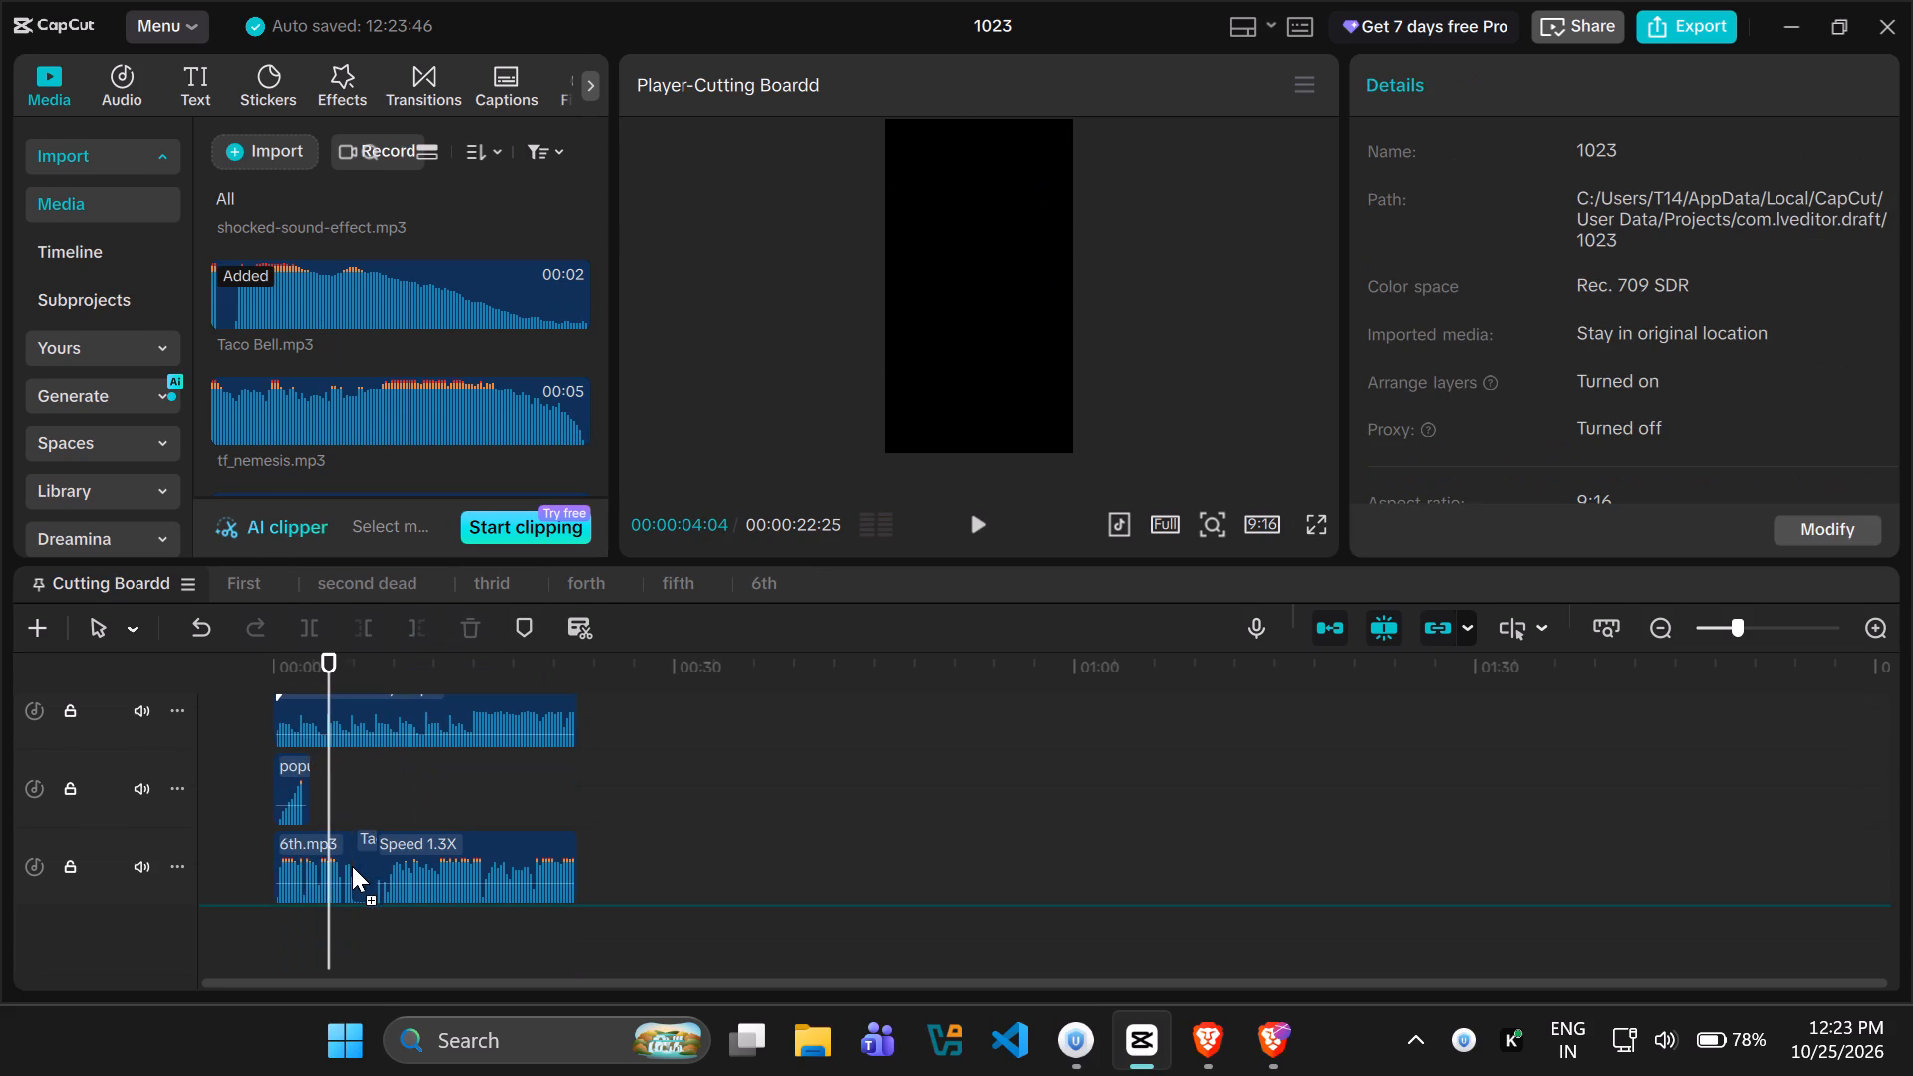
left_click_drag(352, 866, 318, 934)
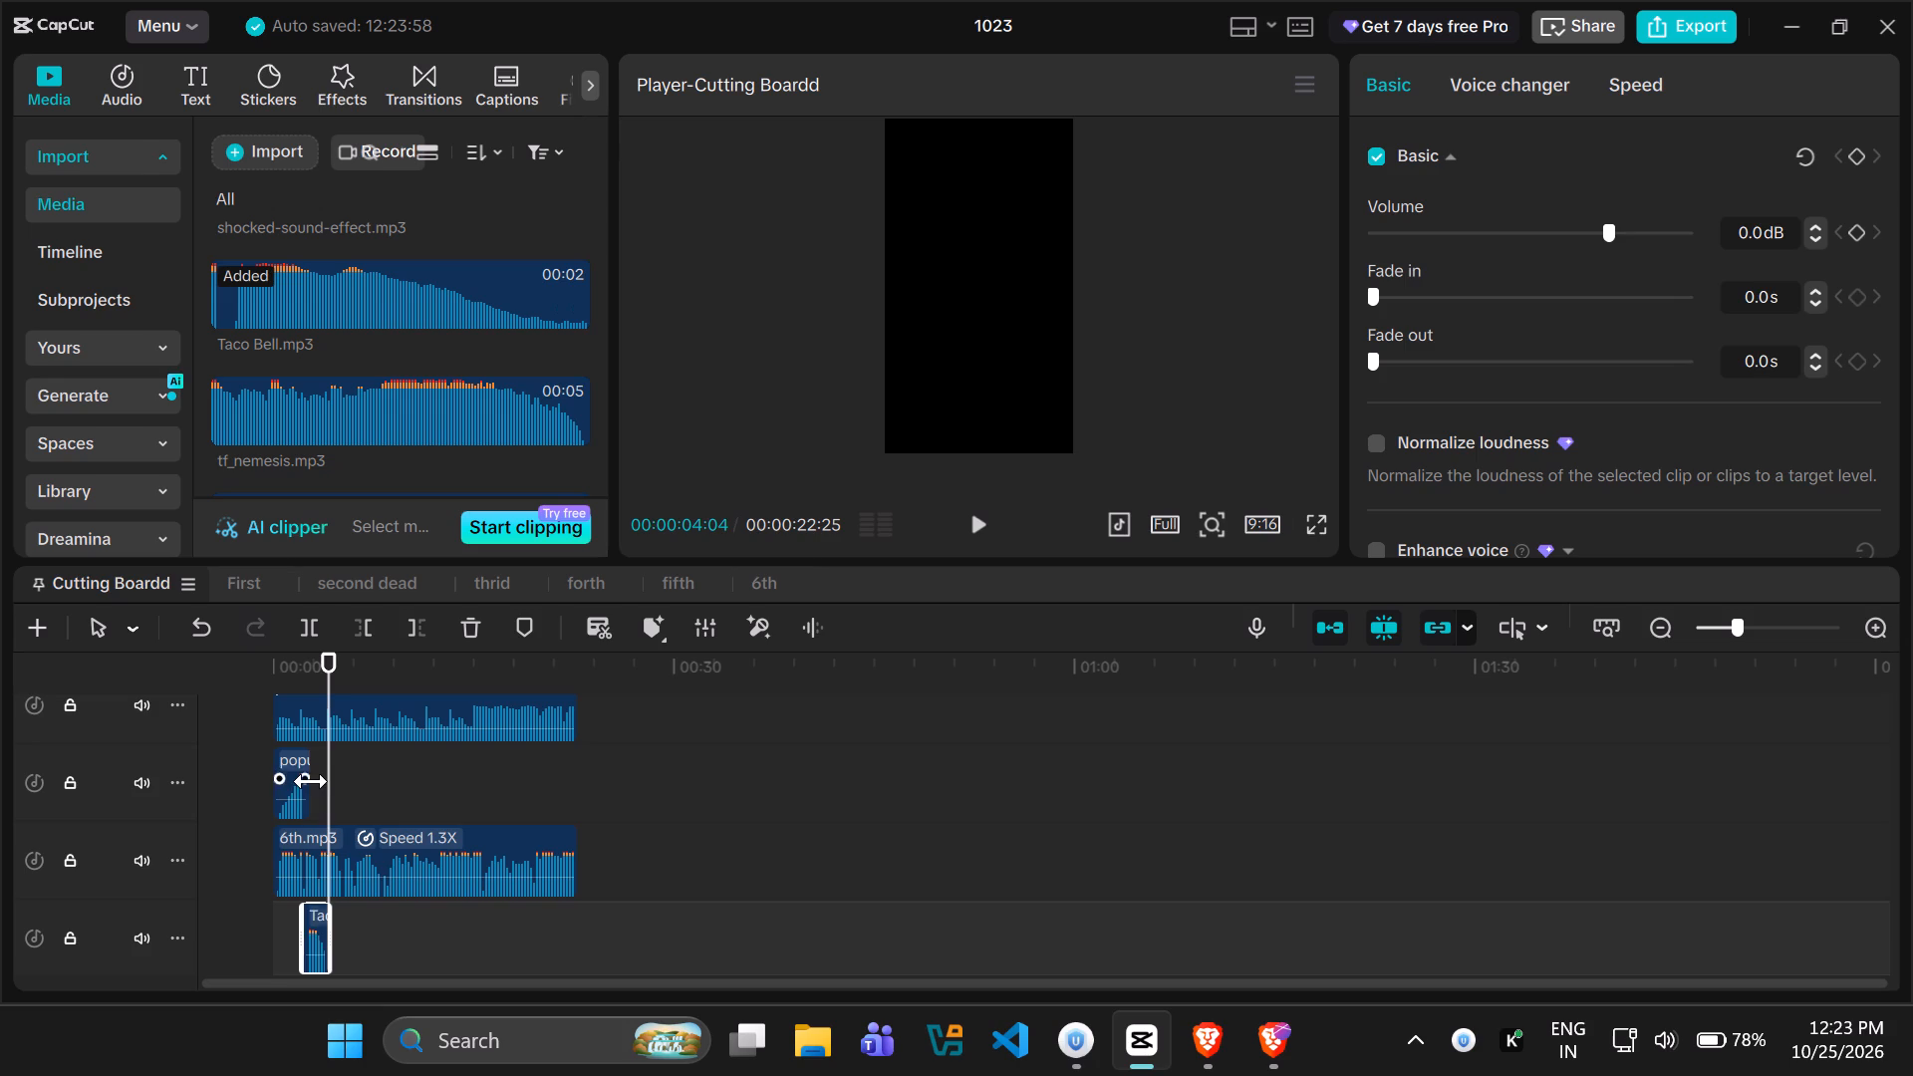
left_click_drag(320, 781, 261, 781)
key("space")
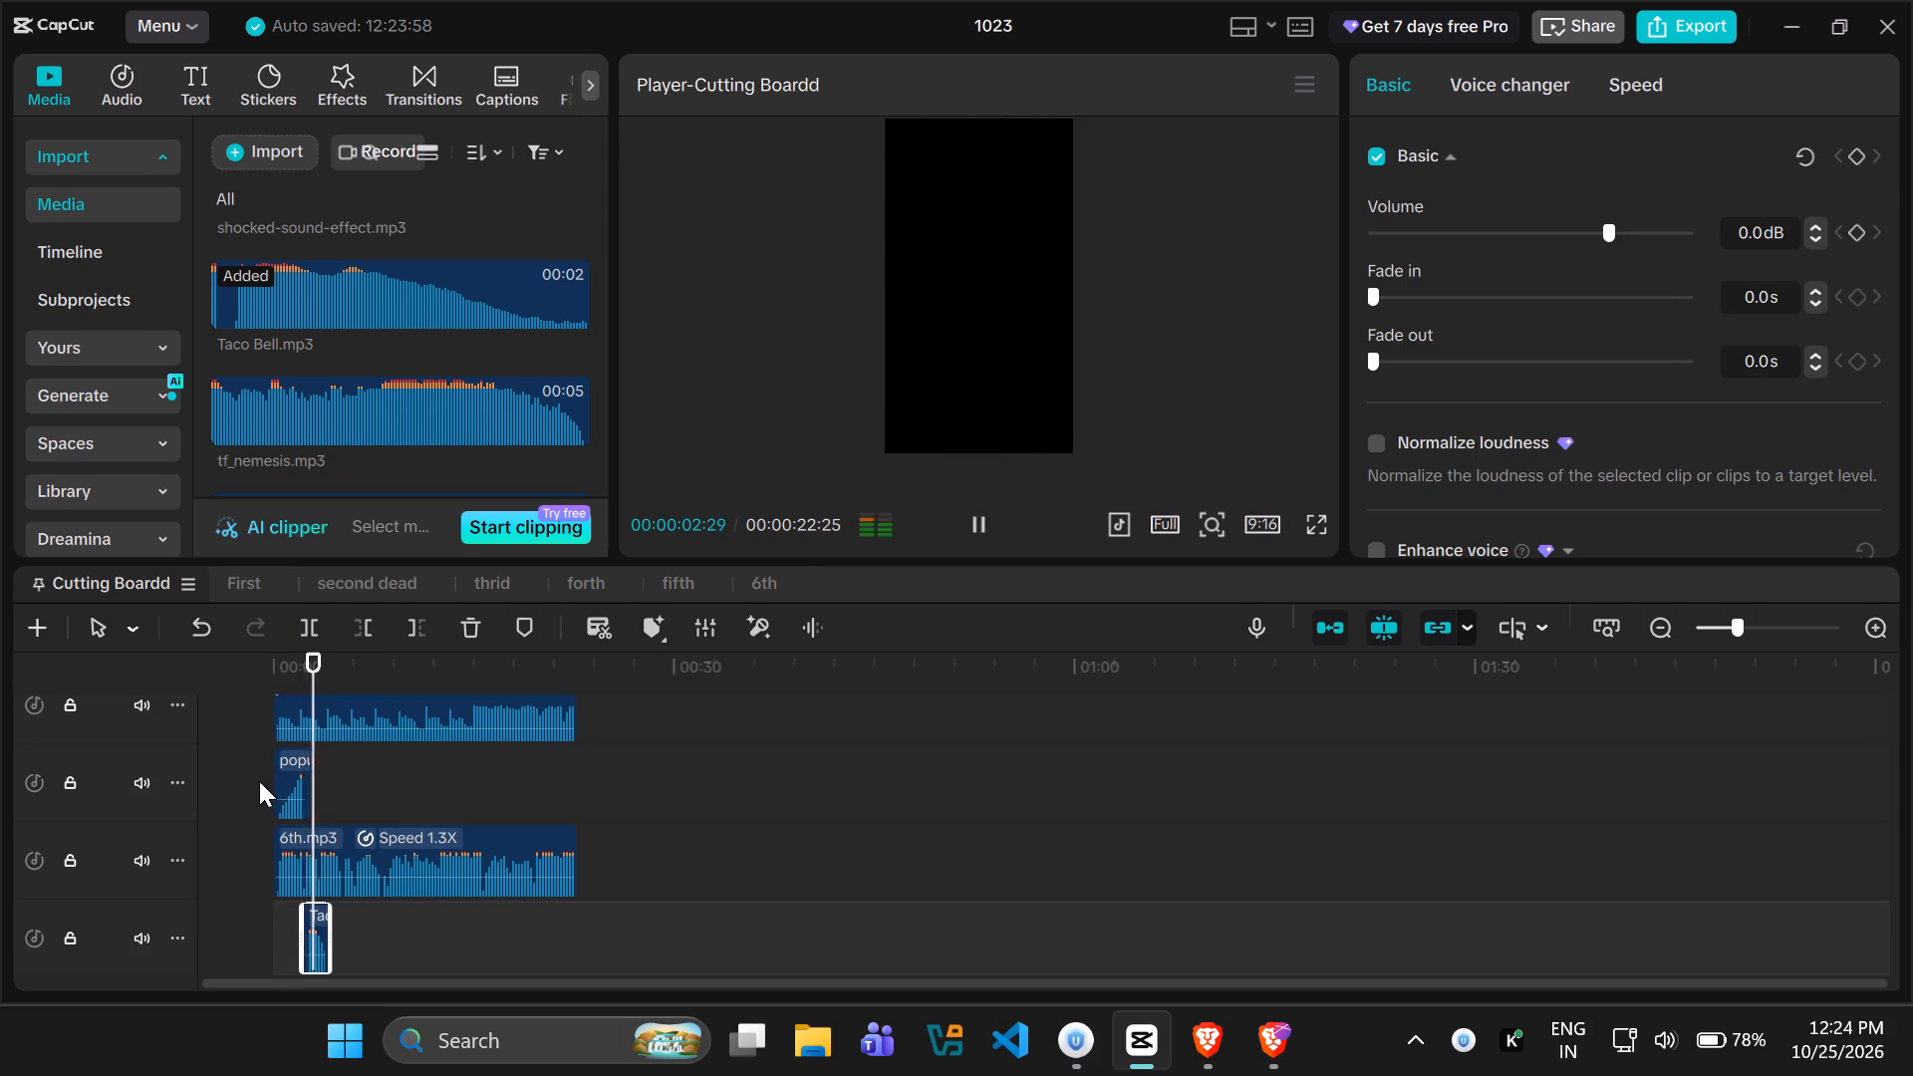
Move the Taco Bell.mp3 clip so it starts at about 2.8 s, where the riser clip ends.
left_click(313, 928)
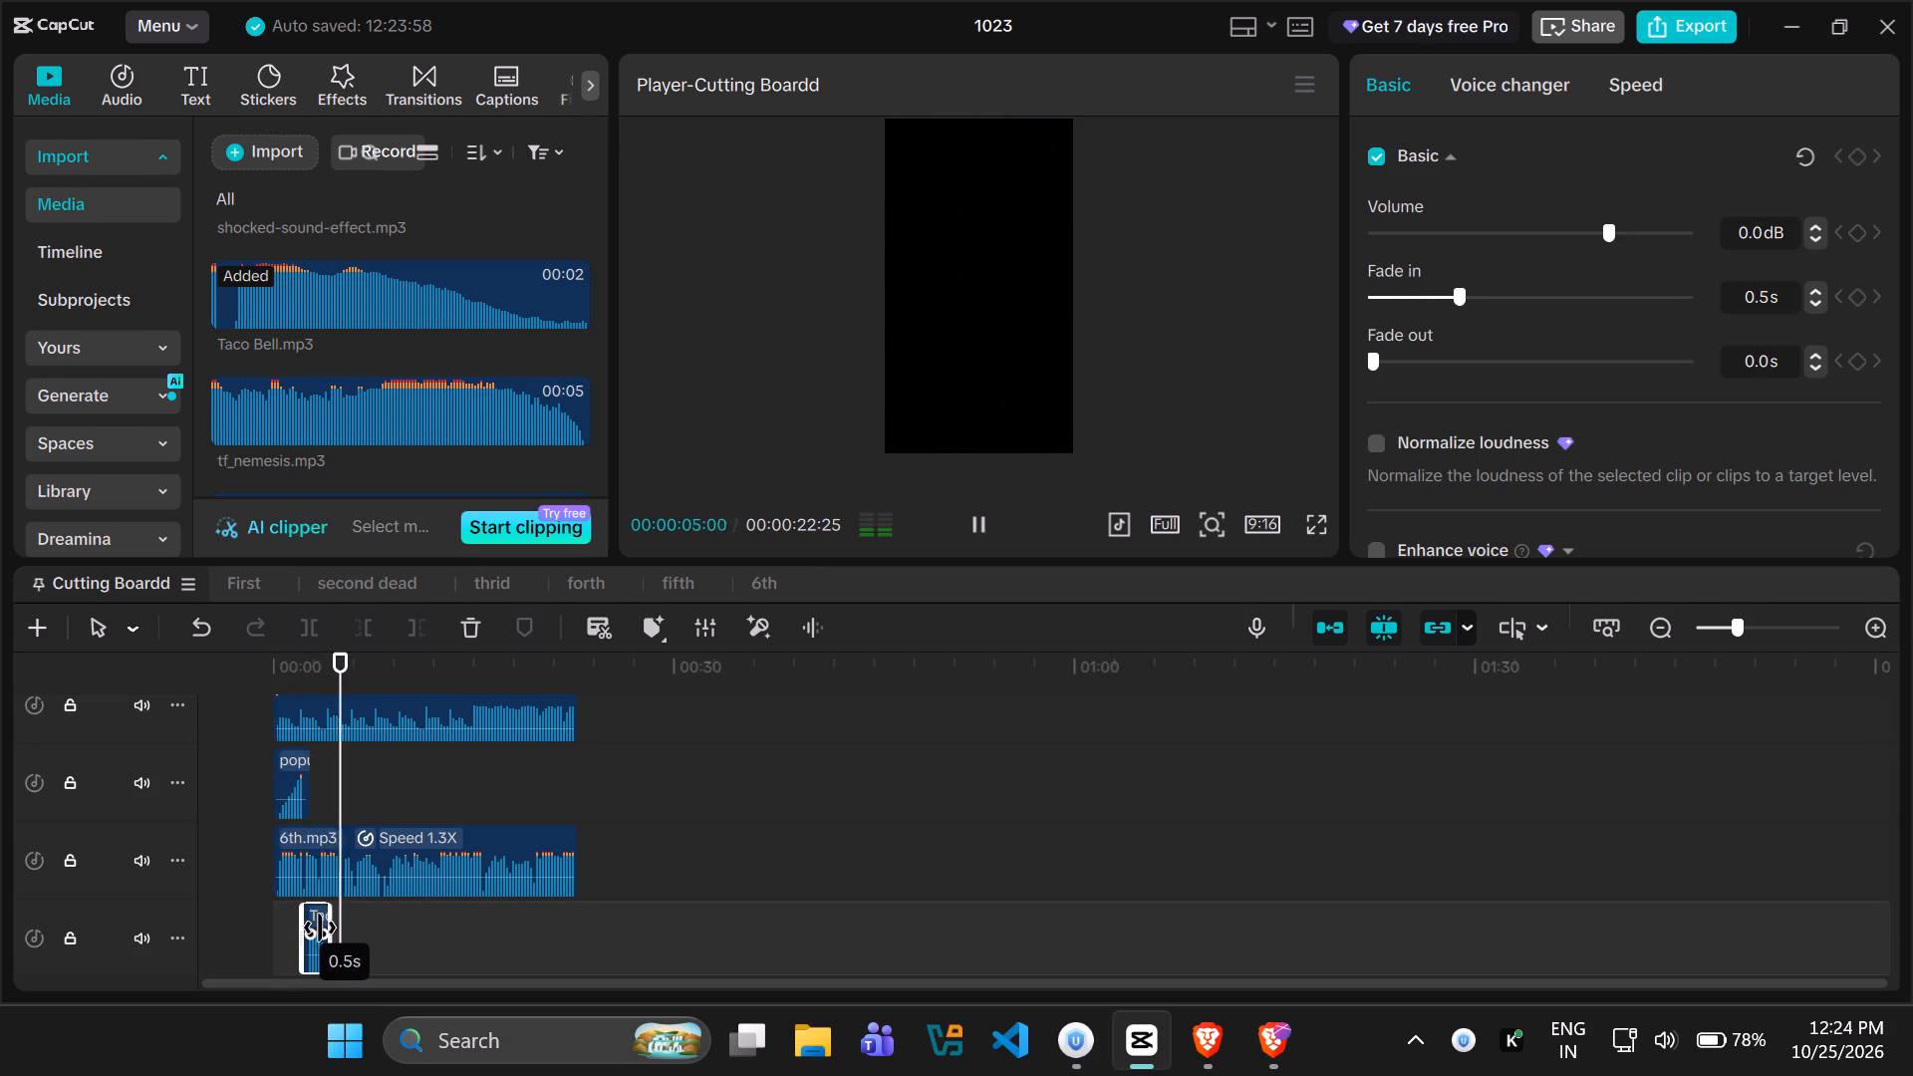
left_click(314, 928)
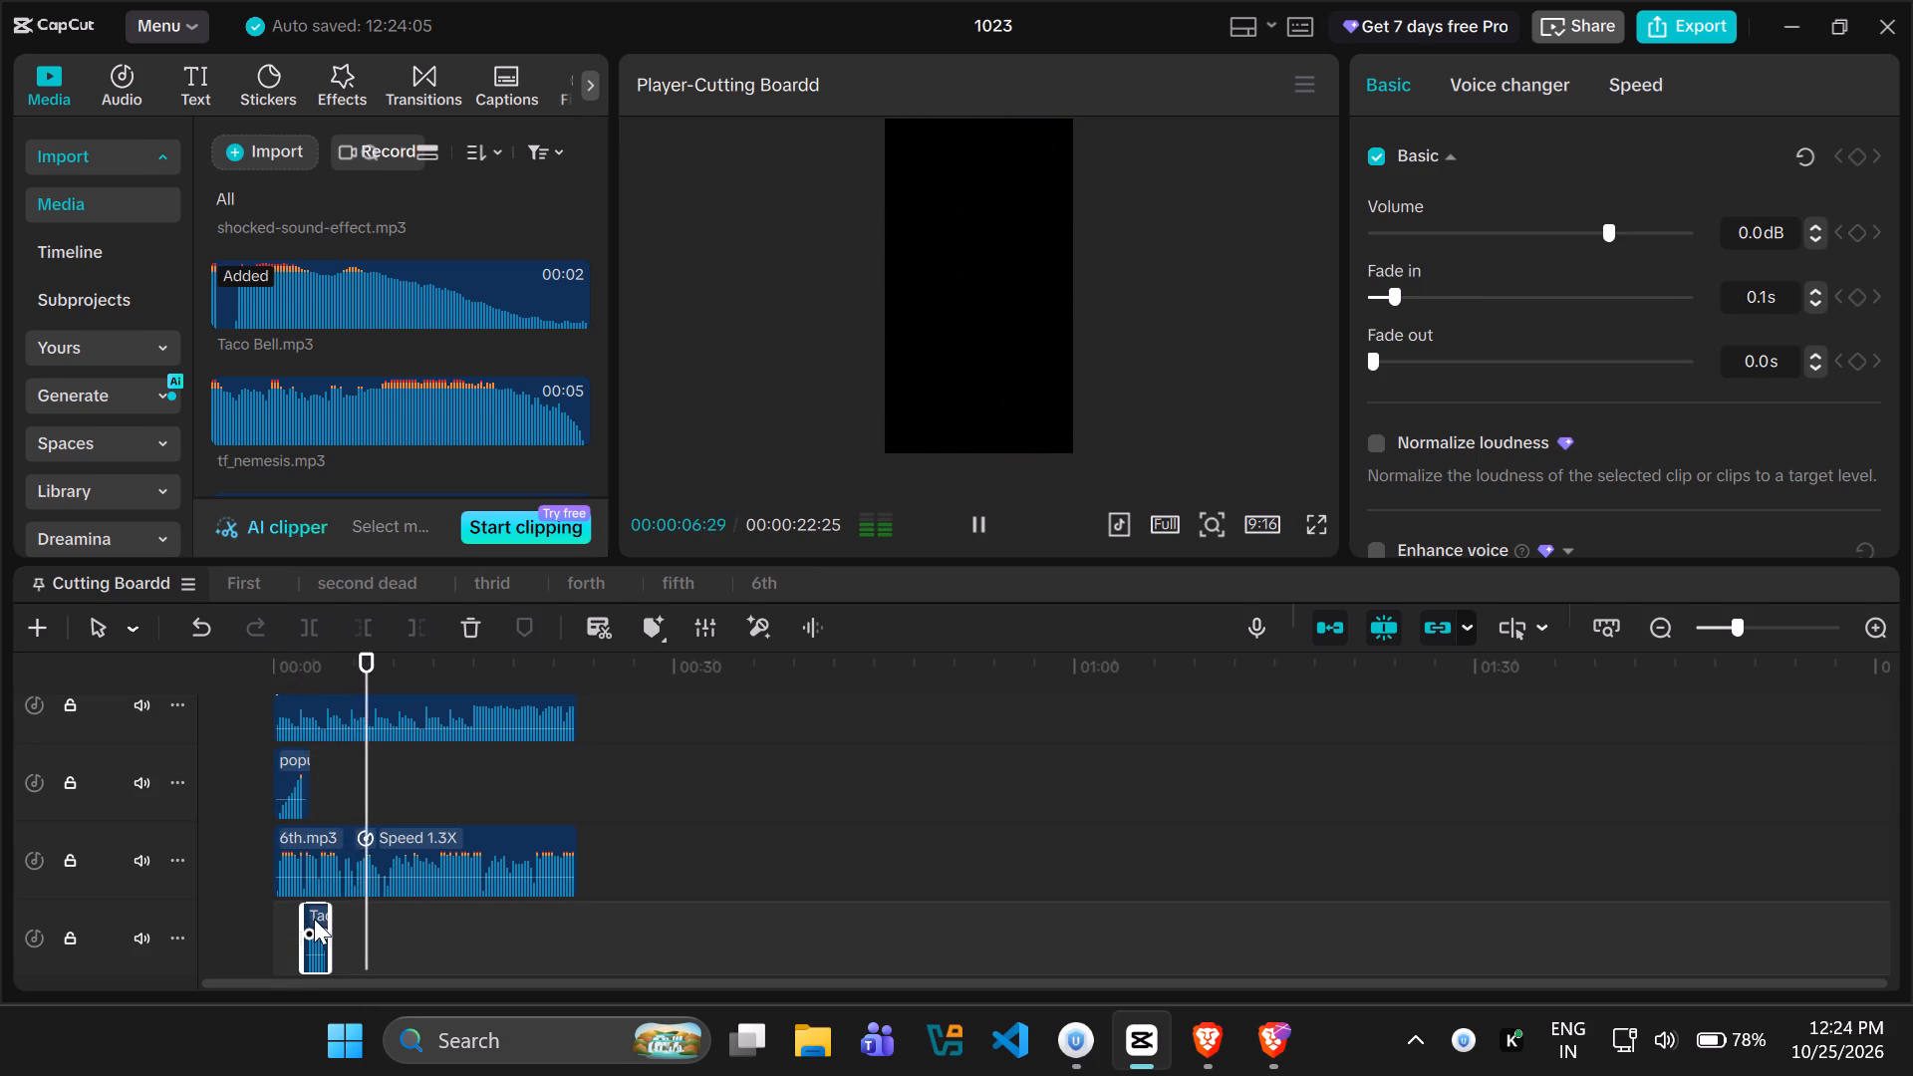
left_click_drag(314, 919, 327, 914)
left_click(320, 918)
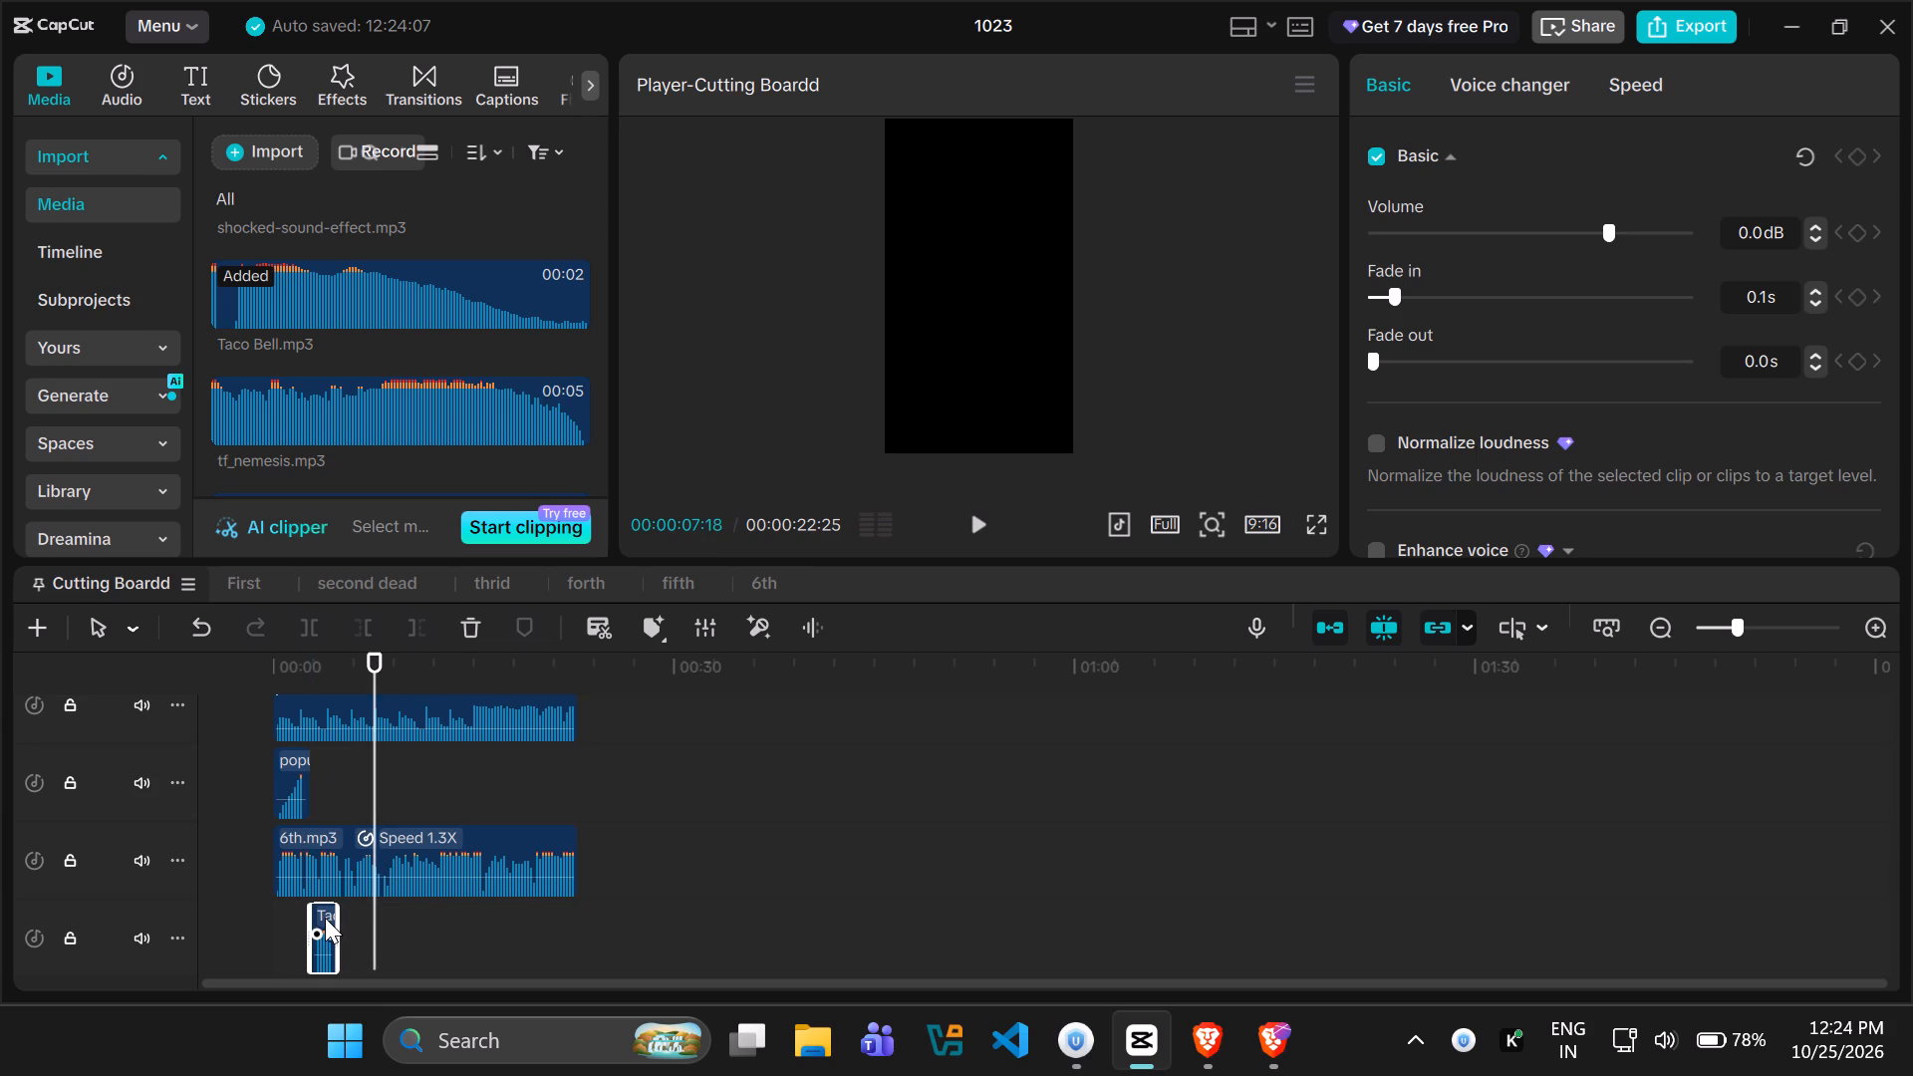
left_click_drag(323, 917, 322, 916)
left_click_drag(322, 916, 332, 914)
Set the Taco Bell.mp3 clip's fade-in to 0.0 s.
scroll(344, 826, "up", 20, "ctrl")
scroll(344, 826, "up", 1, "ctrl")
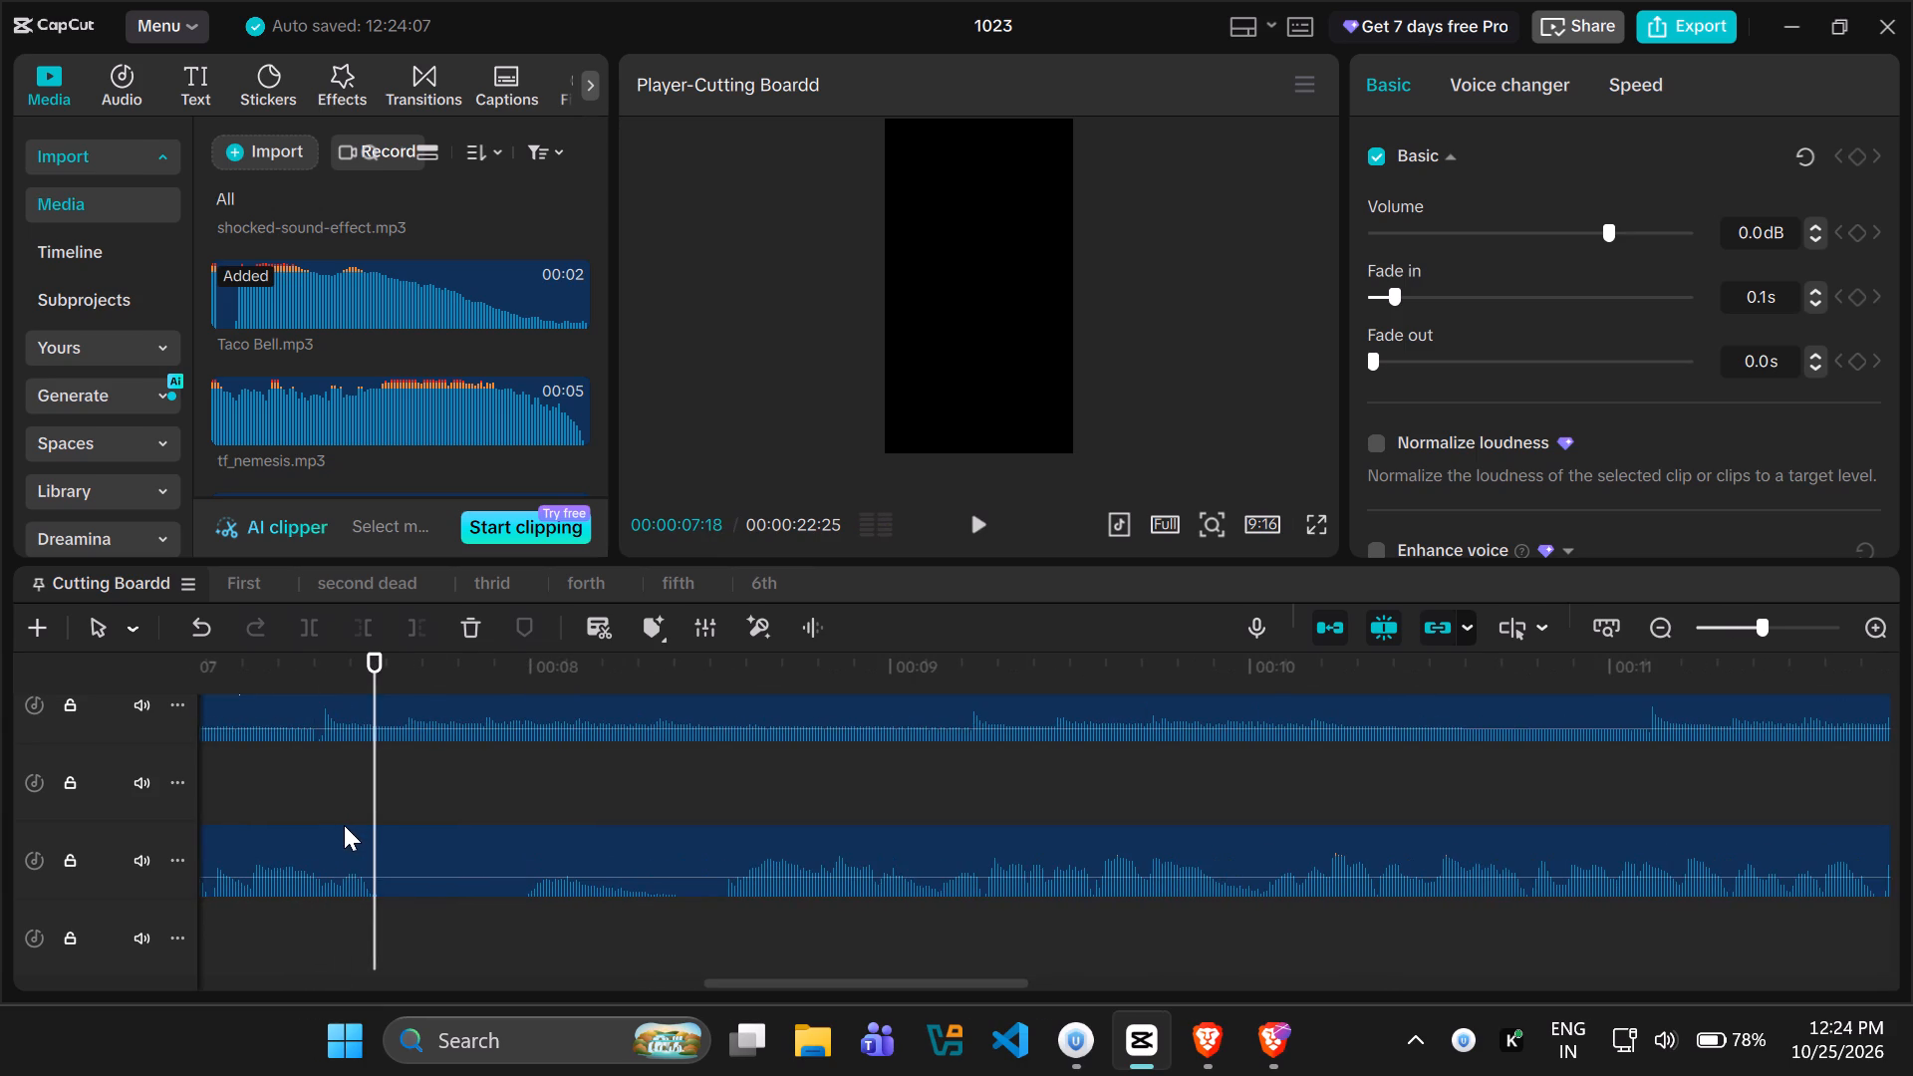
left_click_drag(370, 811, 0, 740)
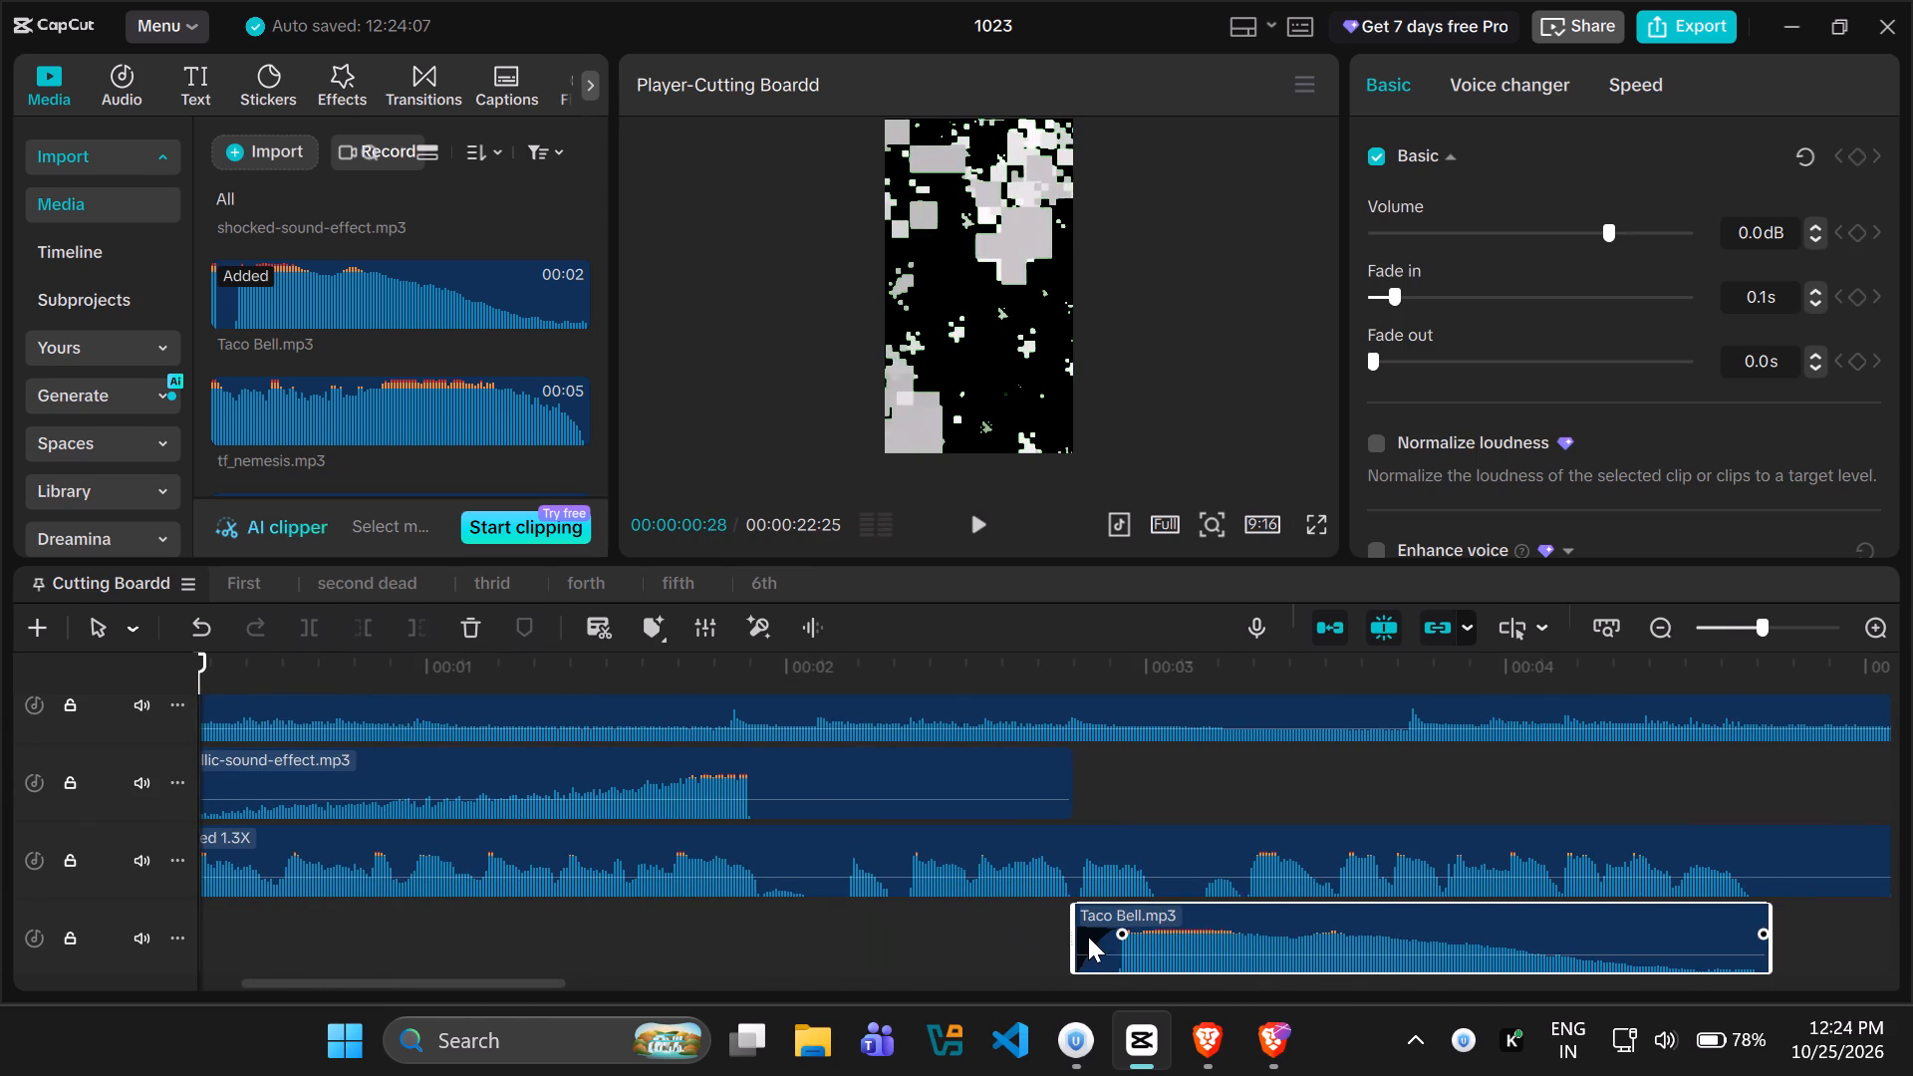
left_click_drag(1115, 937, 1067, 937)
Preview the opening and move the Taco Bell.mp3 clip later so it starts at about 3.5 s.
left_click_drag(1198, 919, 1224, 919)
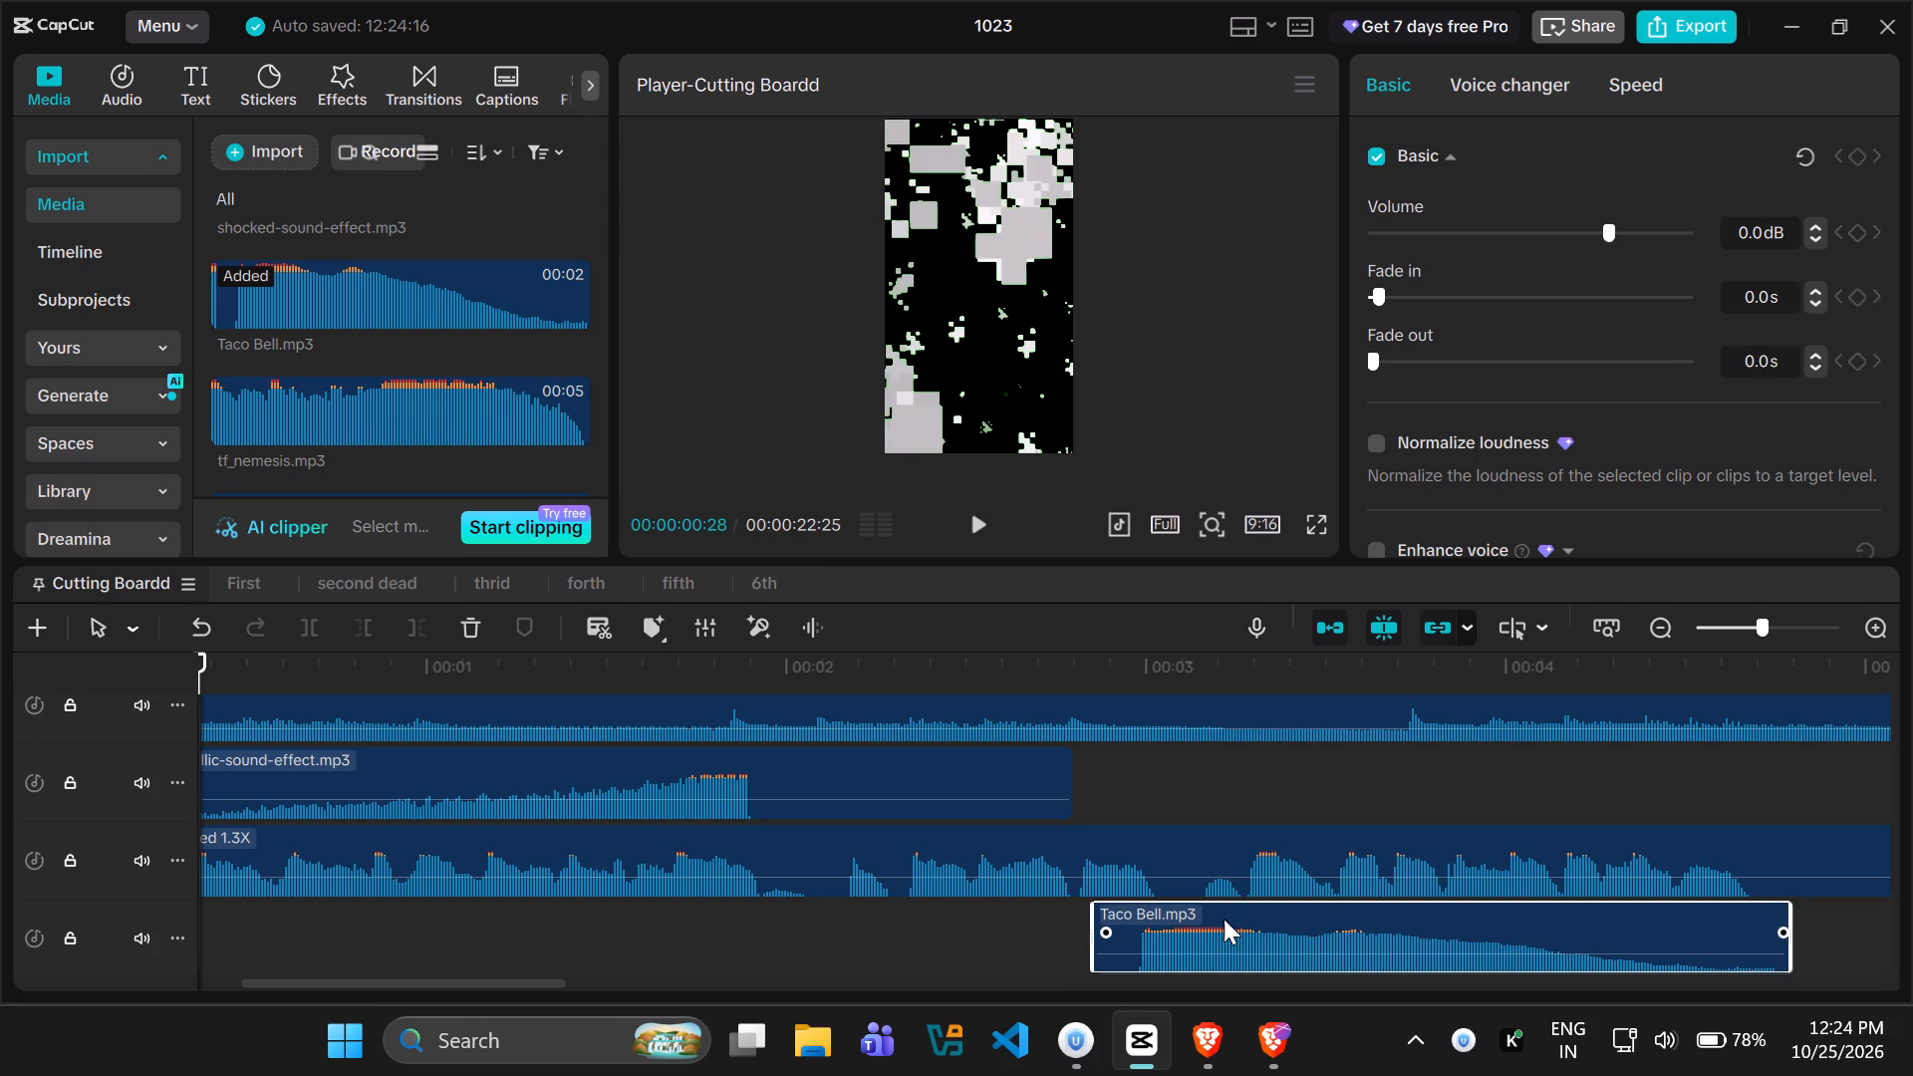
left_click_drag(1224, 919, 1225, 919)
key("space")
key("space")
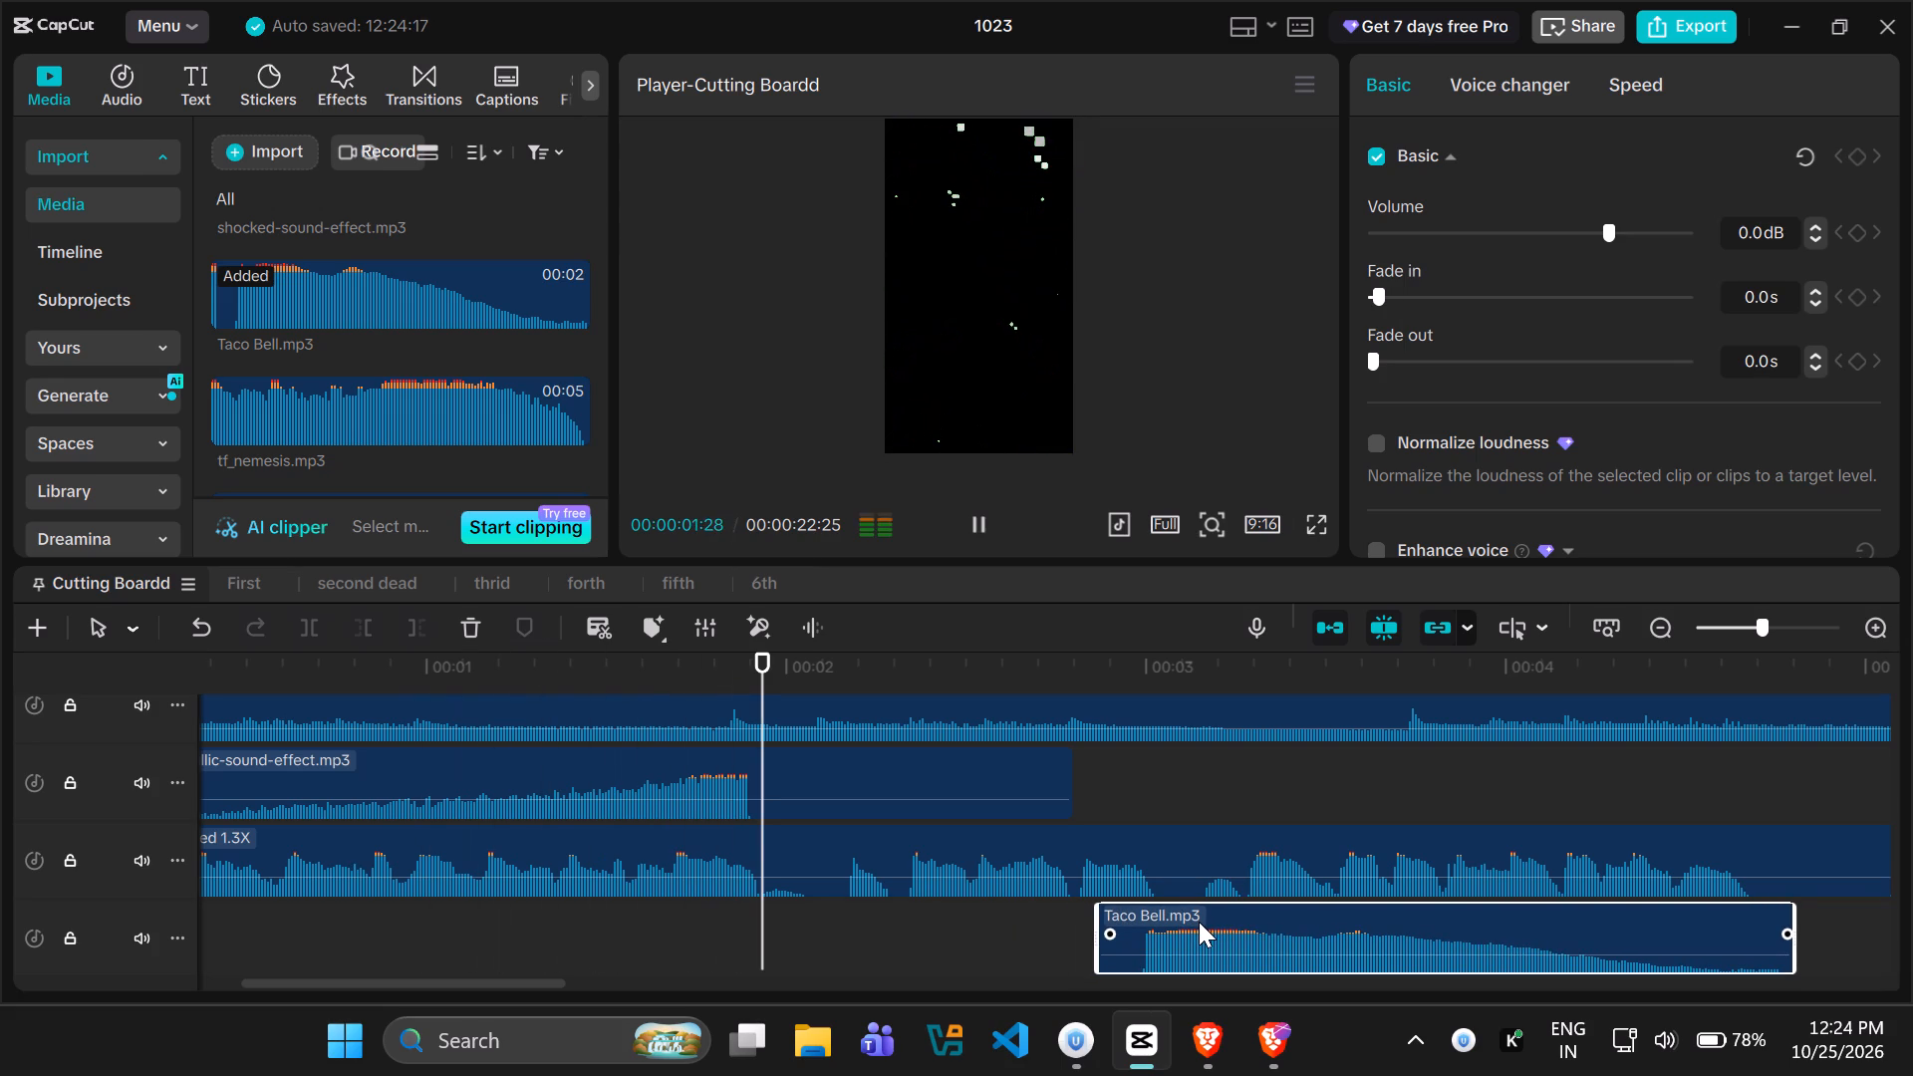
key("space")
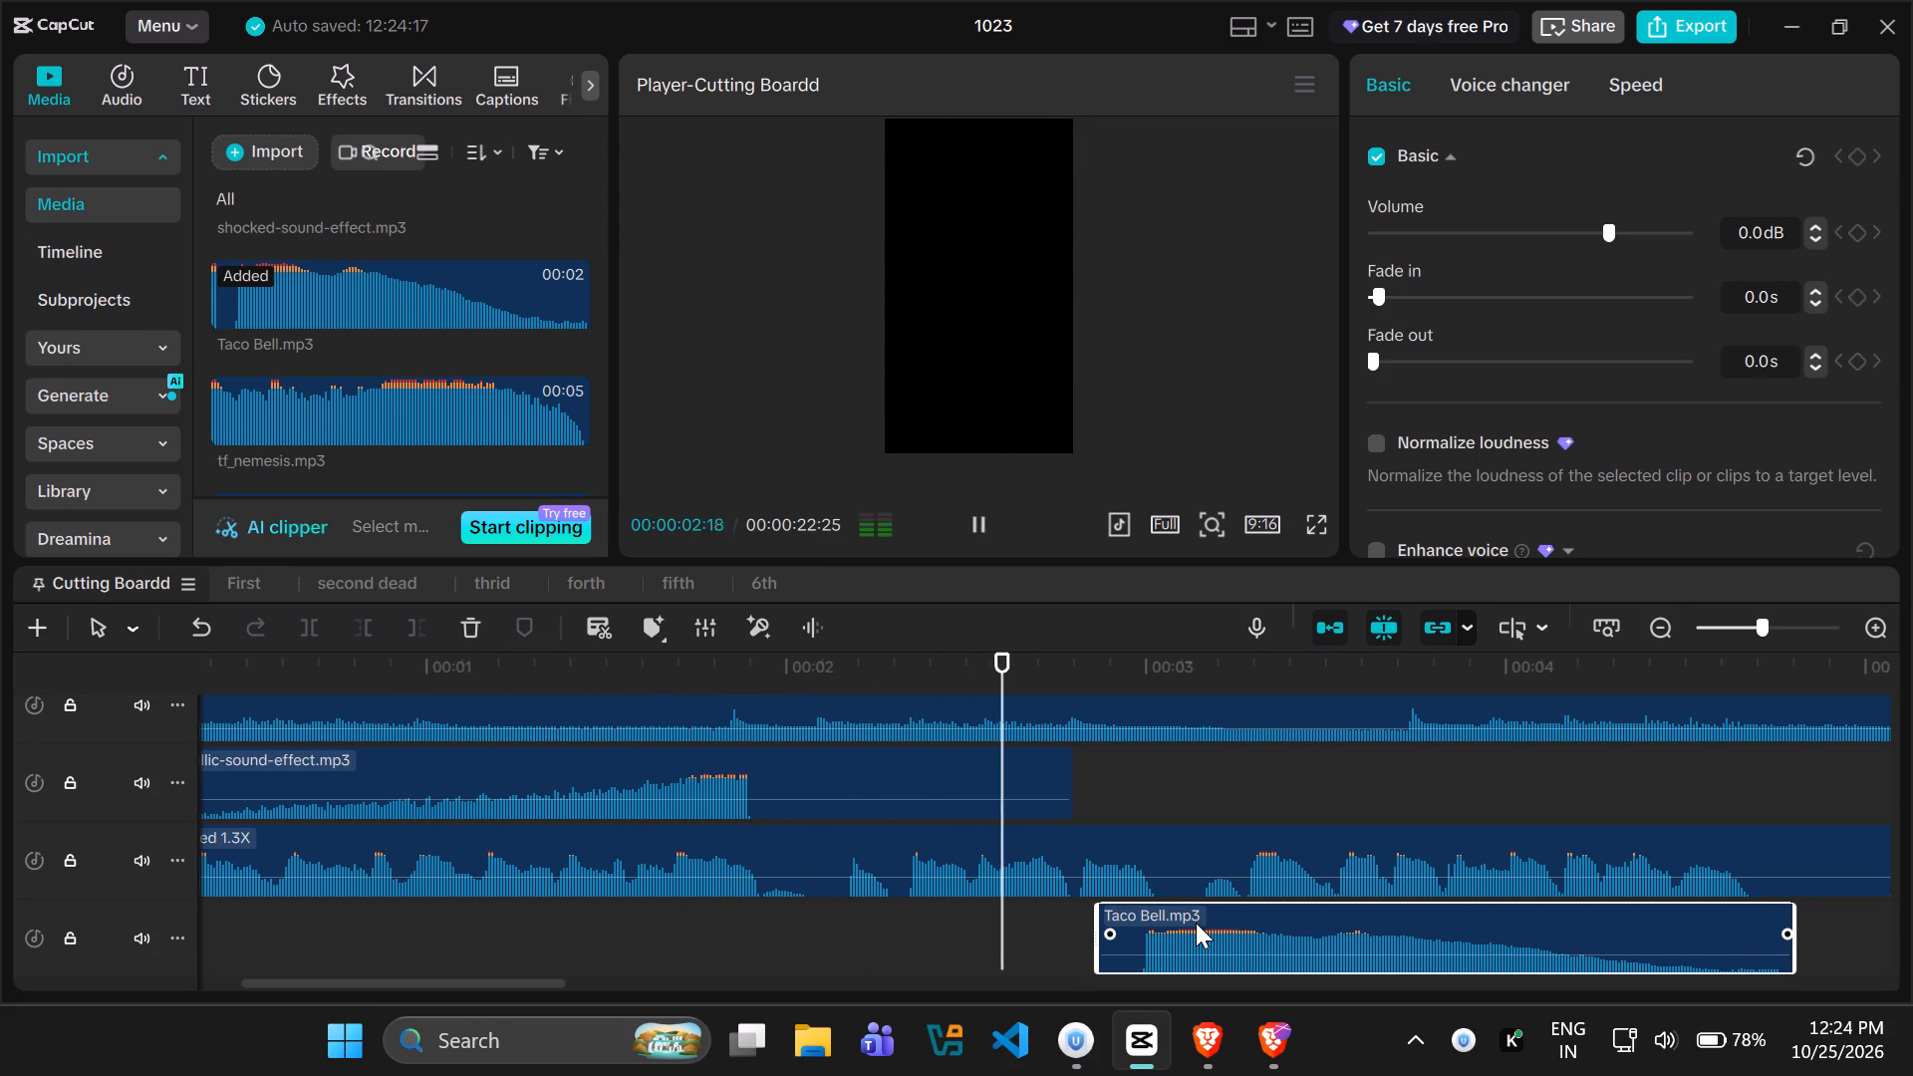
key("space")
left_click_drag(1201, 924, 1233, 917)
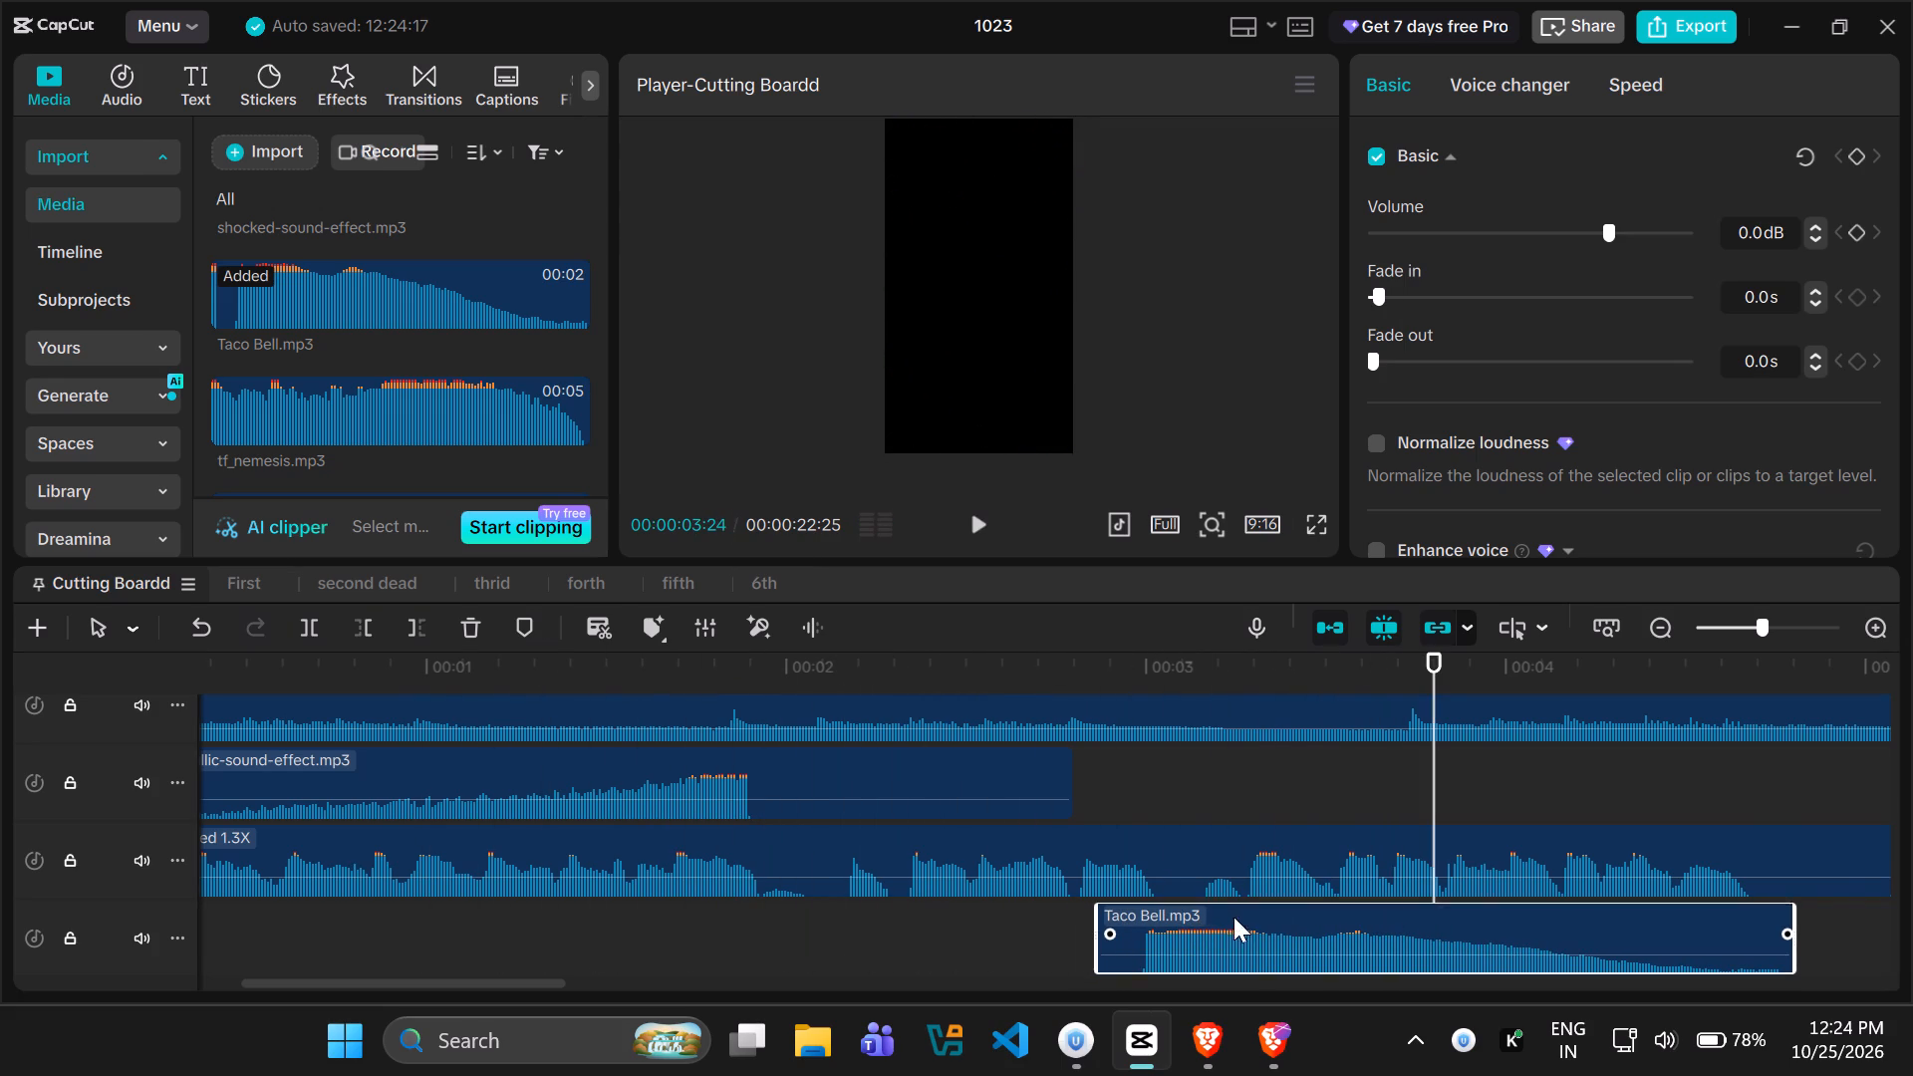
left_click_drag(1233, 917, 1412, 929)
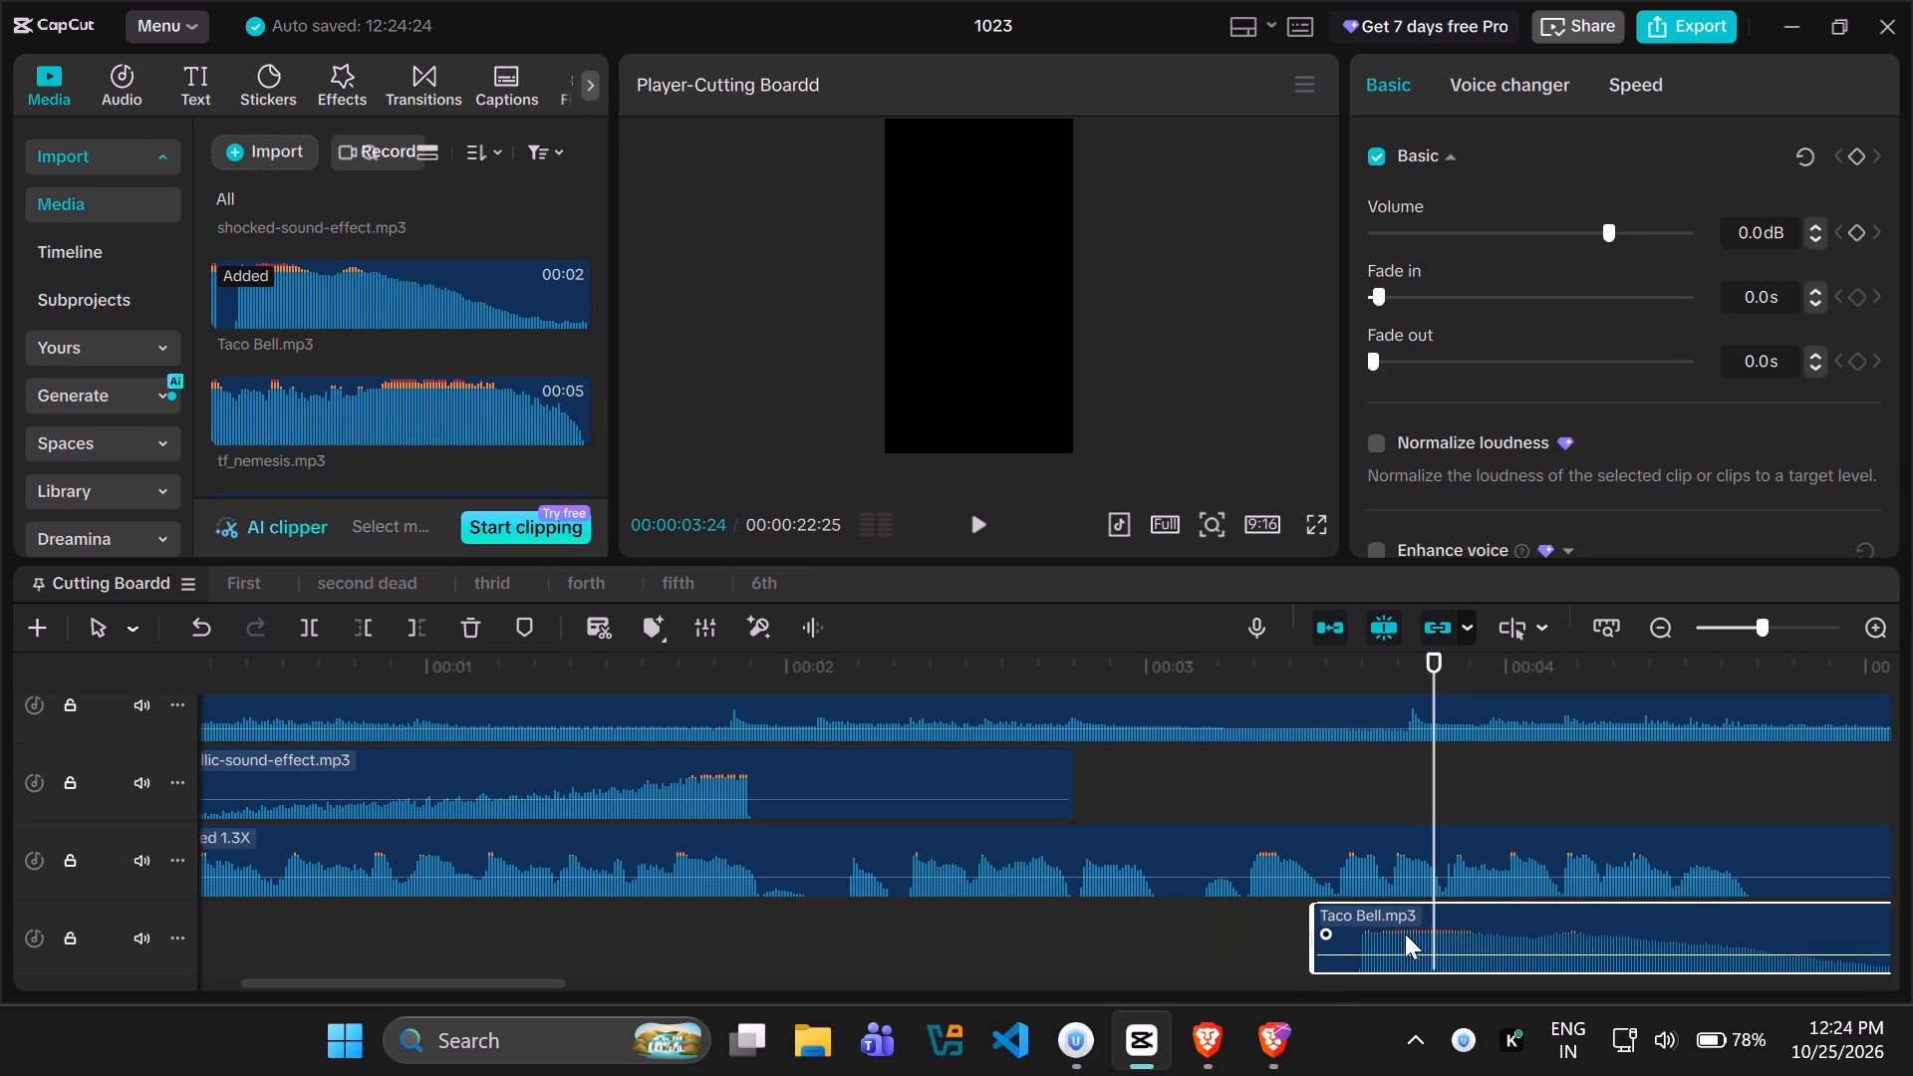
Audition tf_nemesis.mp3 and tuco-get-out.mp3 from the imported media, and play the timeline onward from about 3.8 s.
scroll(323, 404, "down", 1)
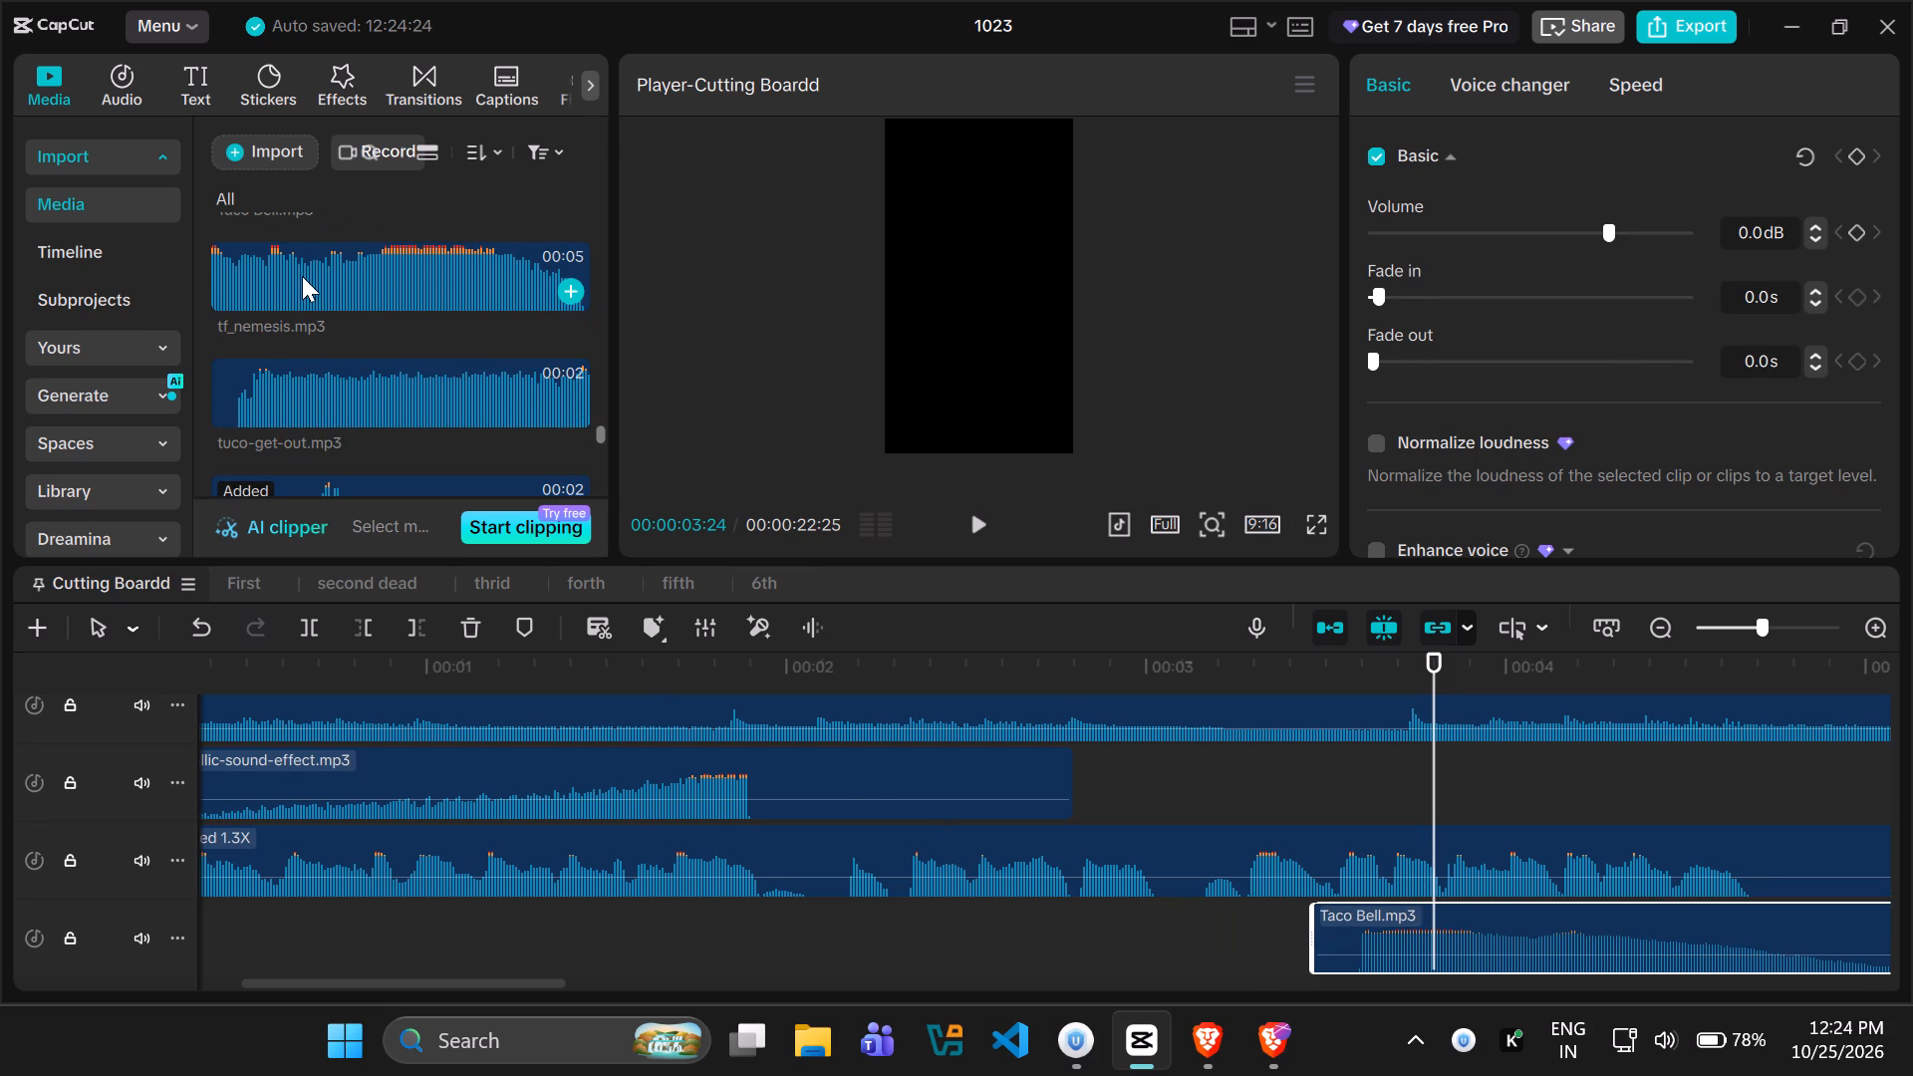
left_click(302, 276)
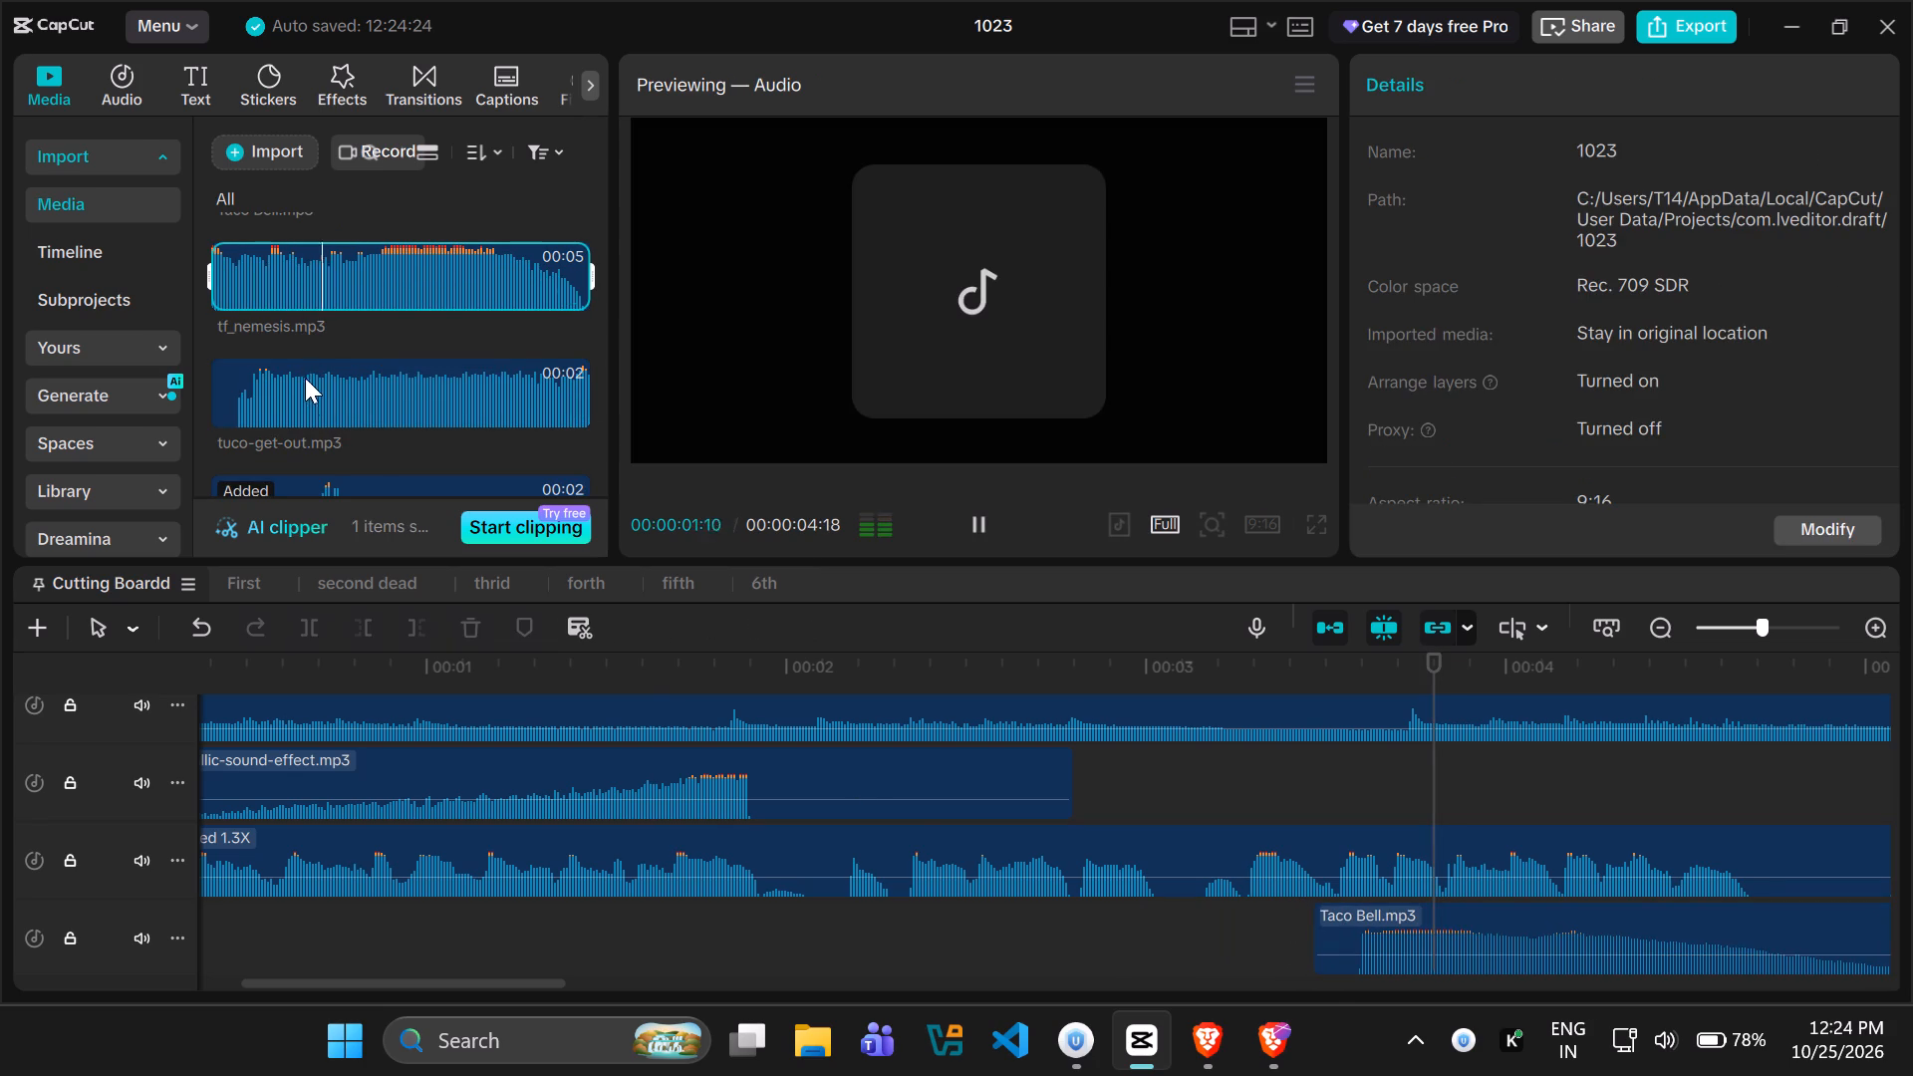
left_click(306, 393)
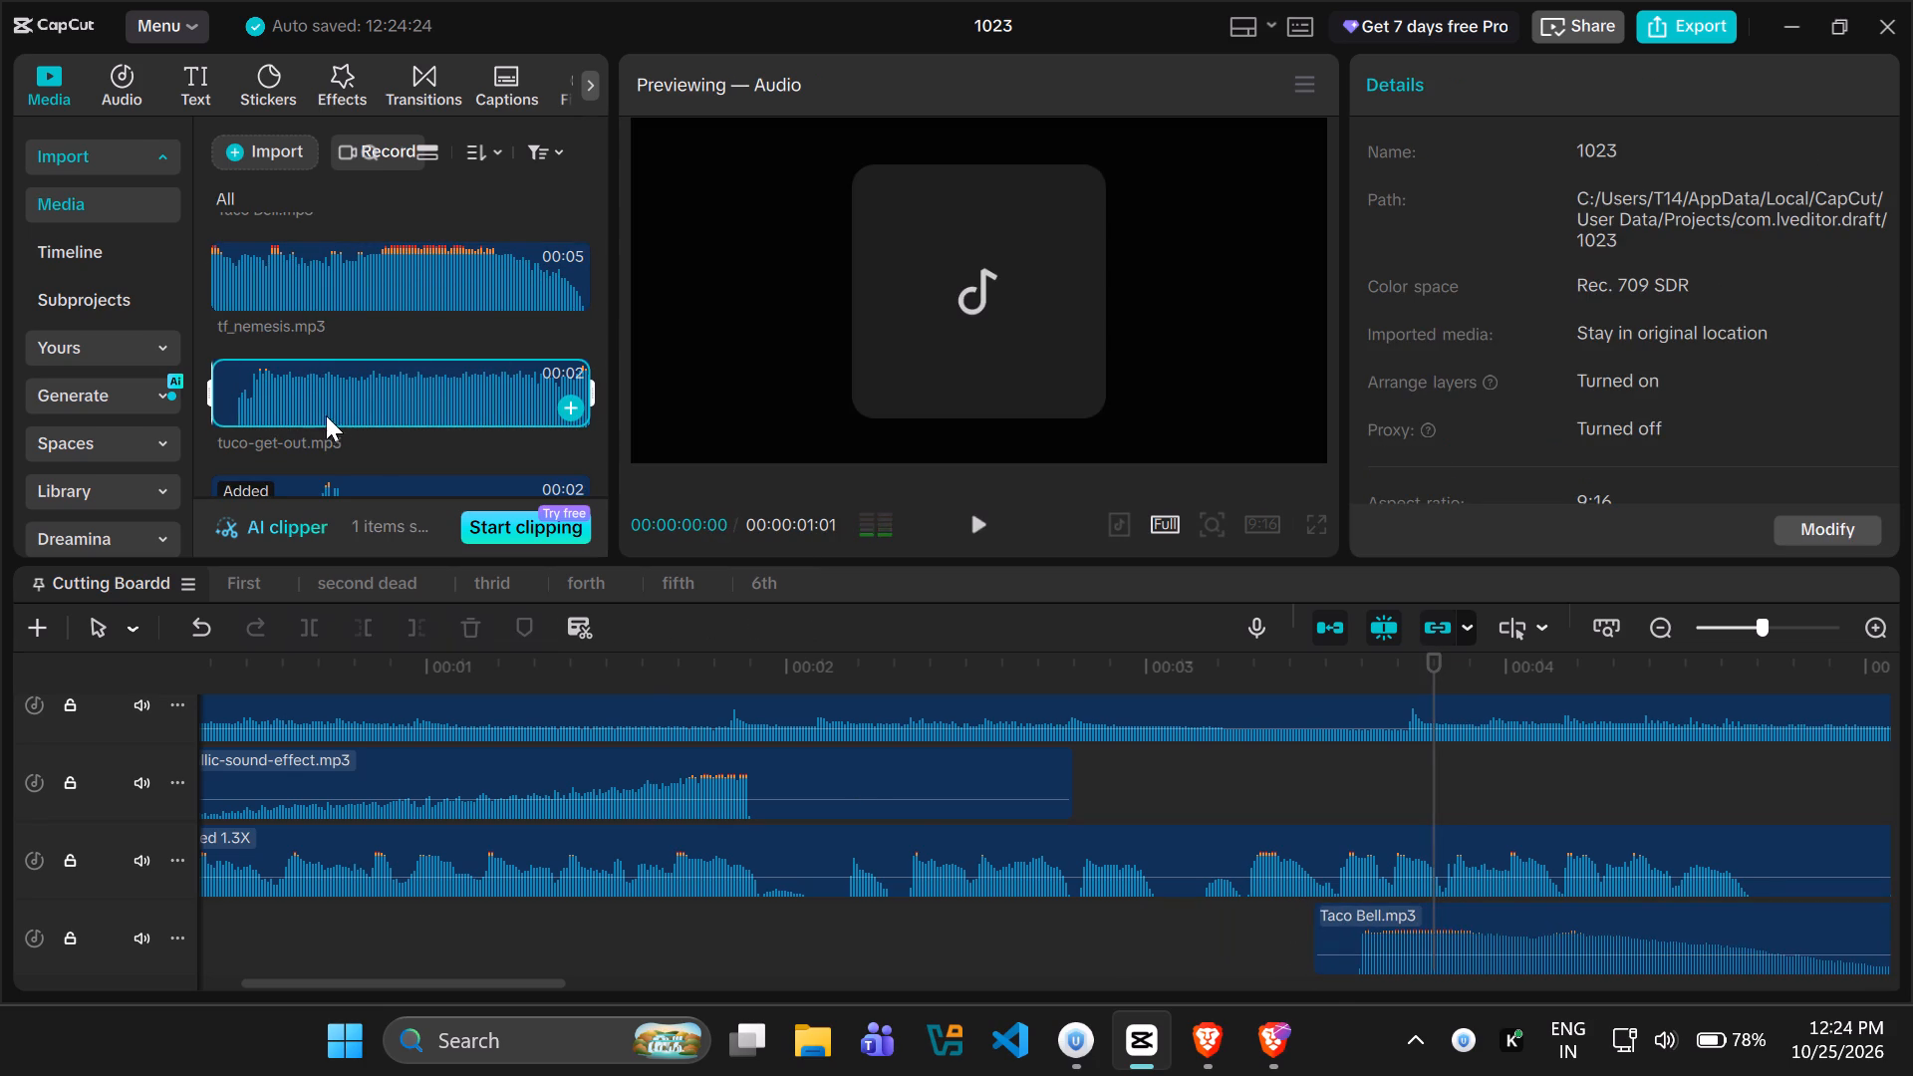
key("space")
left_click(1206, 696)
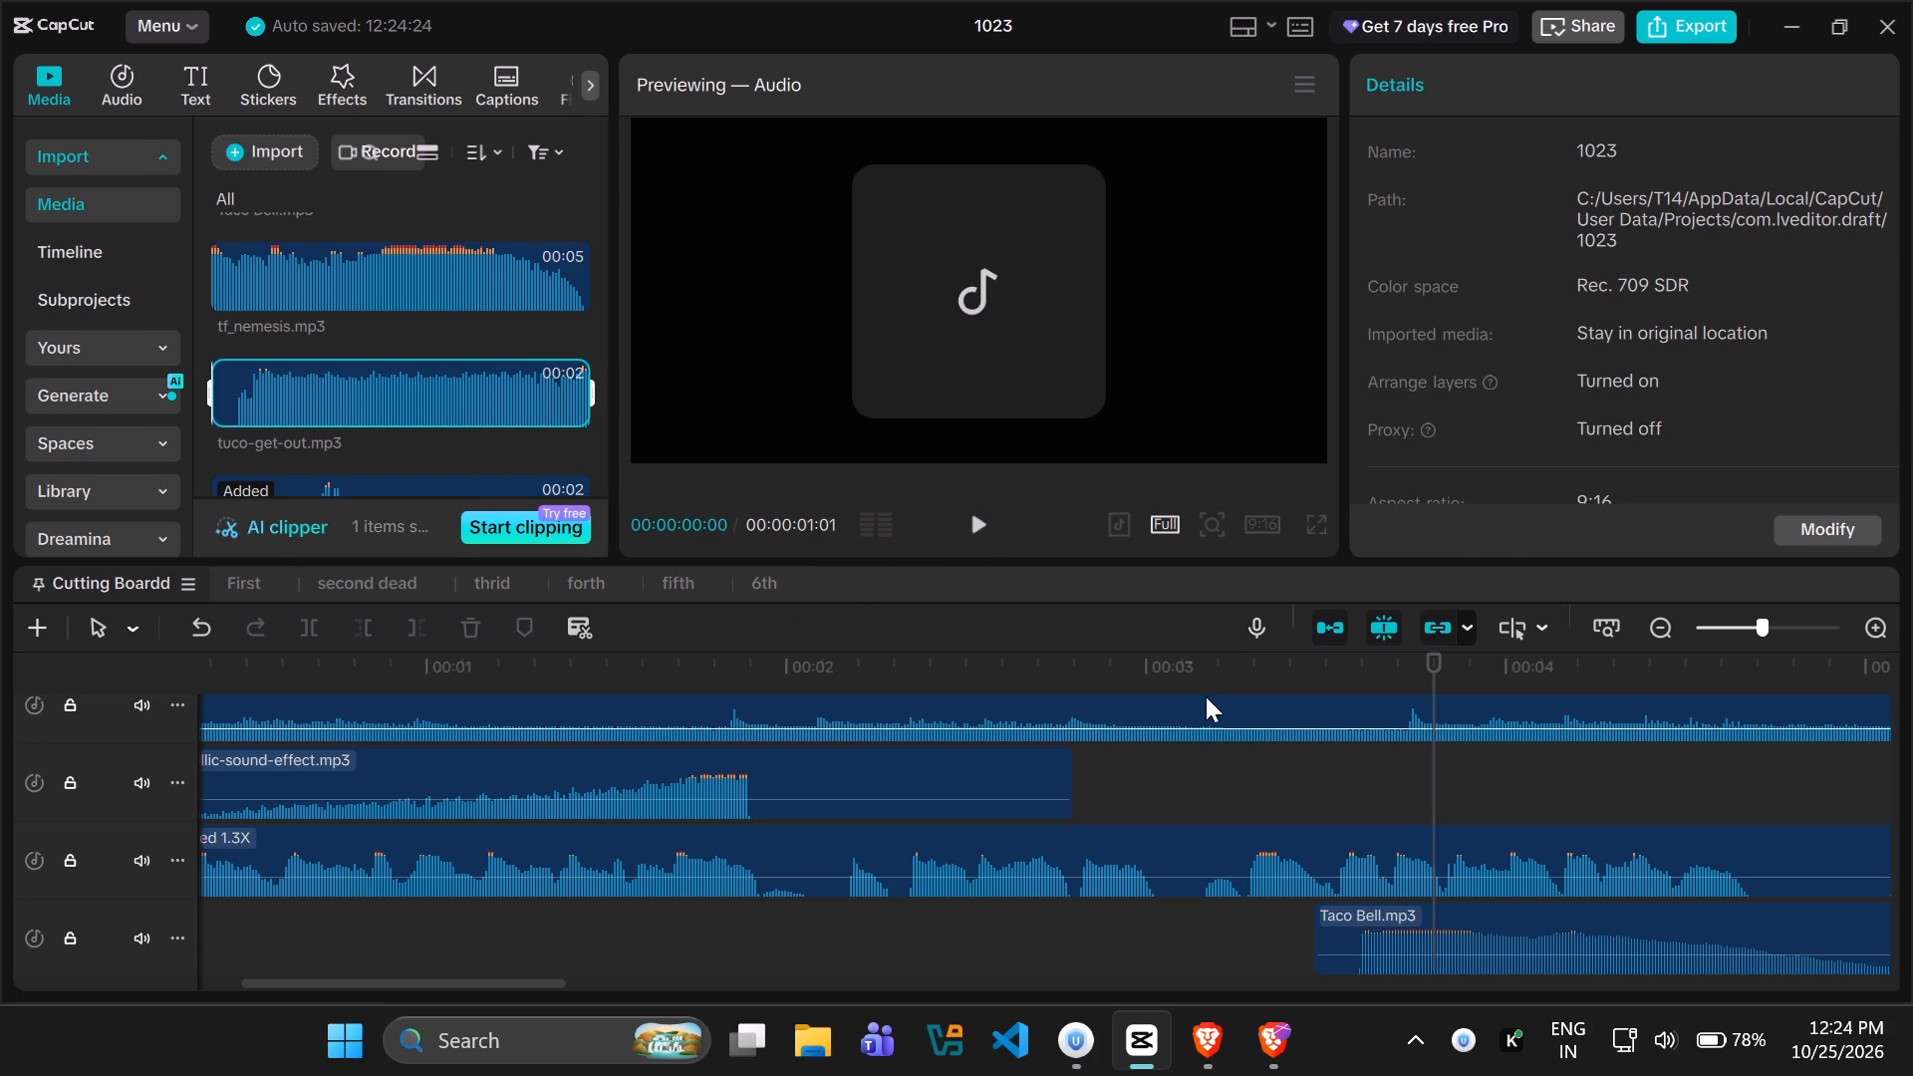
left_click(969, 527)
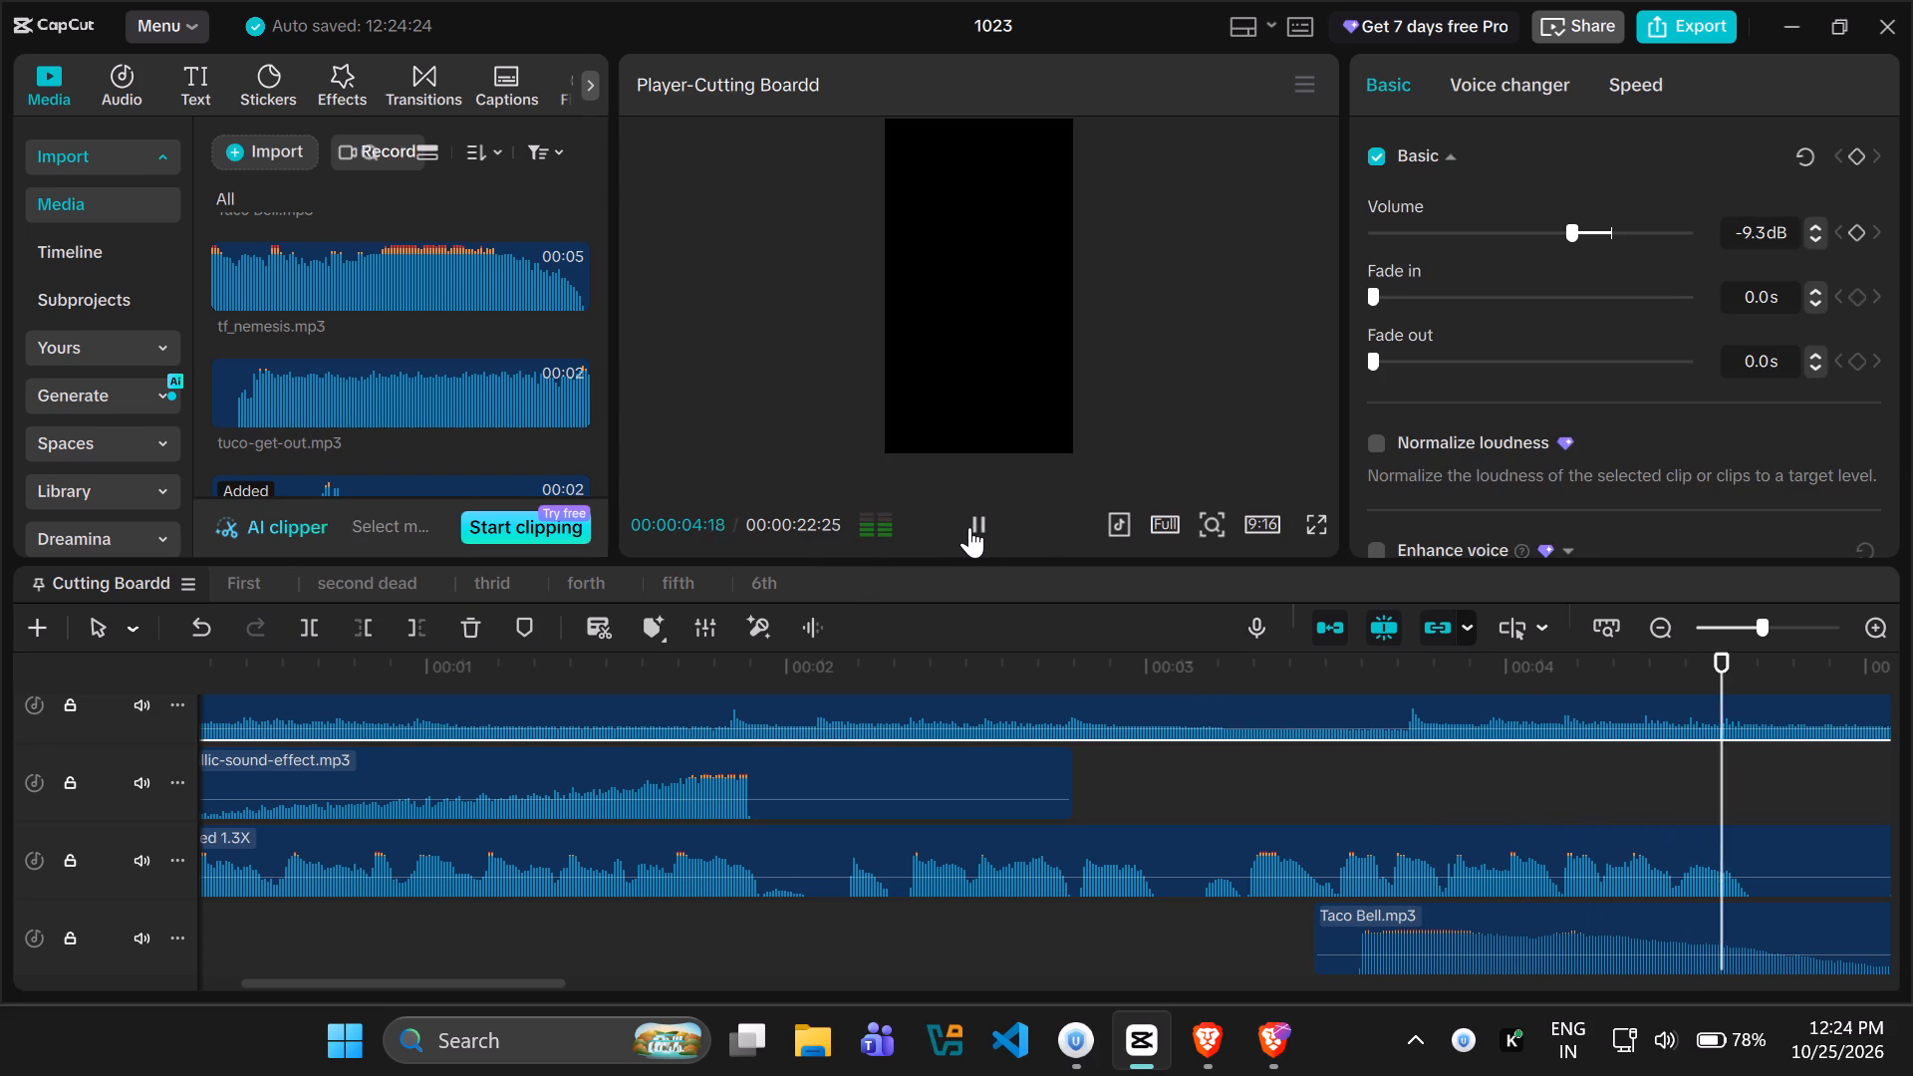
key("space")
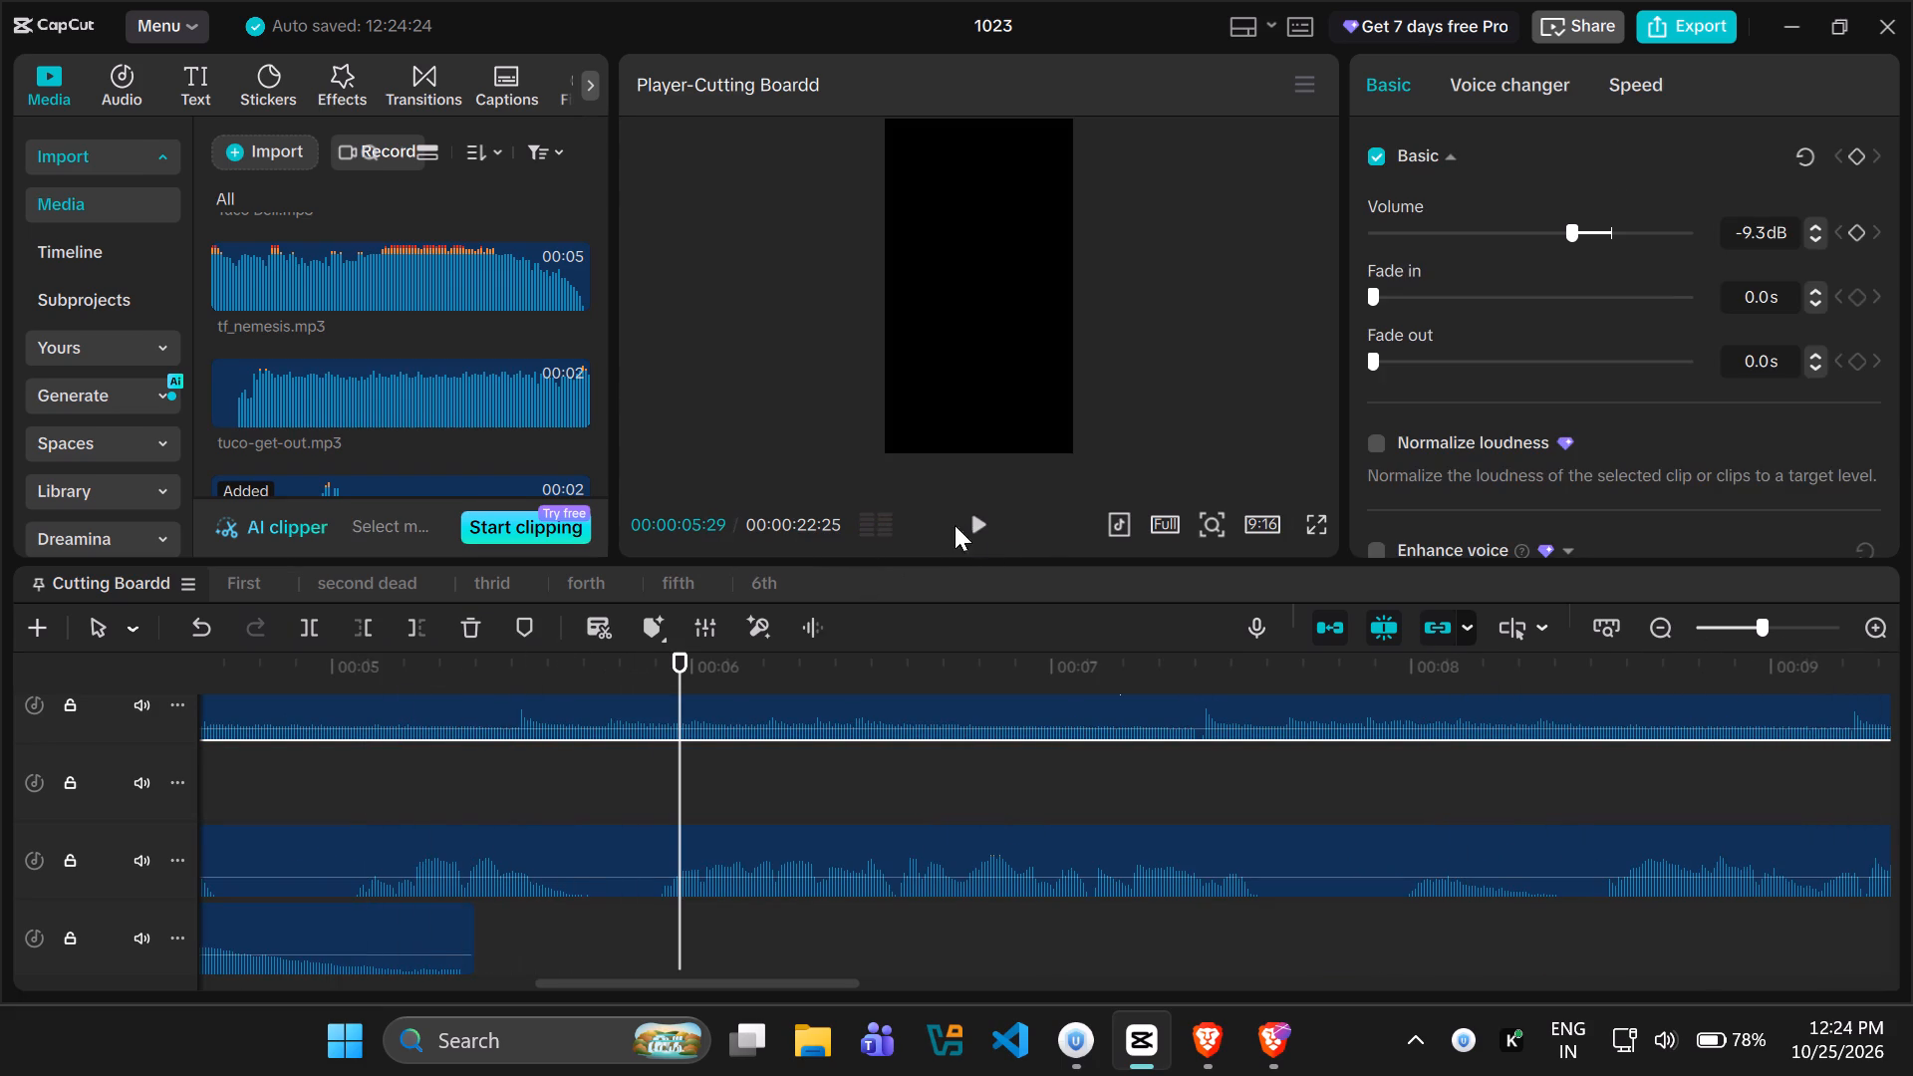
Look through the imported sound effects for another opening effect and audition rizz-sound-effect.mp3.
scroll(474, 417, "down", 1)
scroll(474, 417, "up", 3)
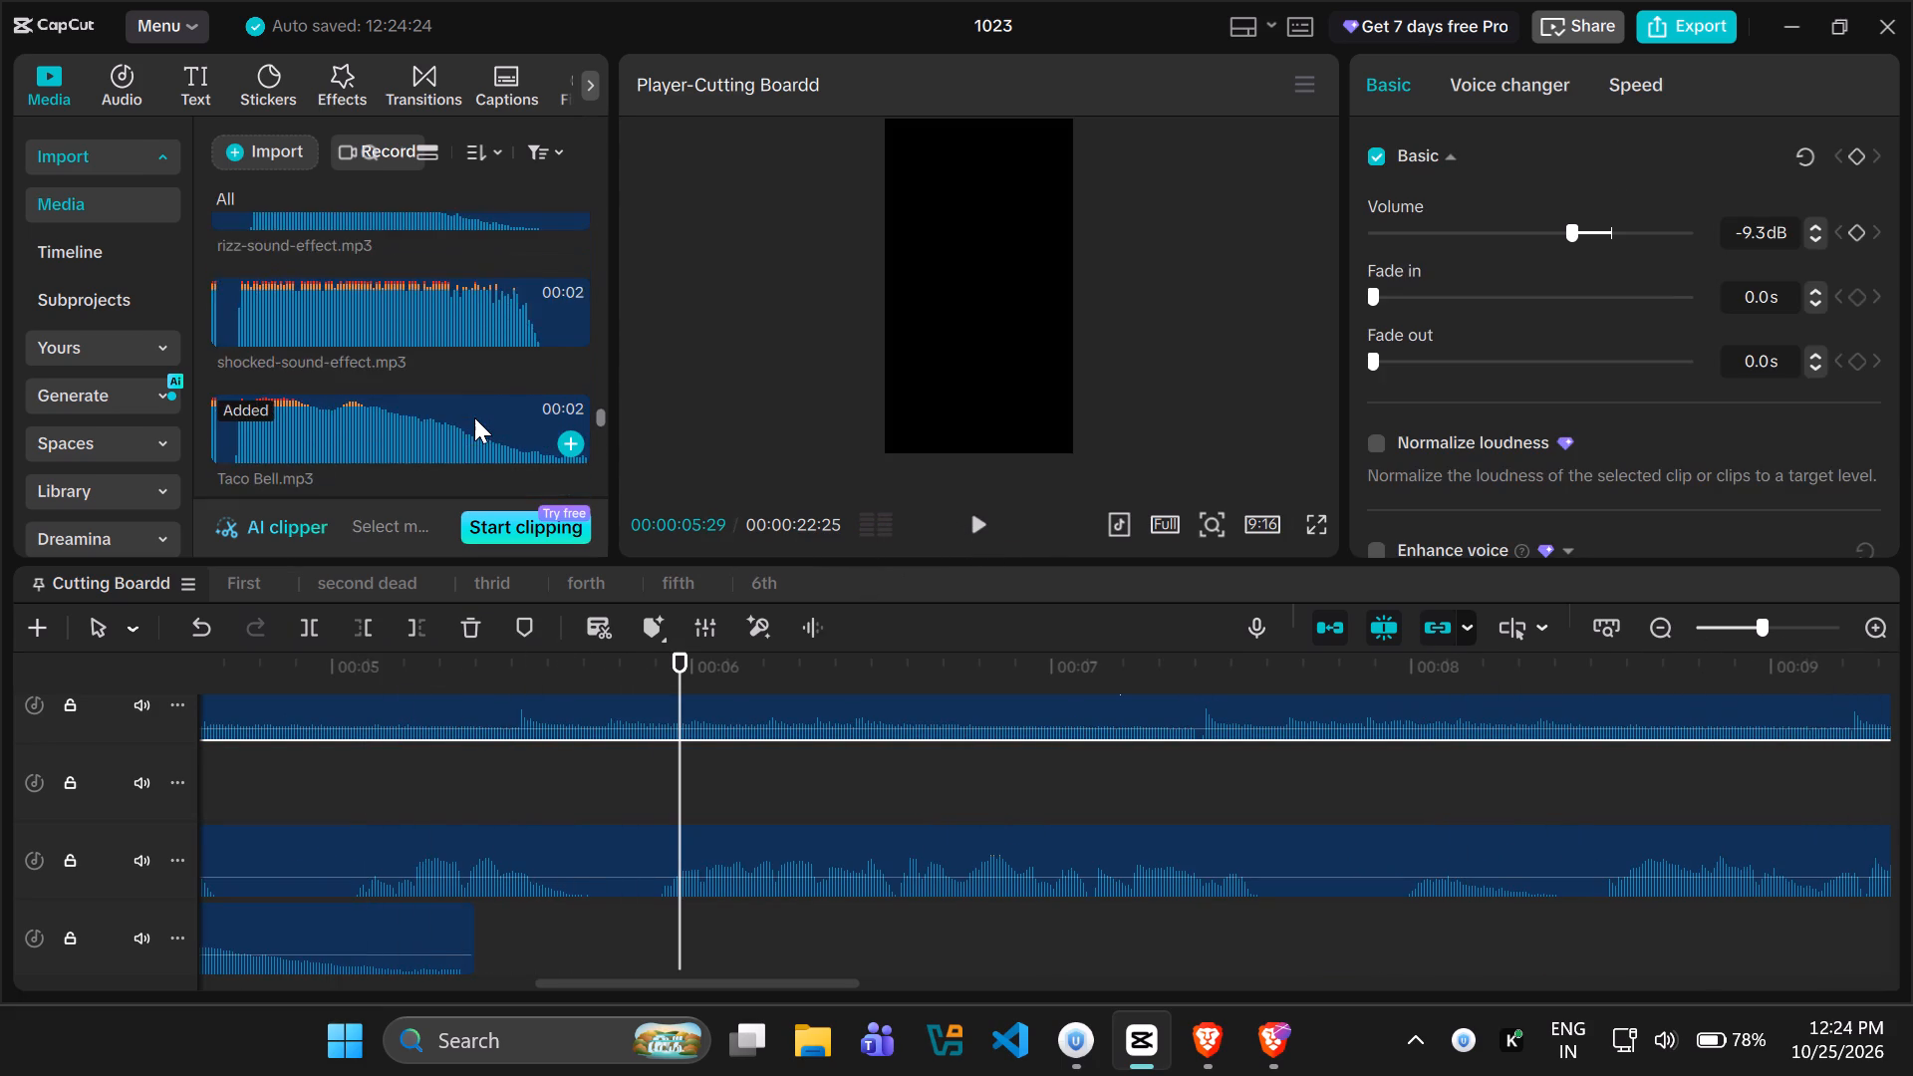
scroll(474, 417, "up", 3)
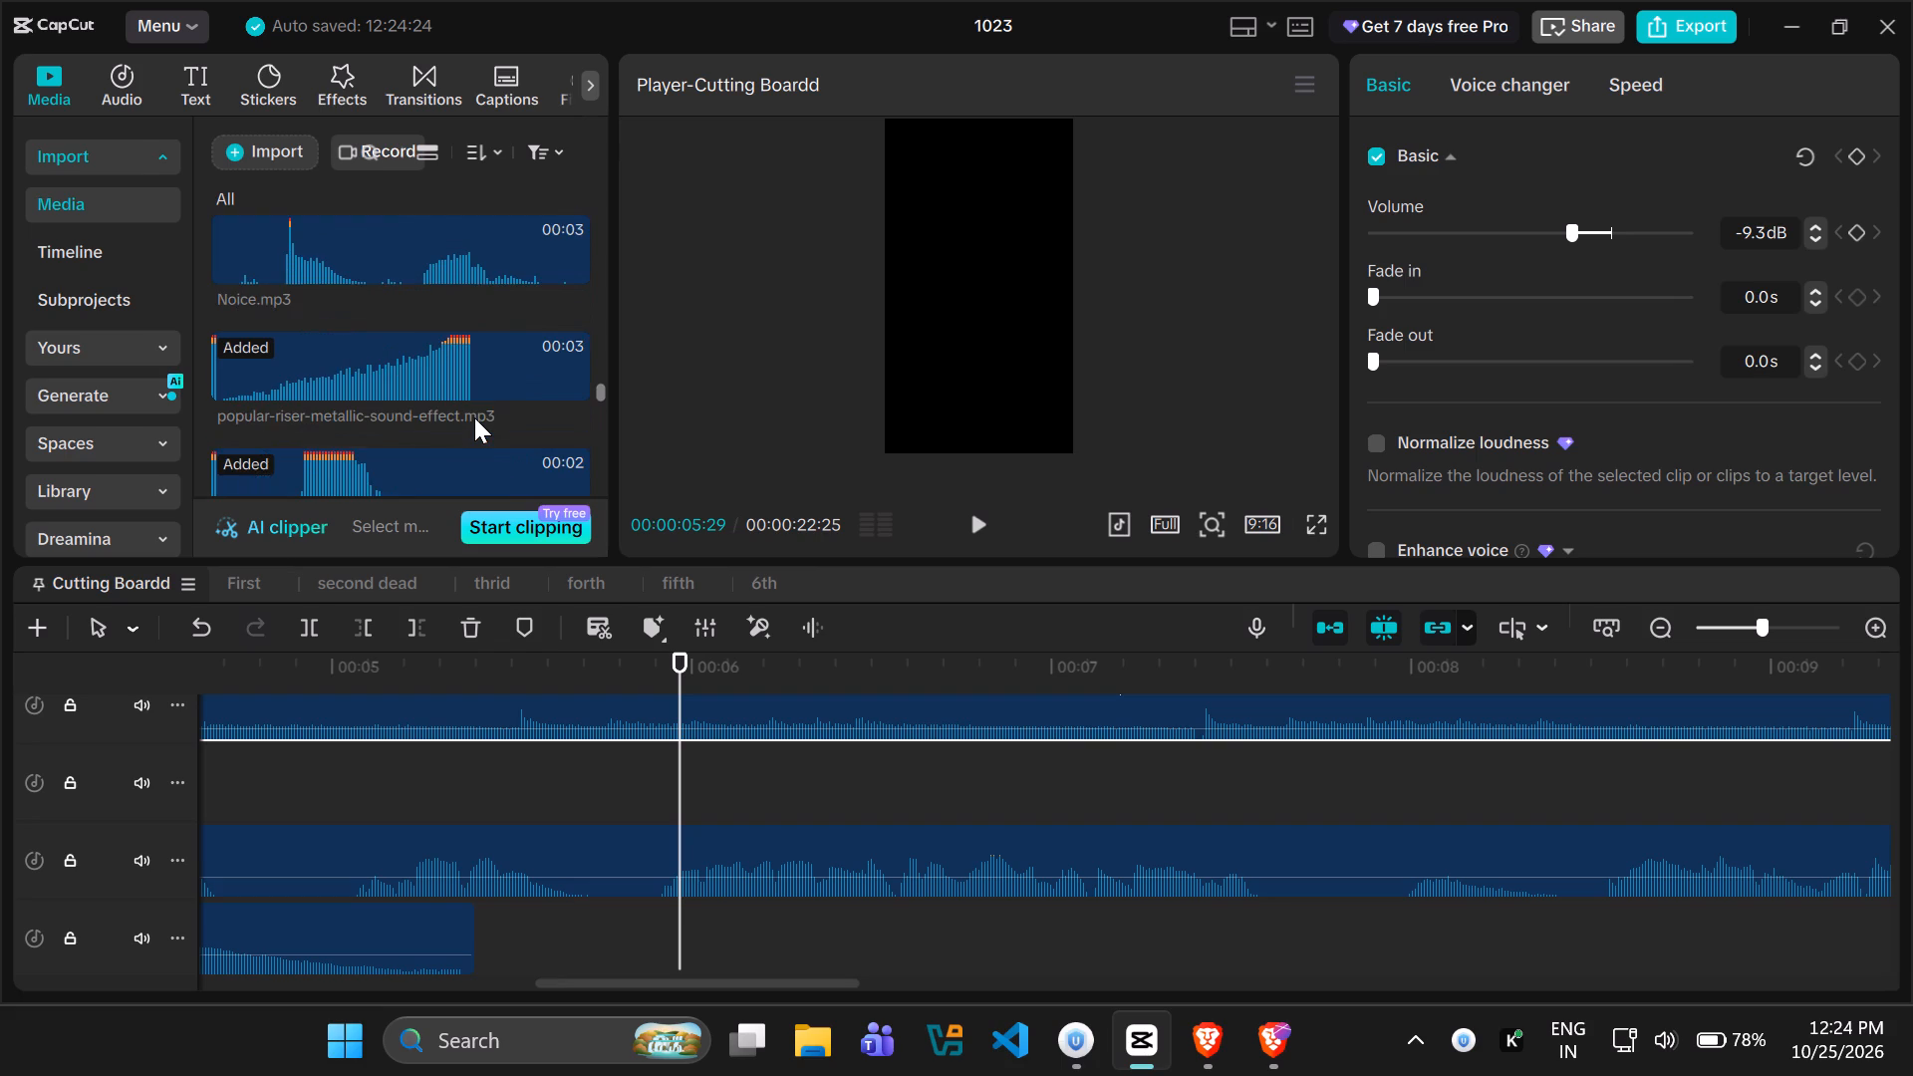
scroll(474, 417, "up", 3)
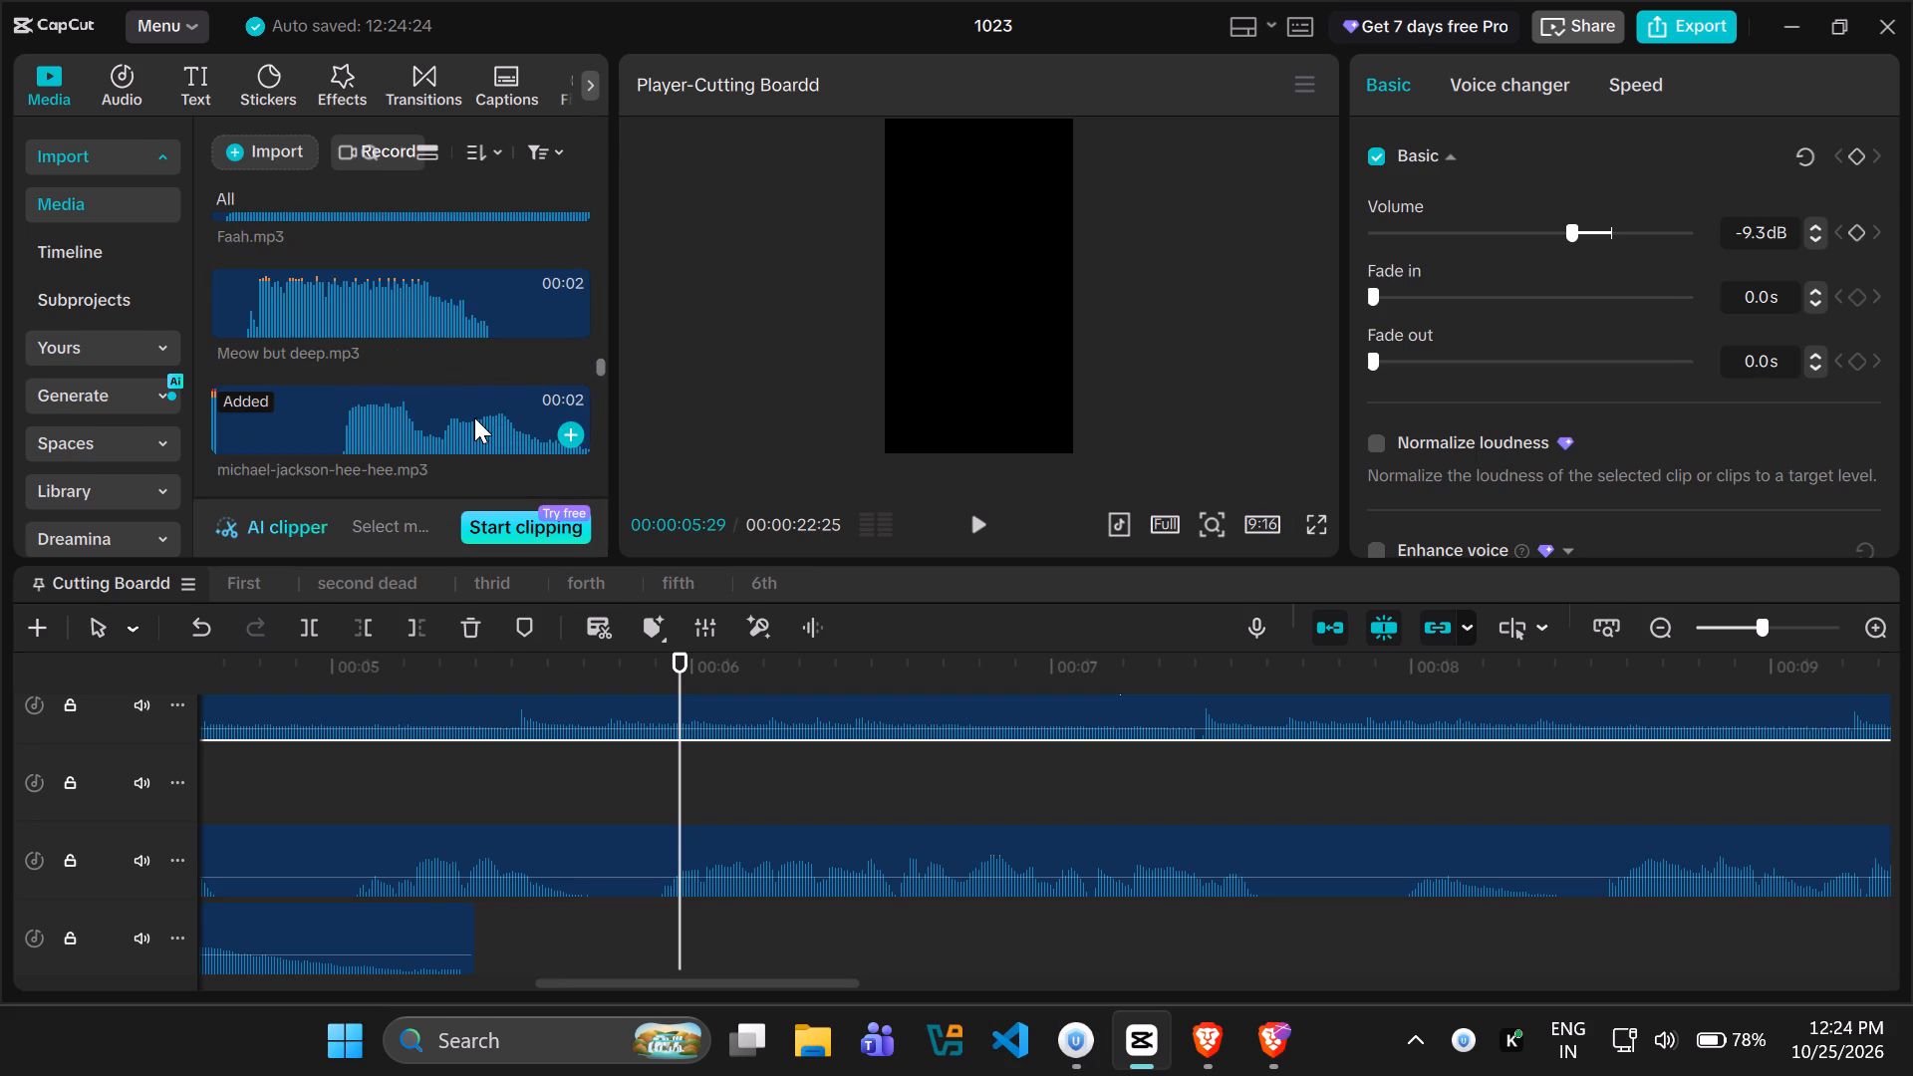
scroll(474, 417, "down", 4)
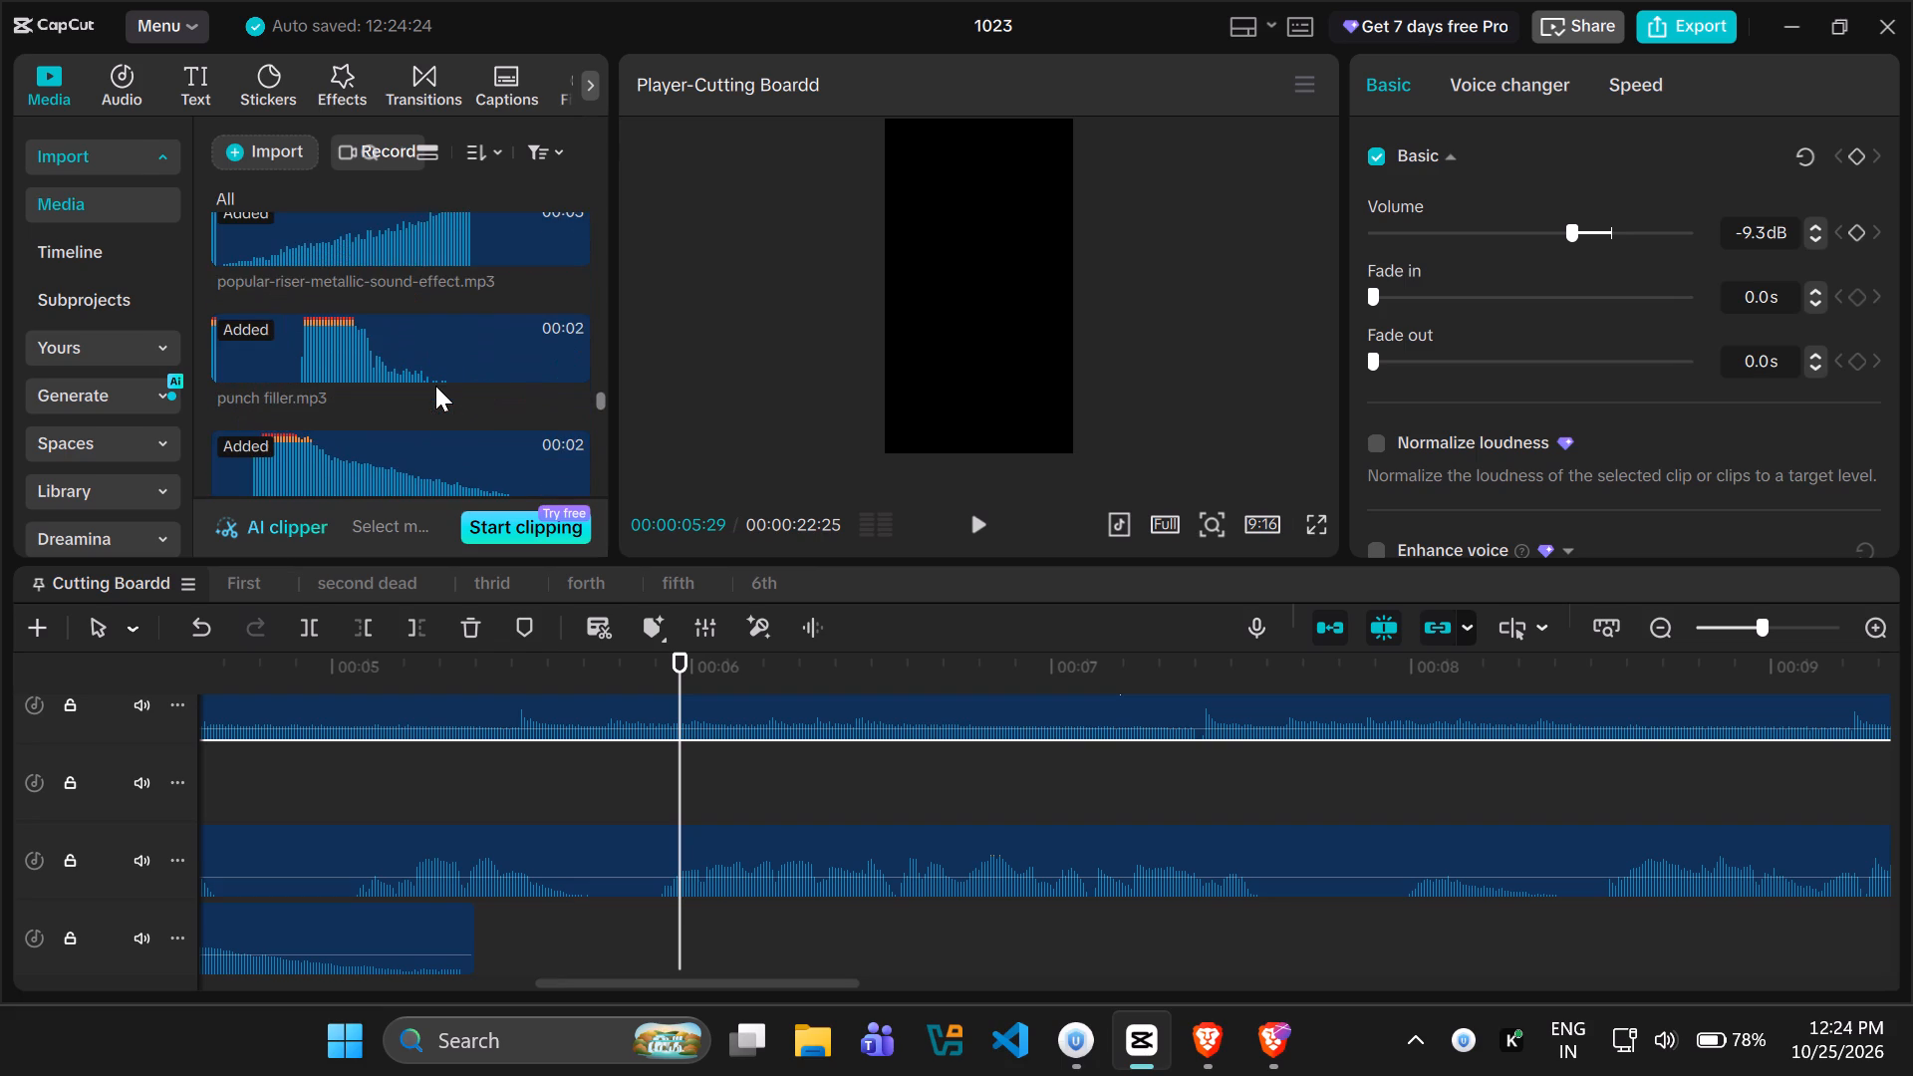
scroll(430, 382, "down", 2)
scroll(430, 382, "up", 1)
left_click(361, 333)
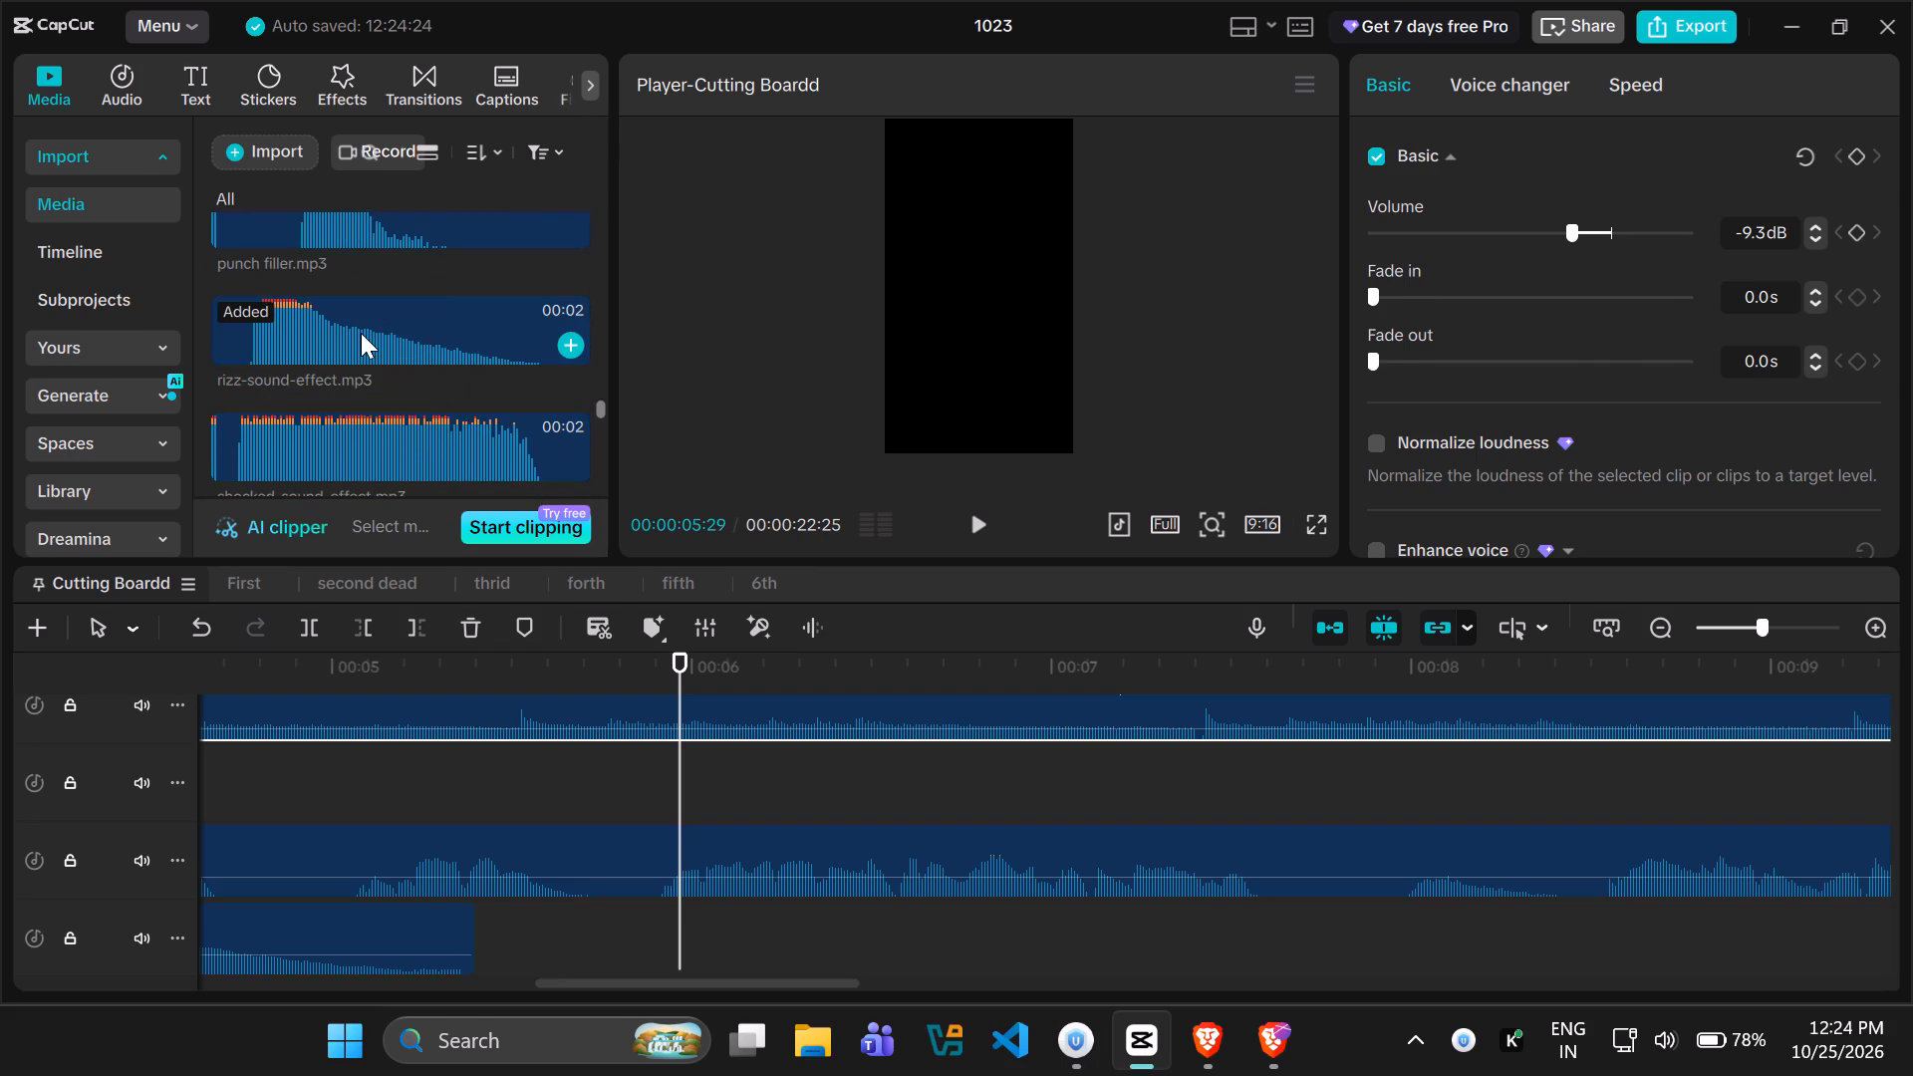
left_click_drag(674, 662, 501, 665)
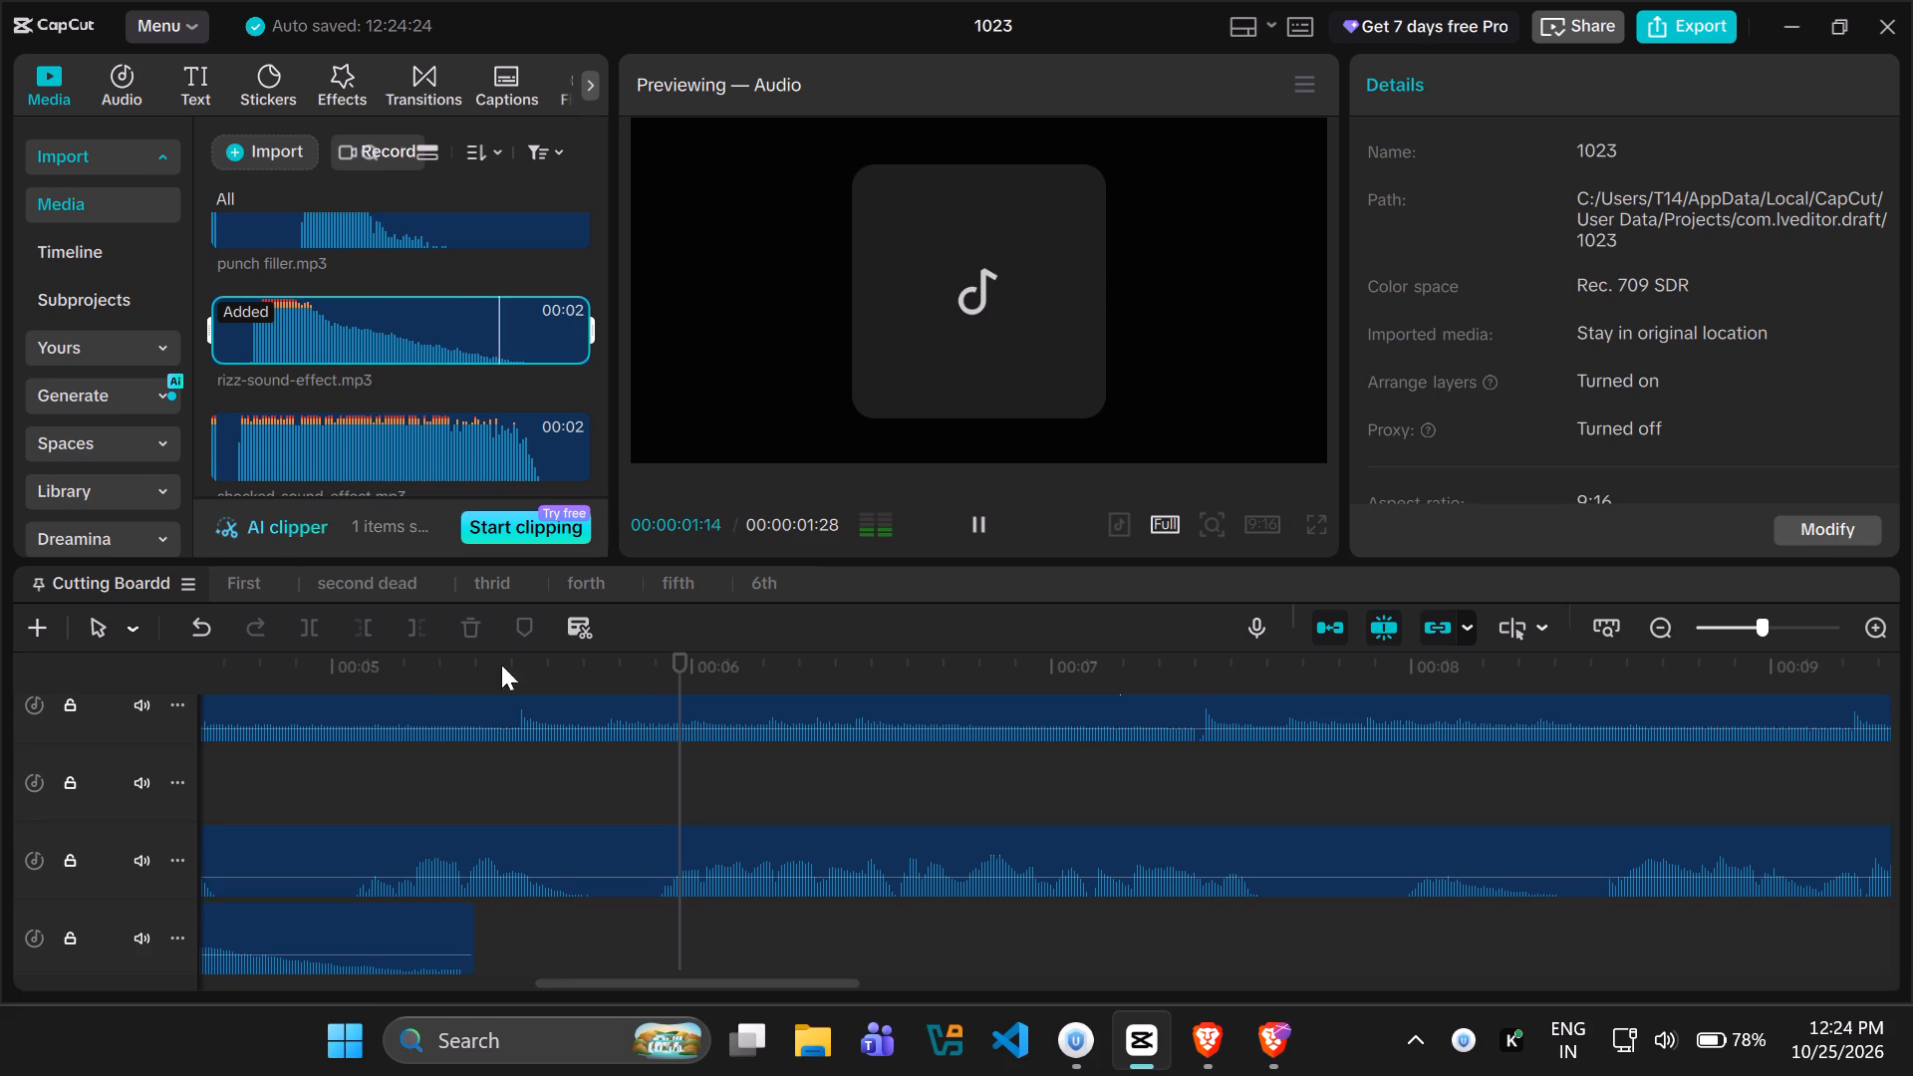
left_click_drag(501, 665, 448, 672)
Place rizz-sound-effect.mp3 on a new audio track below Taco Bell.mp3, starting at about 1.8 s.
left_click_drag(329, 359, 493, 775)
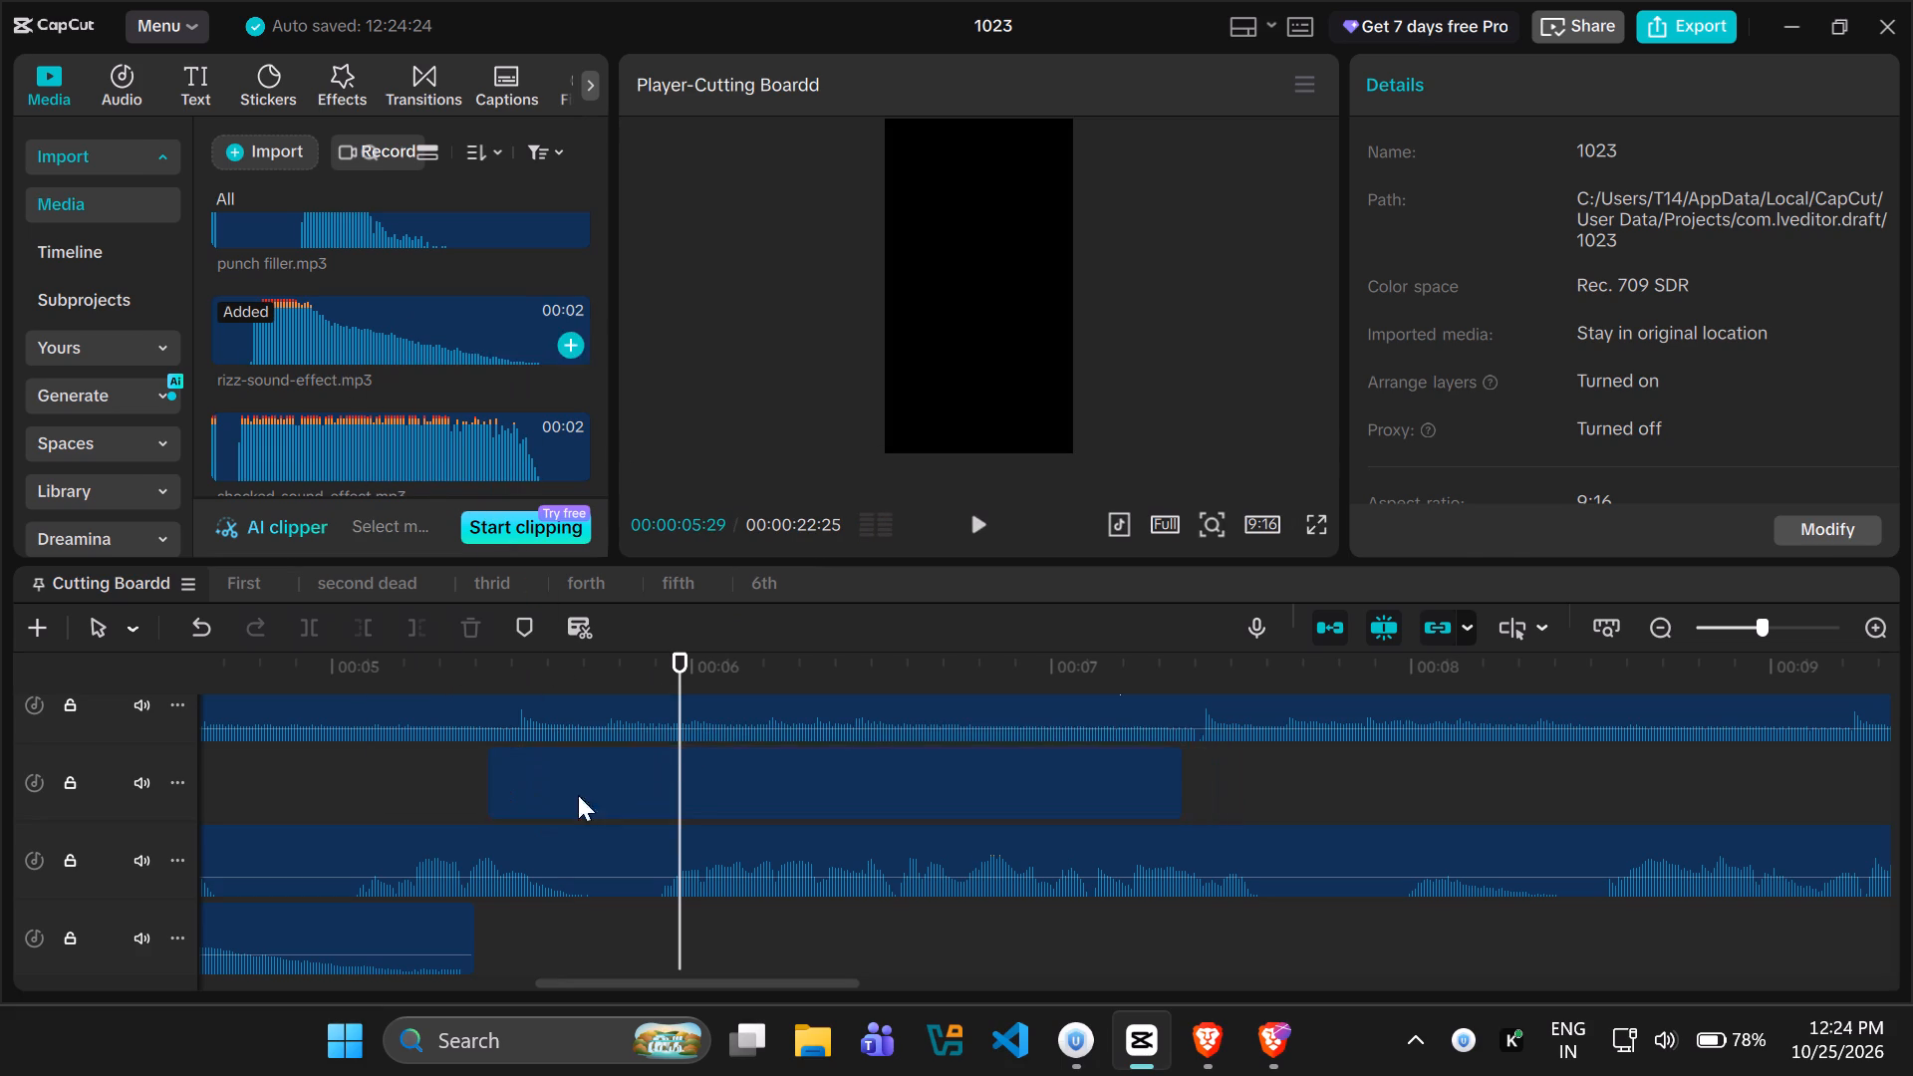
scroll(640, 837, "down", 20, "ctrl")
scroll(640, 837, "down", 3, "ctrl")
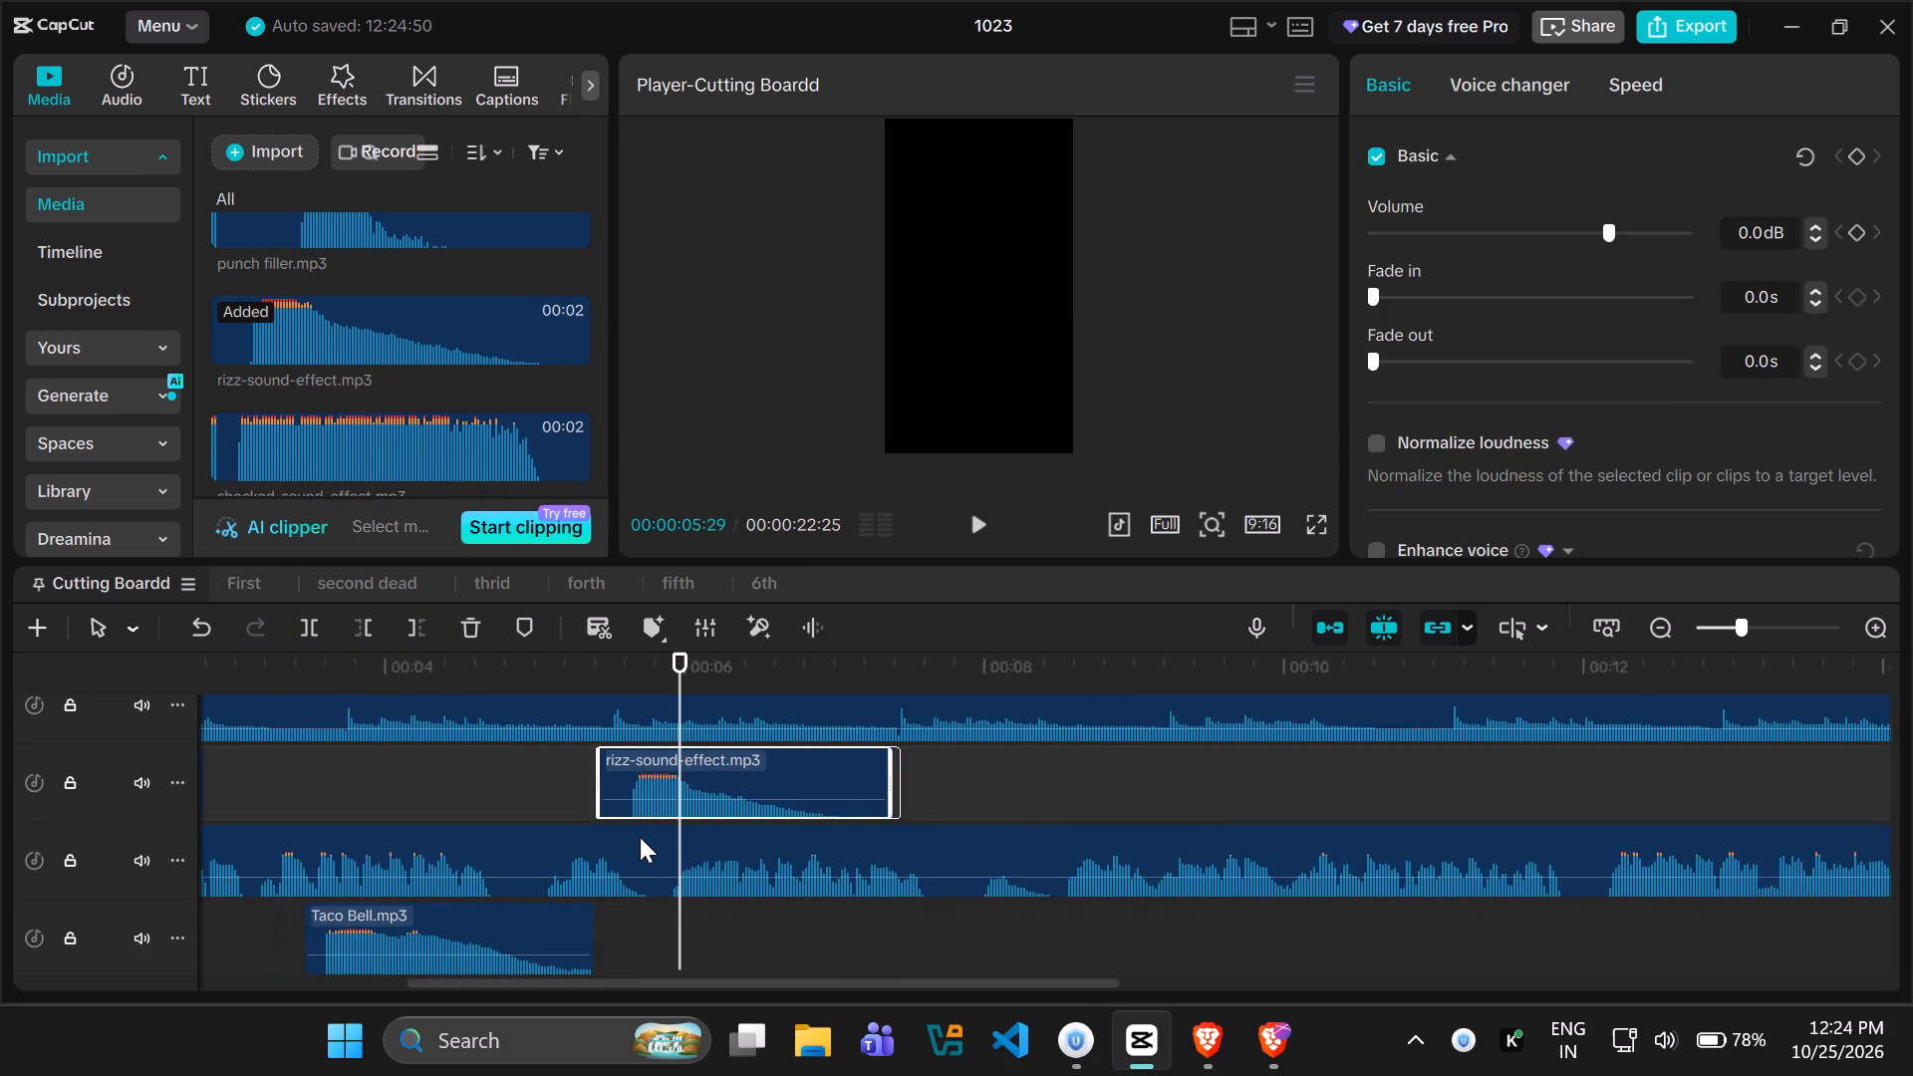
scroll(640, 837, "down", 7, "ctrl")
left_click_drag(704, 777, 452, 790)
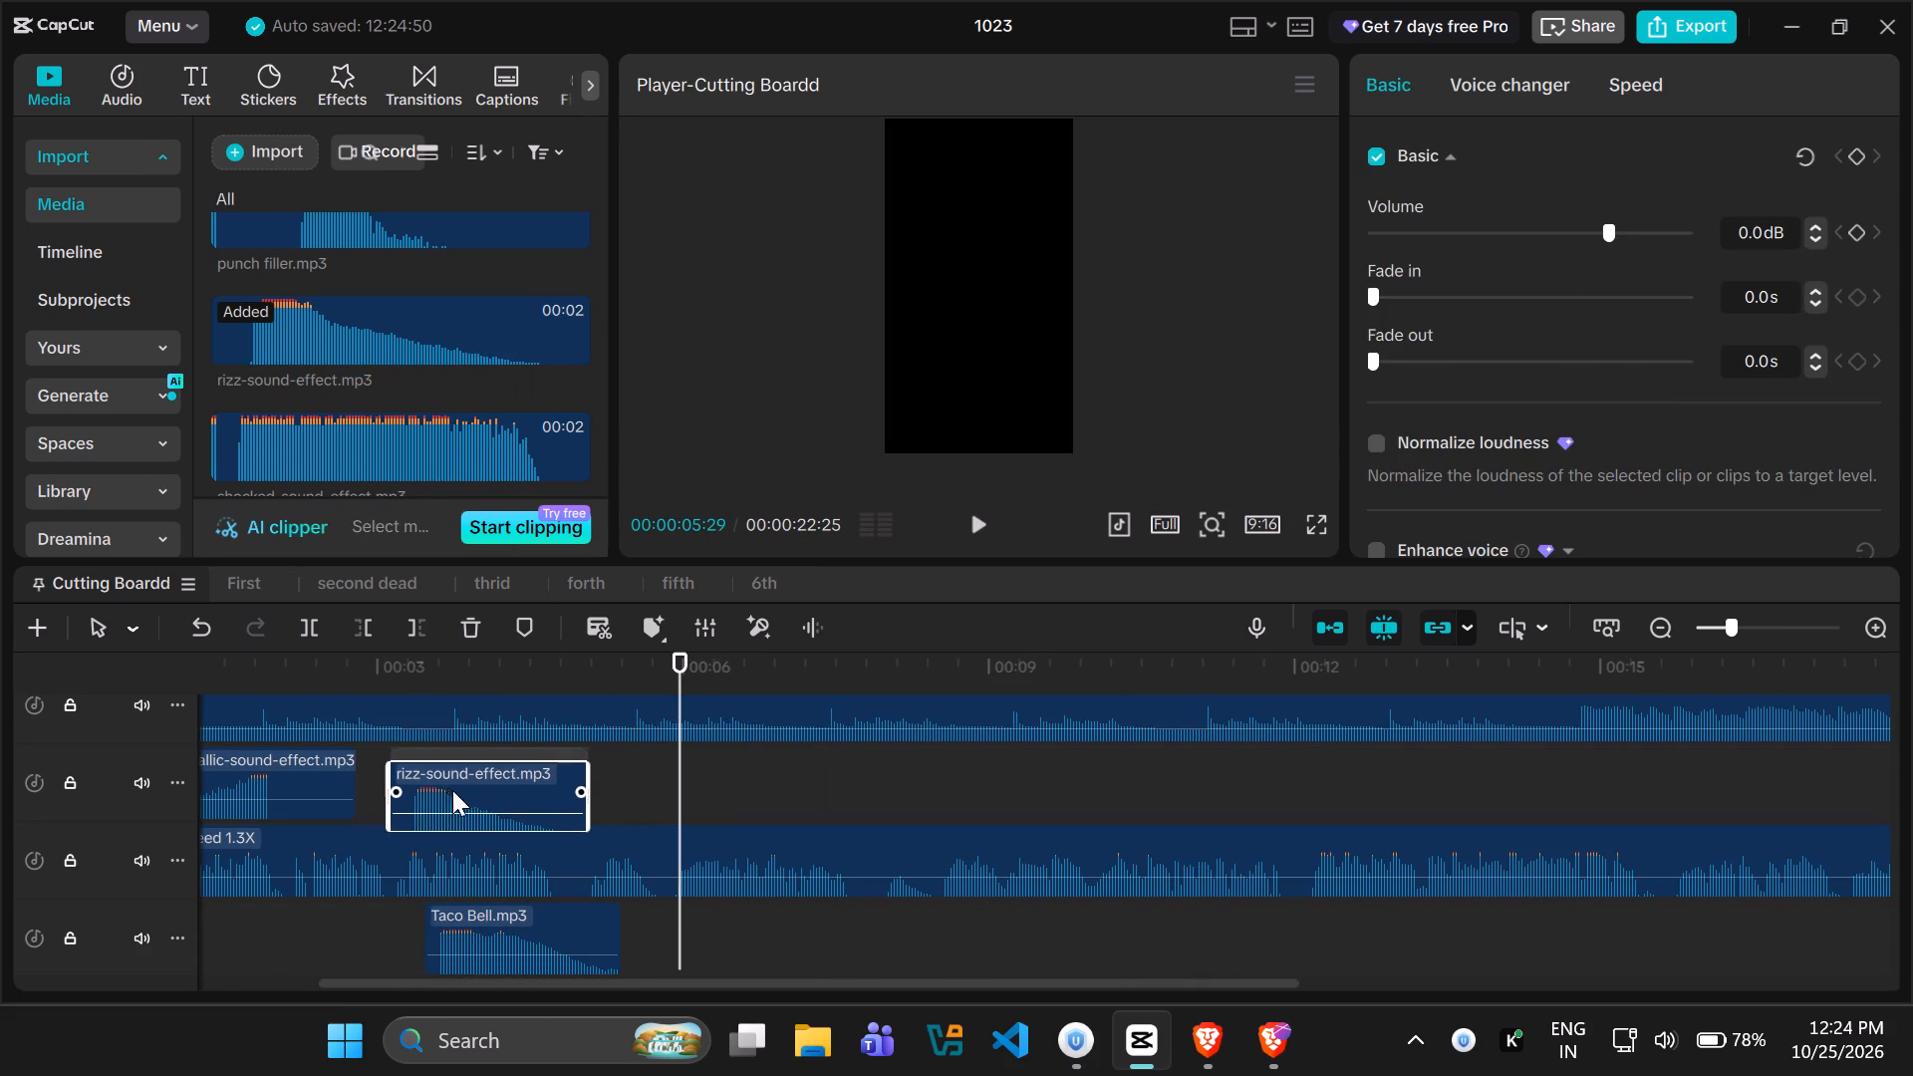
left_click_drag(452, 790, 340, 929)
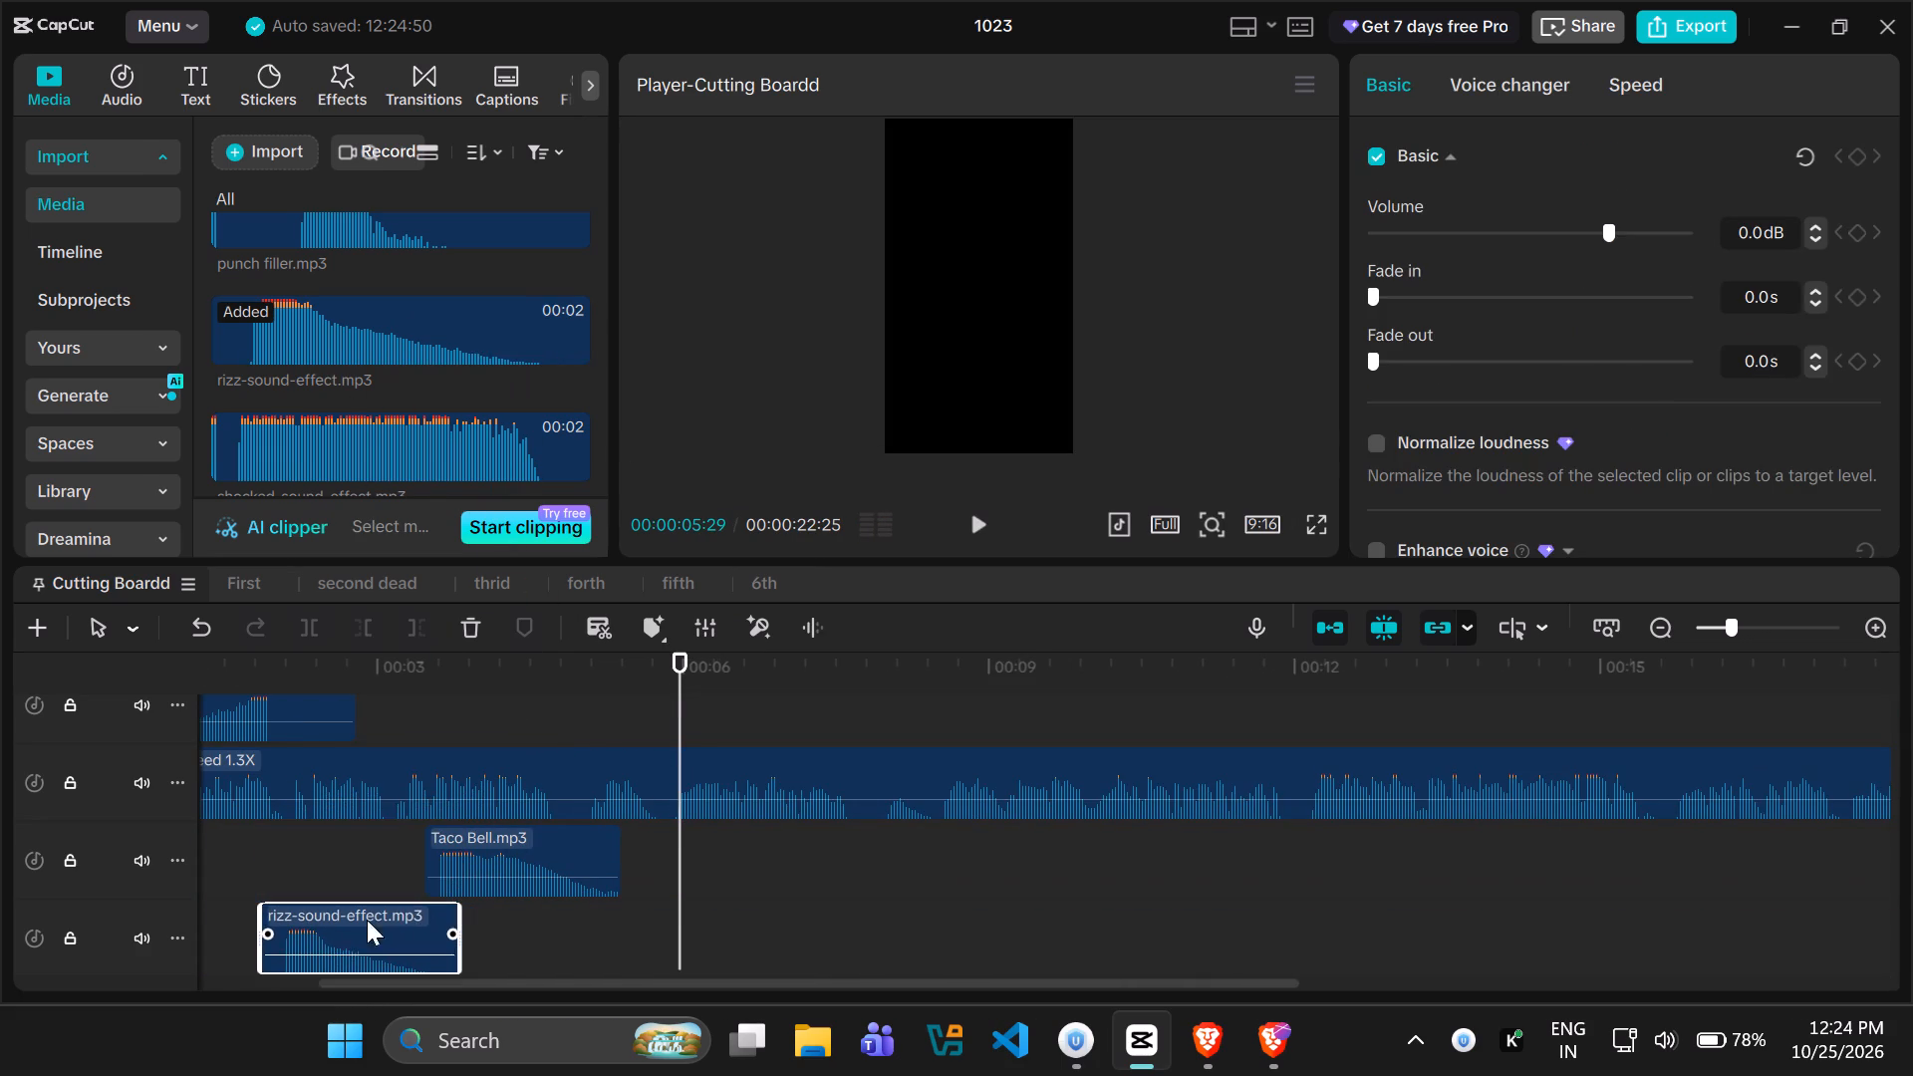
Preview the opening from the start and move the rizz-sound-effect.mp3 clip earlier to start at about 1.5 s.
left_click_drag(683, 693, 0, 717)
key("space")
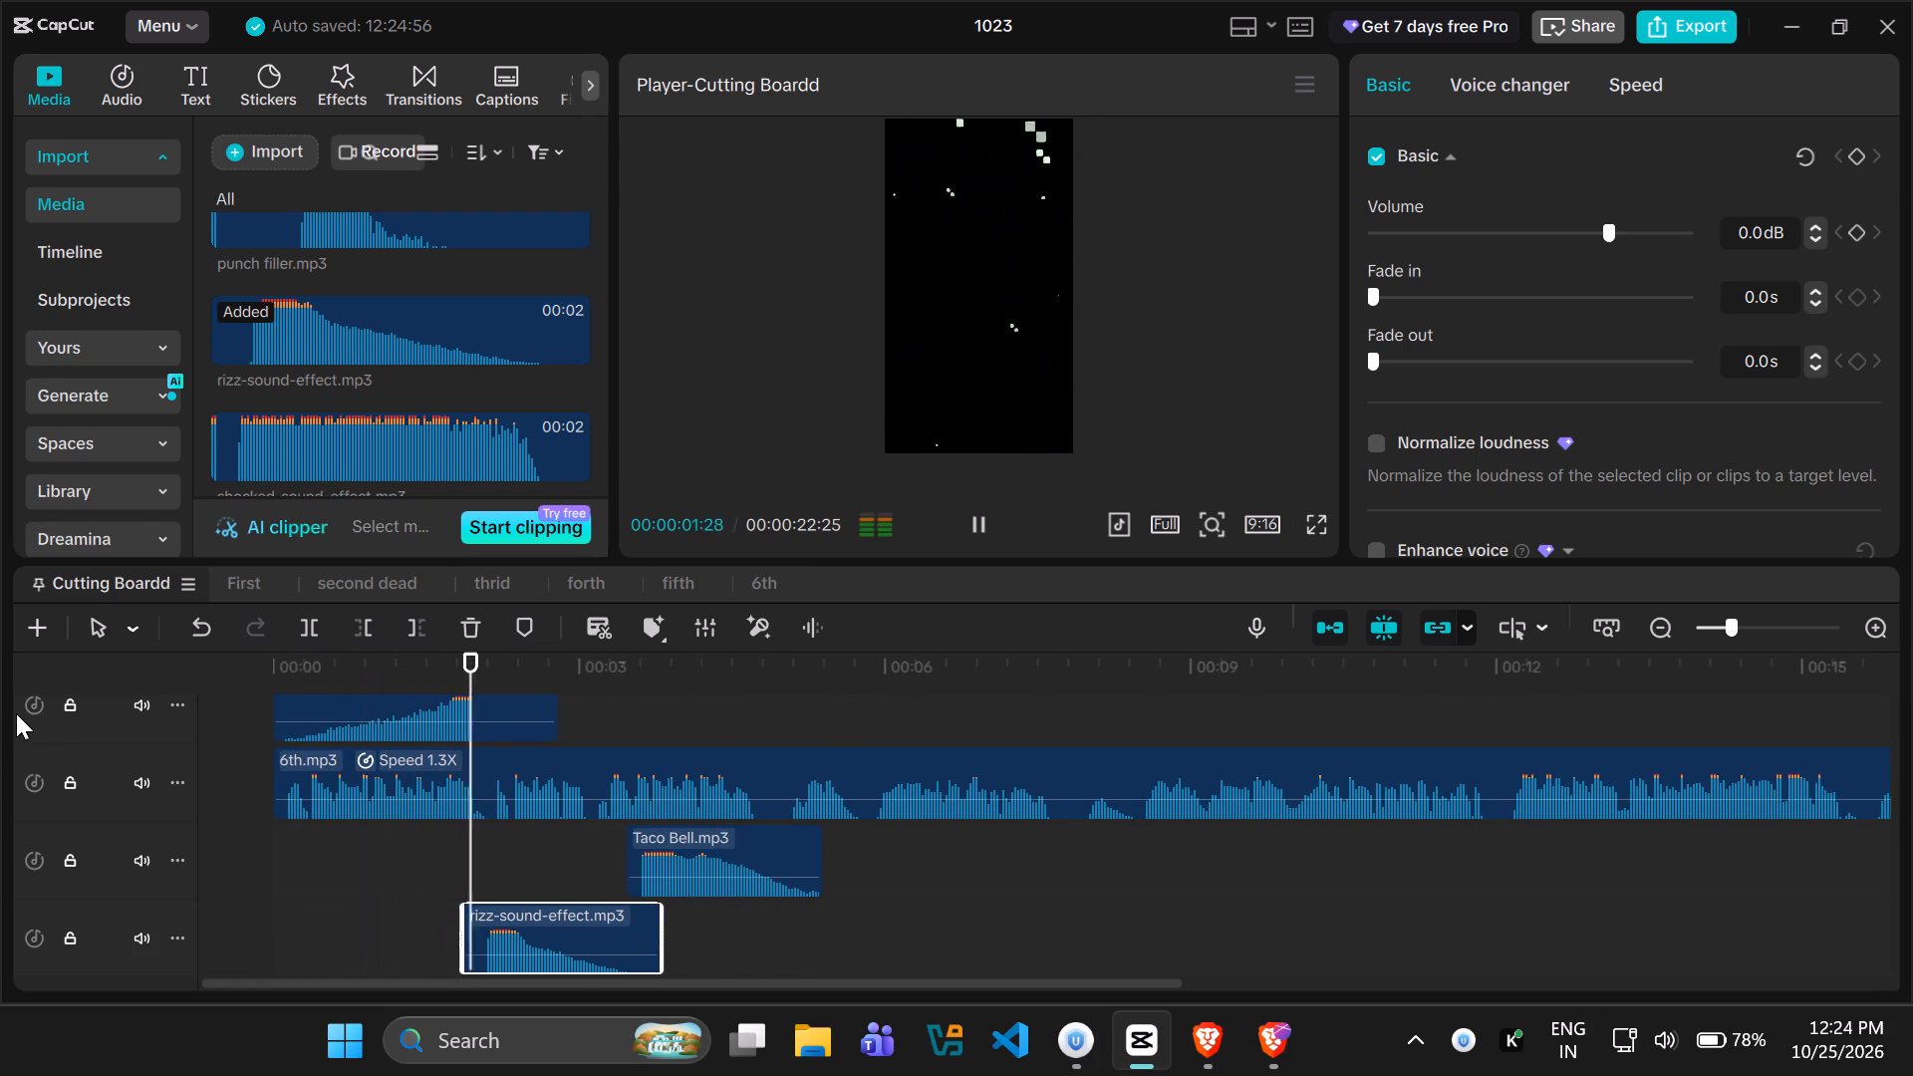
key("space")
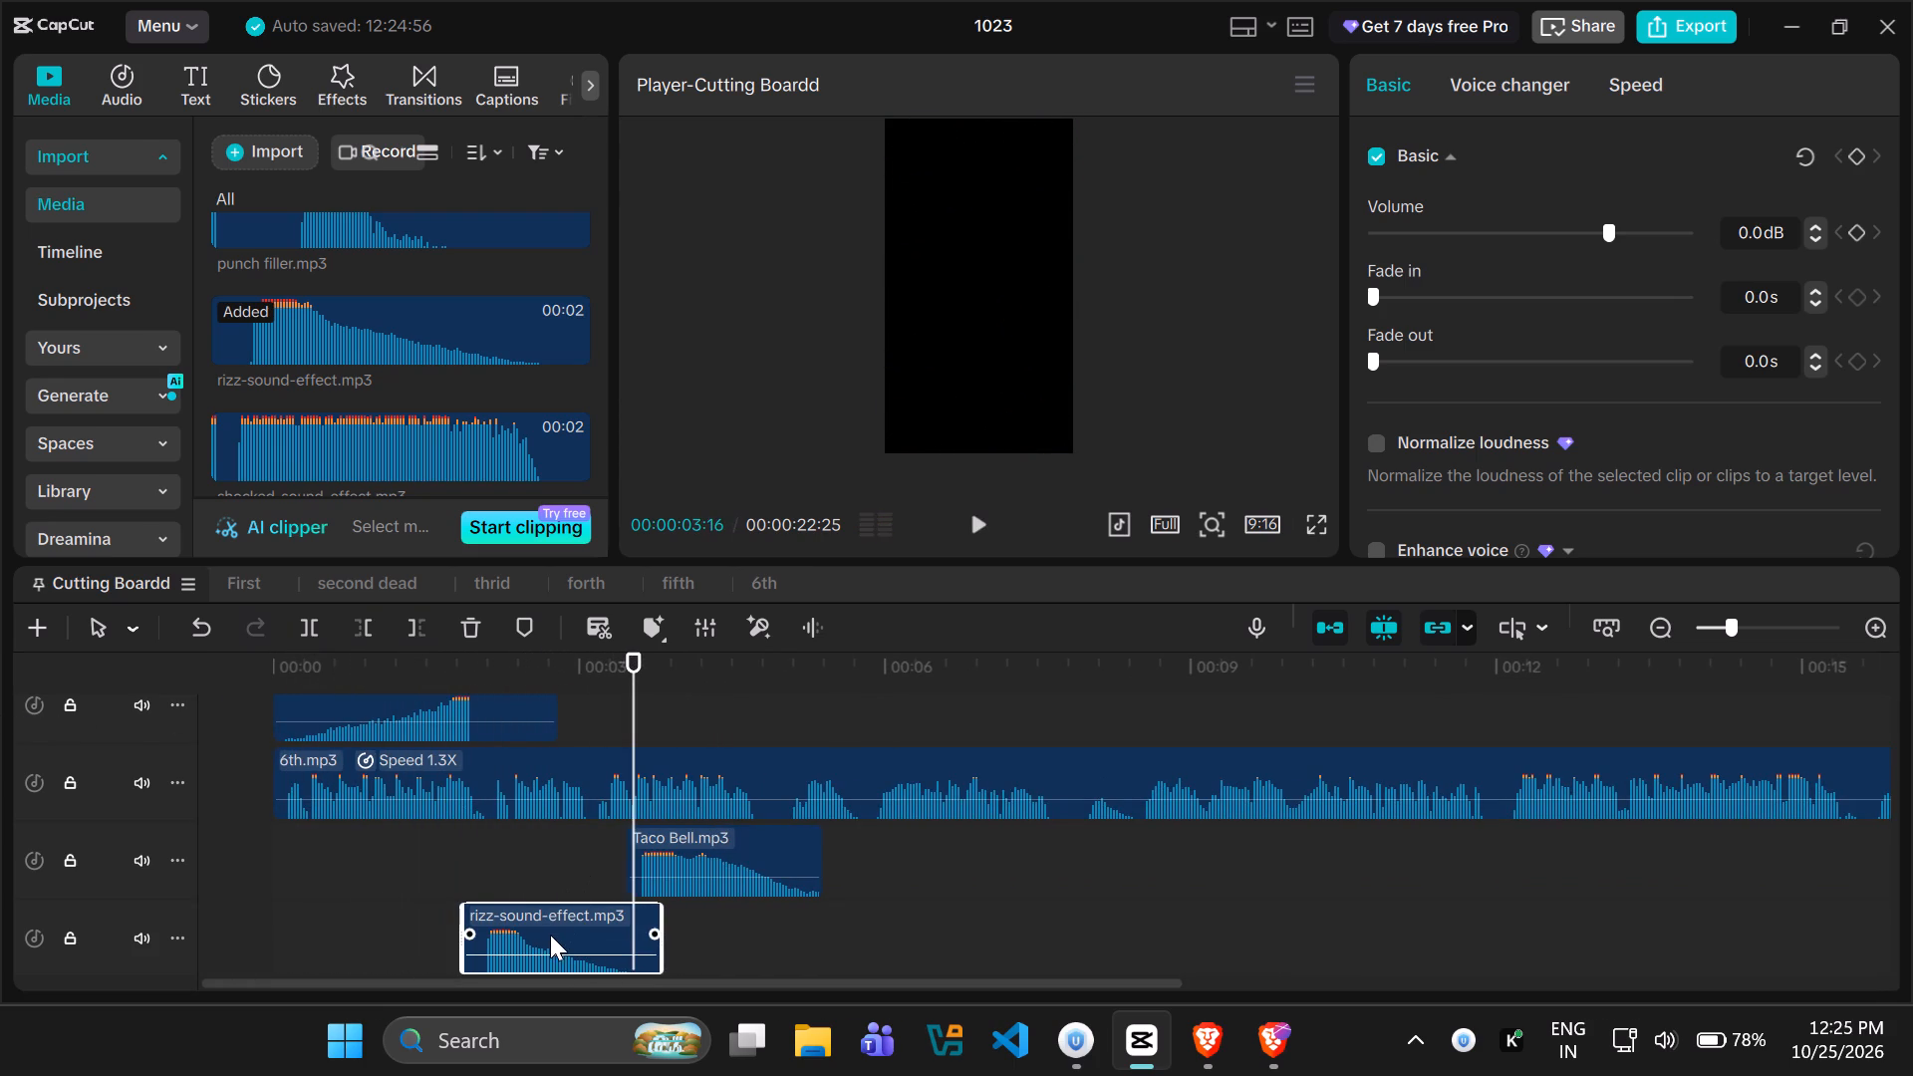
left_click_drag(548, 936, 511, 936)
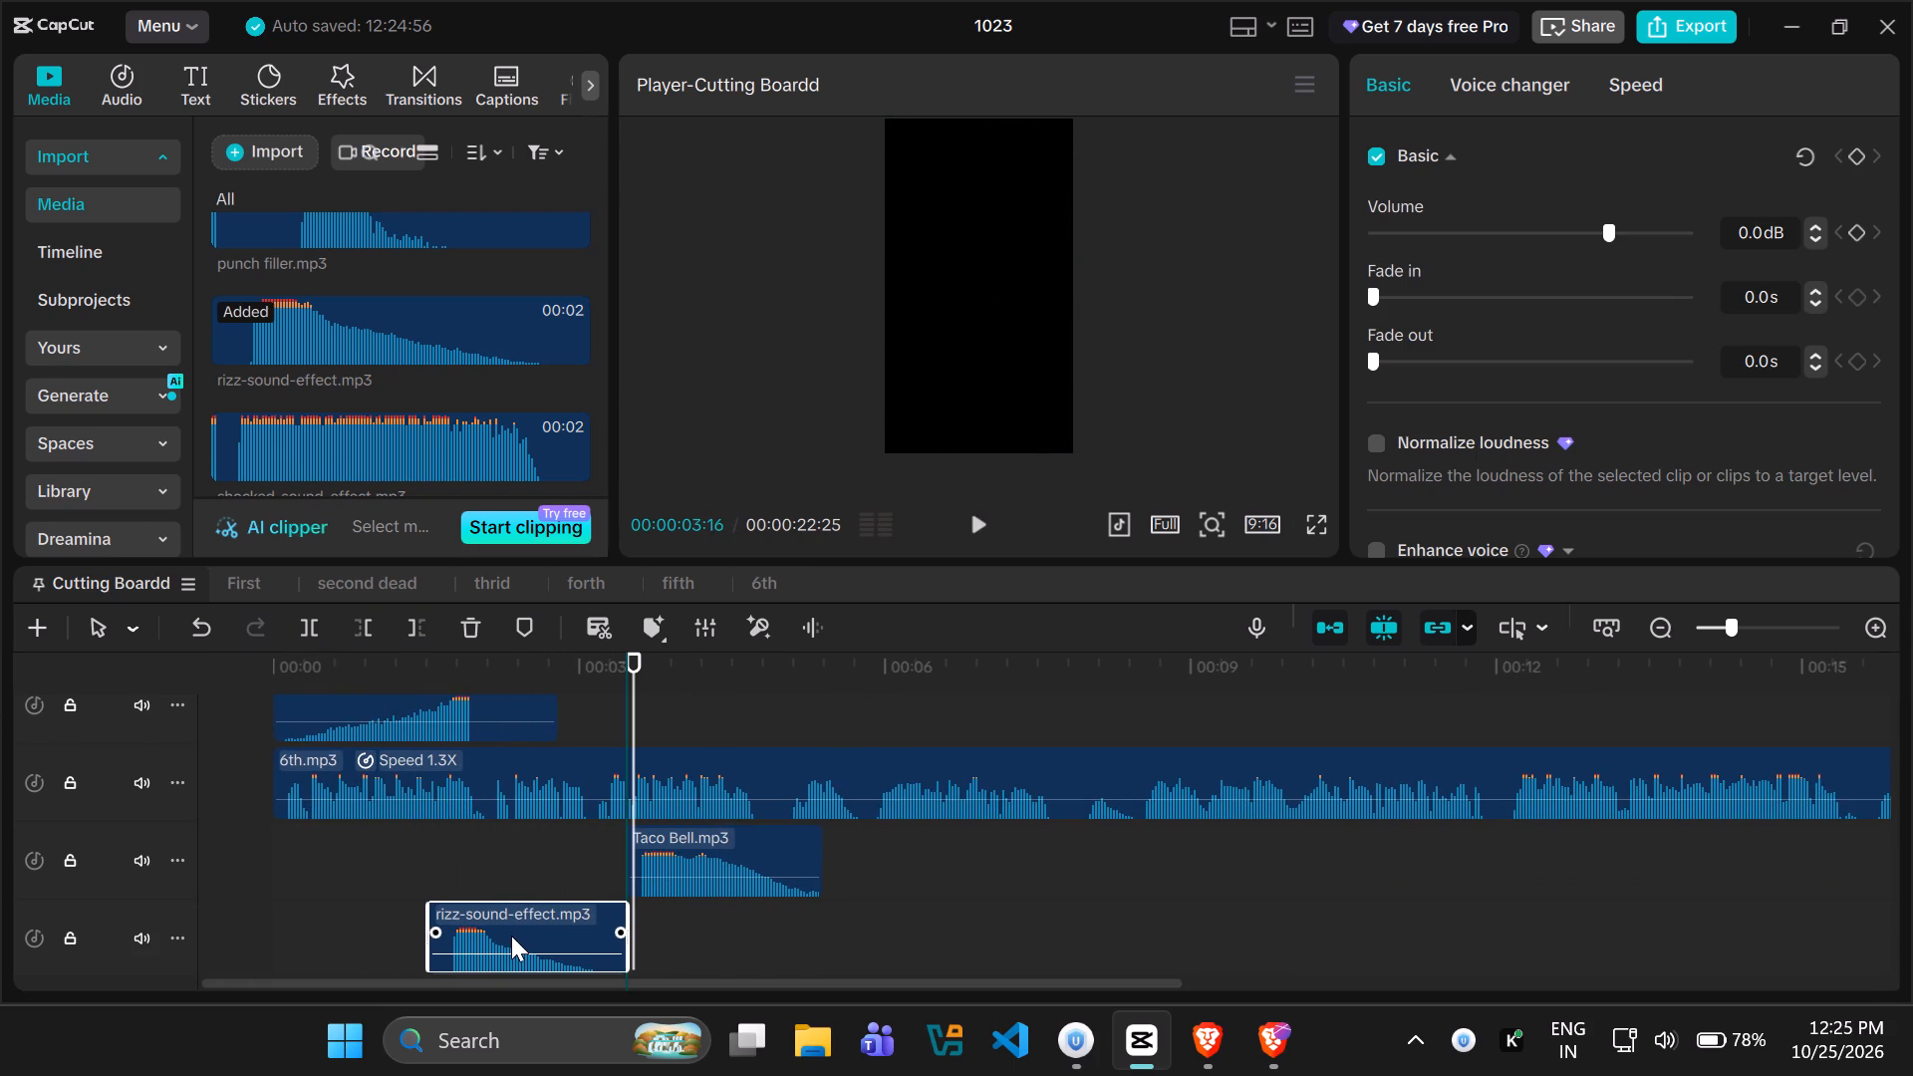
Play on past 3.5 s and move the Taco Bell.mp3 clip so it starts at about 3.9 s.
key("space")
left_click_drag(737, 720, 725, 723)
left_click_drag(717, 849, 763, 849)
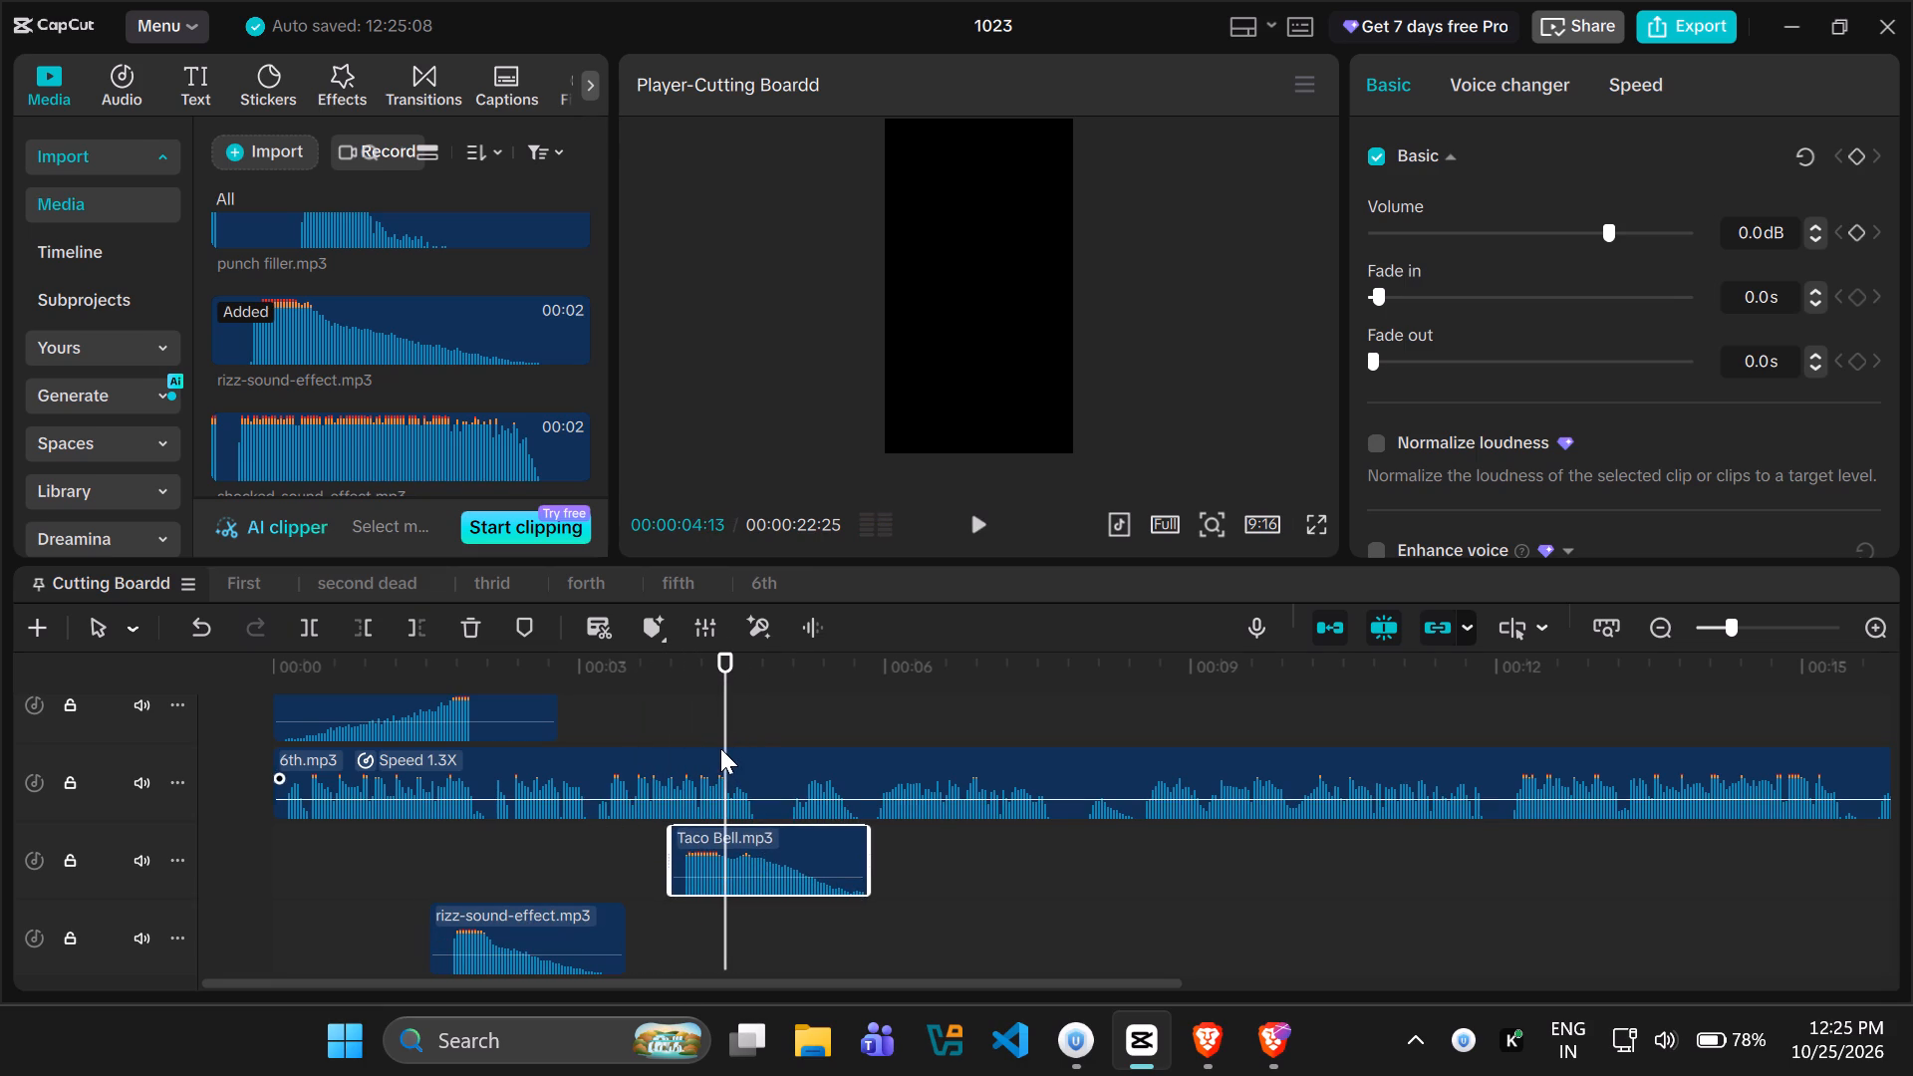
Play the opening from the start to check the timing of the riser, rizz-sound-effect.mp3 and 6th.mp3 together.
left_click_drag(720, 748, 189, 748)
left_click(189, 748)
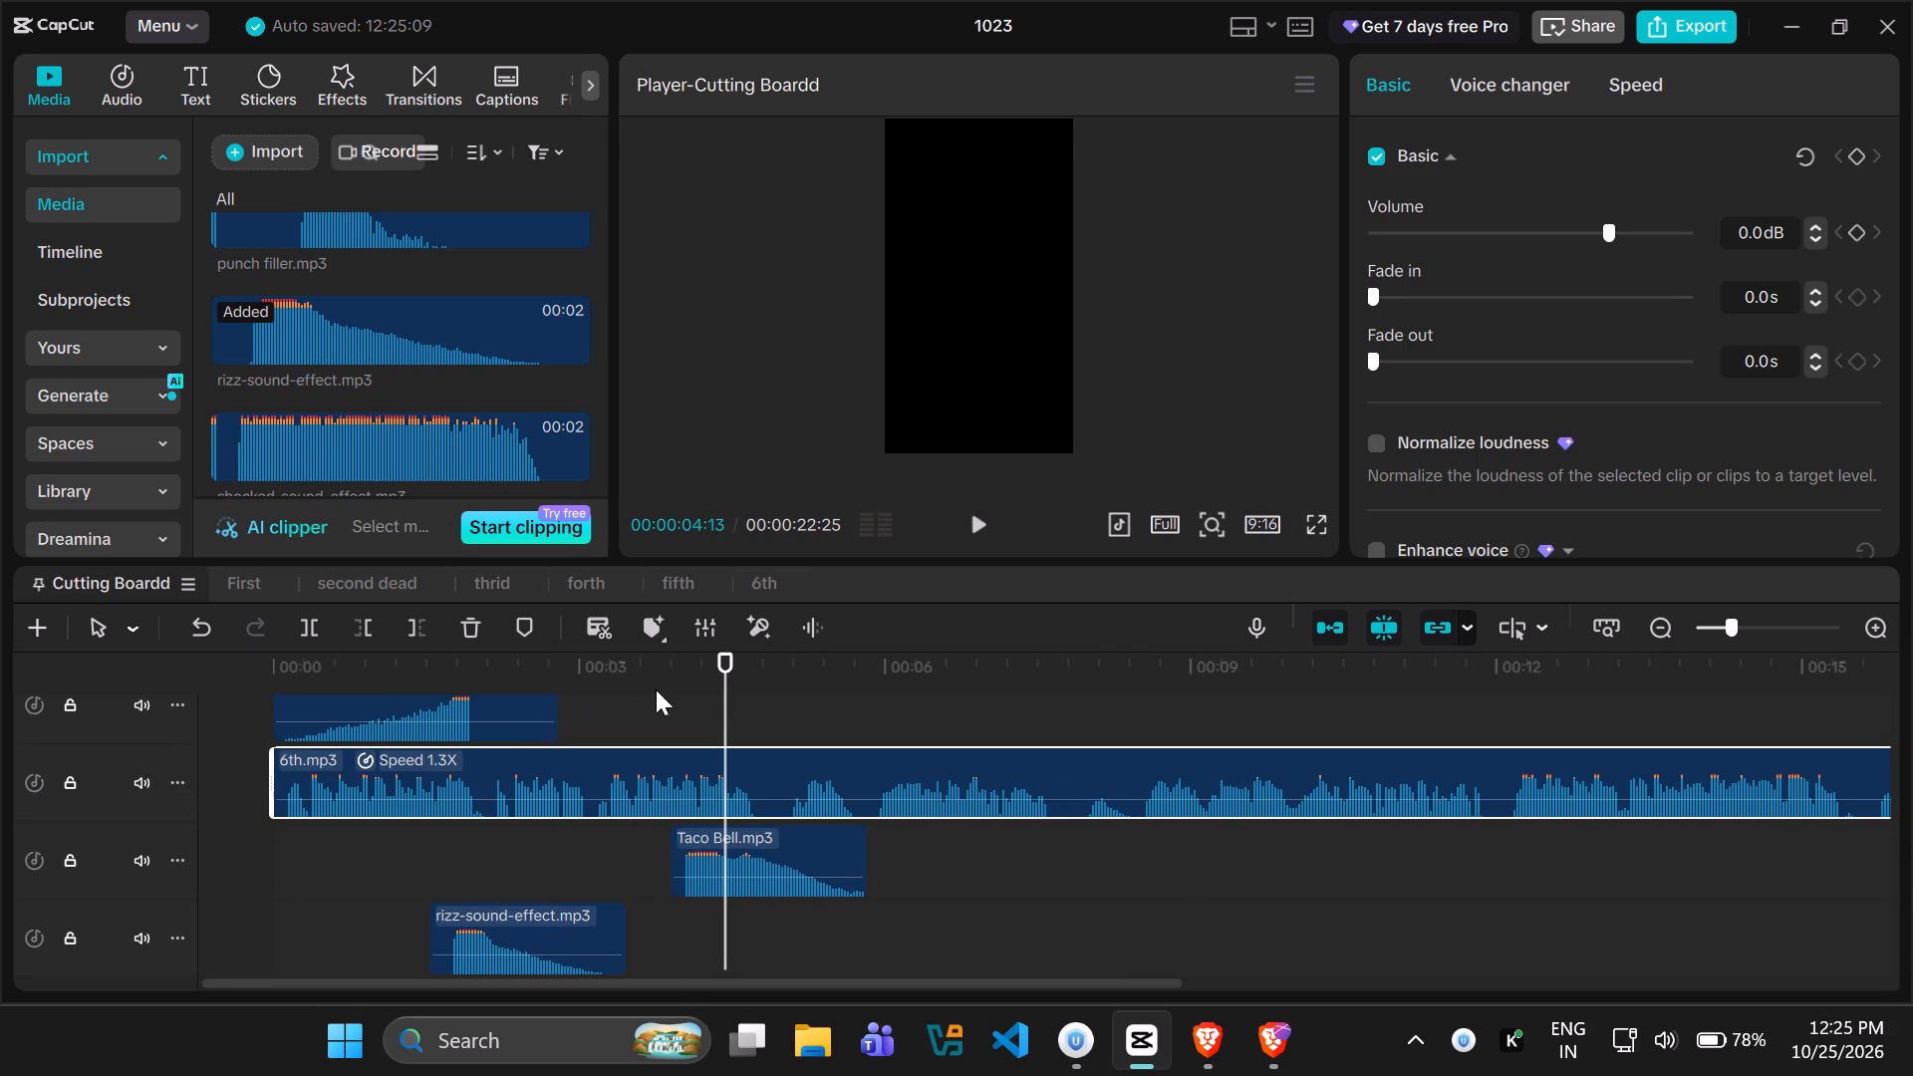
left_click_drag(707, 690, 0, 693)
key("space")
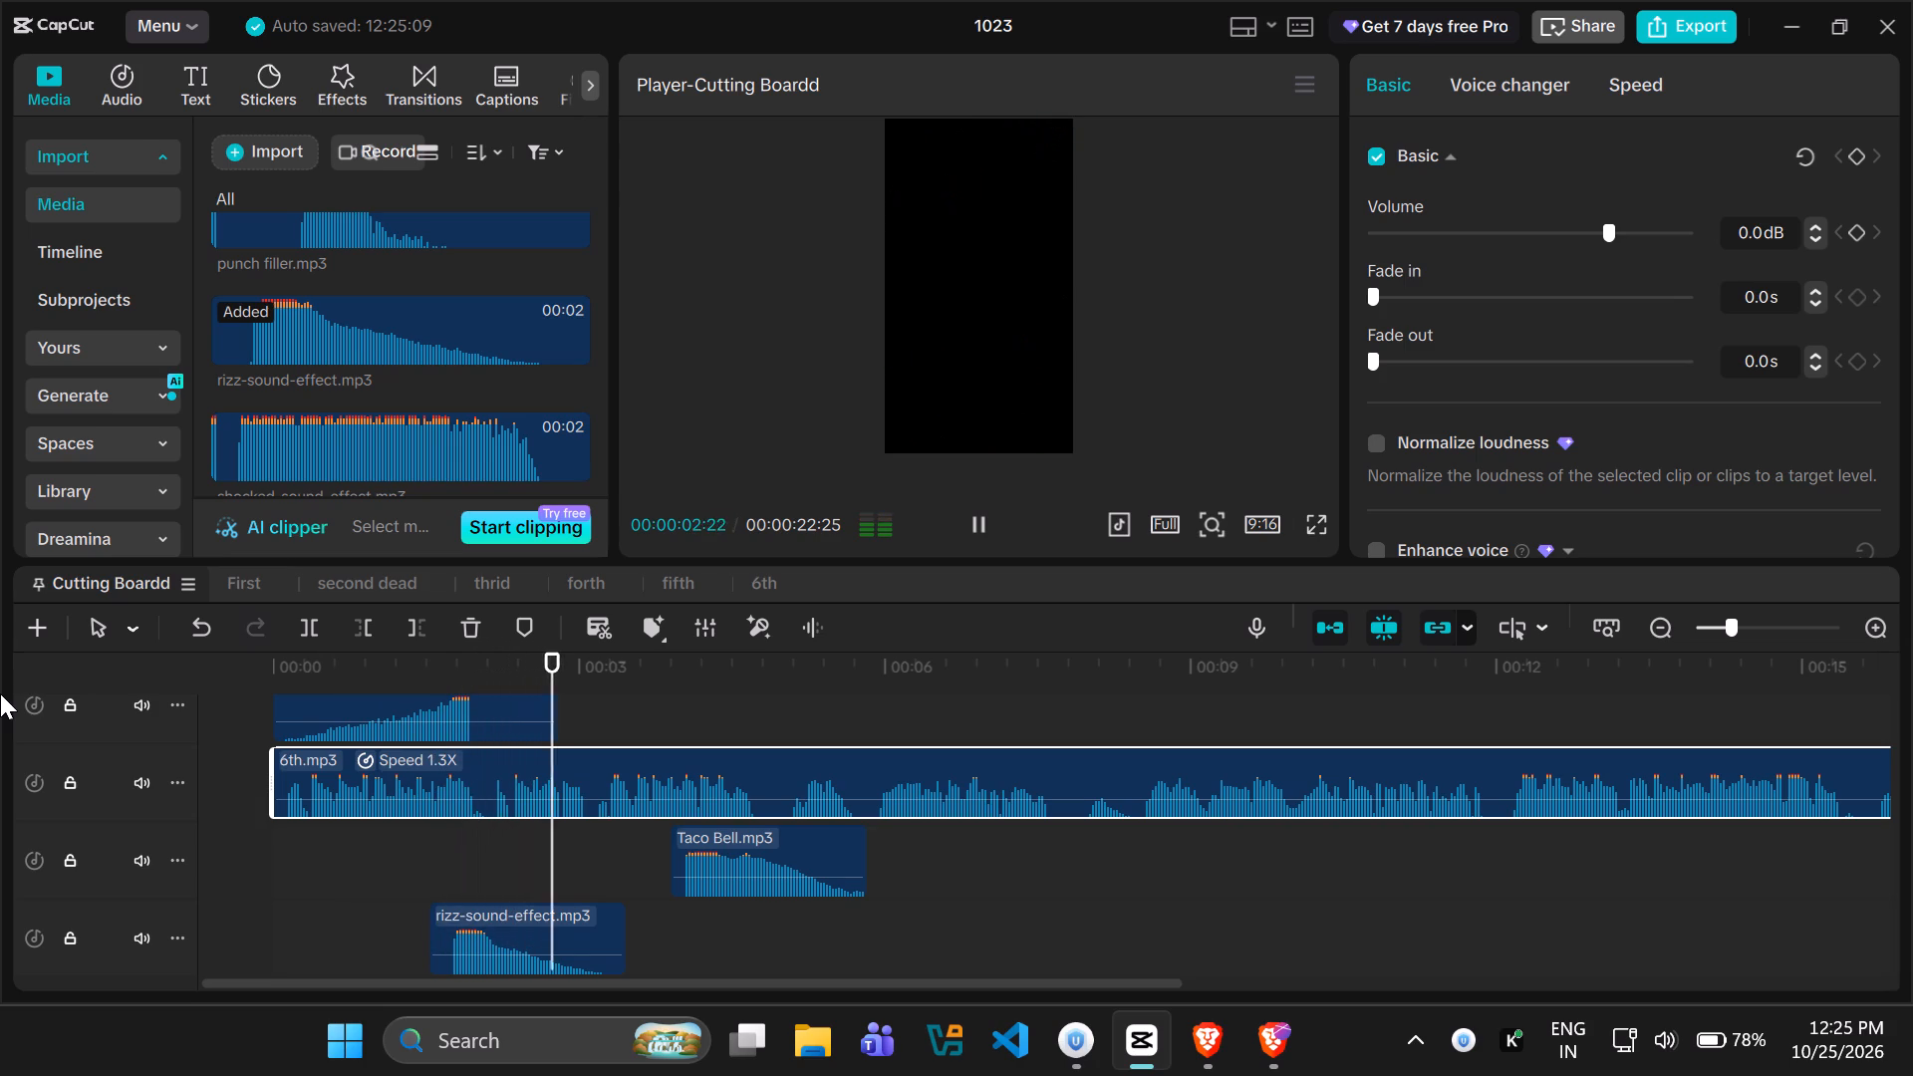
key("space")
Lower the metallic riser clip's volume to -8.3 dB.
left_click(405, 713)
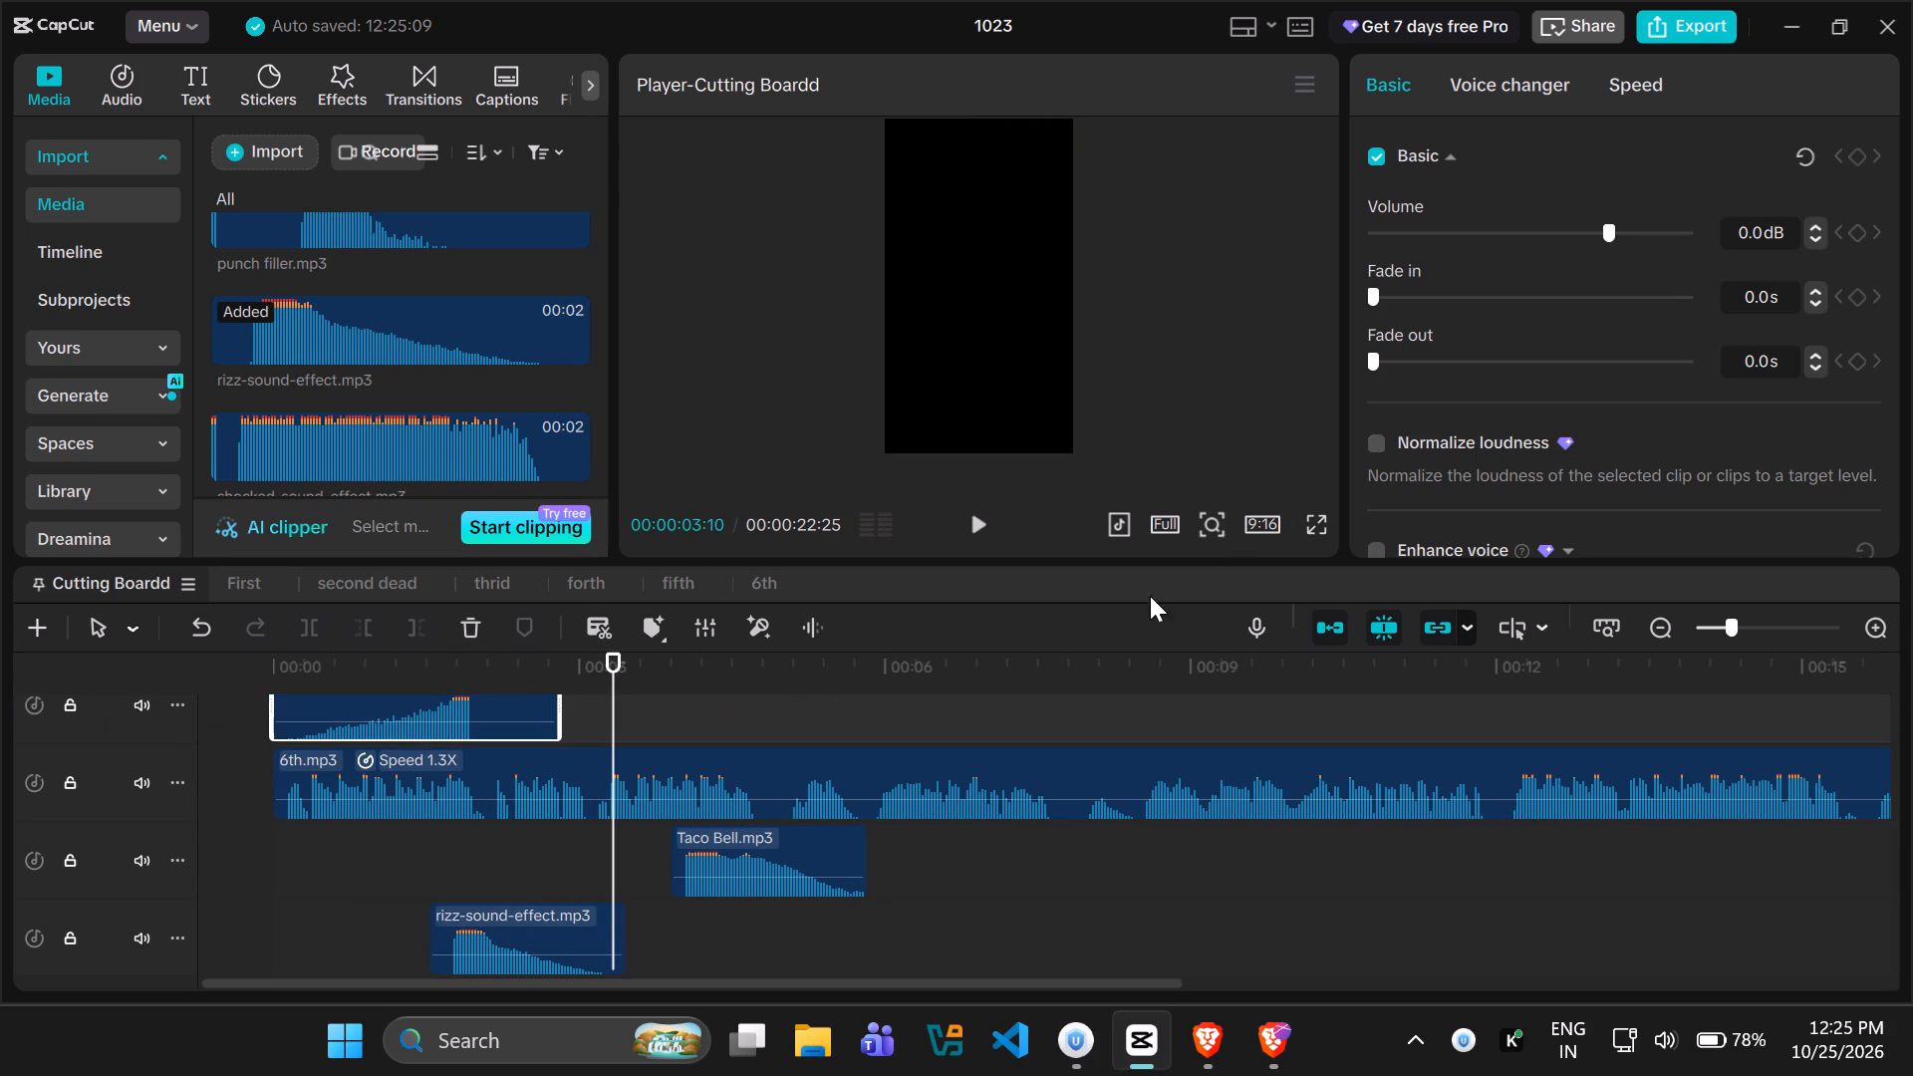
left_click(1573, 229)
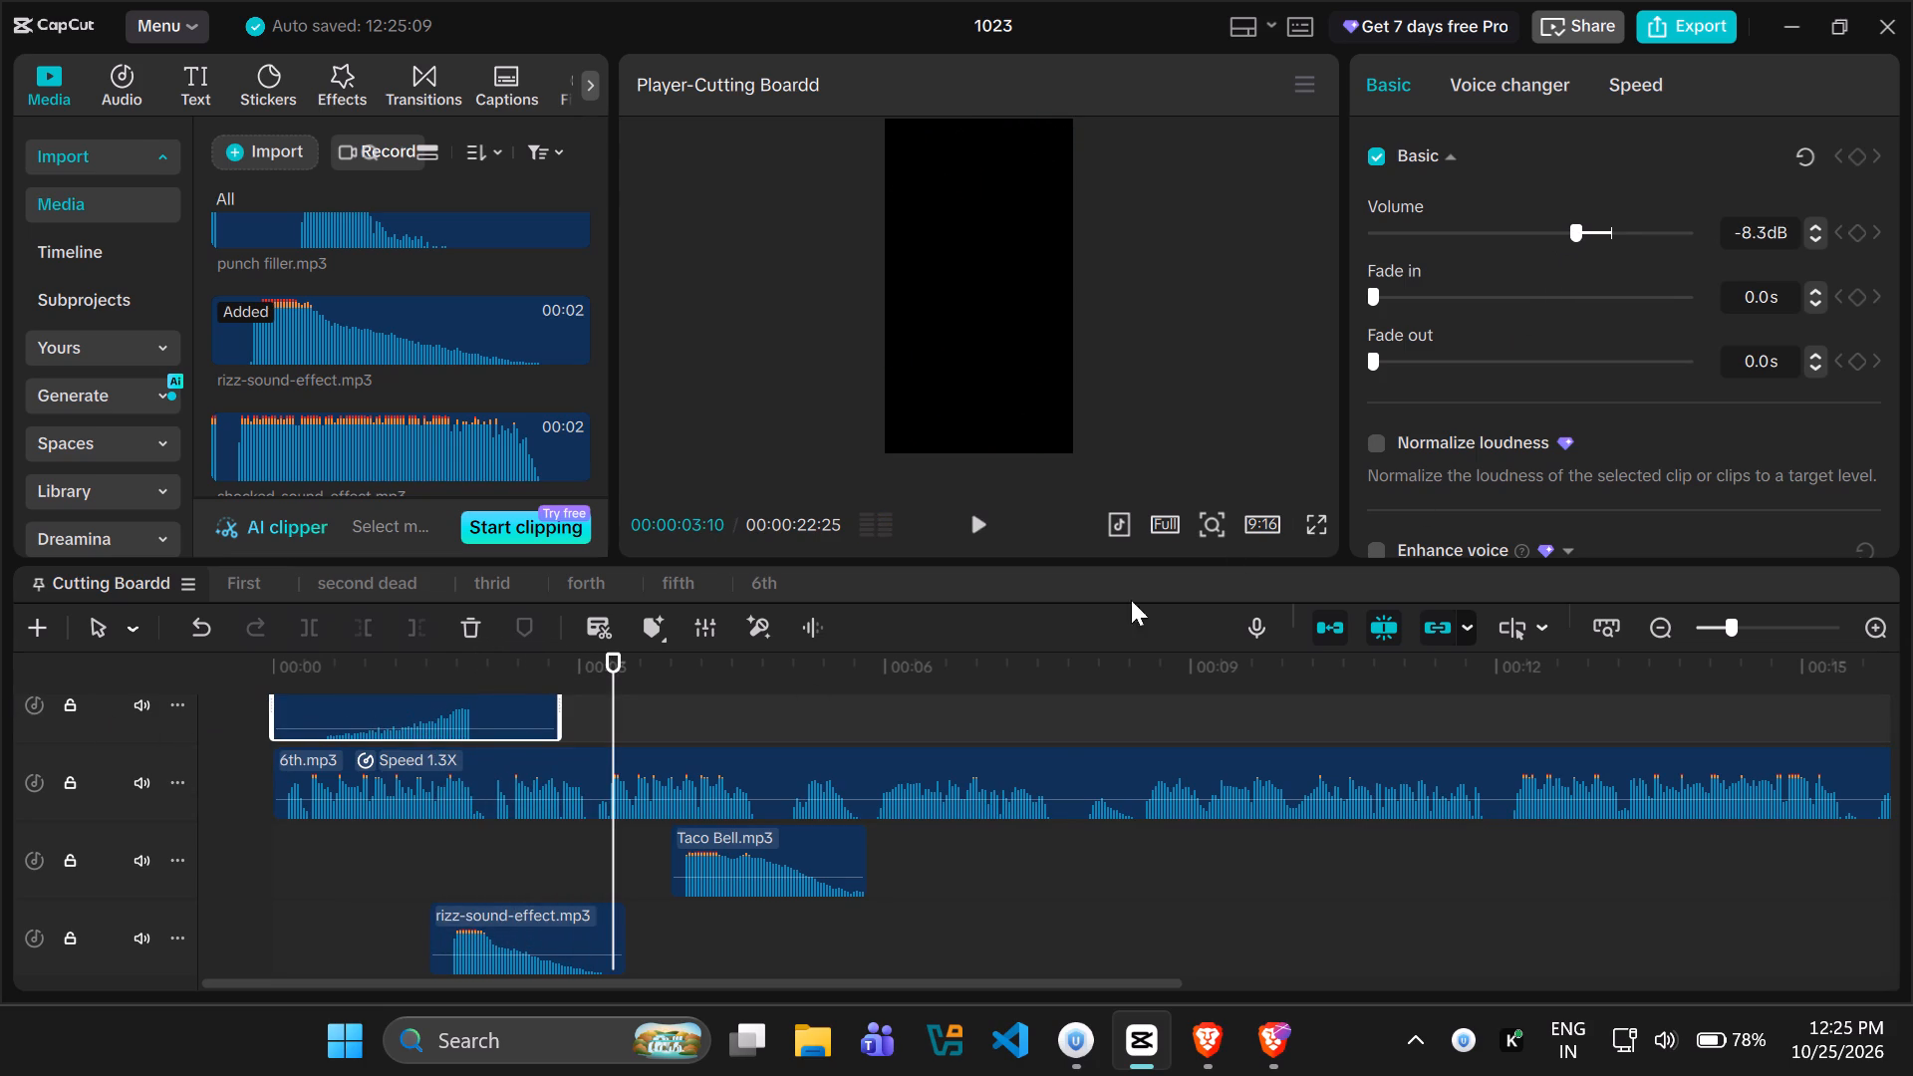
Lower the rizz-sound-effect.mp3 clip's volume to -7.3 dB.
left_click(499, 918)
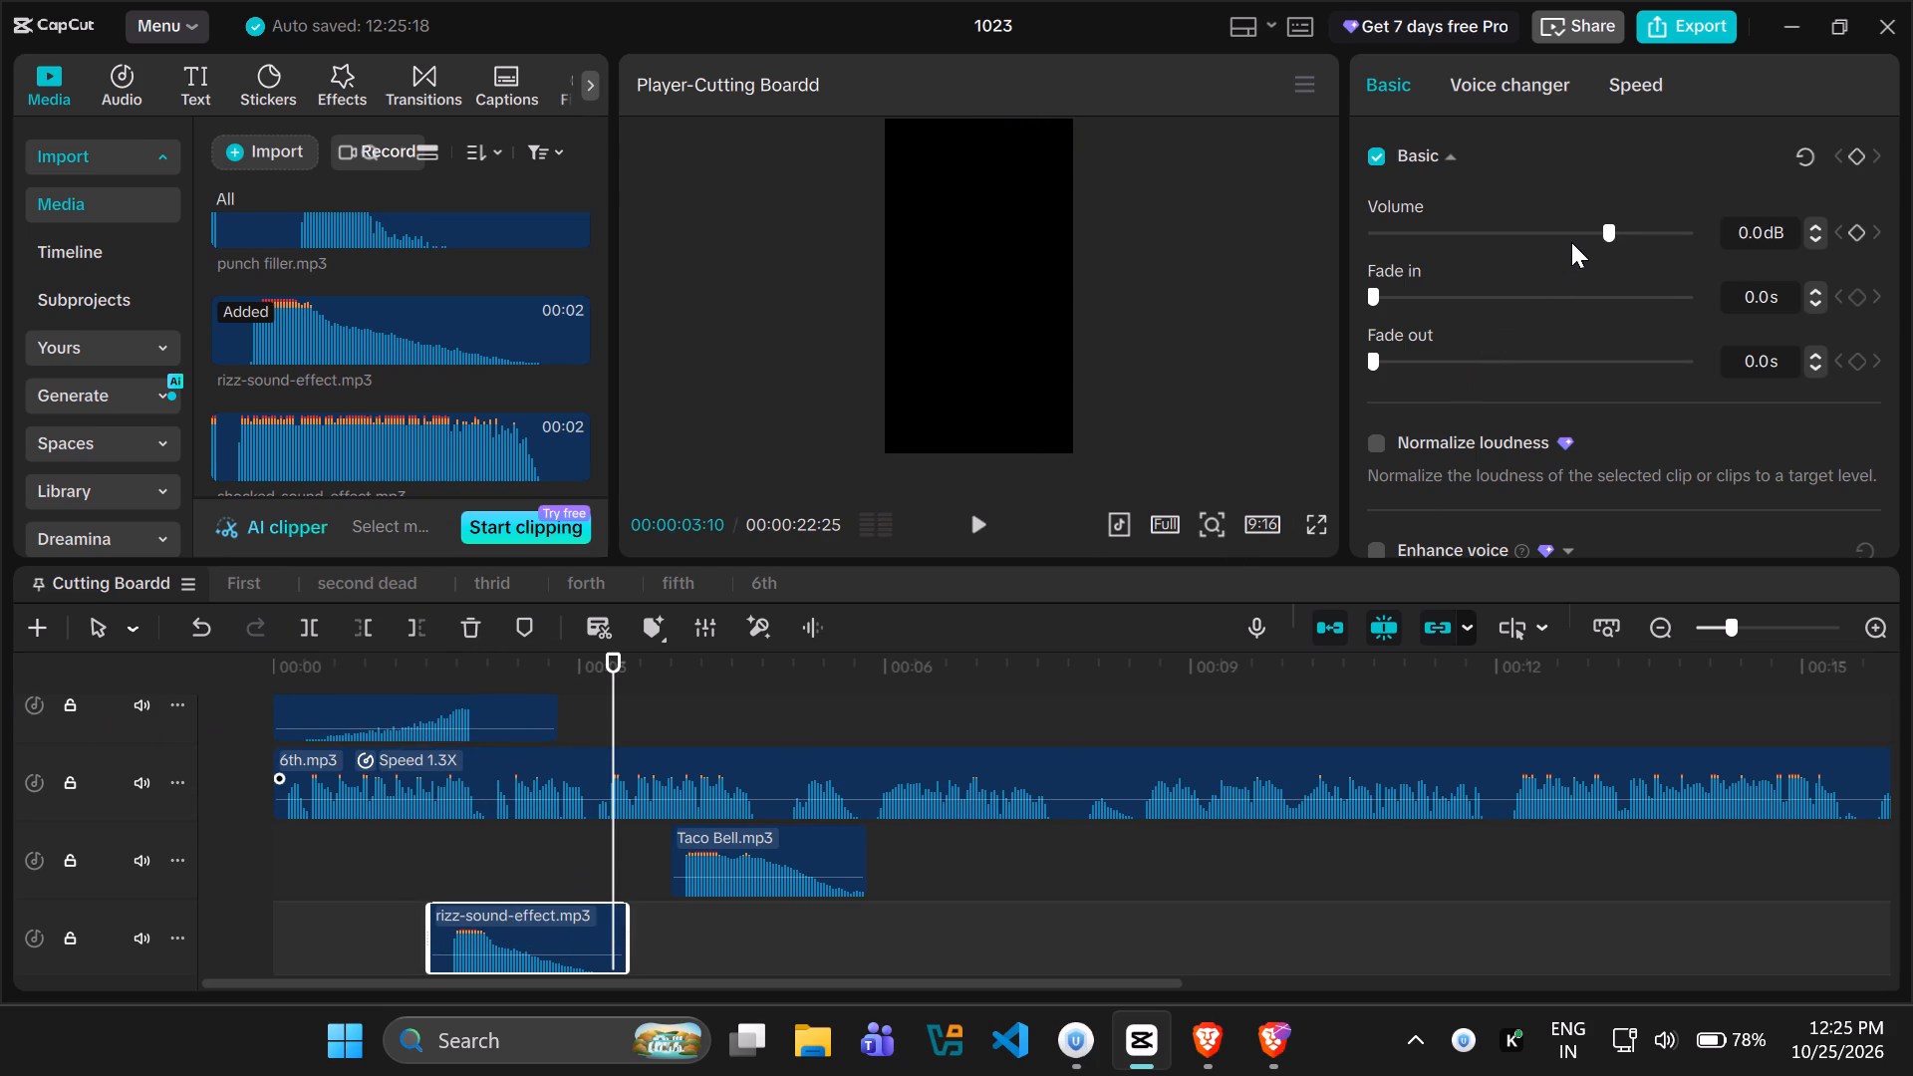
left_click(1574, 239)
Move the rizz-sound-effect.mp3 clip earlier to start at about 1.4 s and preview it from about 0.6 s.
left_click_drag(613, 822, 339, 840)
left_click_drag(498, 927, 481, 927)
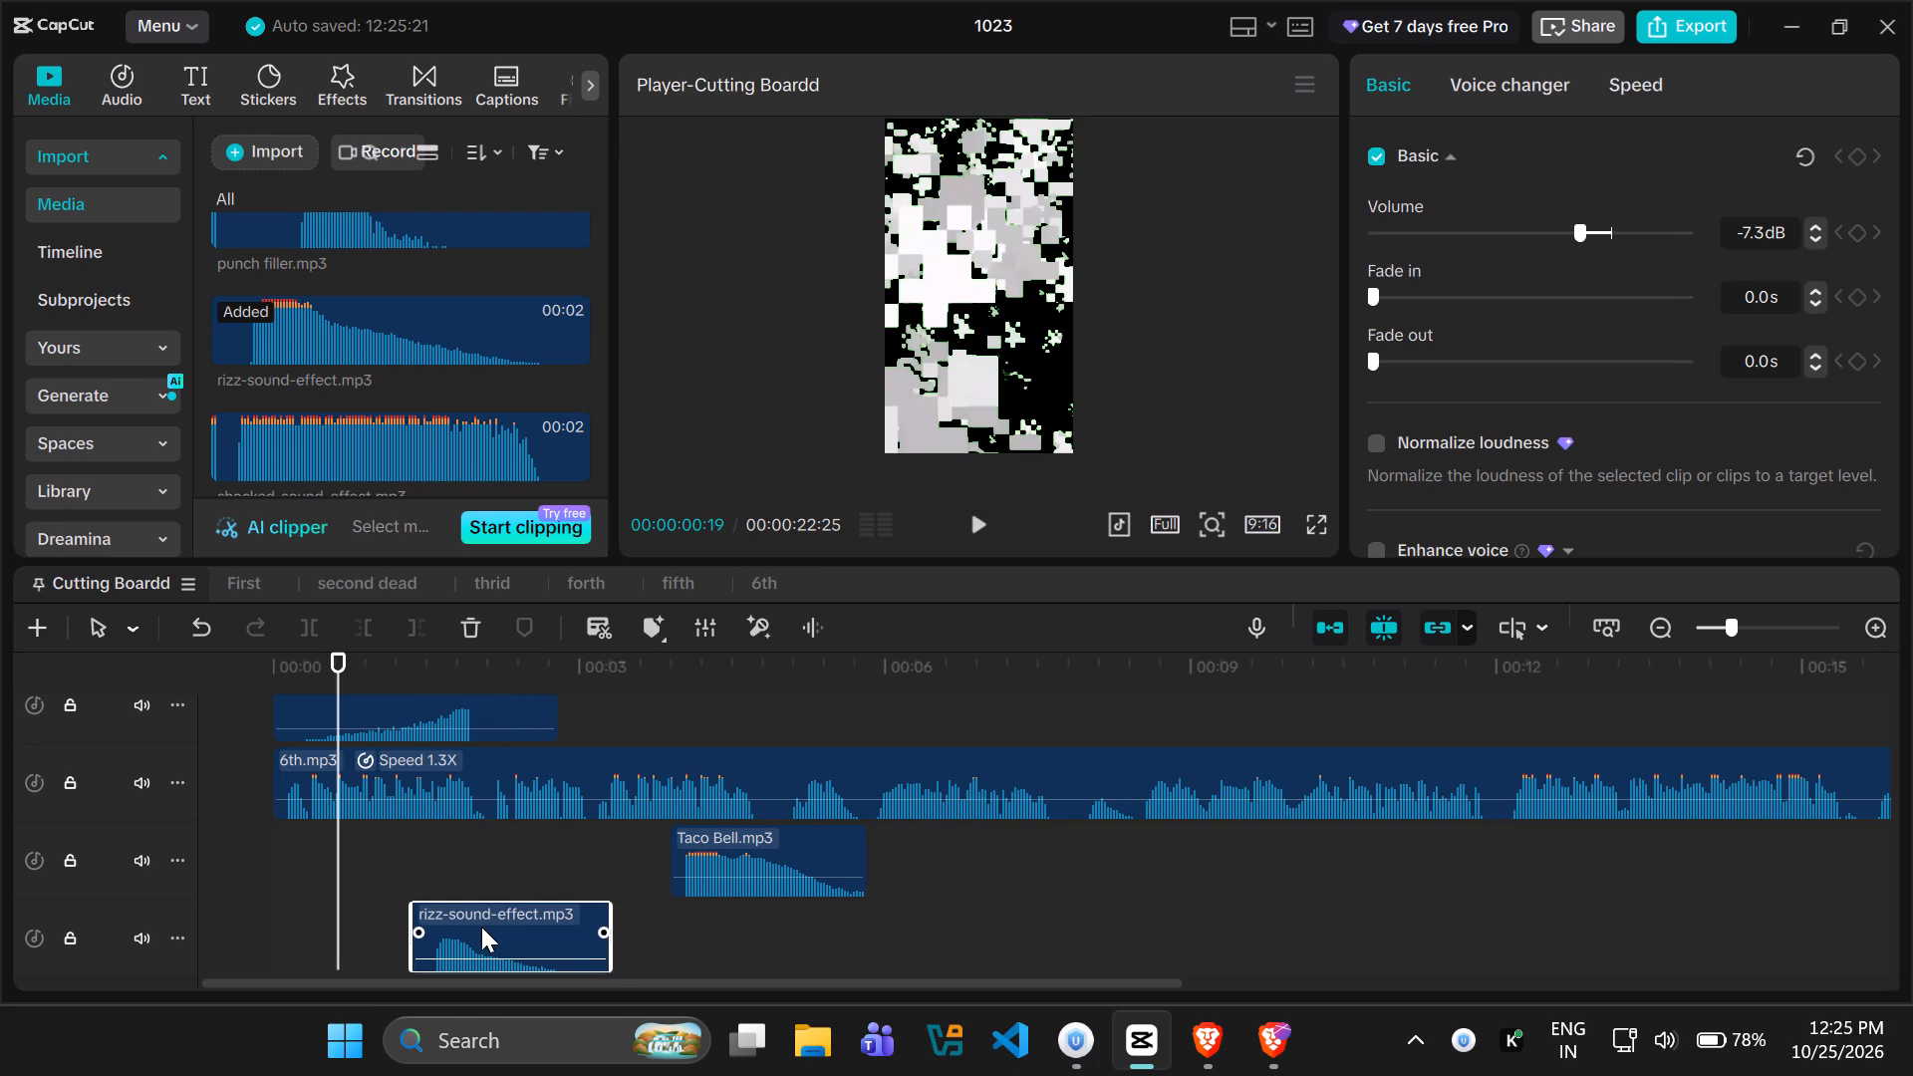
key("space")
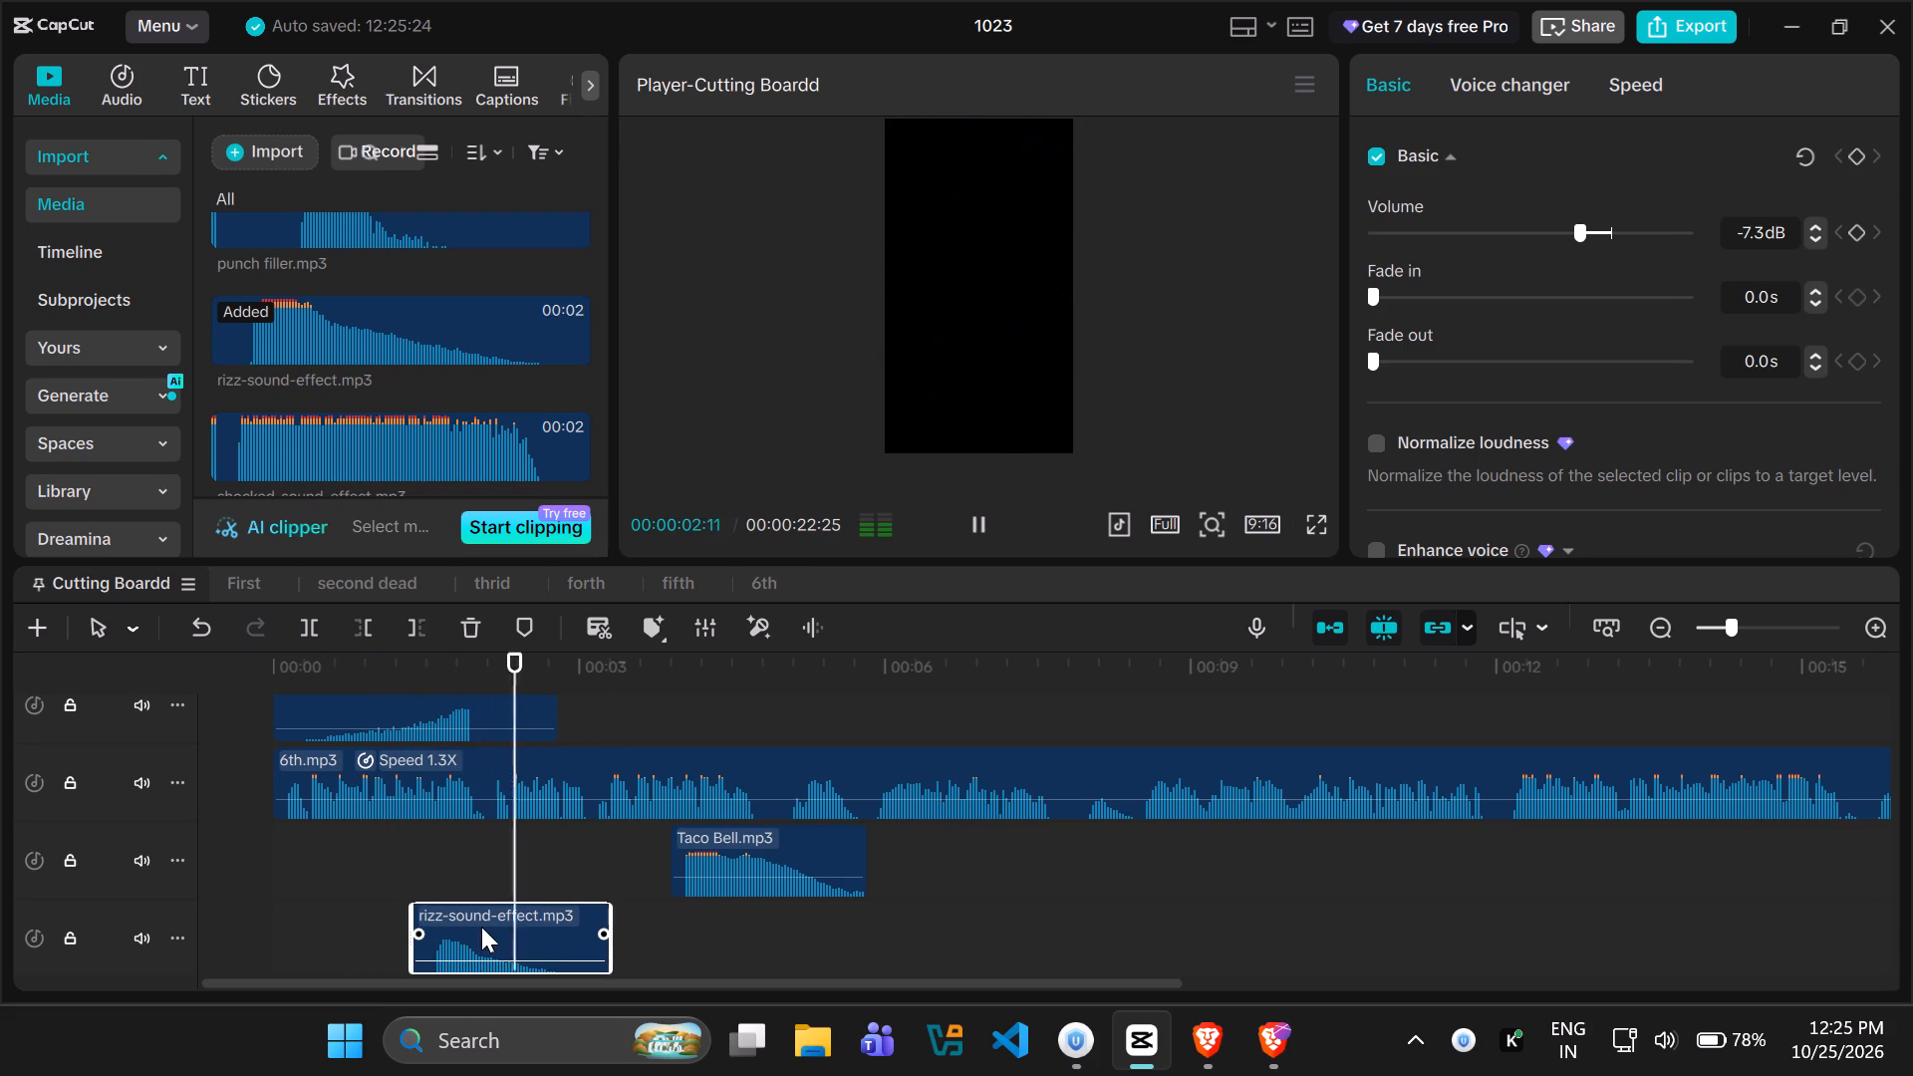
key("space")
Raise the volumes of the rizz-sound-effect.mp3 clip and the metallic riser clip back close to their original levels.
left_click_drag(1582, 237, 1601, 237)
left_click(376, 707)
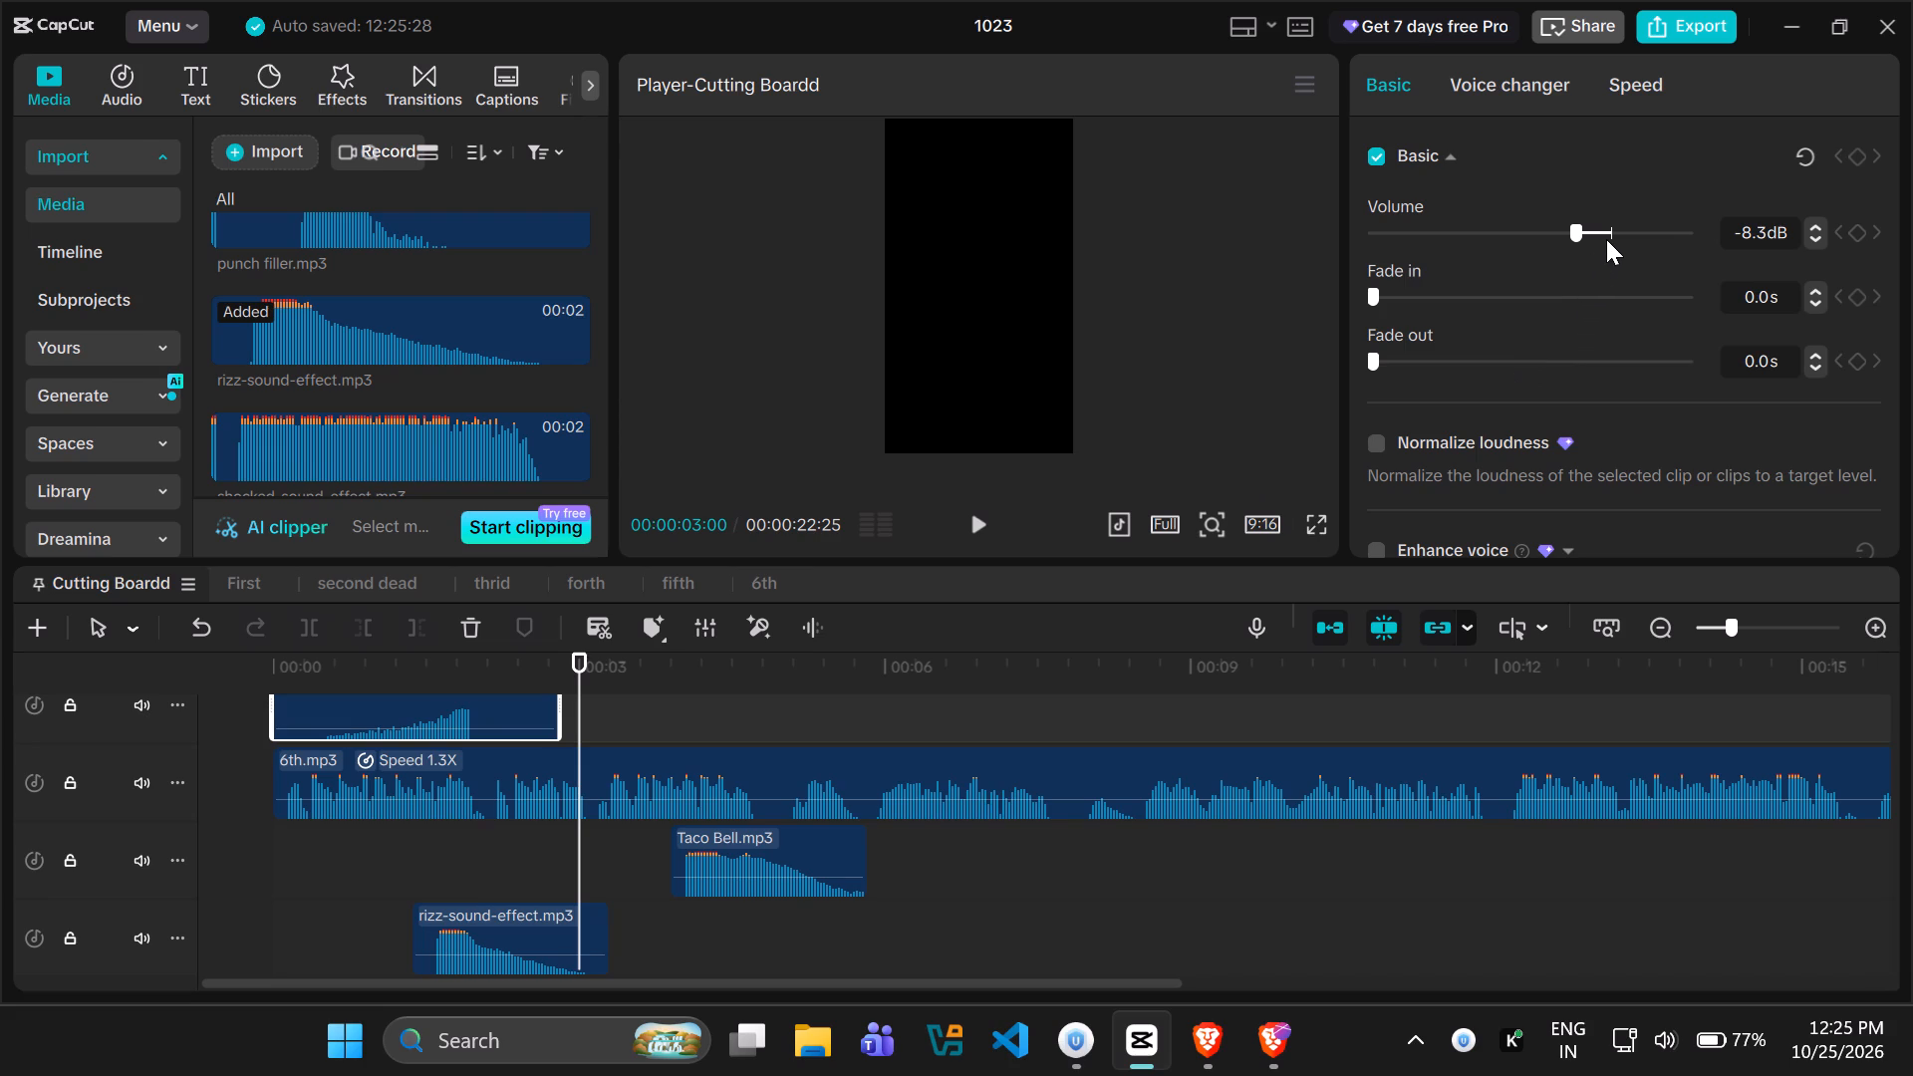
left_click(1607, 237)
Preview the opening from the start and delete the rizz-sound-effect.mp3 clip from the timeline.
left_click(737, 876)
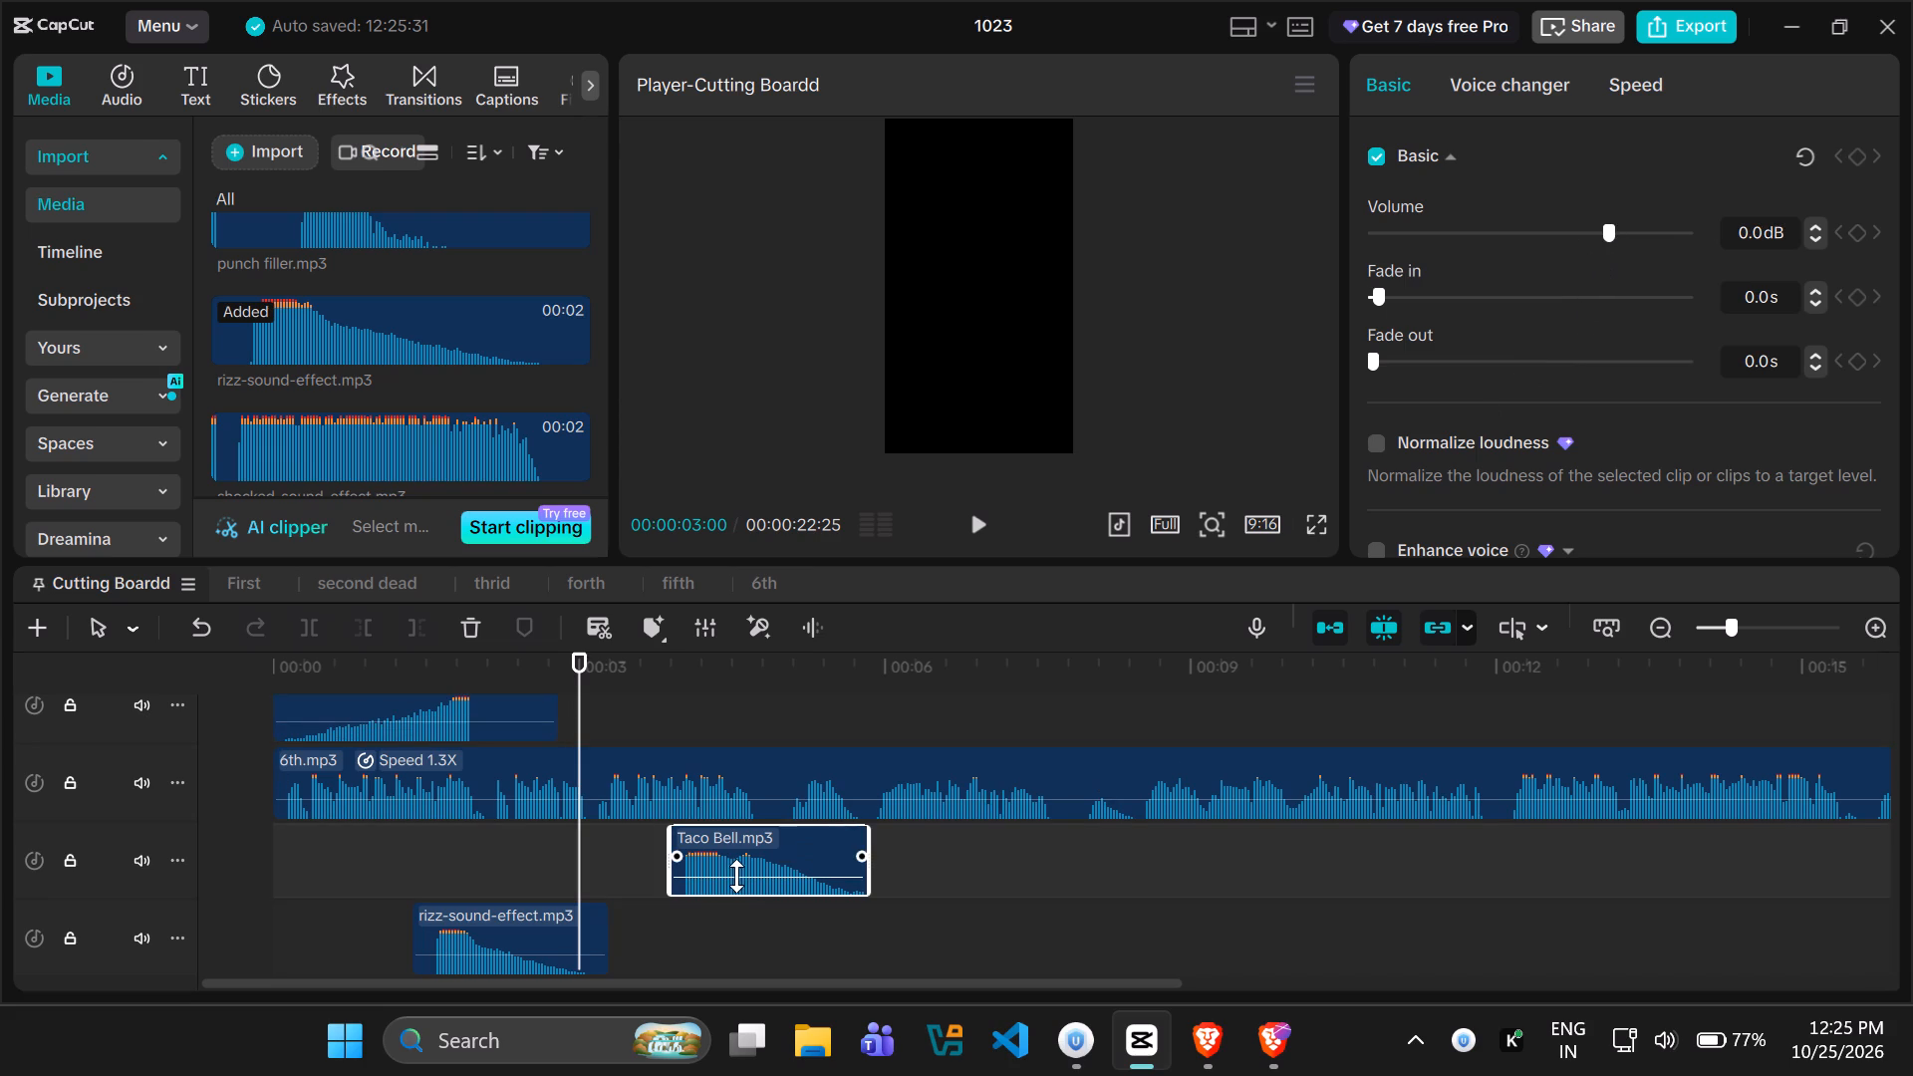
left_click_drag(574, 676, 18, 676)
key("space")
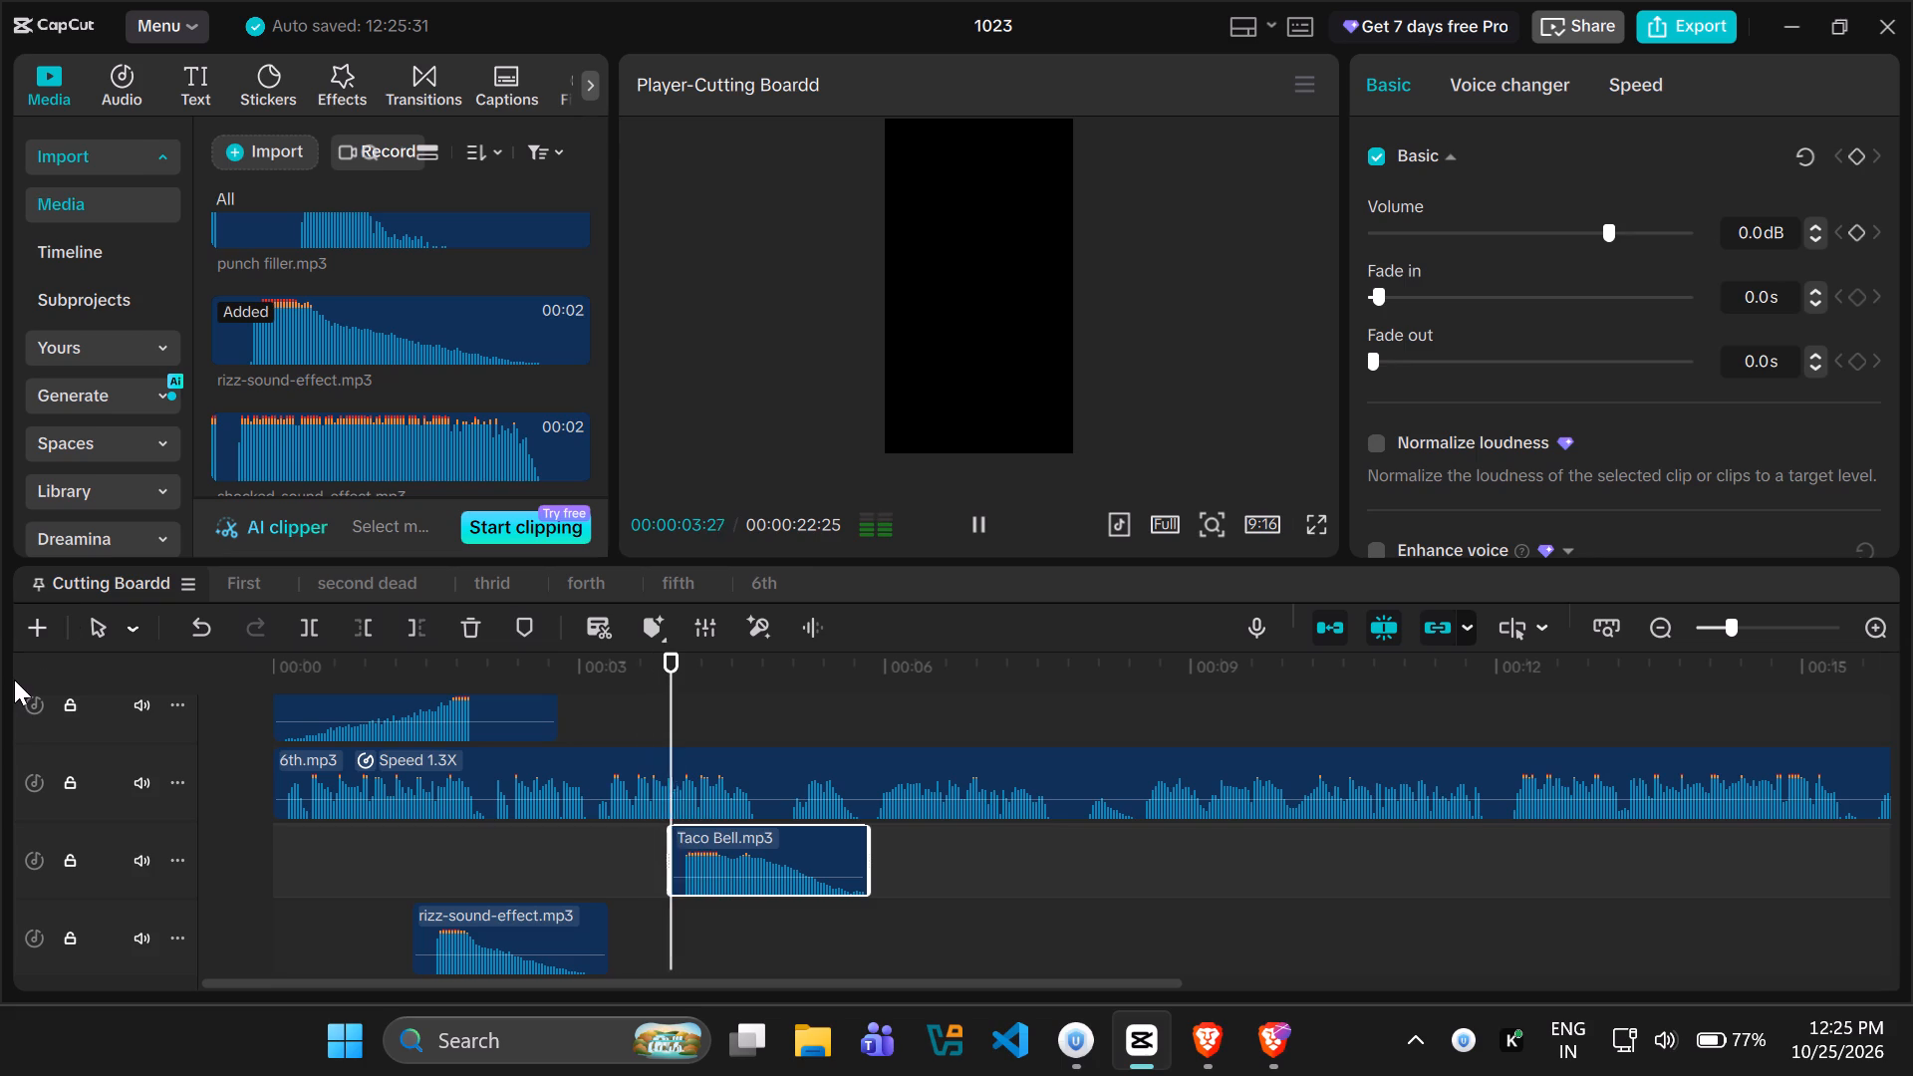
left_click(473, 933)
key("Delete")
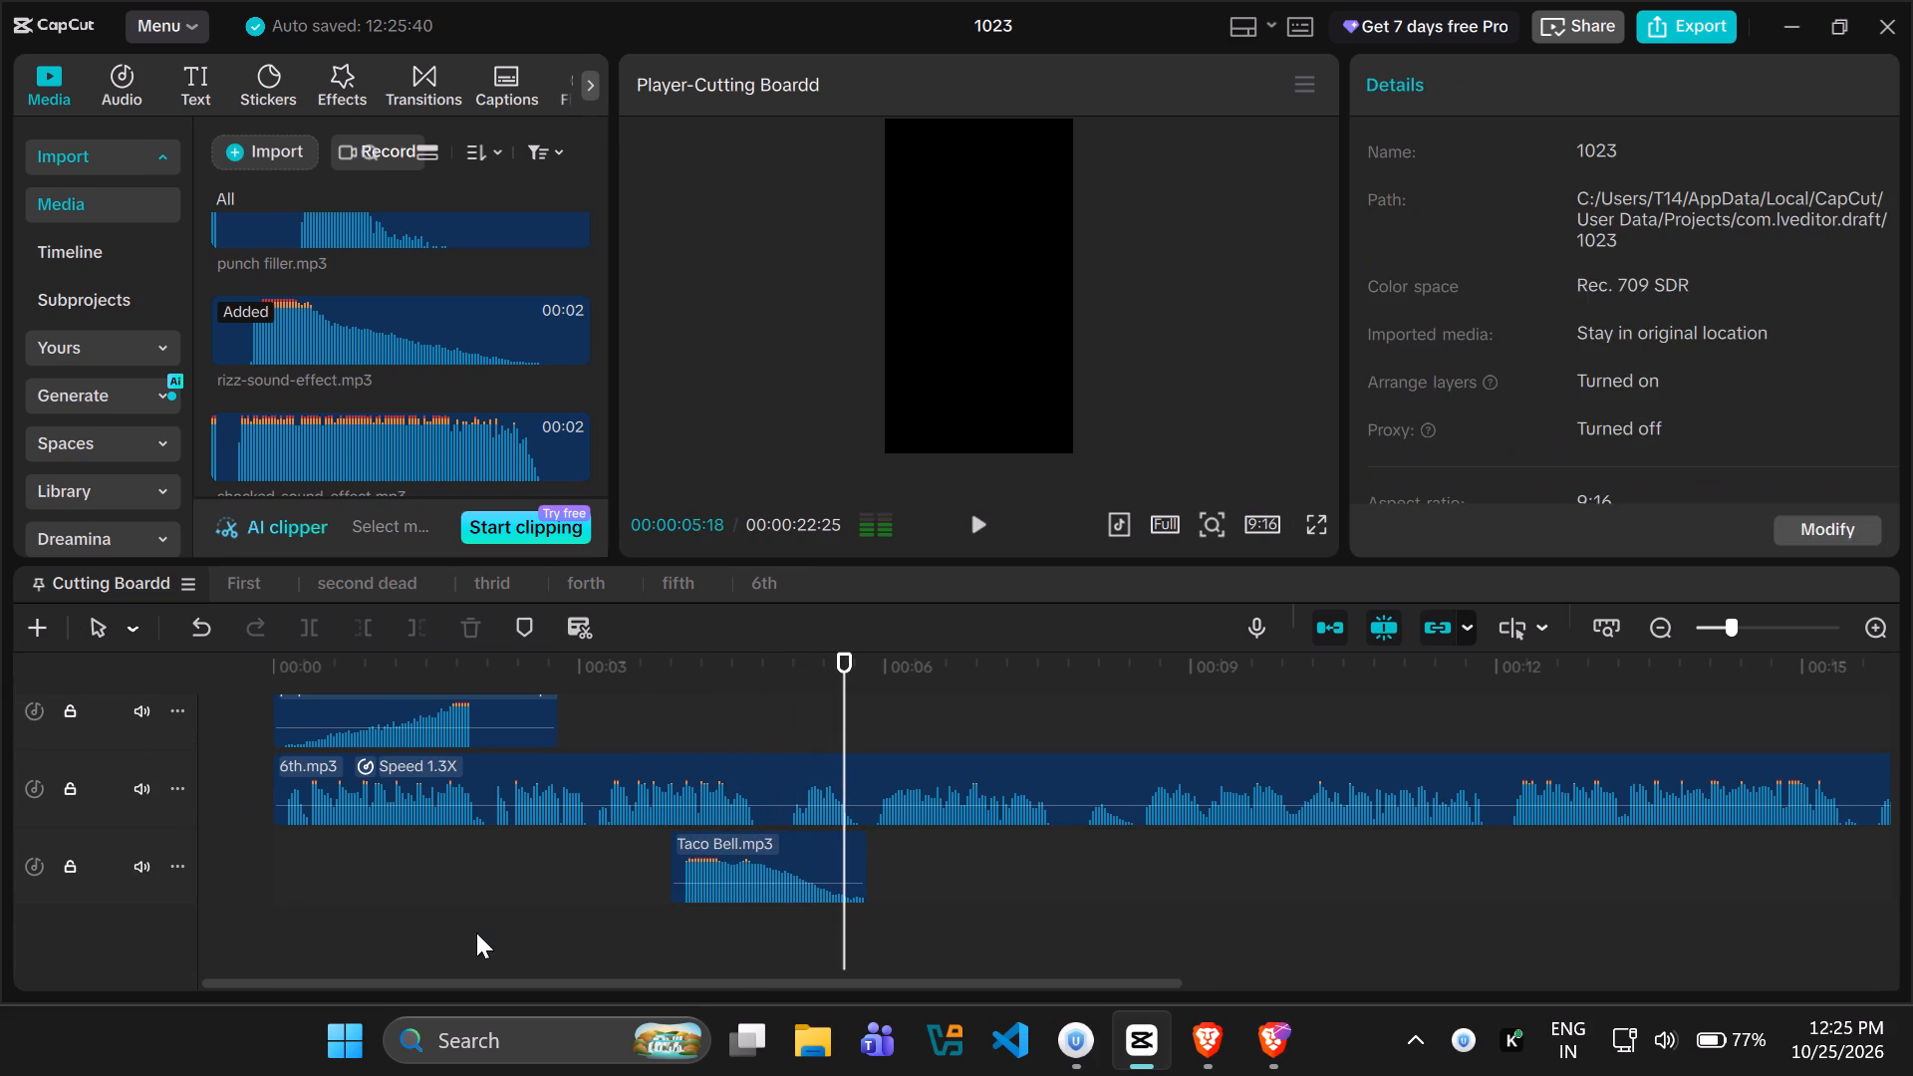
Start a media import from the device and browse to audio > meme sfx > New Editing assets > I used them.
scroll(274, 440, "up", 1)
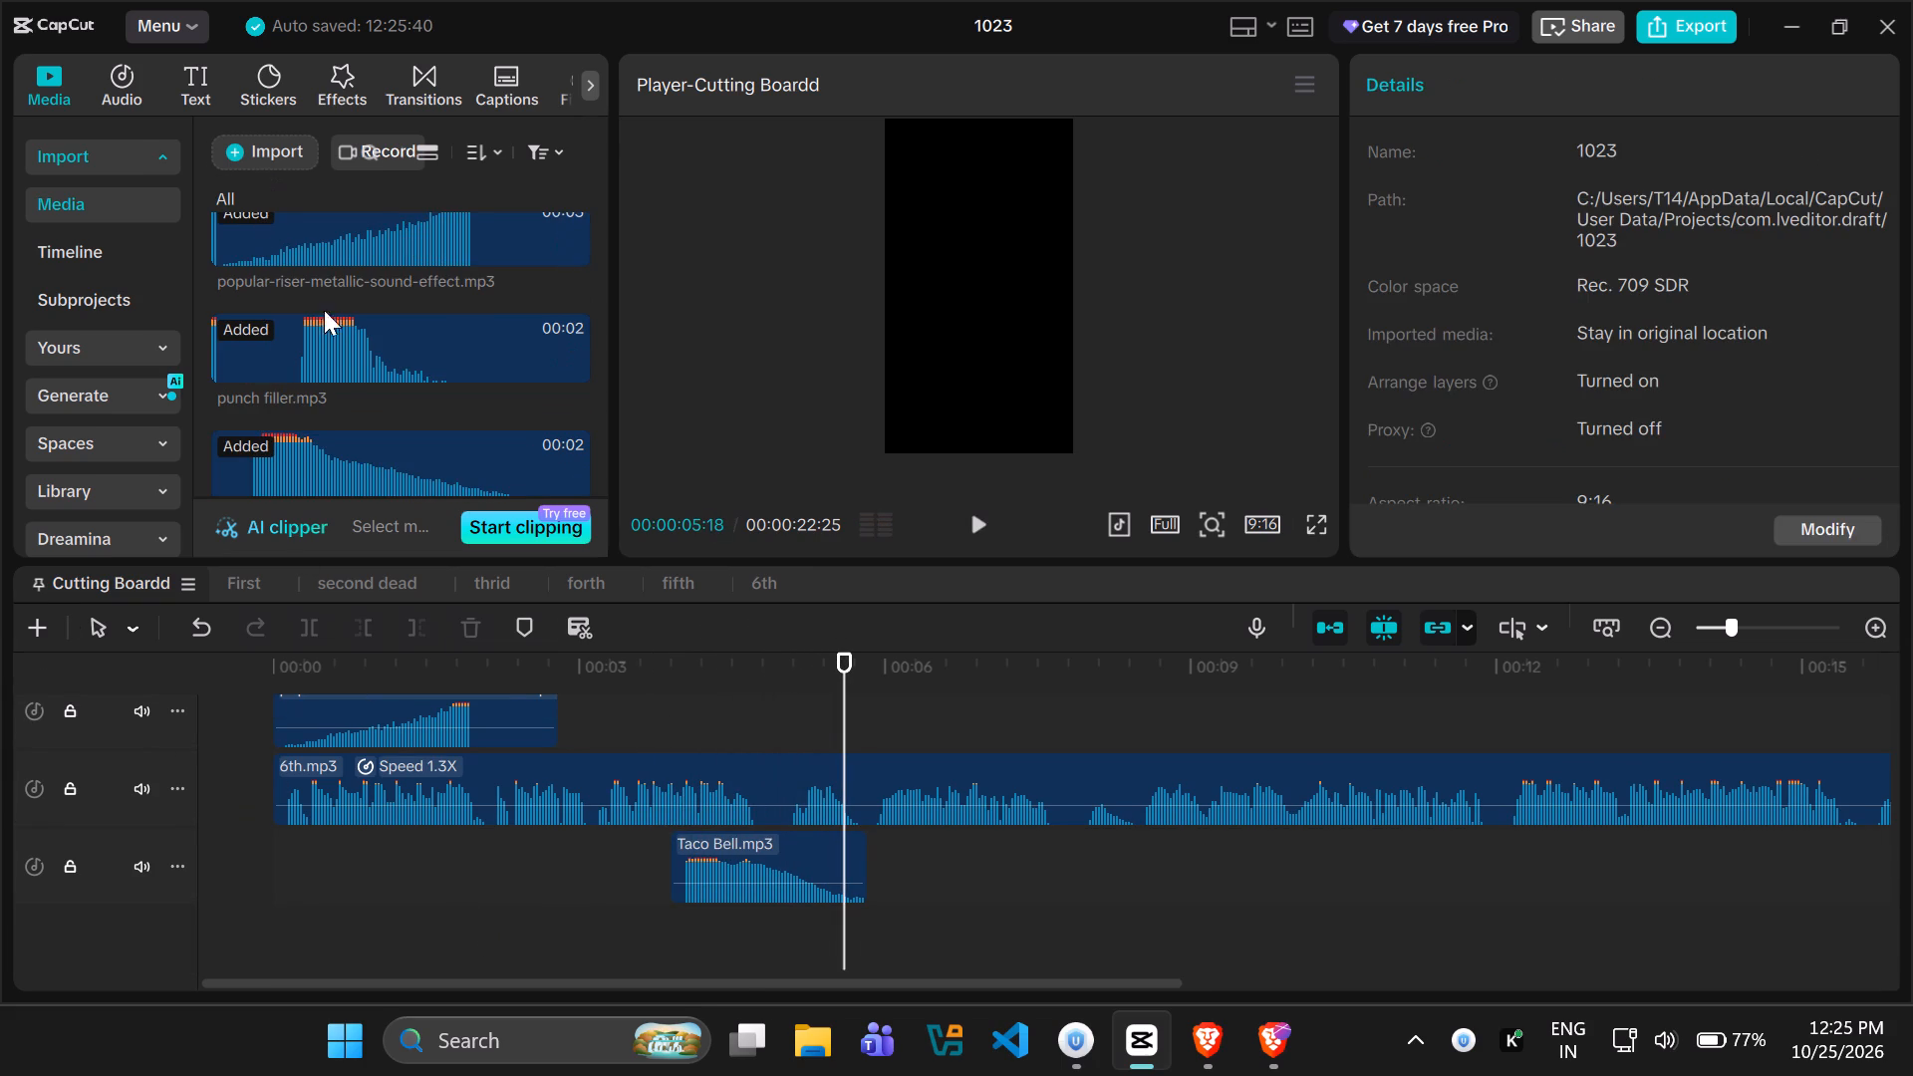
scroll(340, 340, "up", 4)
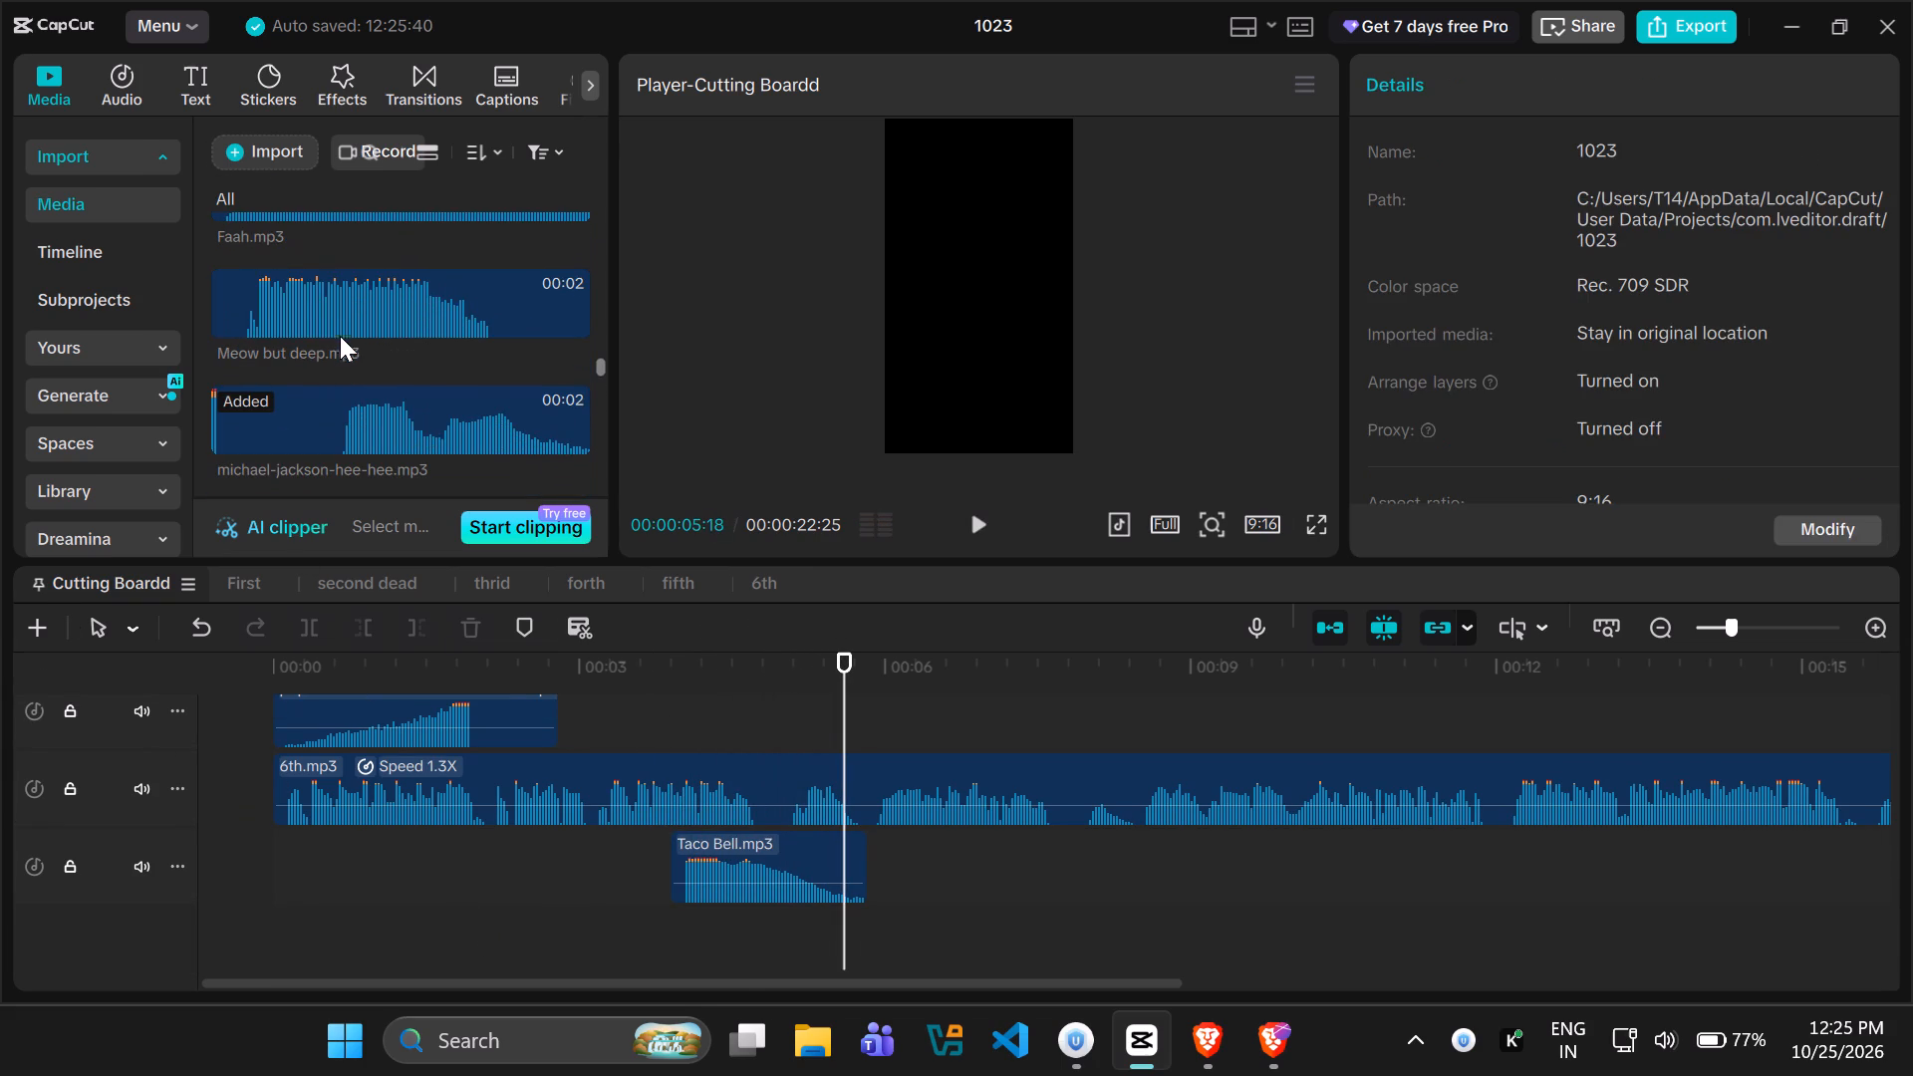
left_click(250, 160)
left_click(312, 192)
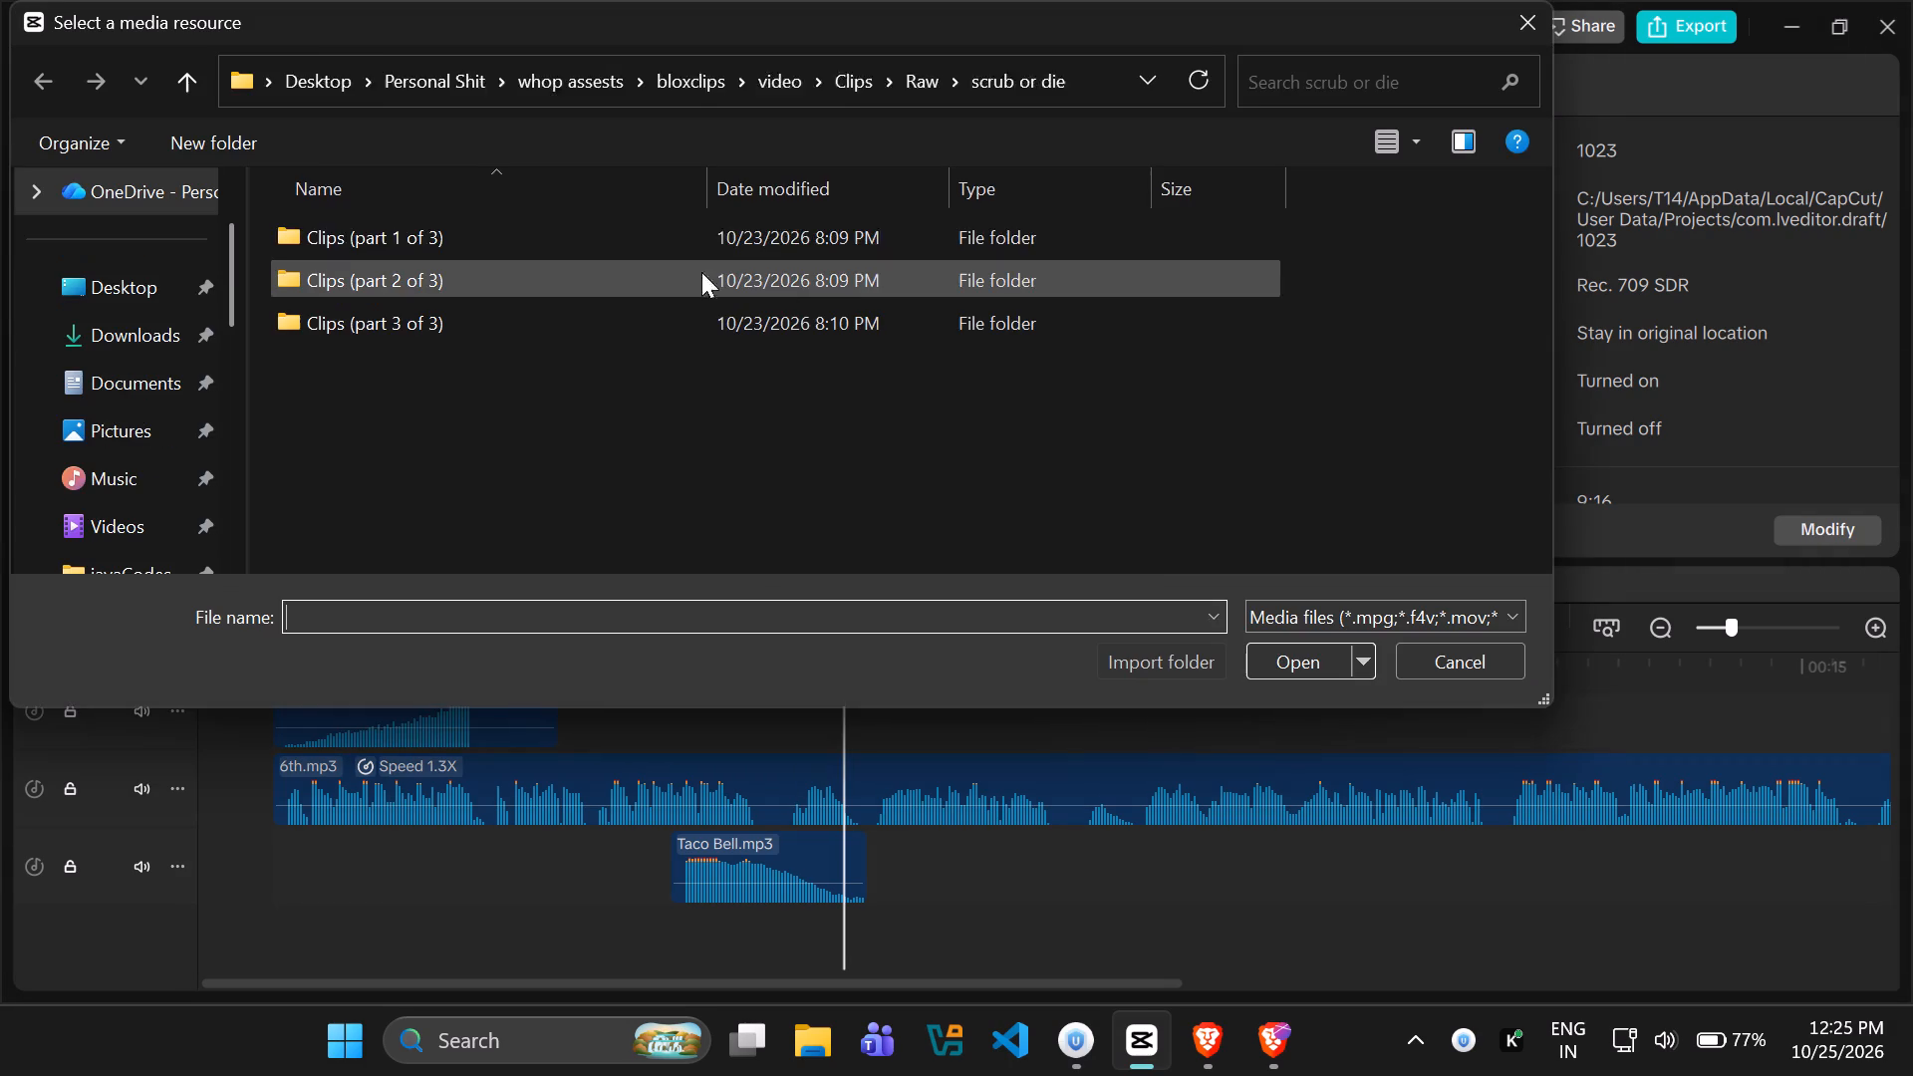
left_click(678, 74)
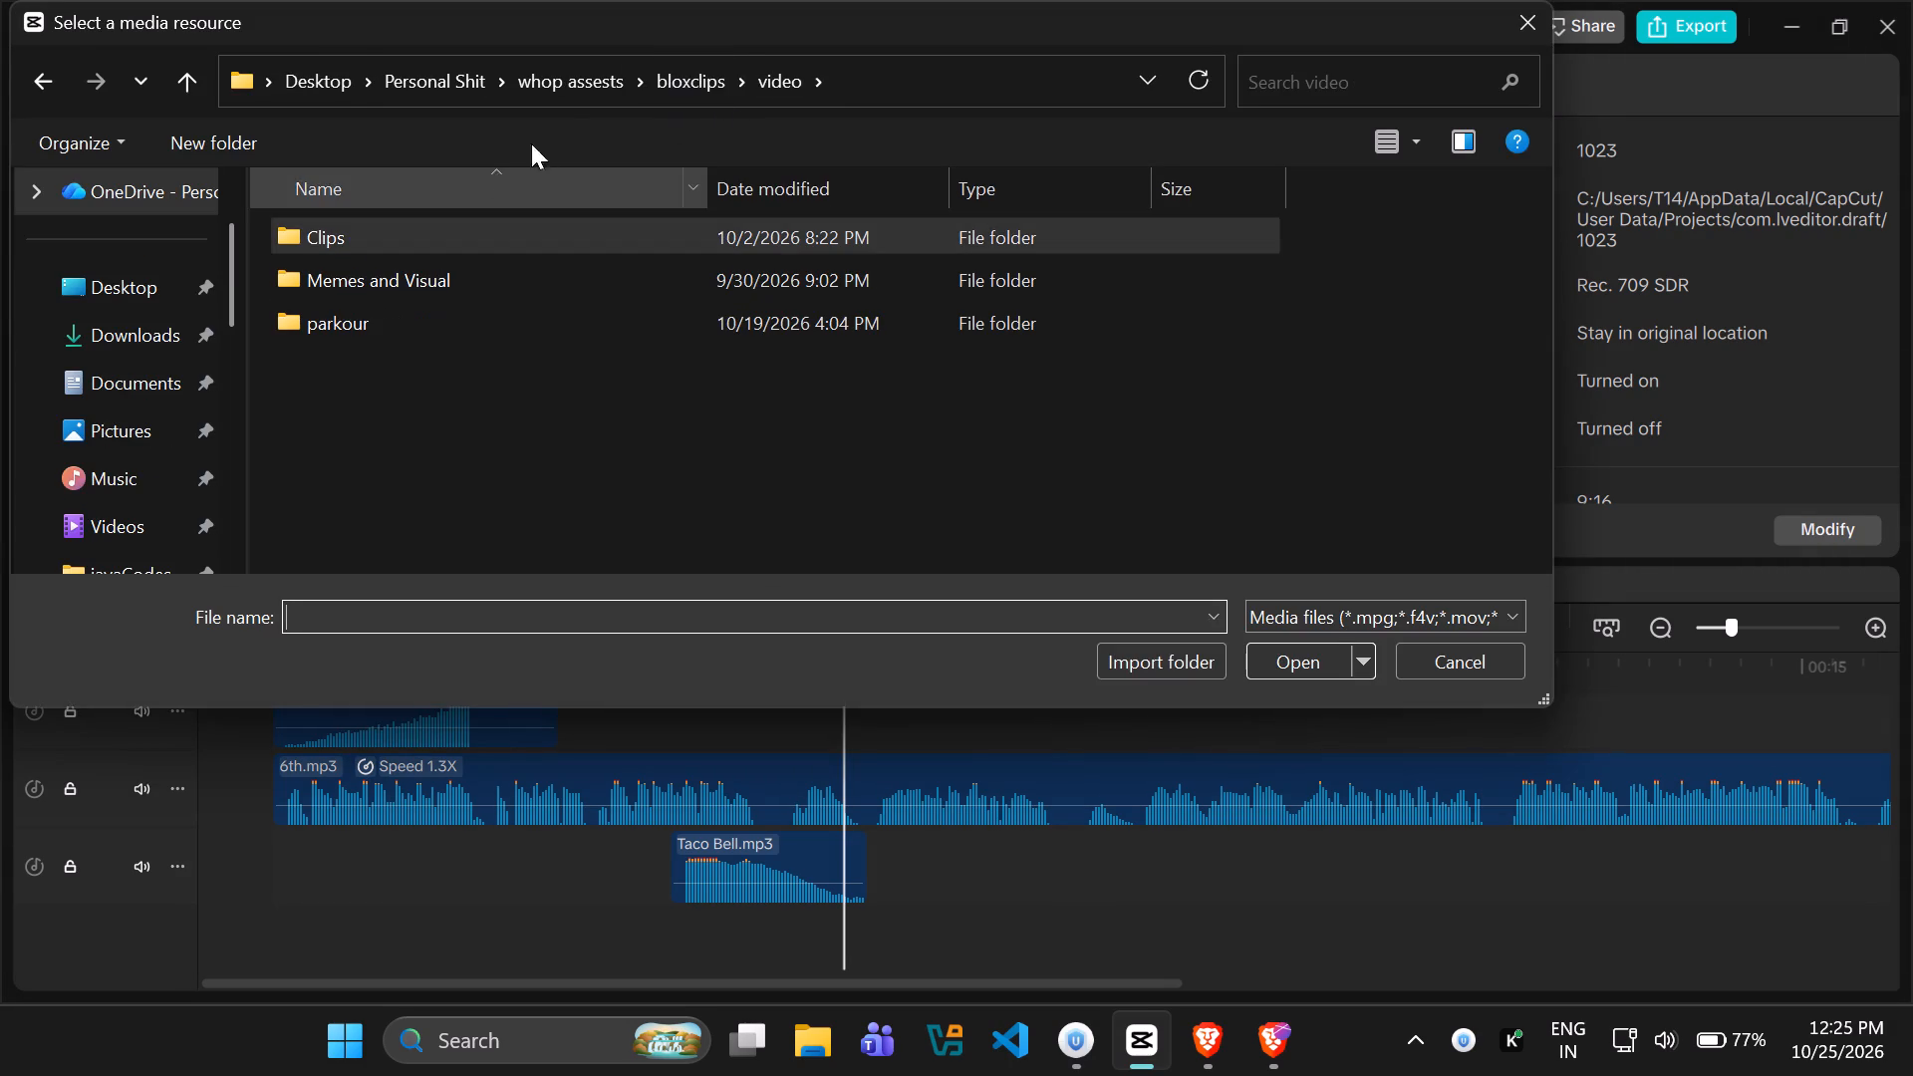
left_click(747, 81)
left_click(754, 112)
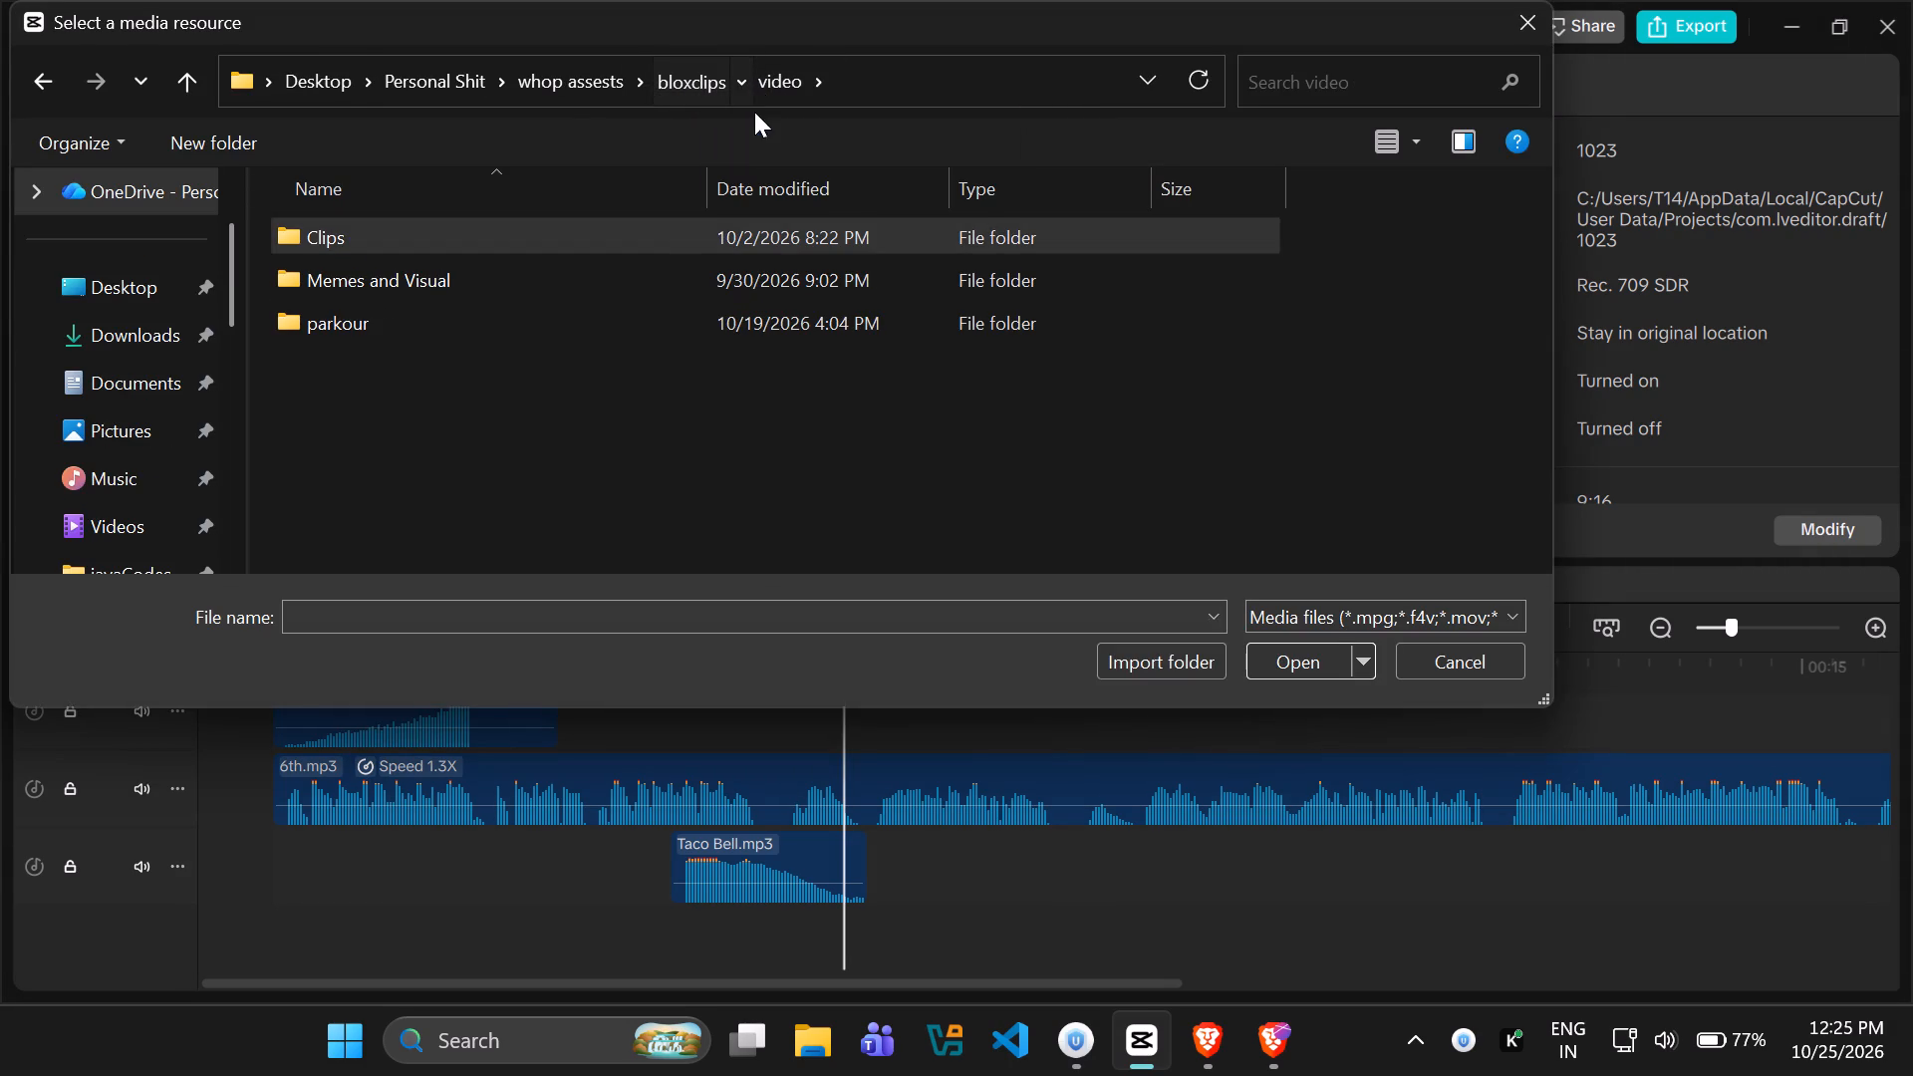
left_click(827, 78)
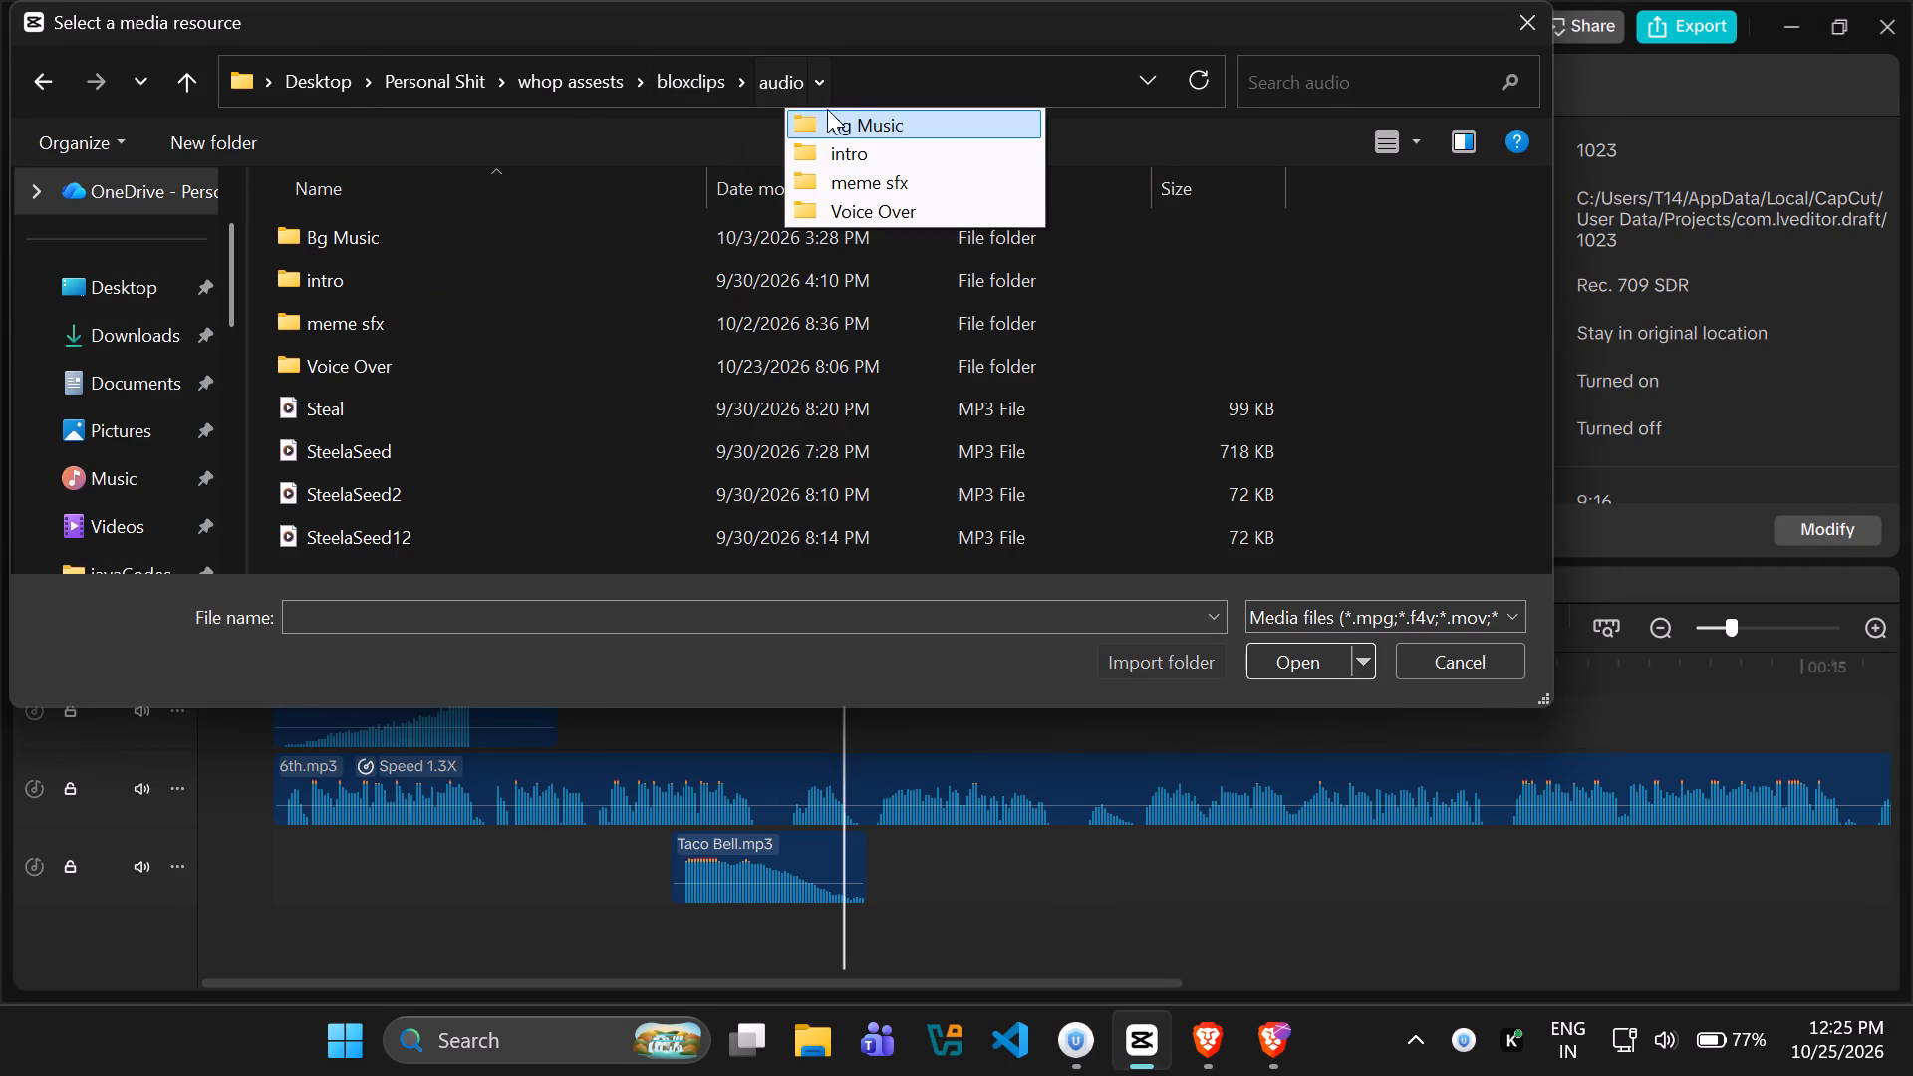
left_click(855, 200)
left_click(782, 82)
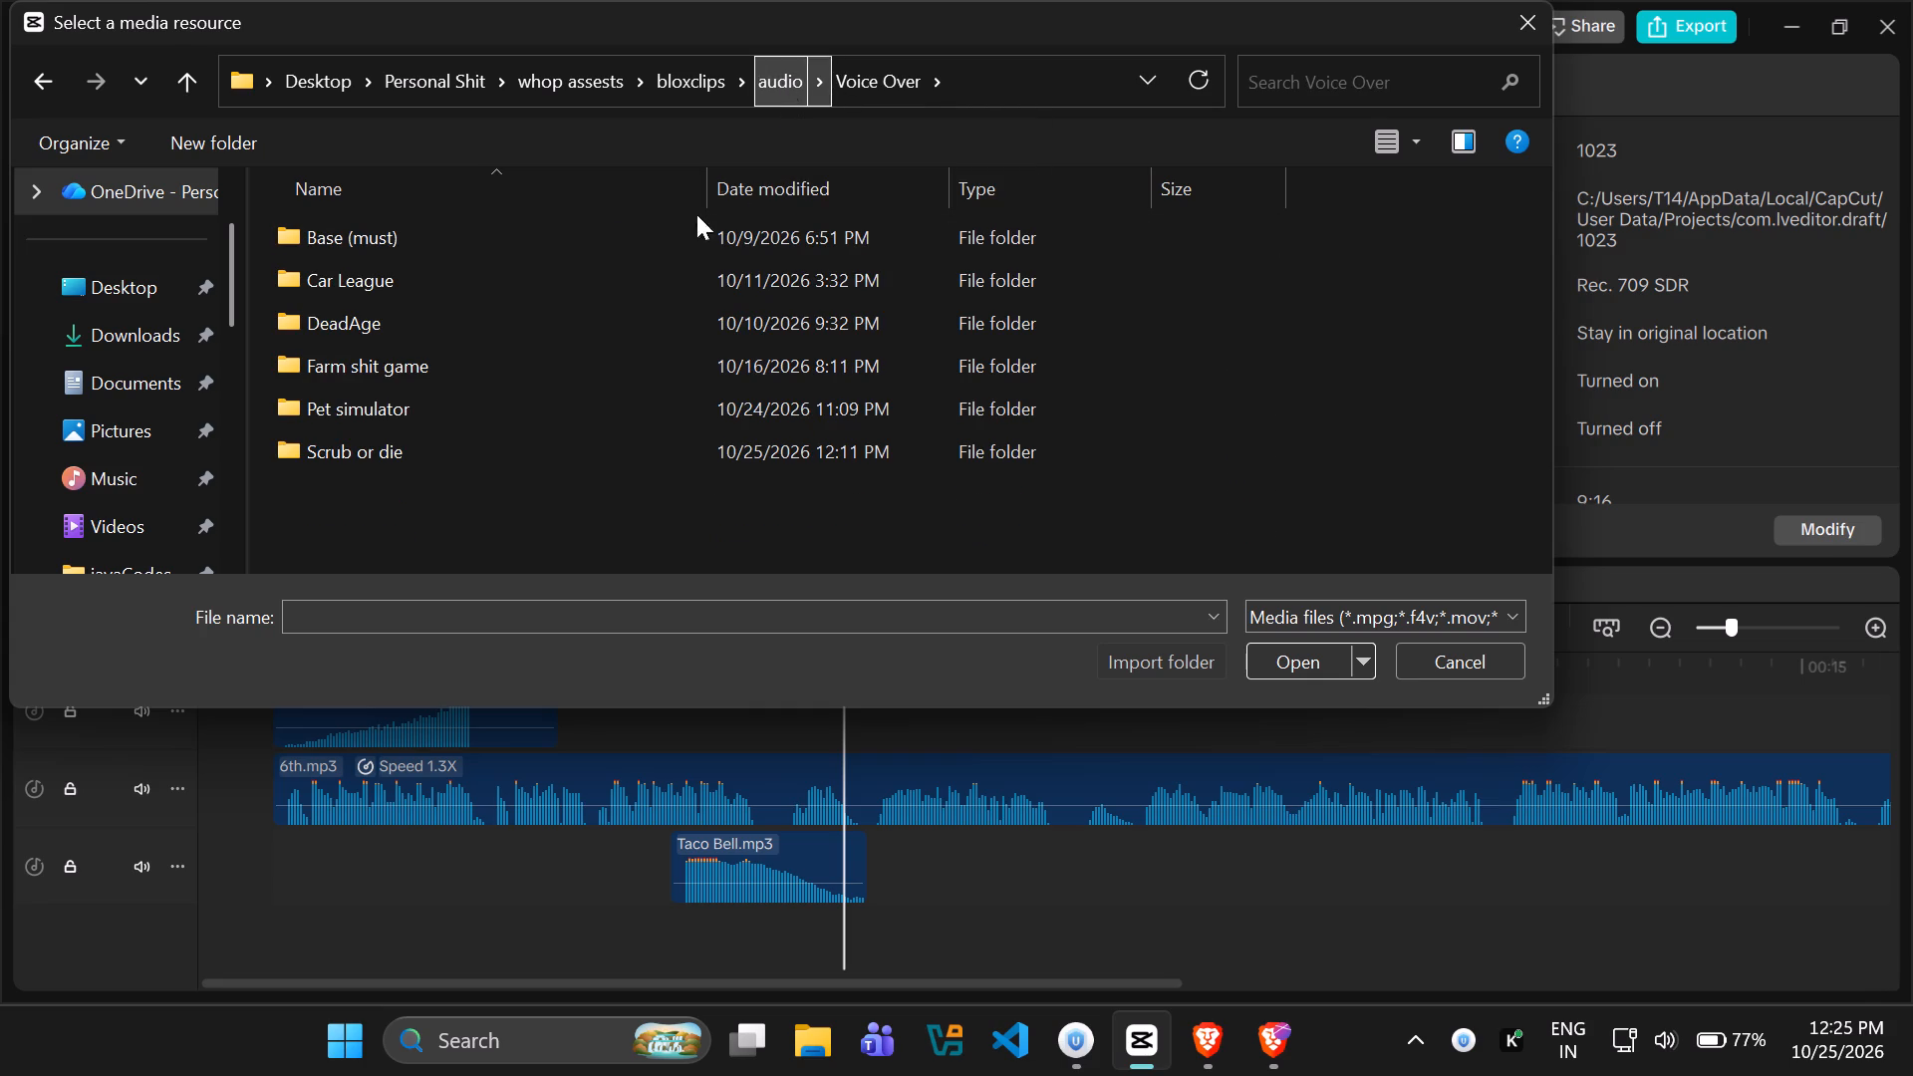
double_click(411, 325)
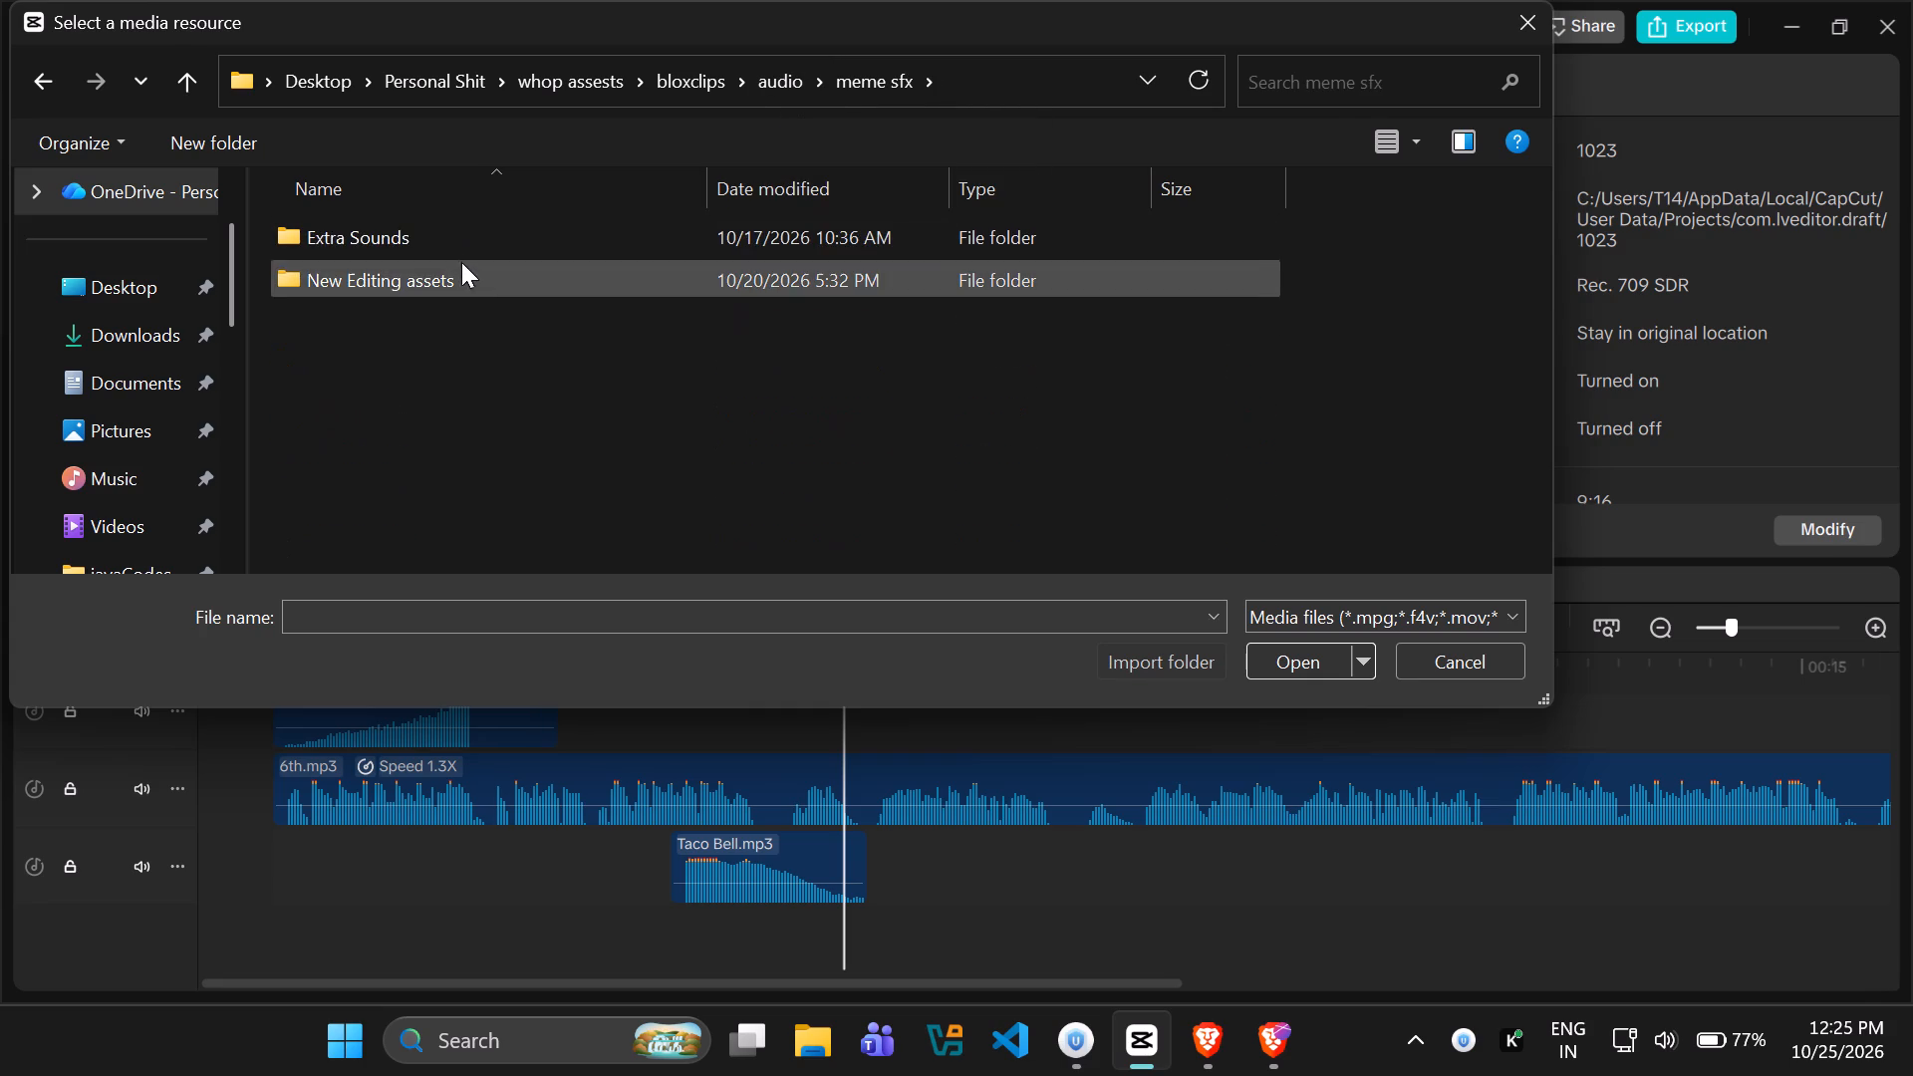
double_click(461, 265)
double_click(458, 236)
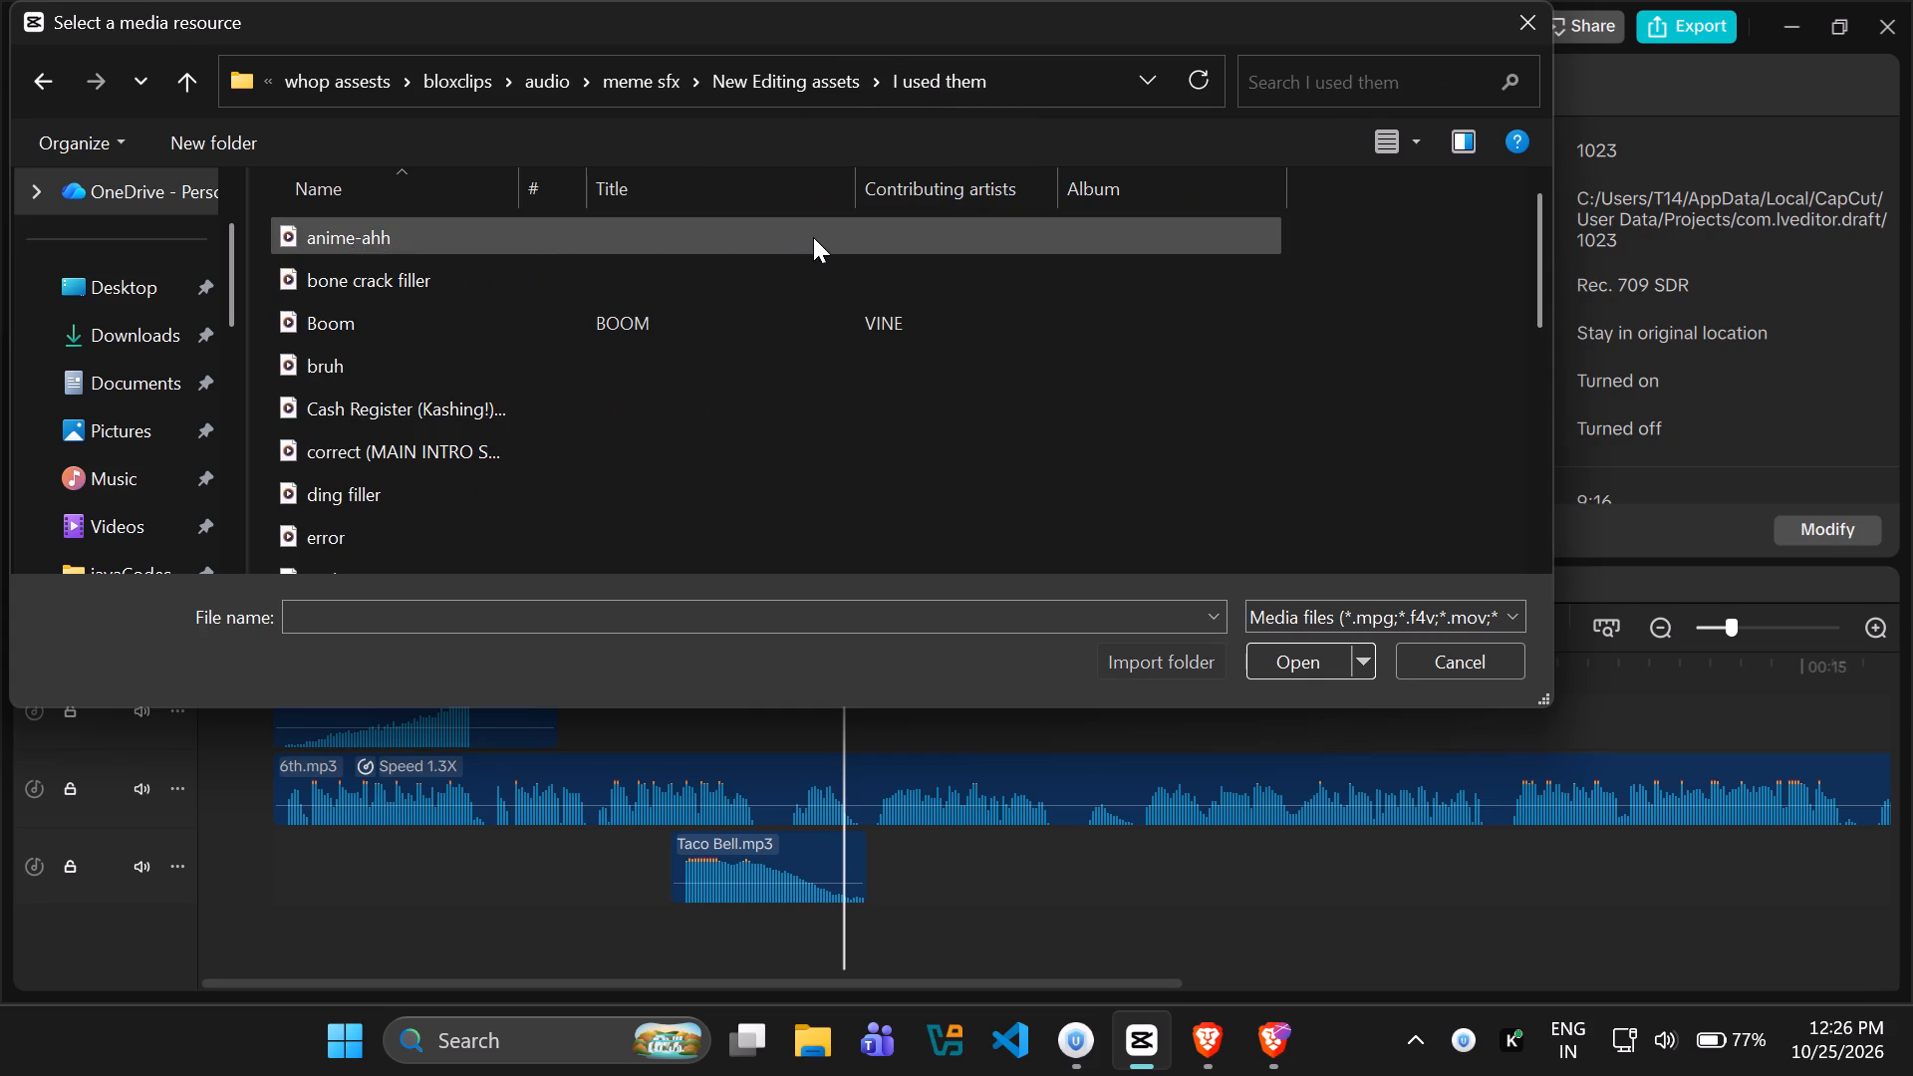
Import the ding filler sound from the I used them folder.
left_click(1368, 362)
type("di")
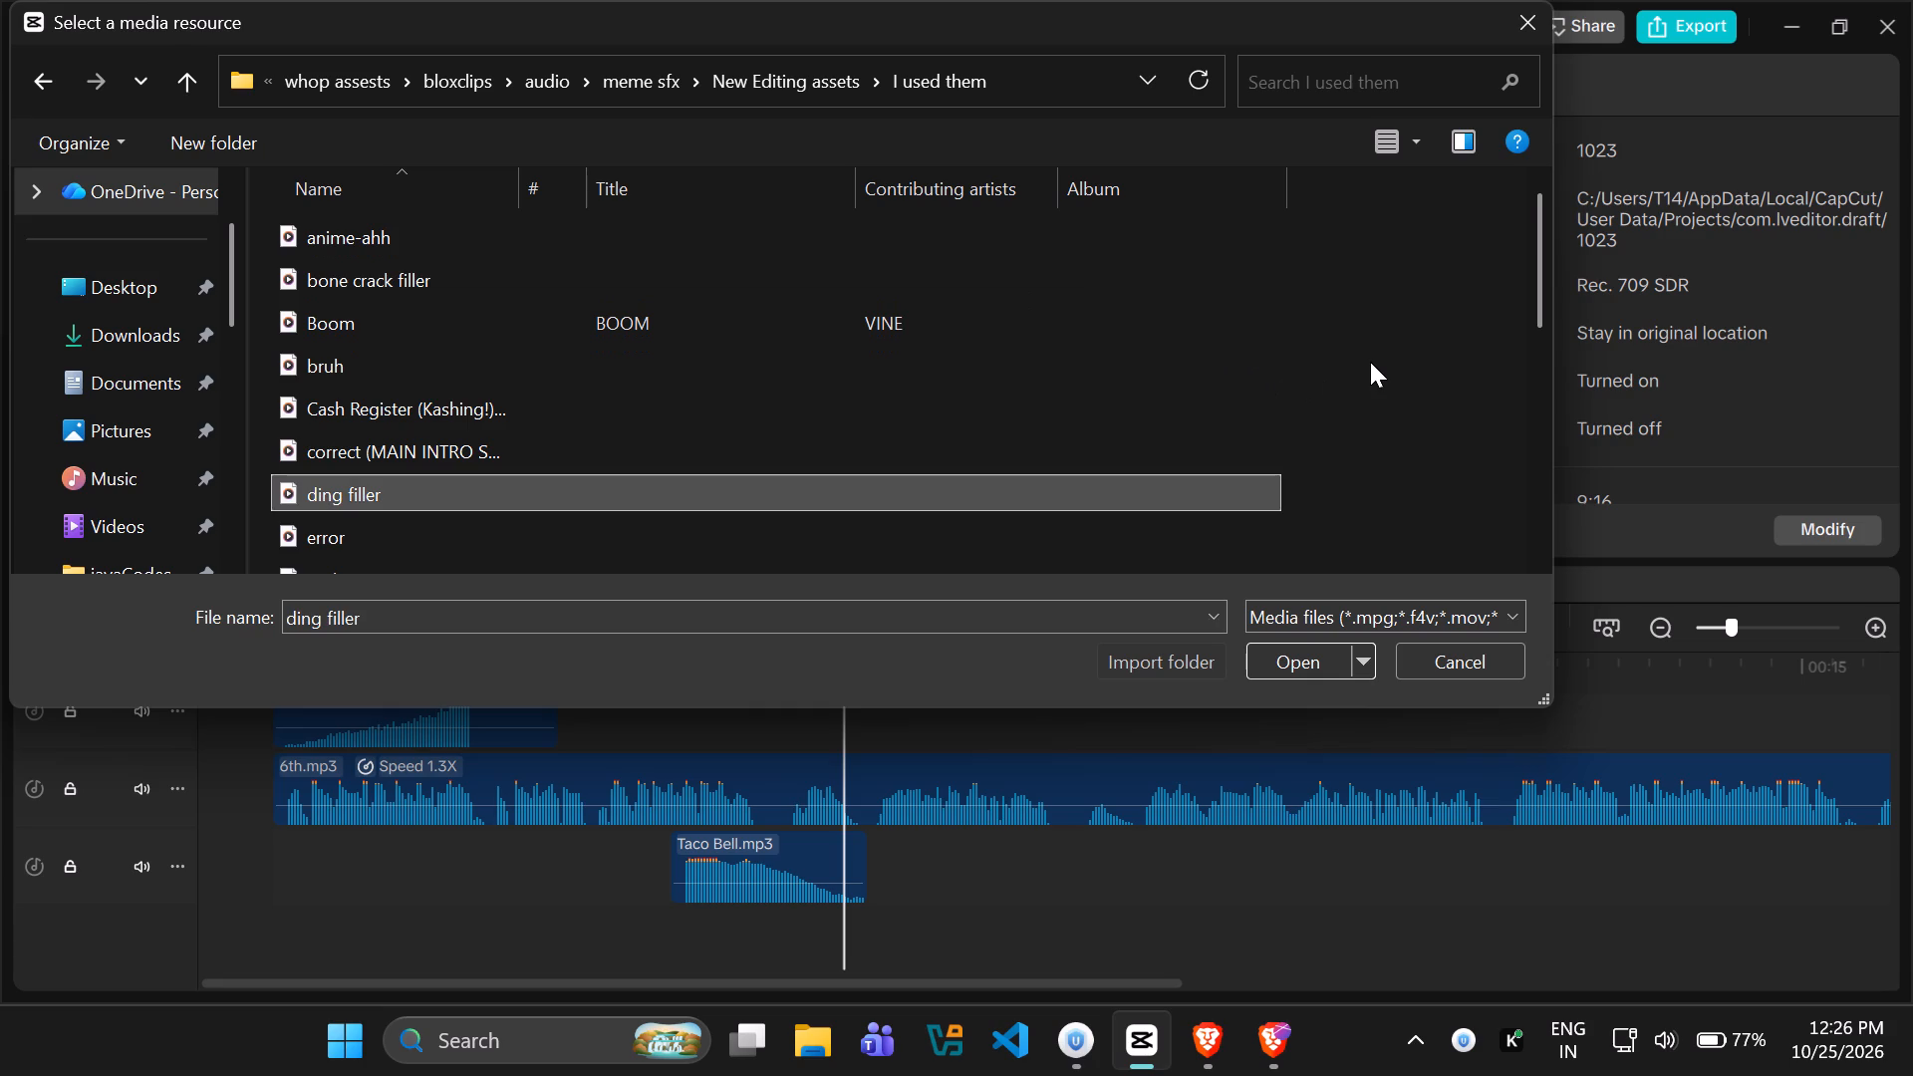
left_click(825, 490)
left_click(1302, 650)
Place ding filler.mp3 below the Taco Bell track at about 1.7 s, trim its end to about 2.9 s, and preview the opening.
left_click_drag(340, 246, 569, 373)
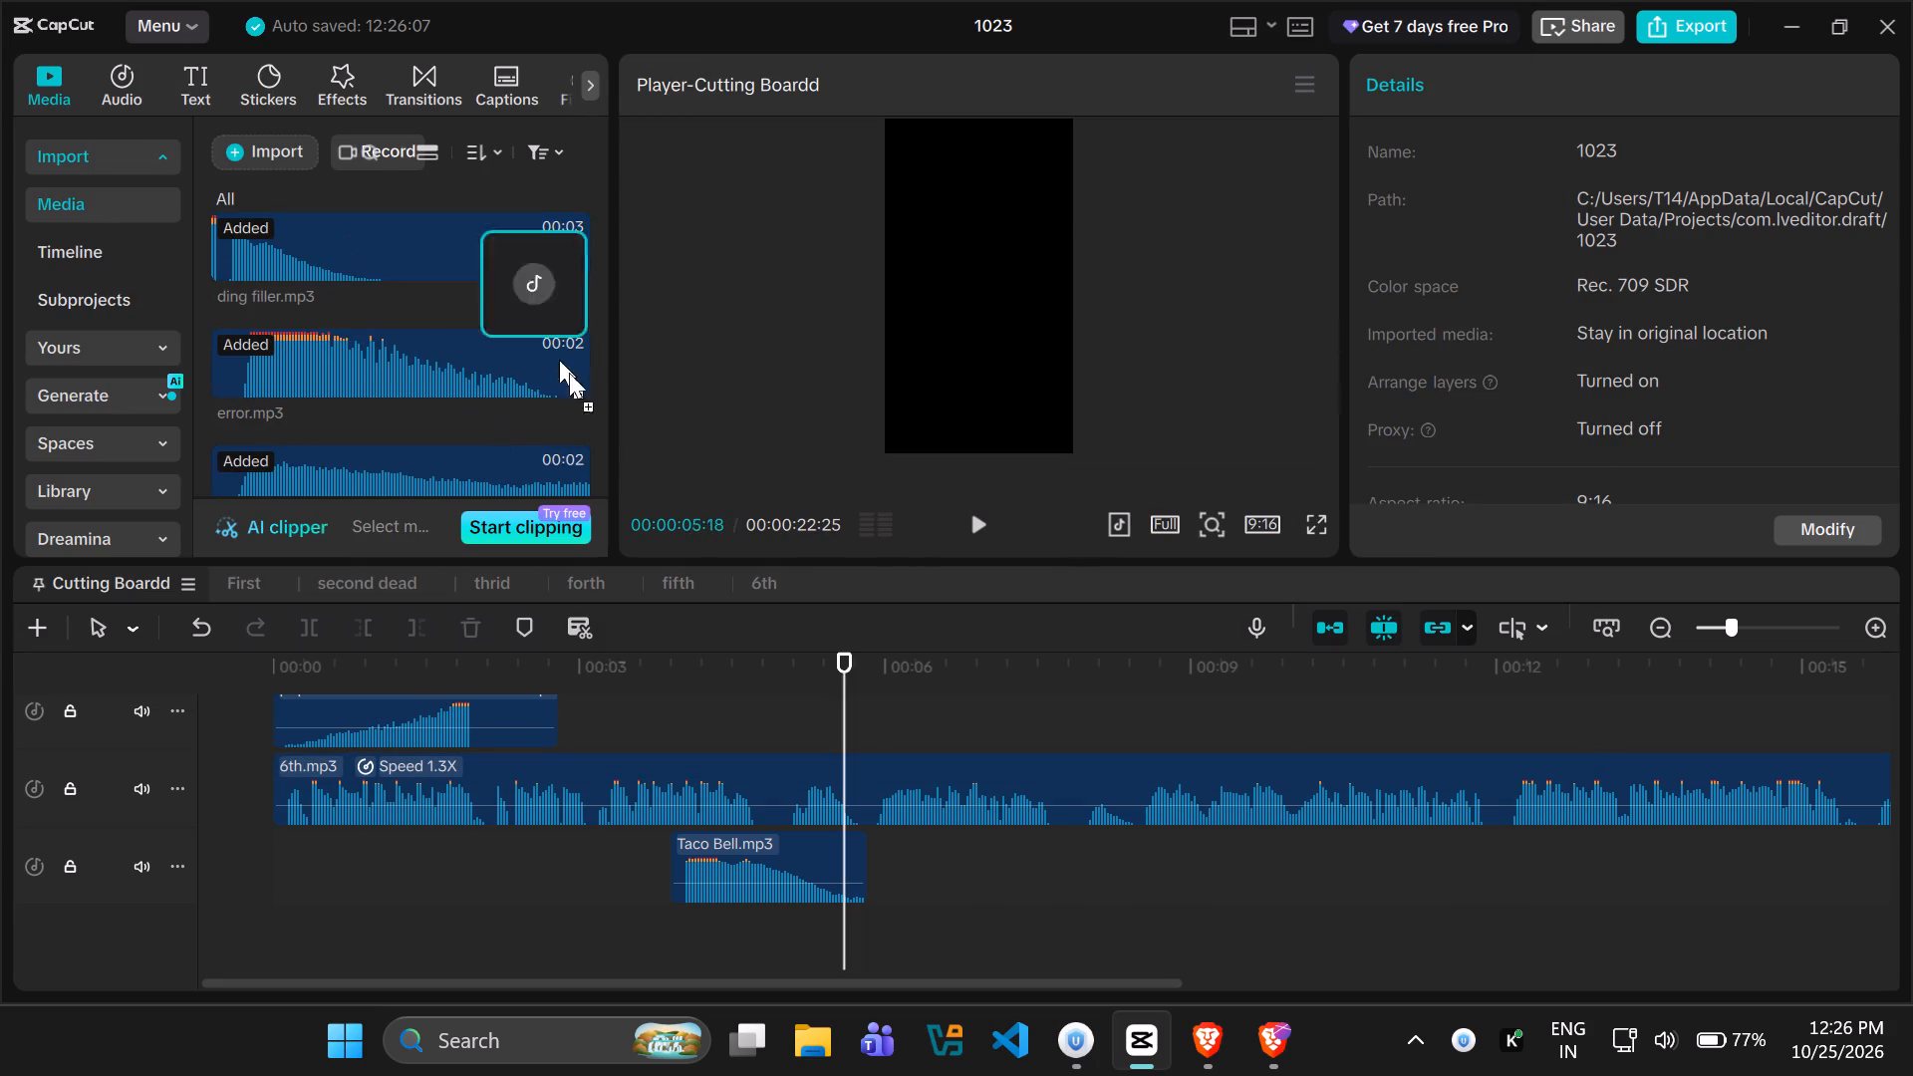
left_click_drag(569, 373, 449, 868)
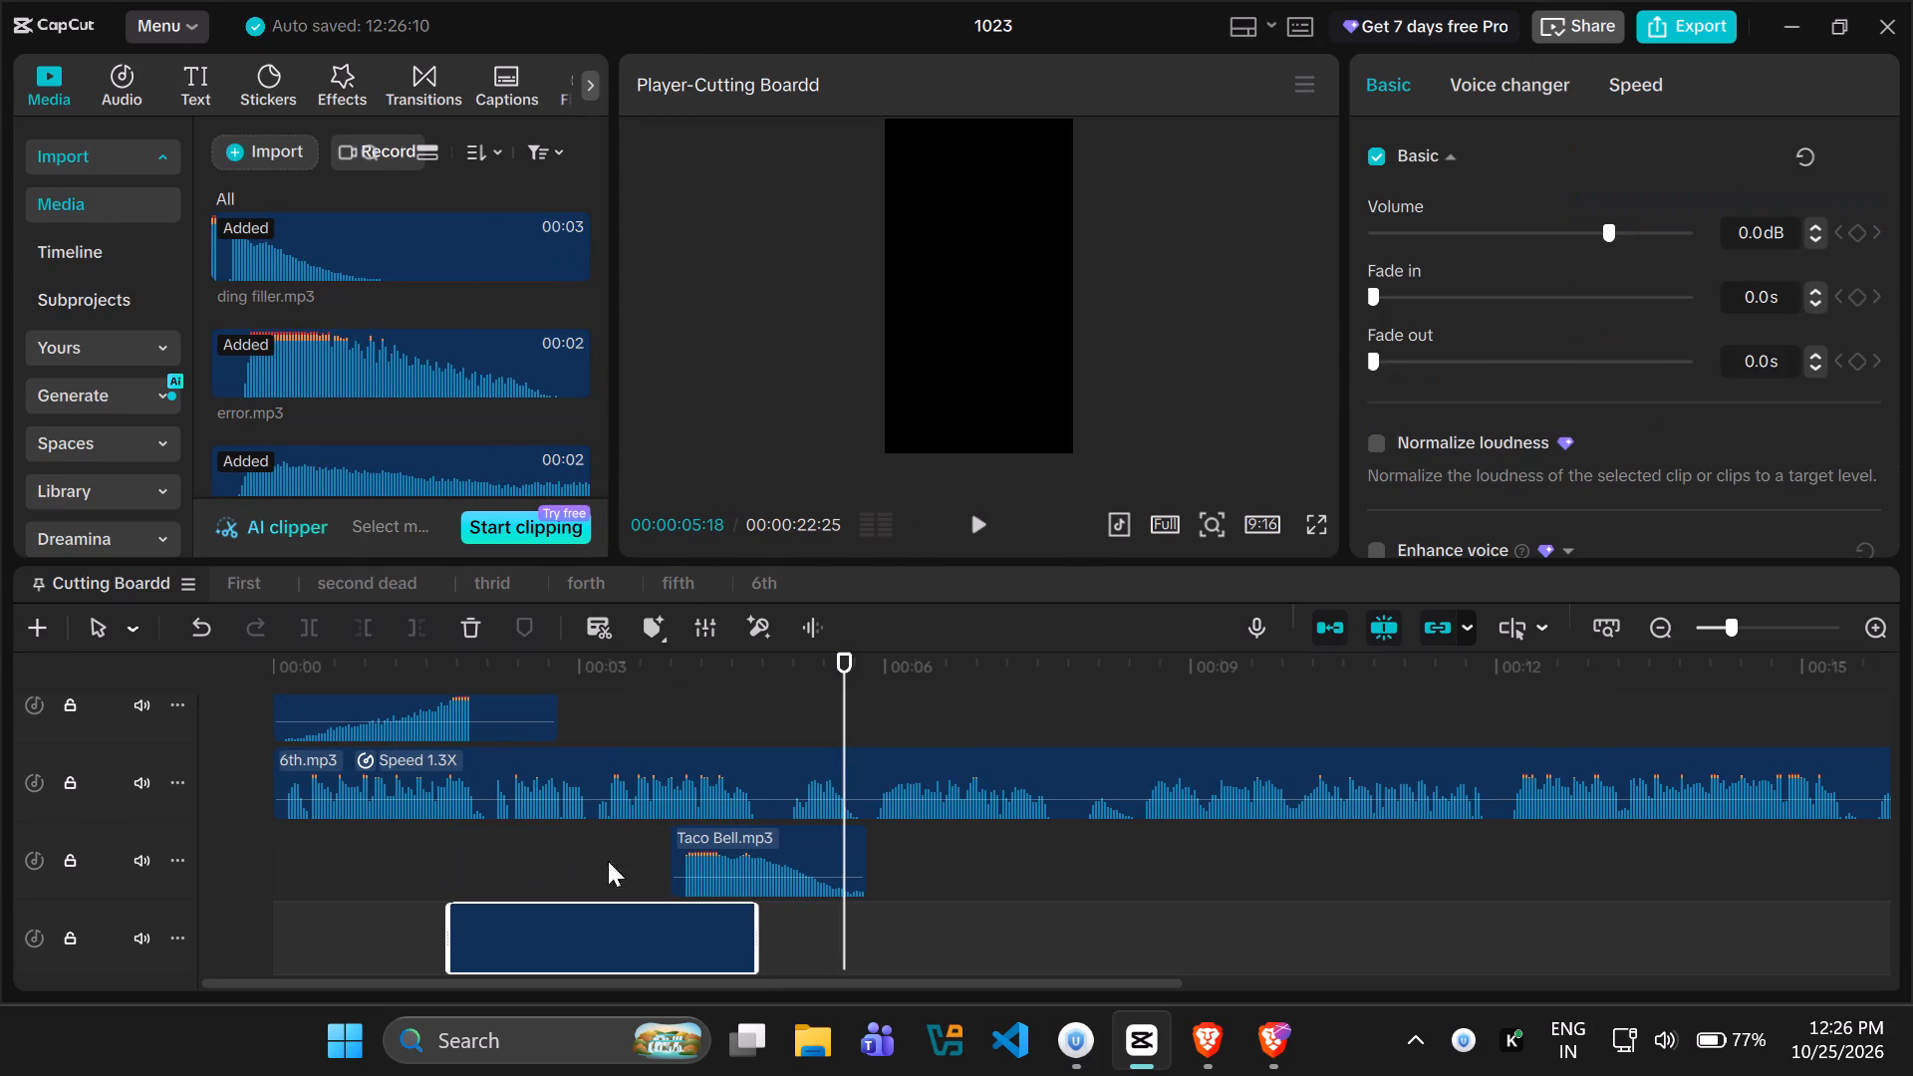
left_click_drag(755, 934, 609, 940)
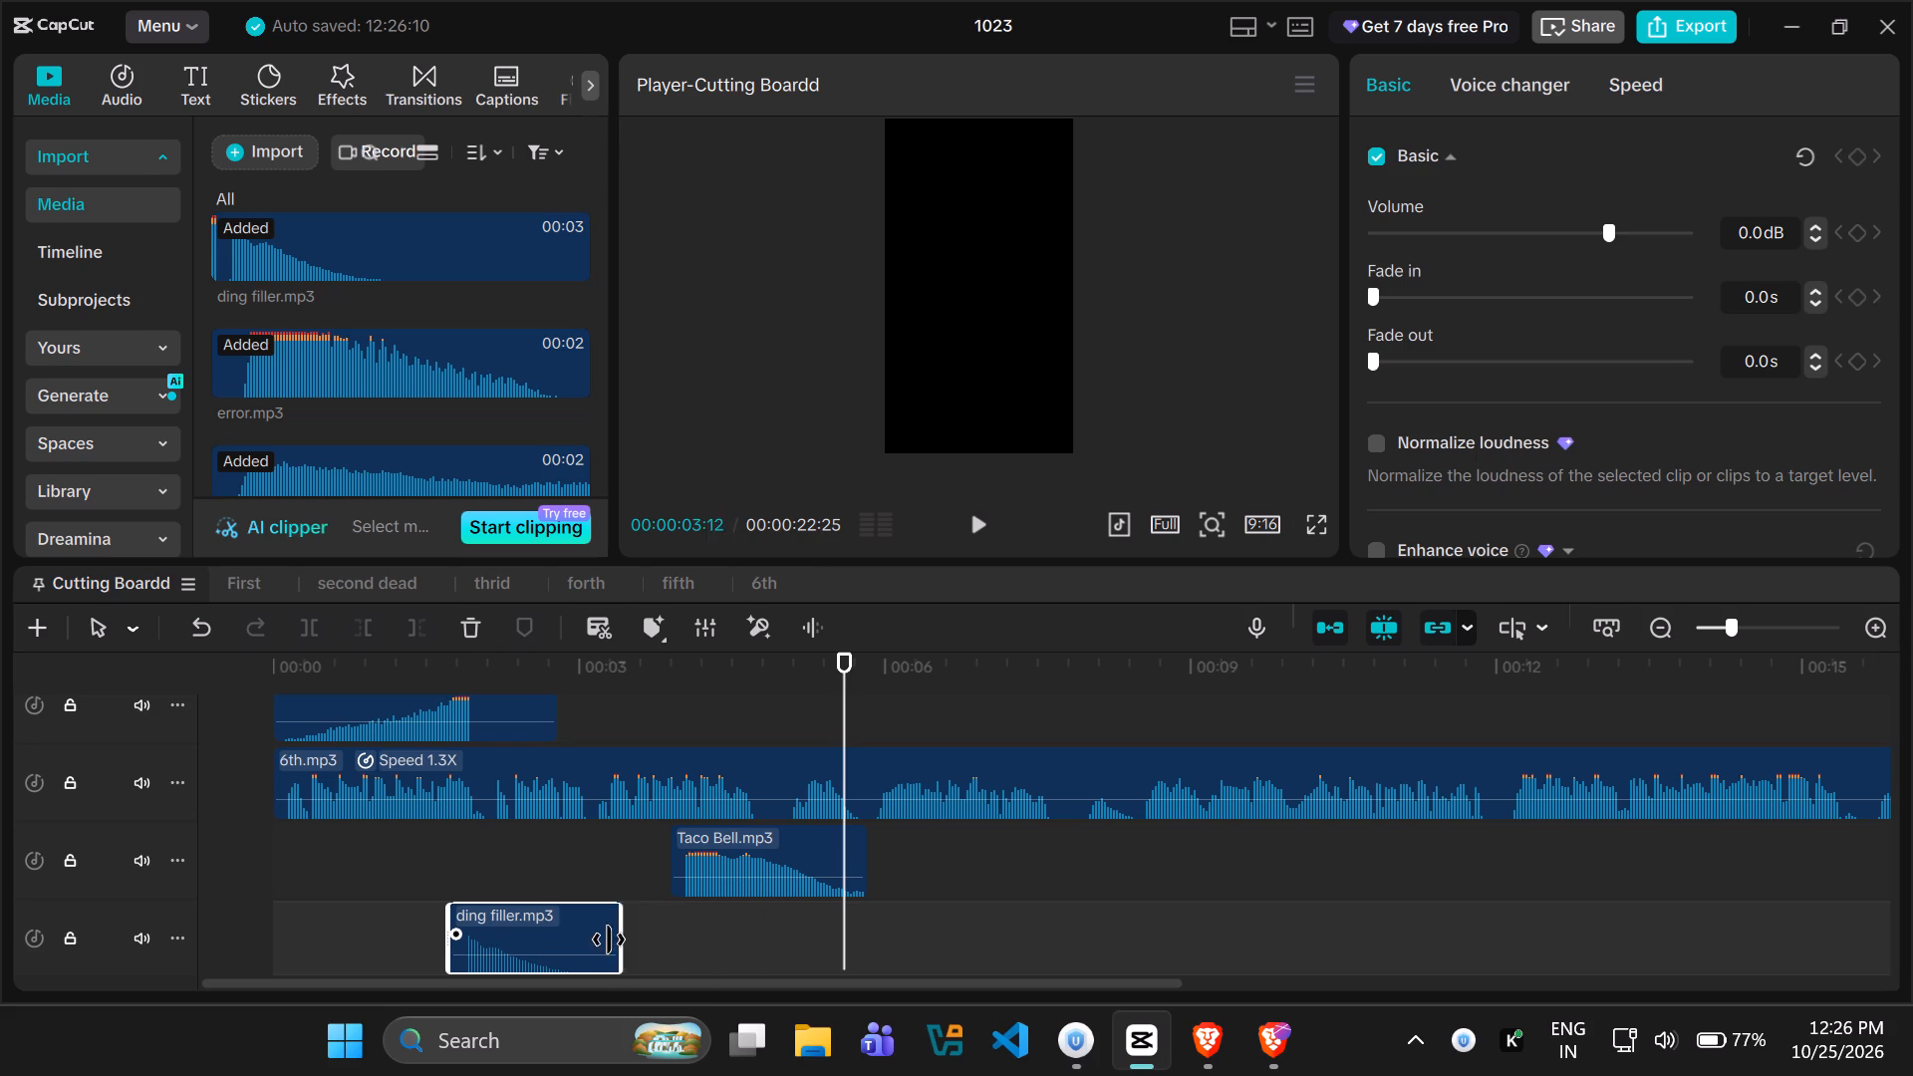
left_click_drag(609, 940, 566, 940)
left_click_drag(840, 682, 0, 764)
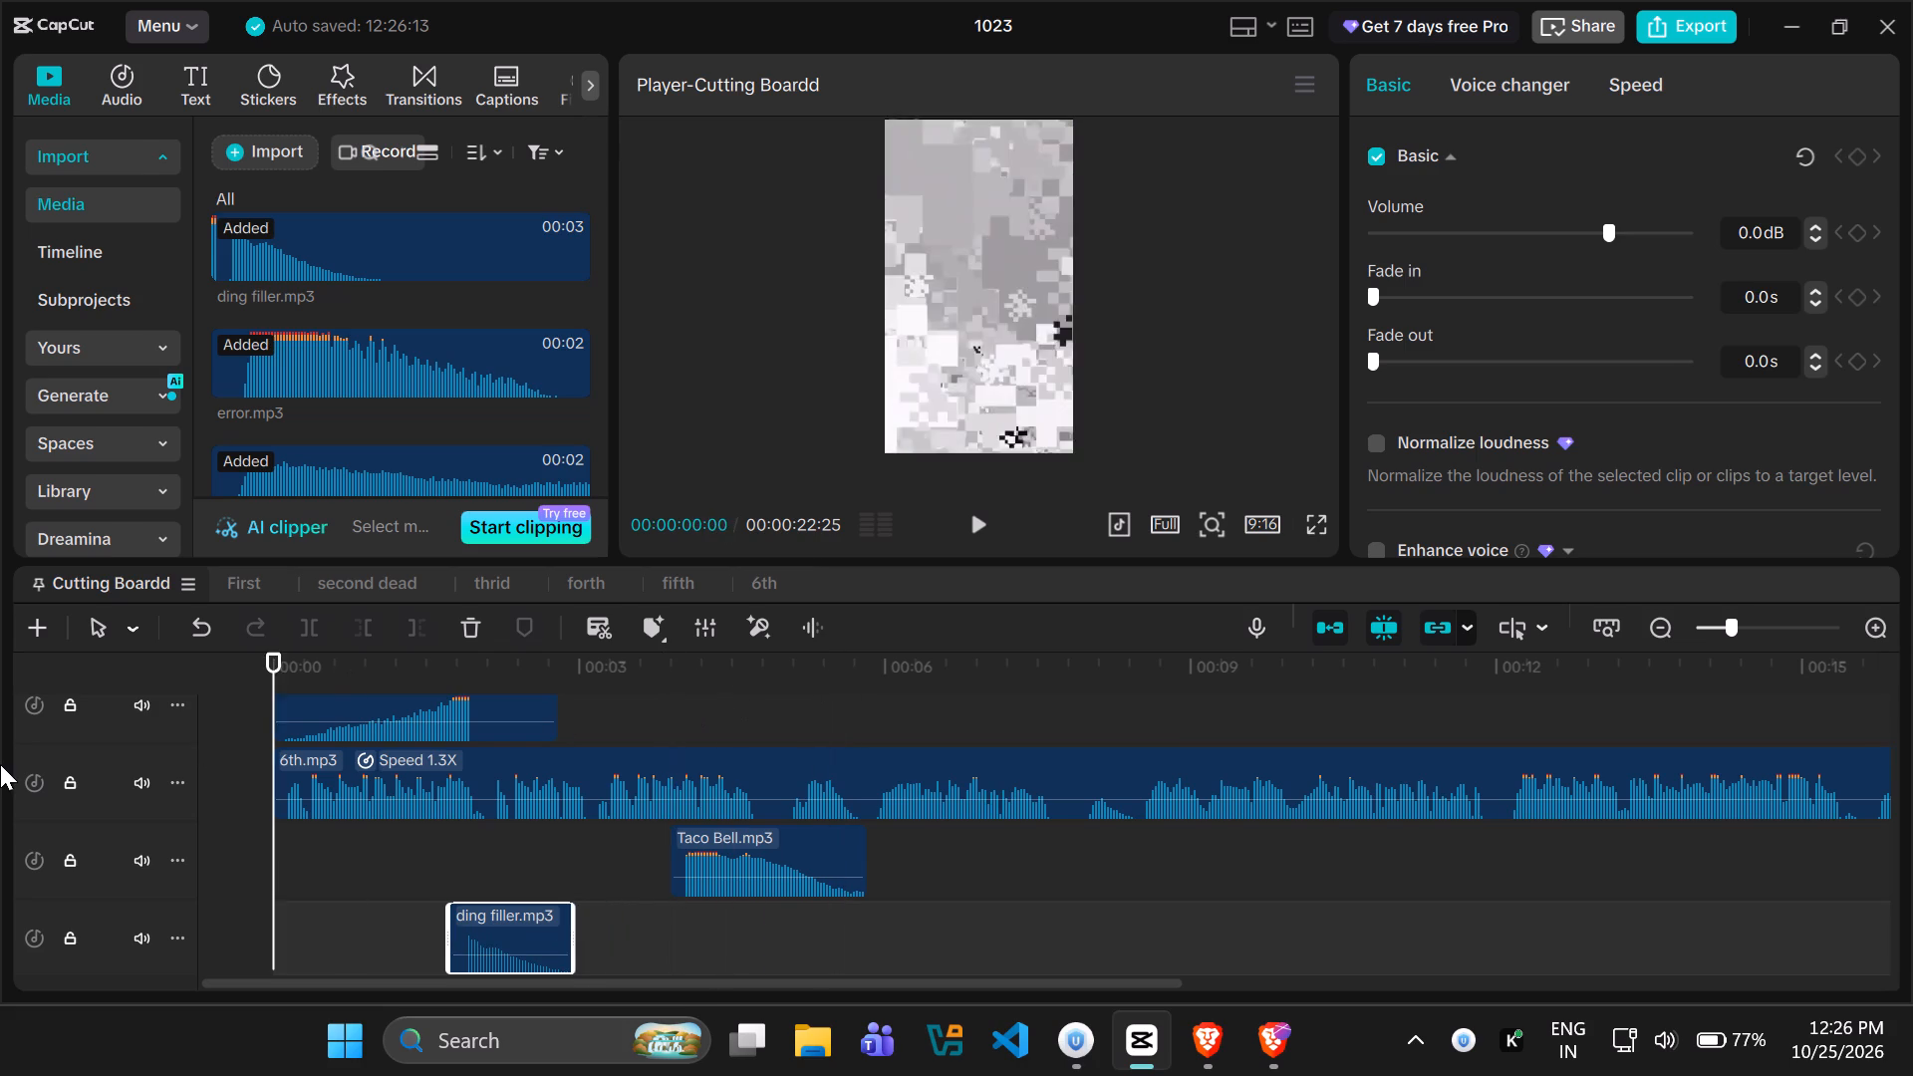
key("space")
key("space")
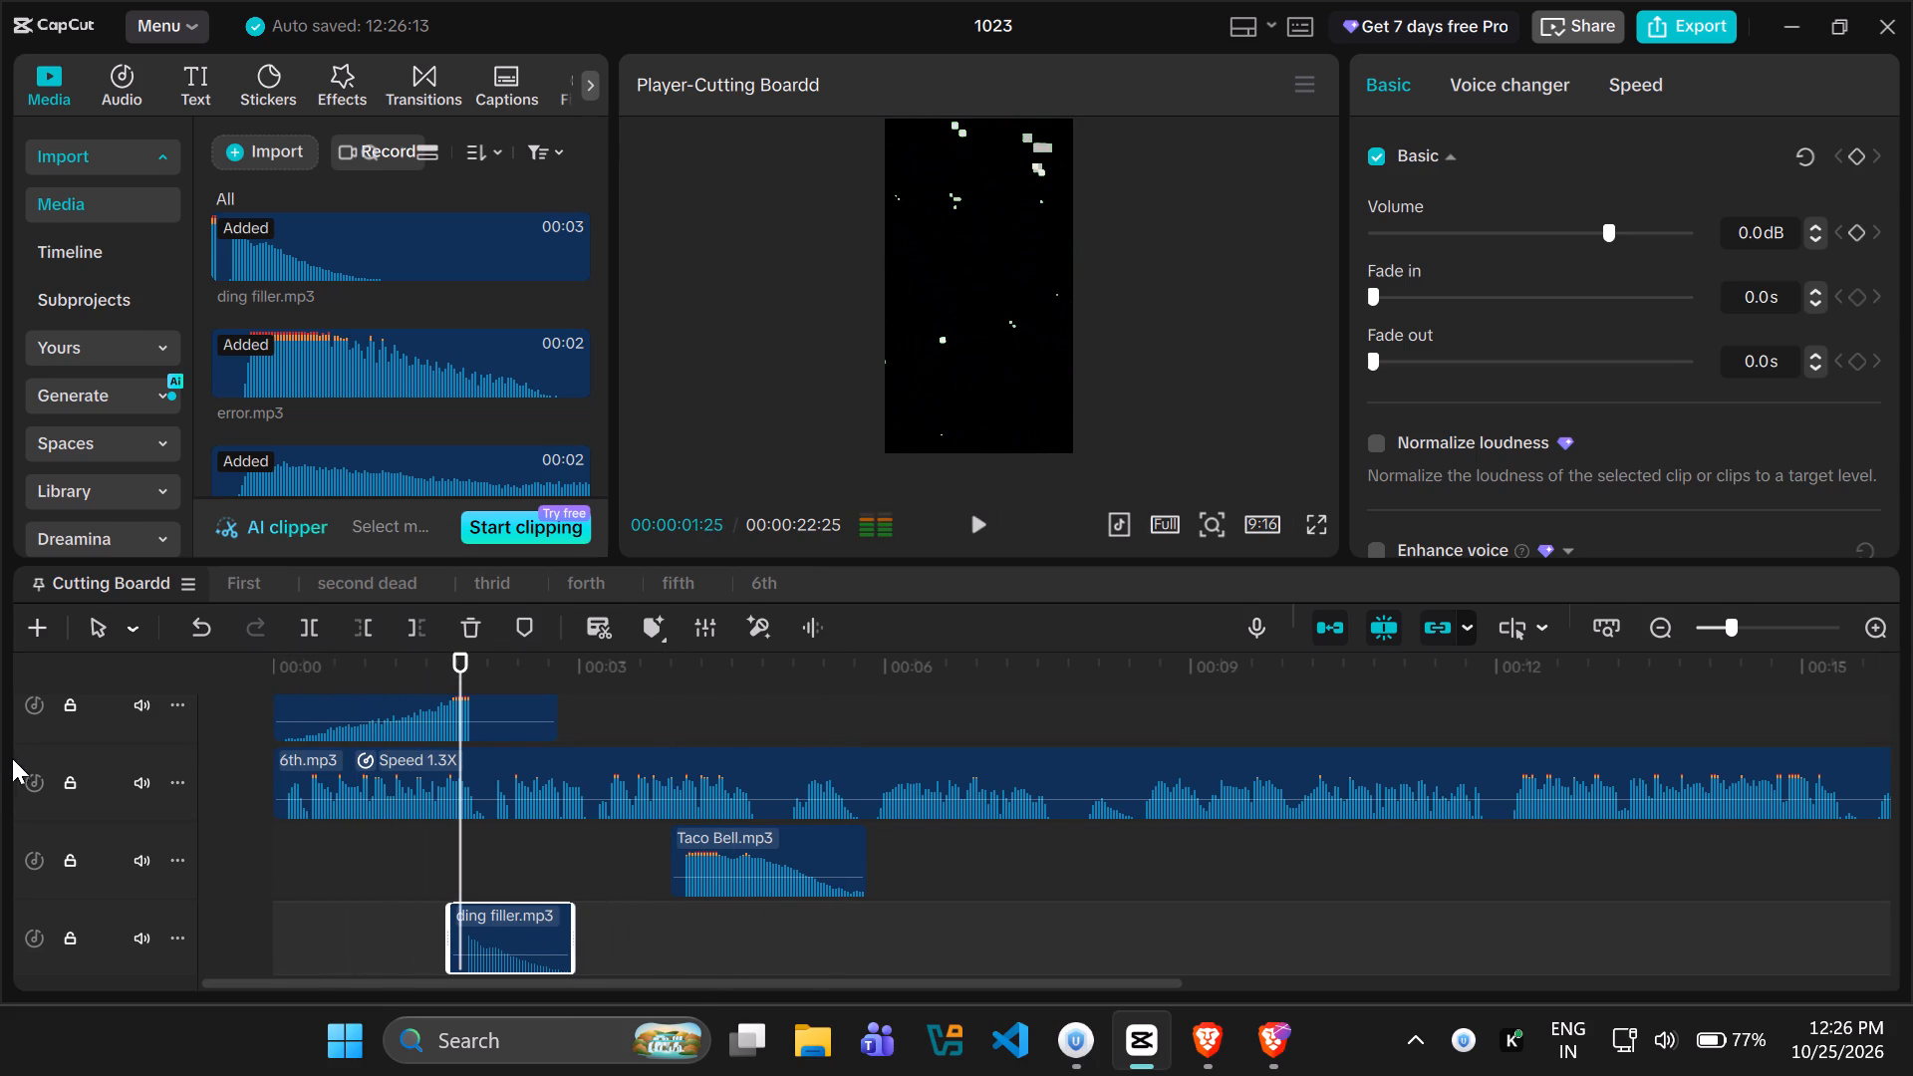
Move the ding filler.mp3 clip earlier to start at about 1.3 s and preview it.
left_click_drag(511, 919, 470, 920)
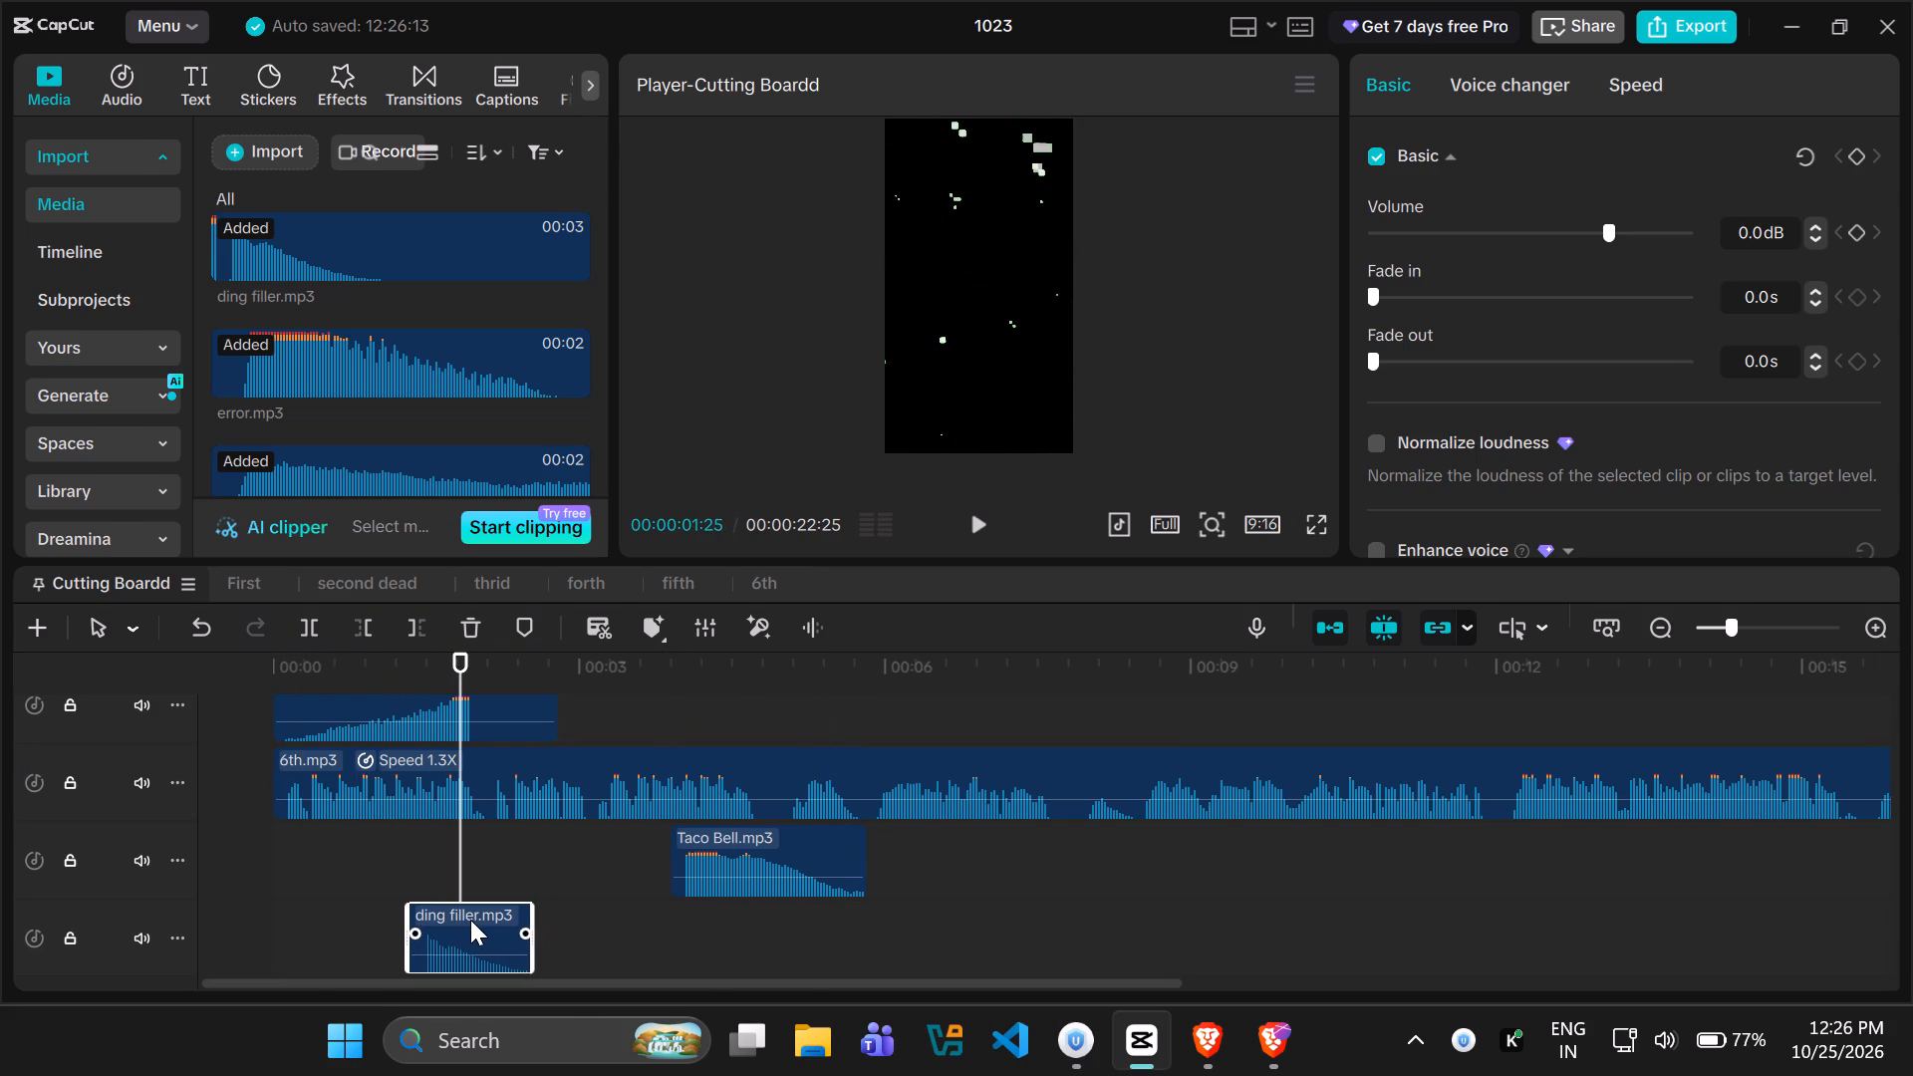
left_click_drag(470, 920, 467, 920)
left_click_drag(456, 866, 403, 860)
key("space")
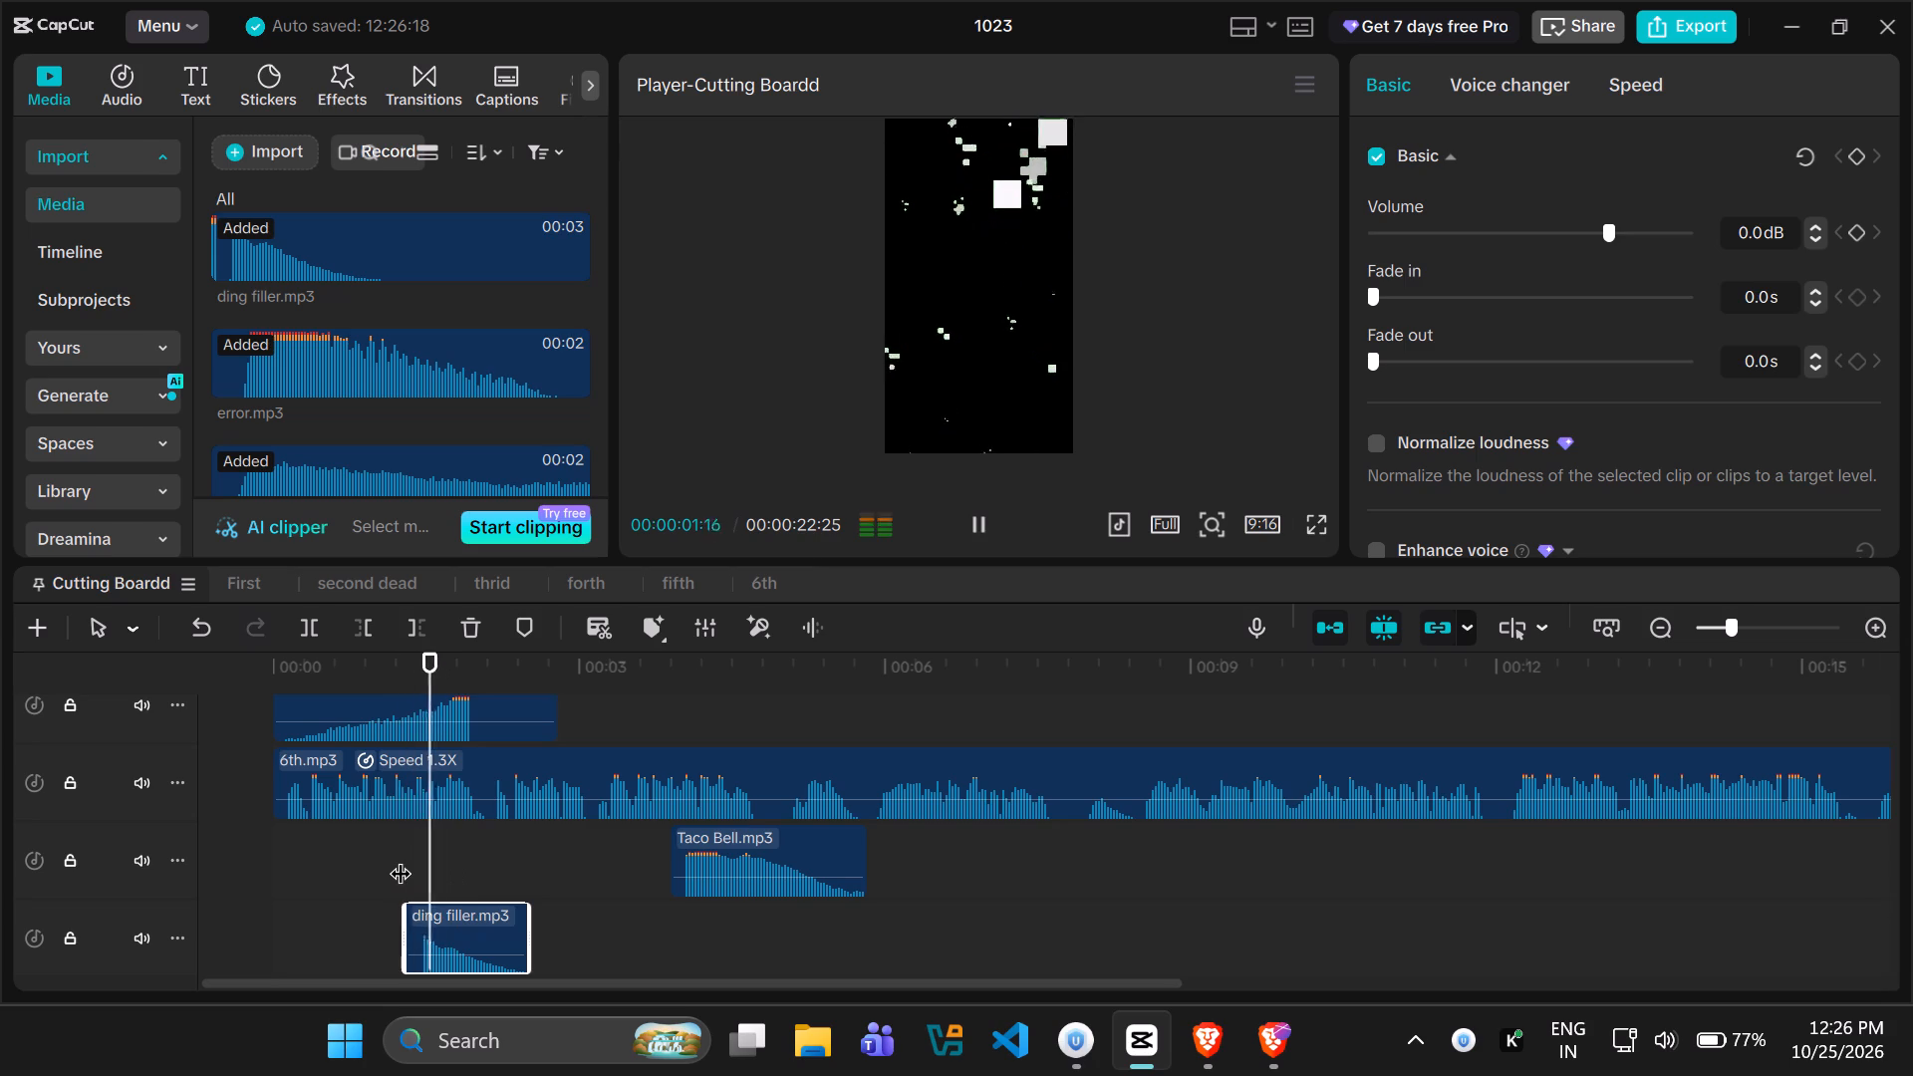
key("space")
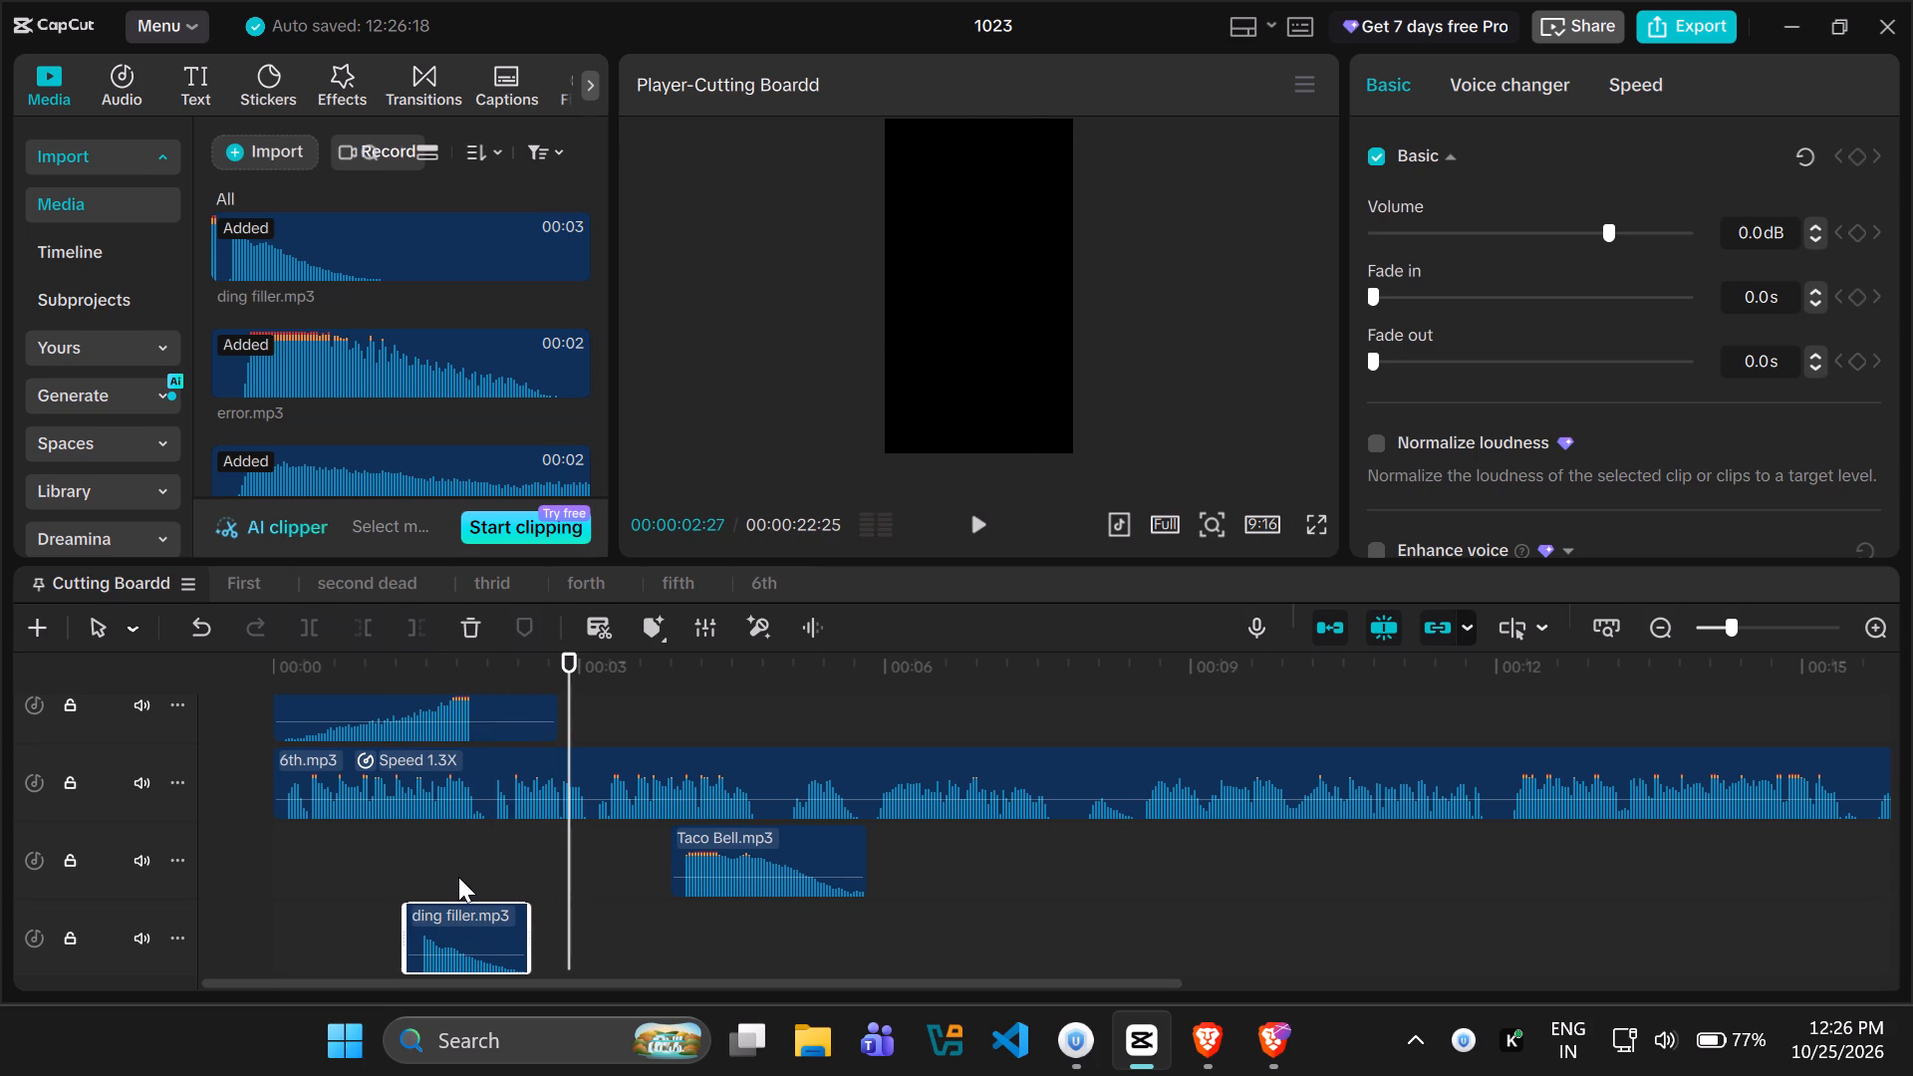
Delete the metallic riser clip at the timeline's start and preview the opening without it.
left_click(427, 707)
key("Delete")
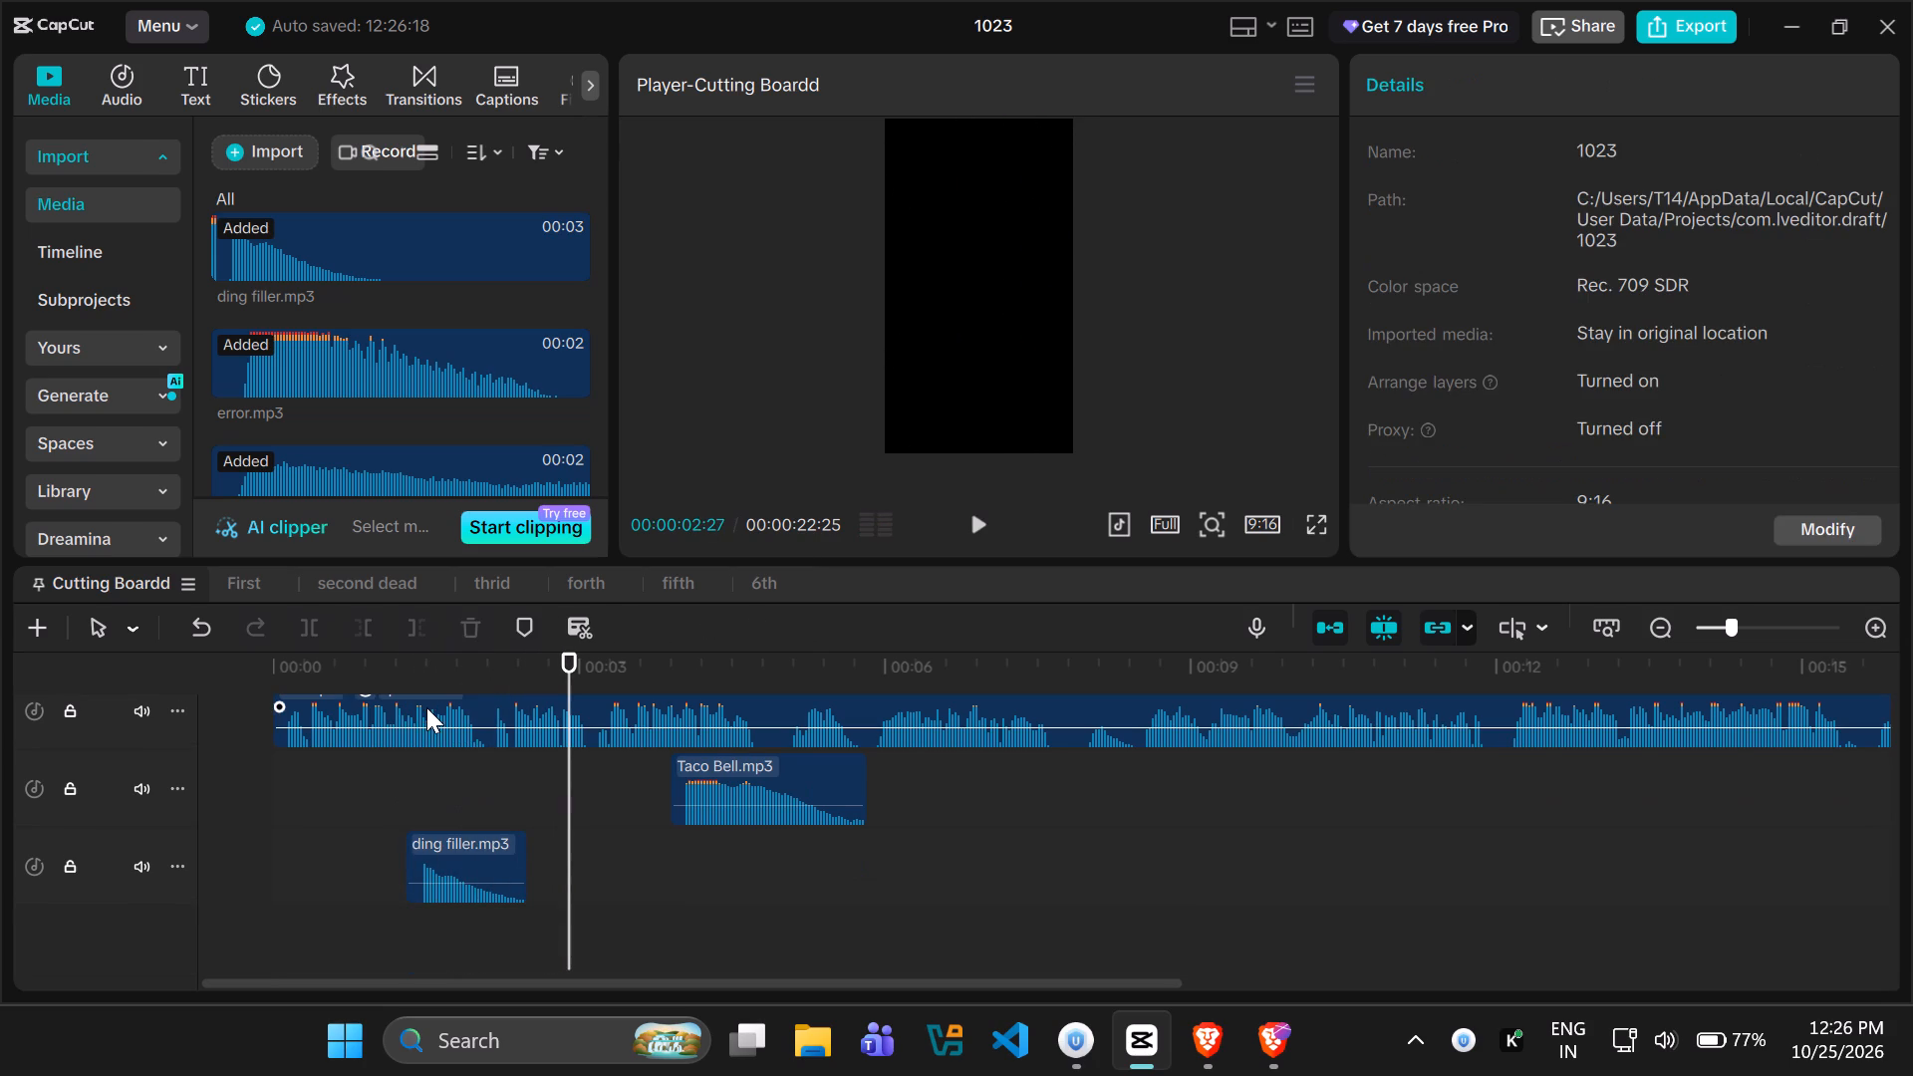
left_click_drag(576, 798, 238, 817)
key("space")
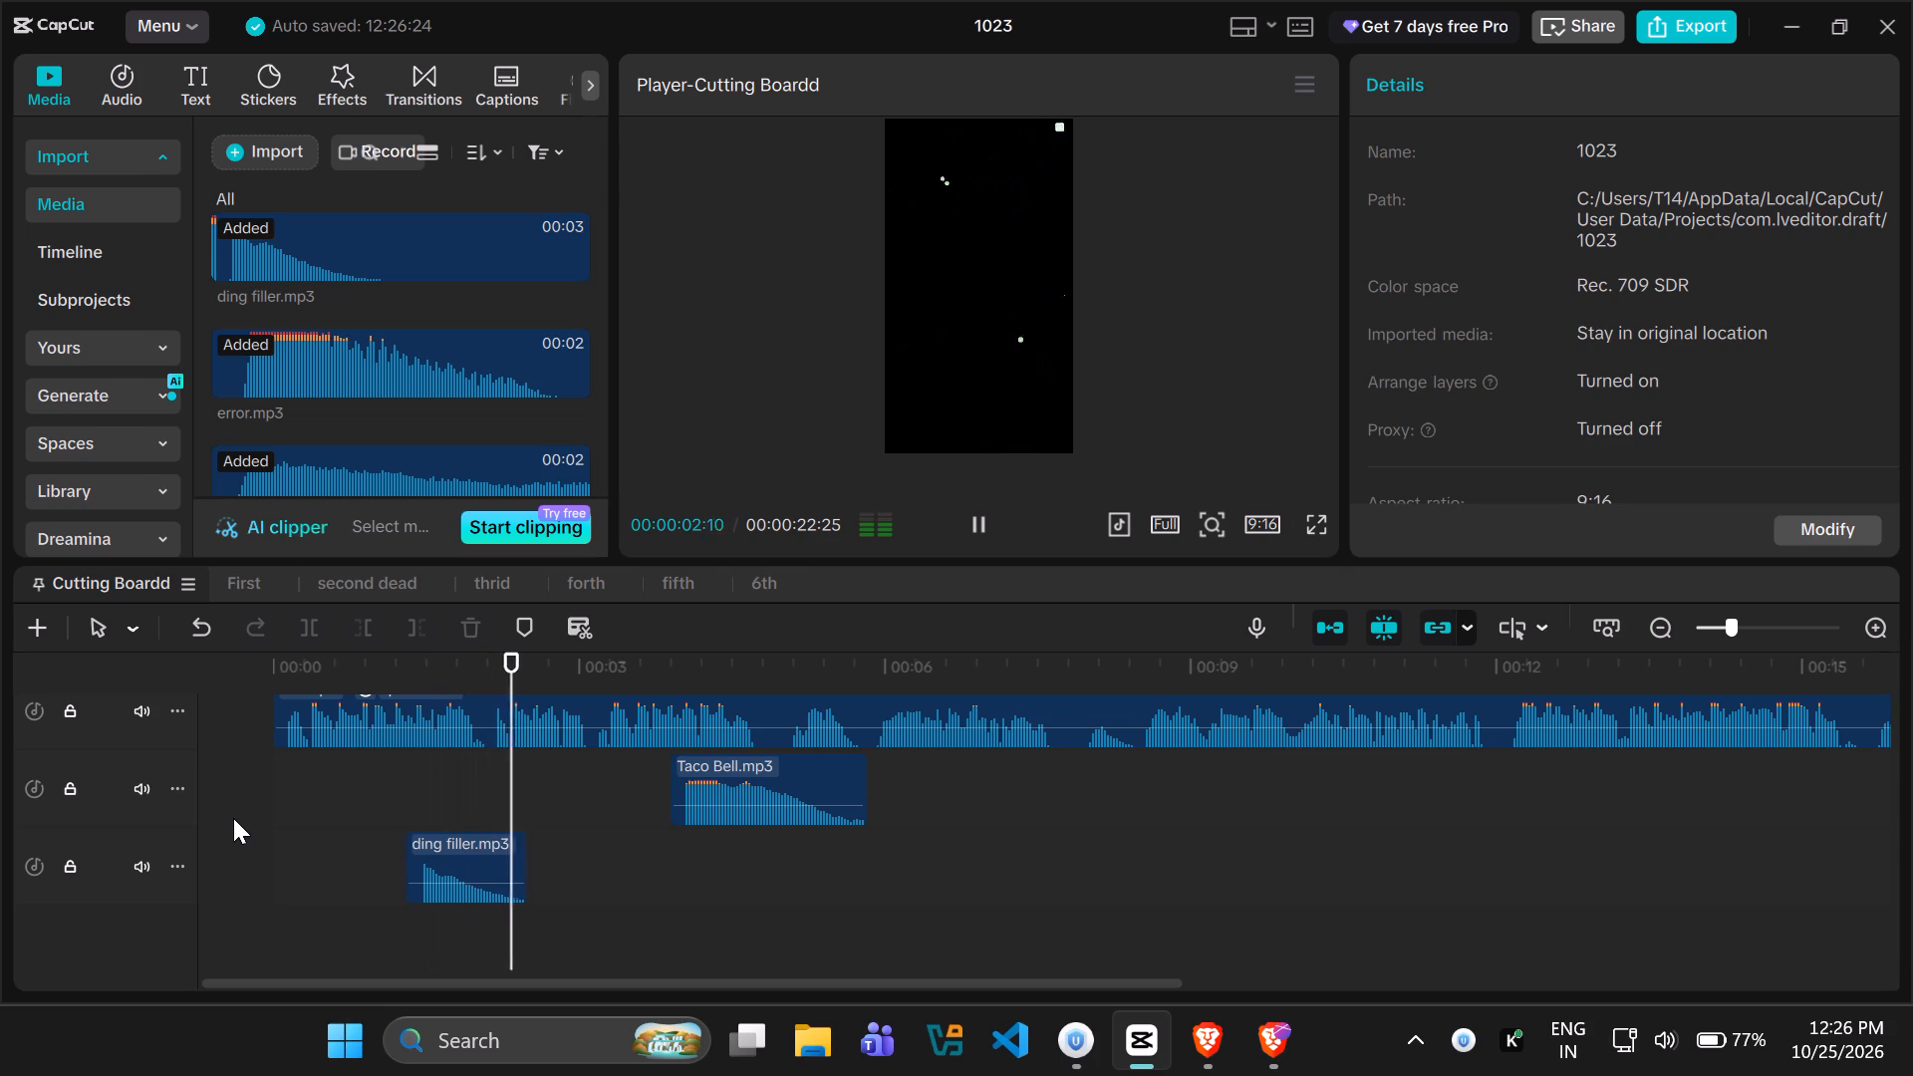
key("space")
Search the I used them folder for "correc" and import the correct (MAIN INTRO SOUND) file from the device.
scroll(337, 844, "up", 1)
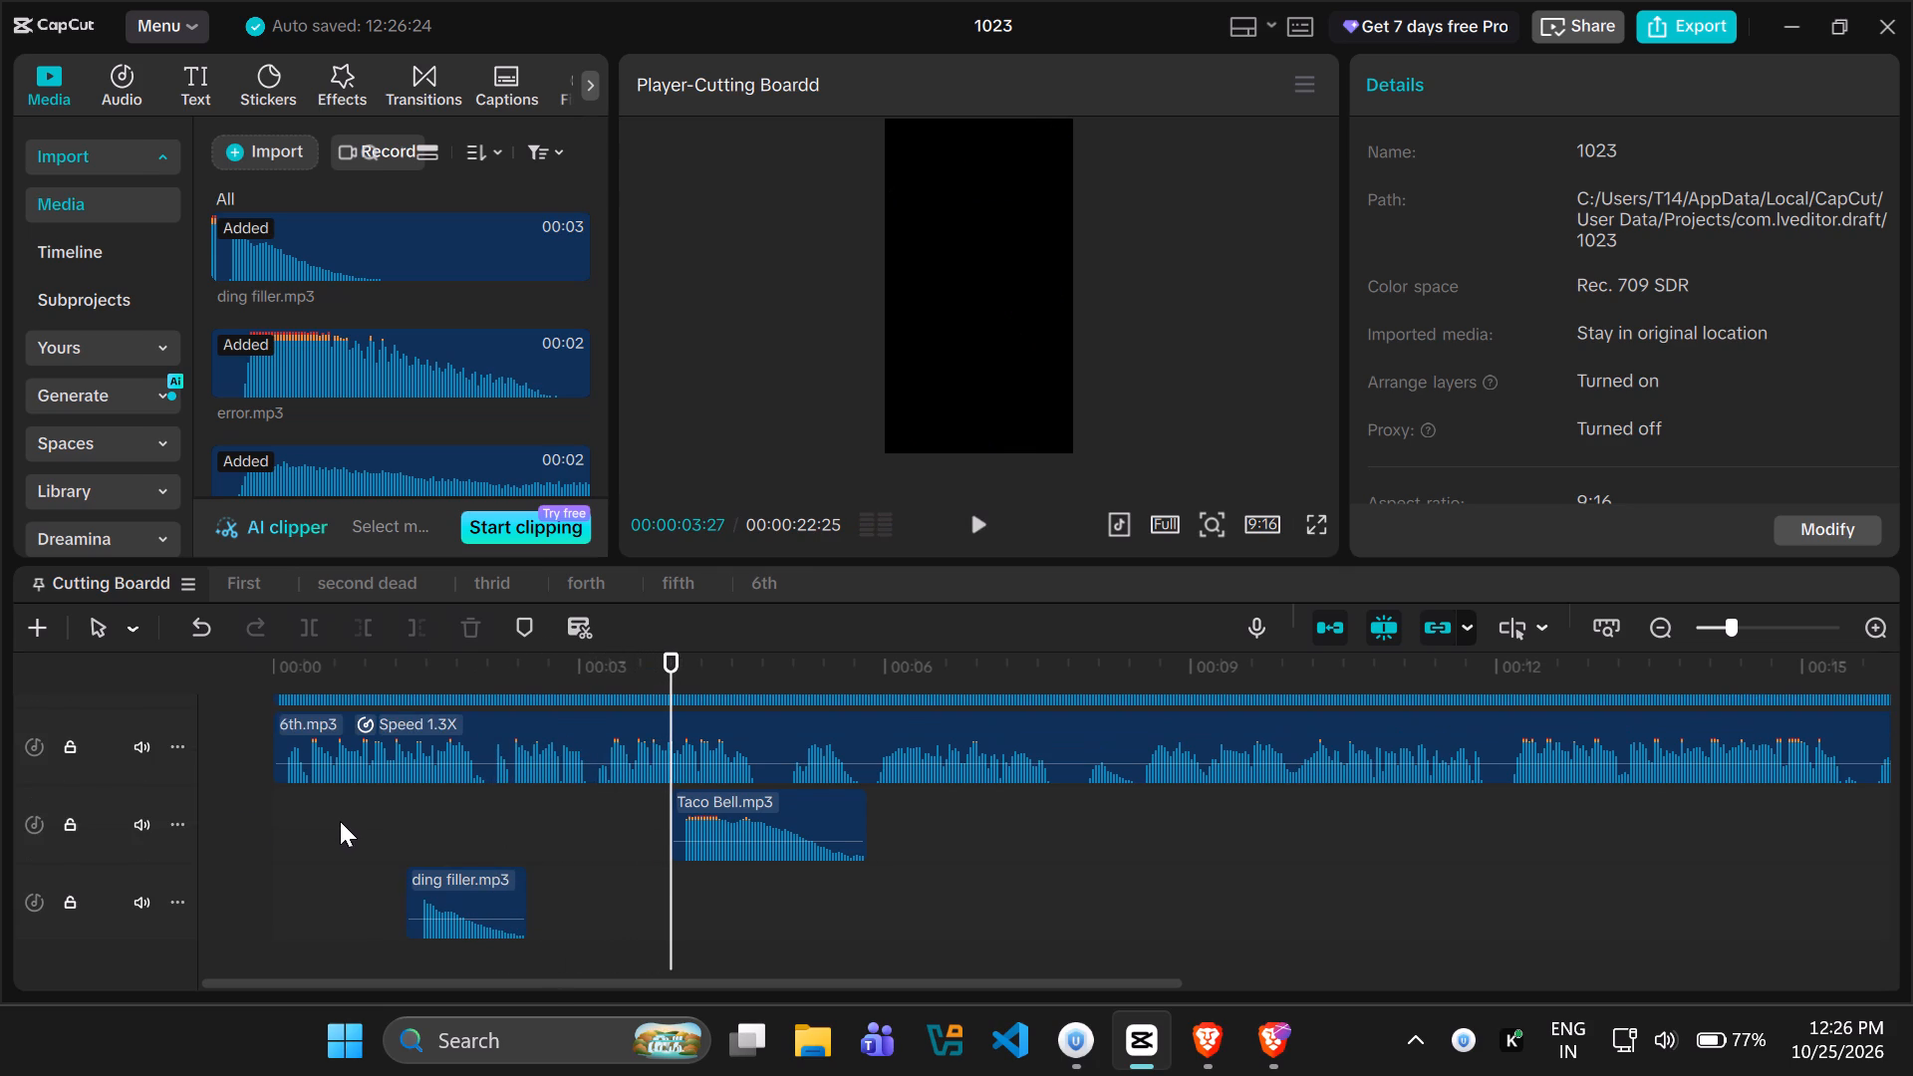
scroll(381, 300, "up", 8)
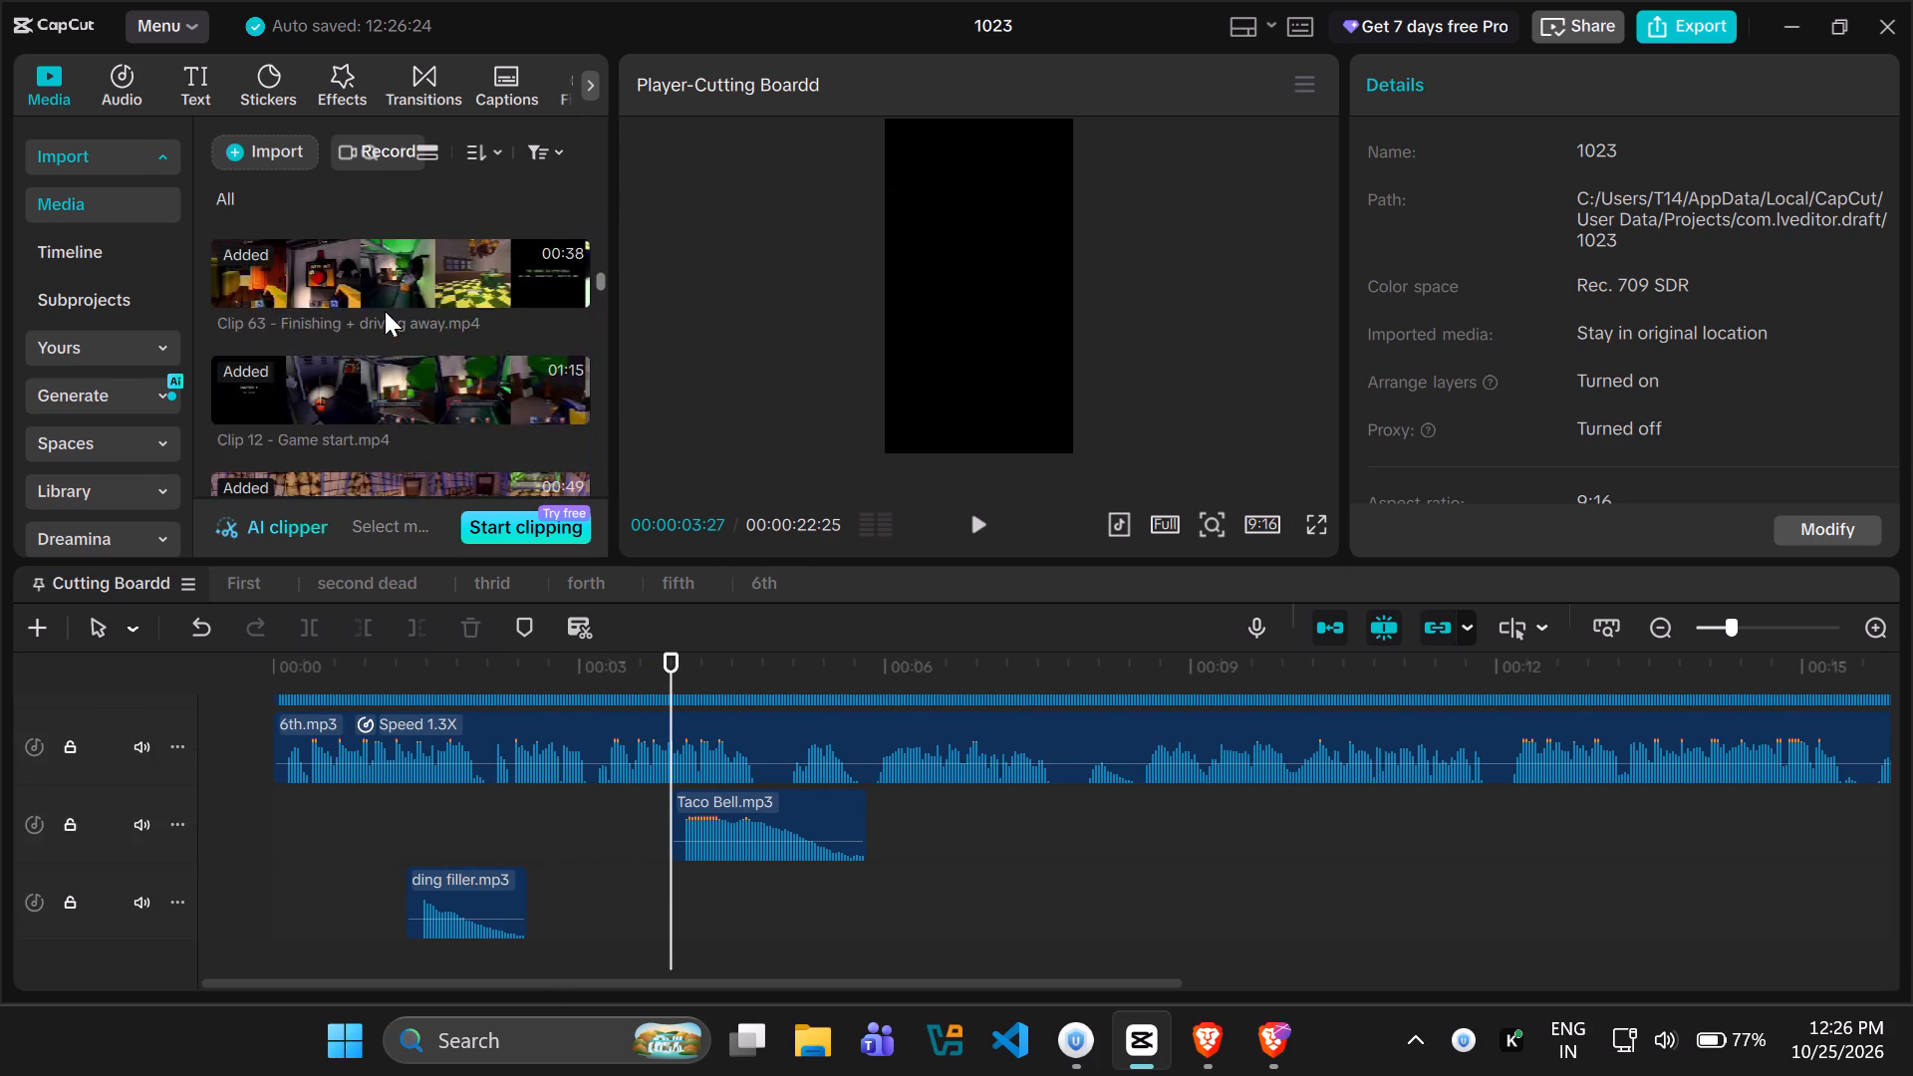
scroll(385, 311, "up", 3)
left_click(254, 154)
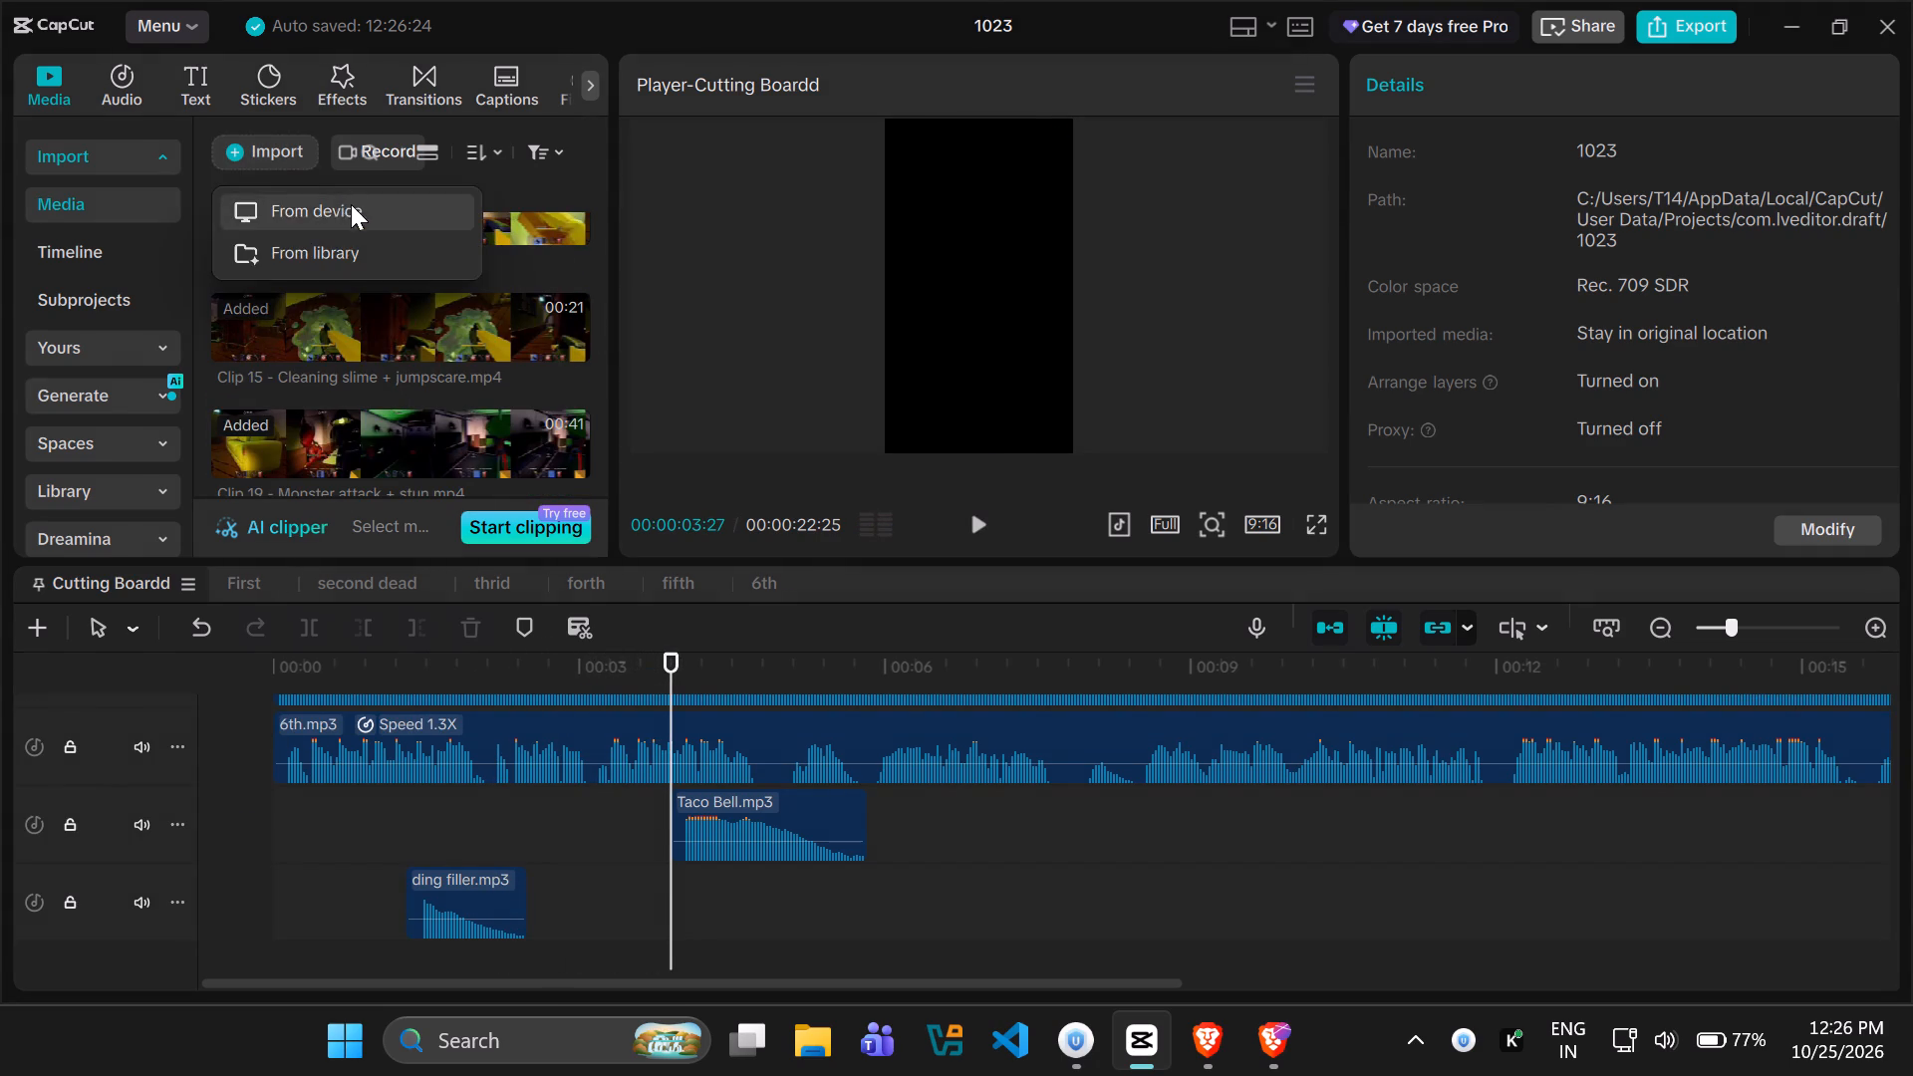
left_click(351, 204)
left_click(1290, 89)
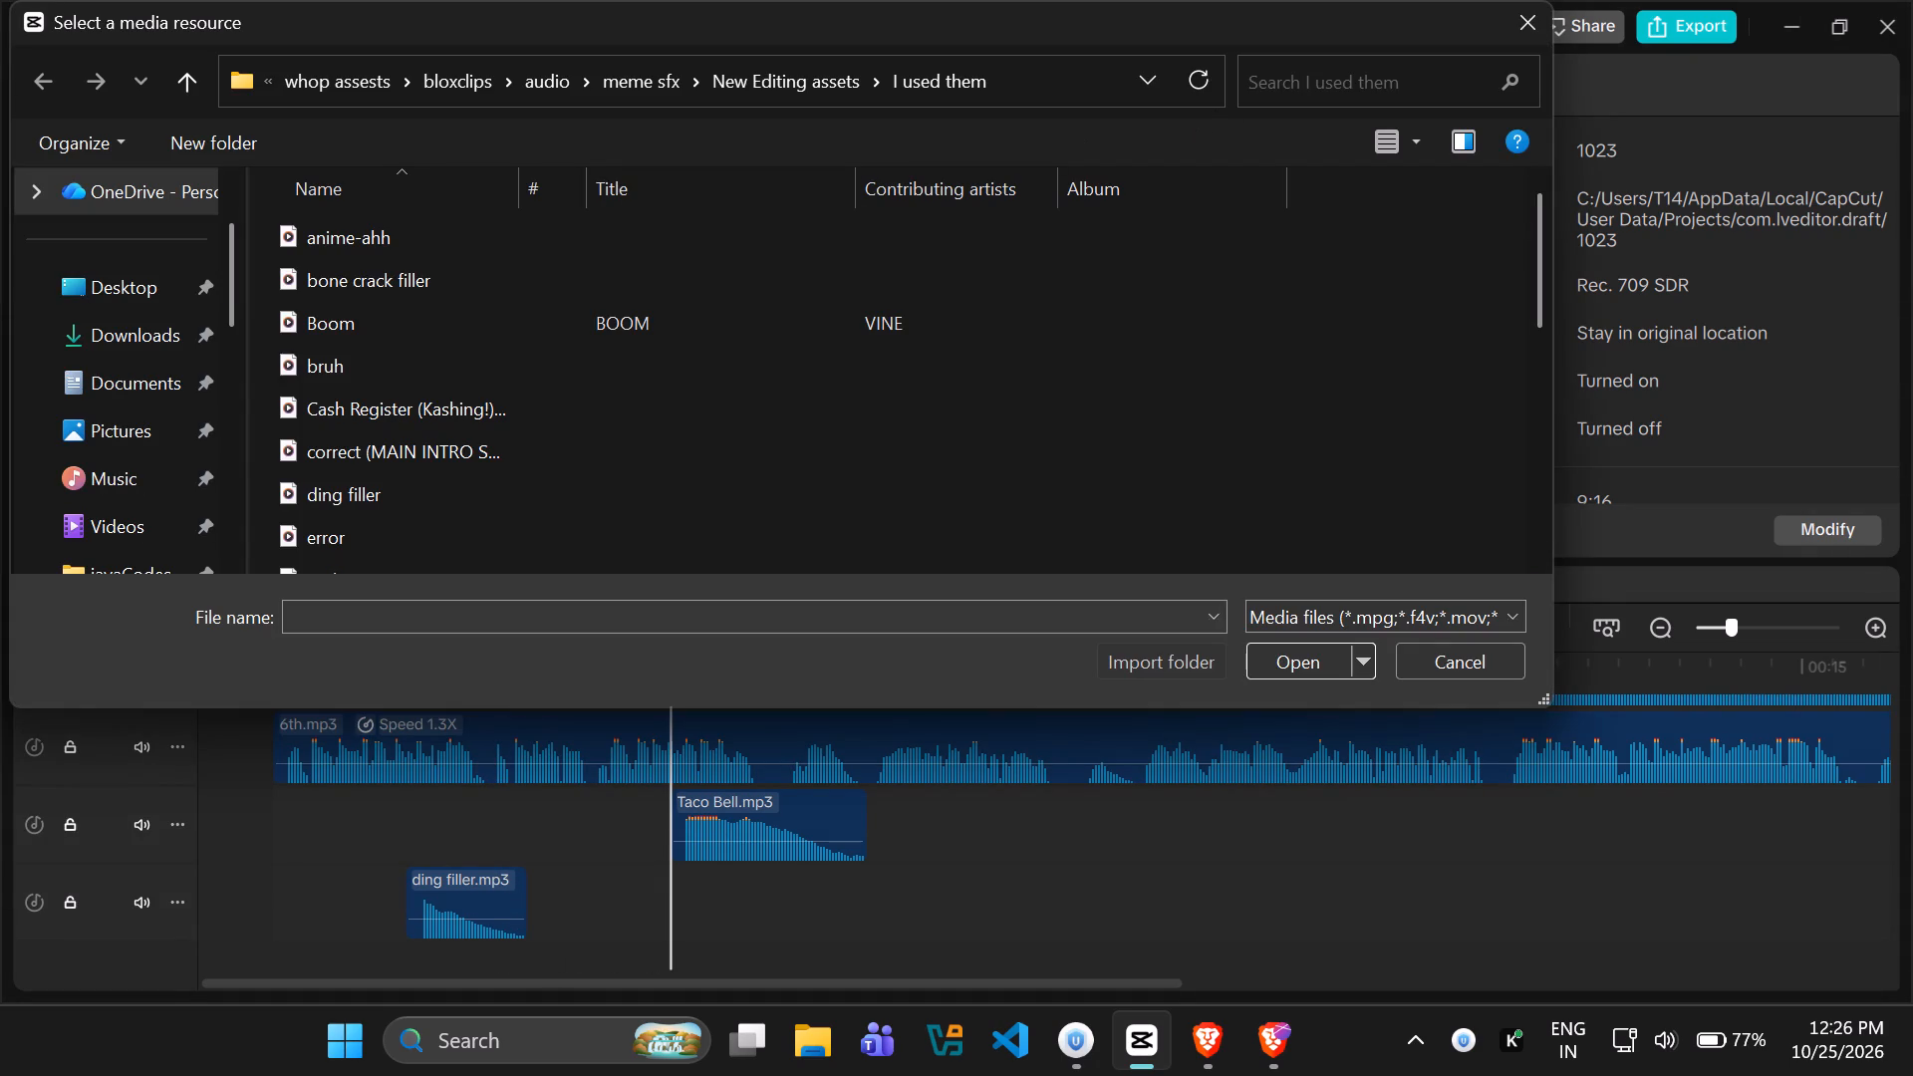
type("correc")
key("Return")
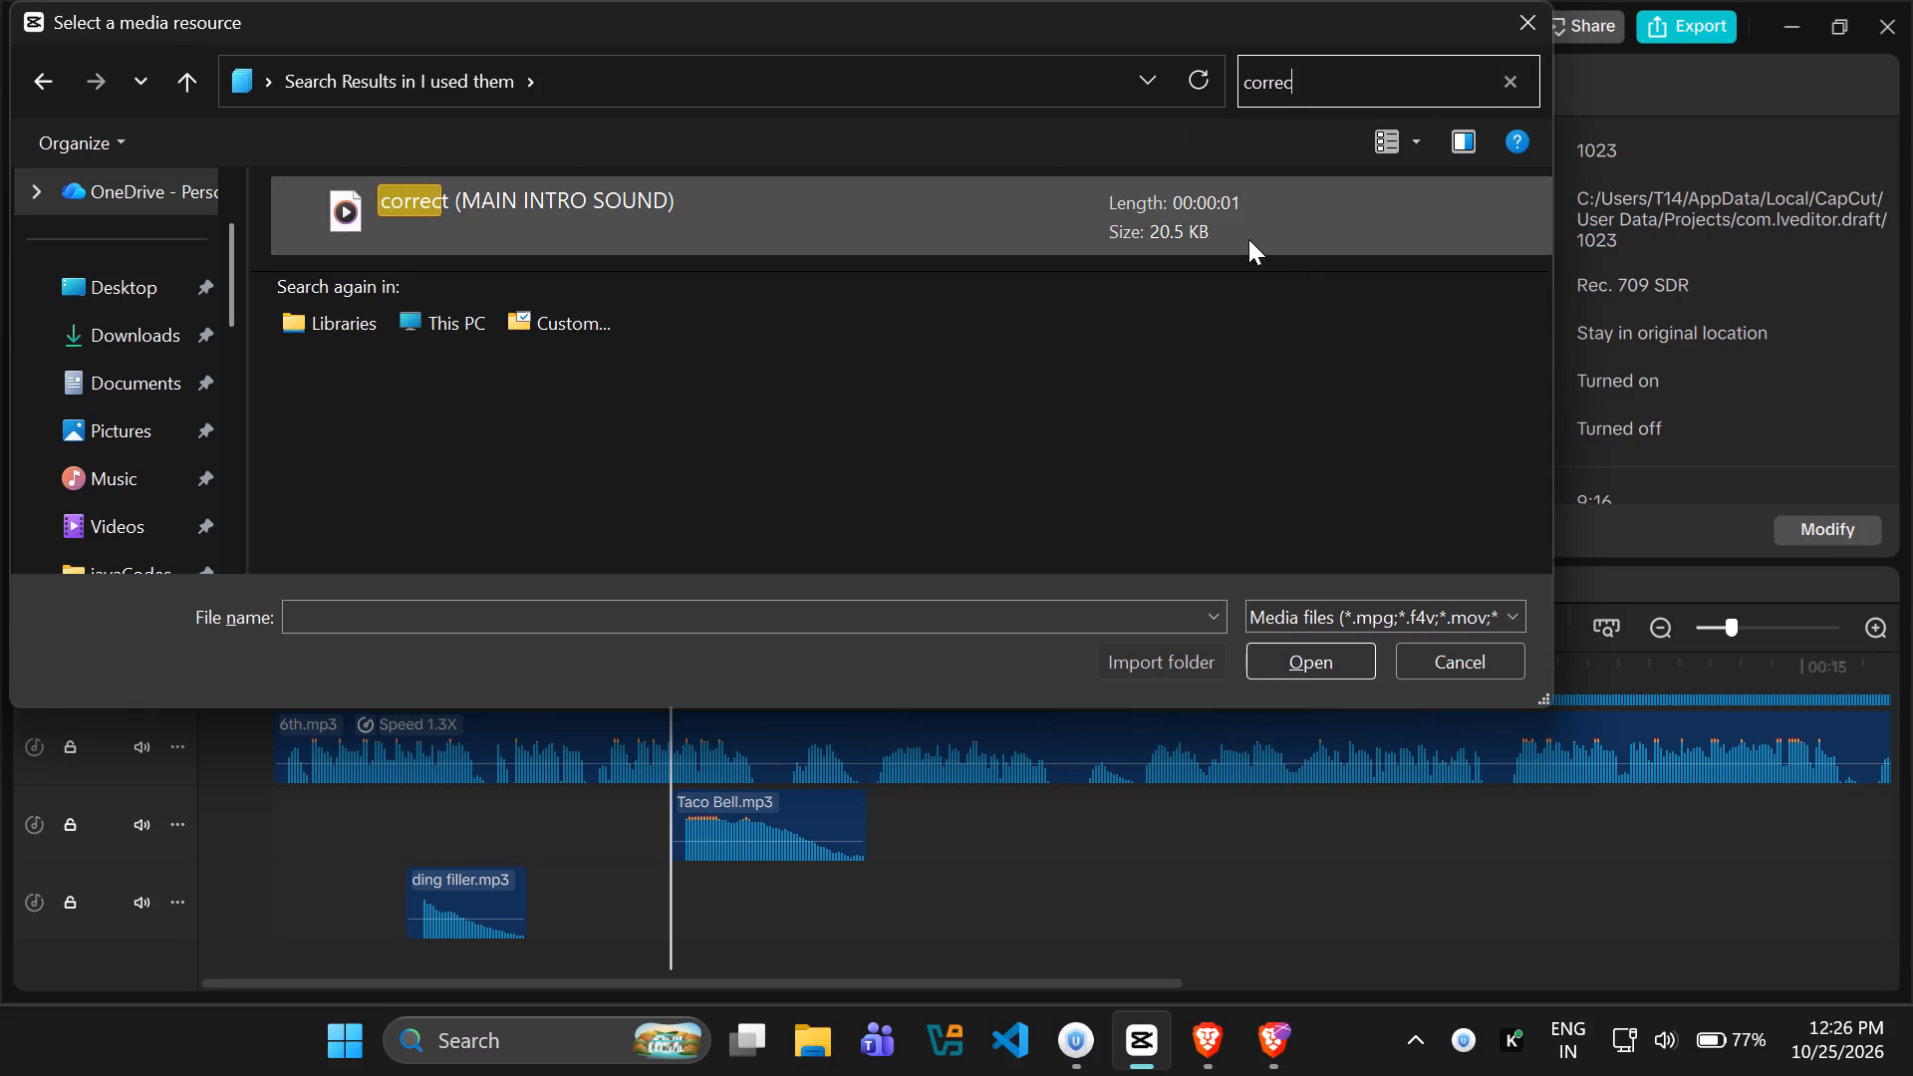
left_click(1233, 231)
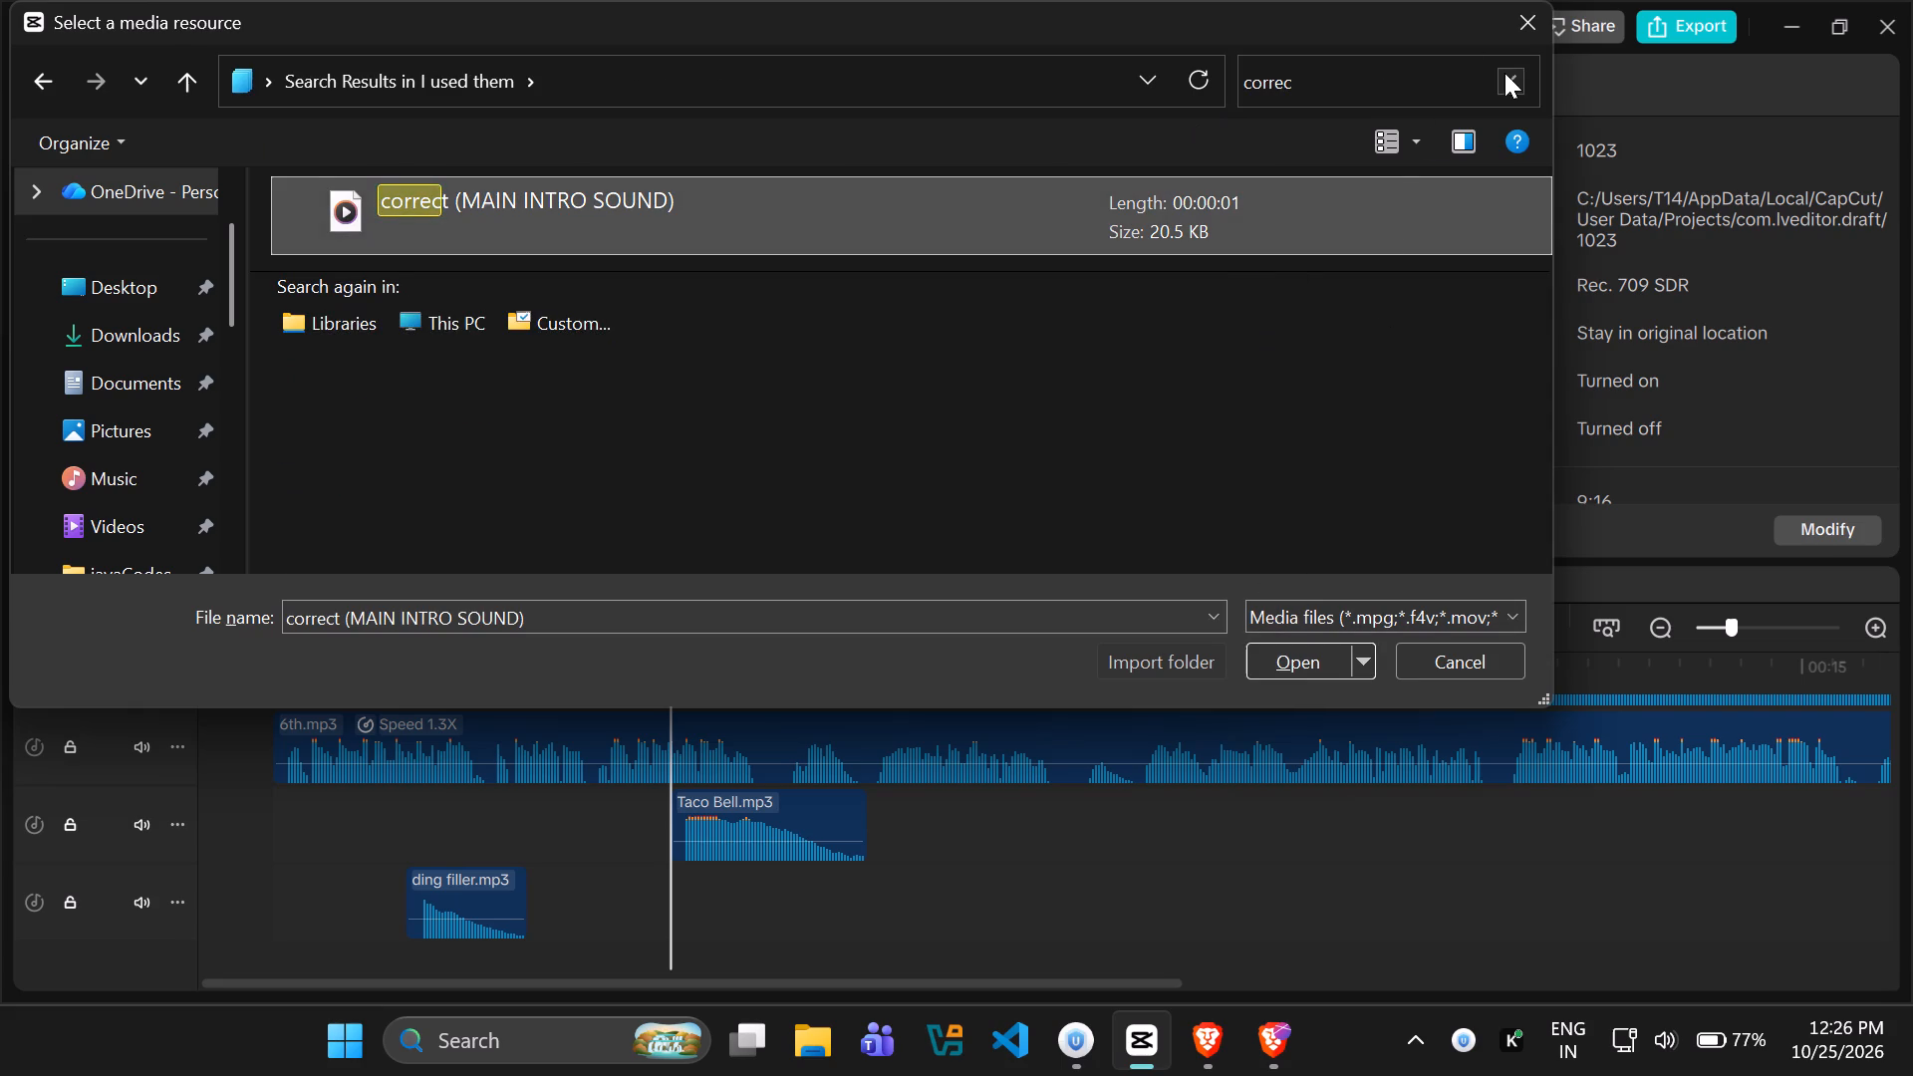
left_click(1508, 77)
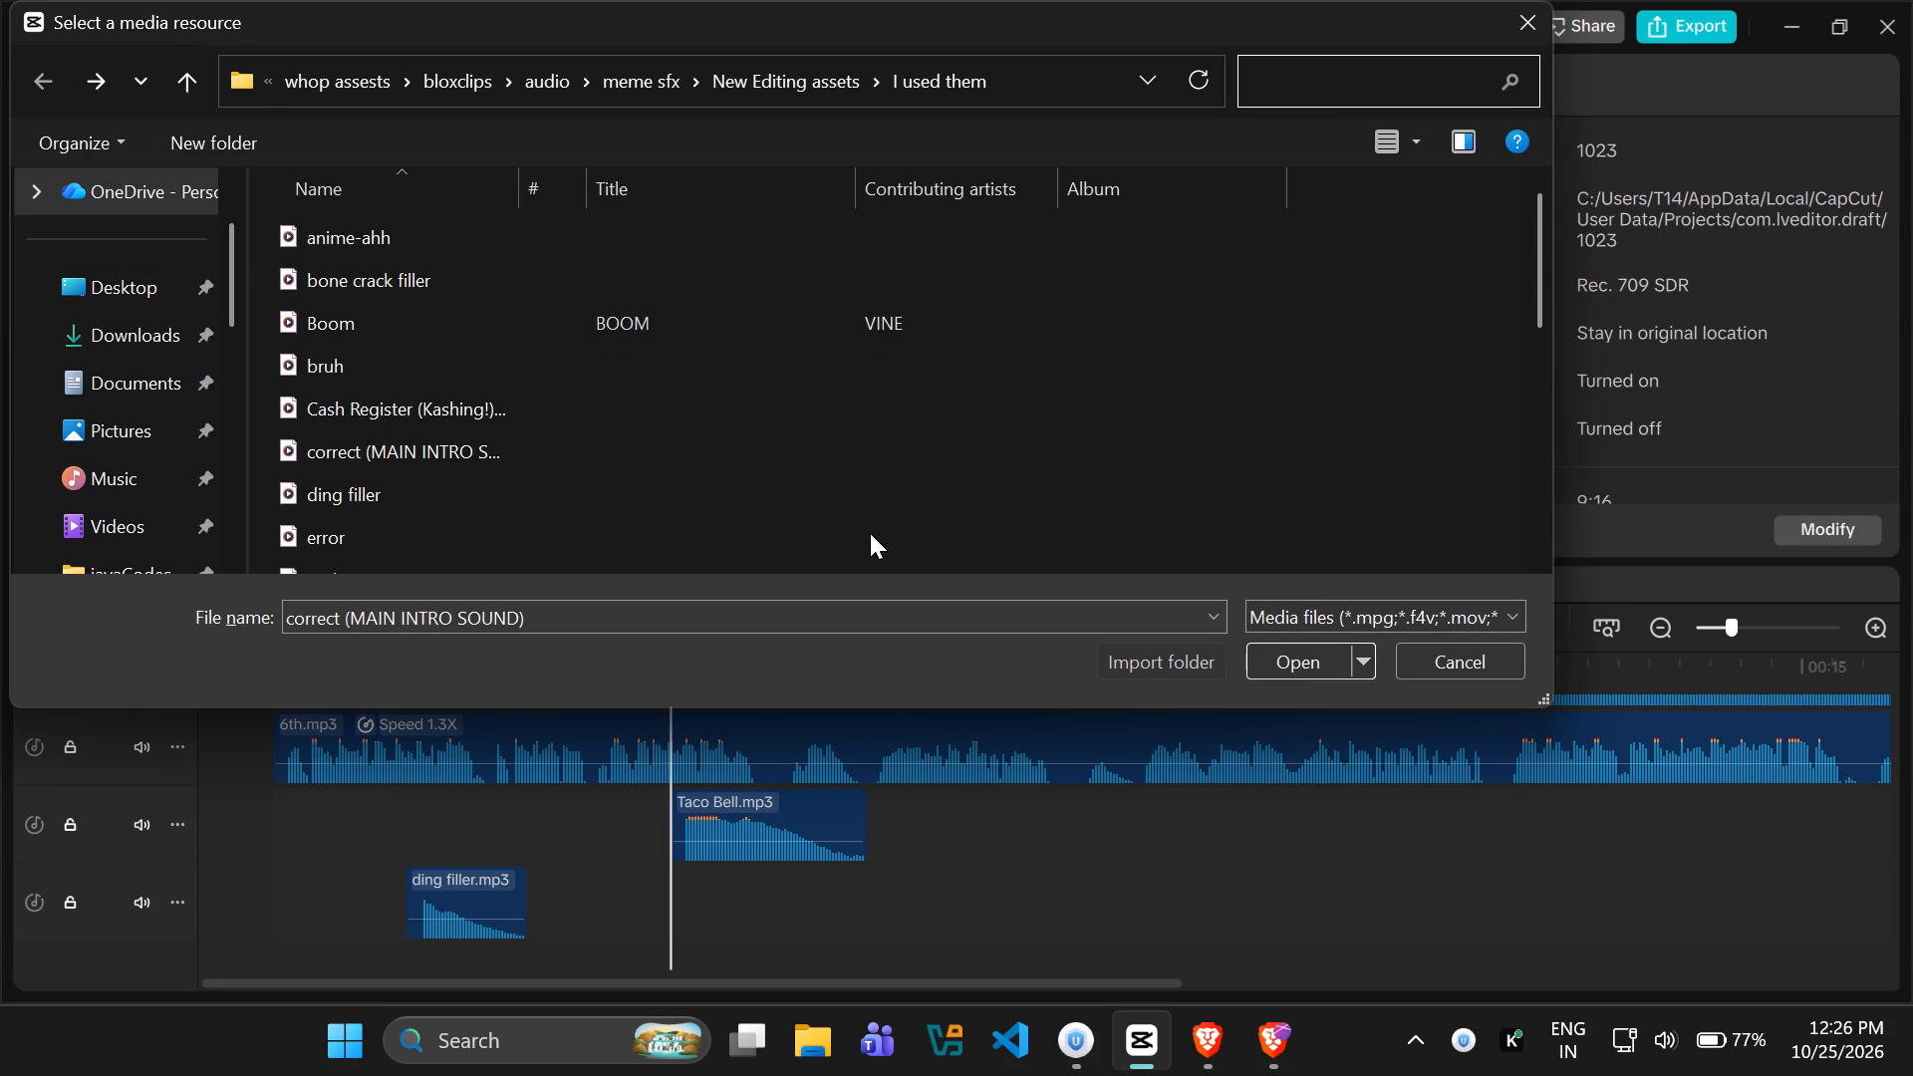
left_click(1316, 651)
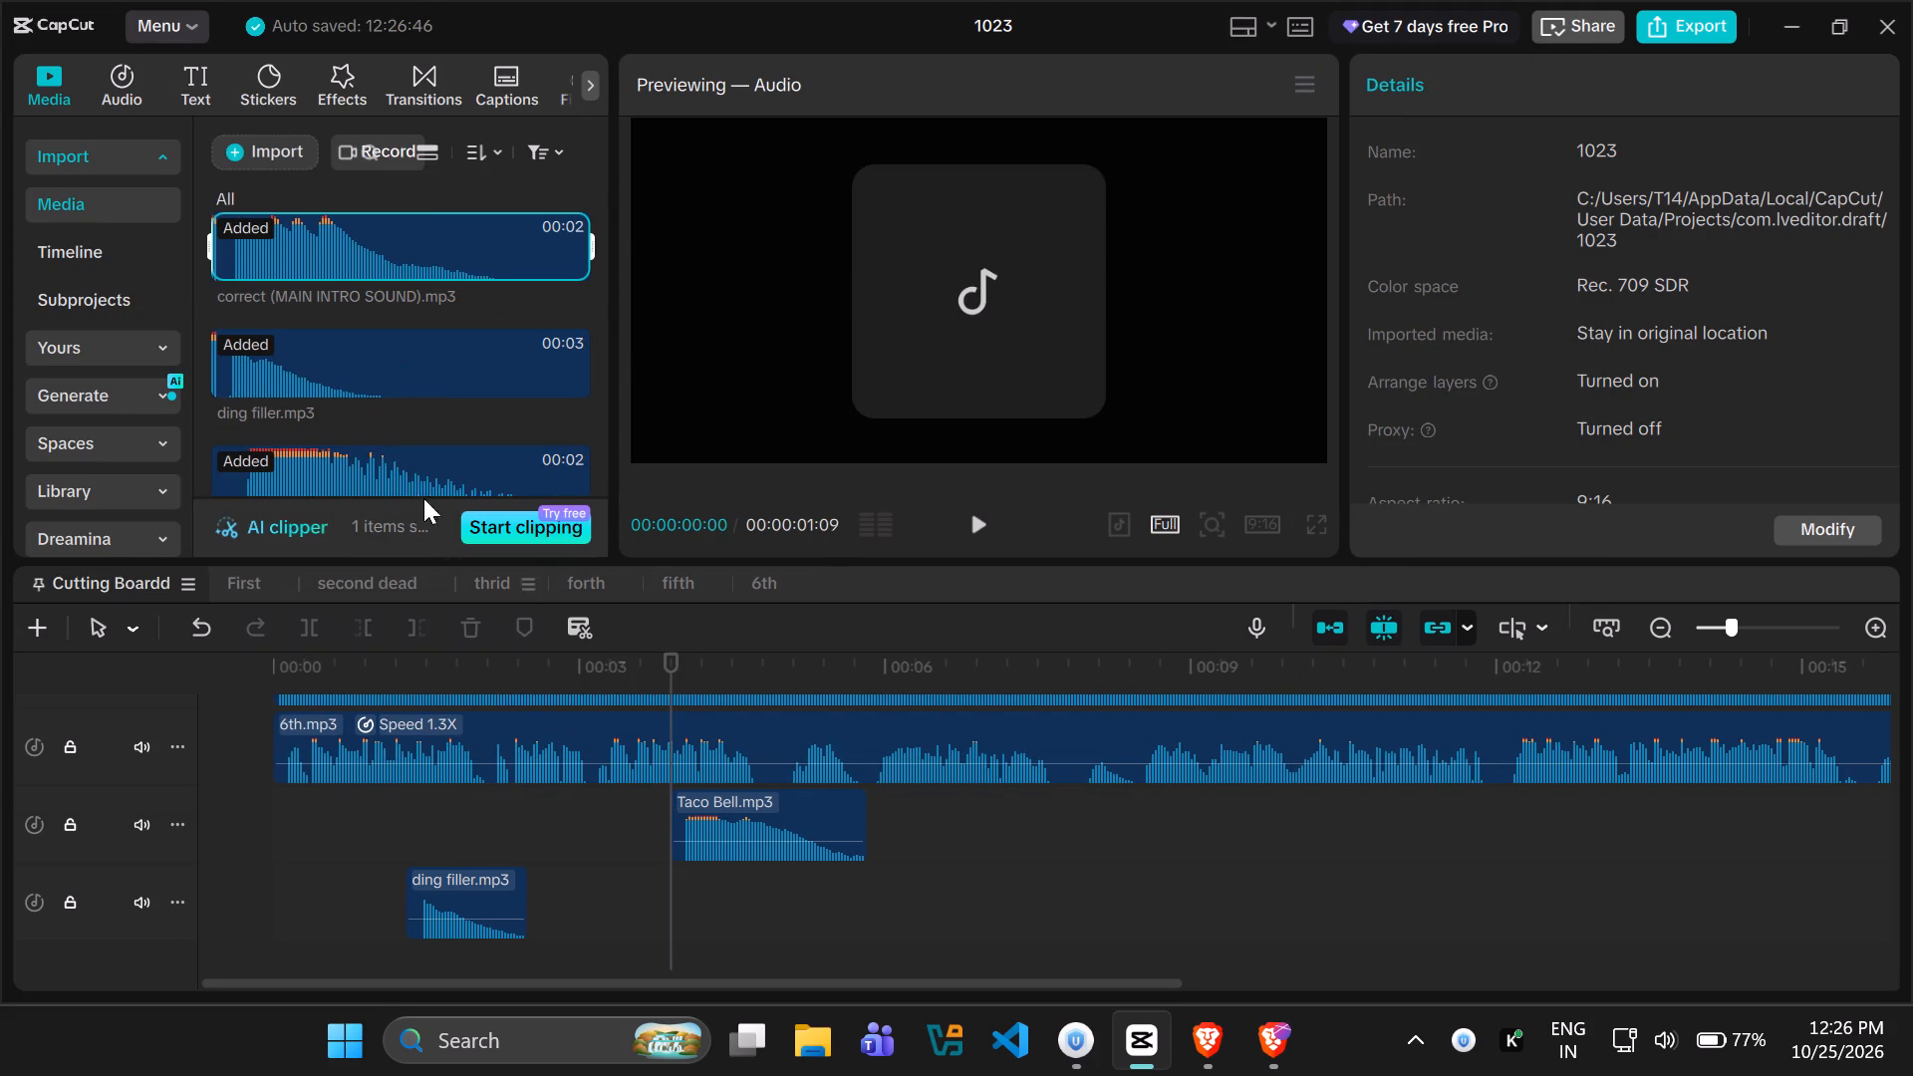
Place correct (MAIN INTRO SOUND).mp3 at 0 s on the Taco Bell track, trim its end to about 1.1 s, and preview from the start.
left_click_drag(314, 242, 277, 817)
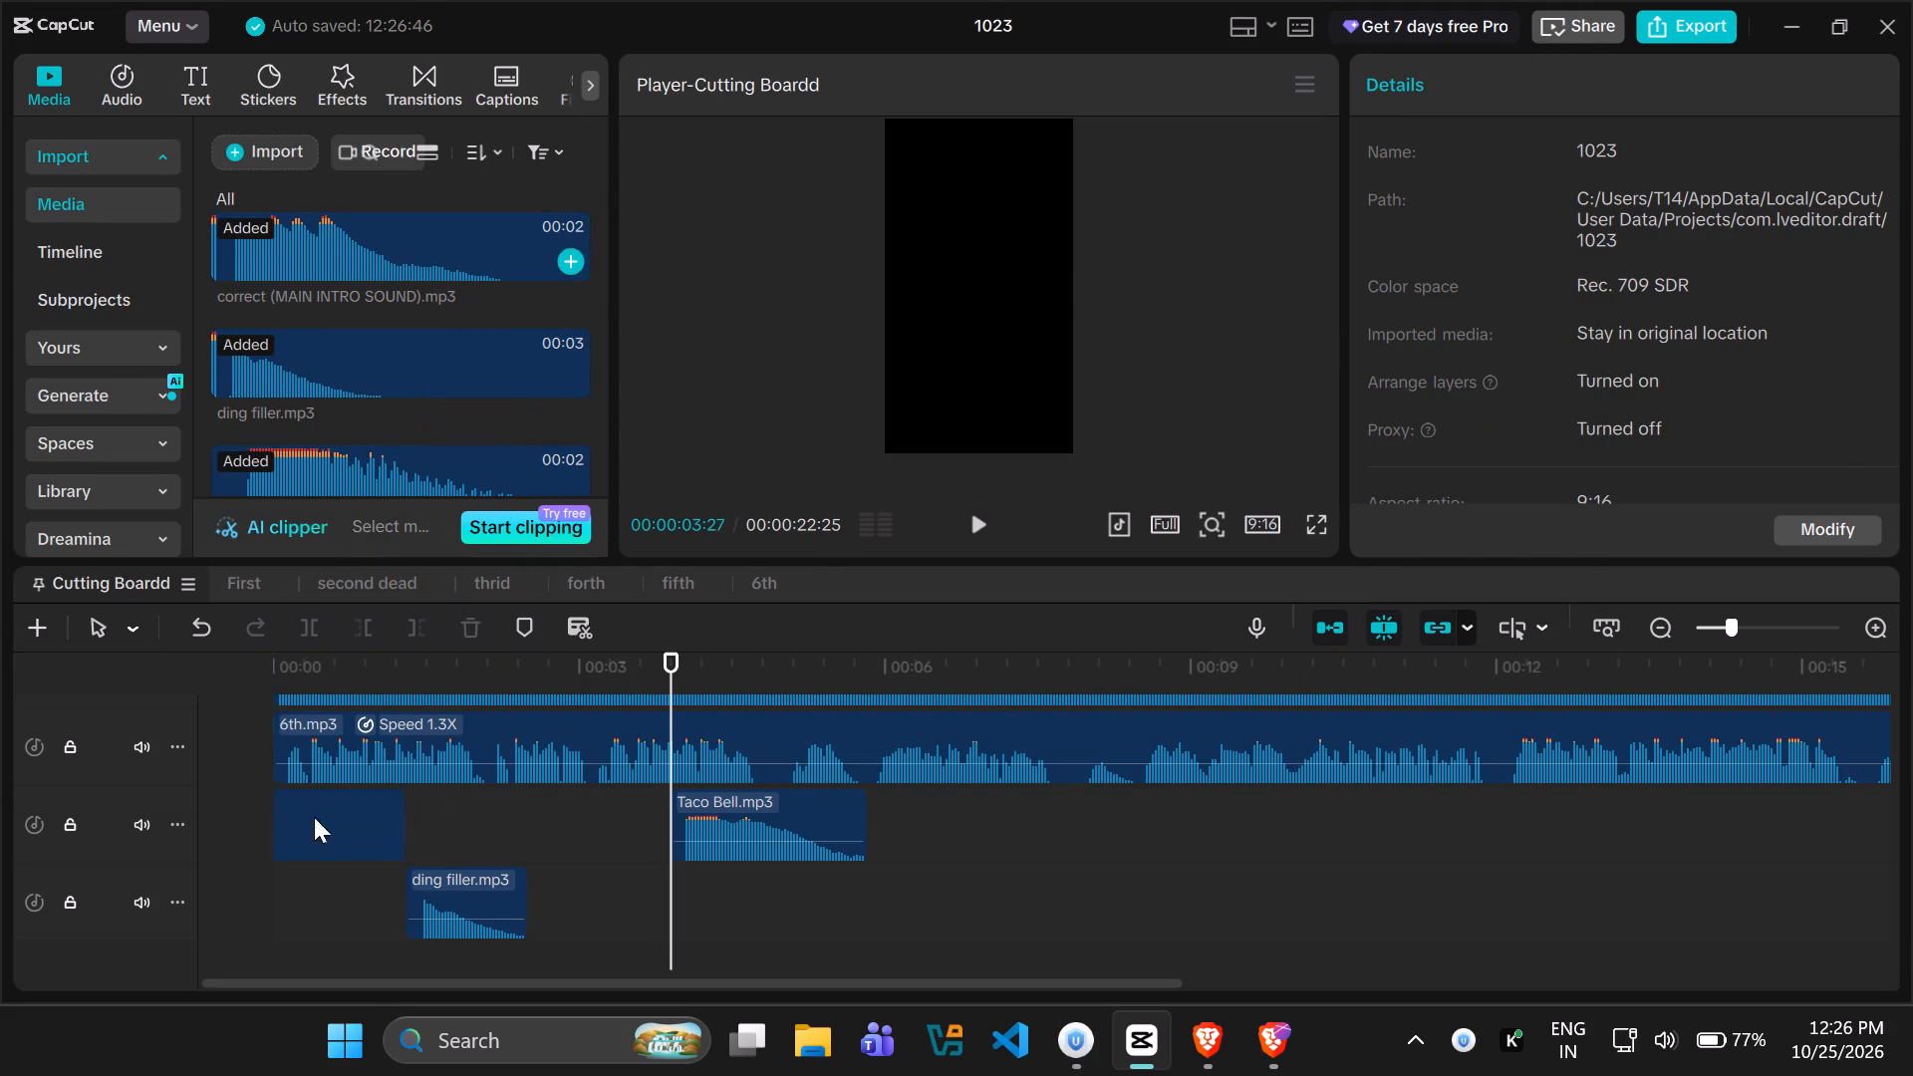
left_click_drag(410, 820, 380, 820)
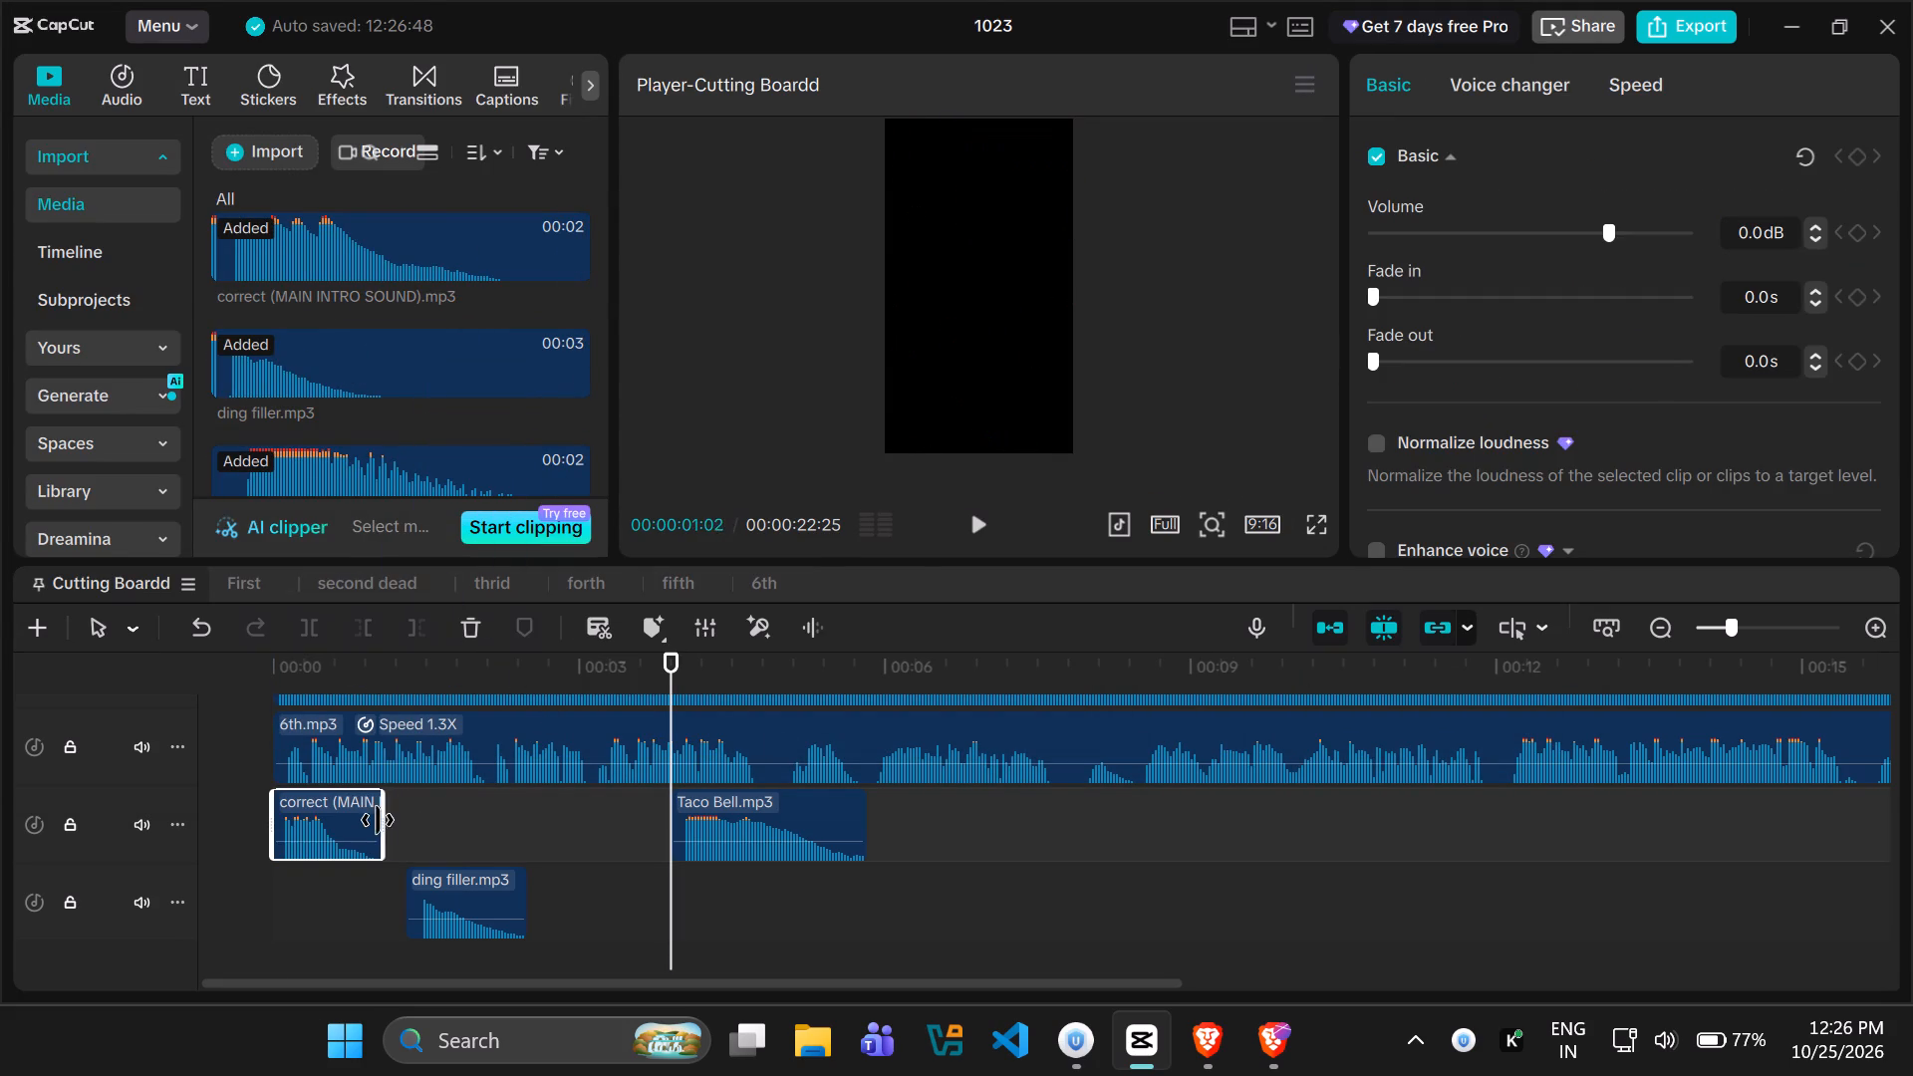
left_click_drag(664, 830, 20, 830)
key("space")
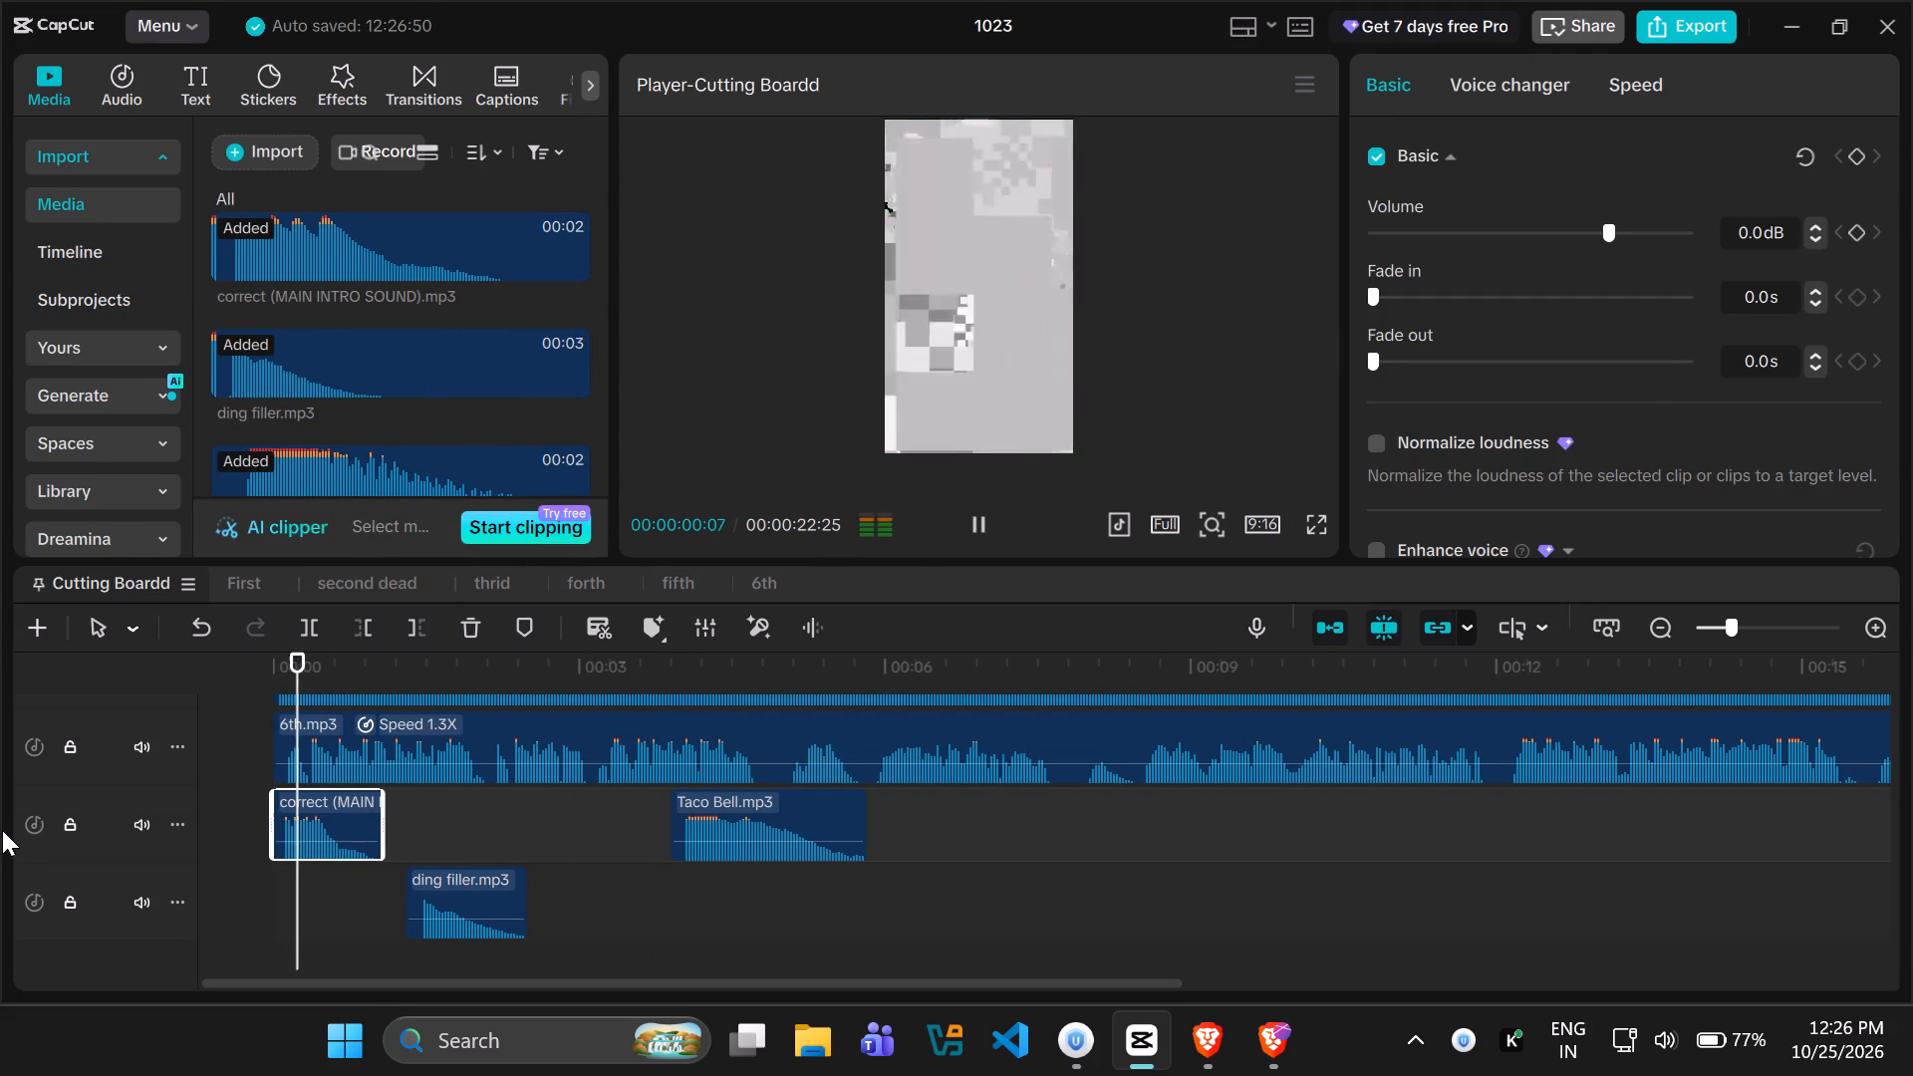
Preview the opening, move the ding filler.mp3 clip earlier to start at about 1 s where the correct clip ends, and preview again.
key("space")
key("space")
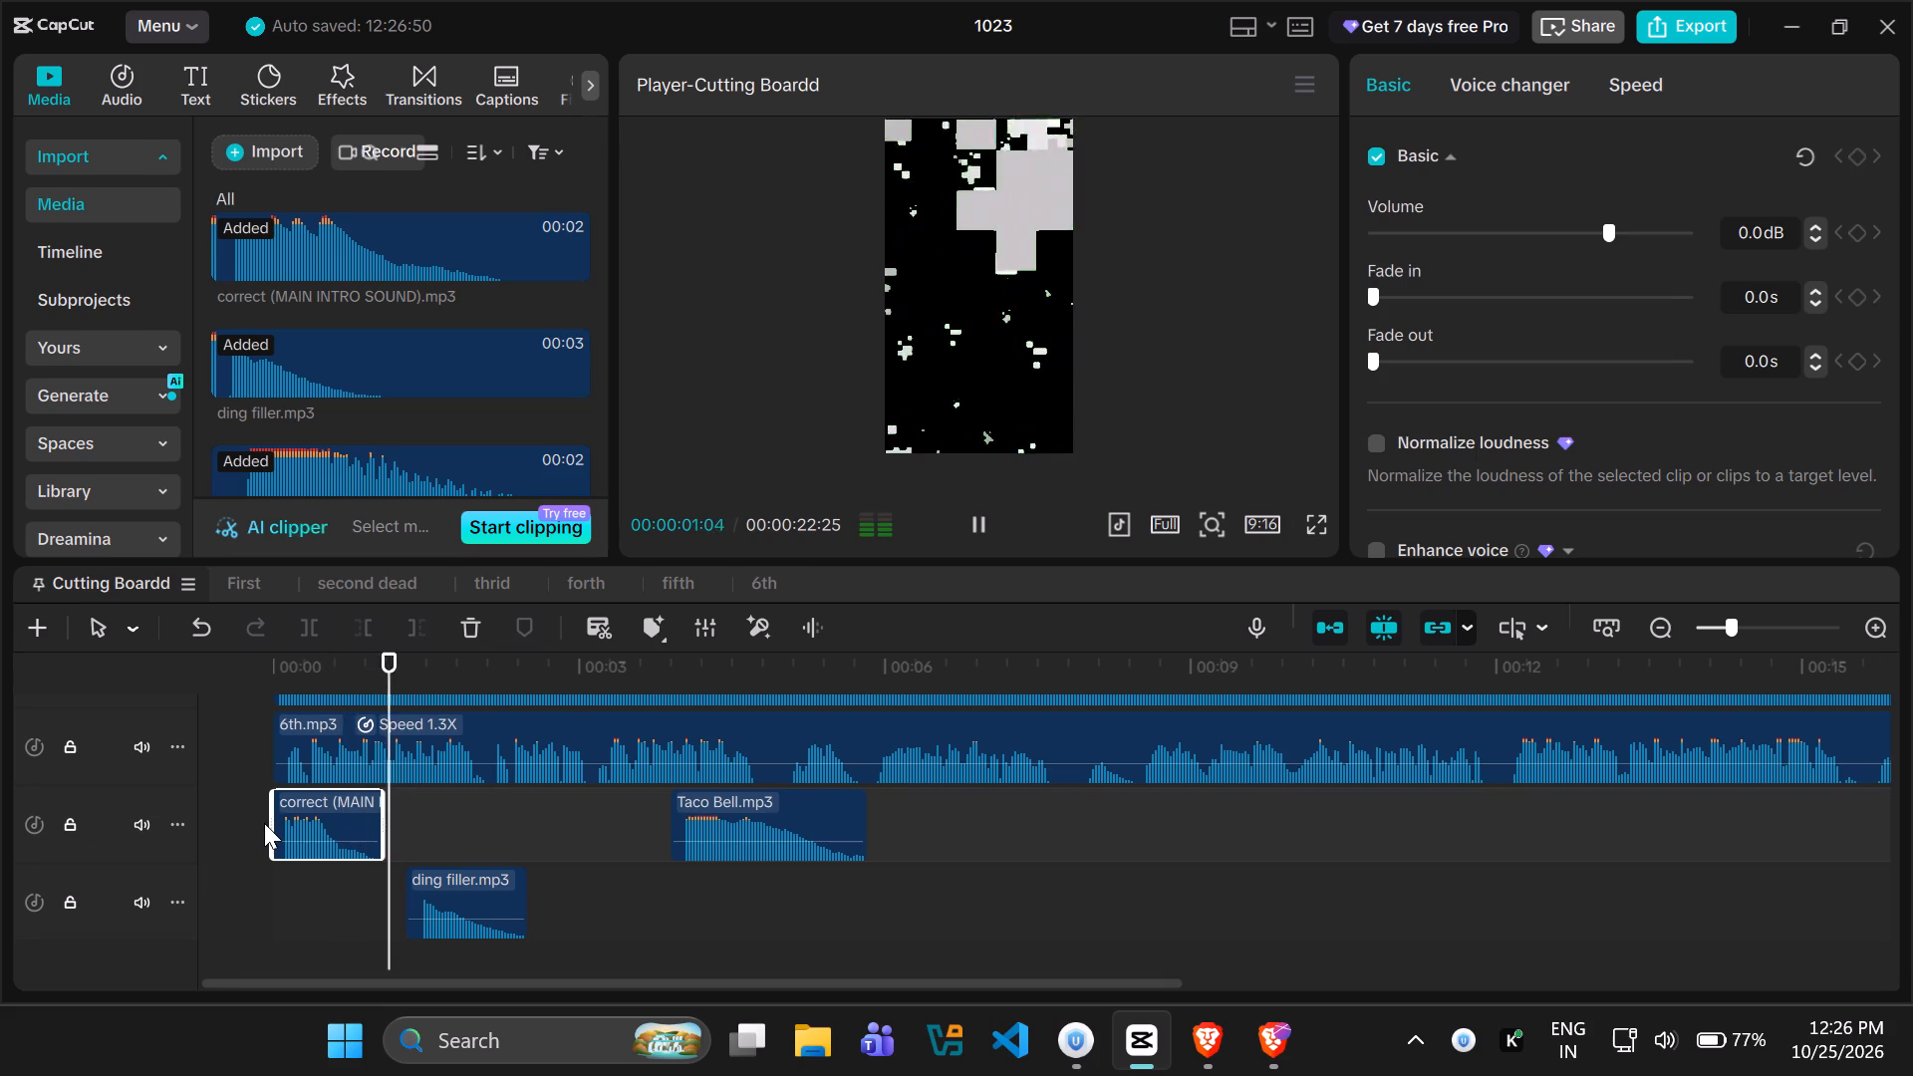
key("space")
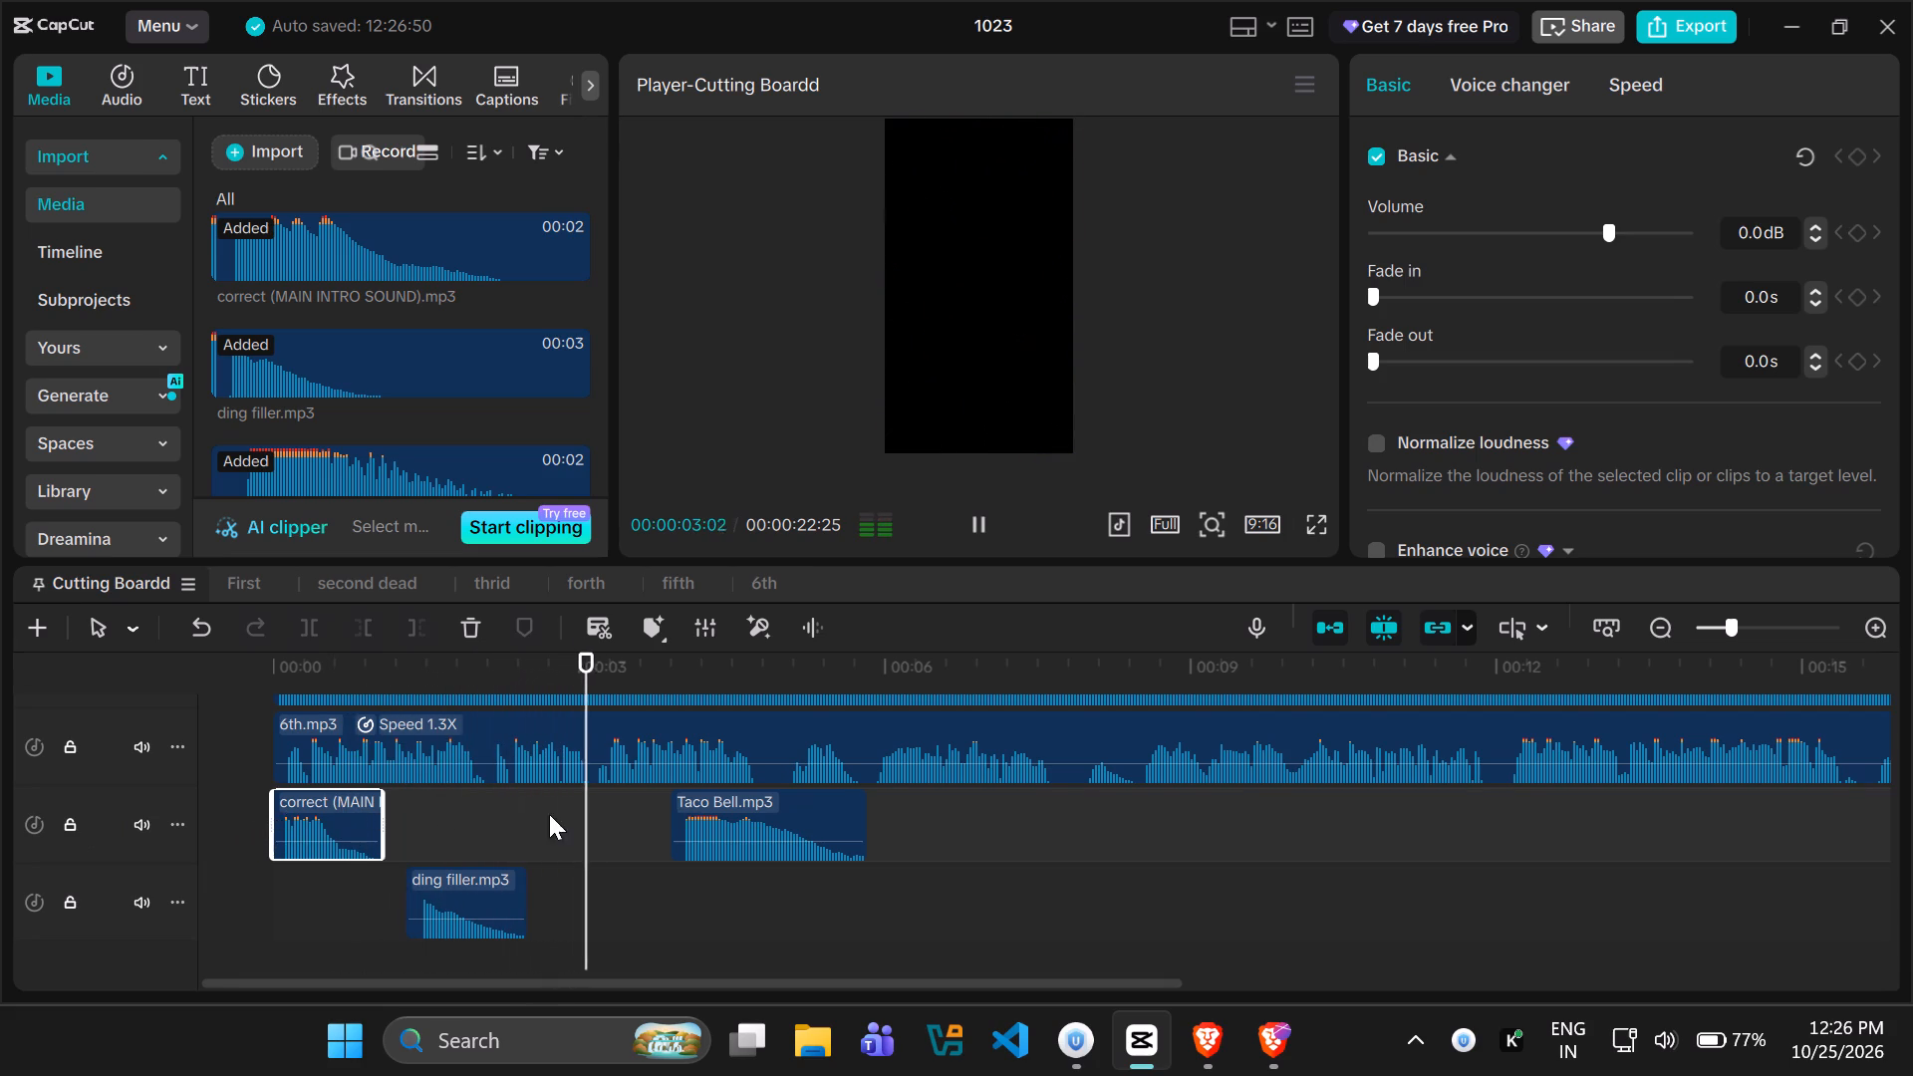
left_click_drag(463, 893, 437, 893)
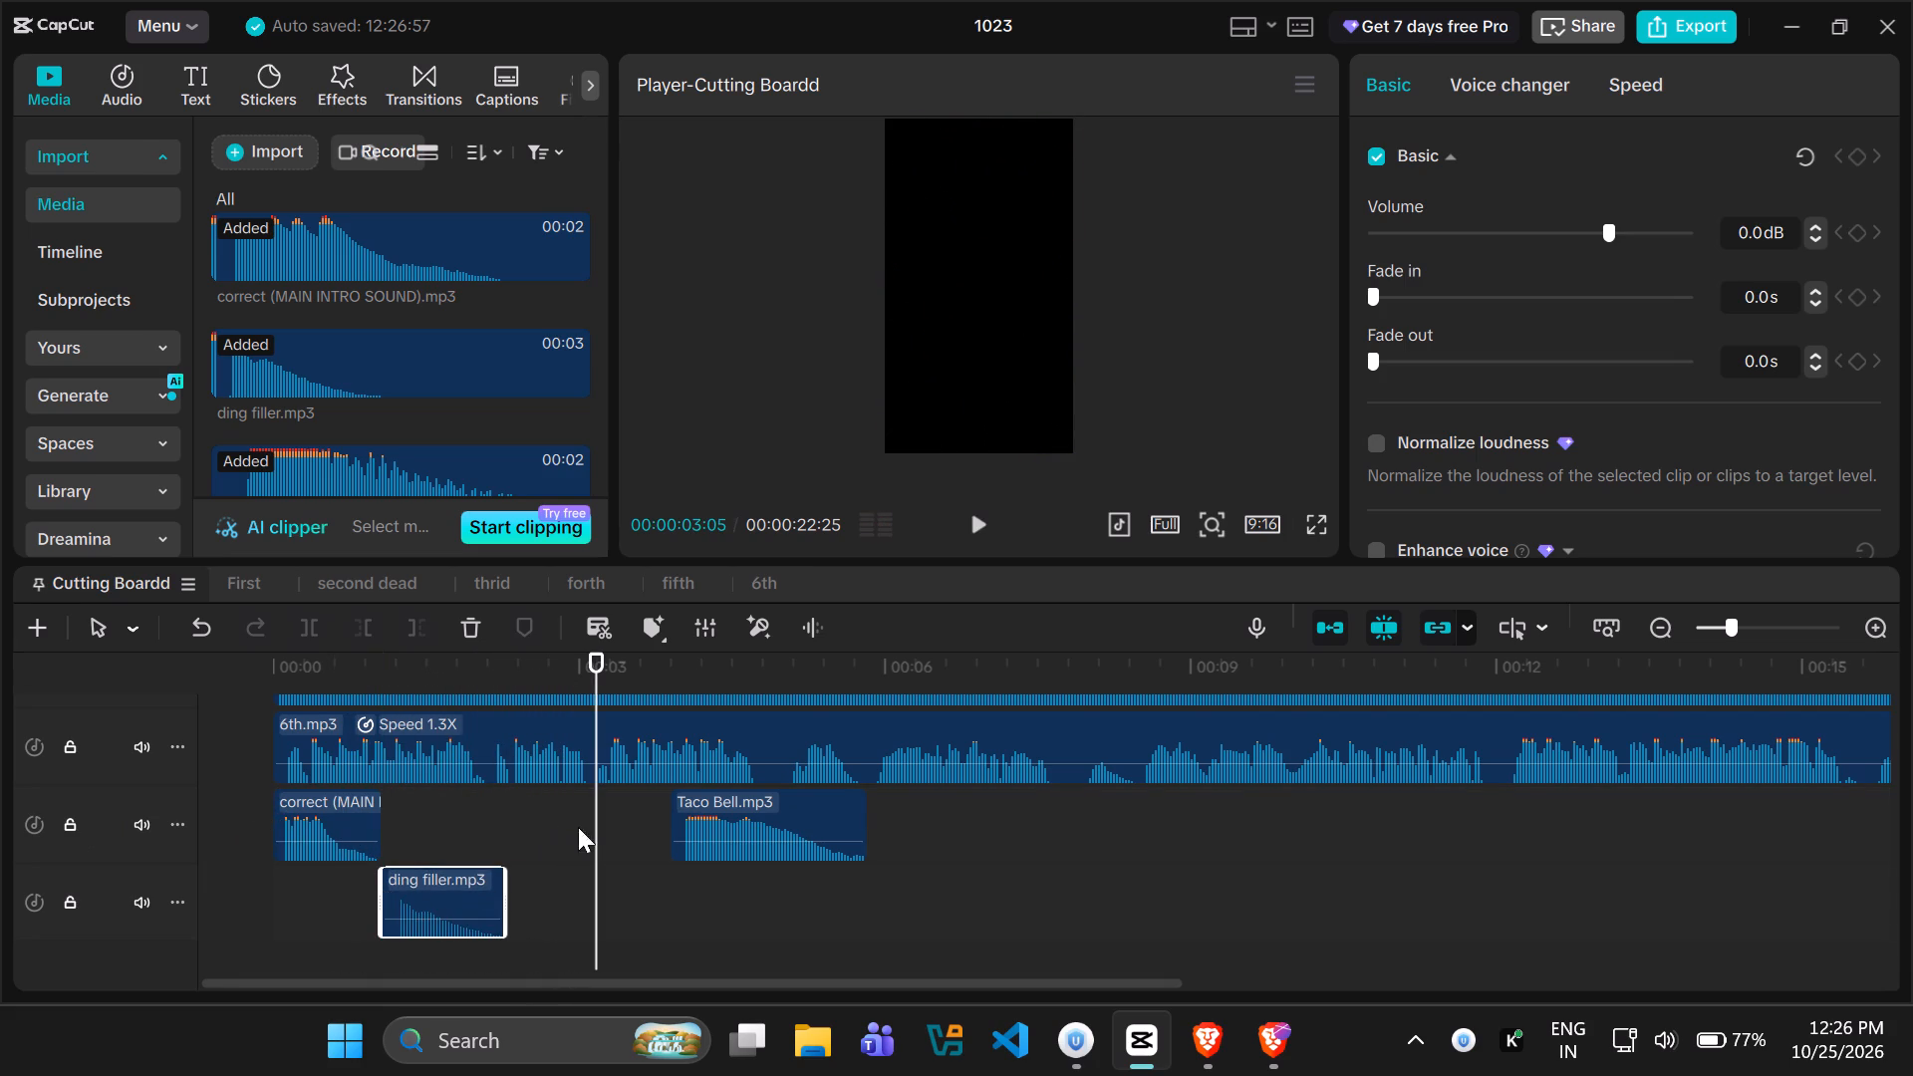
left_click_drag(595, 832, 93, 833)
key("space")
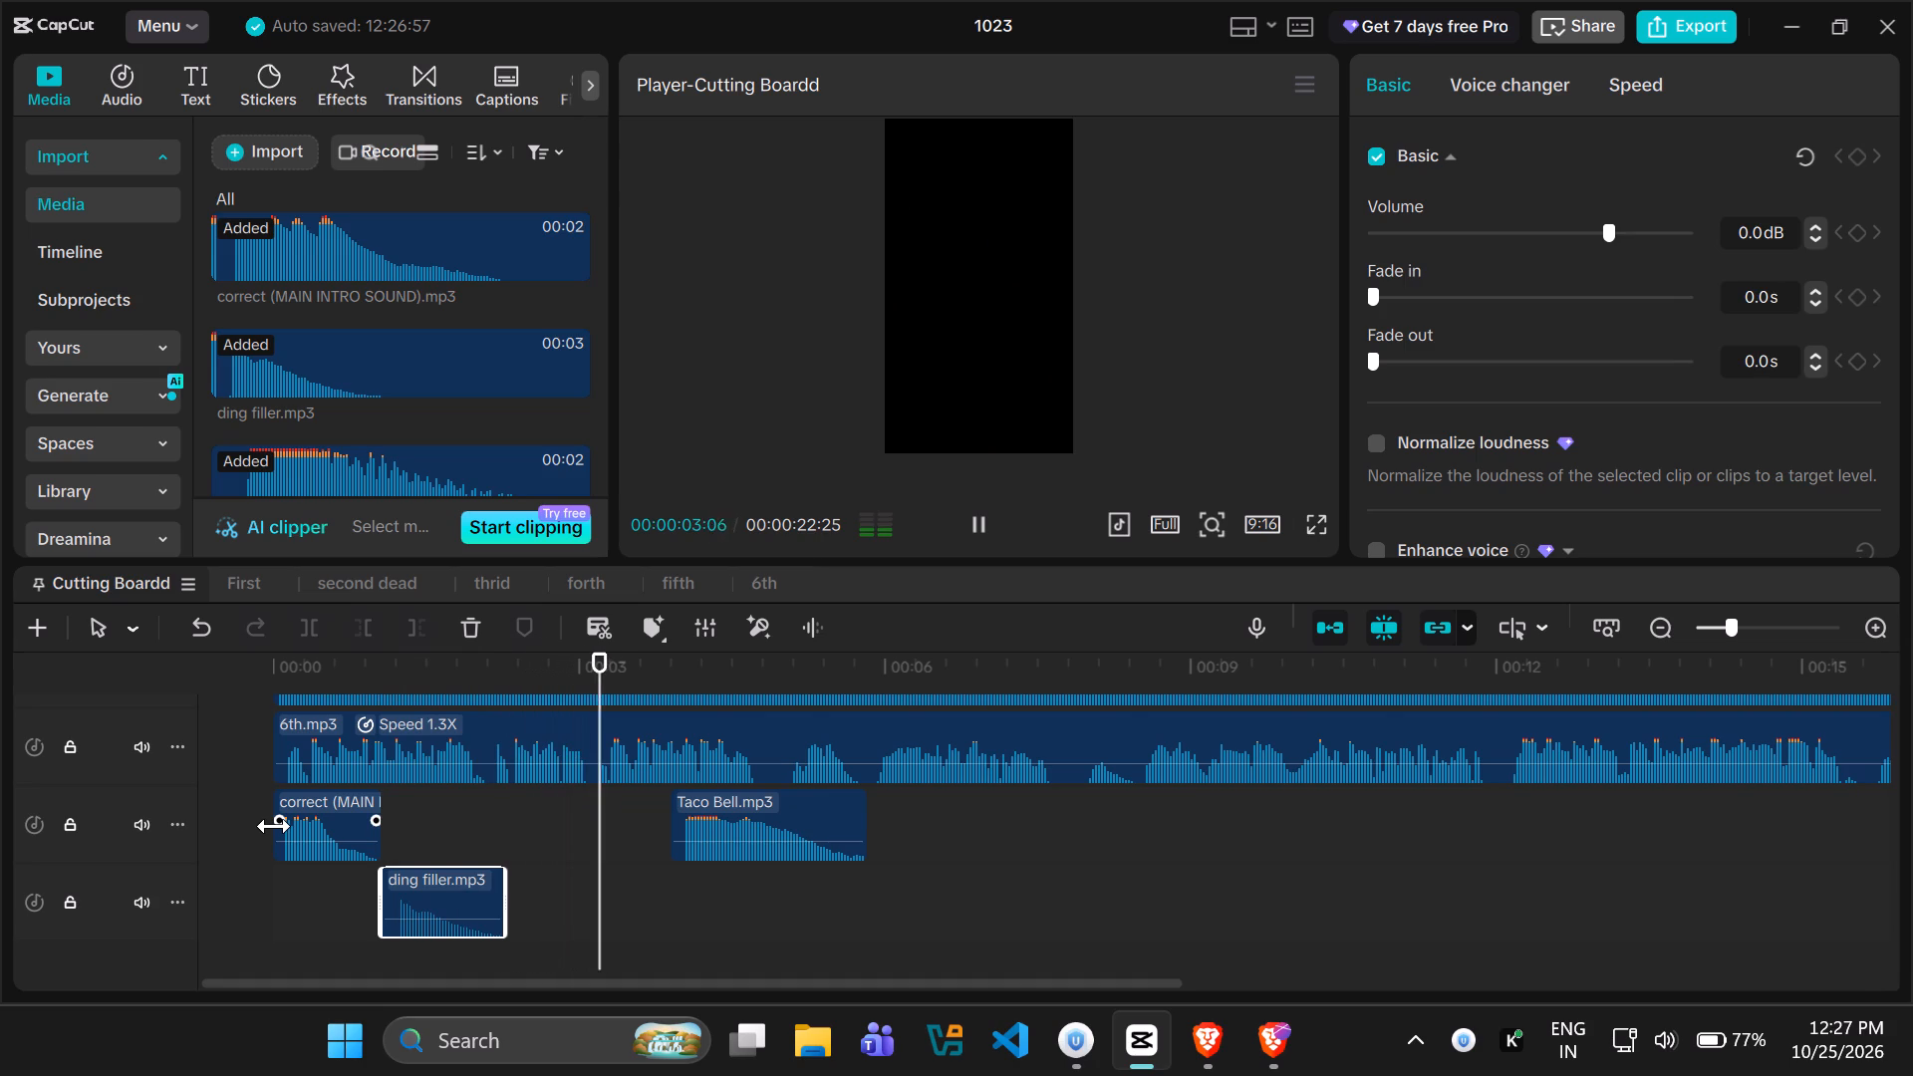
key("space")
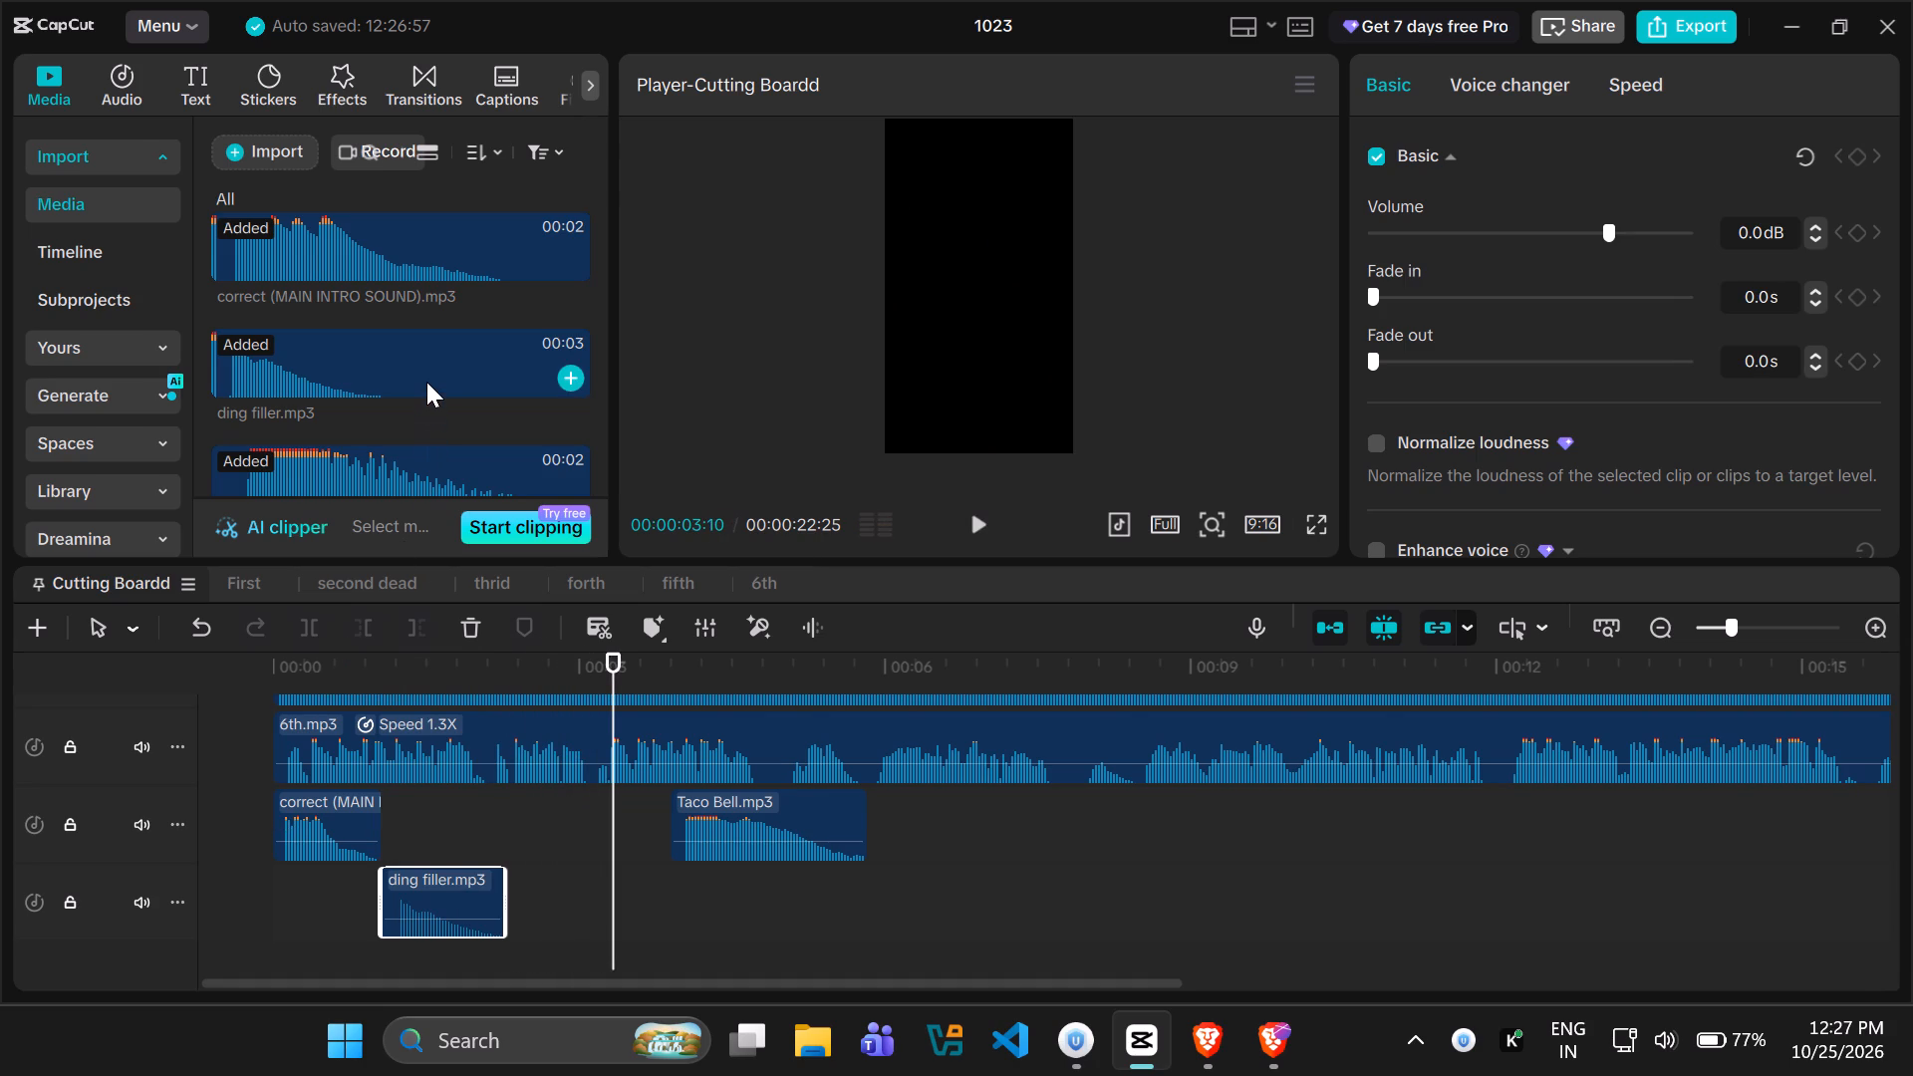
Look for a huh sound among the imported media and search the I used them folder for "huh".
scroll(426, 382, "down", 1)
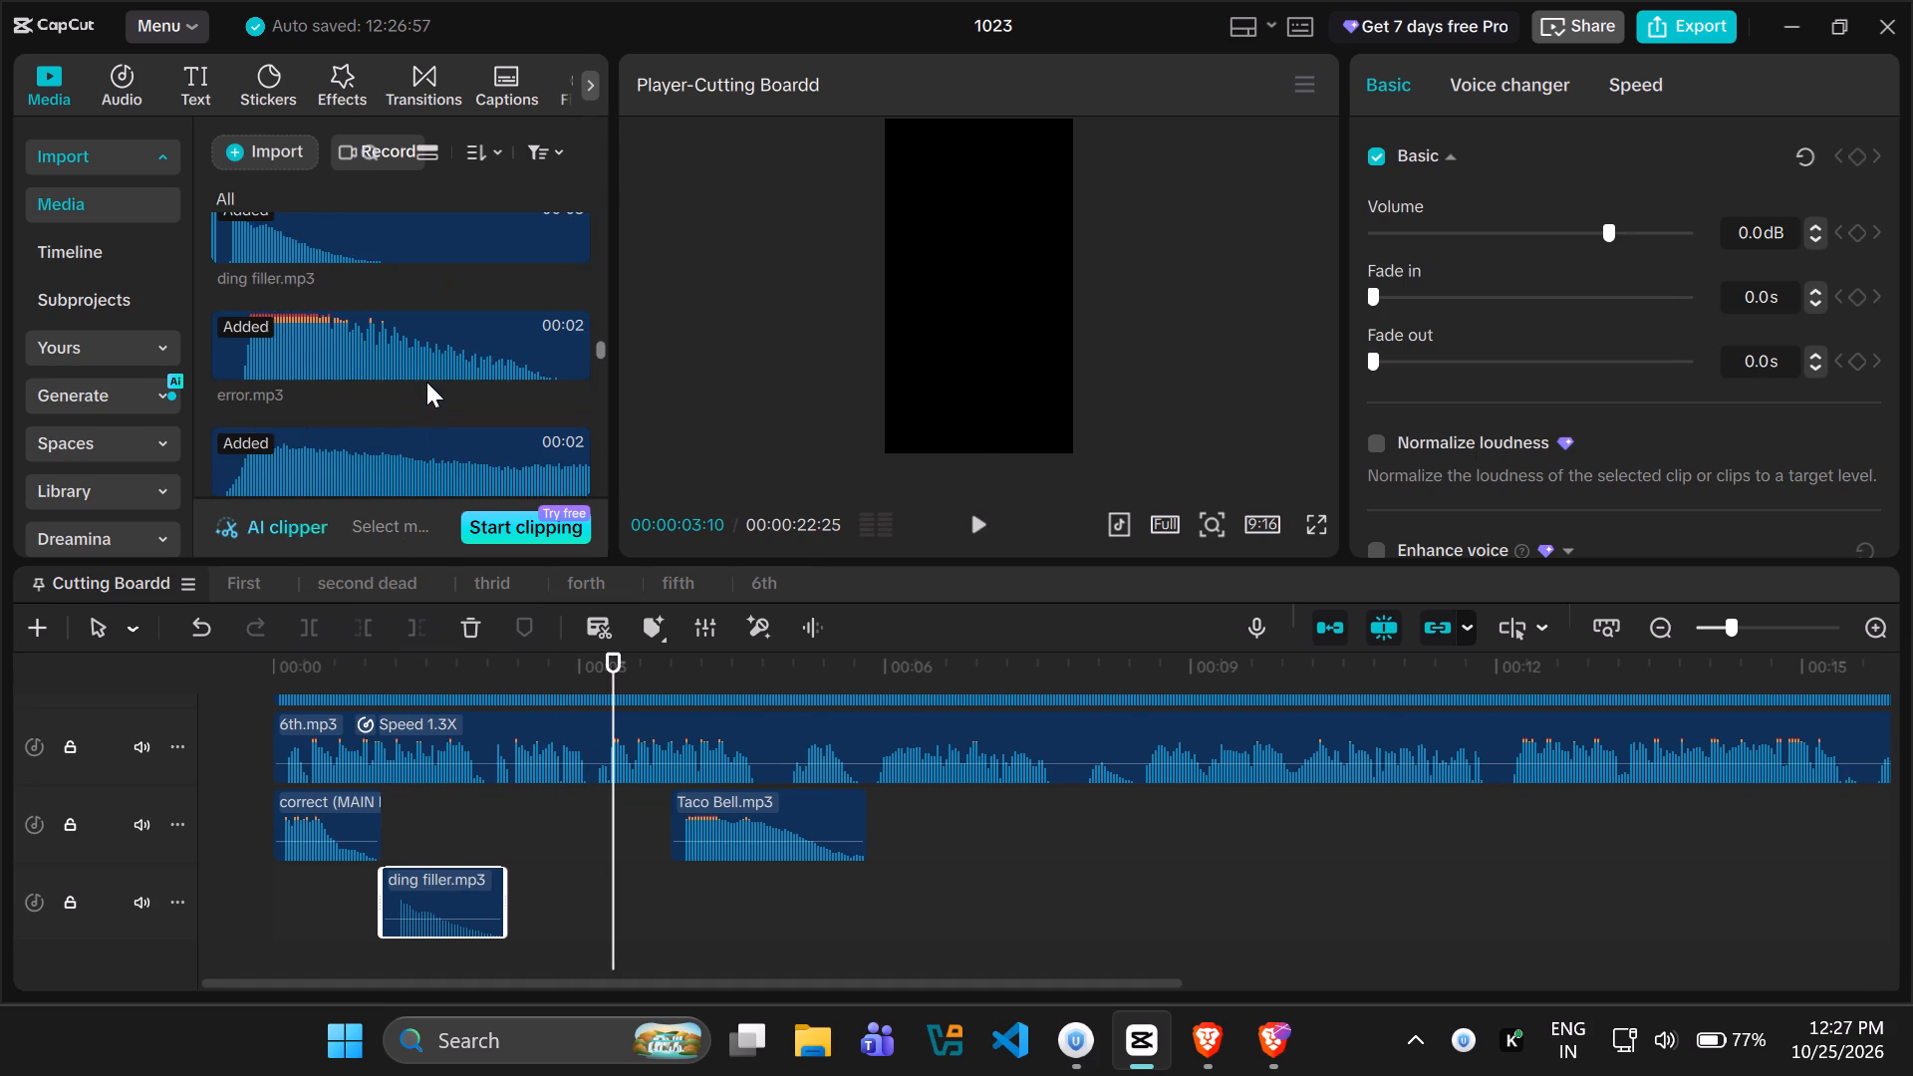
scroll(426, 382, "down", 2)
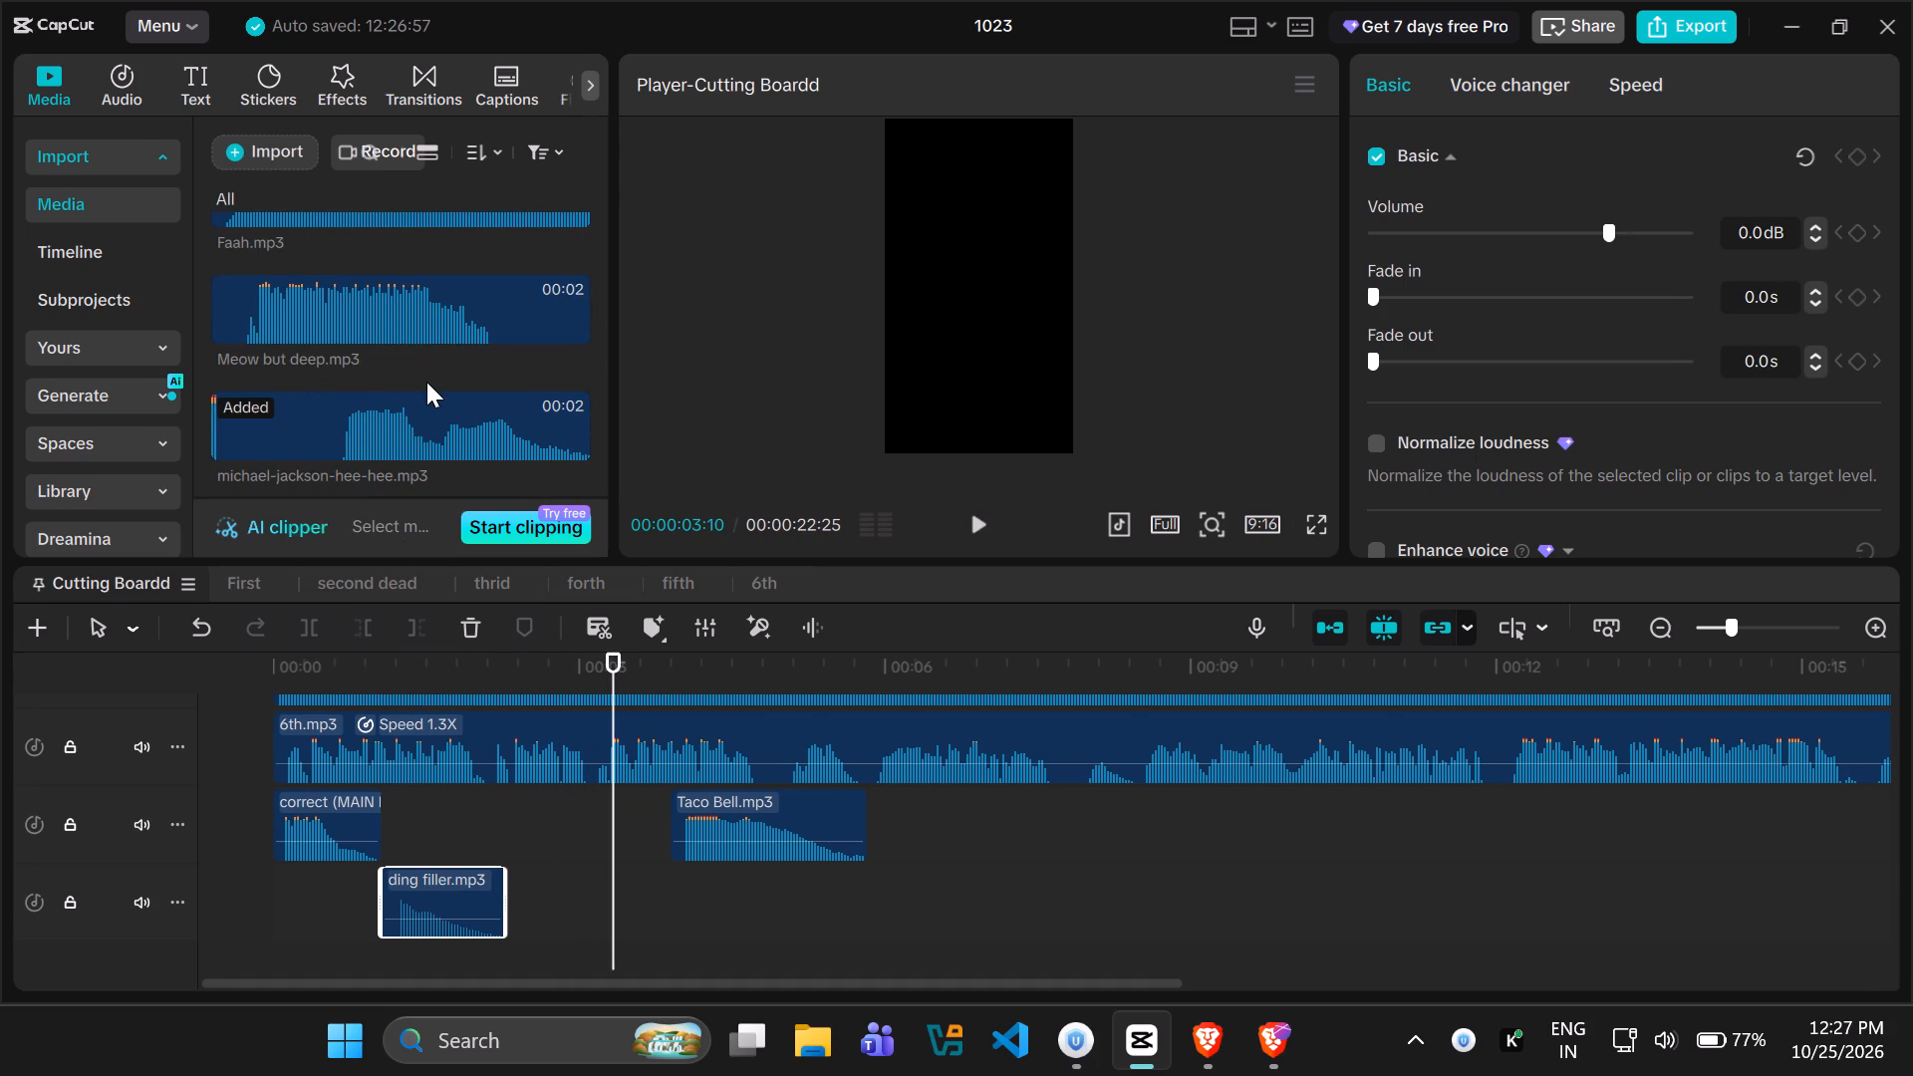
scroll(426, 382, "down", 2)
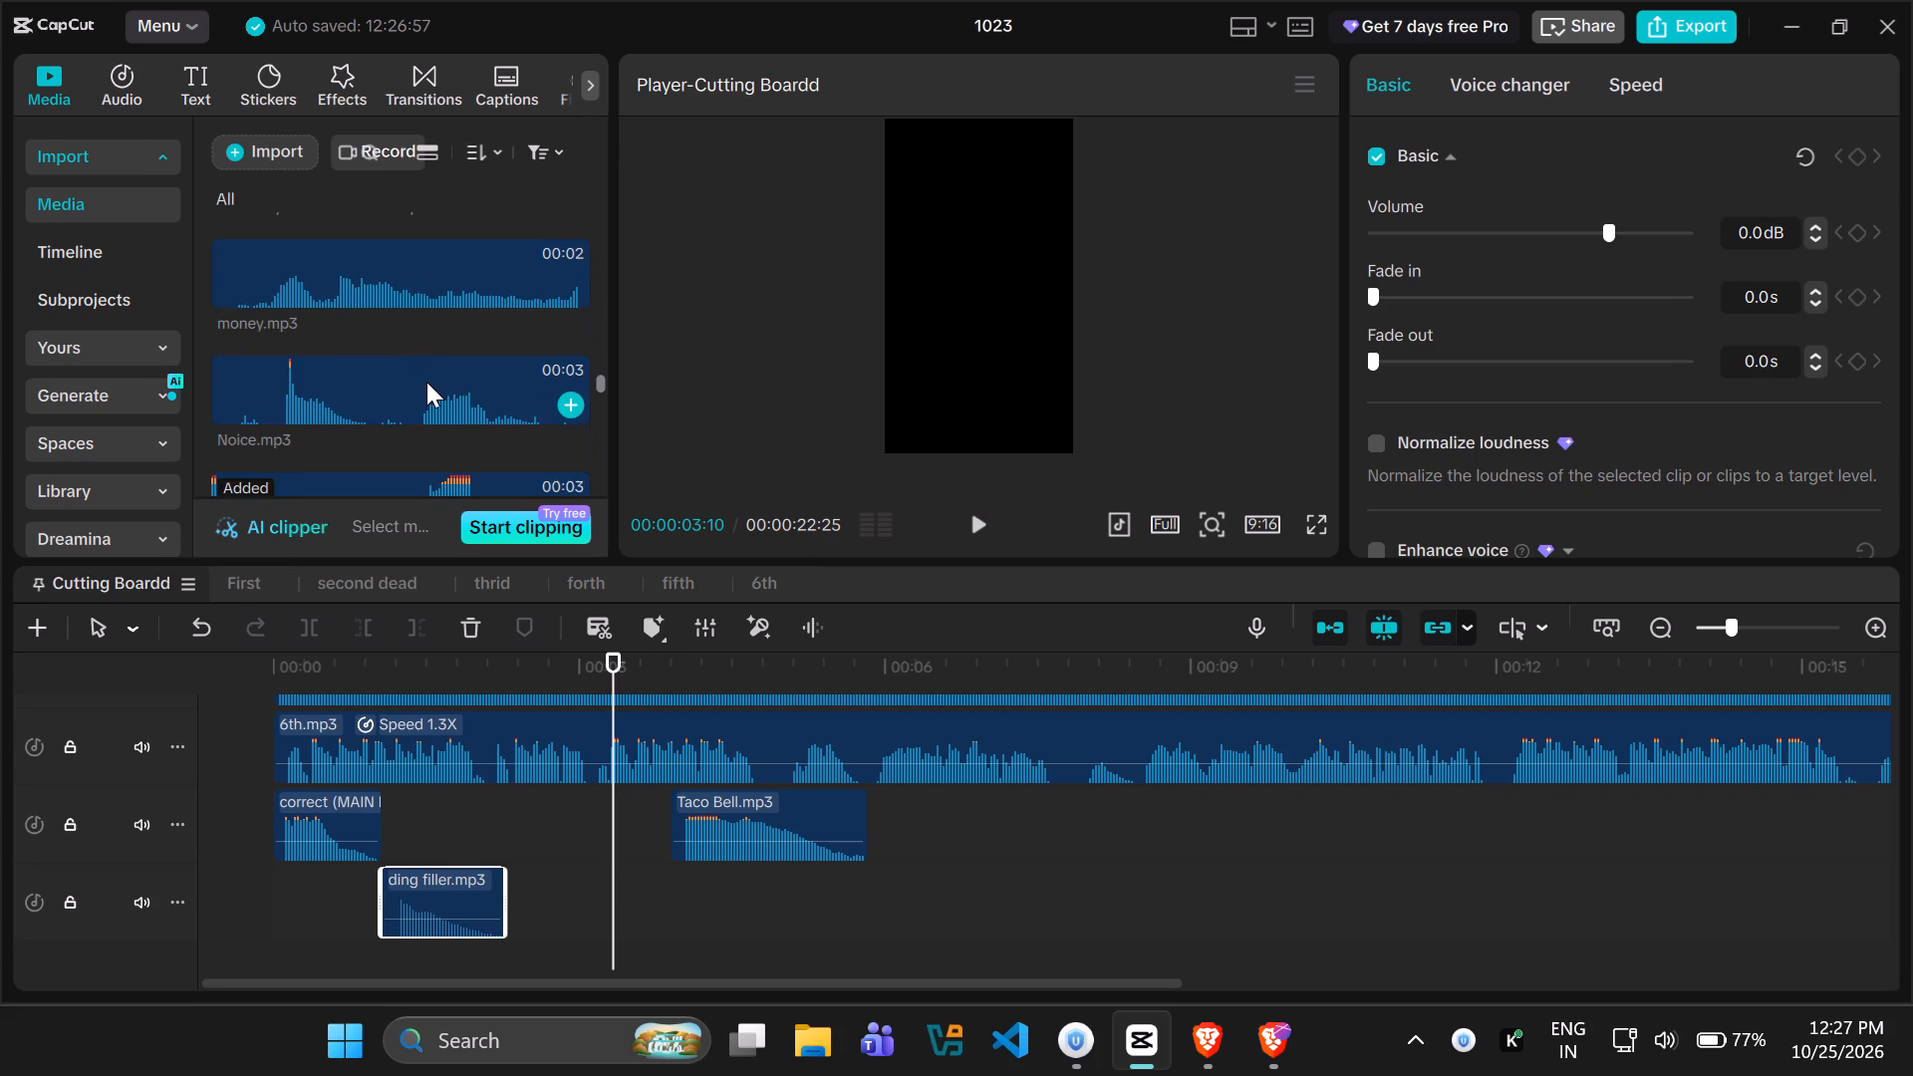
scroll(426, 382, "down", 1)
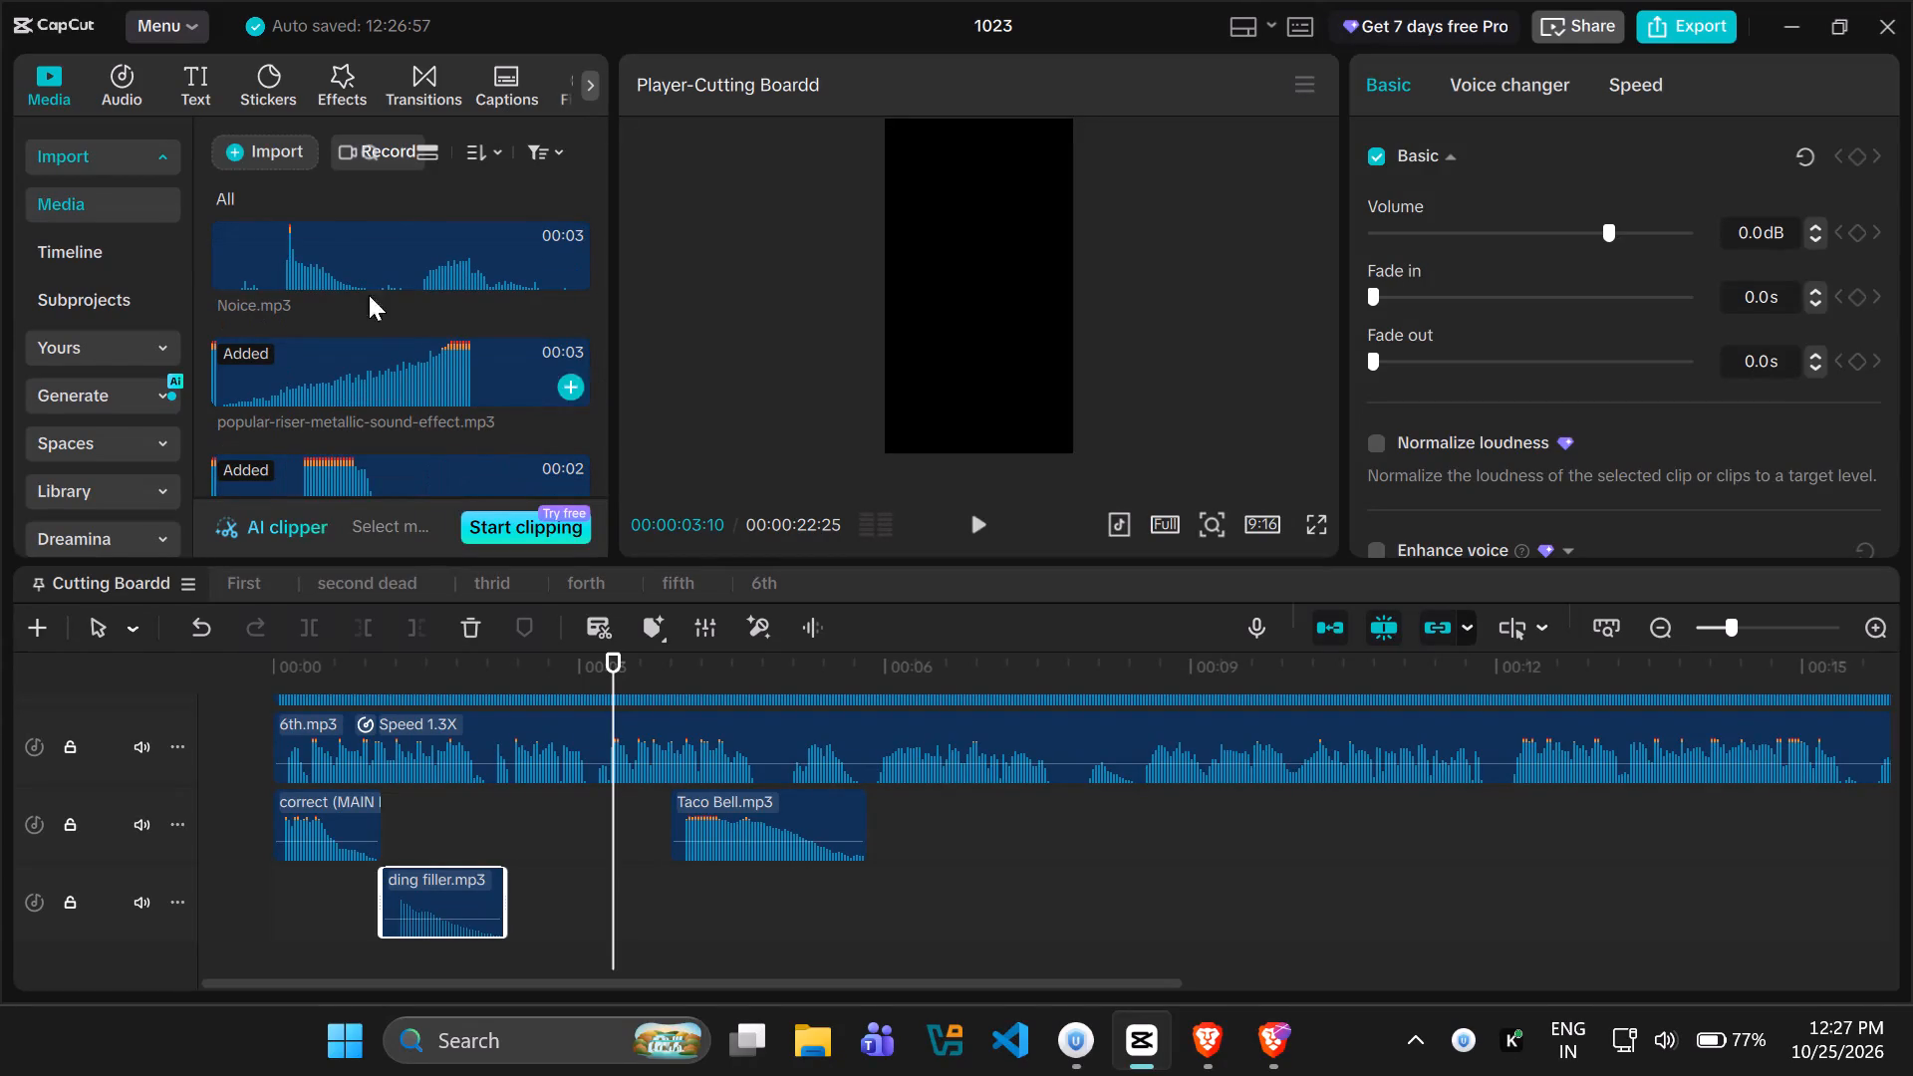
left_click(272, 140)
left_click(353, 199)
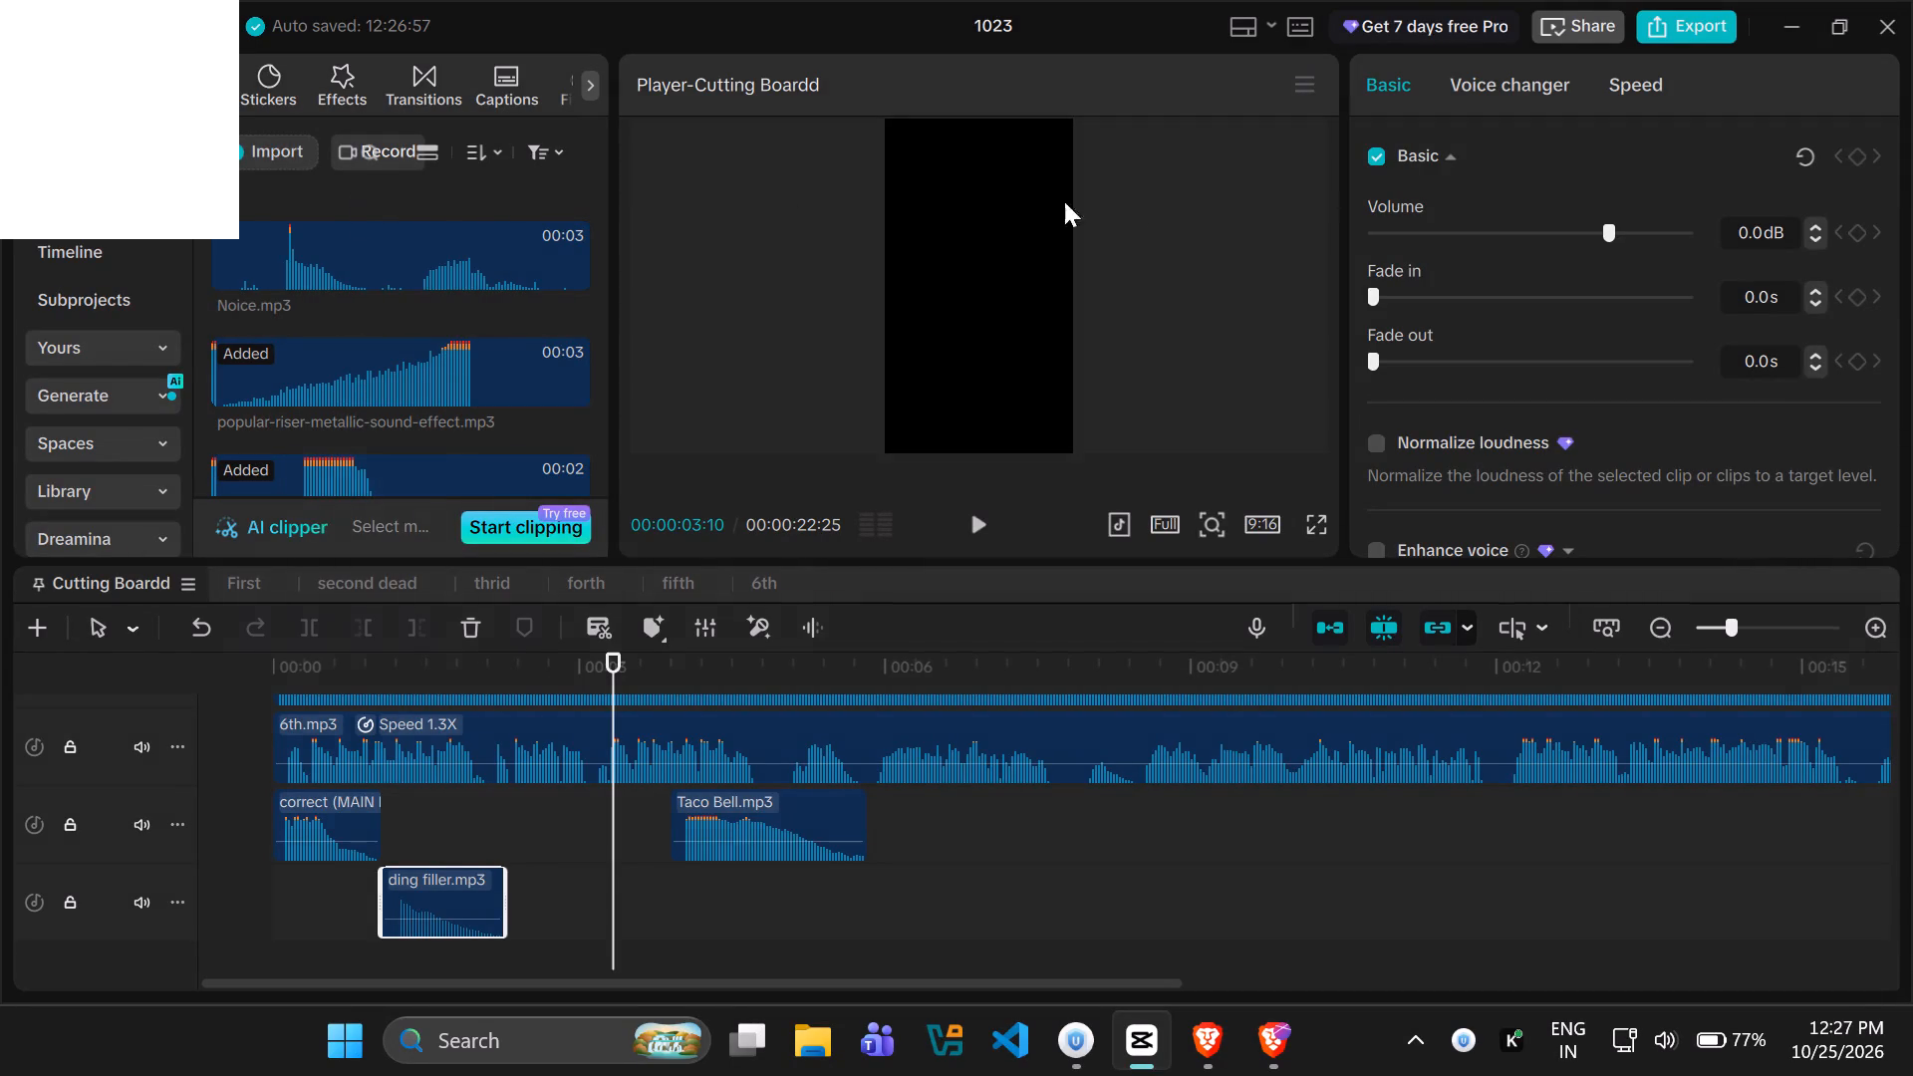
left_click(1260, 85)
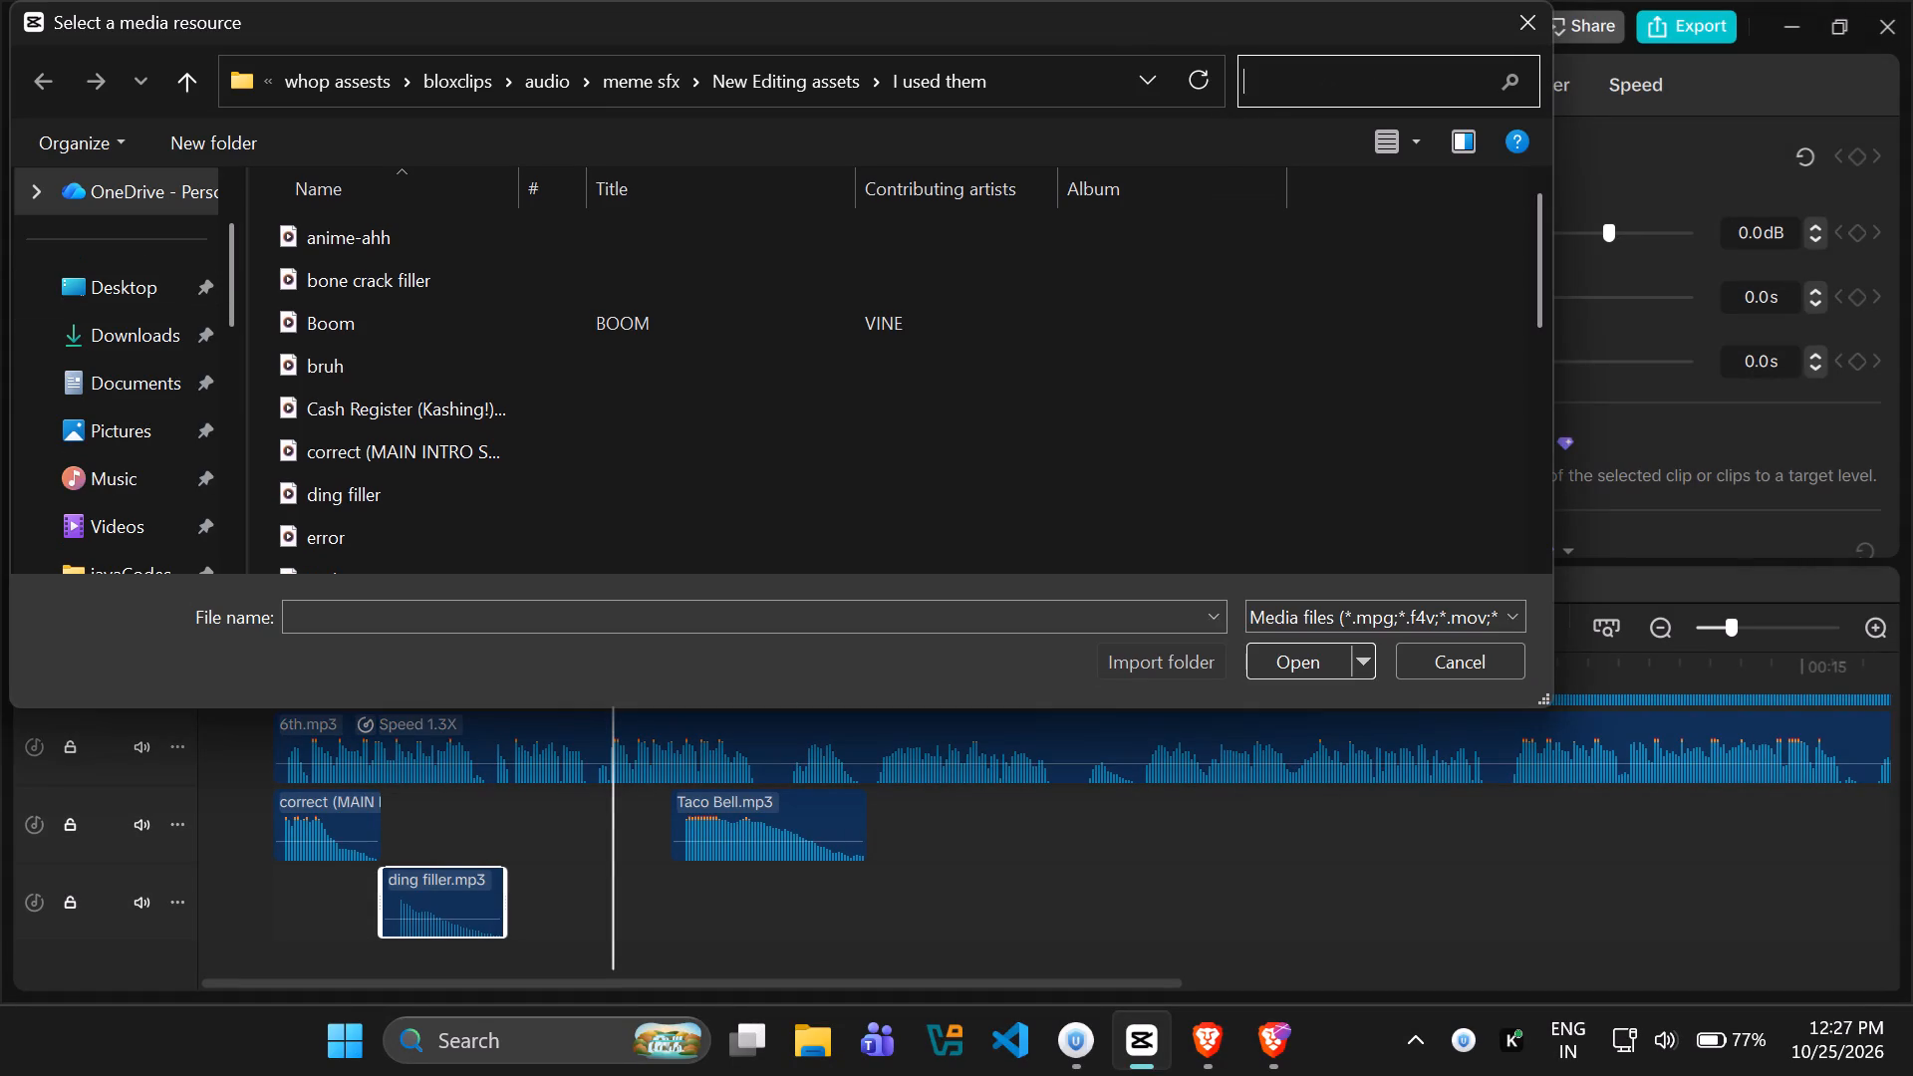
key("Escape")
left_click(1392, 270)
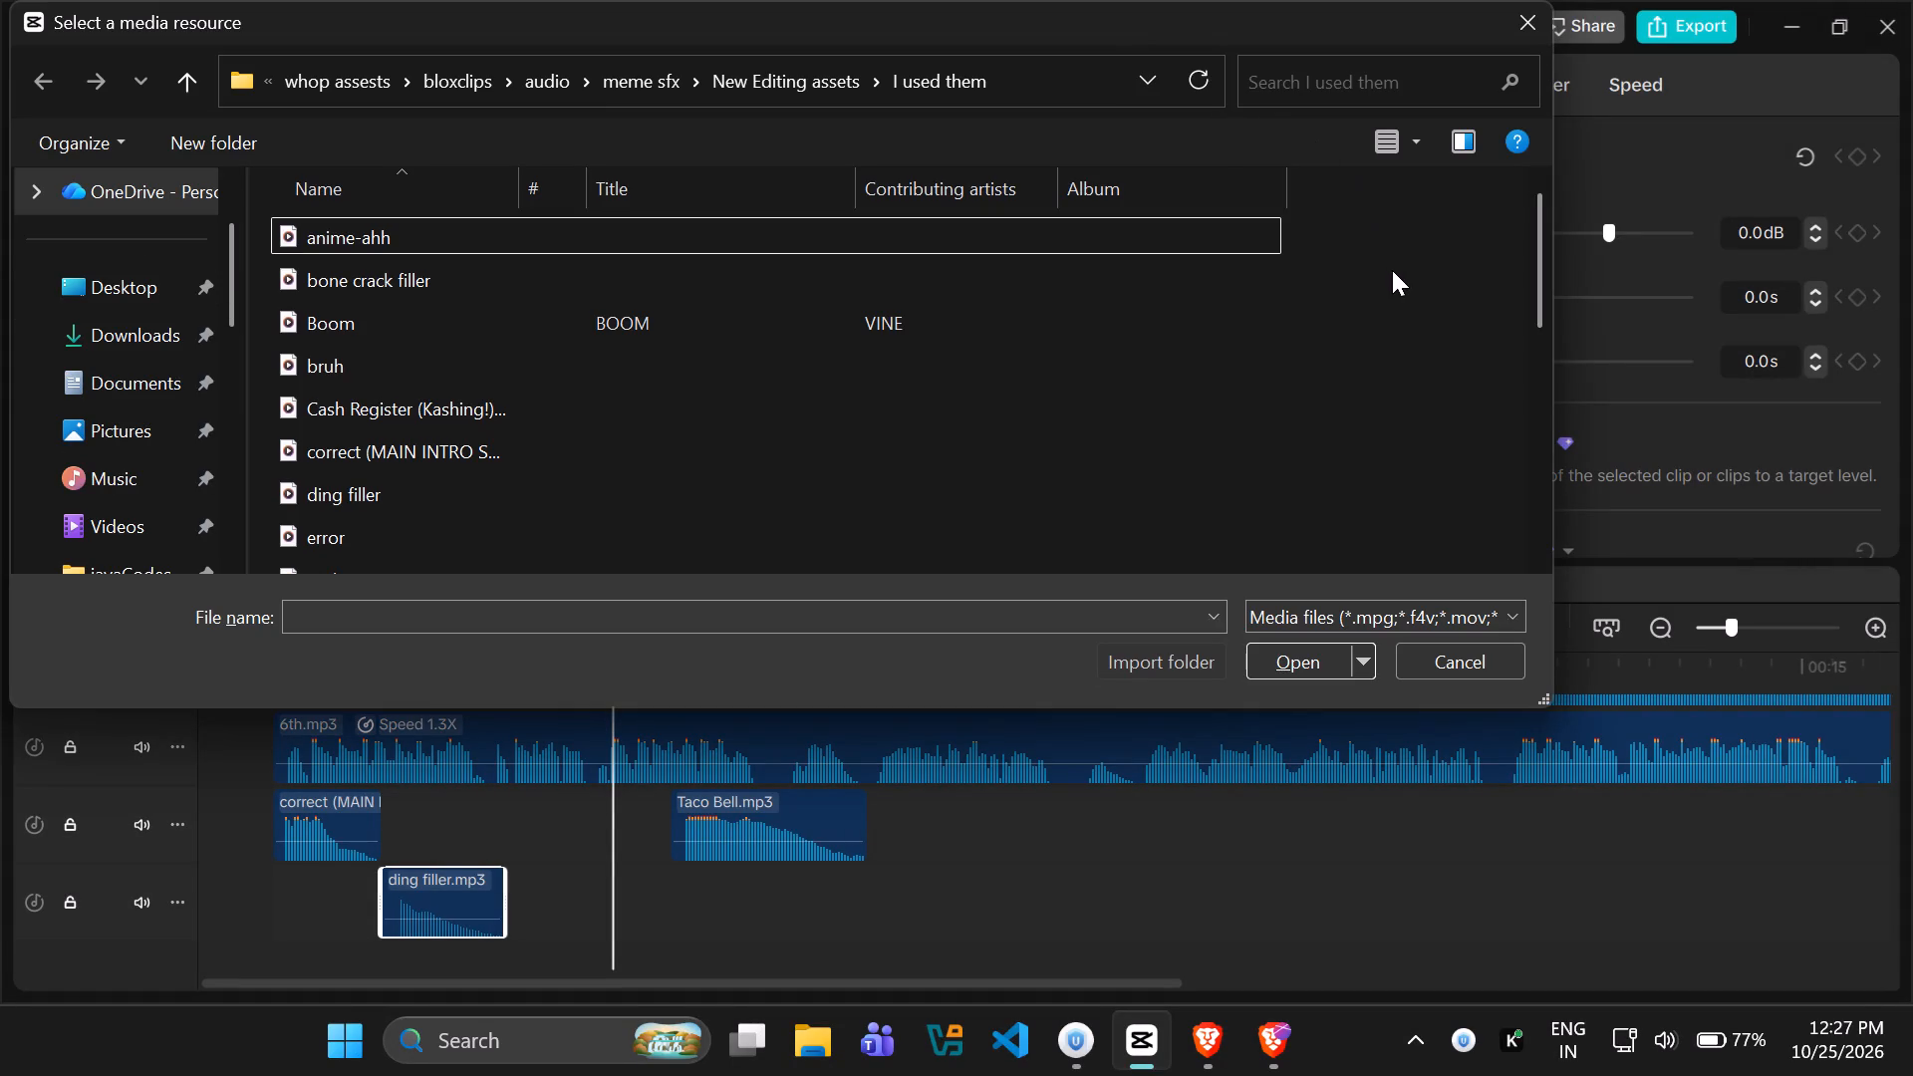
type("hu")
left_click(1297, 82)
type("huh")
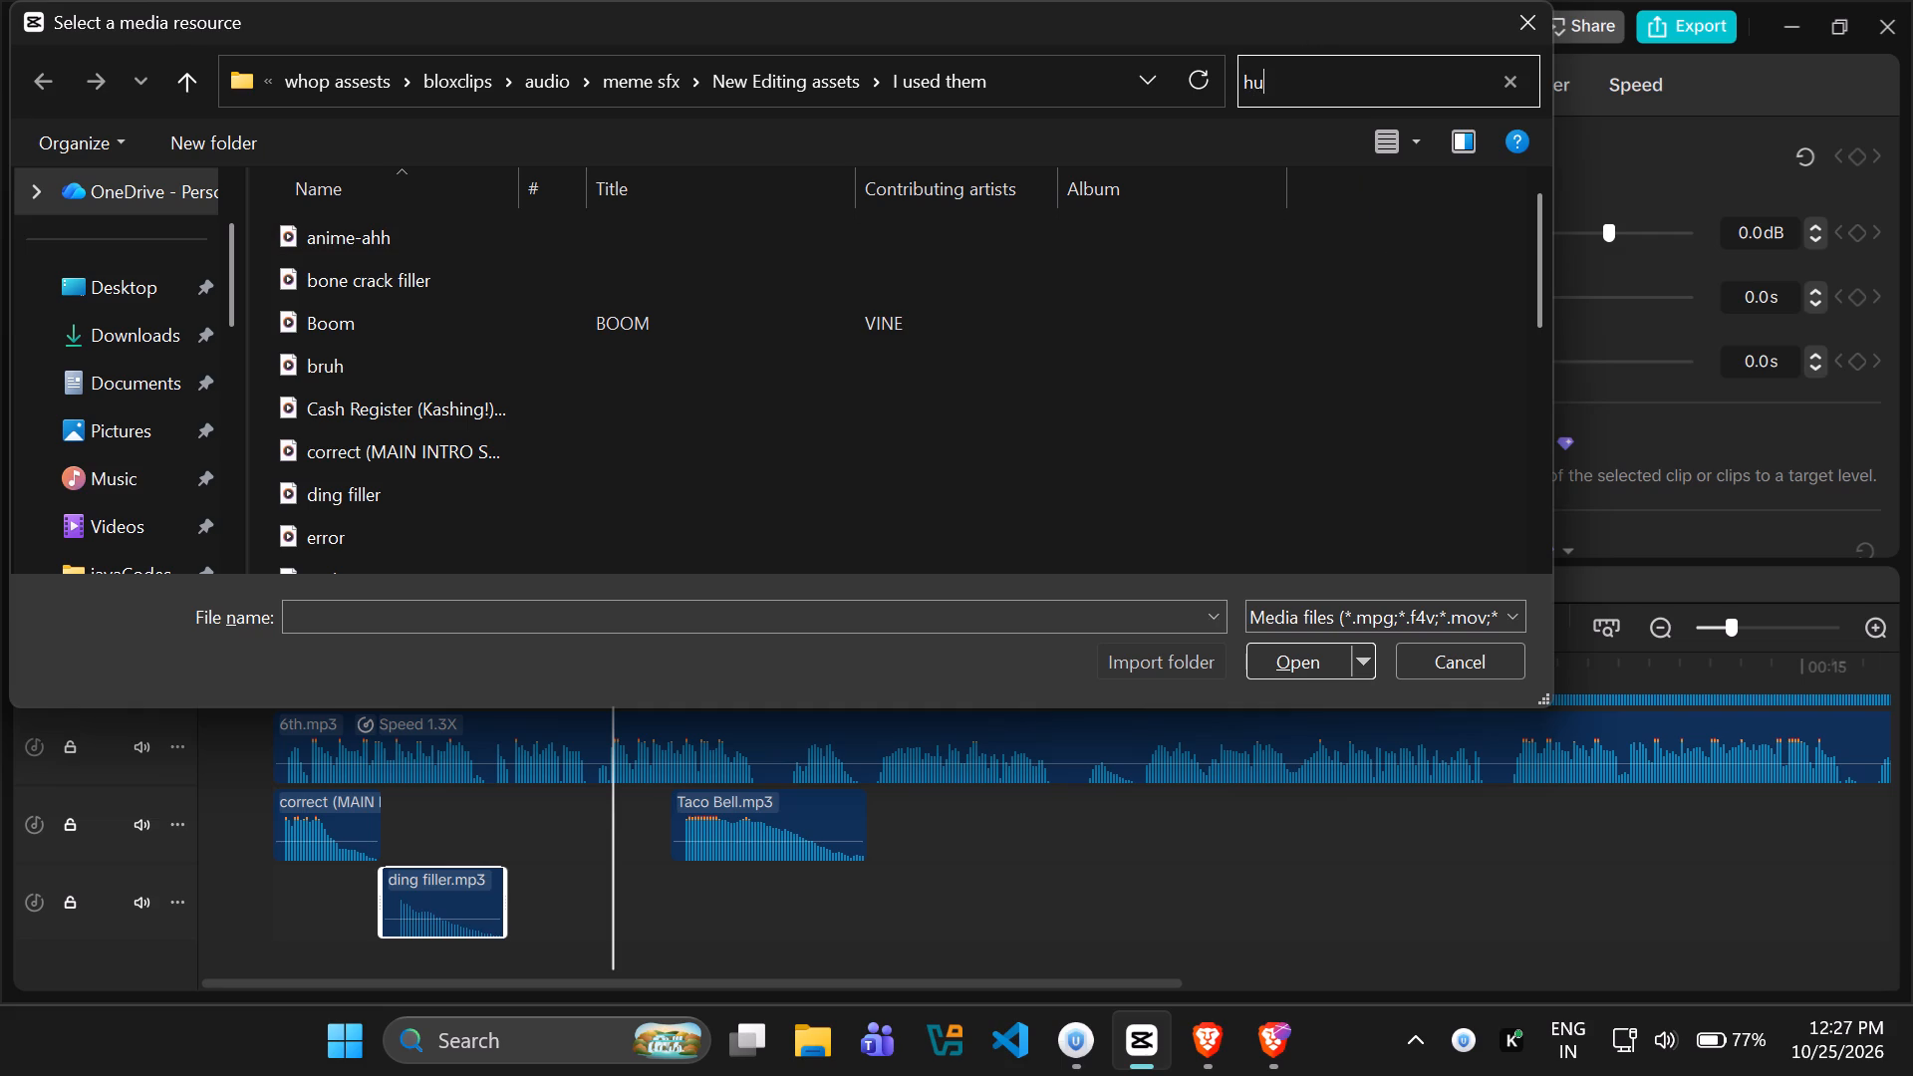
key("Return")
left_click_drag(1486, 77, 1487, 77)
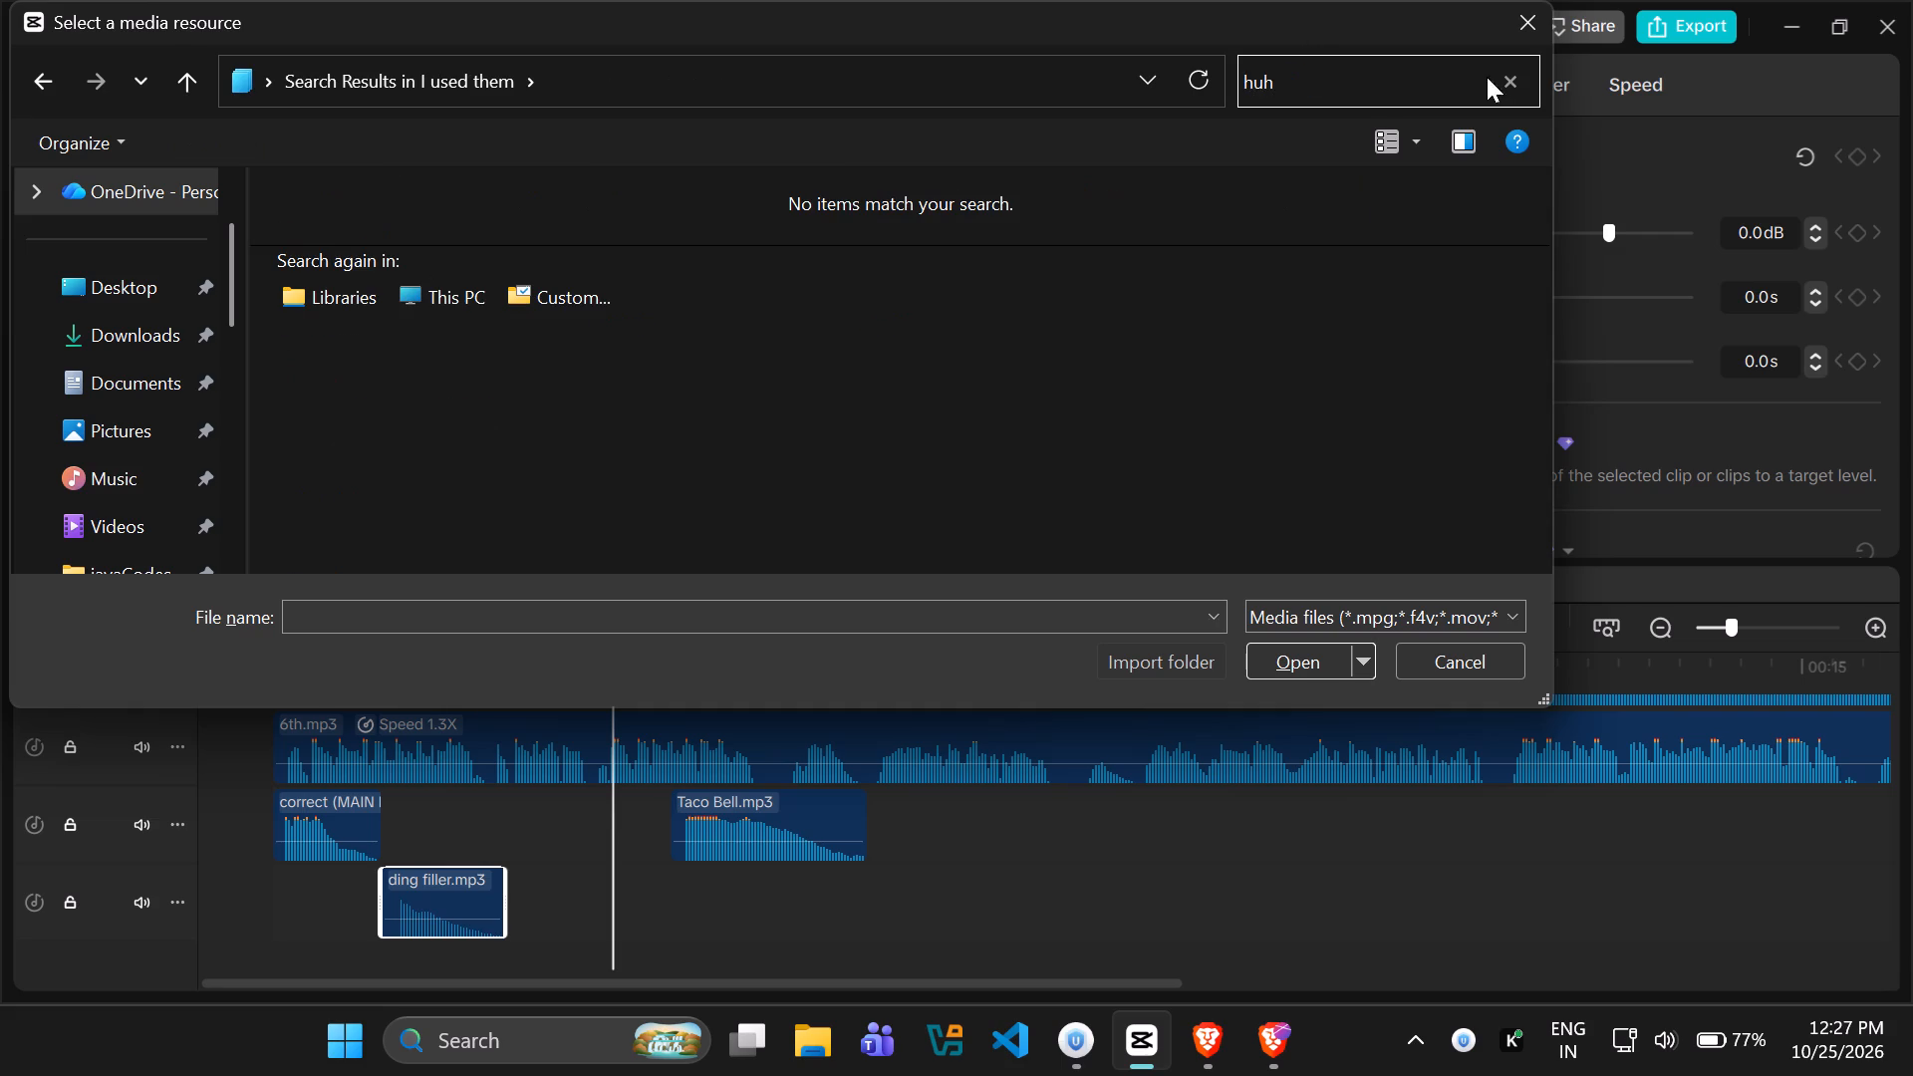
left_click_drag(1487, 77, 1498, 77)
left_click(1505, 80)
left_click(1455, 645)
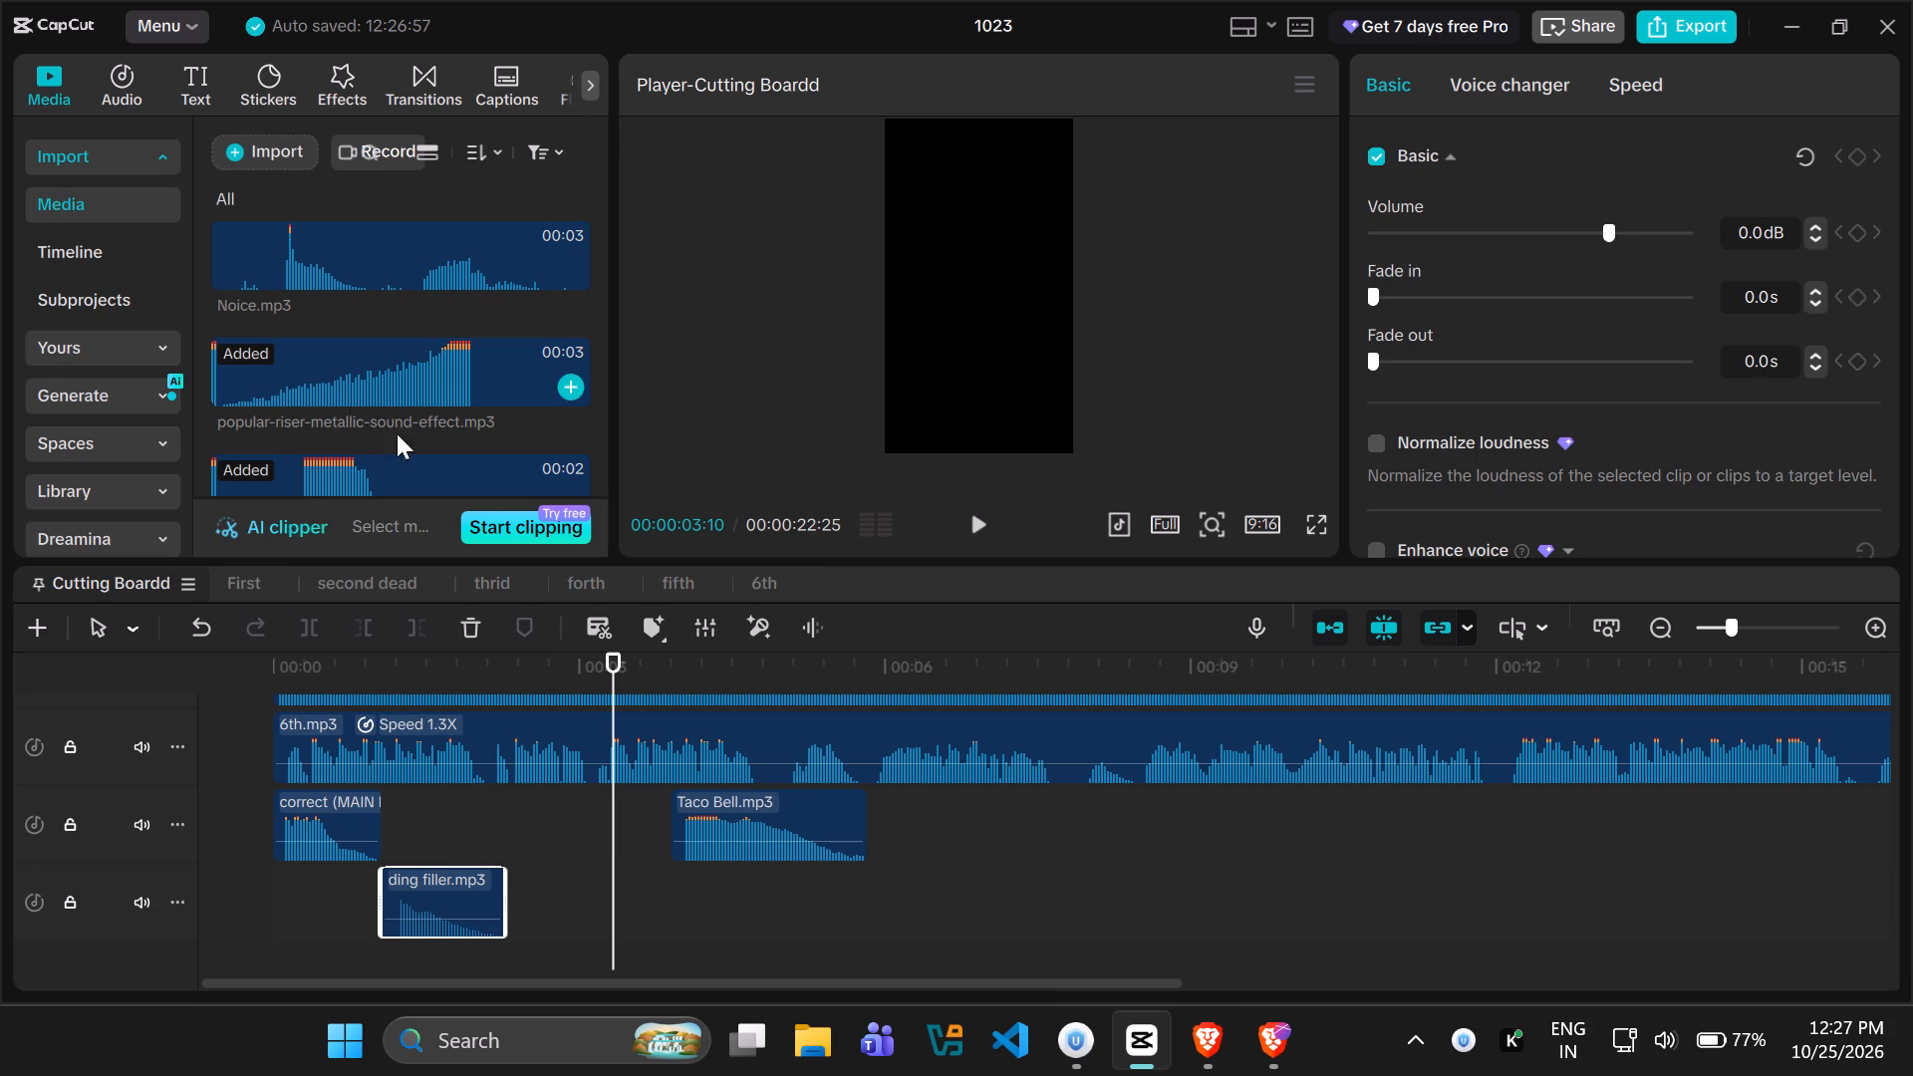
scroll(323, 417, "down", 1)
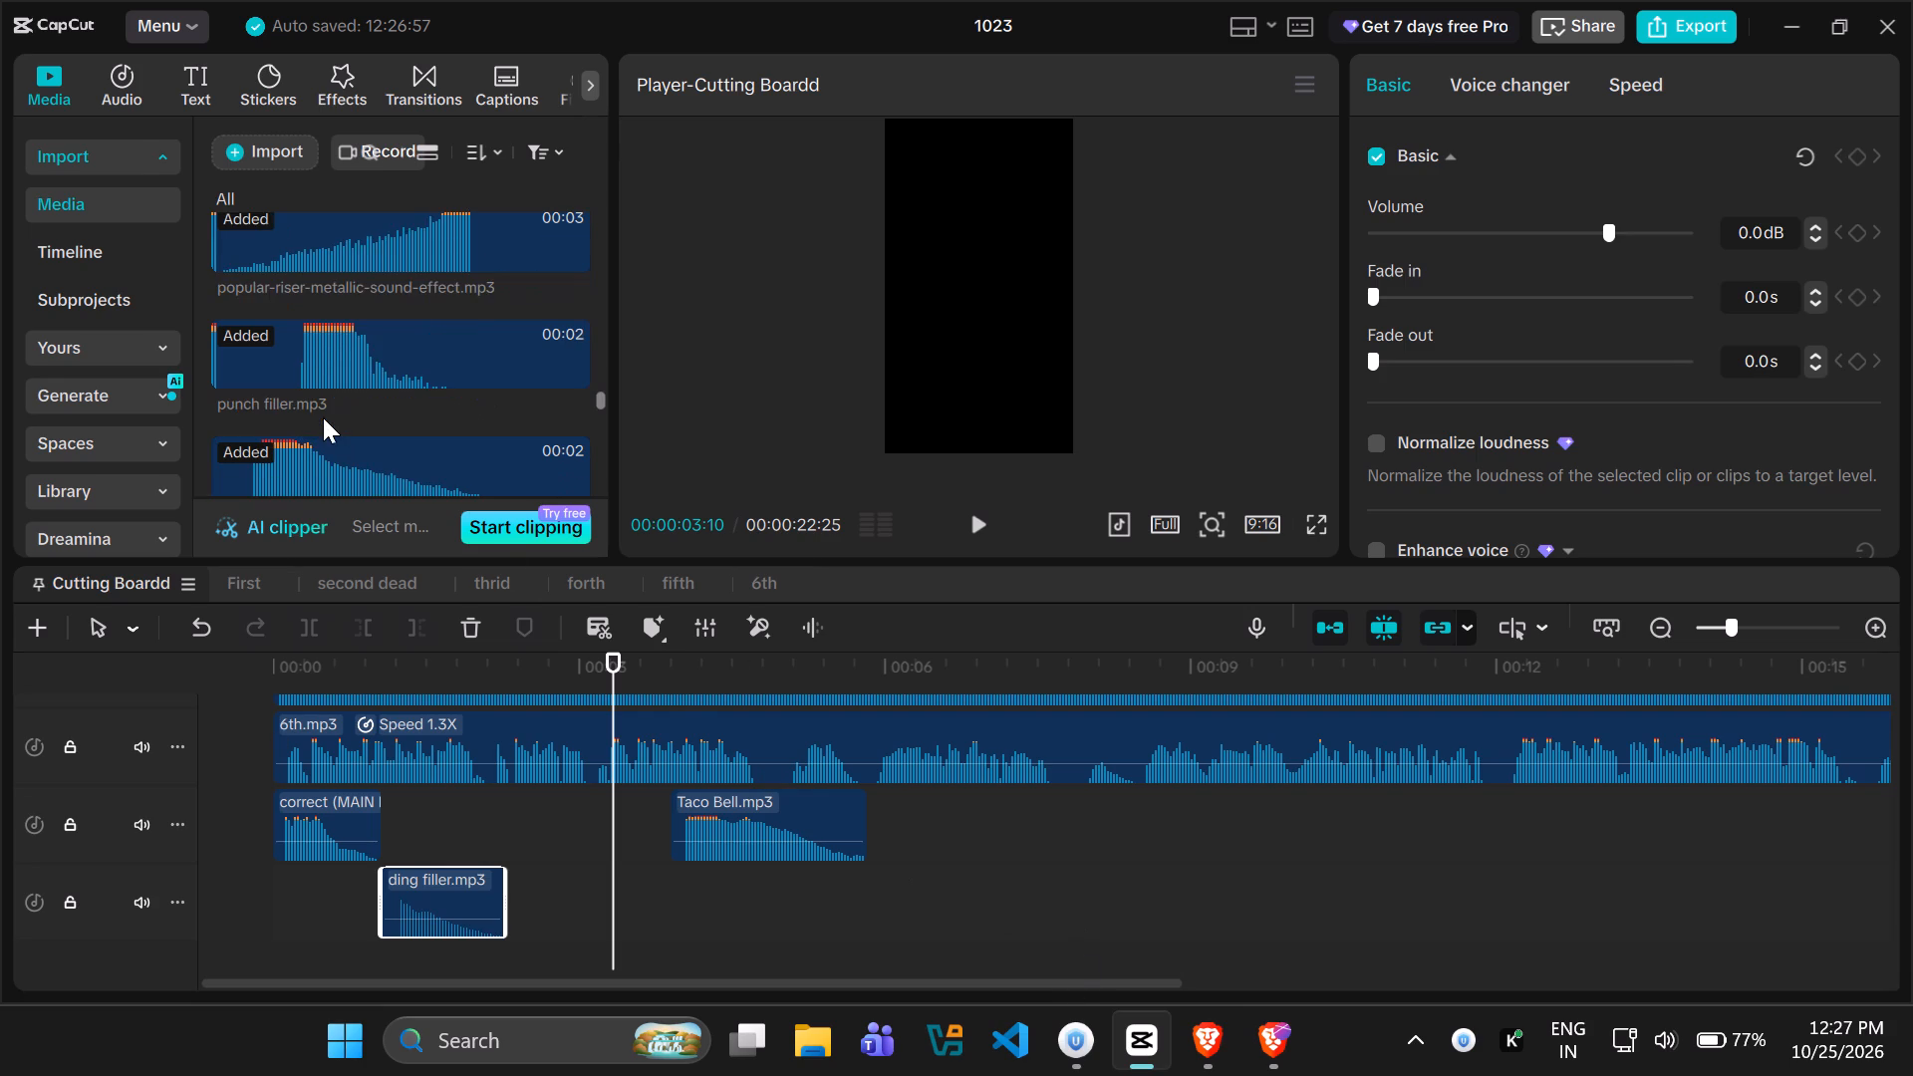
scroll(323, 417, "down", 3)
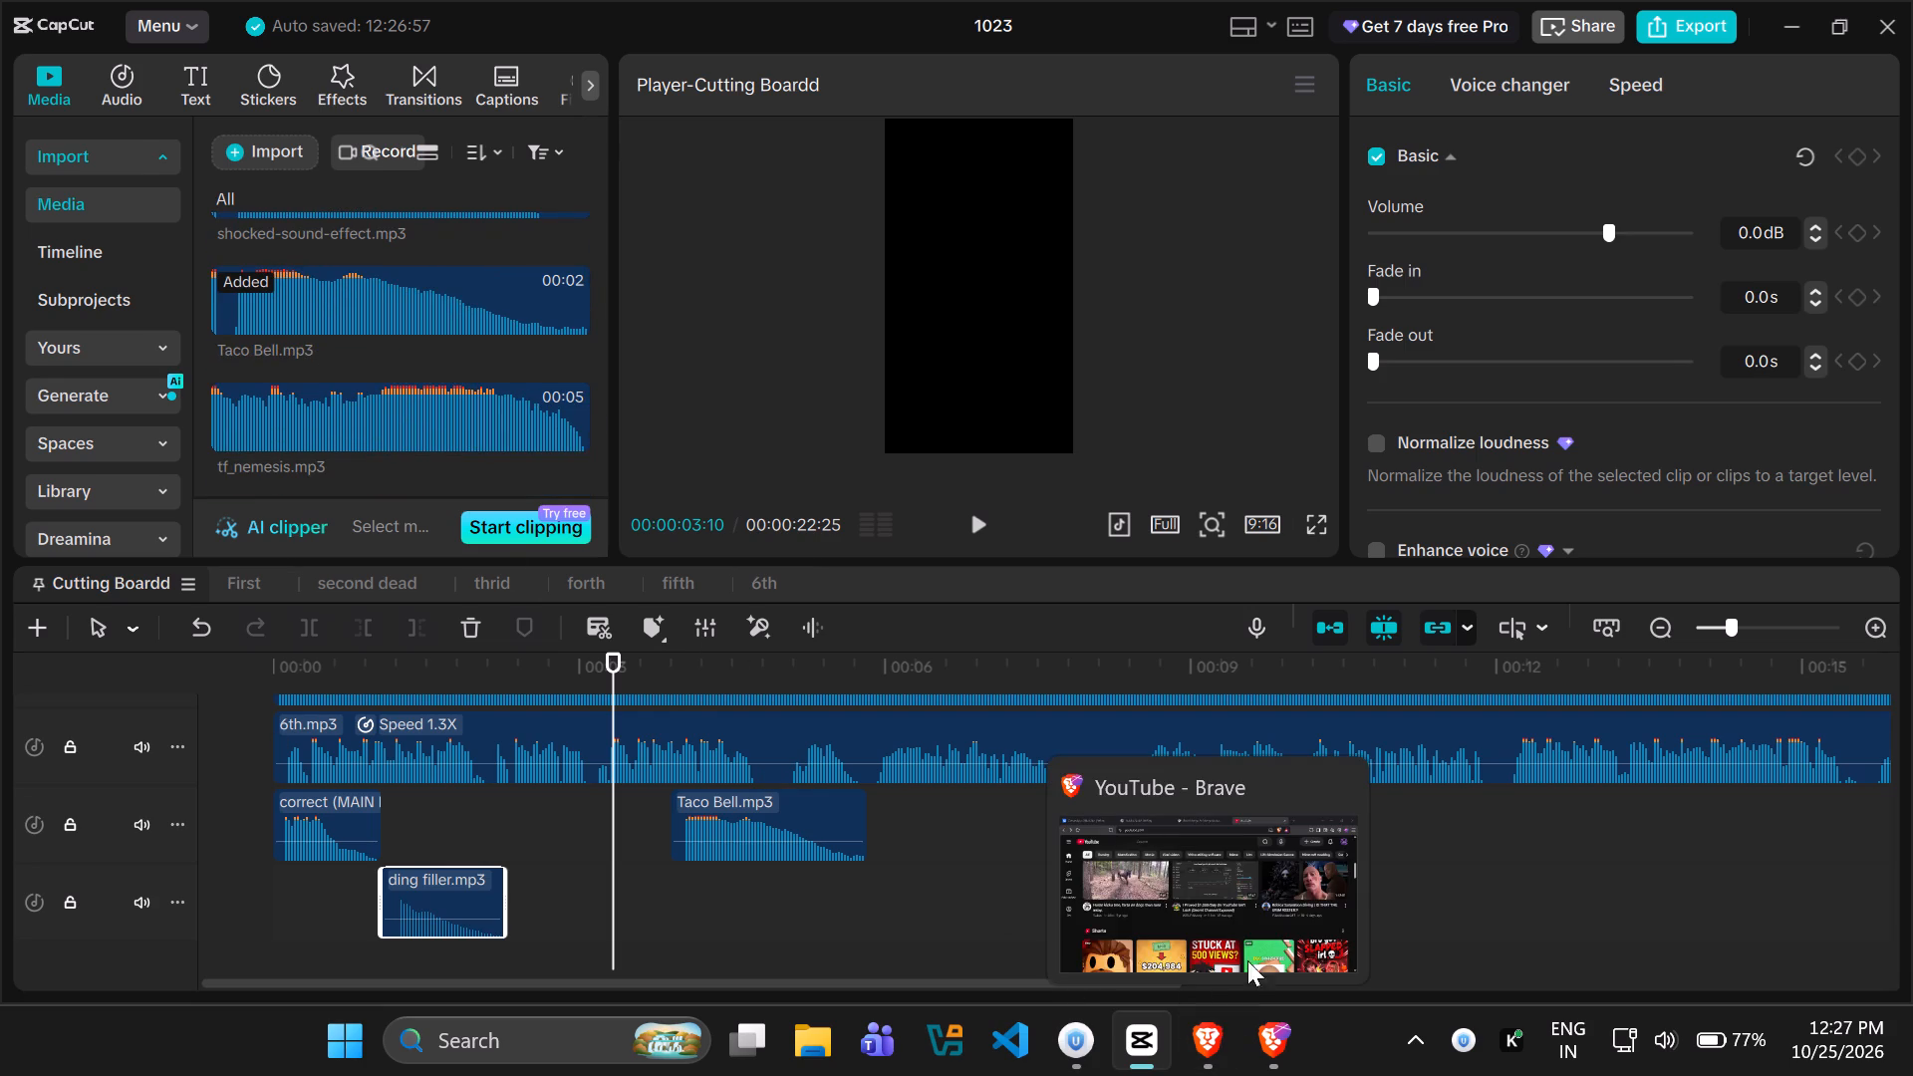
Switch to Brave, find the Myinstants site in a new tab by searching "myinstant", and search its sounds for "huh".
left_click(1265, 1057)
left_click(759, 26)
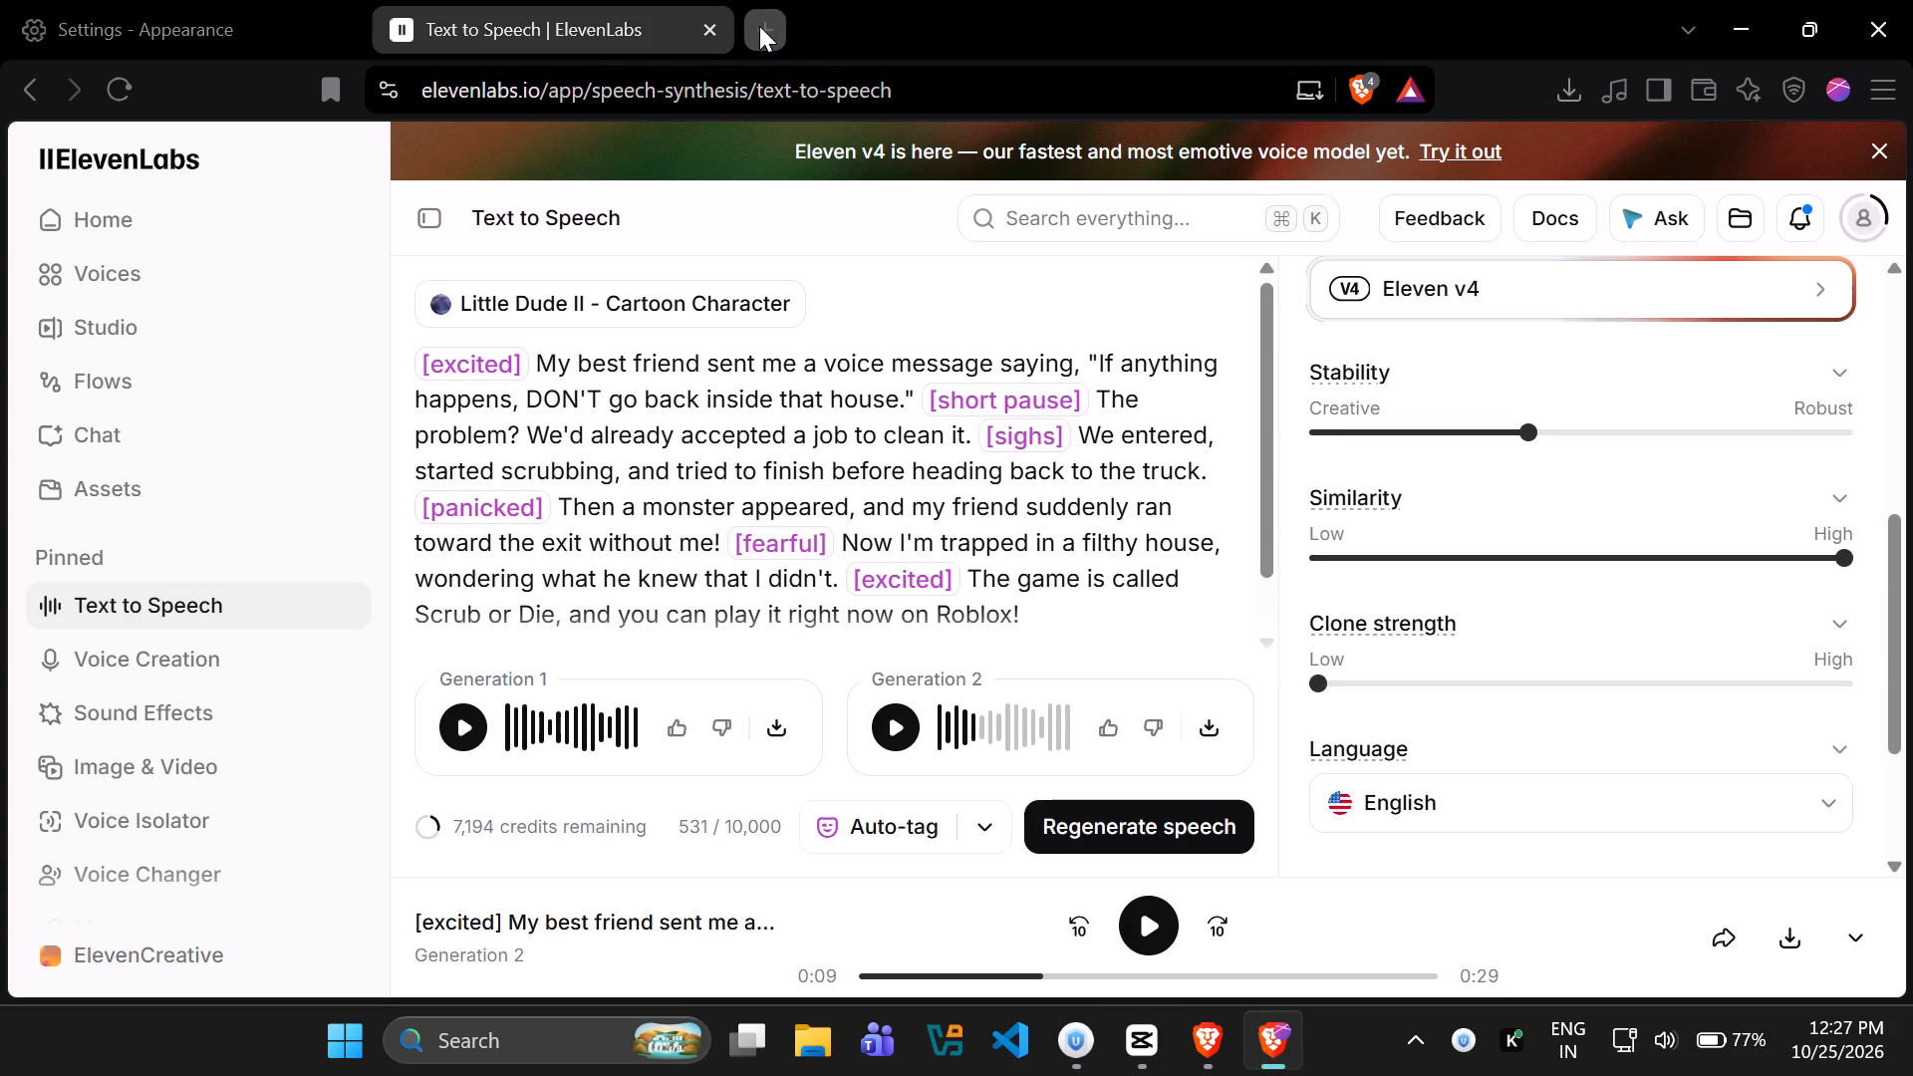
type("myinstant")
key("Return")
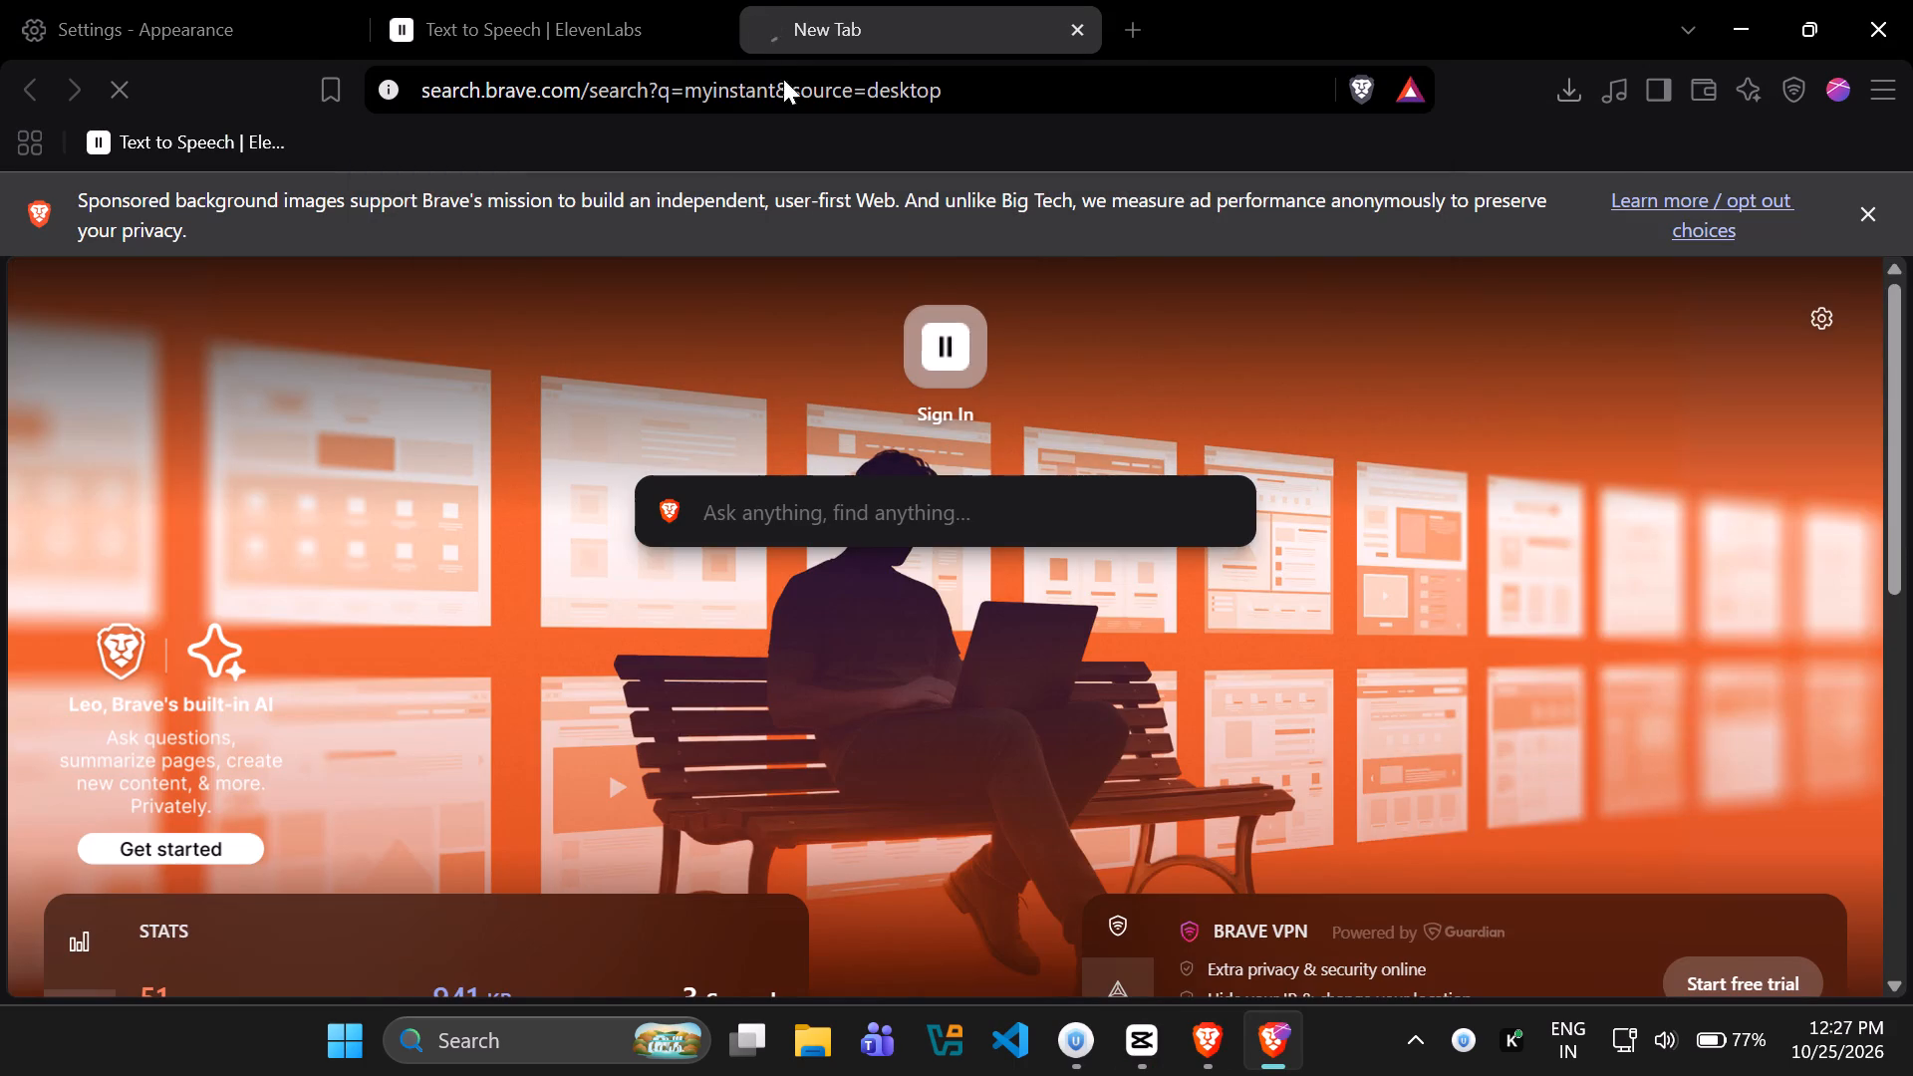
left_click_drag(494, 384, 491, 400)
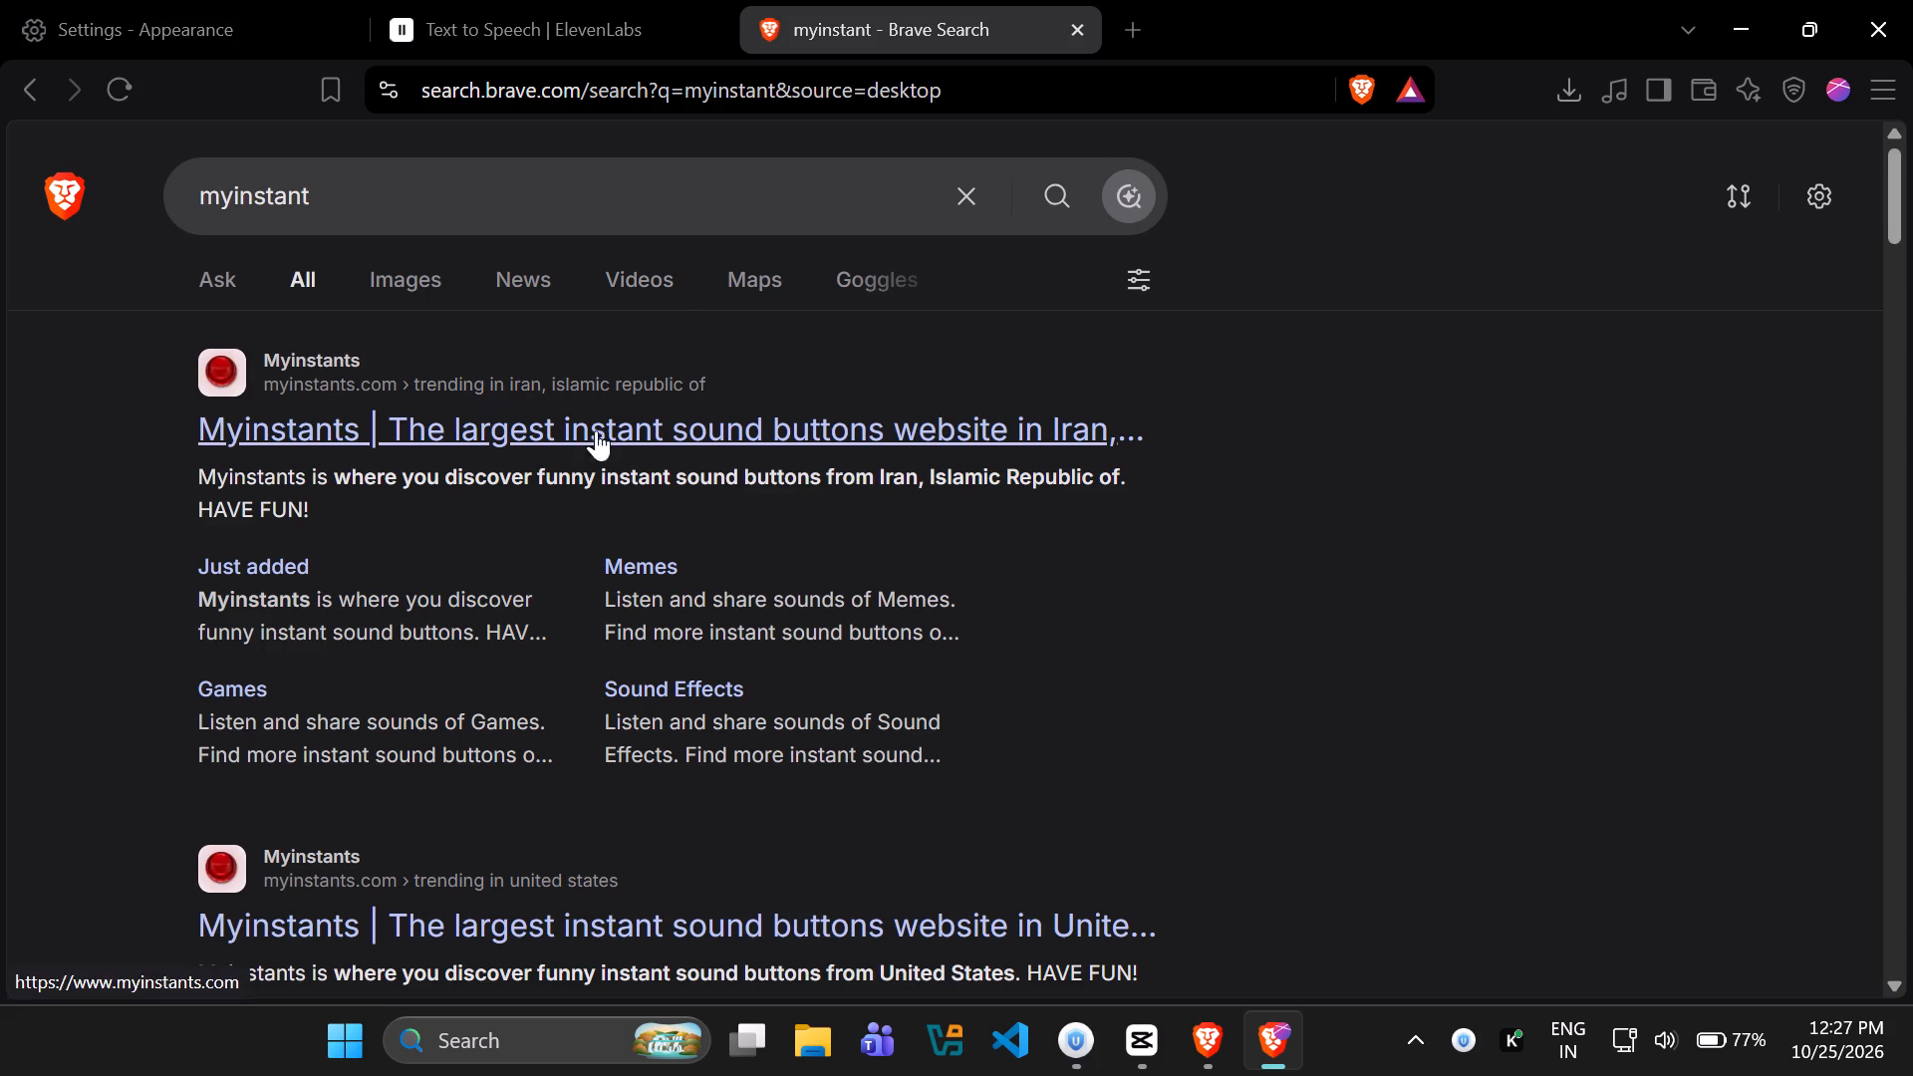
left_click(847, 419)
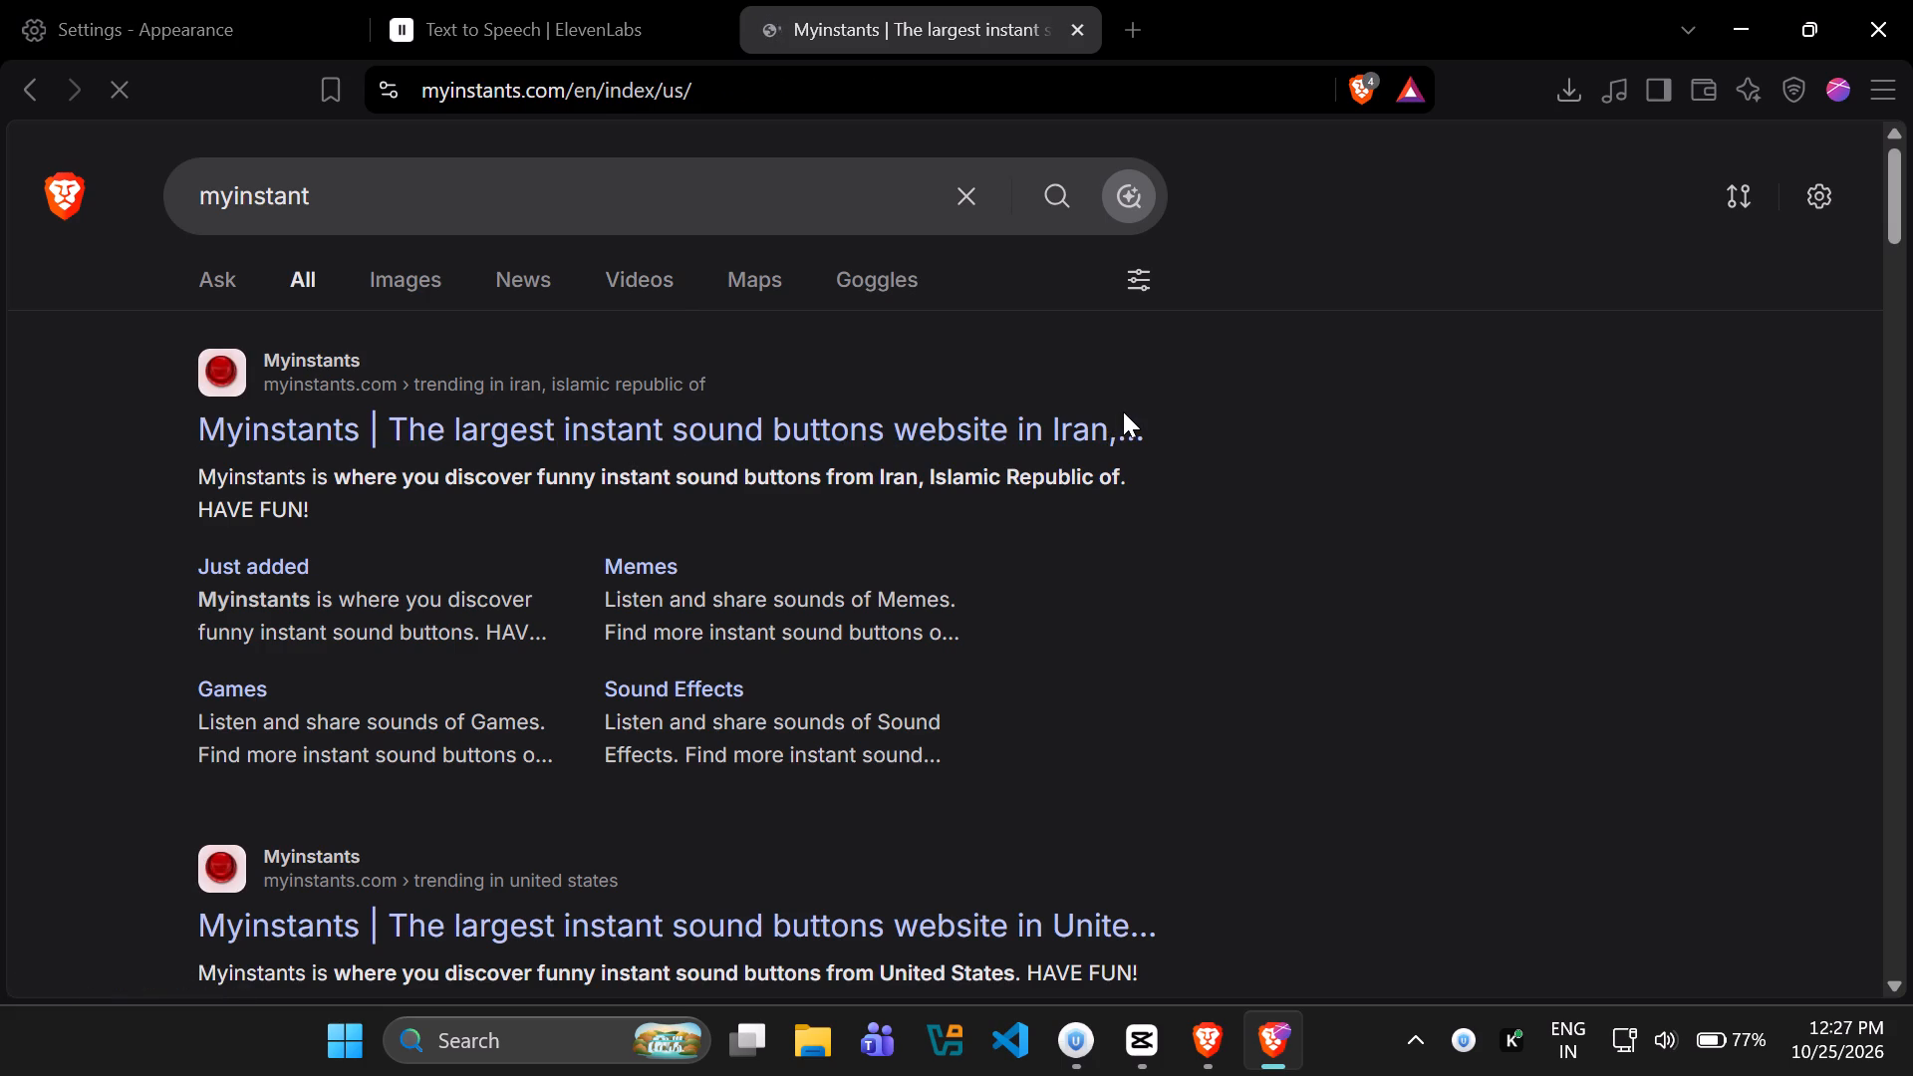
left_click(400, 178)
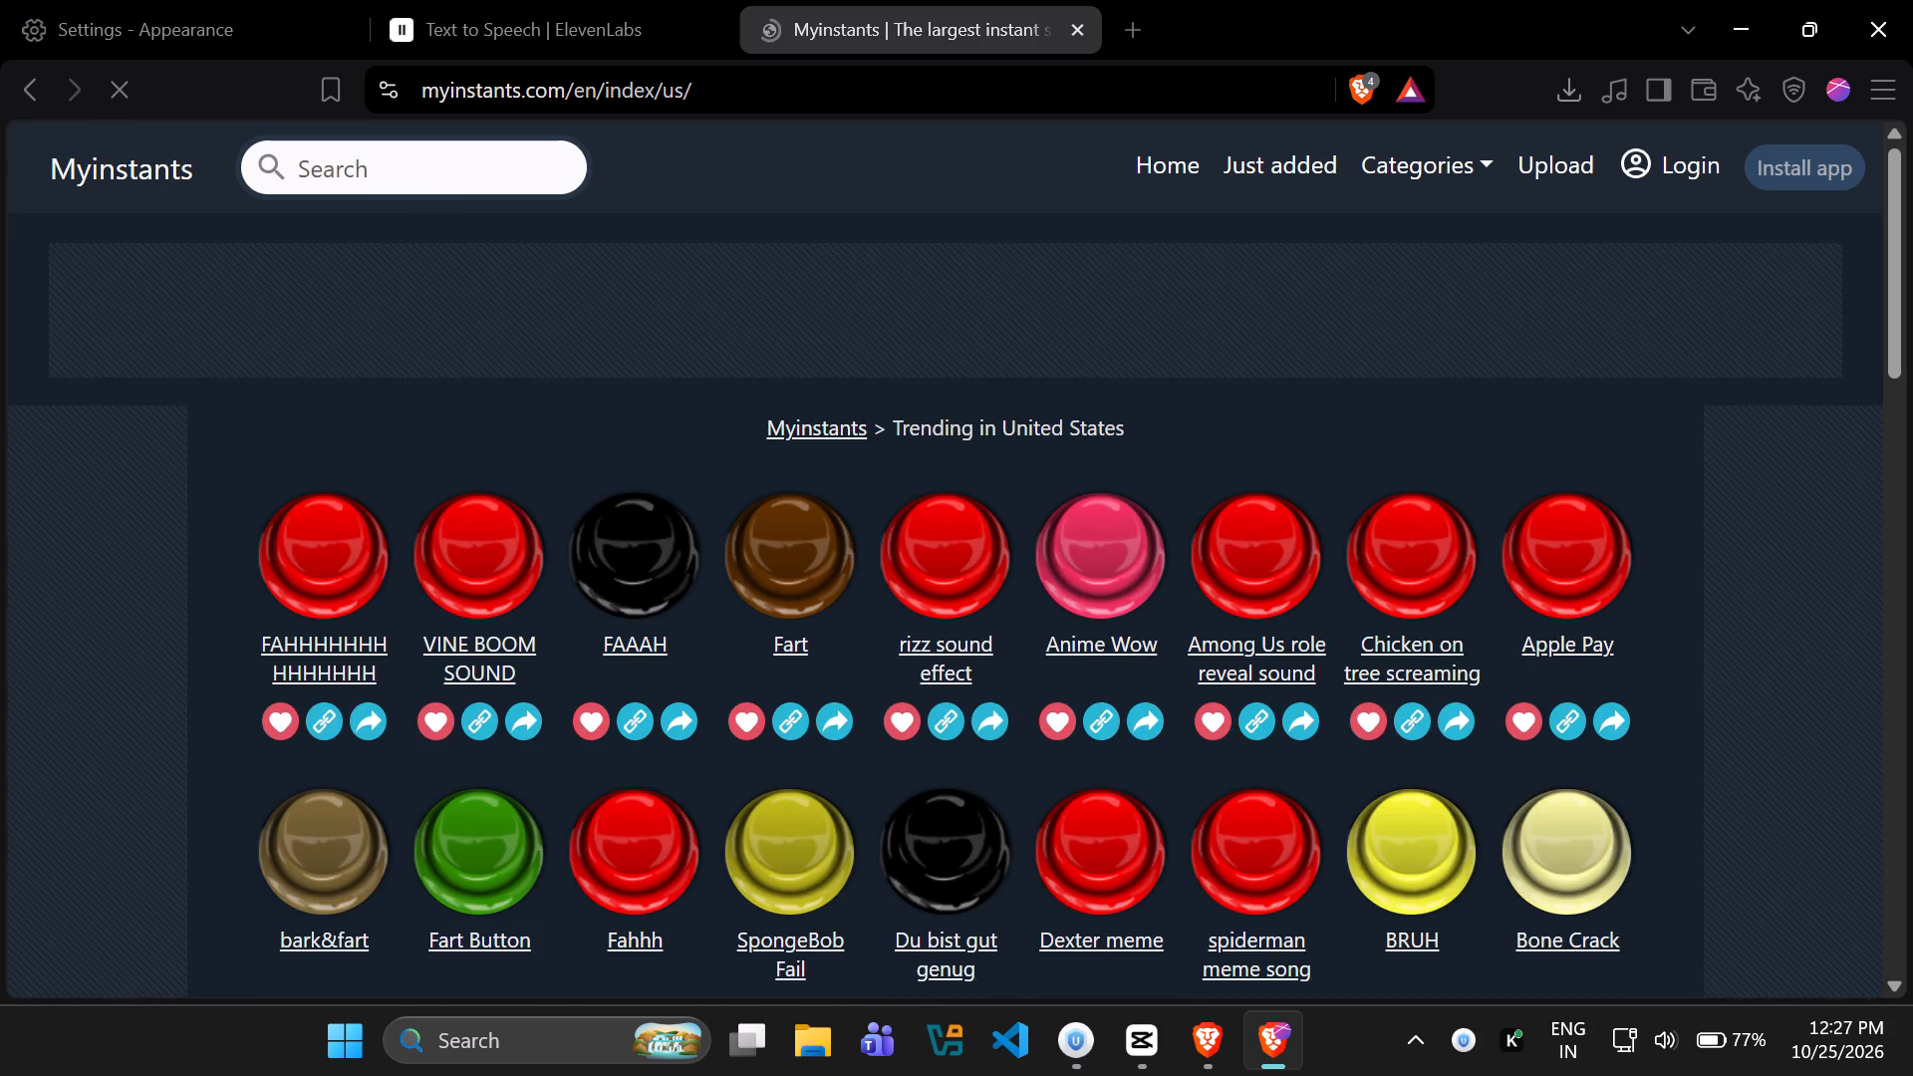
type("huh")
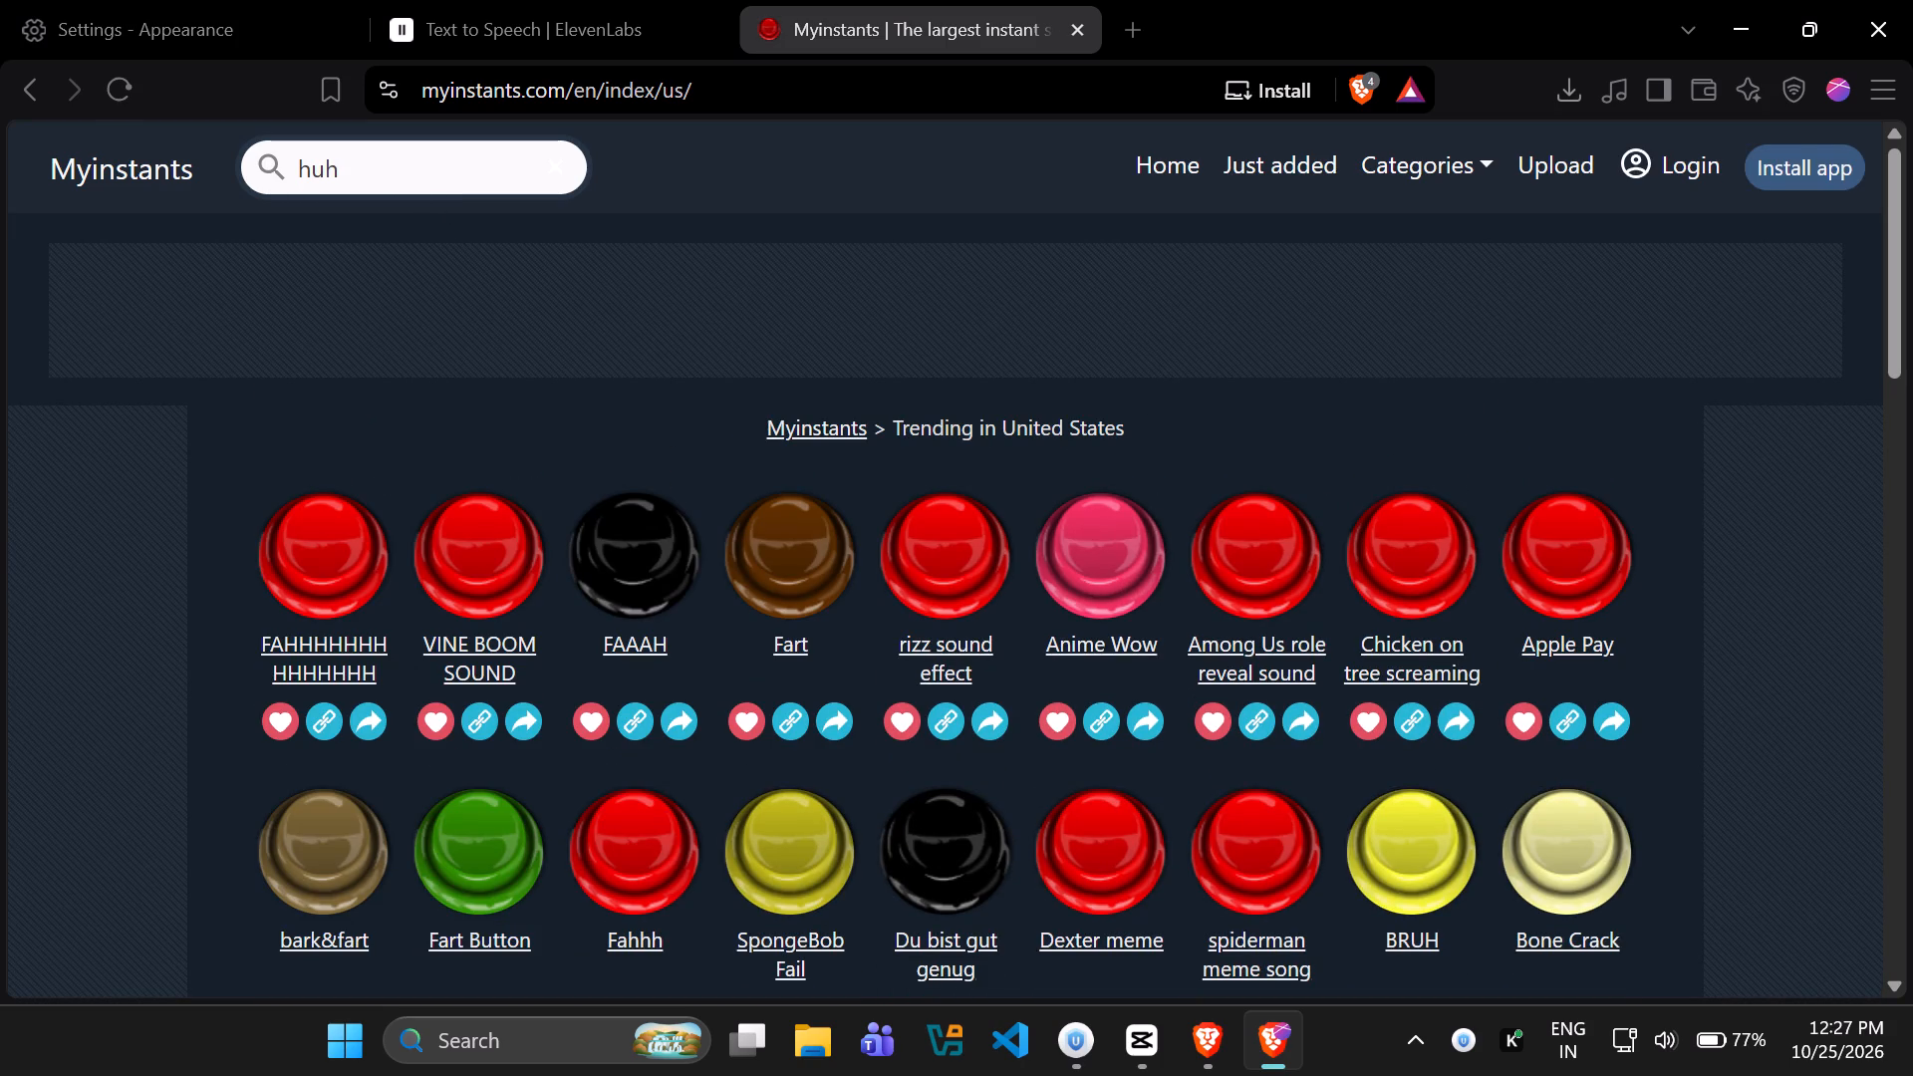
key("Return")
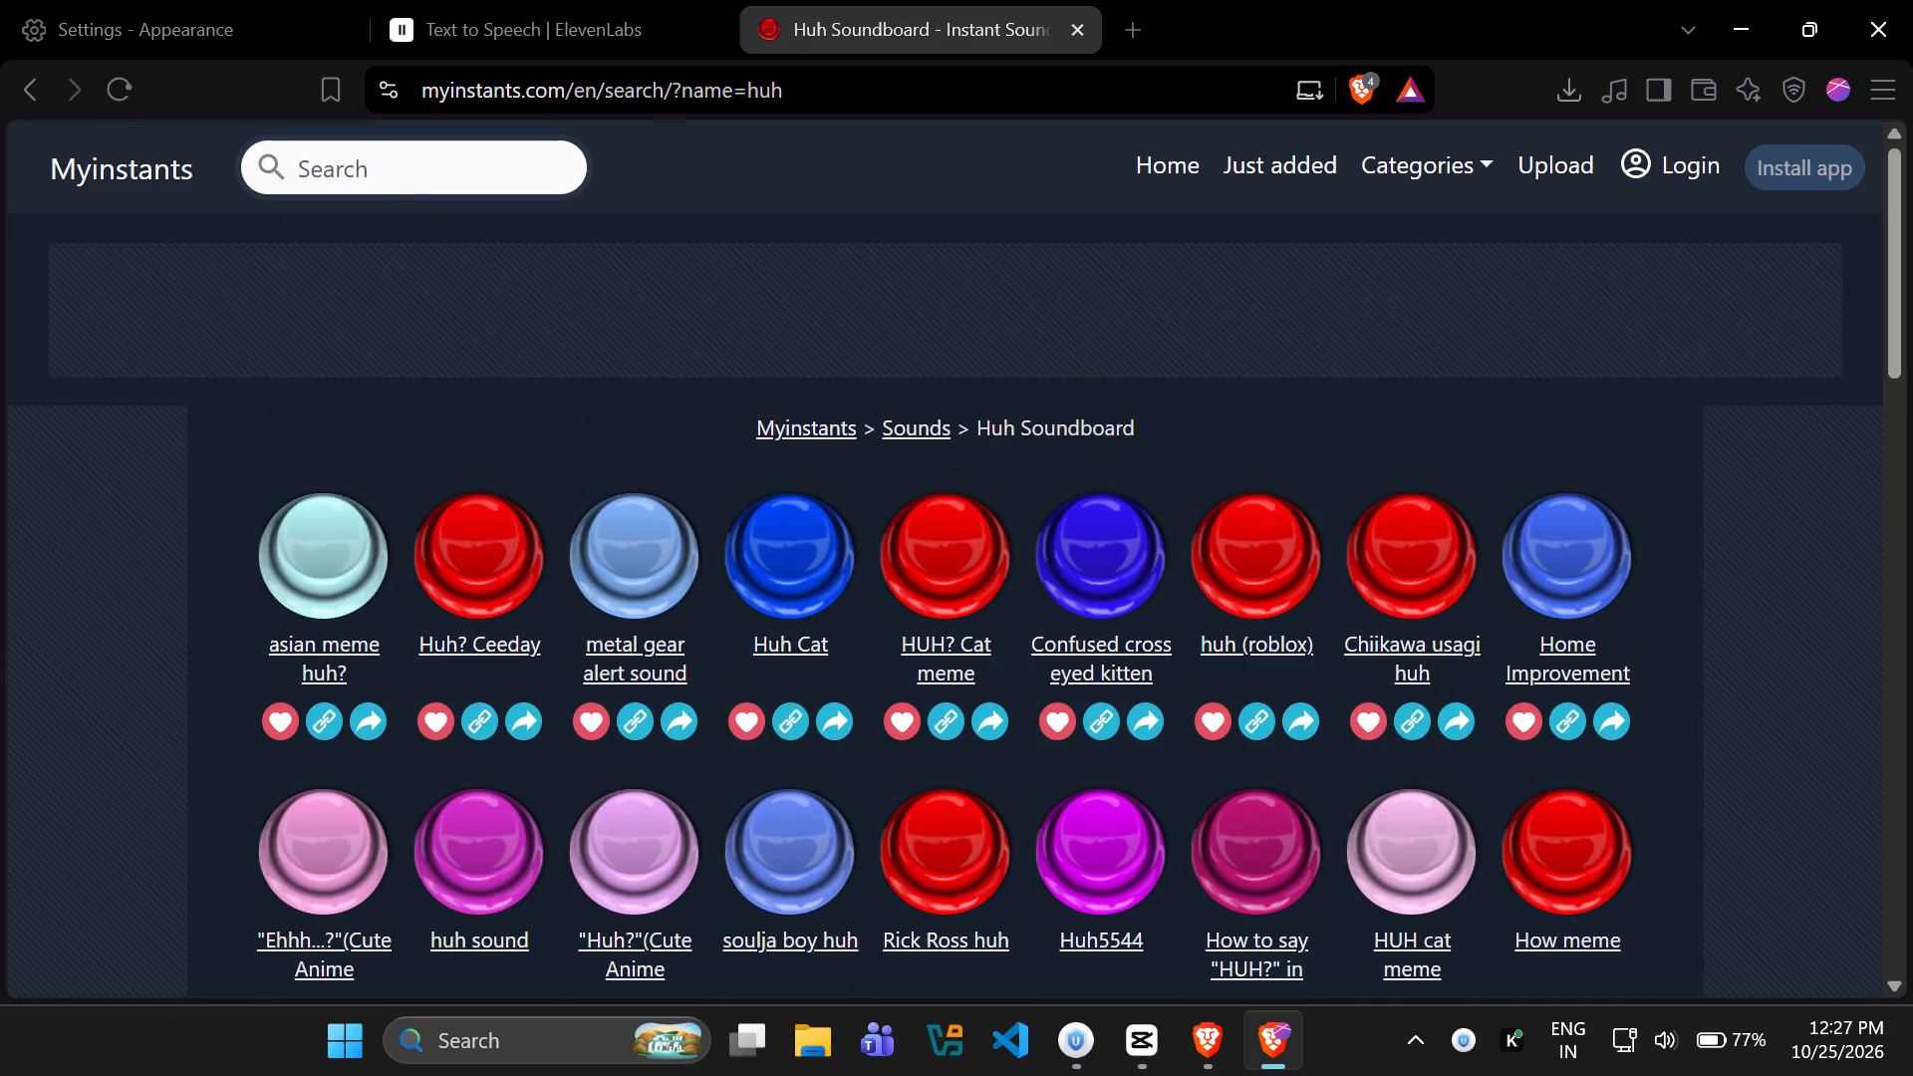
Listen to the asian meme huh?, Huh? Ceeday, Huh Cat and HUH? Cat meme sounds to compare them.
left_click(331, 512)
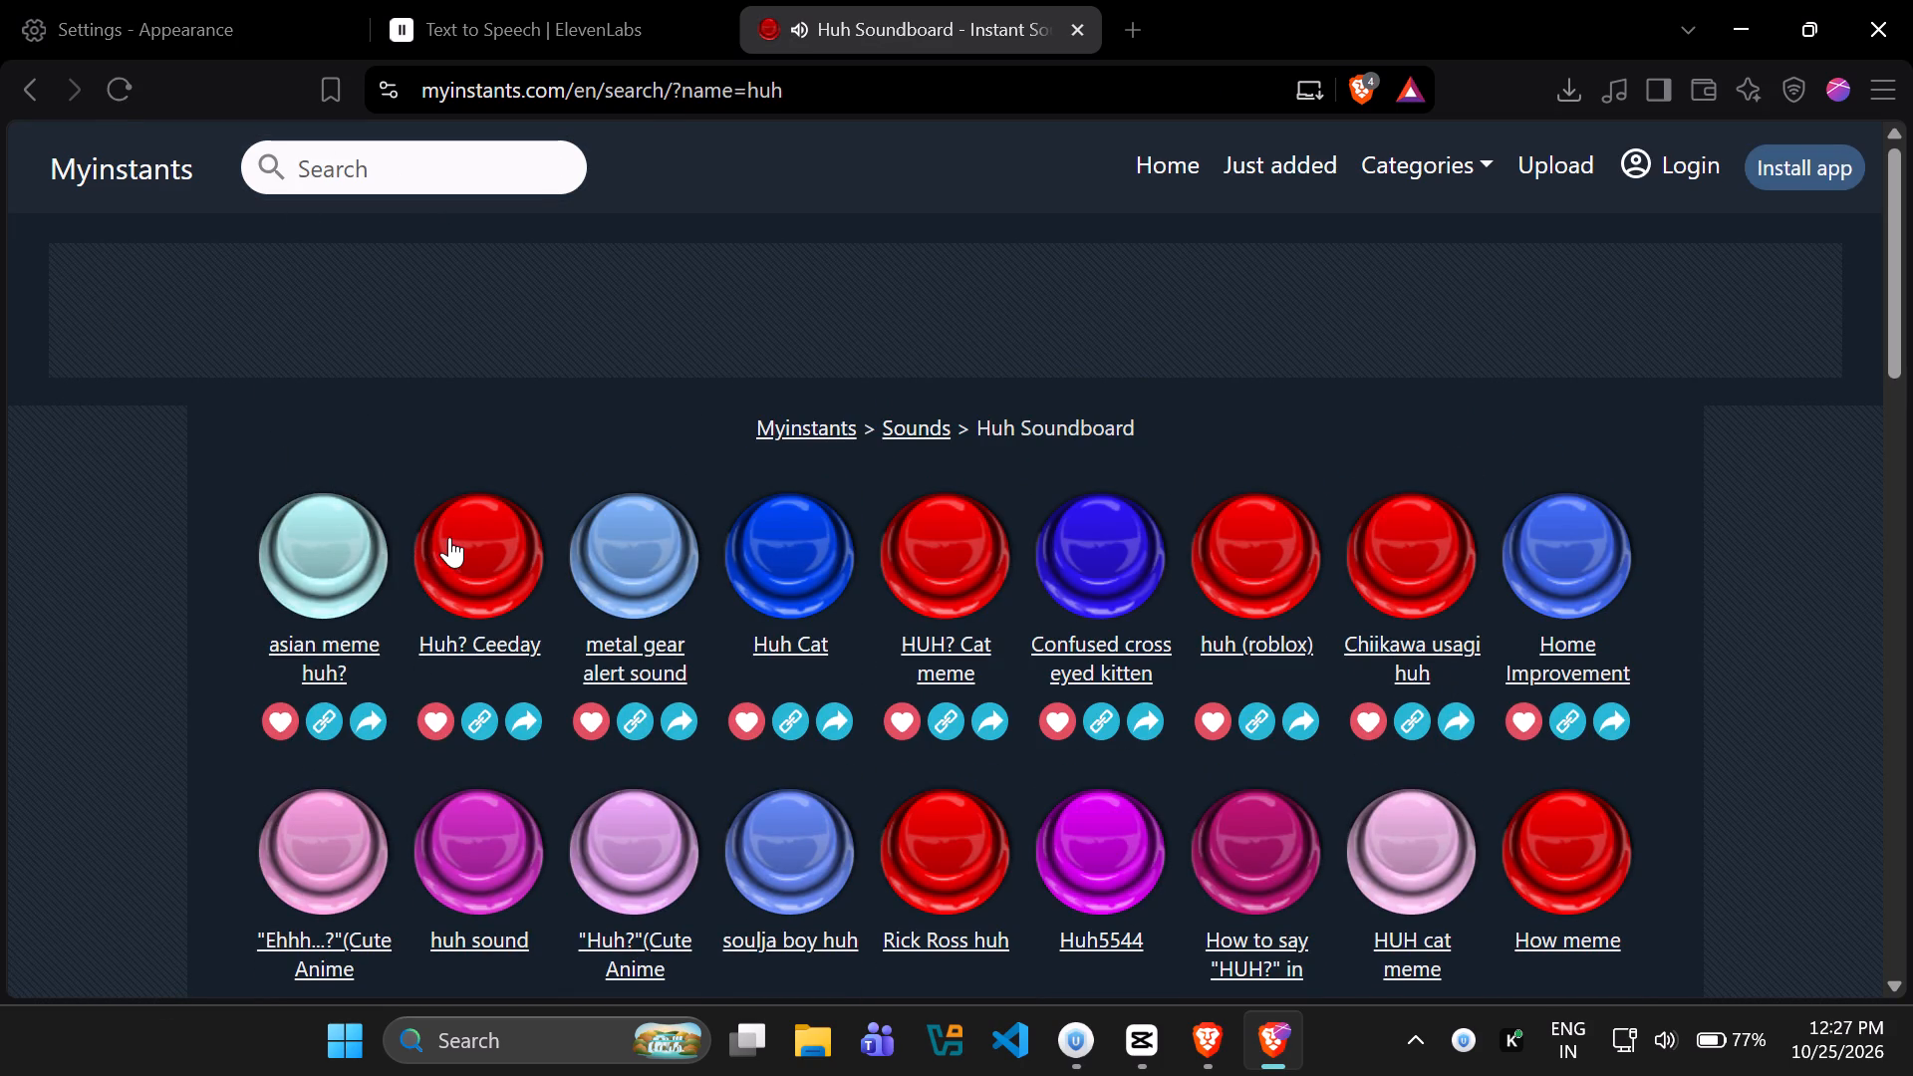
left_click(458, 540)
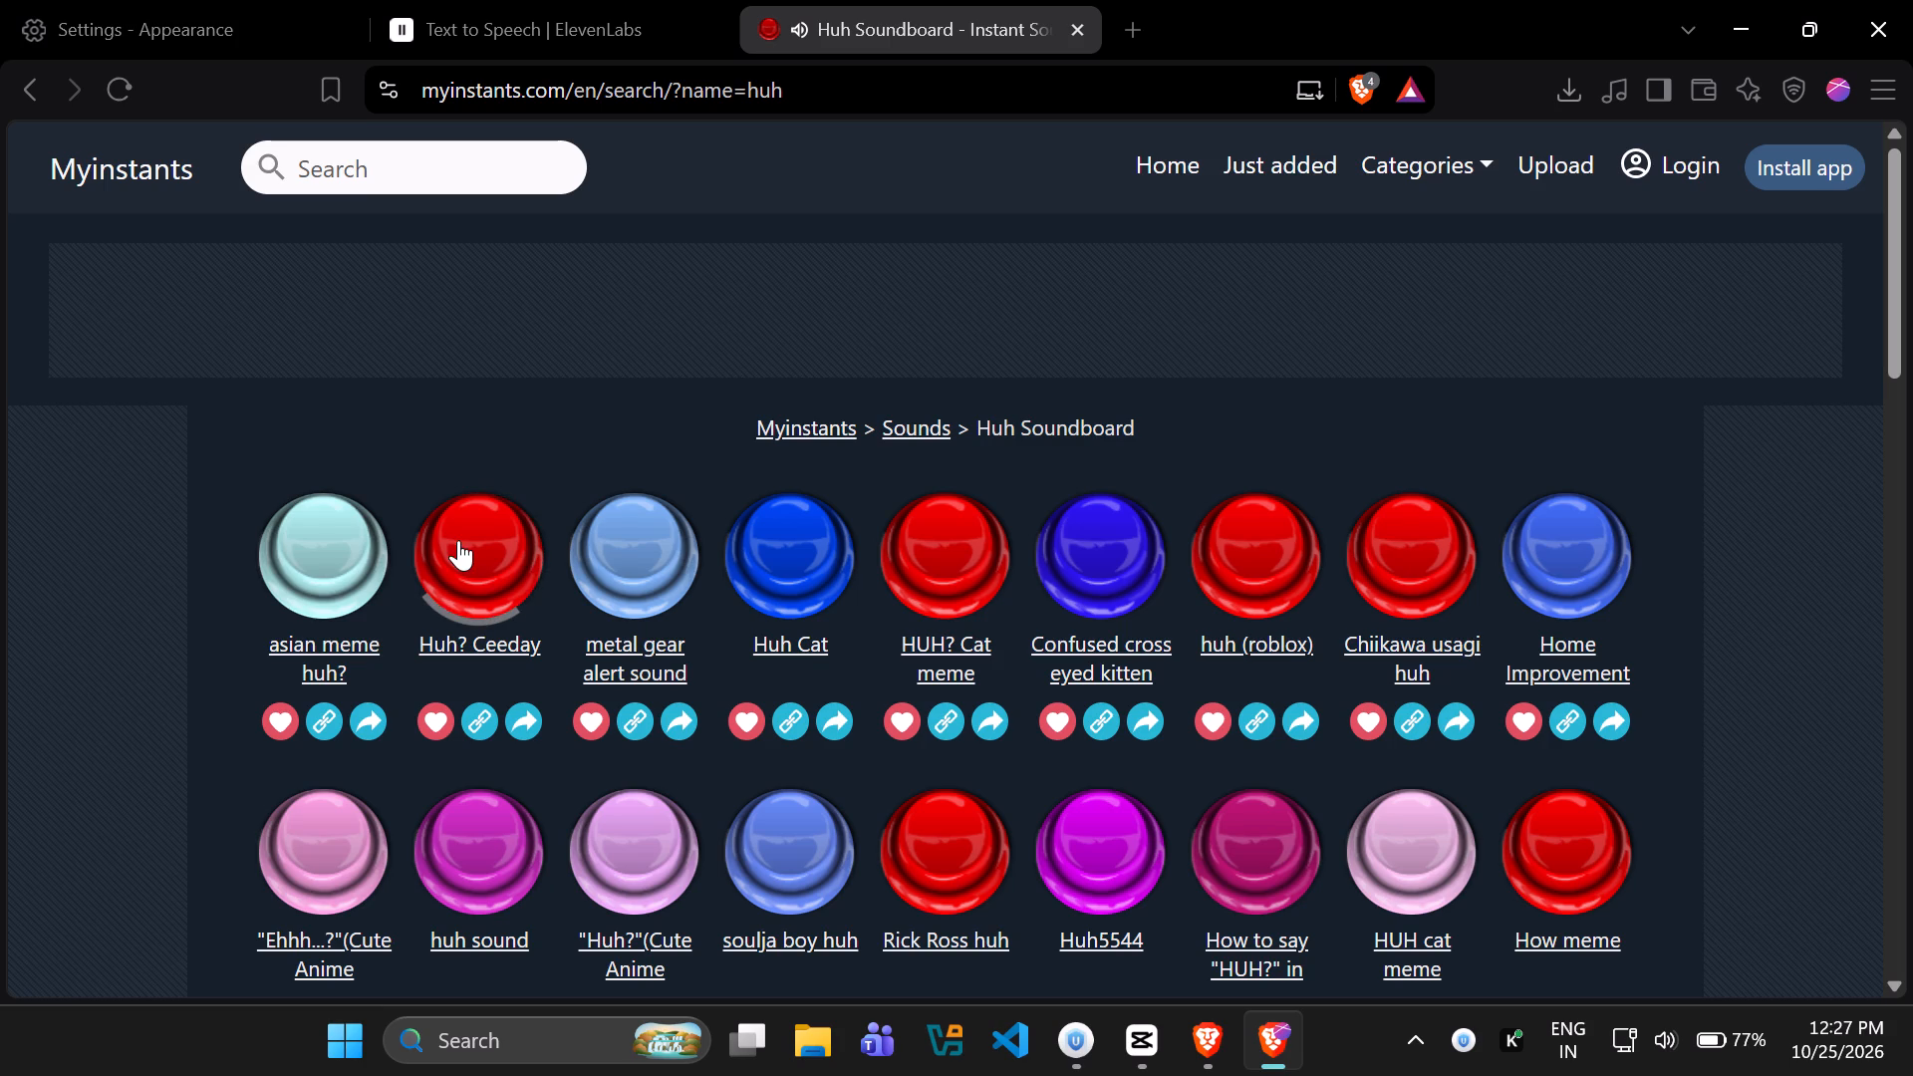
left_click(824, 525)
left_click(955, 559)
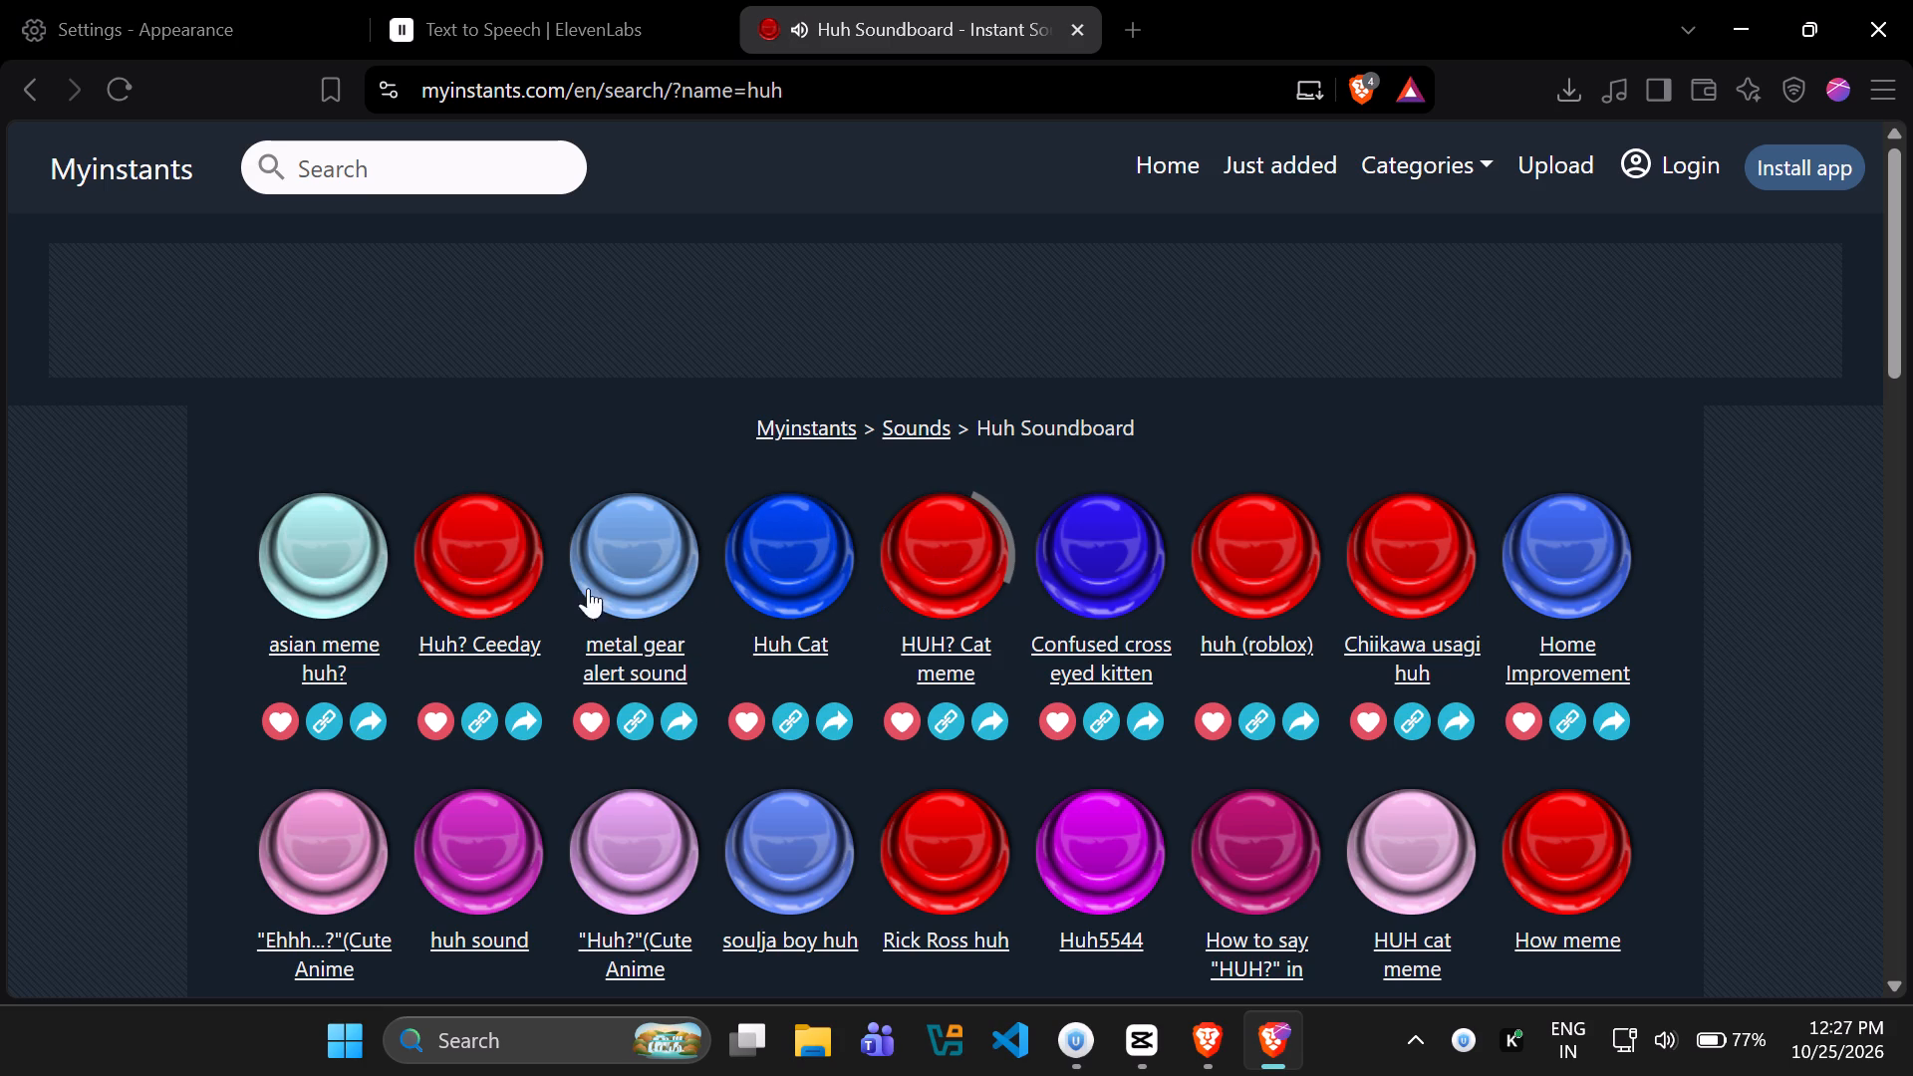
left_click(305, 573)
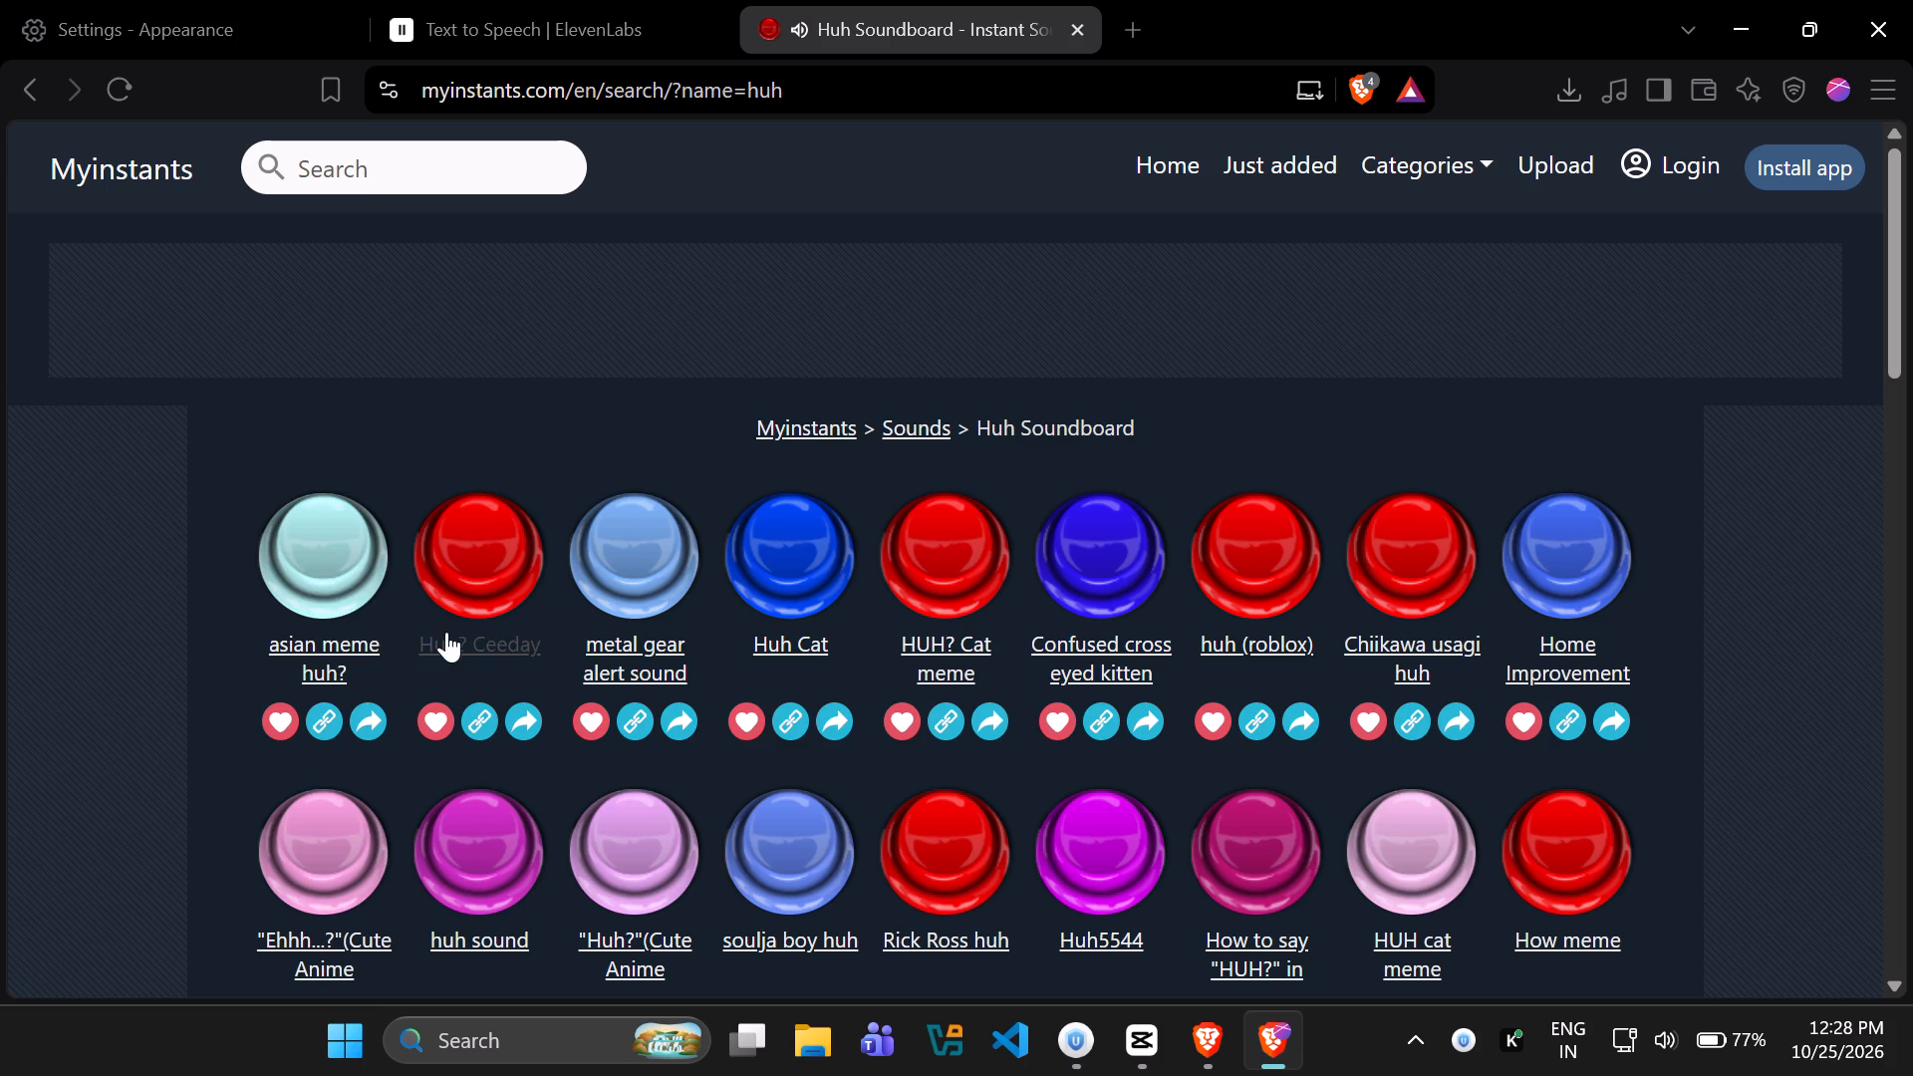
Download the Huh? Ceeday sound as an MP3 into the I used them folder under meme sfx > New Editing assets.
left_click(450, 637)
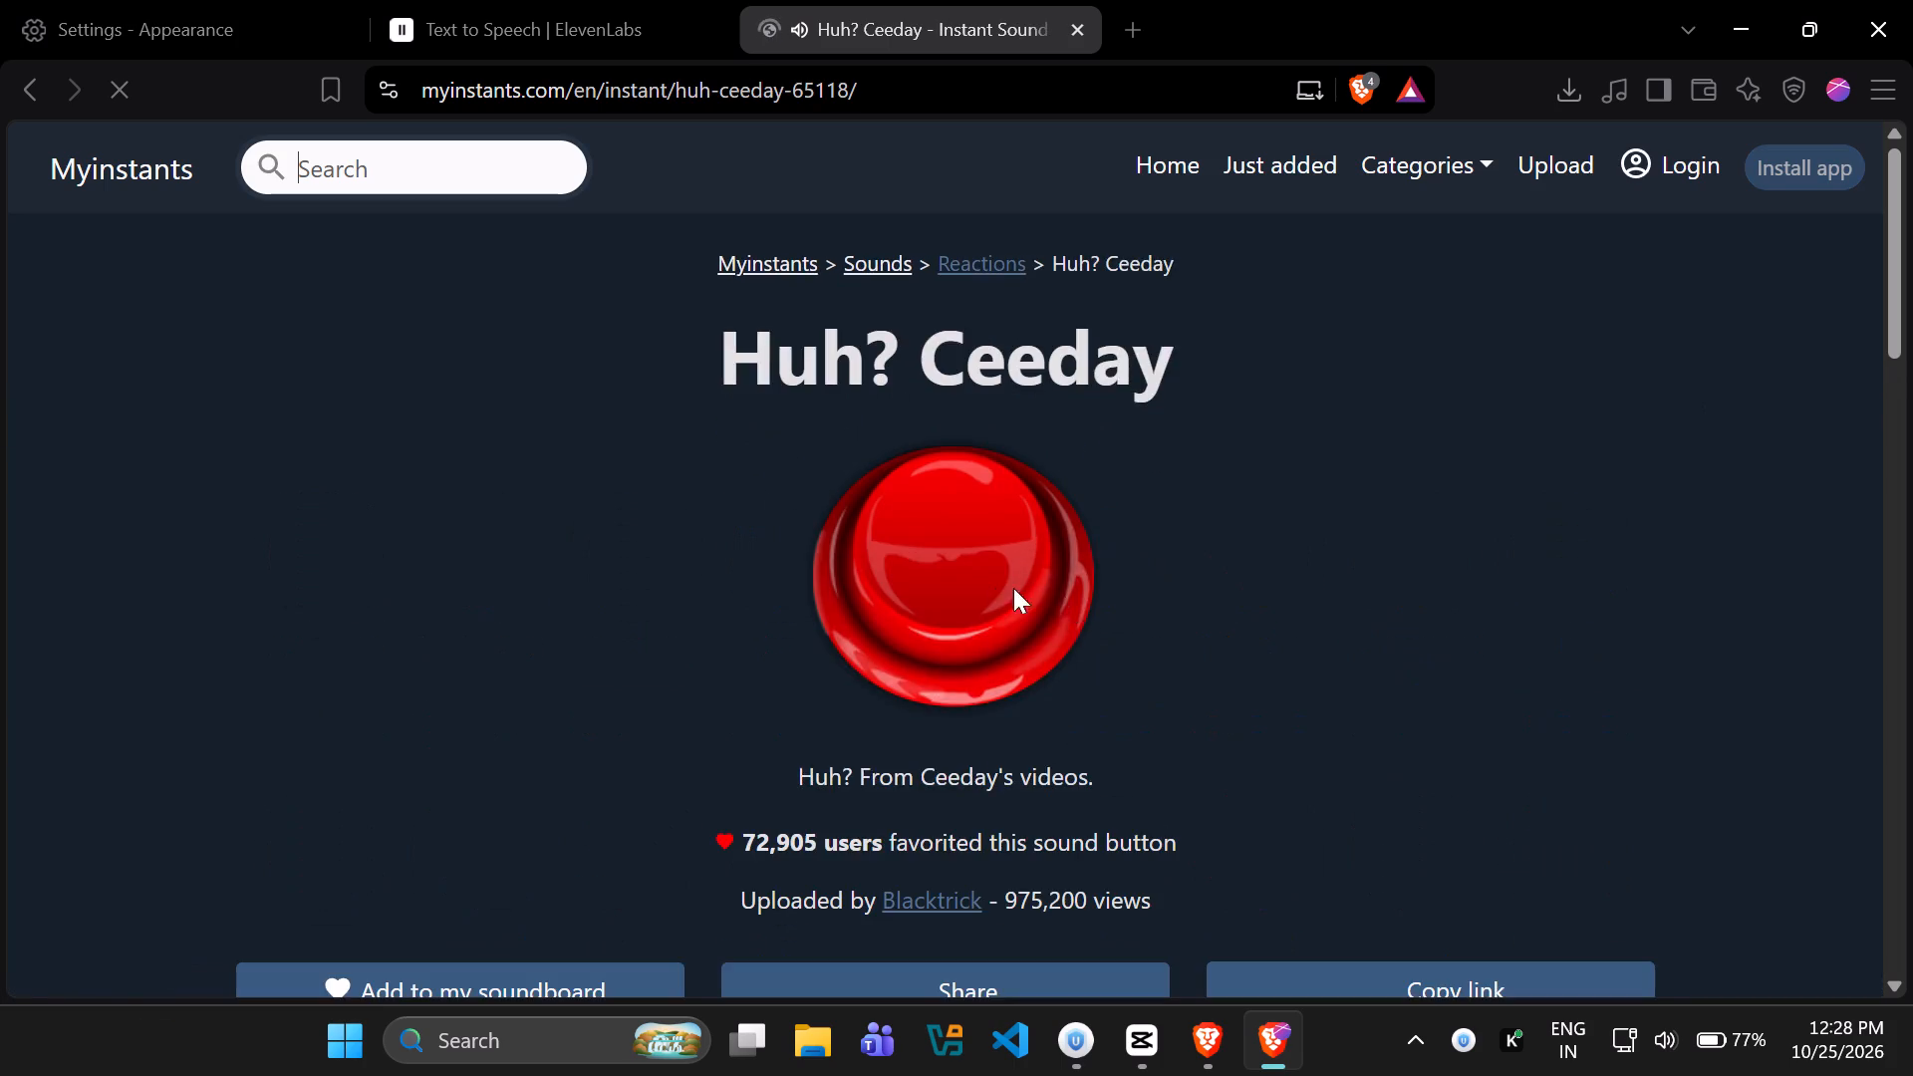
scroll(946, 730, "down", 4)
left_click(946, 648)
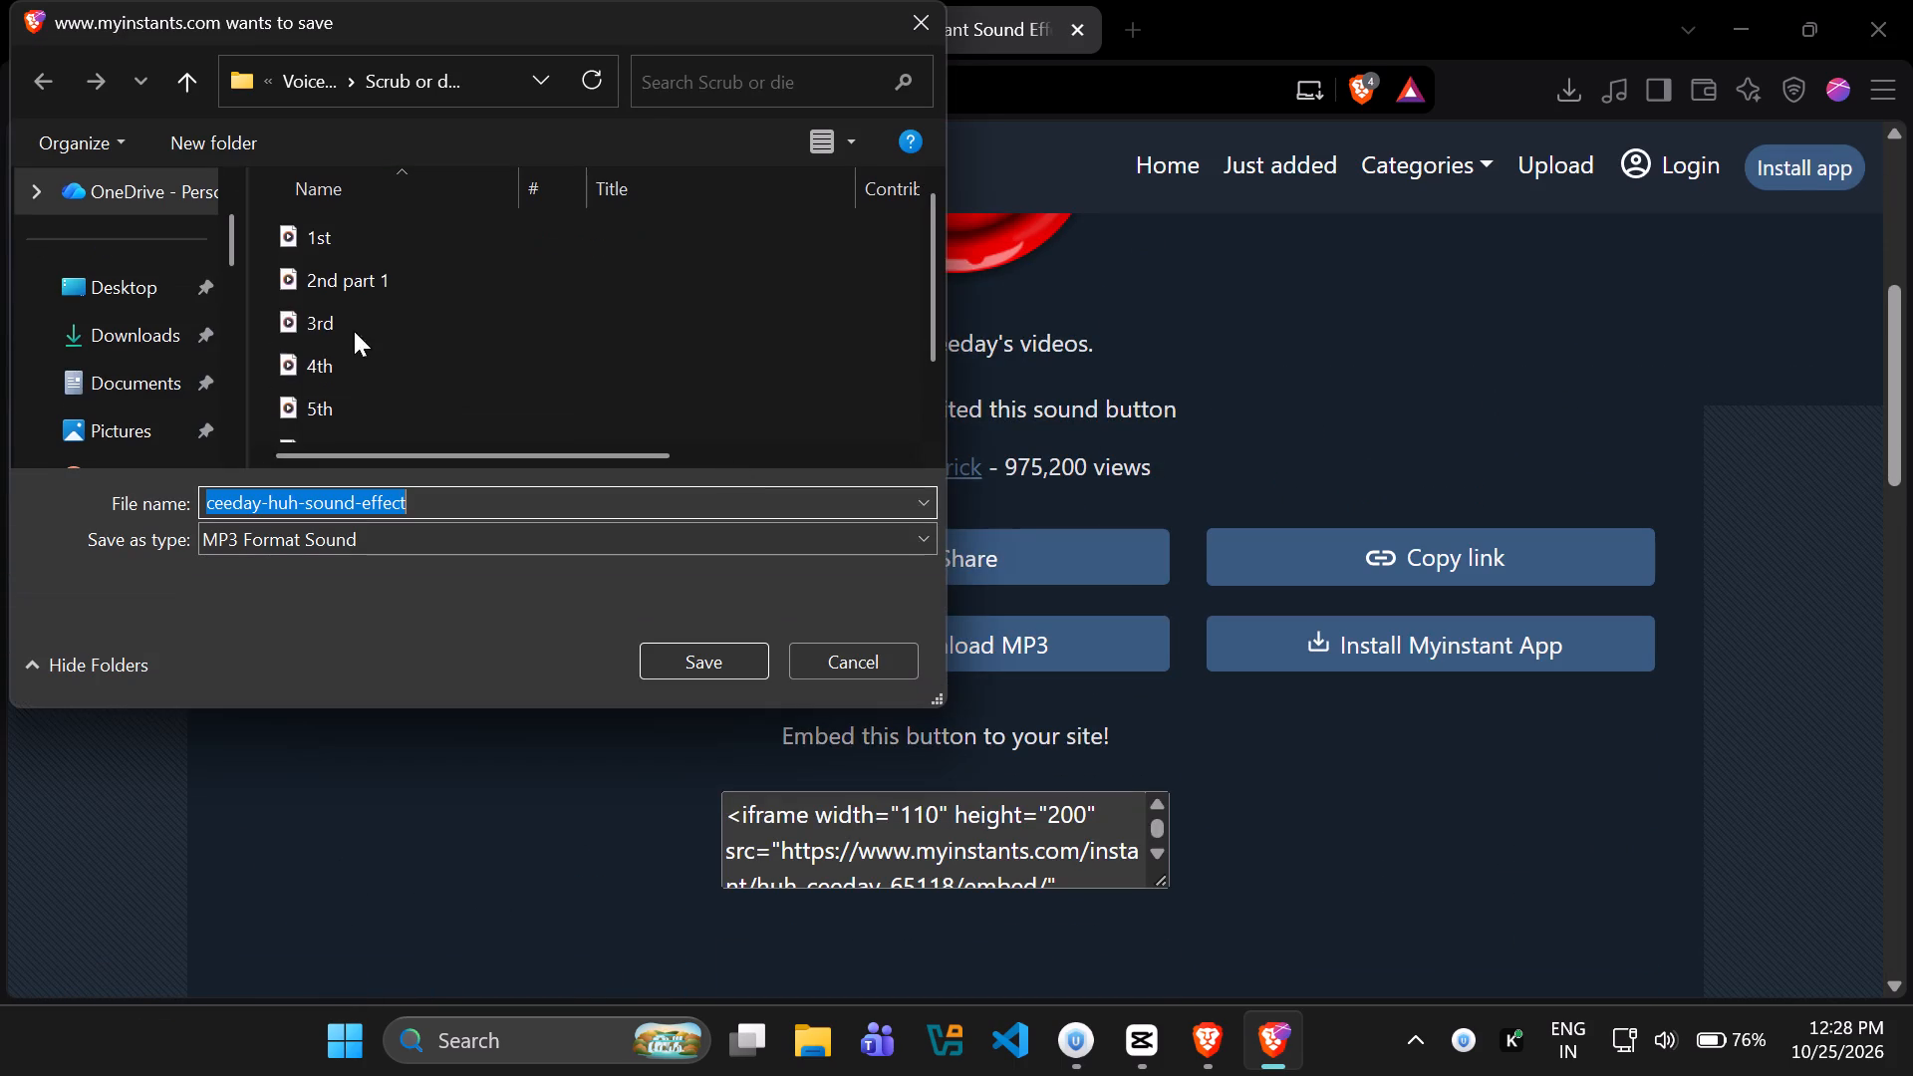
left_click(296, 78)
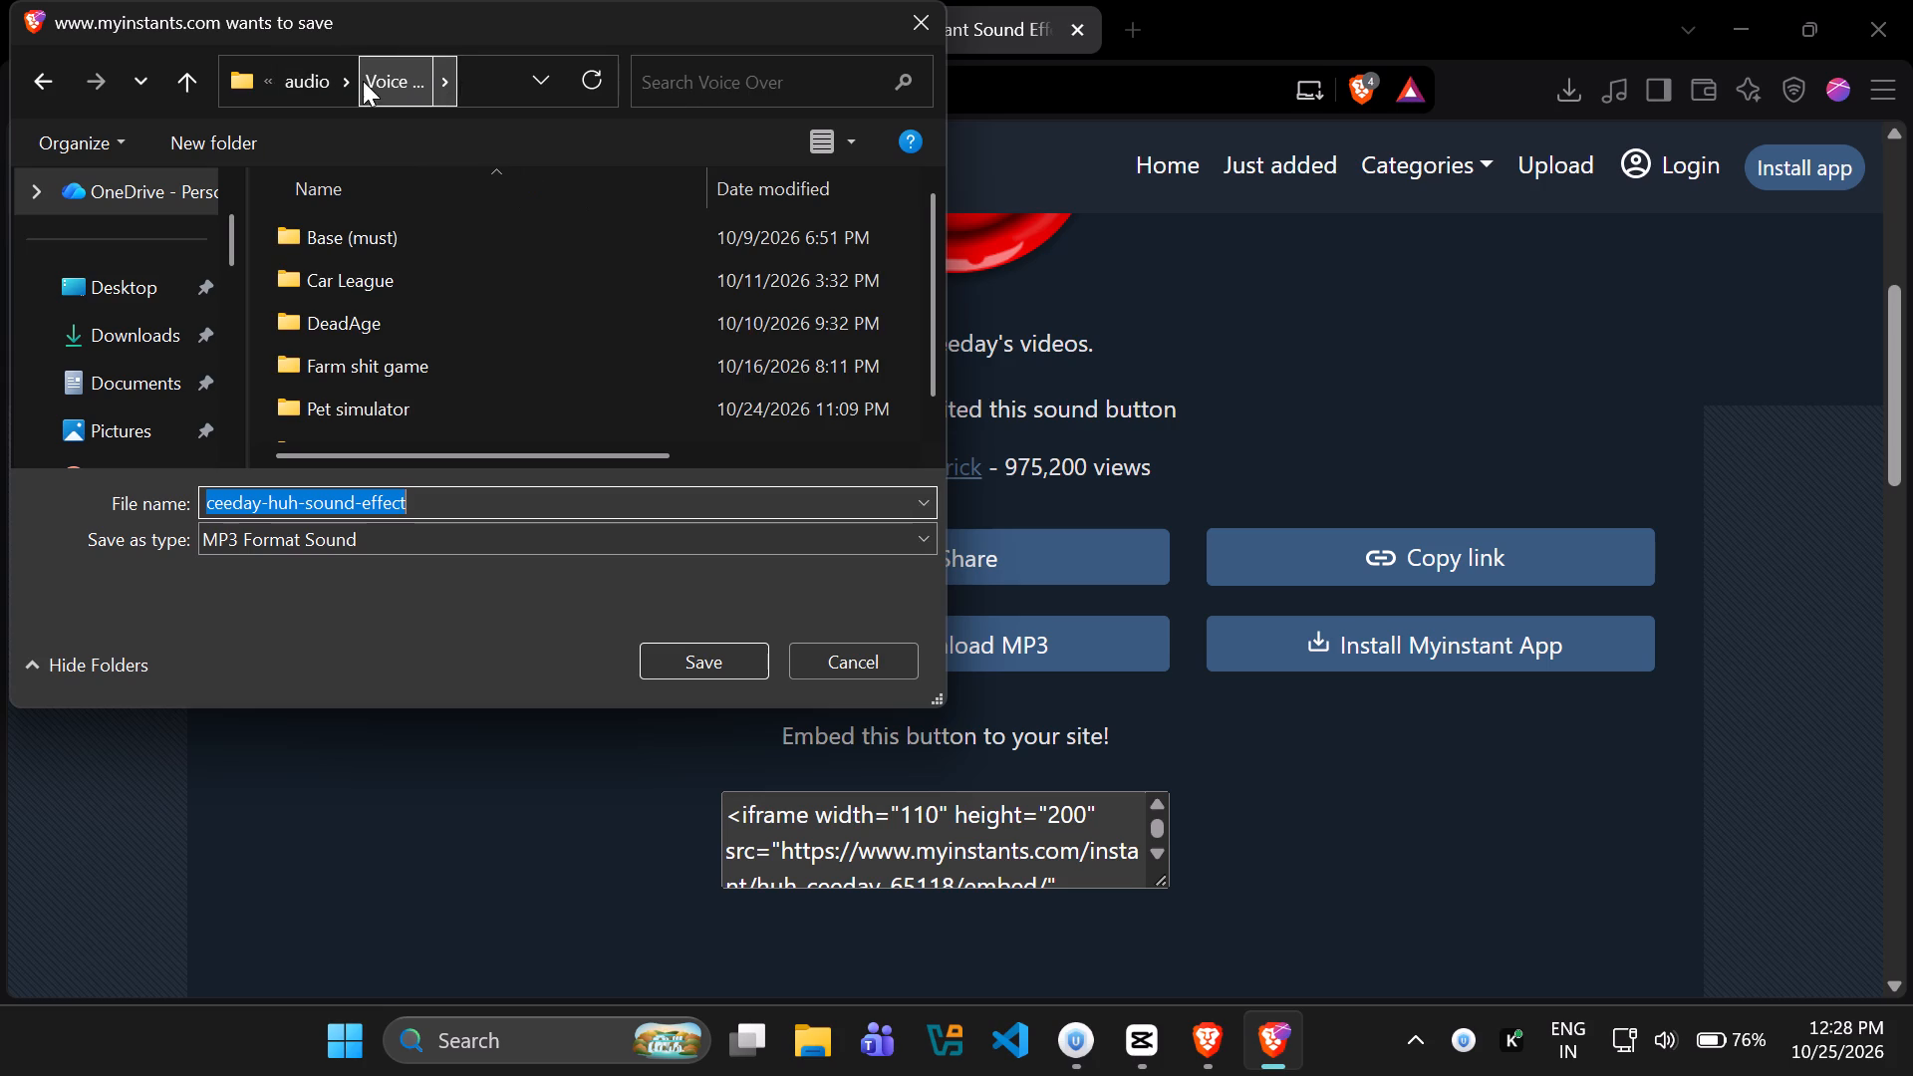
left_click(340, 81)
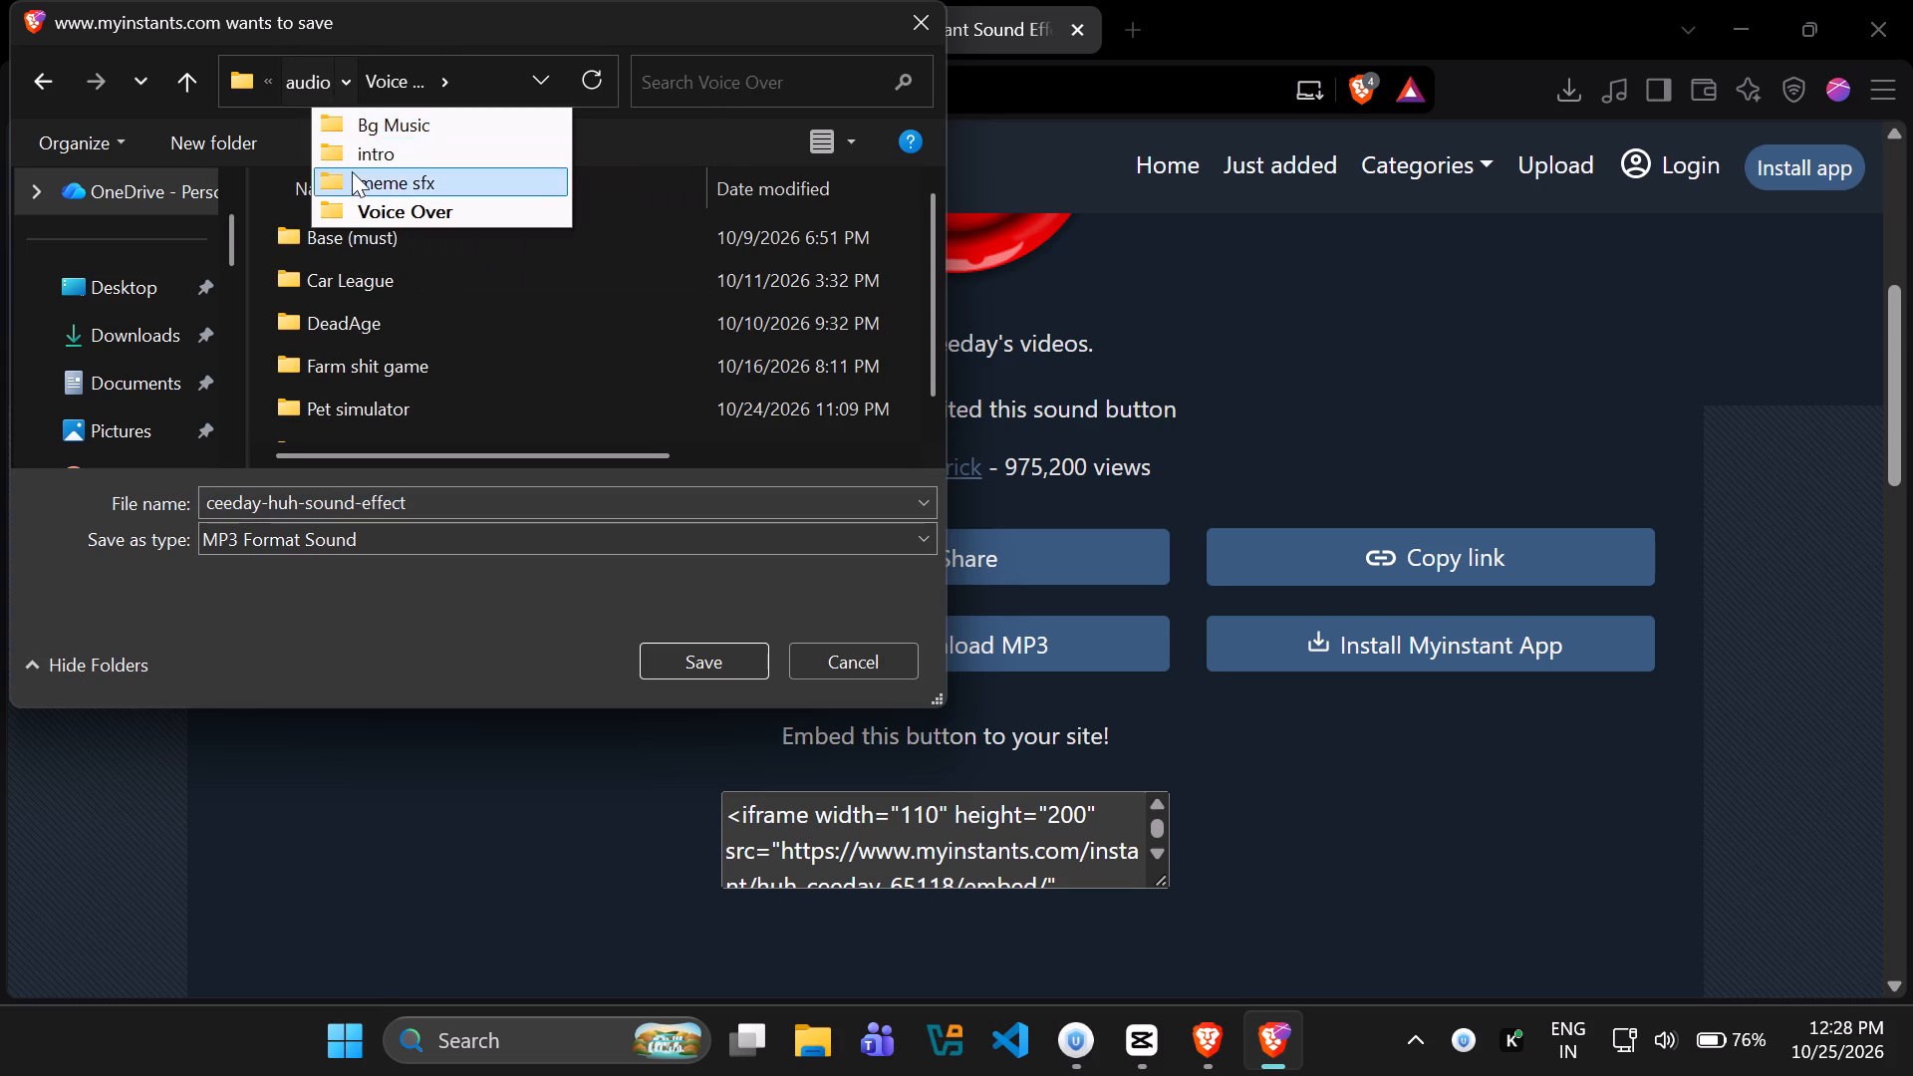
left_click(357, 180)
double_click(405, 284)
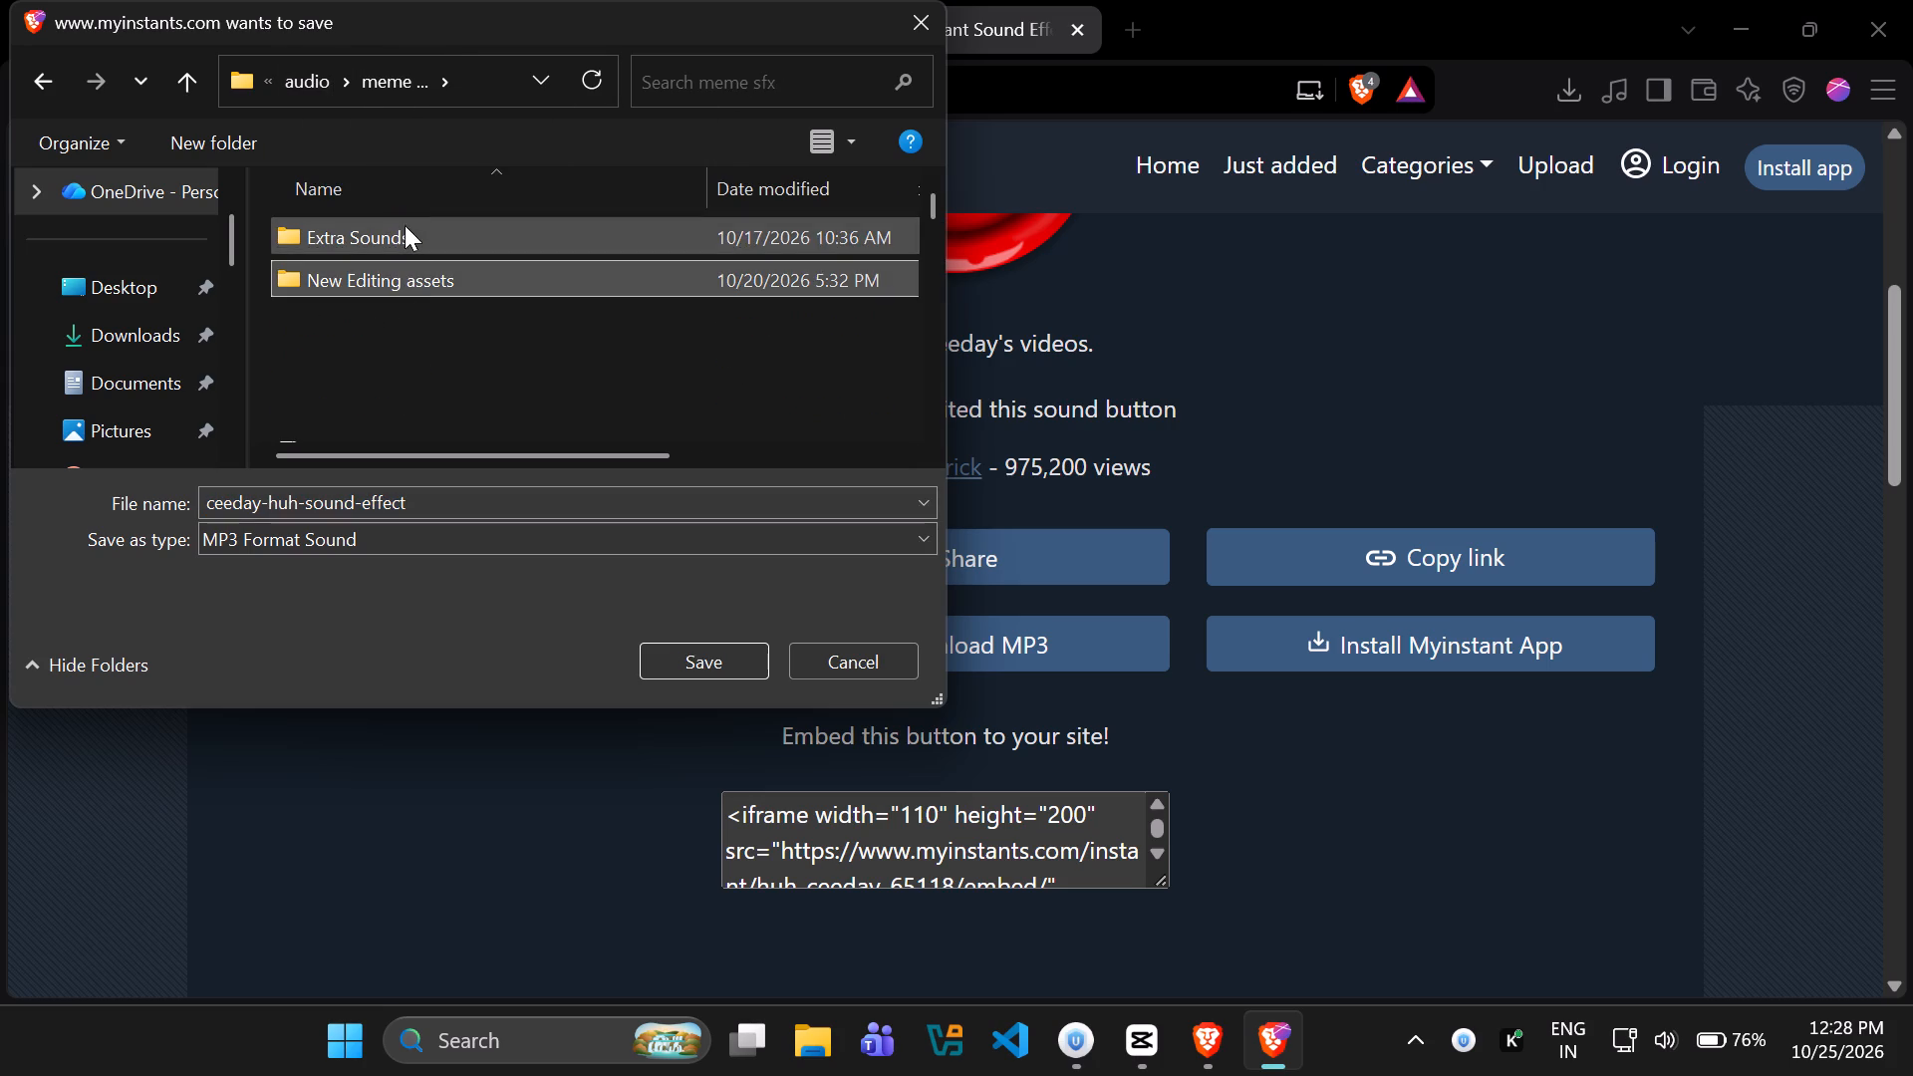
double_click(405, 225)
left_click(697, 664)
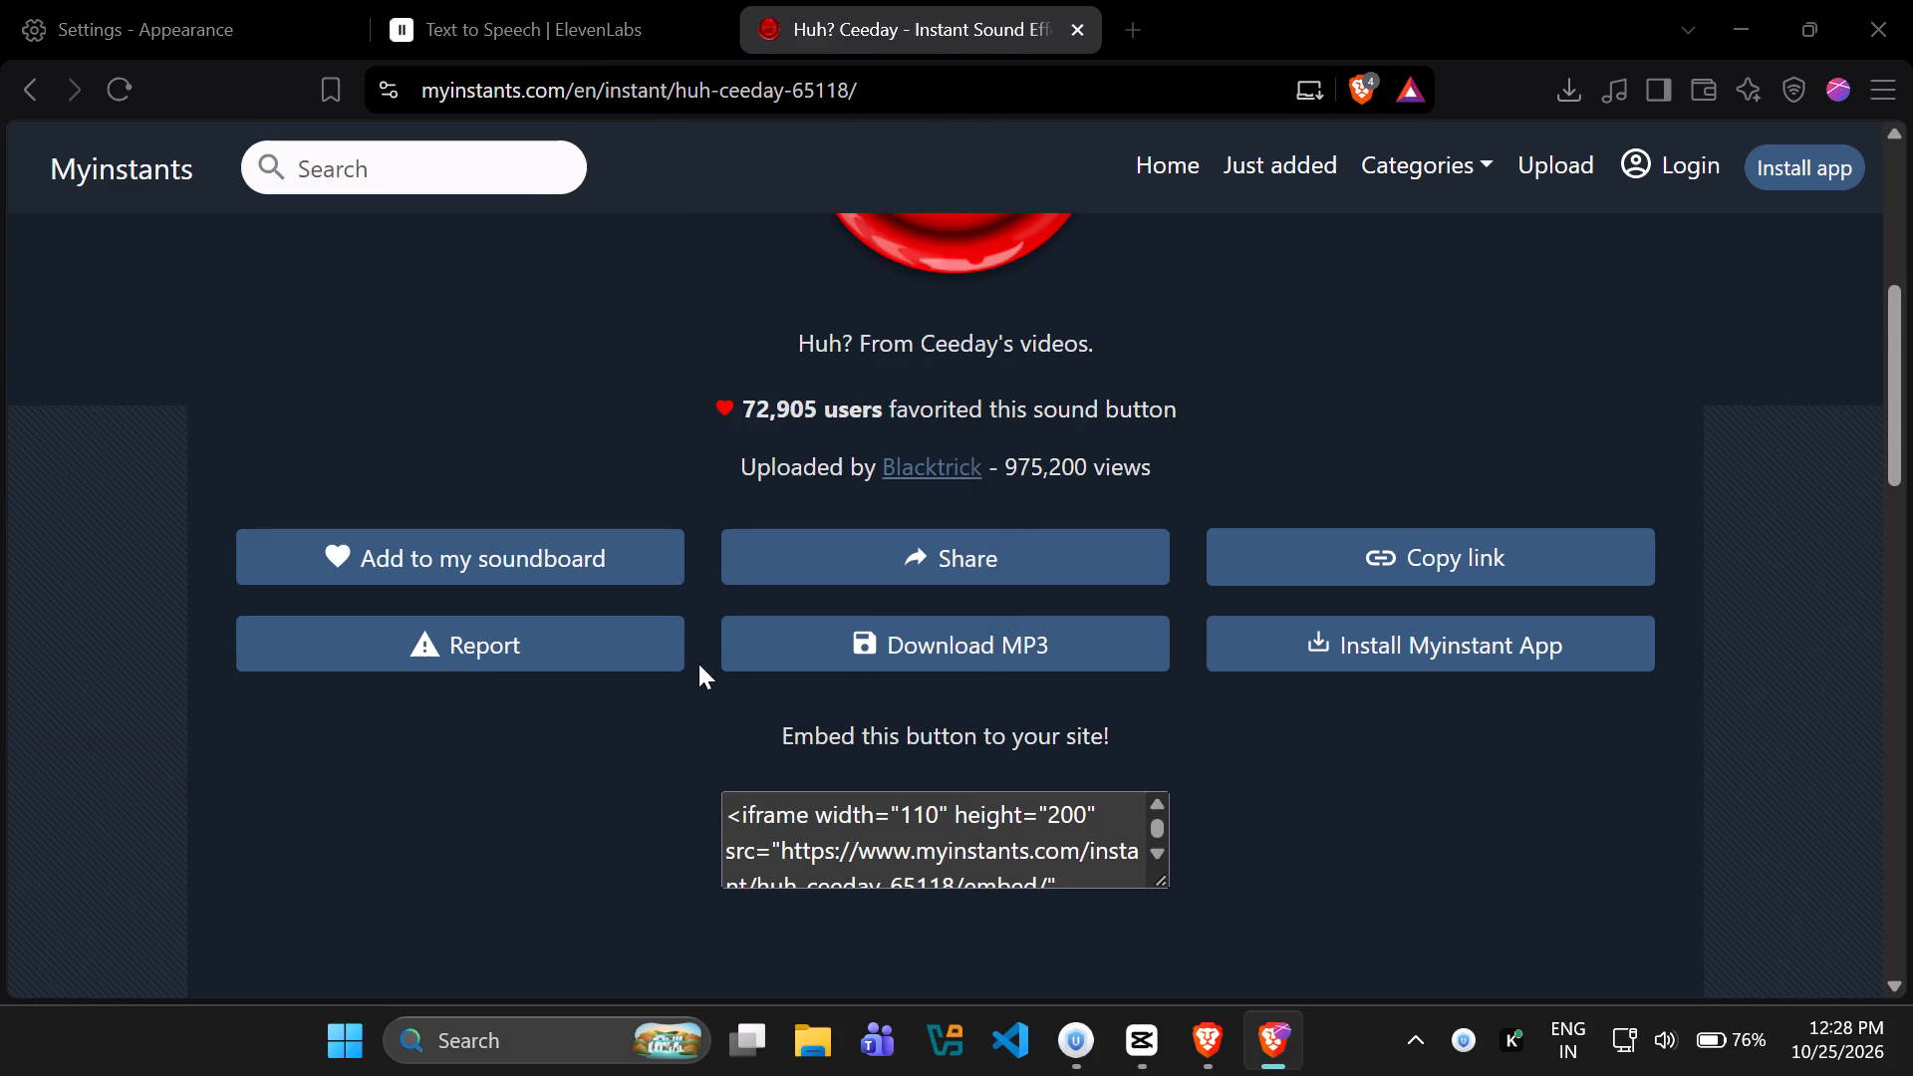
Switch to CapCut, import ceeday-huh-sound-effect, and place it between the correct and Taco Bell clips at about 2.2 s.
key("alt+Tab")
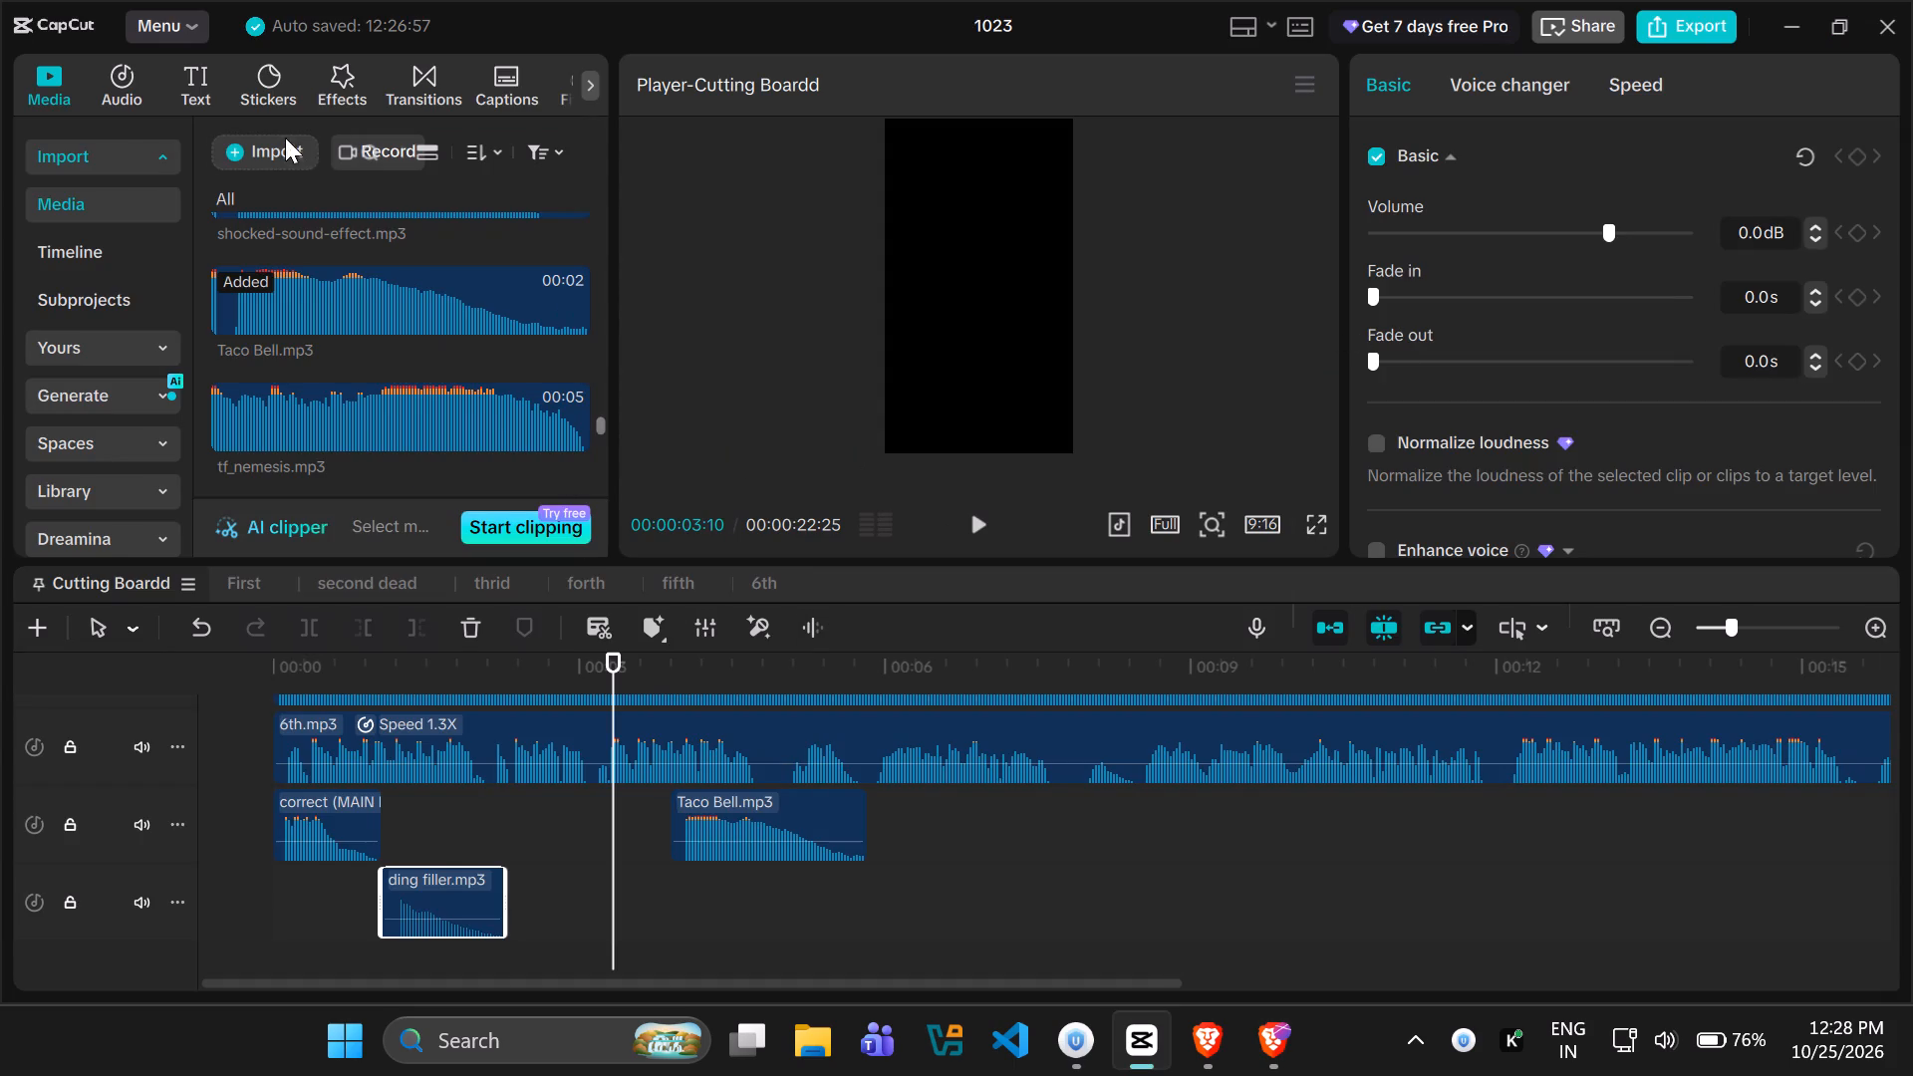
left_click(285, 137)
left_click(359, 193)
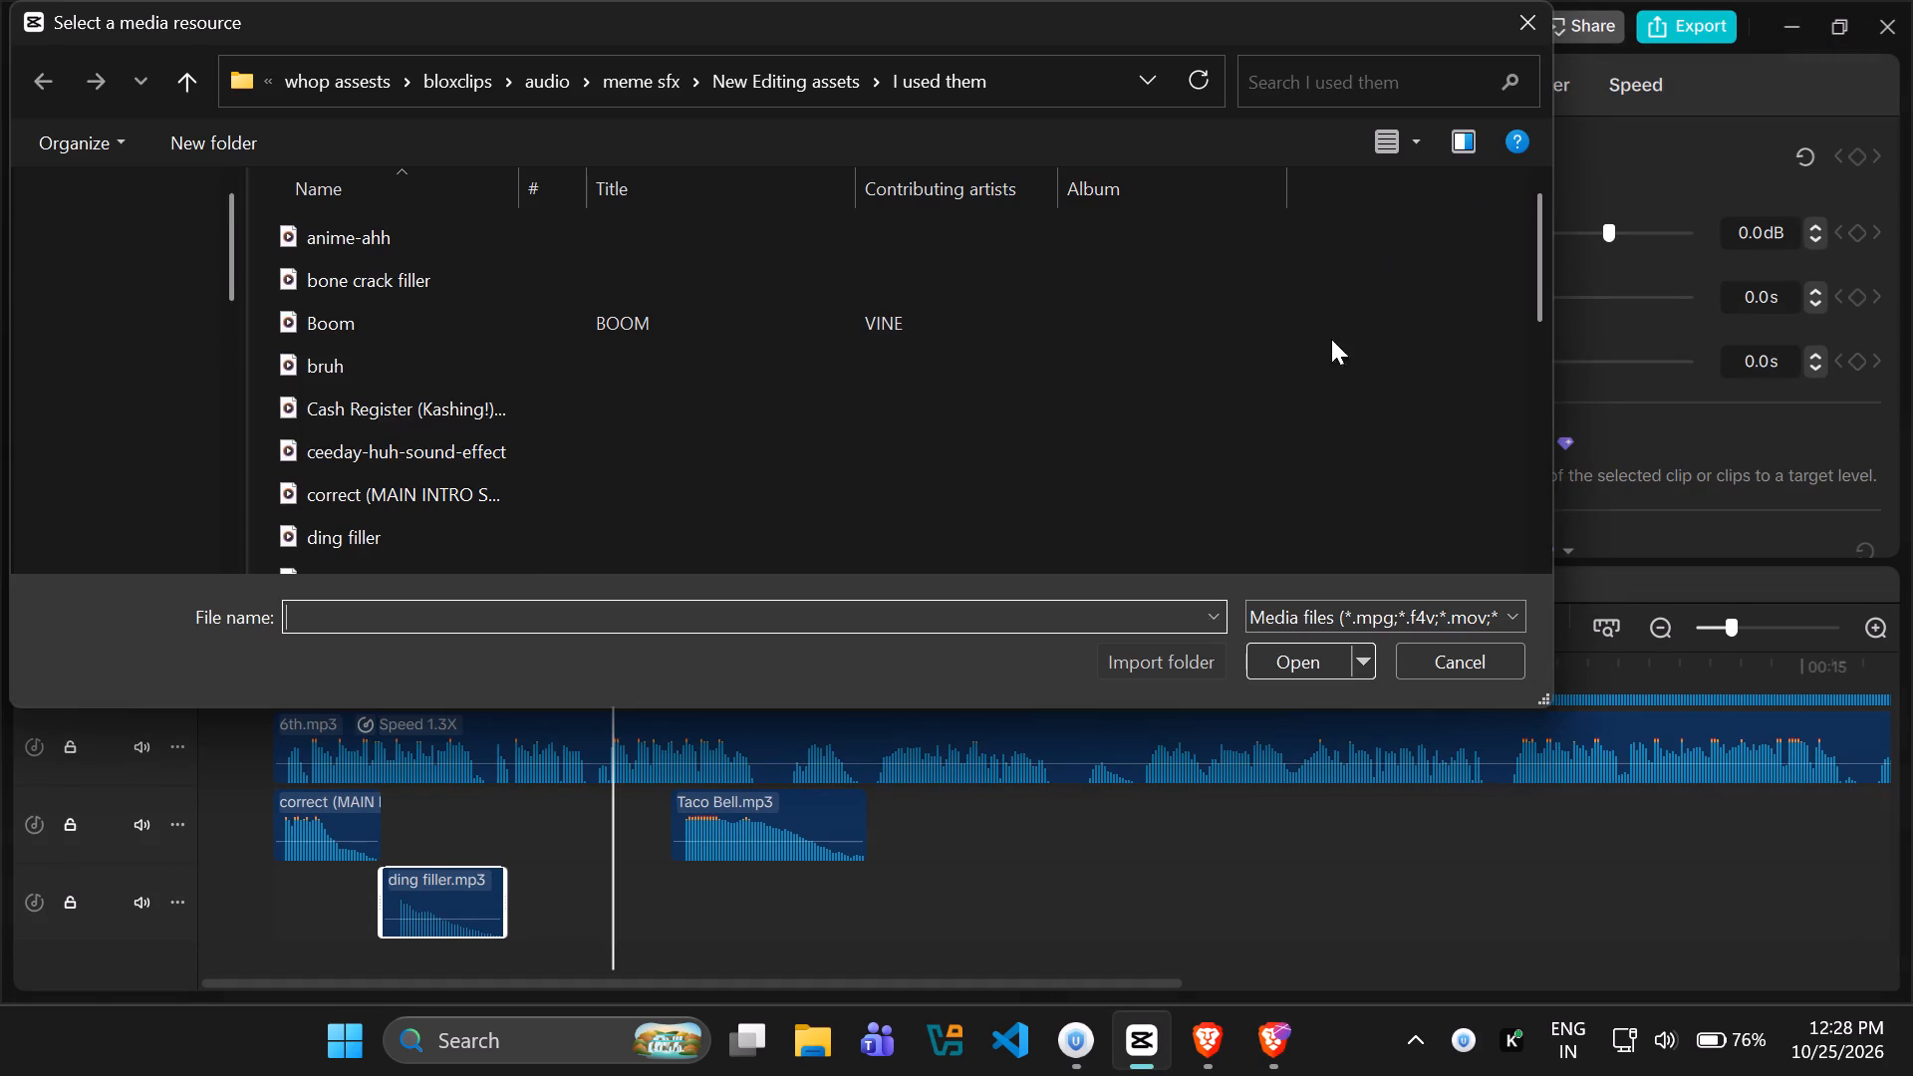
left_click(1422, 440)
key("h")
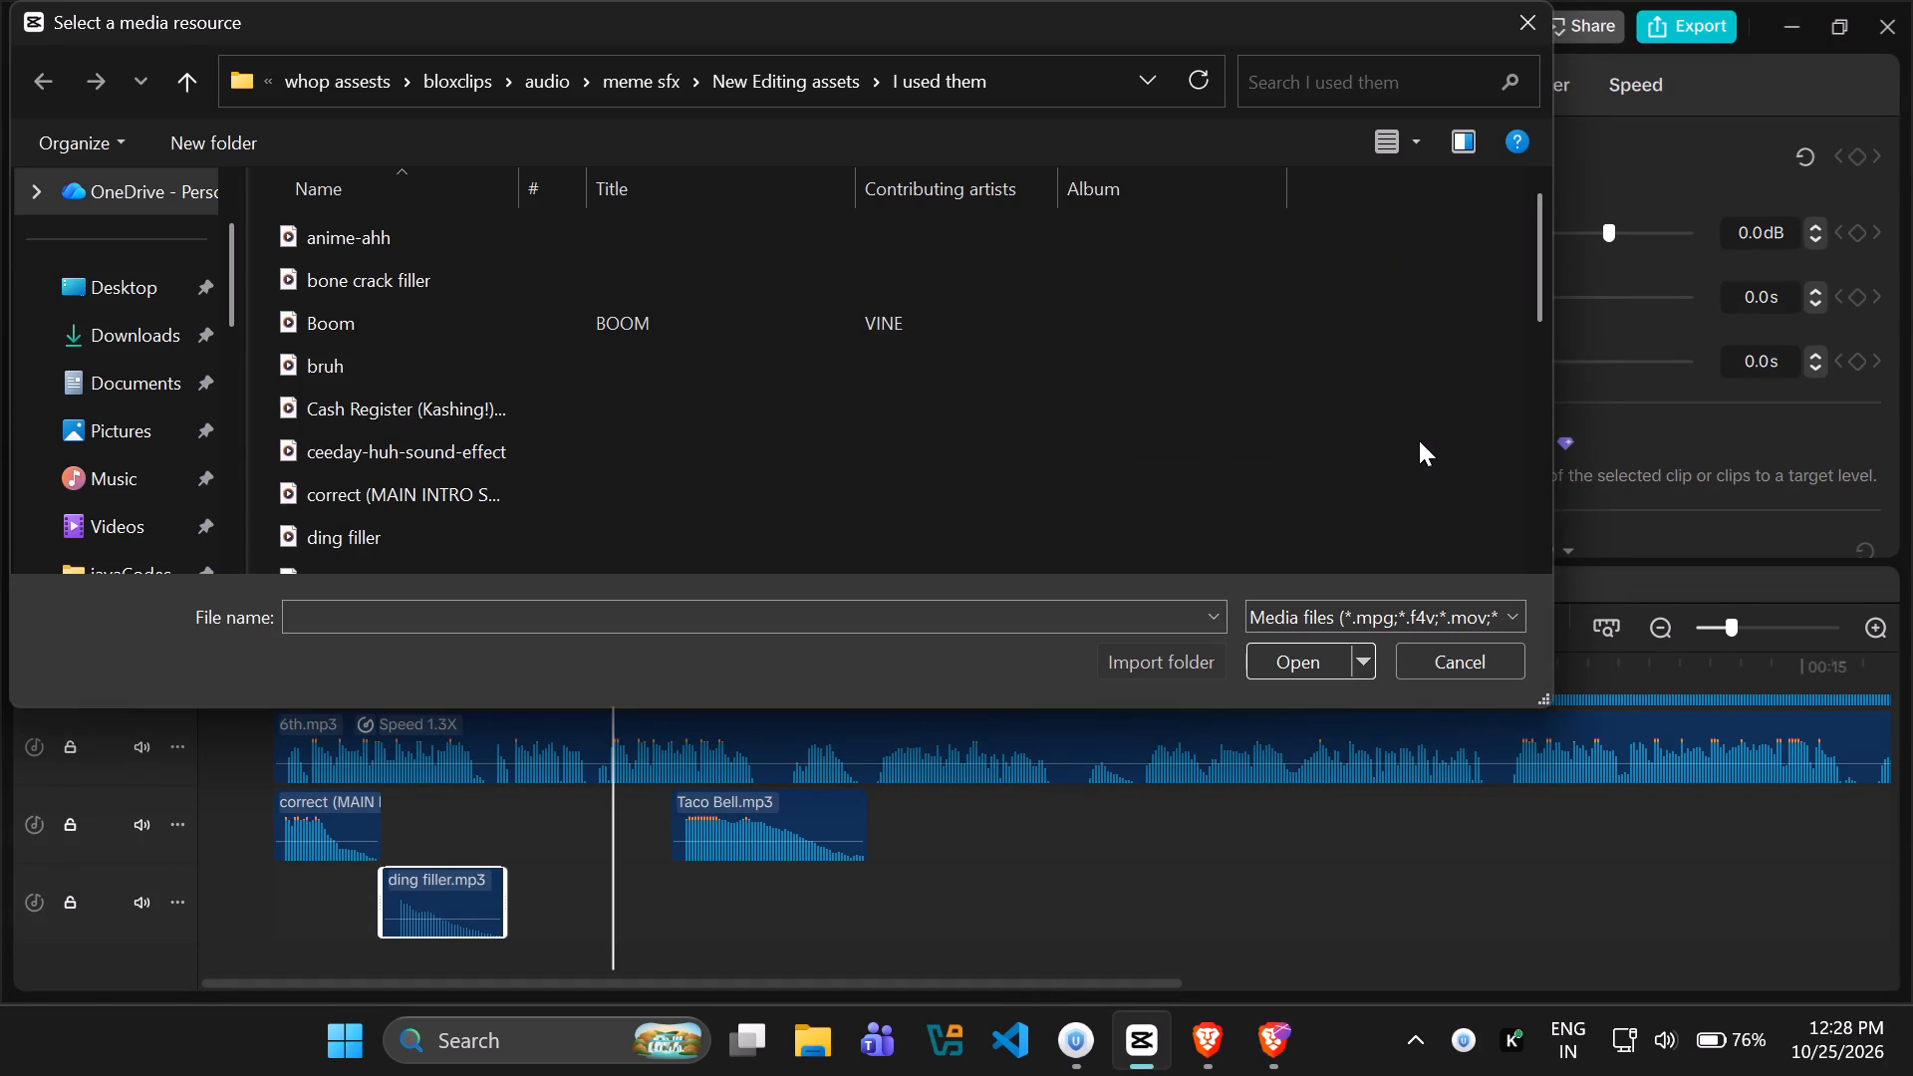
left_click(591, 452)
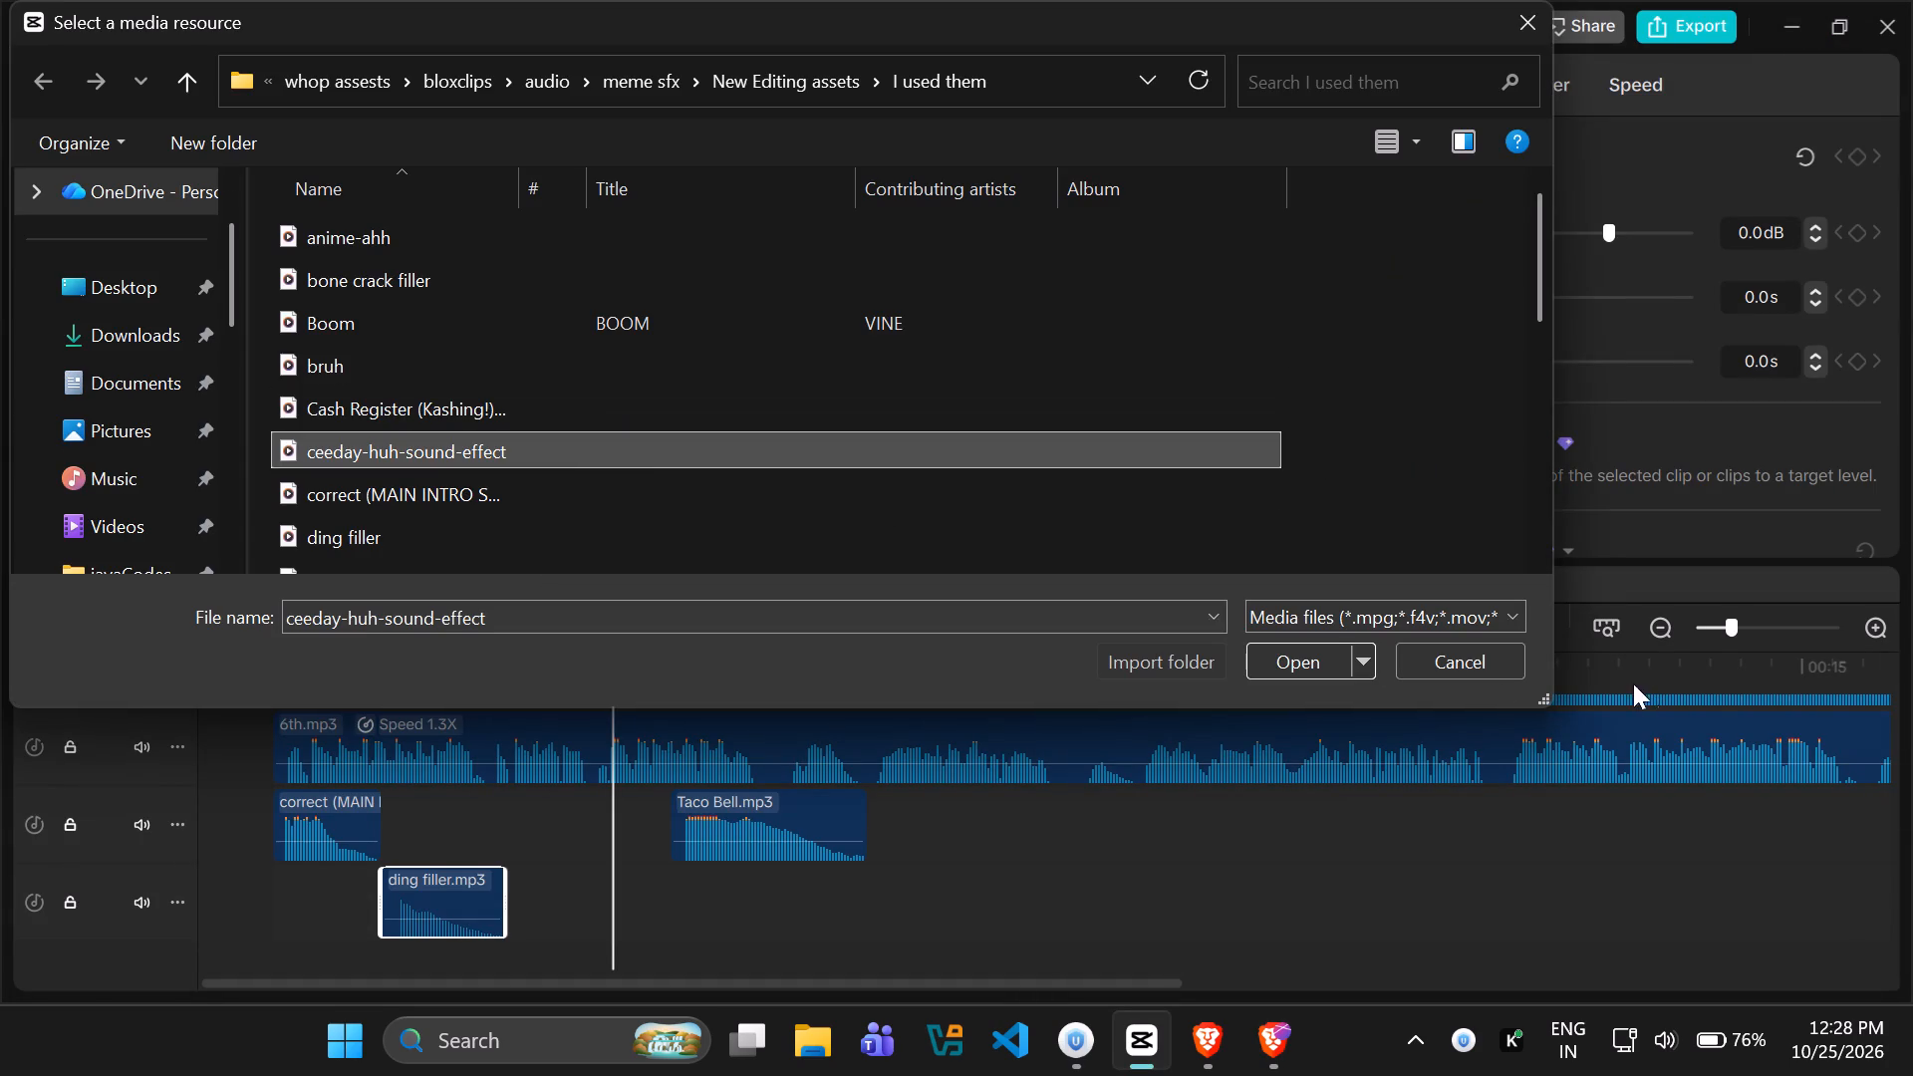
left_click(1274, 657)
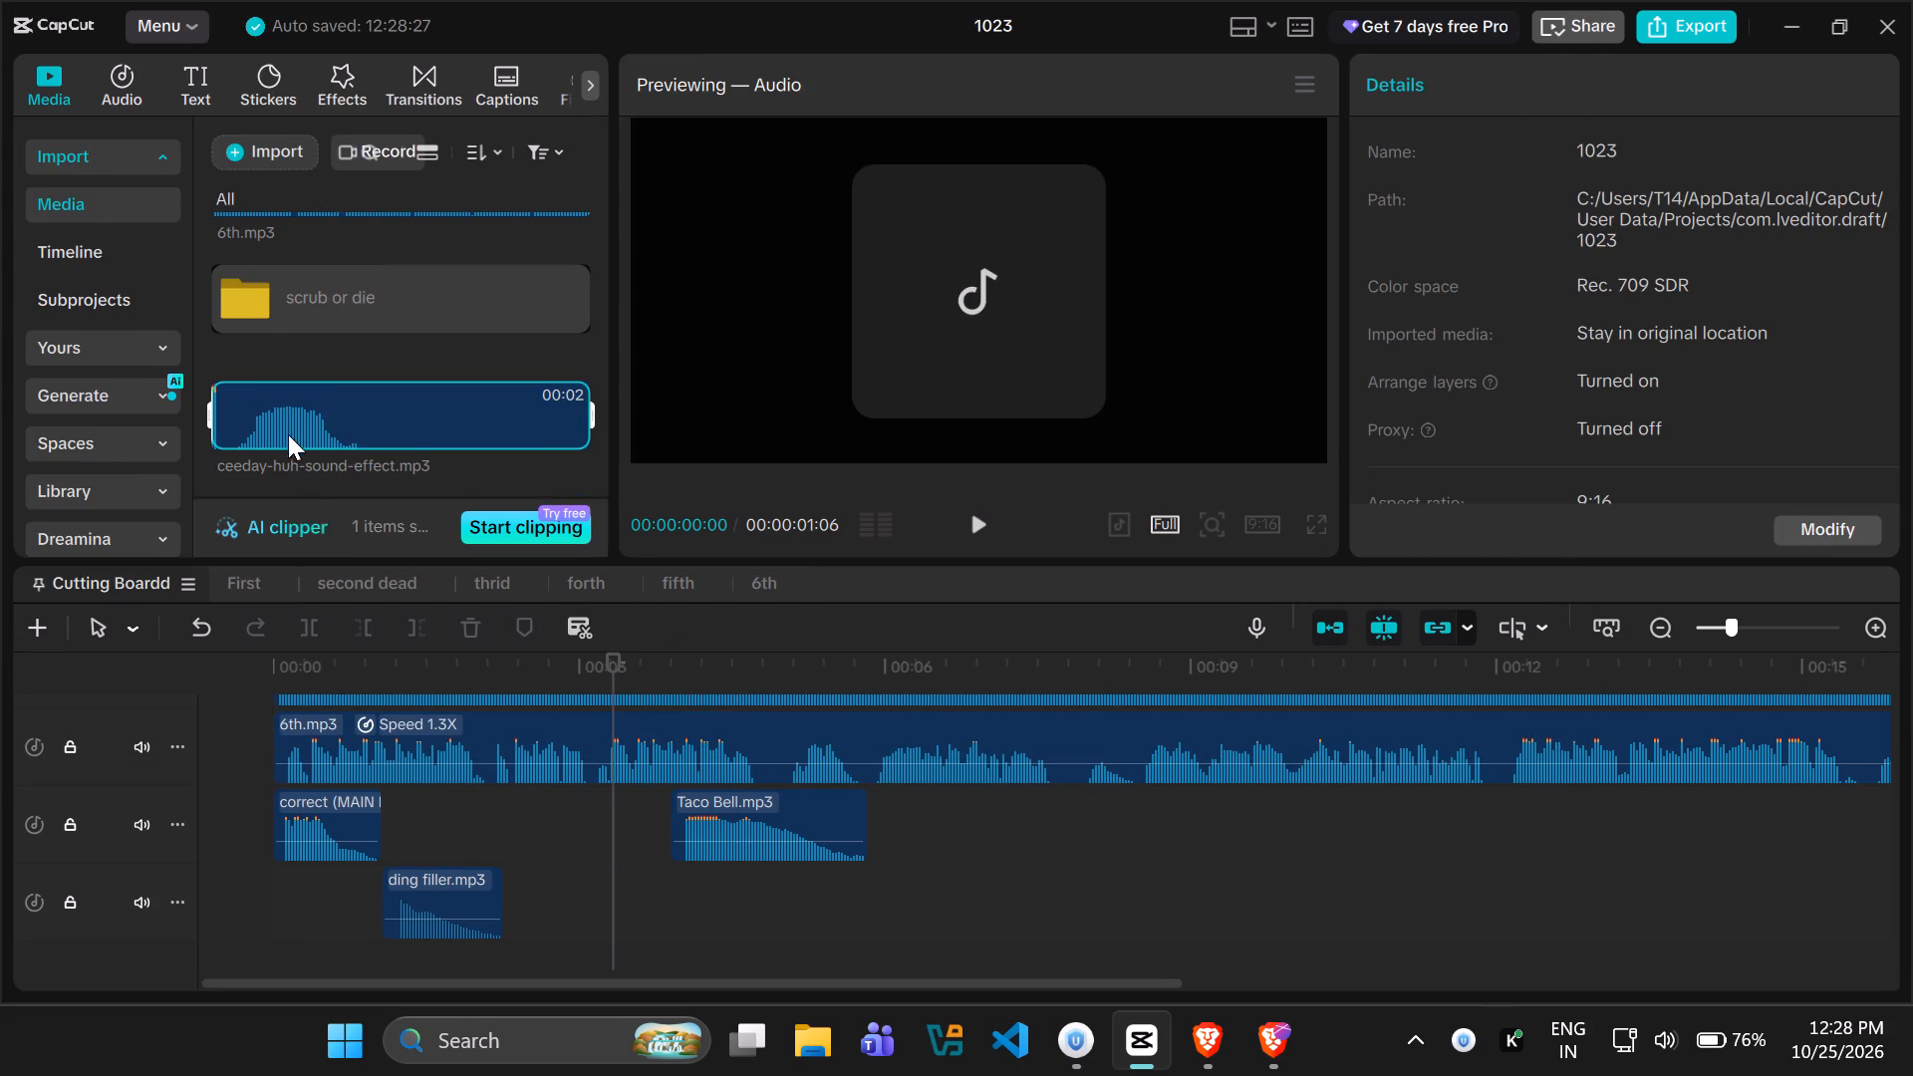
left_click_drag(289, 425, 509, 834)
Preview the opening and move the huh clip later to start at about 2.4 s.
left_click_drag(612, 674, 255, 672)
key("space")
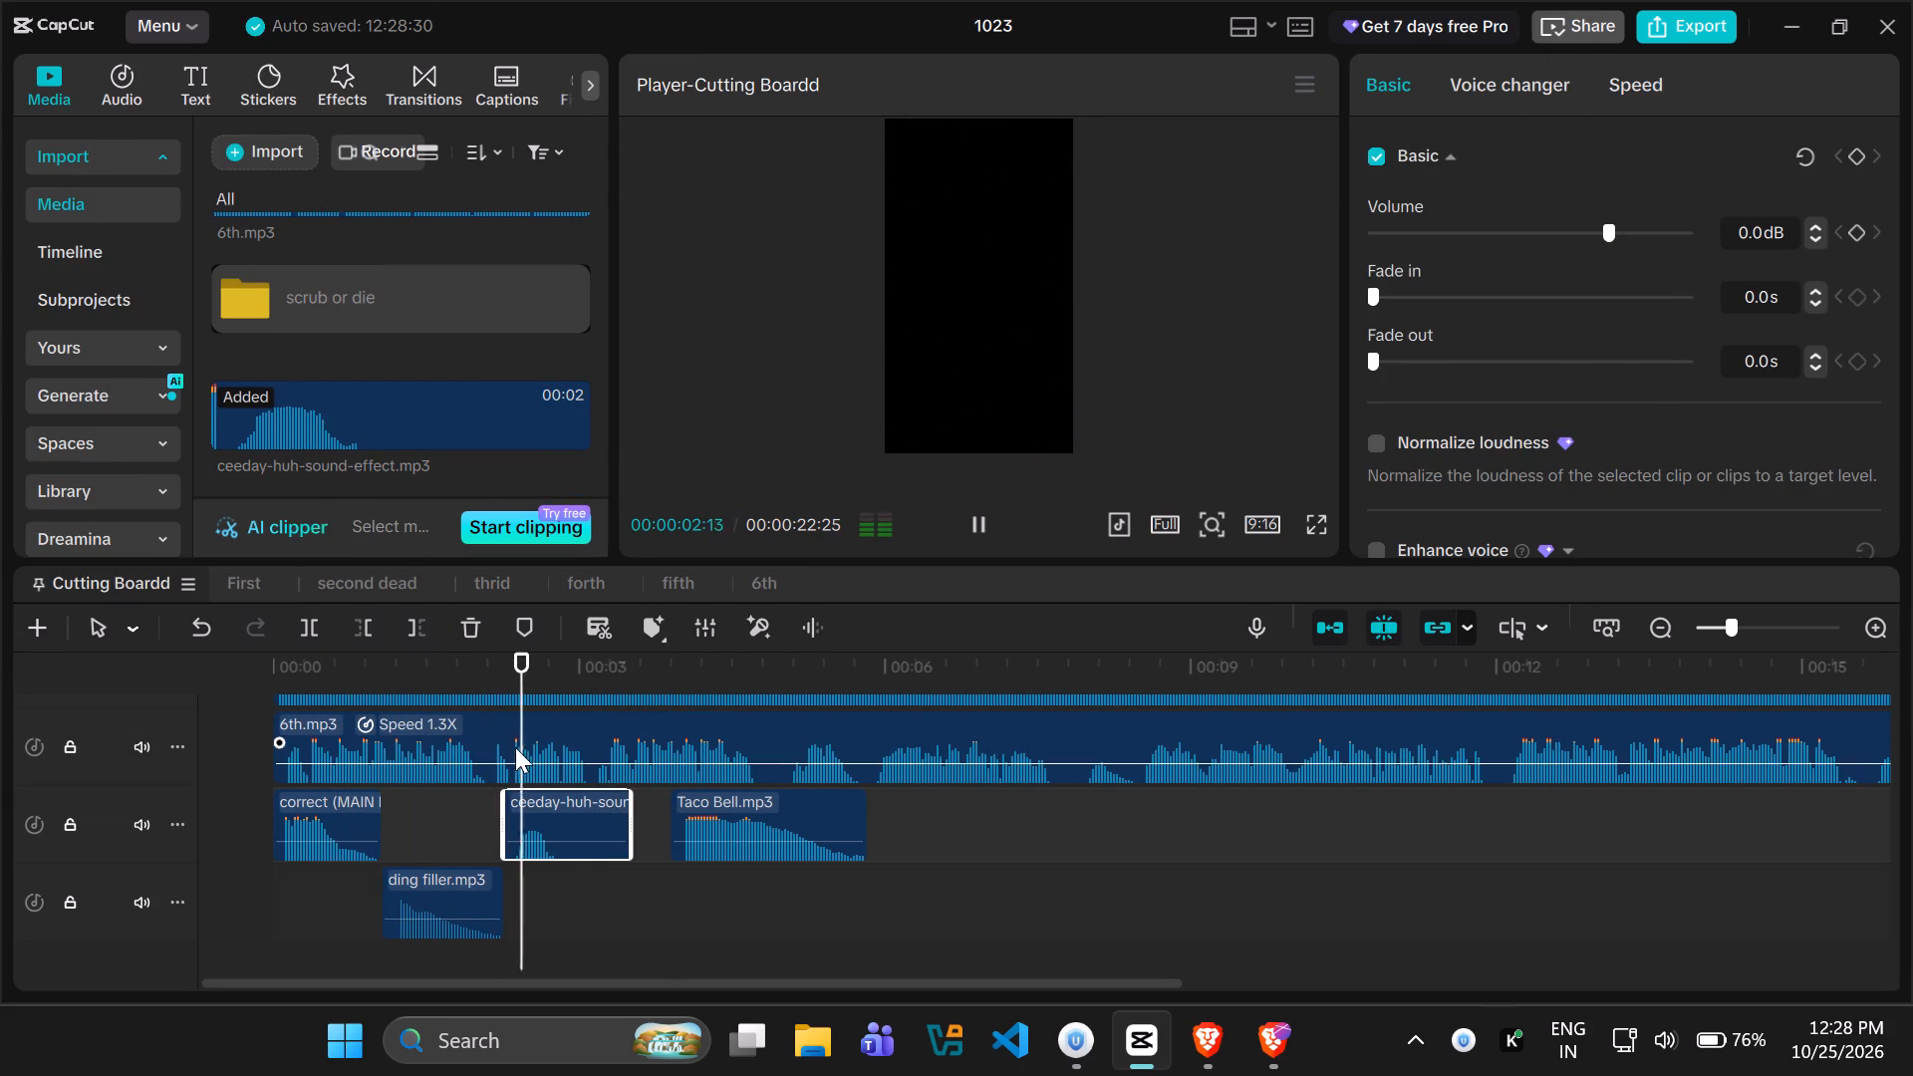
key("space")
left_click_drag(561, 812, 585, 812)
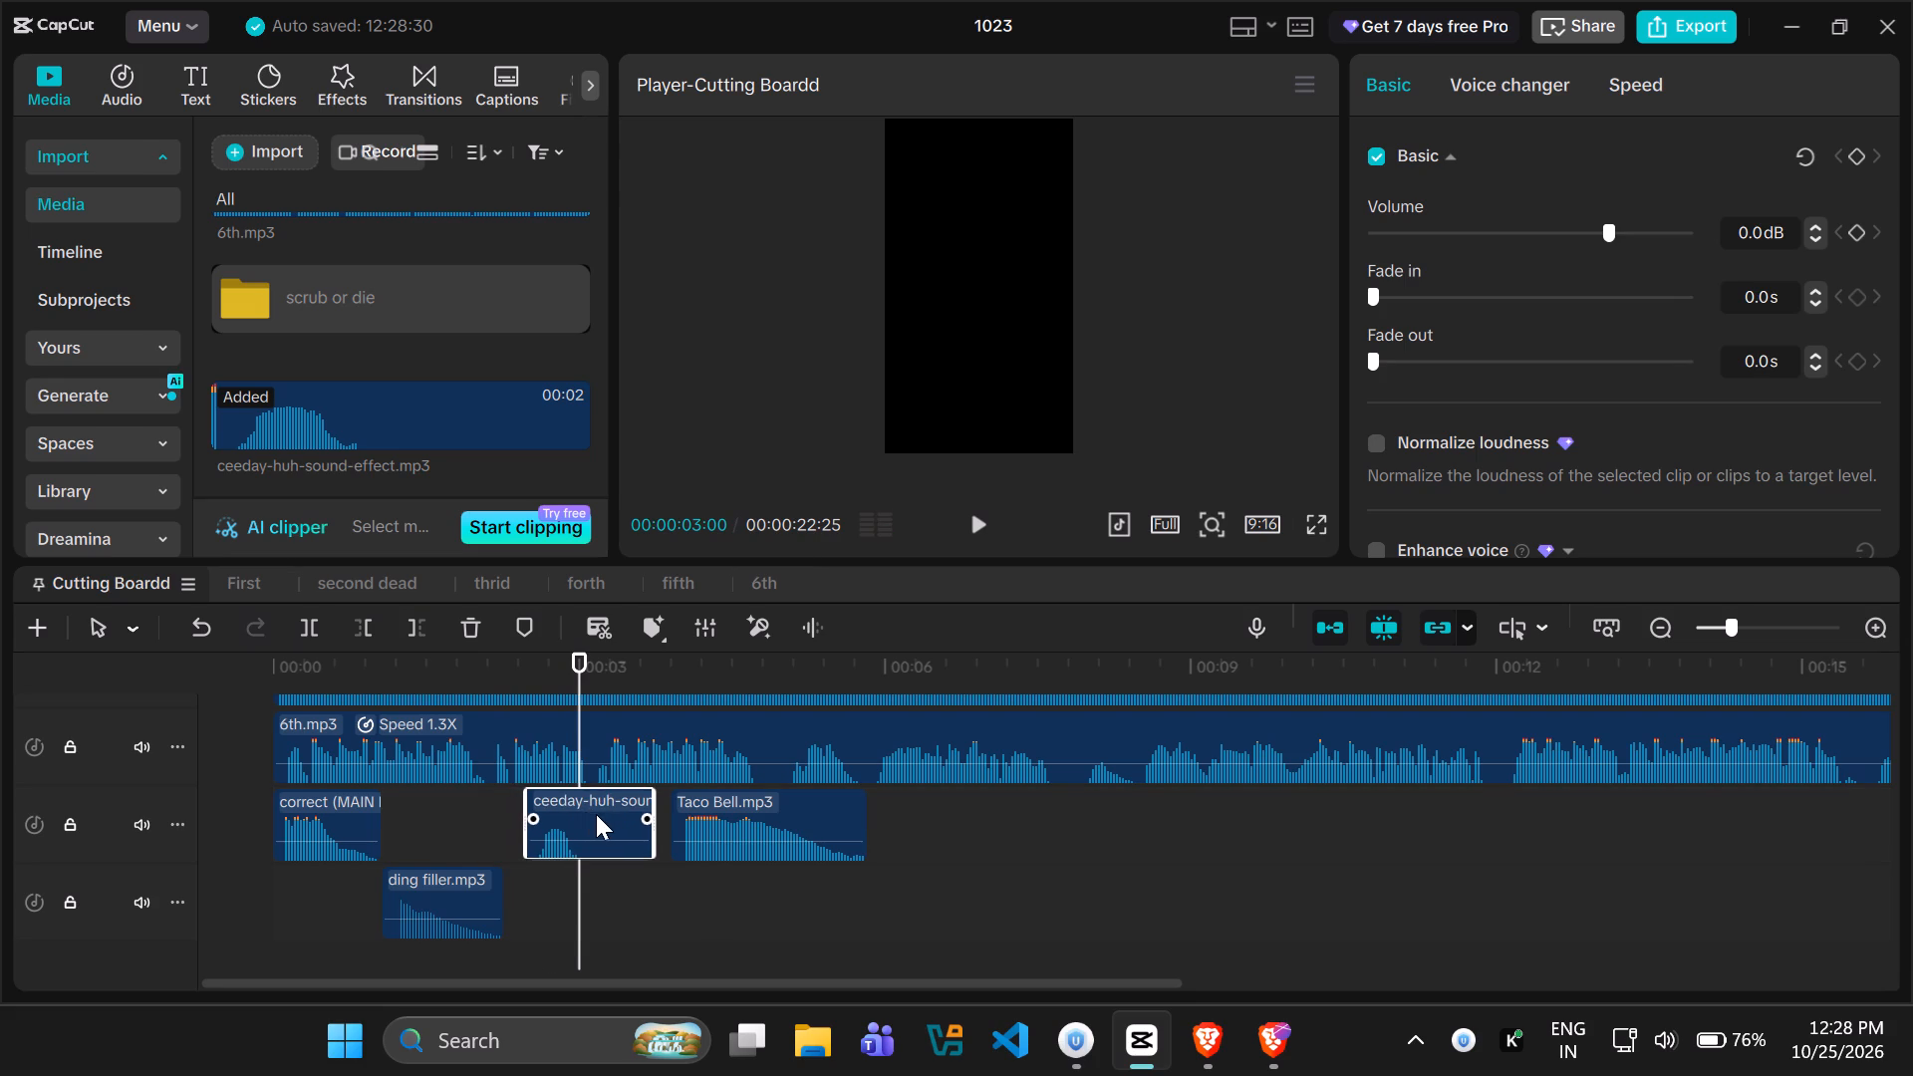
Trim the end of the huh clip to leave about 0.7 s, with its fade-out back at 0.0 s.
left_click_drag(649, 827, 616, 827)
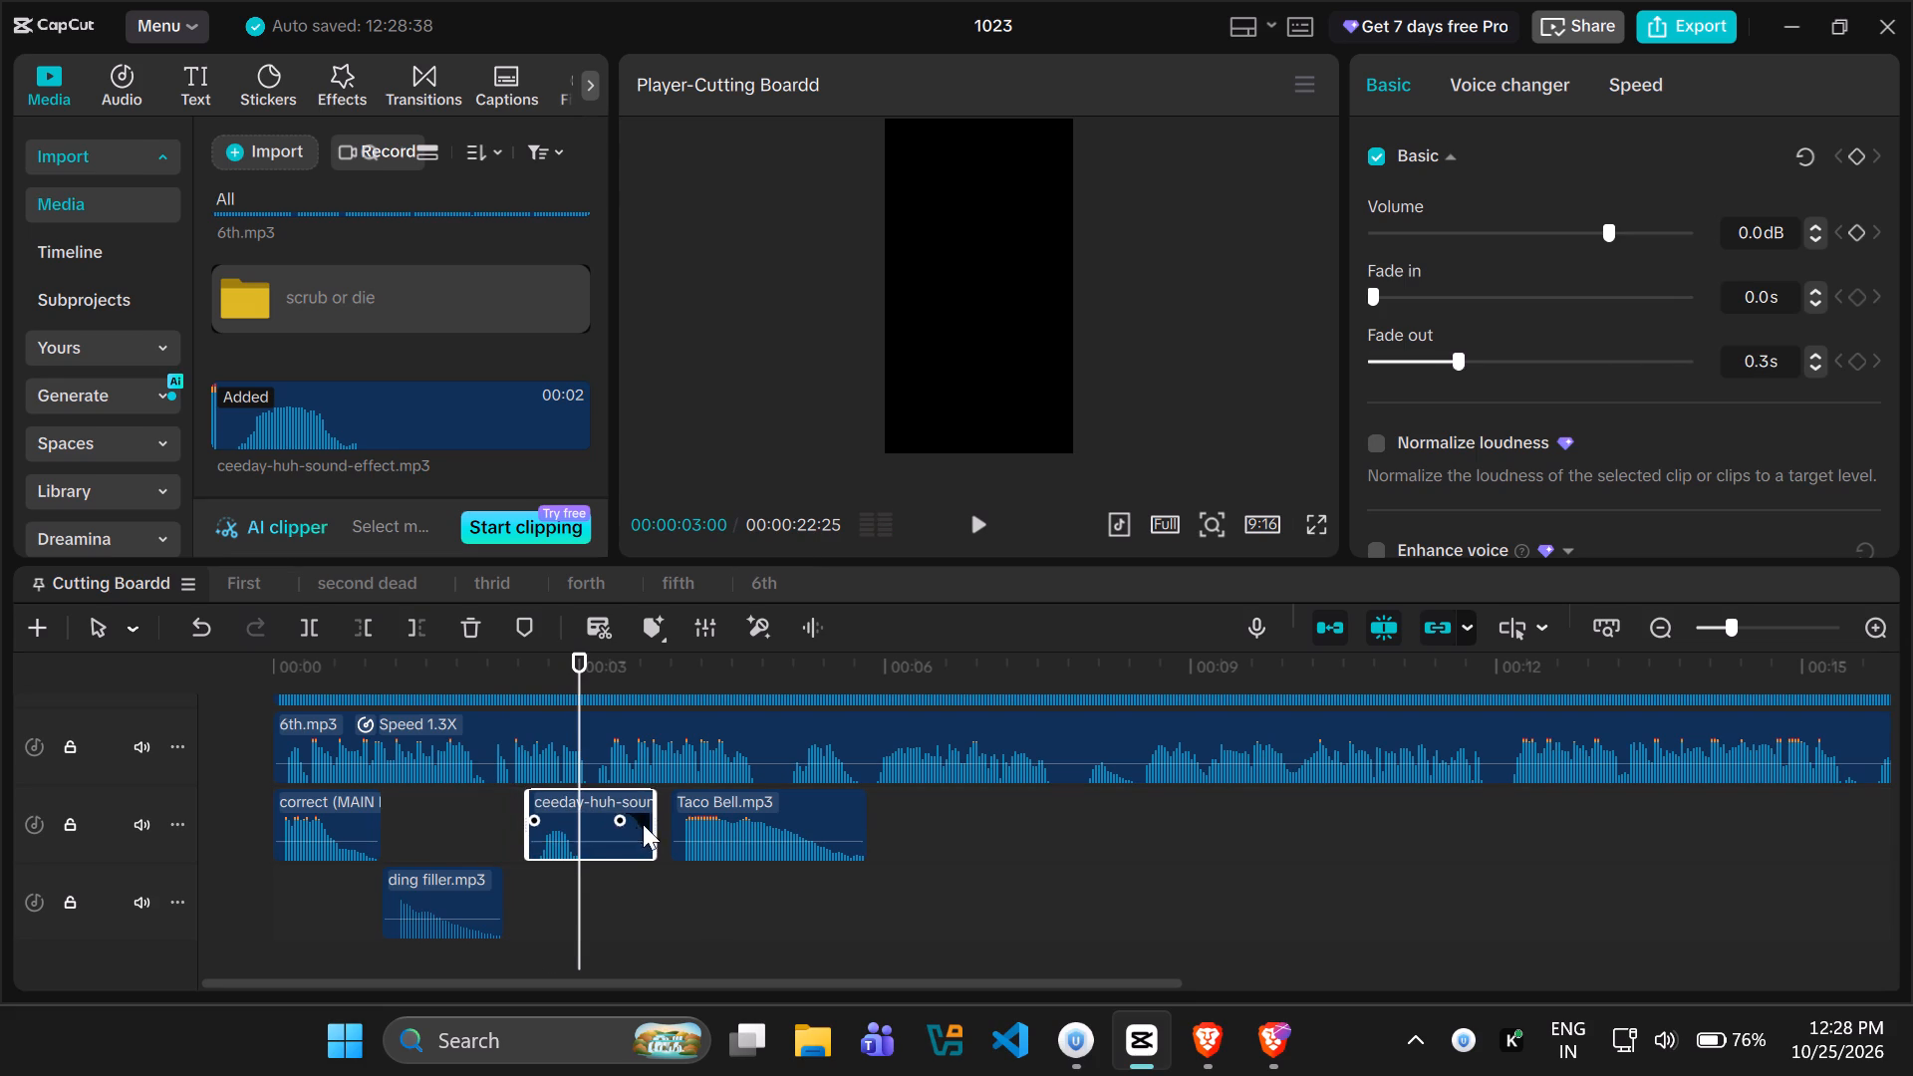
left_click(664, 813)
left_click(649, 810)
left_click_drag(656, 810, 637, 810)
left_click(637, 810)
left_click_drag(644, 811, 609, 811)
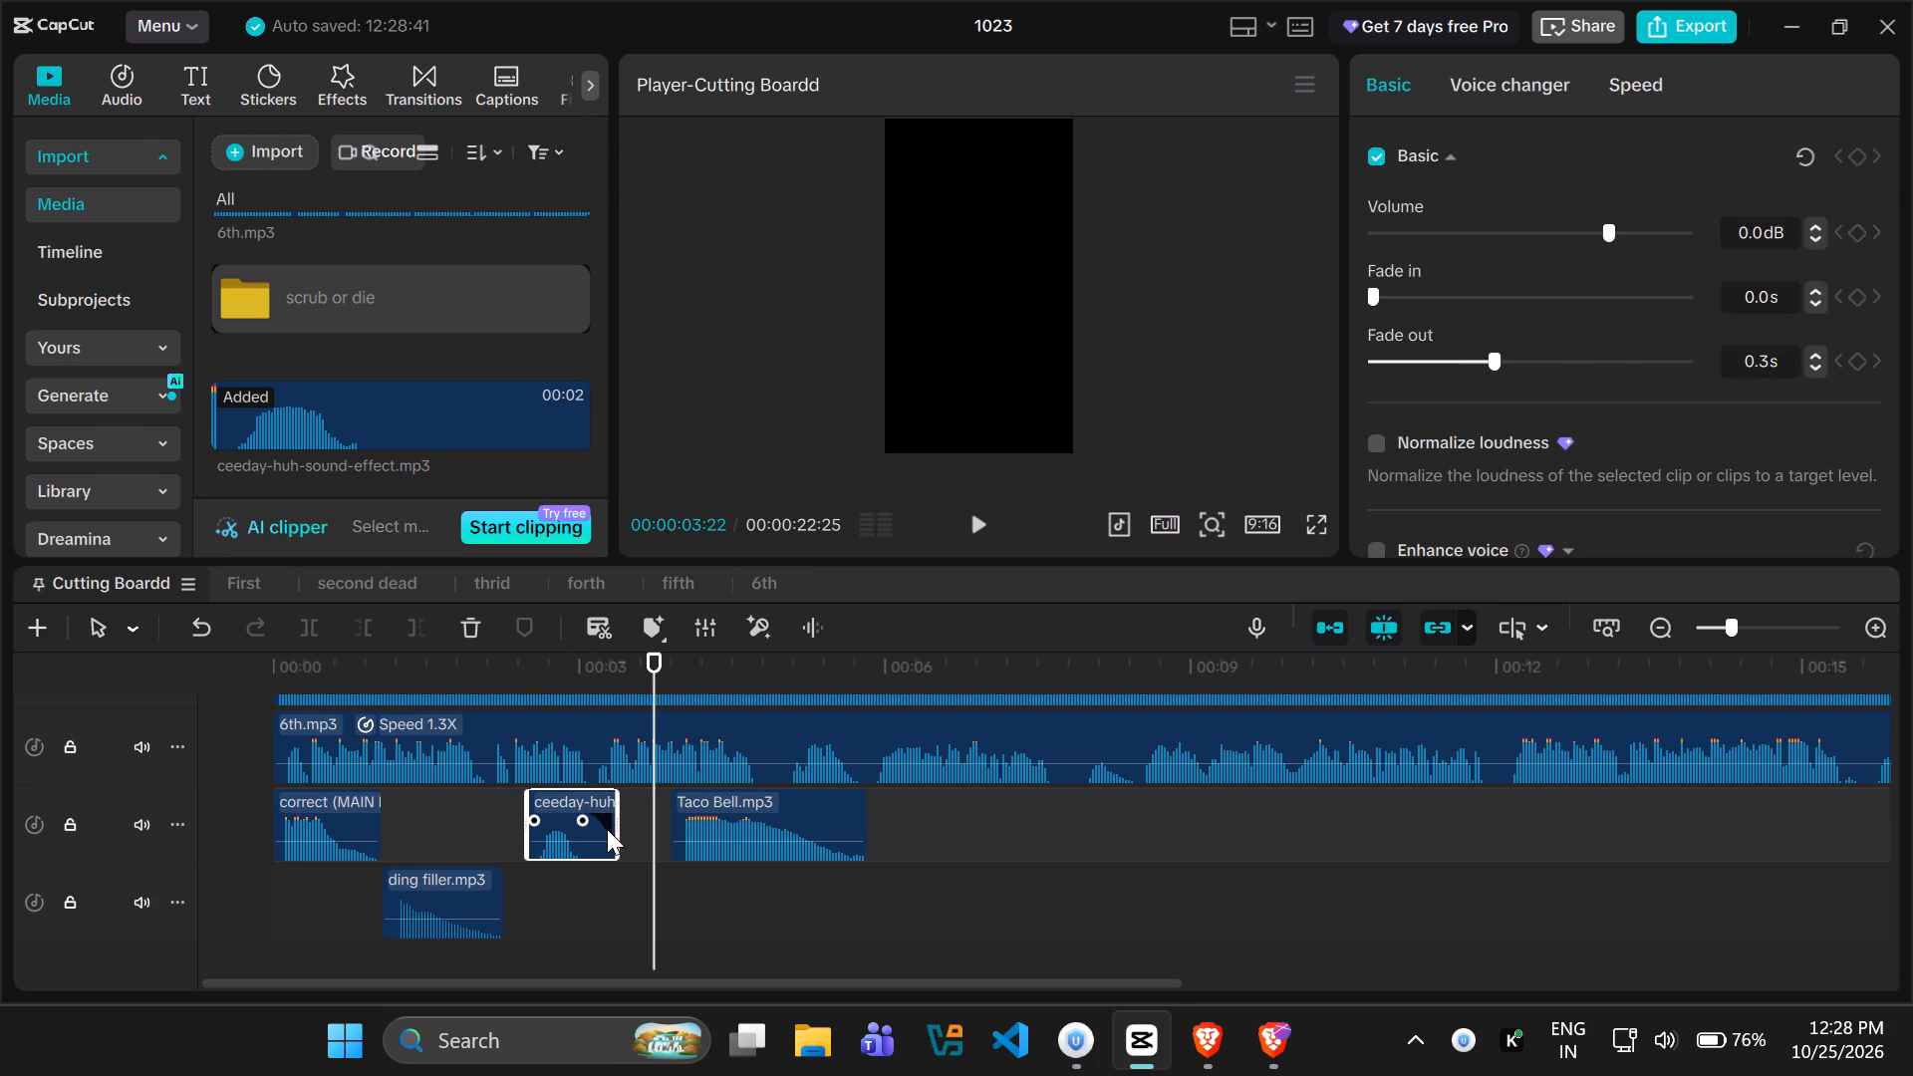
left_click_drag(586, 822, 620, 822)
left_click_drag(618, 805, 595, 804)
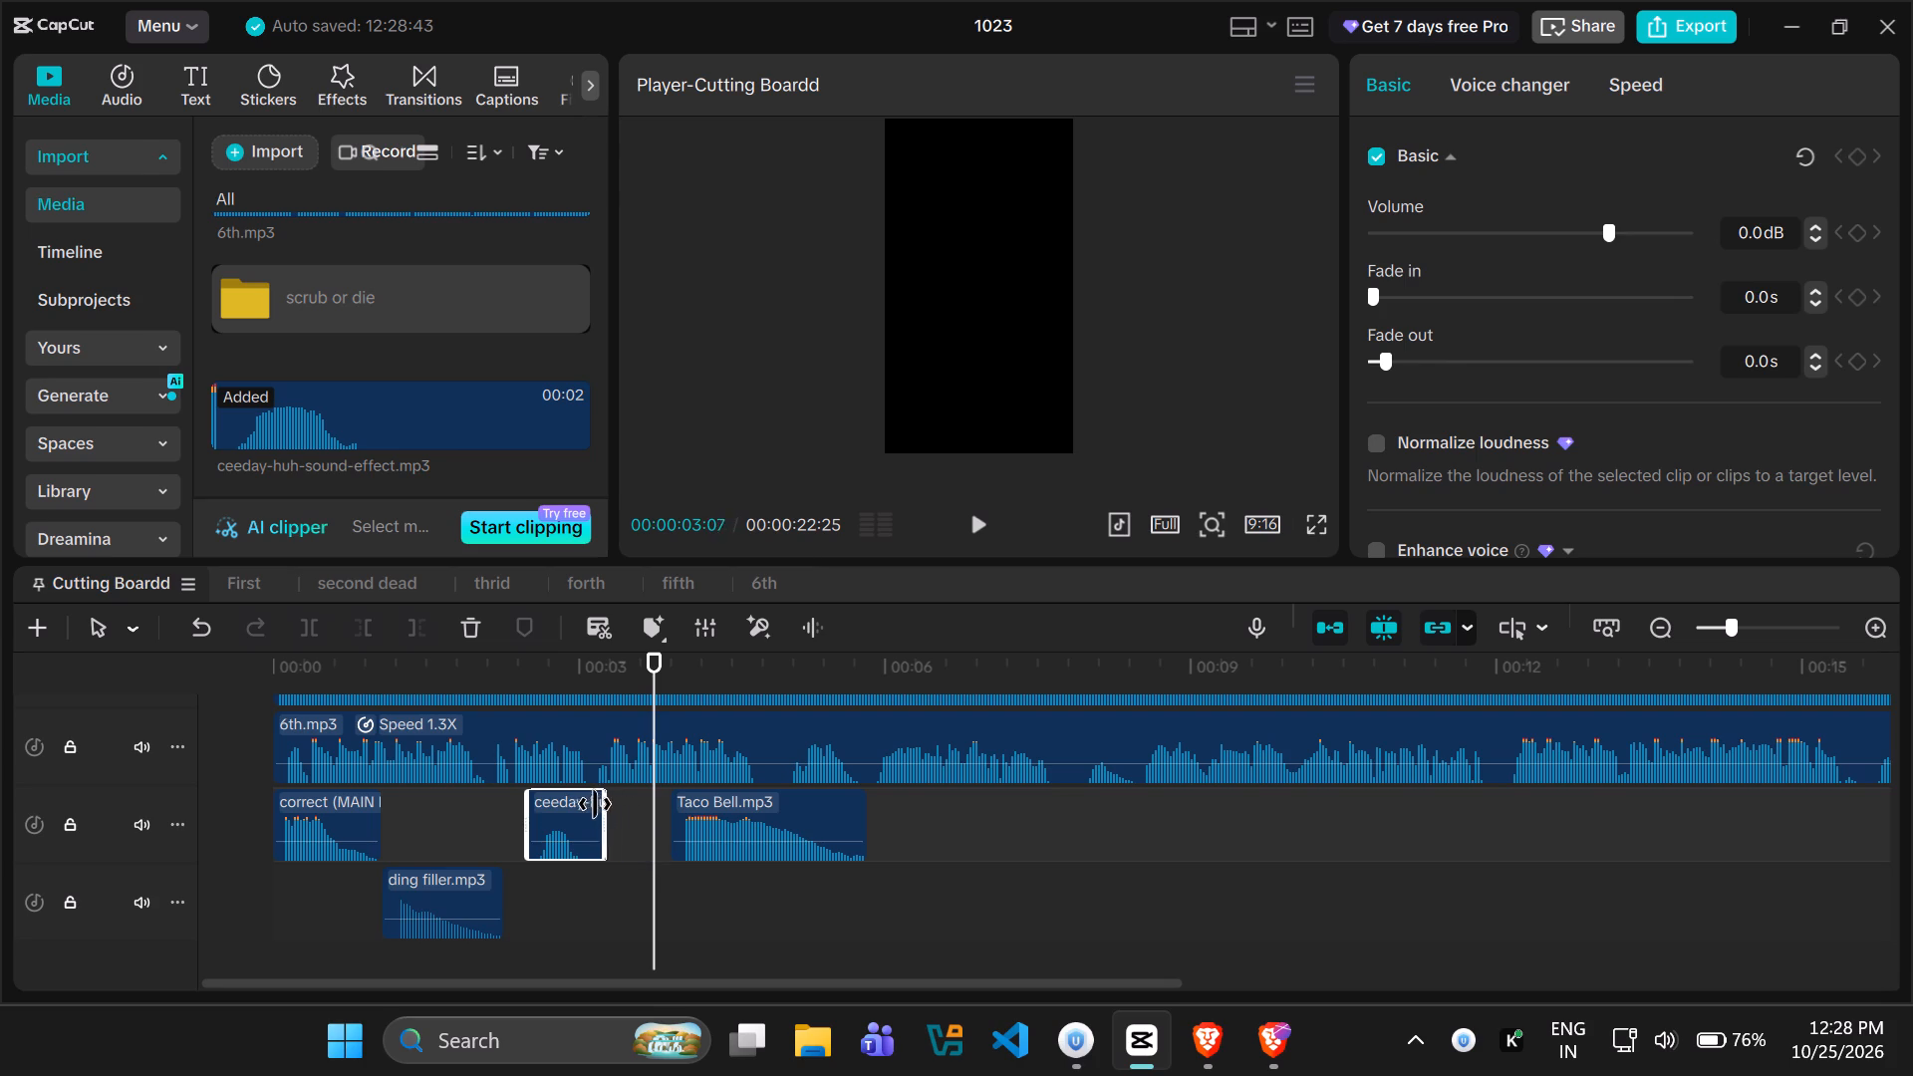
left_click_drag(595, 804, 591, 804)
Move the huh clip slightly later to start at about 2.6 s and preview the timeline from the beginning.
left_click_drag(571, 810, 584, 812)
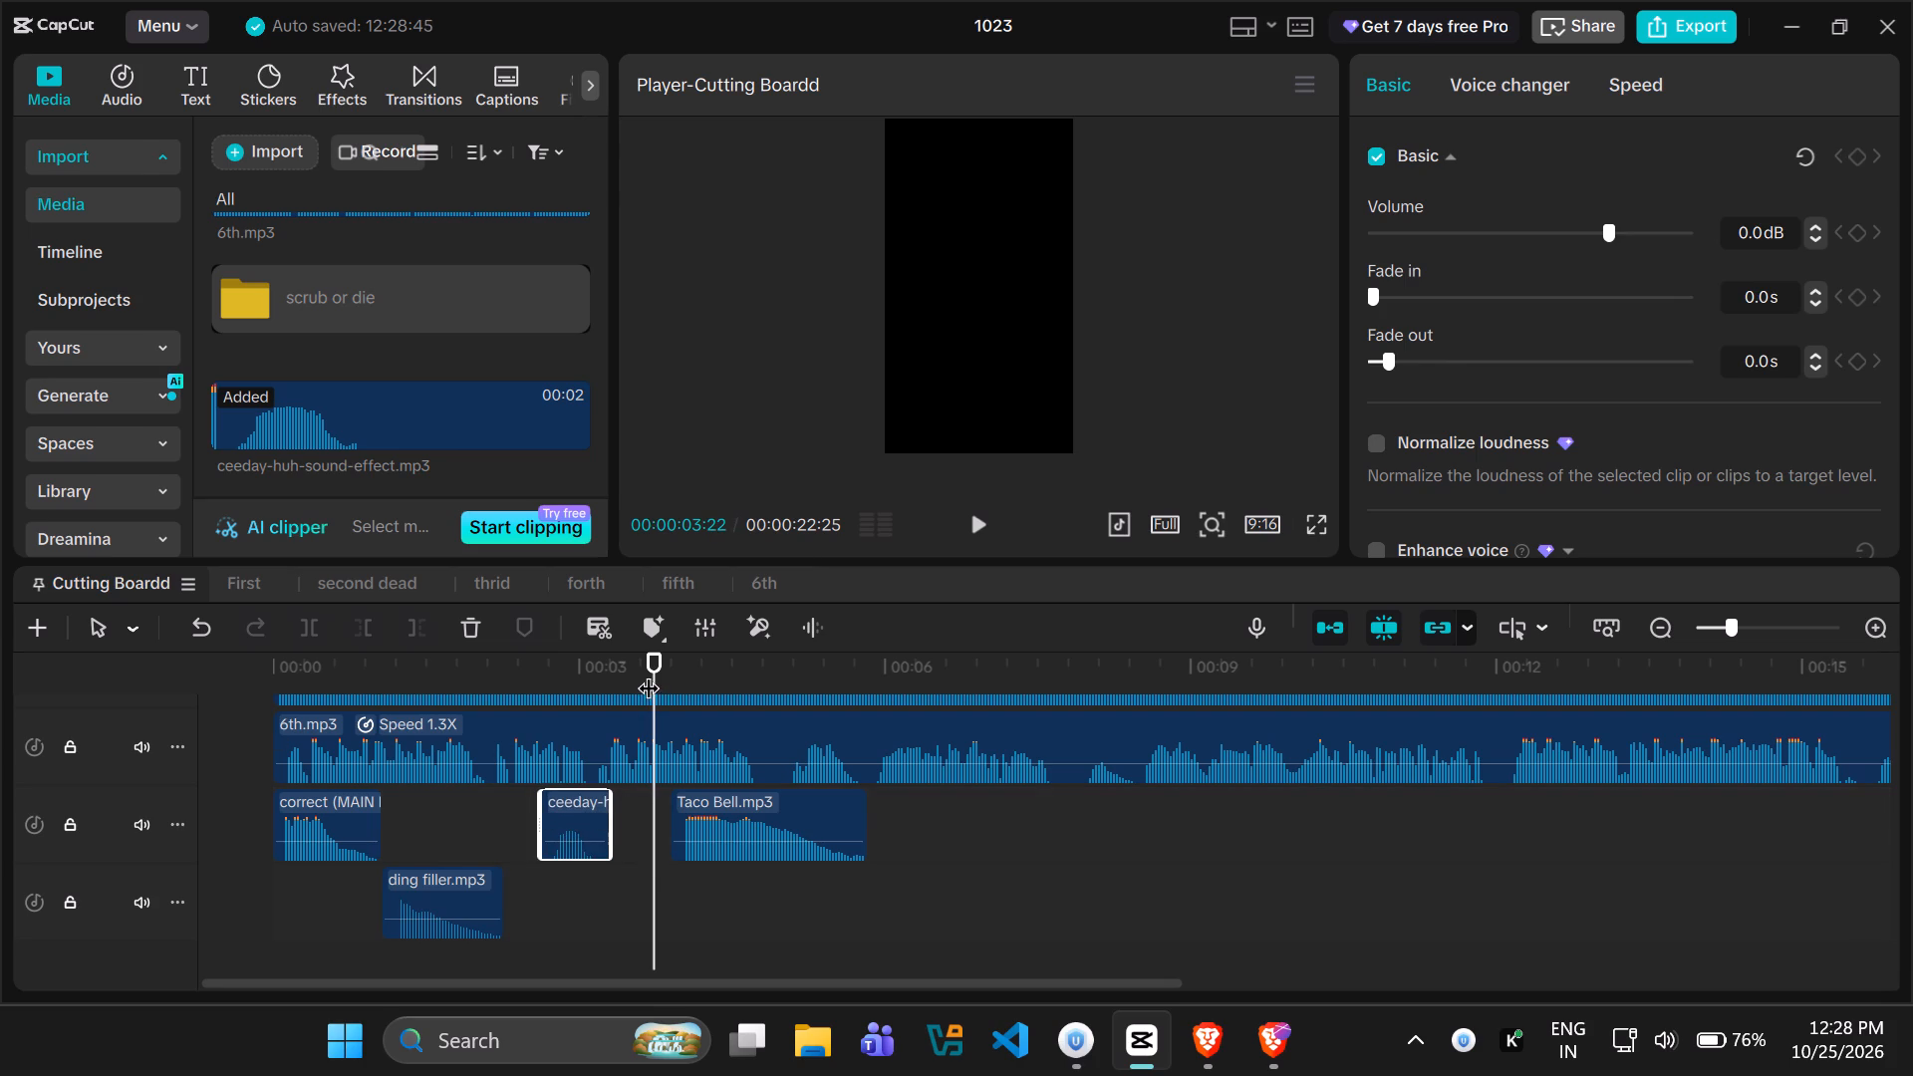
left_click_drag(648, 672, 0, 671)
key("space")
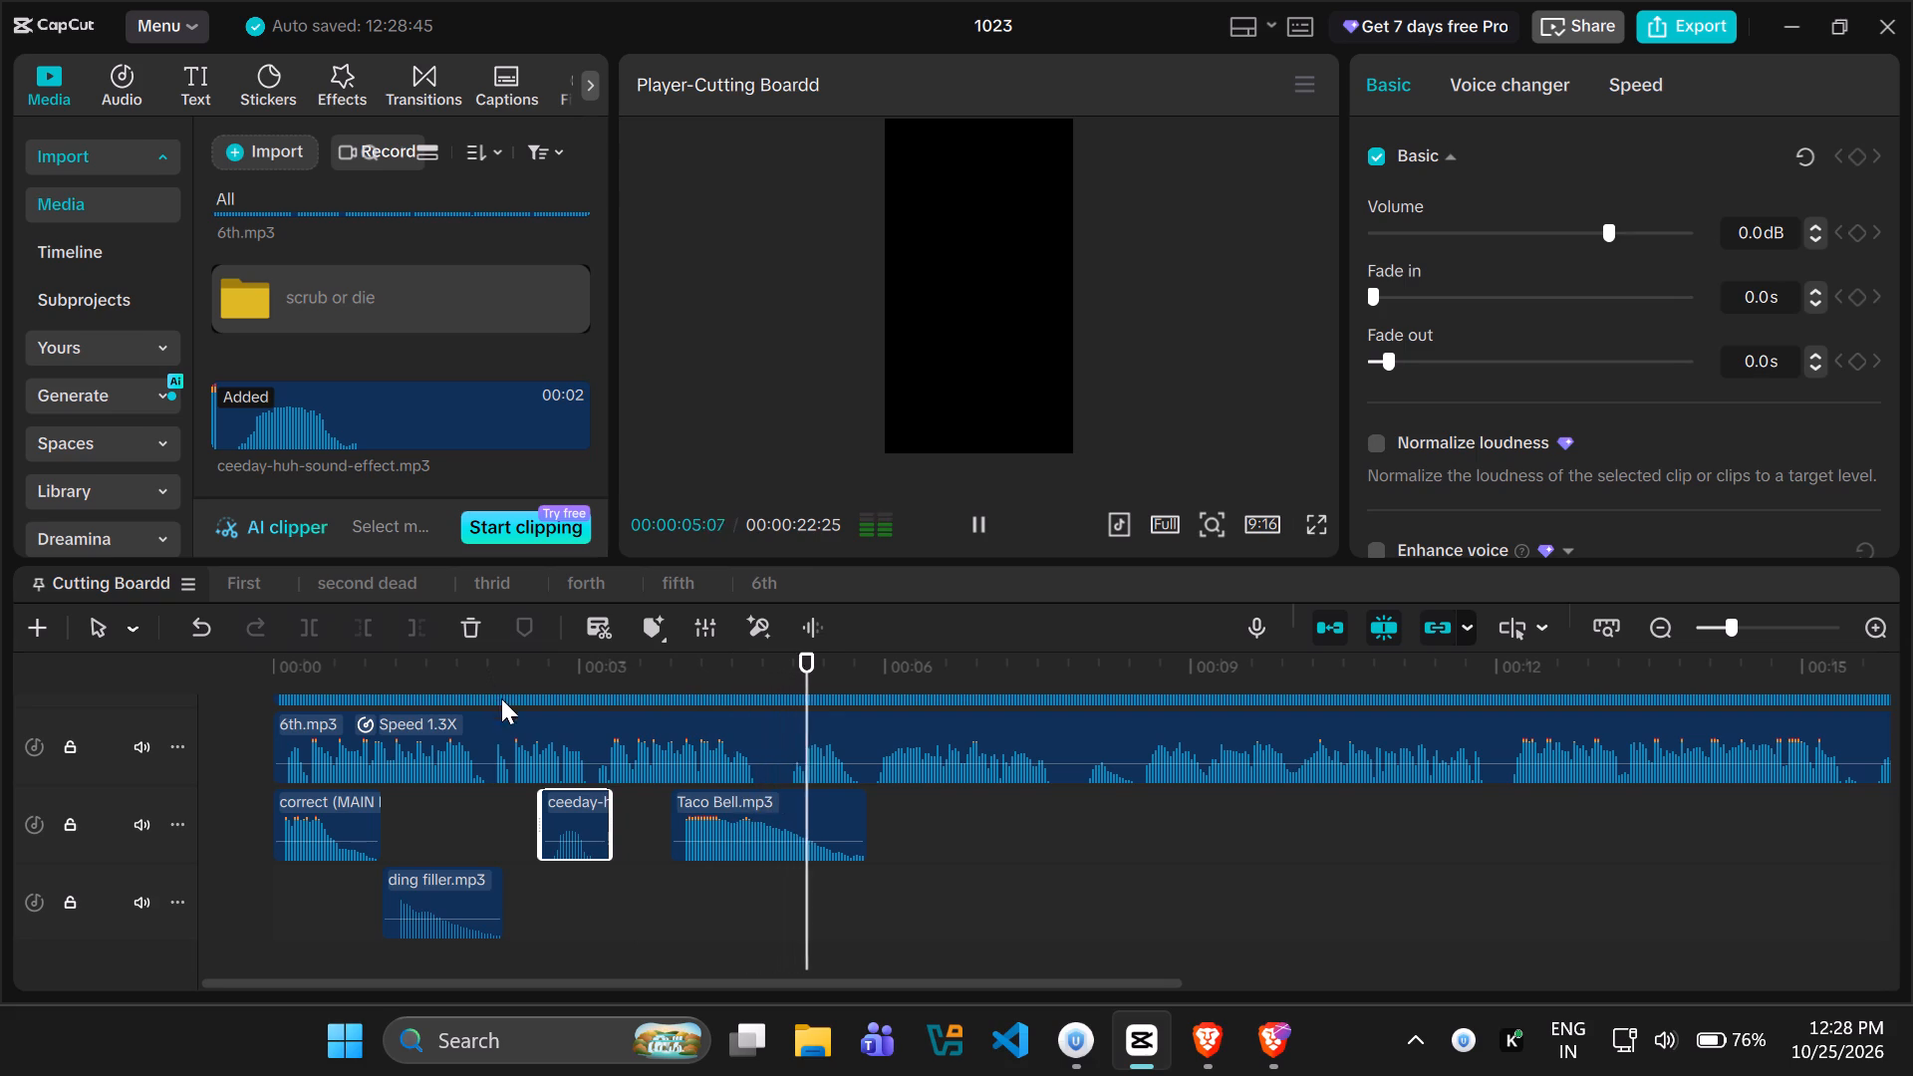
key("space")
Preview the narration after the Taco Bell clip, import Faah.mp3 from I used them, and place it on the same effects track at about 6.5 s.
left_click(759, 816)
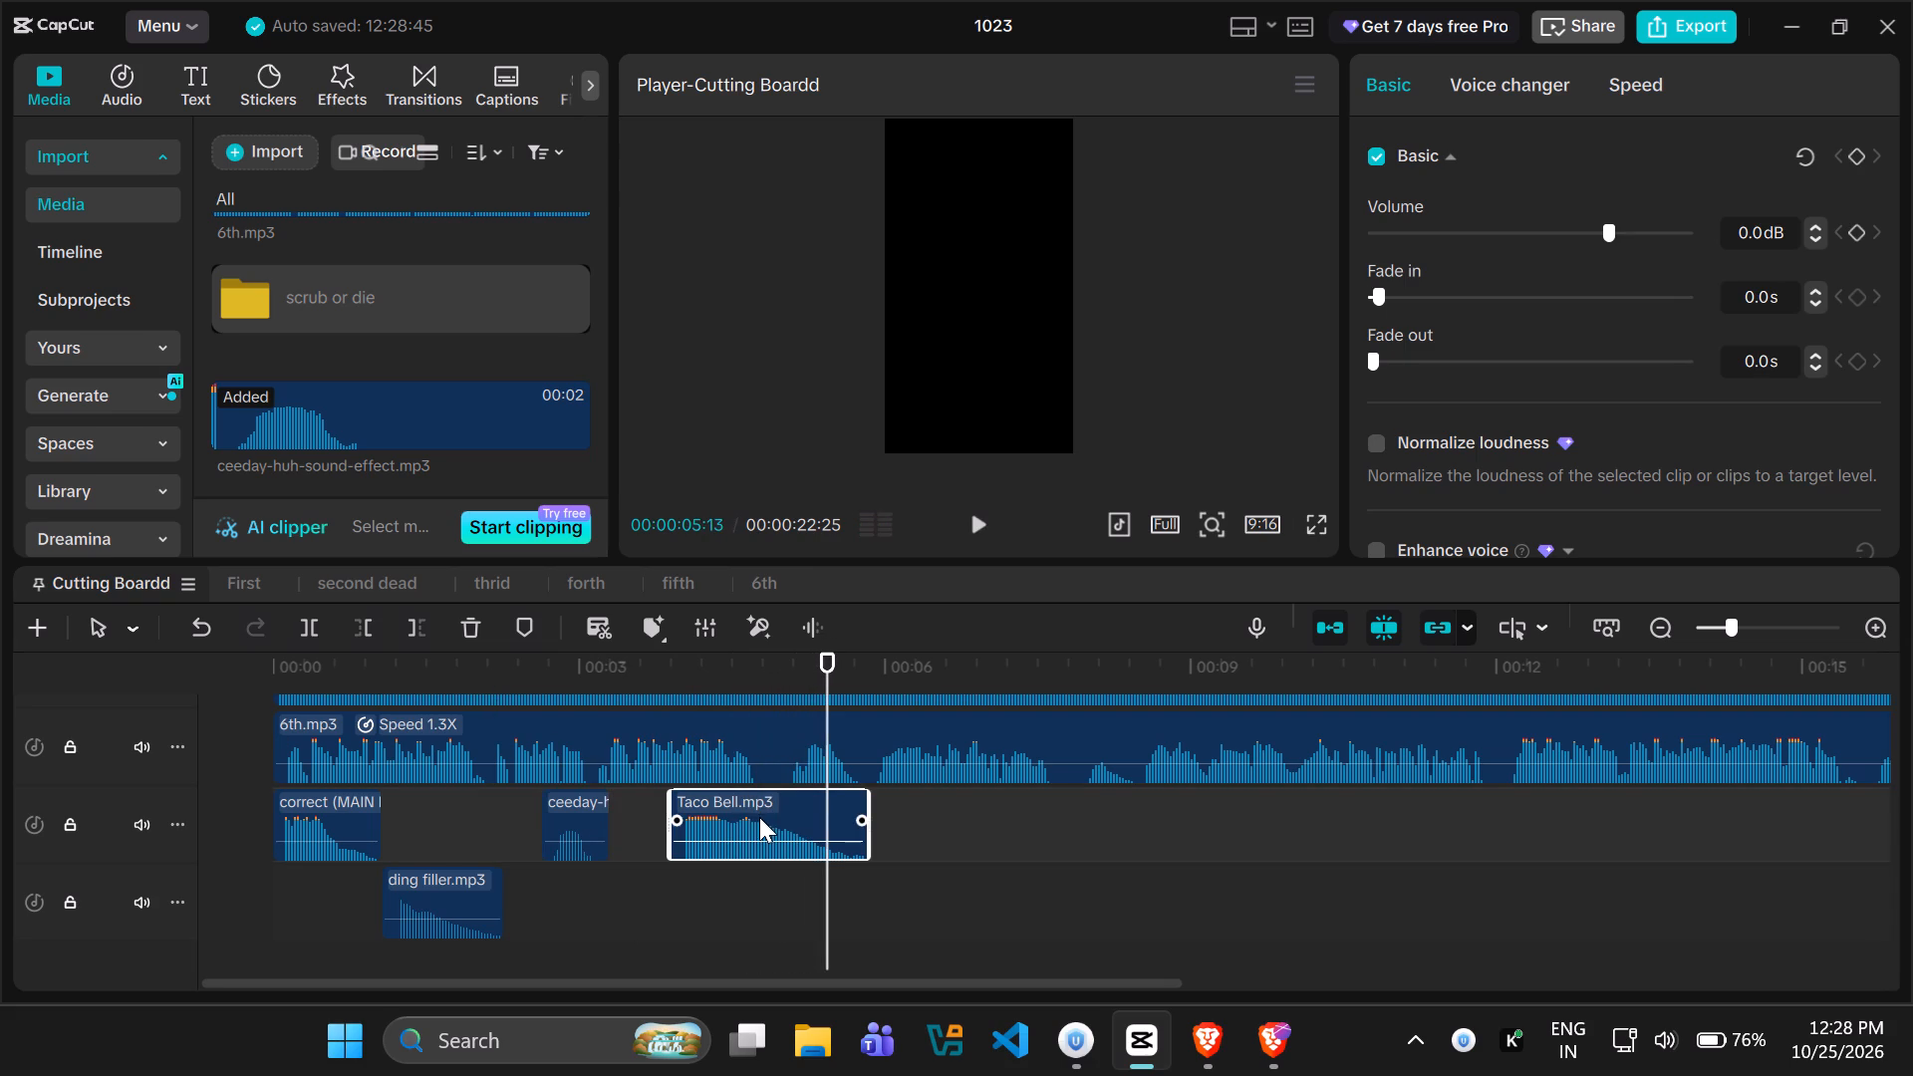
scroll(421, 380, "up", 5)
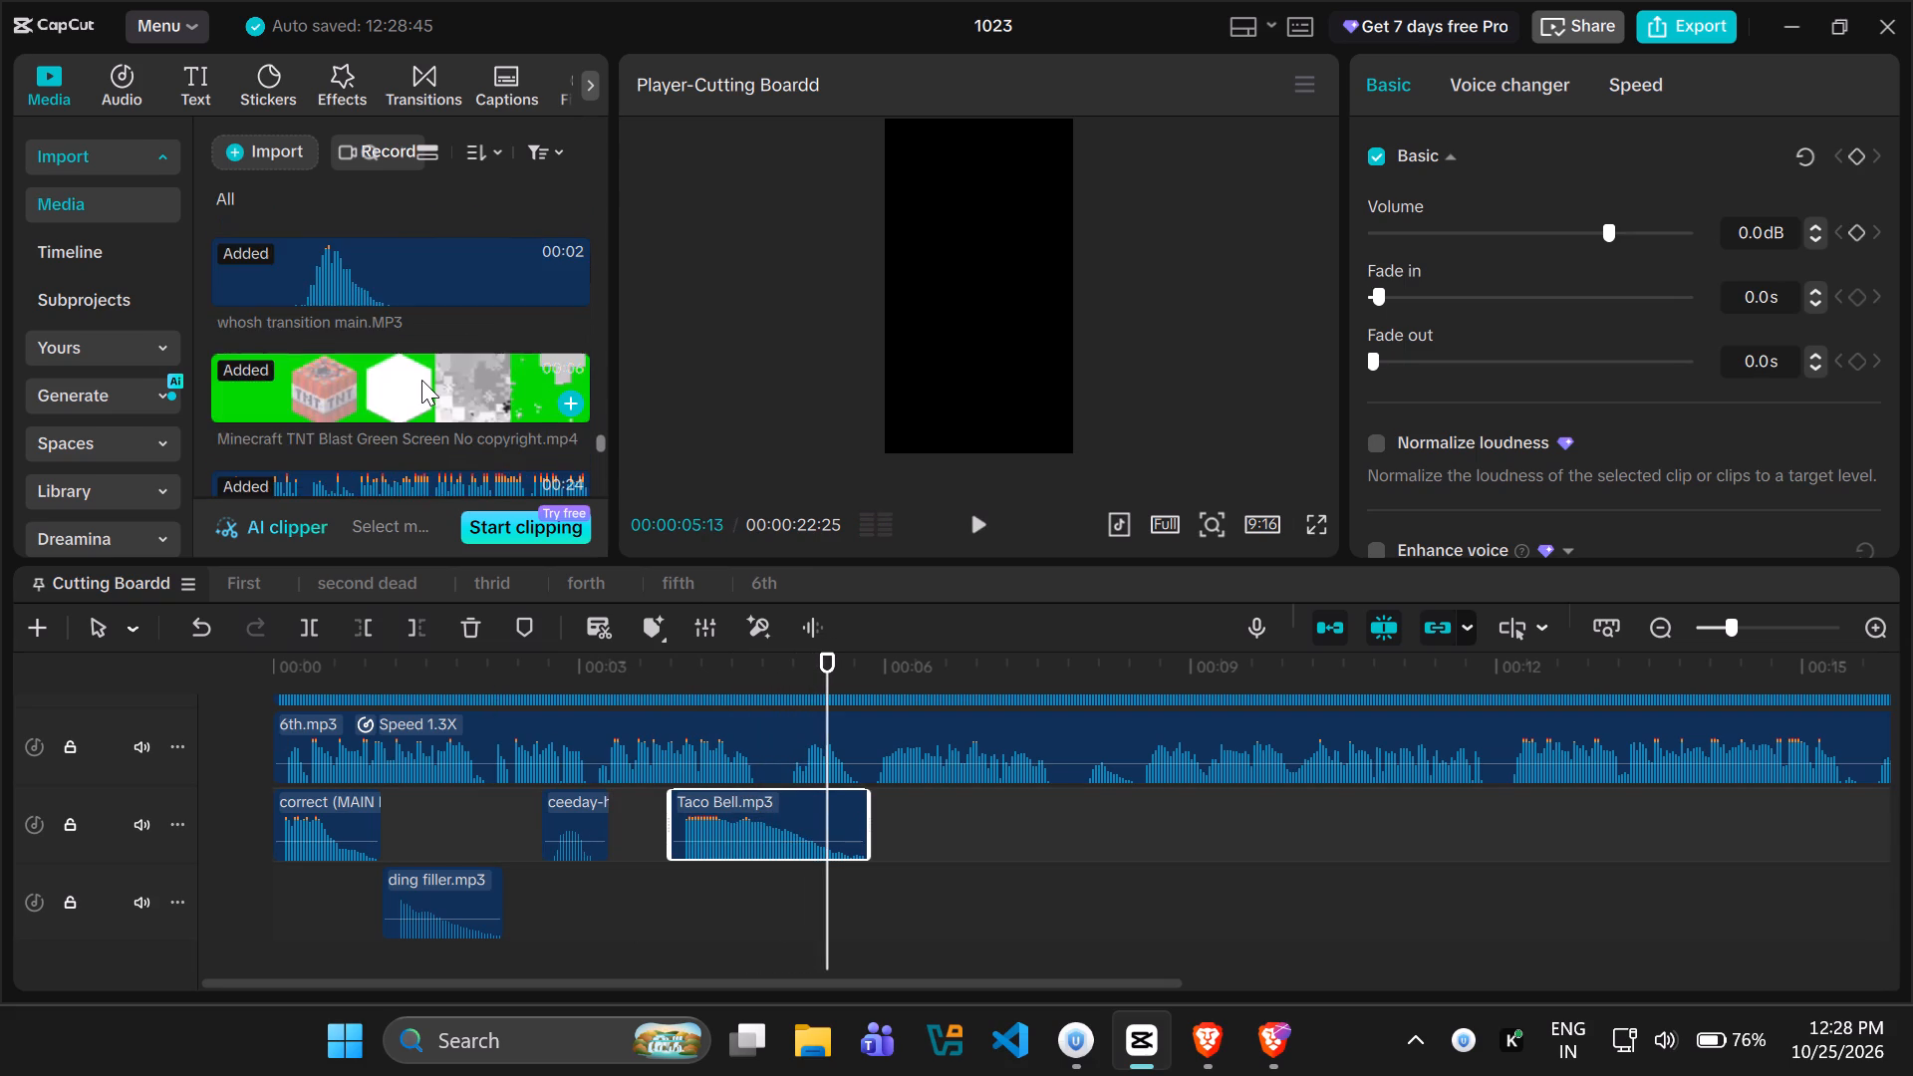
scroll(421, 380, "up", 1)
key("space")
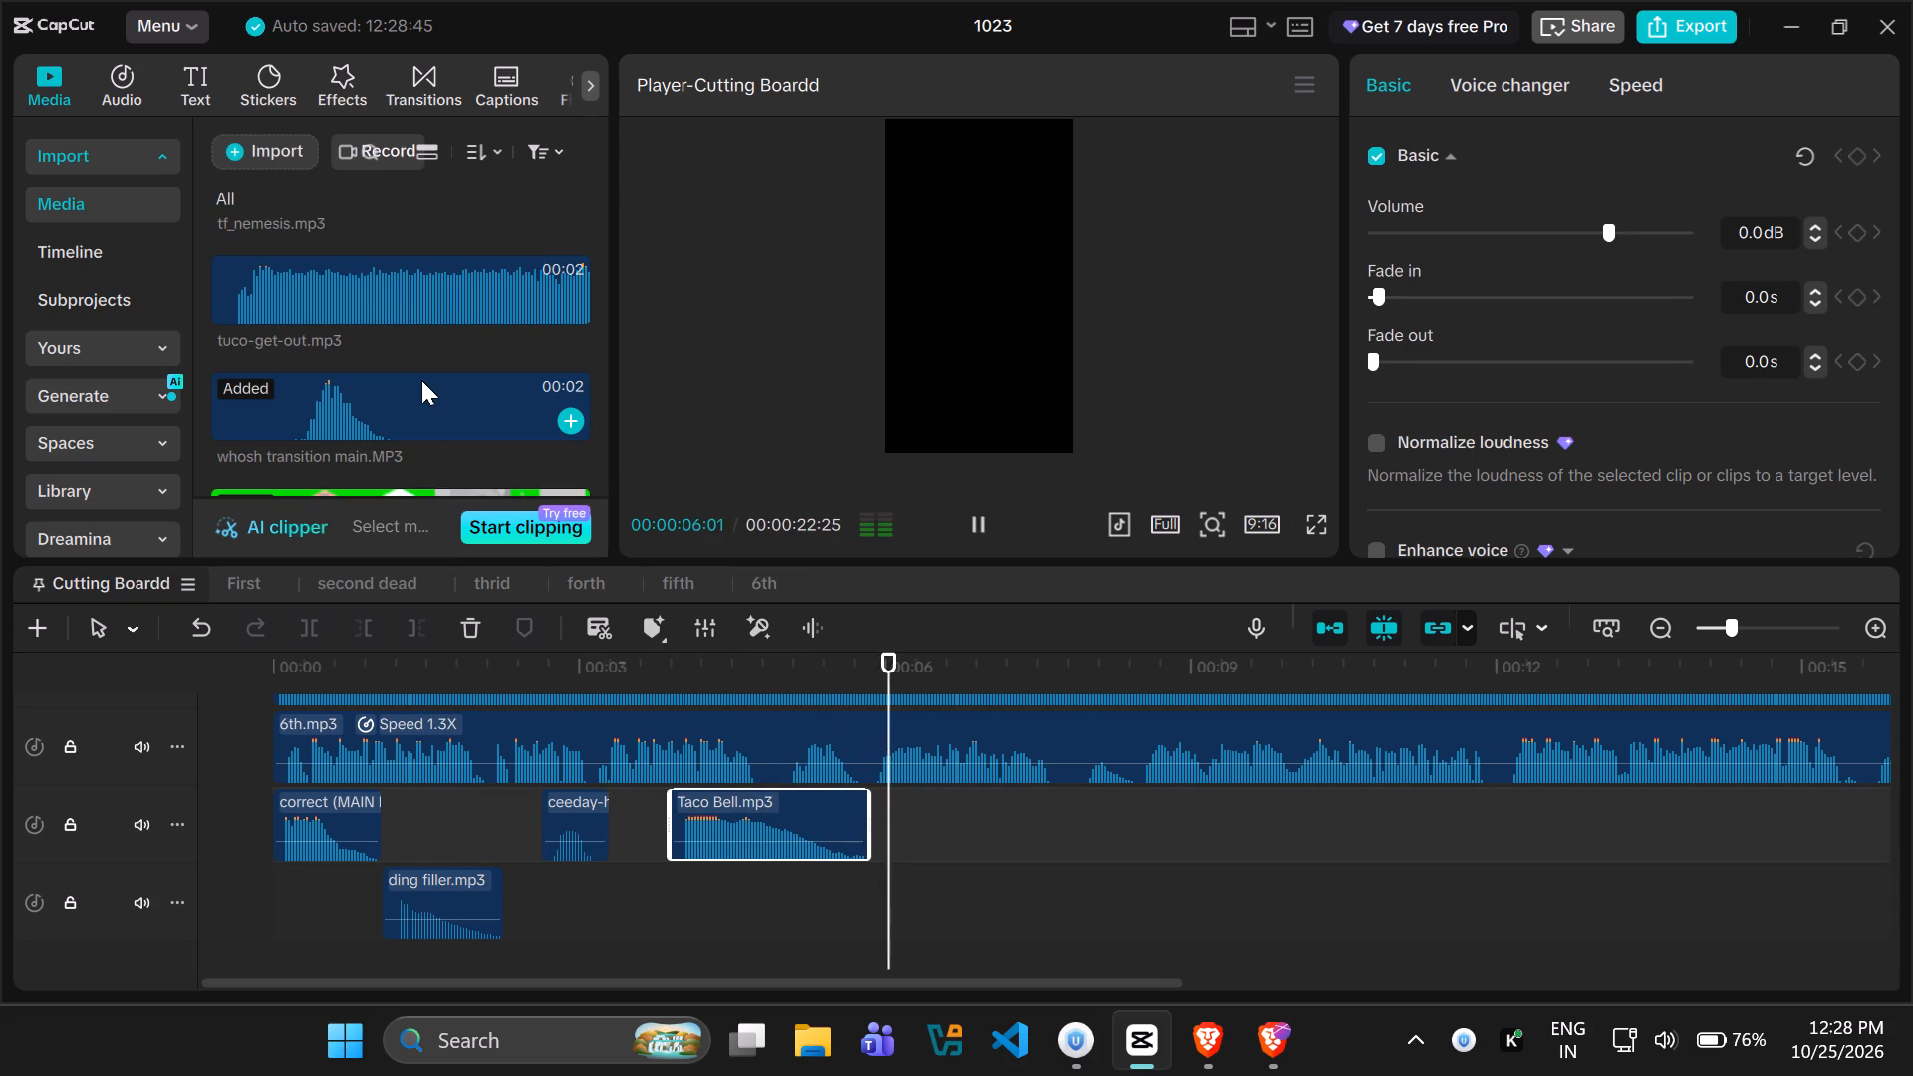
key("space")
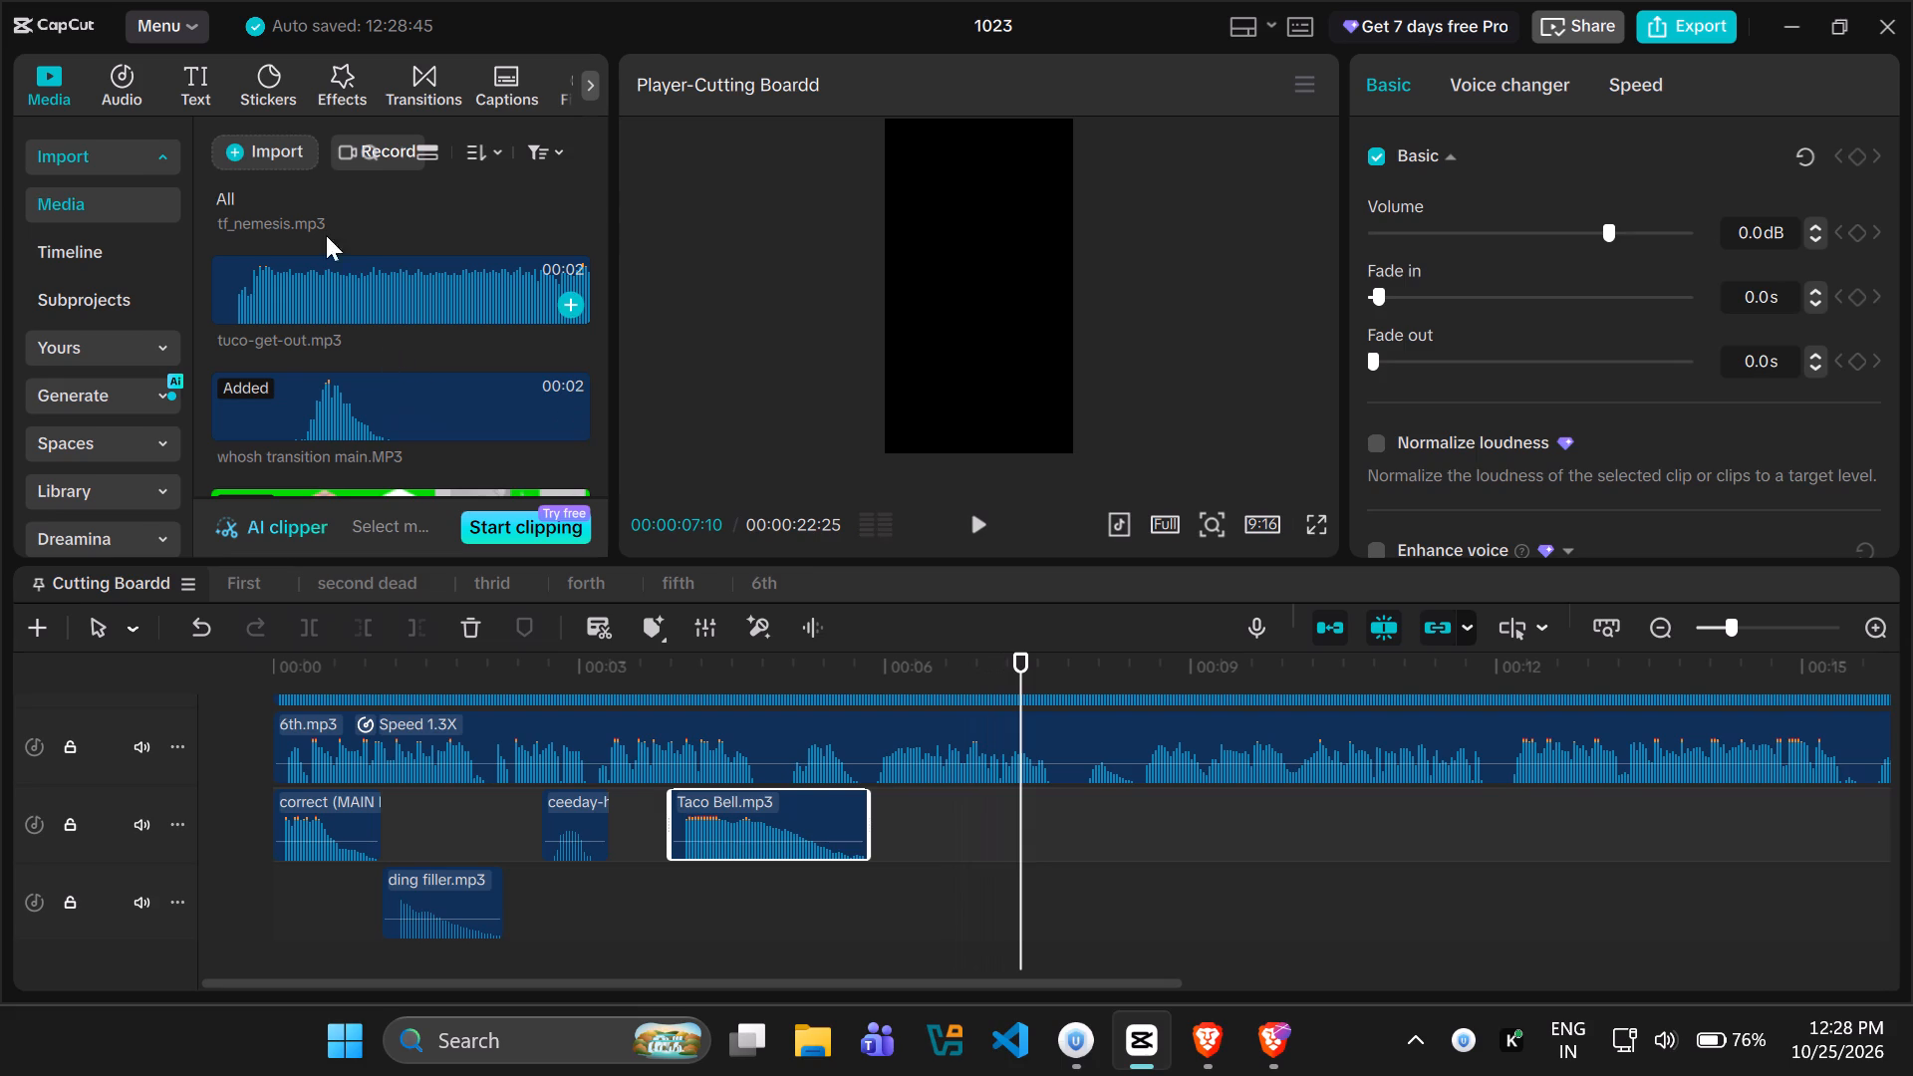
left_click(279, 148)
left_click(323, 205)
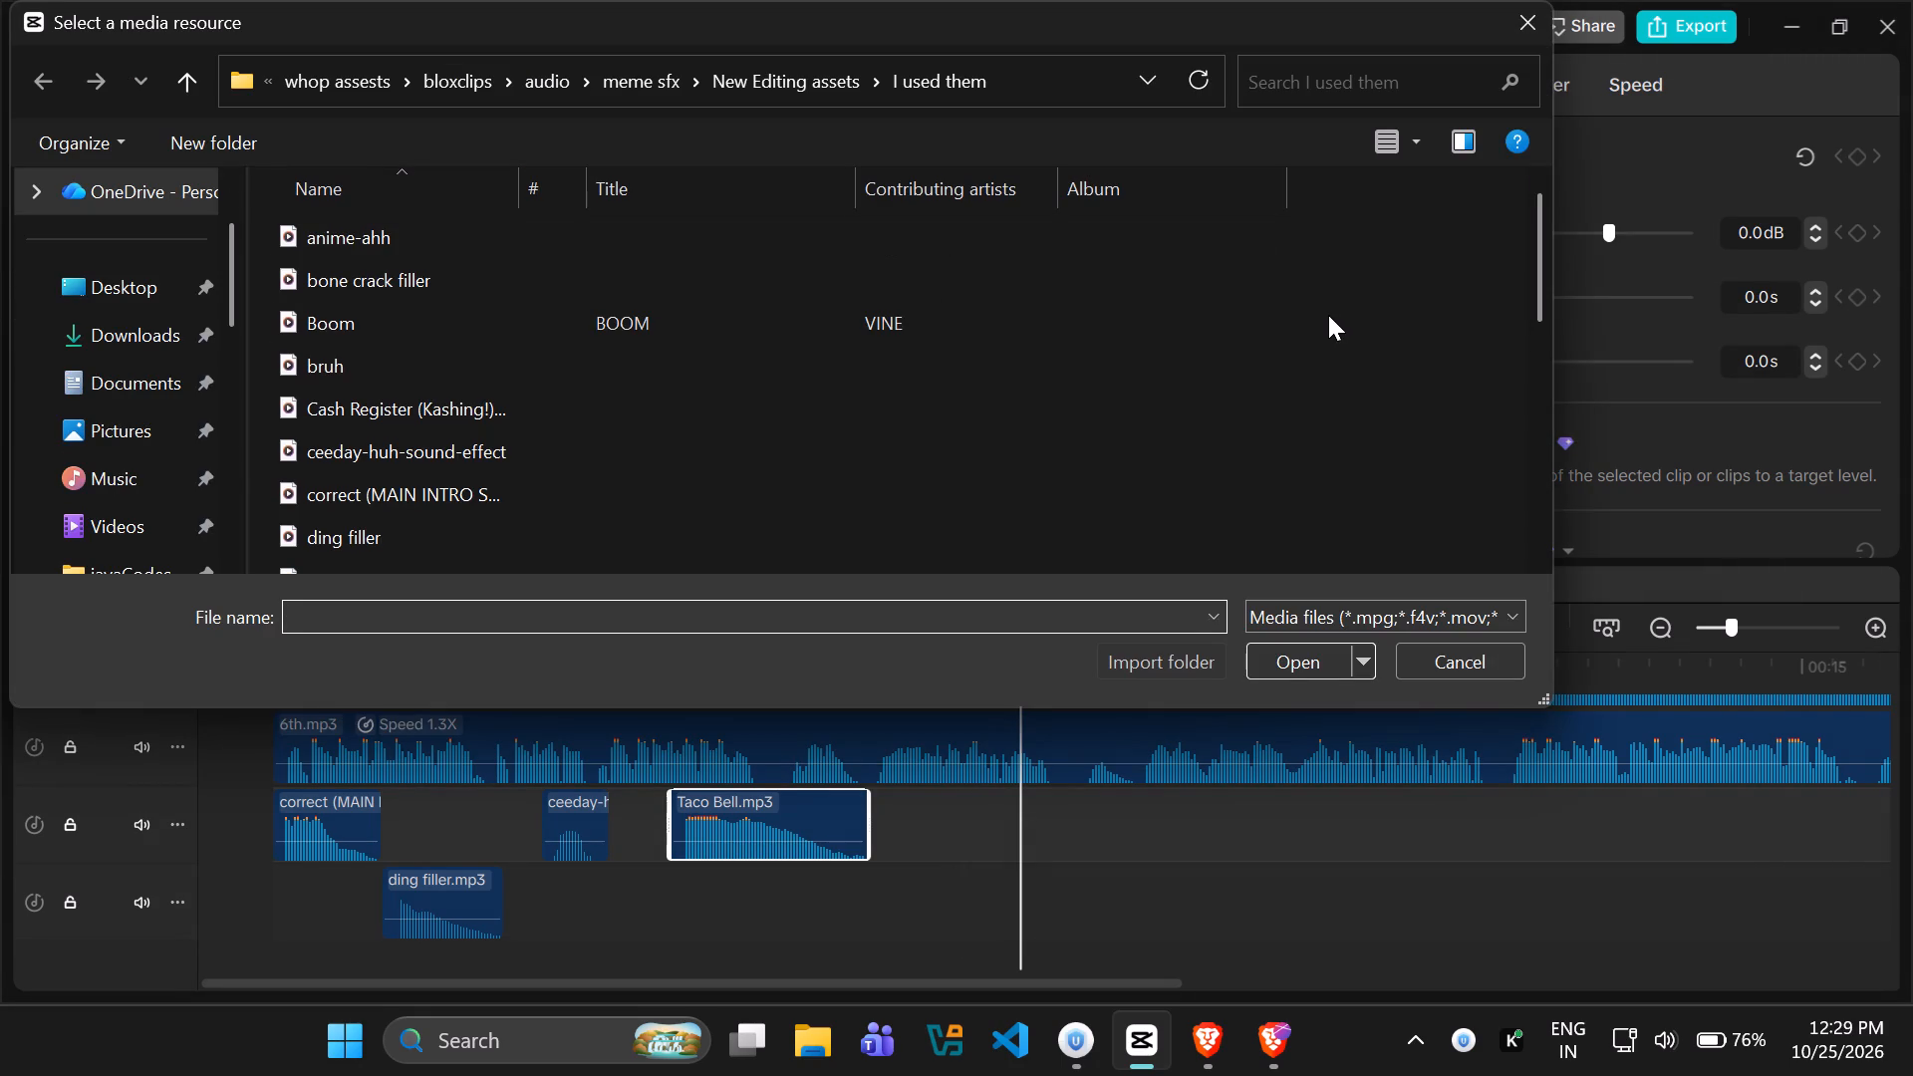
key("f")
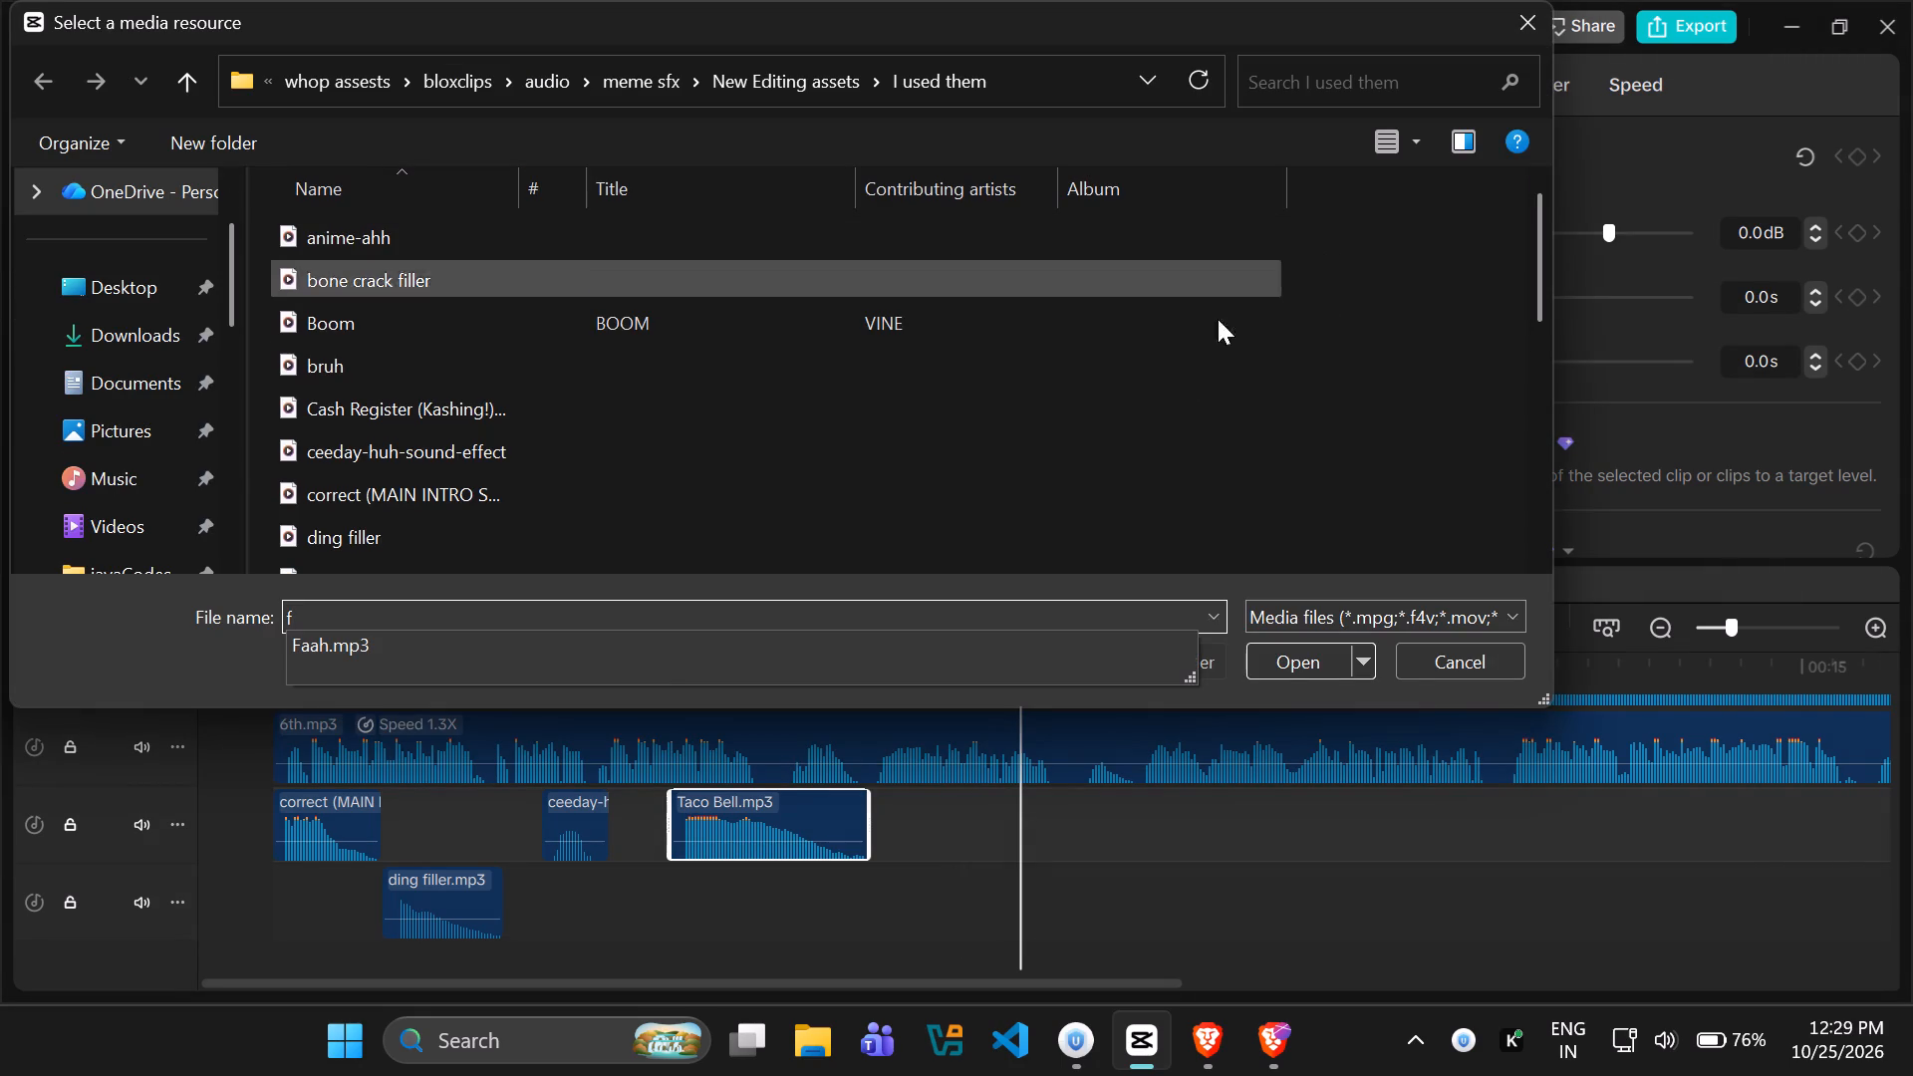
left_click(1062, 632)
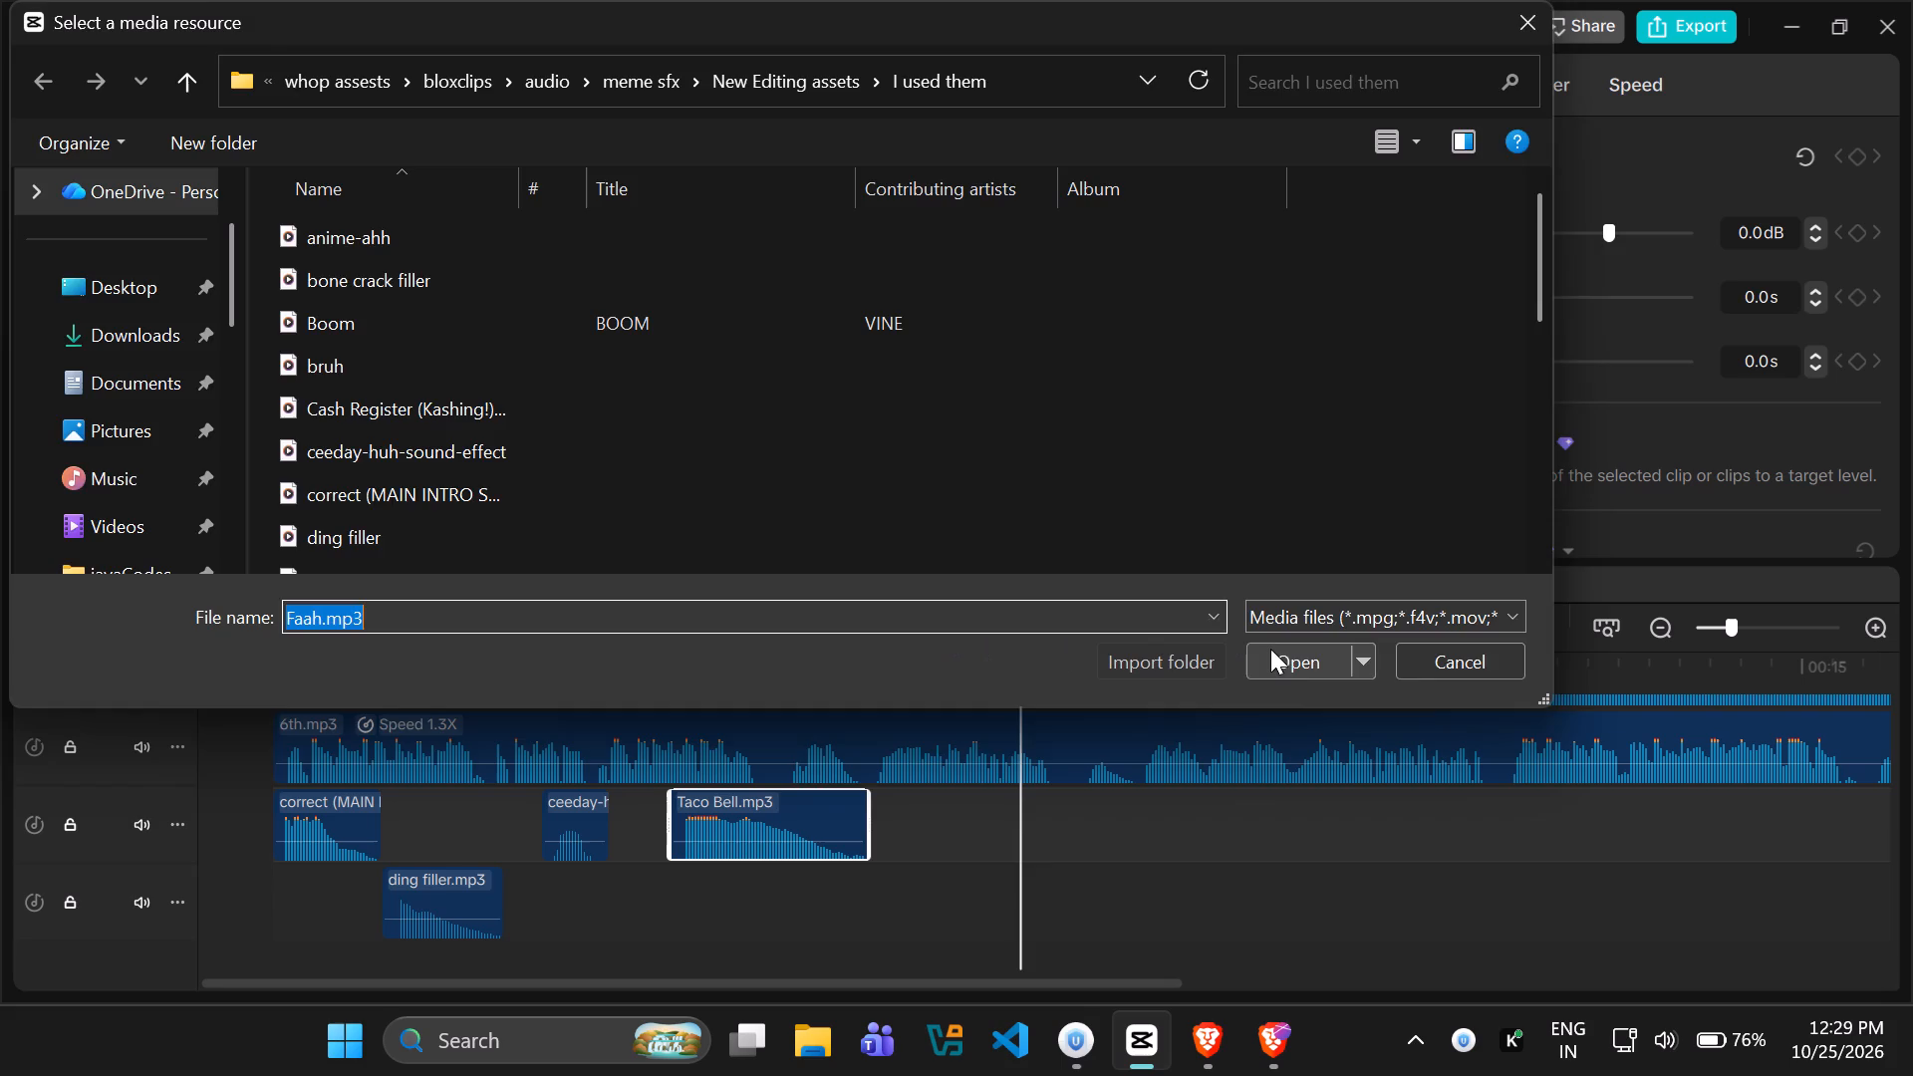
left_click(1279, 654)
left_click_drag(319, 243, 944, 779)
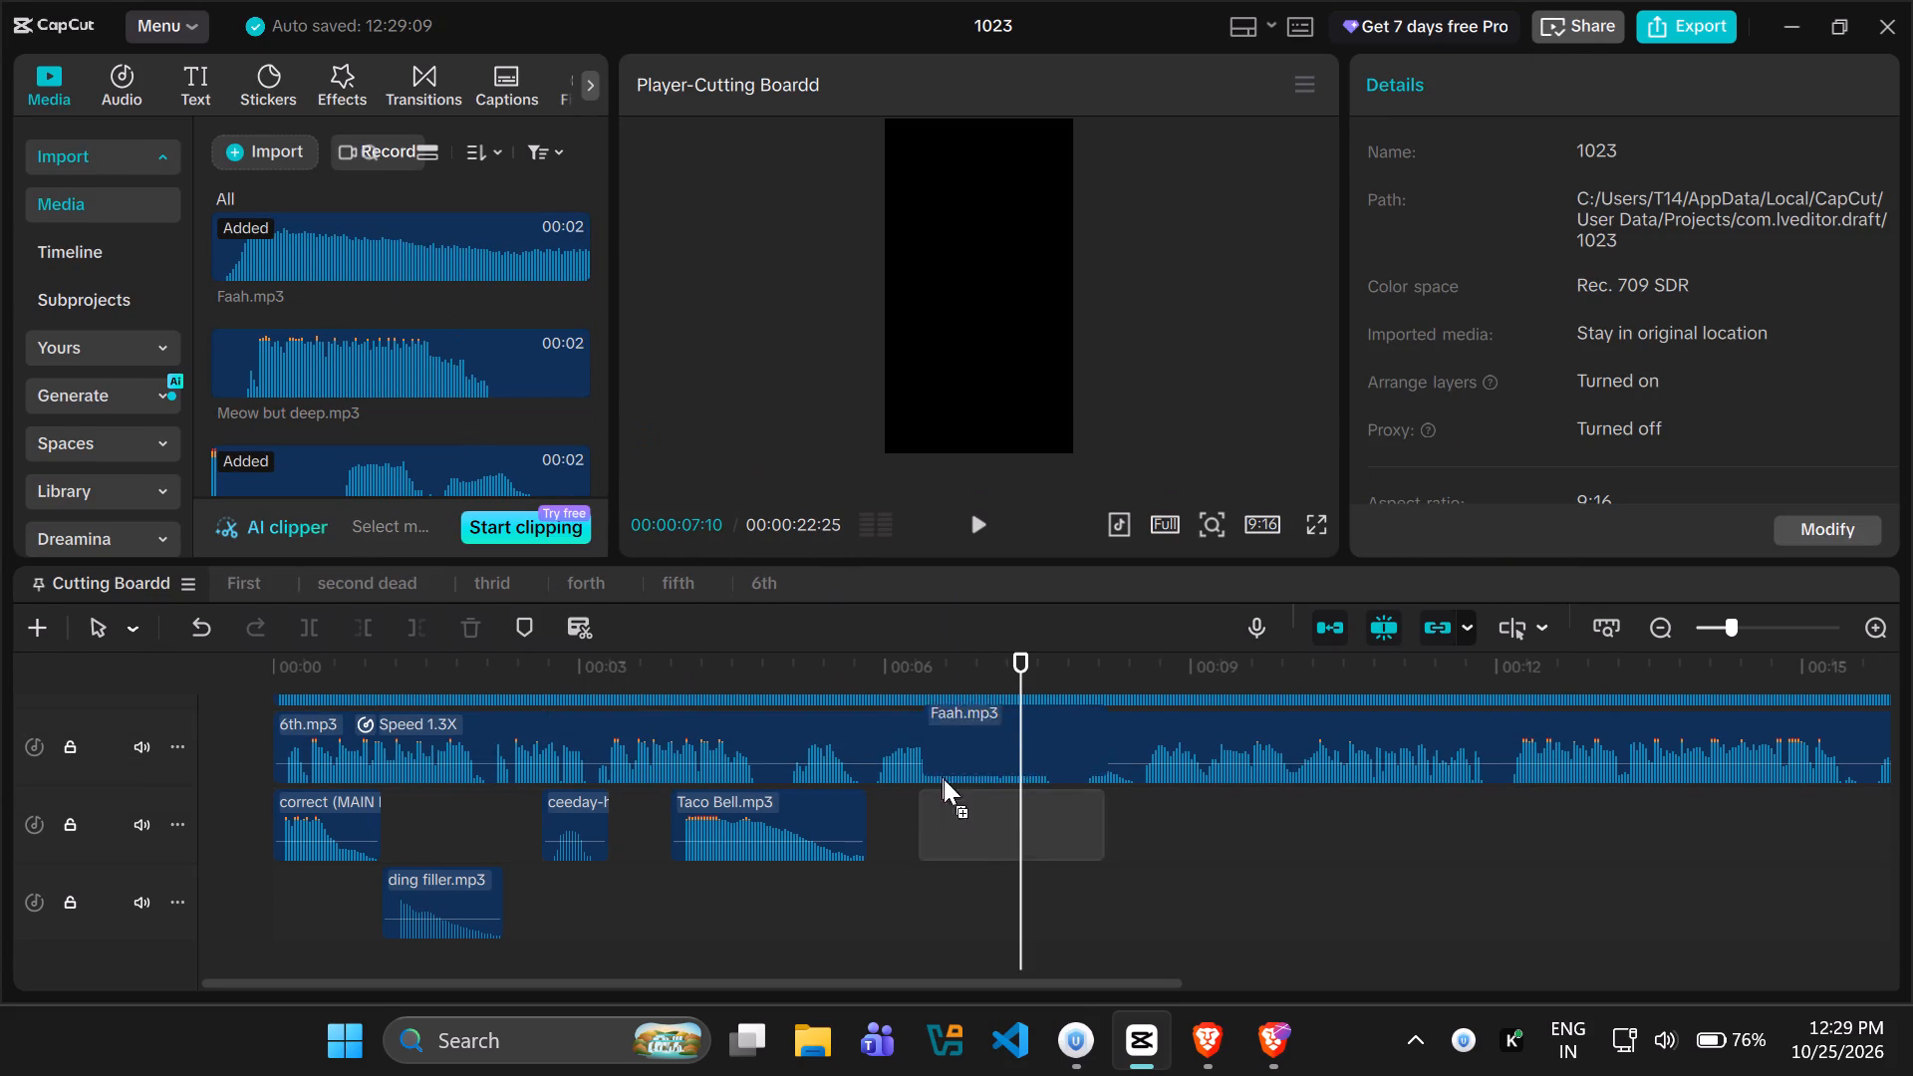
left_click_drag(944, 779, 947, 843)
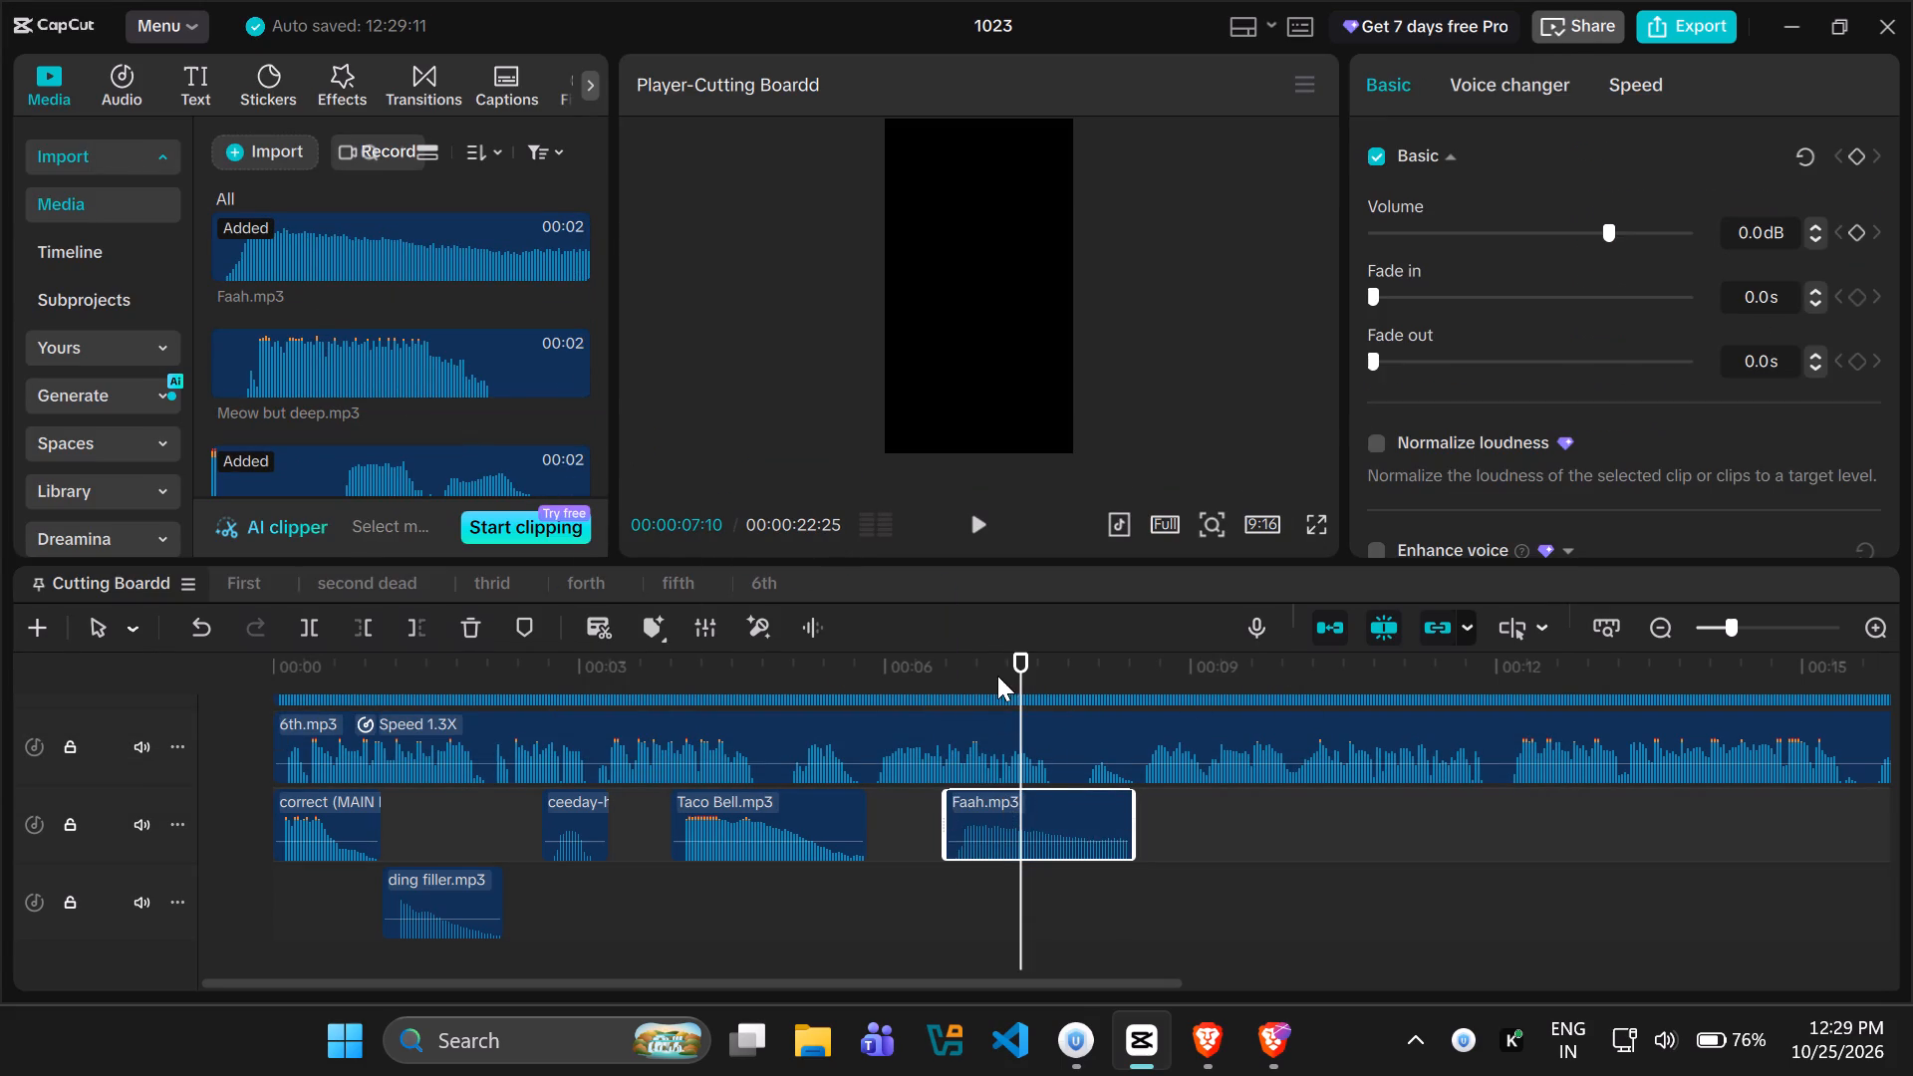
Preview the sound effects from the beginning and lower the Taco Bell clip's volume slightly.
left_click_drag(1009, 666, 280, 628)
key("space")
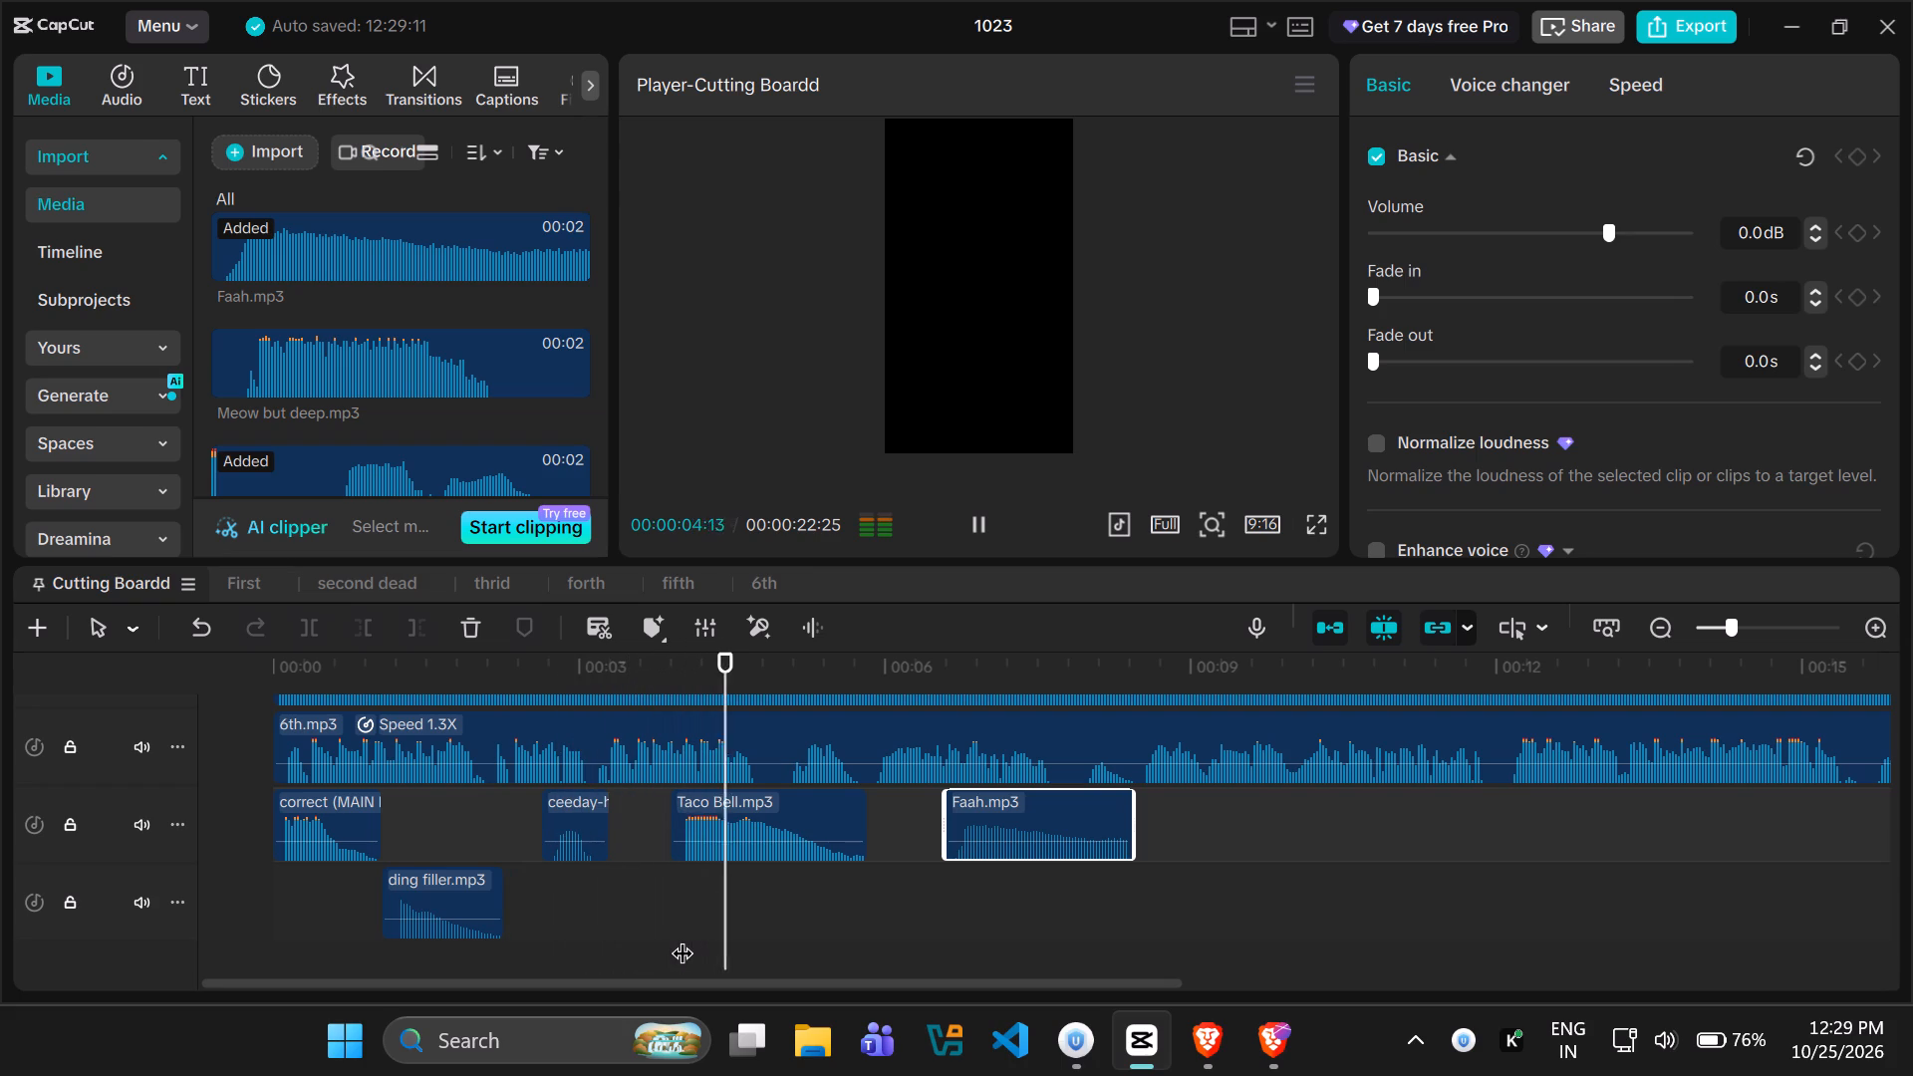
left_click(700, 822)
left_click_drag(1603, 229, 1586, 230)
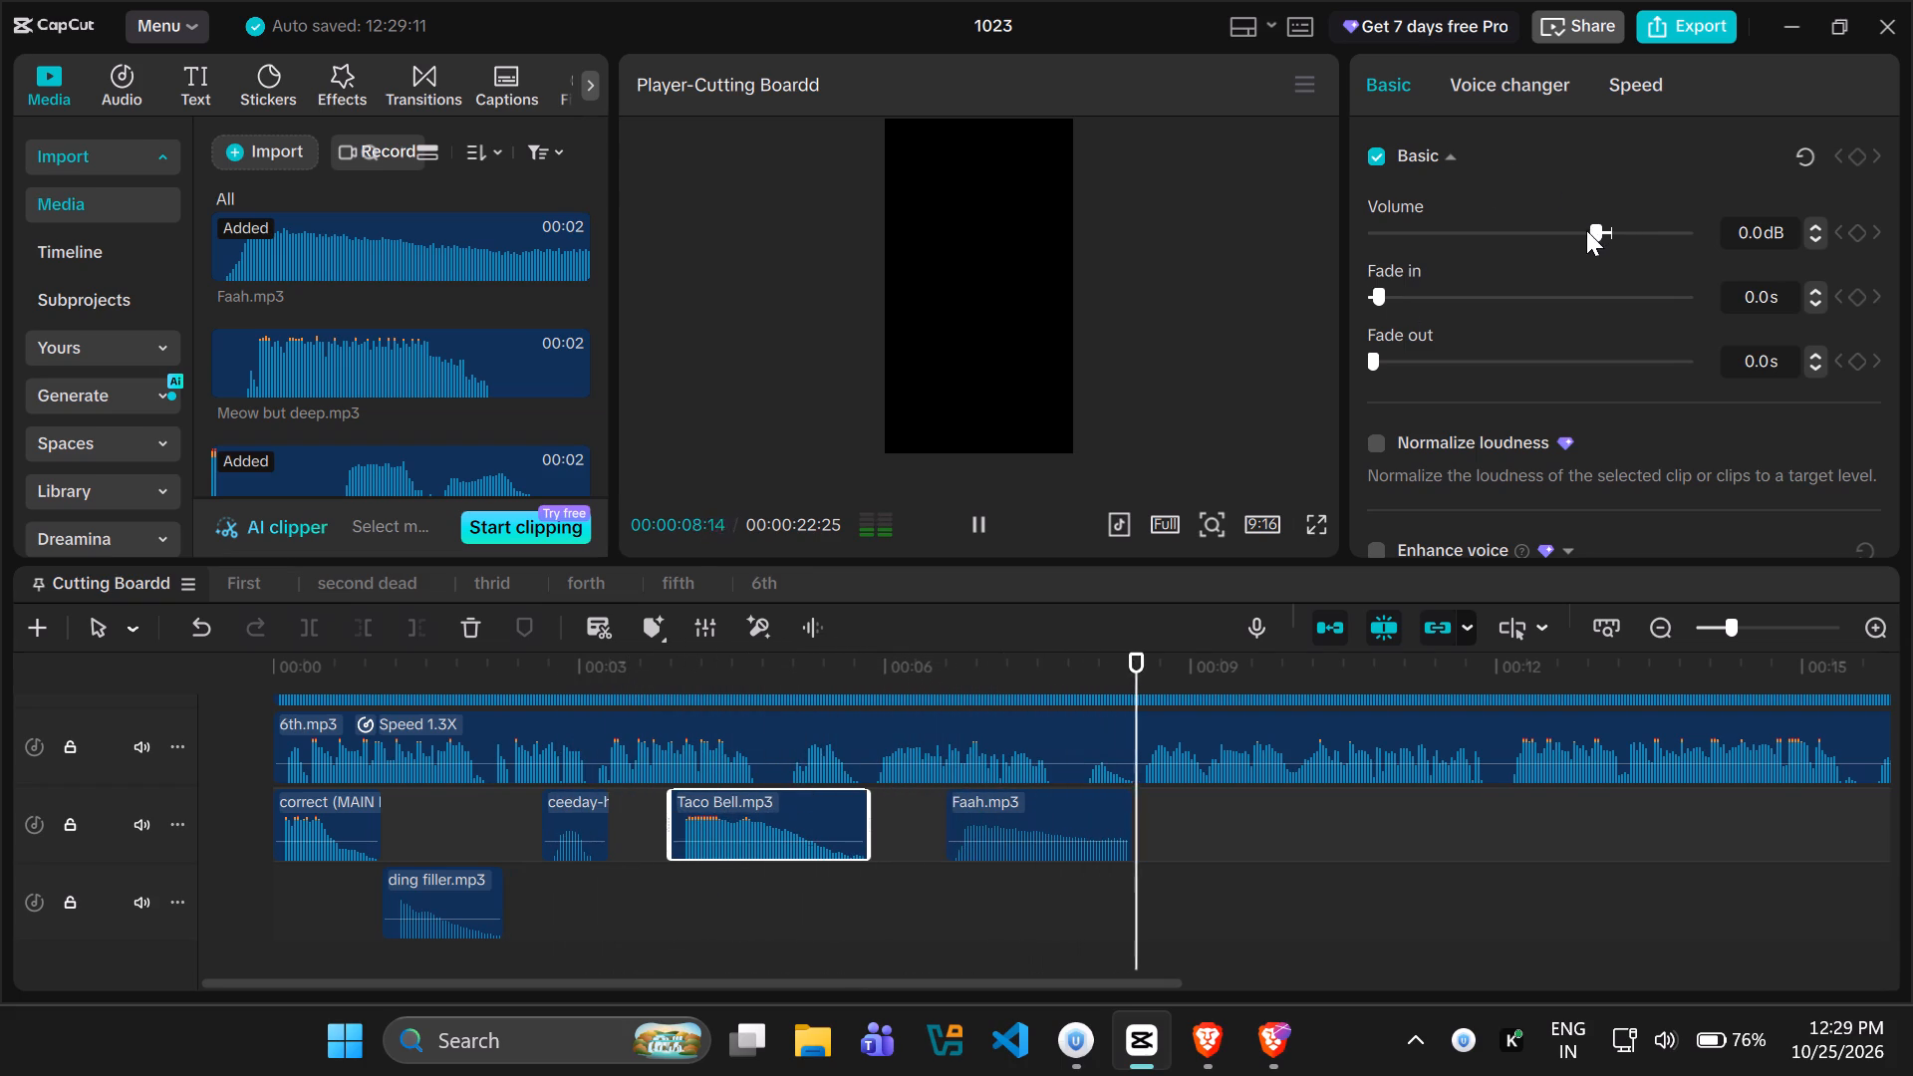
left_click_drag(1586, 230, 1581, 230)
Set the Faah.mp3 clip's volume to -3.7 dB.
left_click(1058, 801)
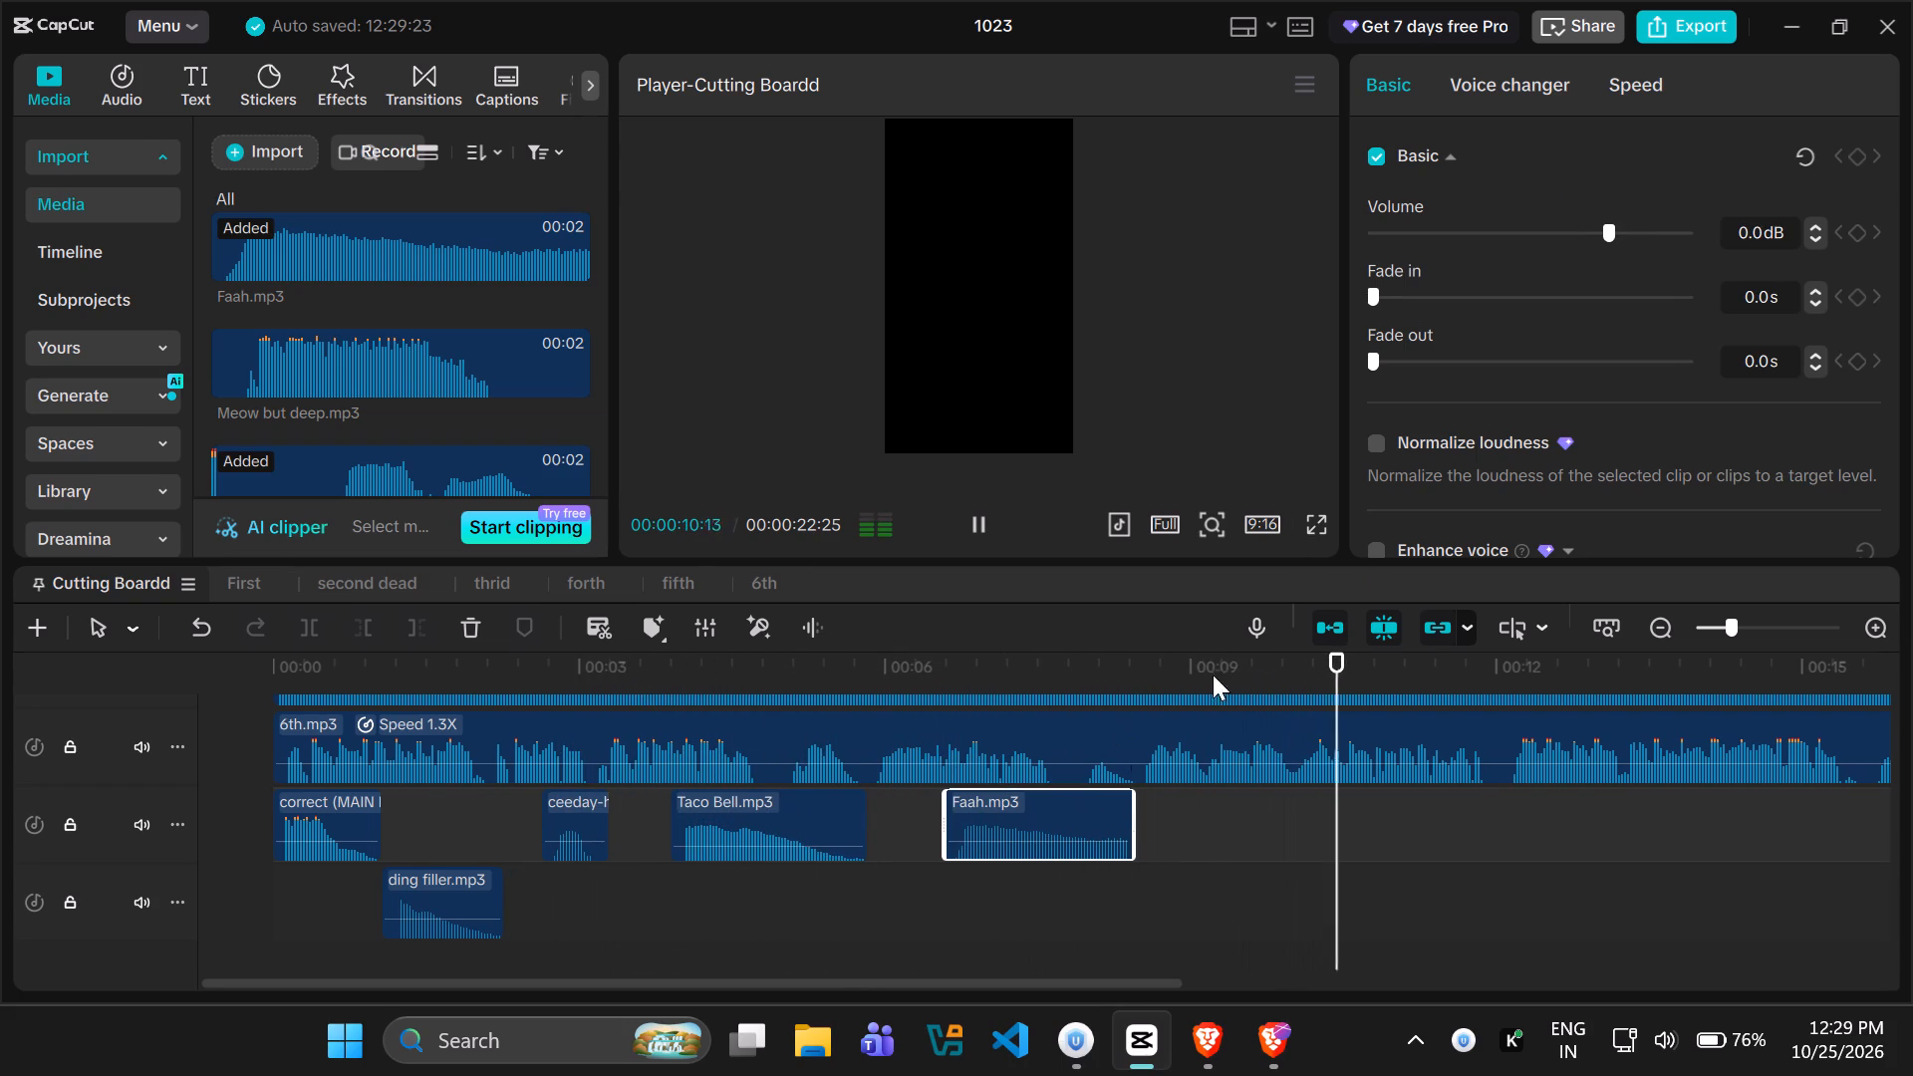
left_click(1591, 224)
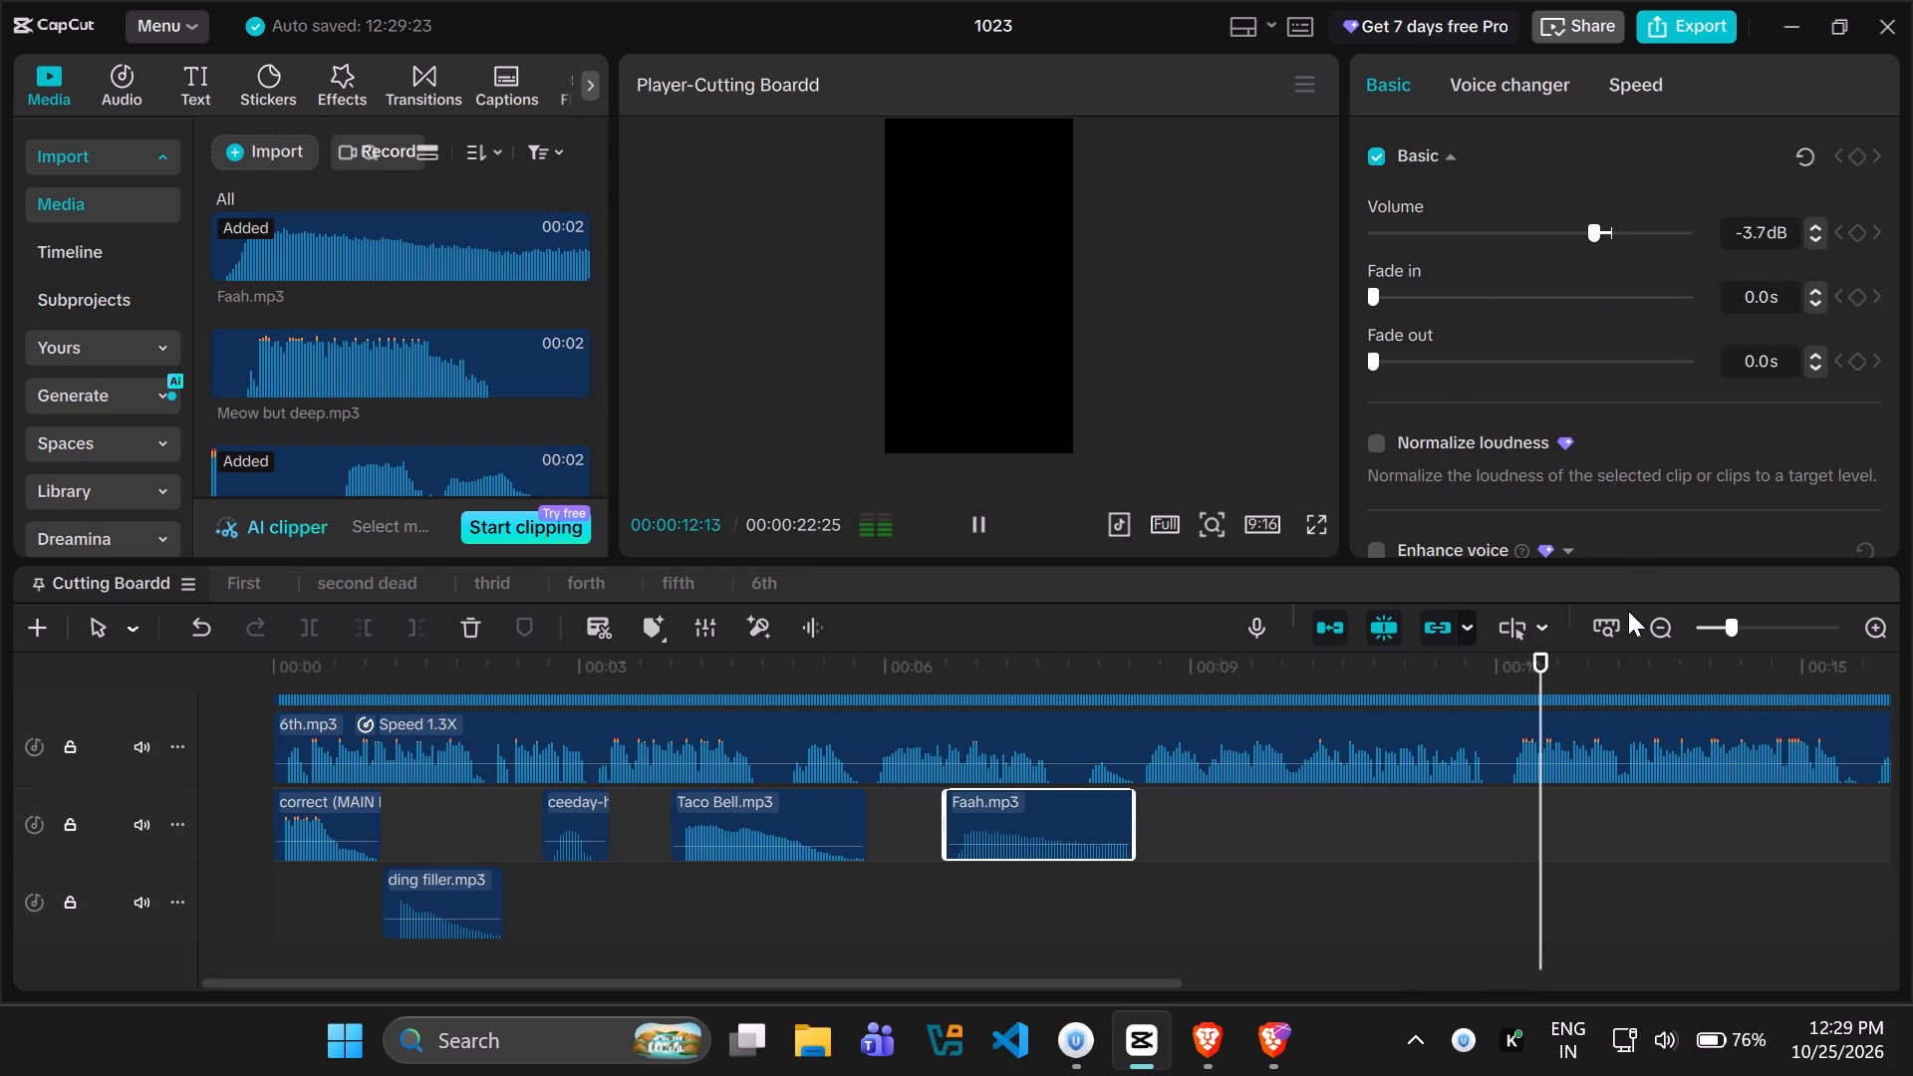
Preview the narration around and after the Faah.mp3 clip and look through the imported sound effects for a fitting one.
left_click_drag(1582, 663, 1130, 747)
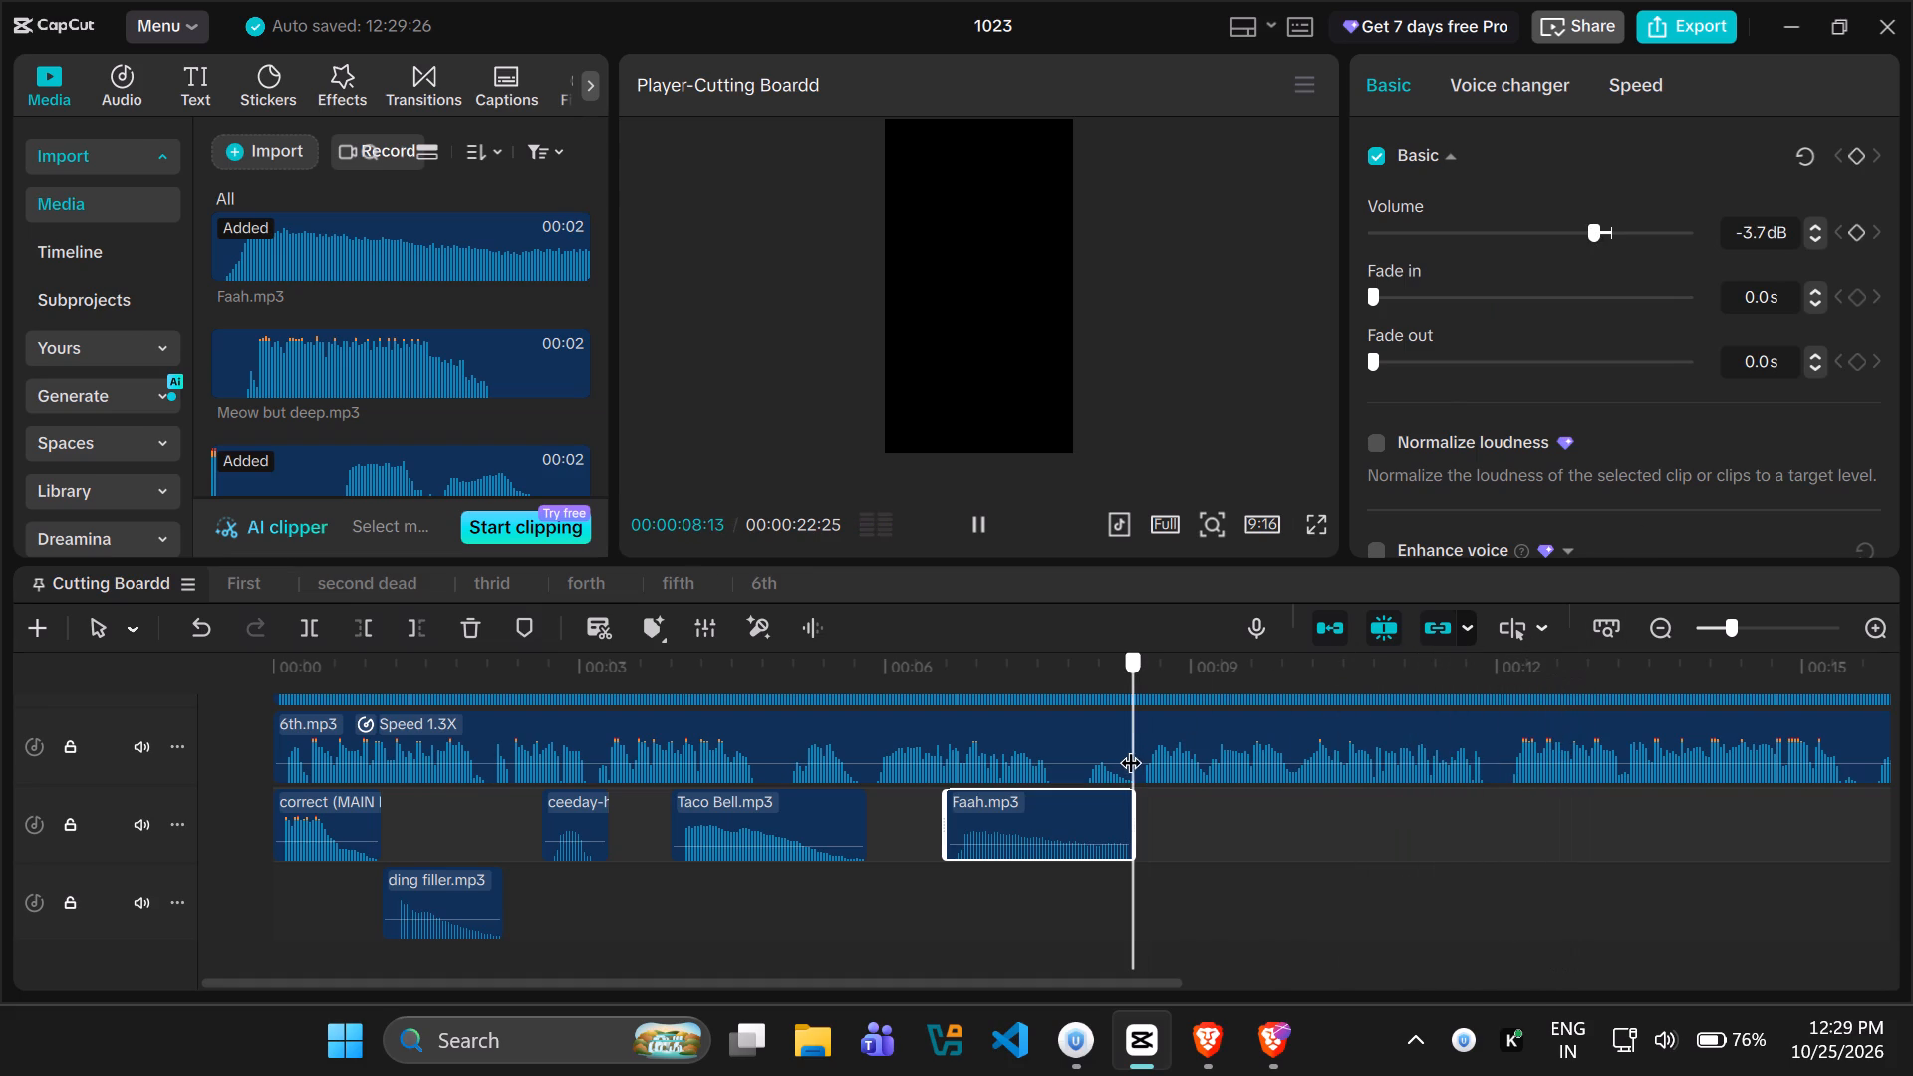
left_click_drag(1130, 747, 1154, 747)
key("space")
key("space")
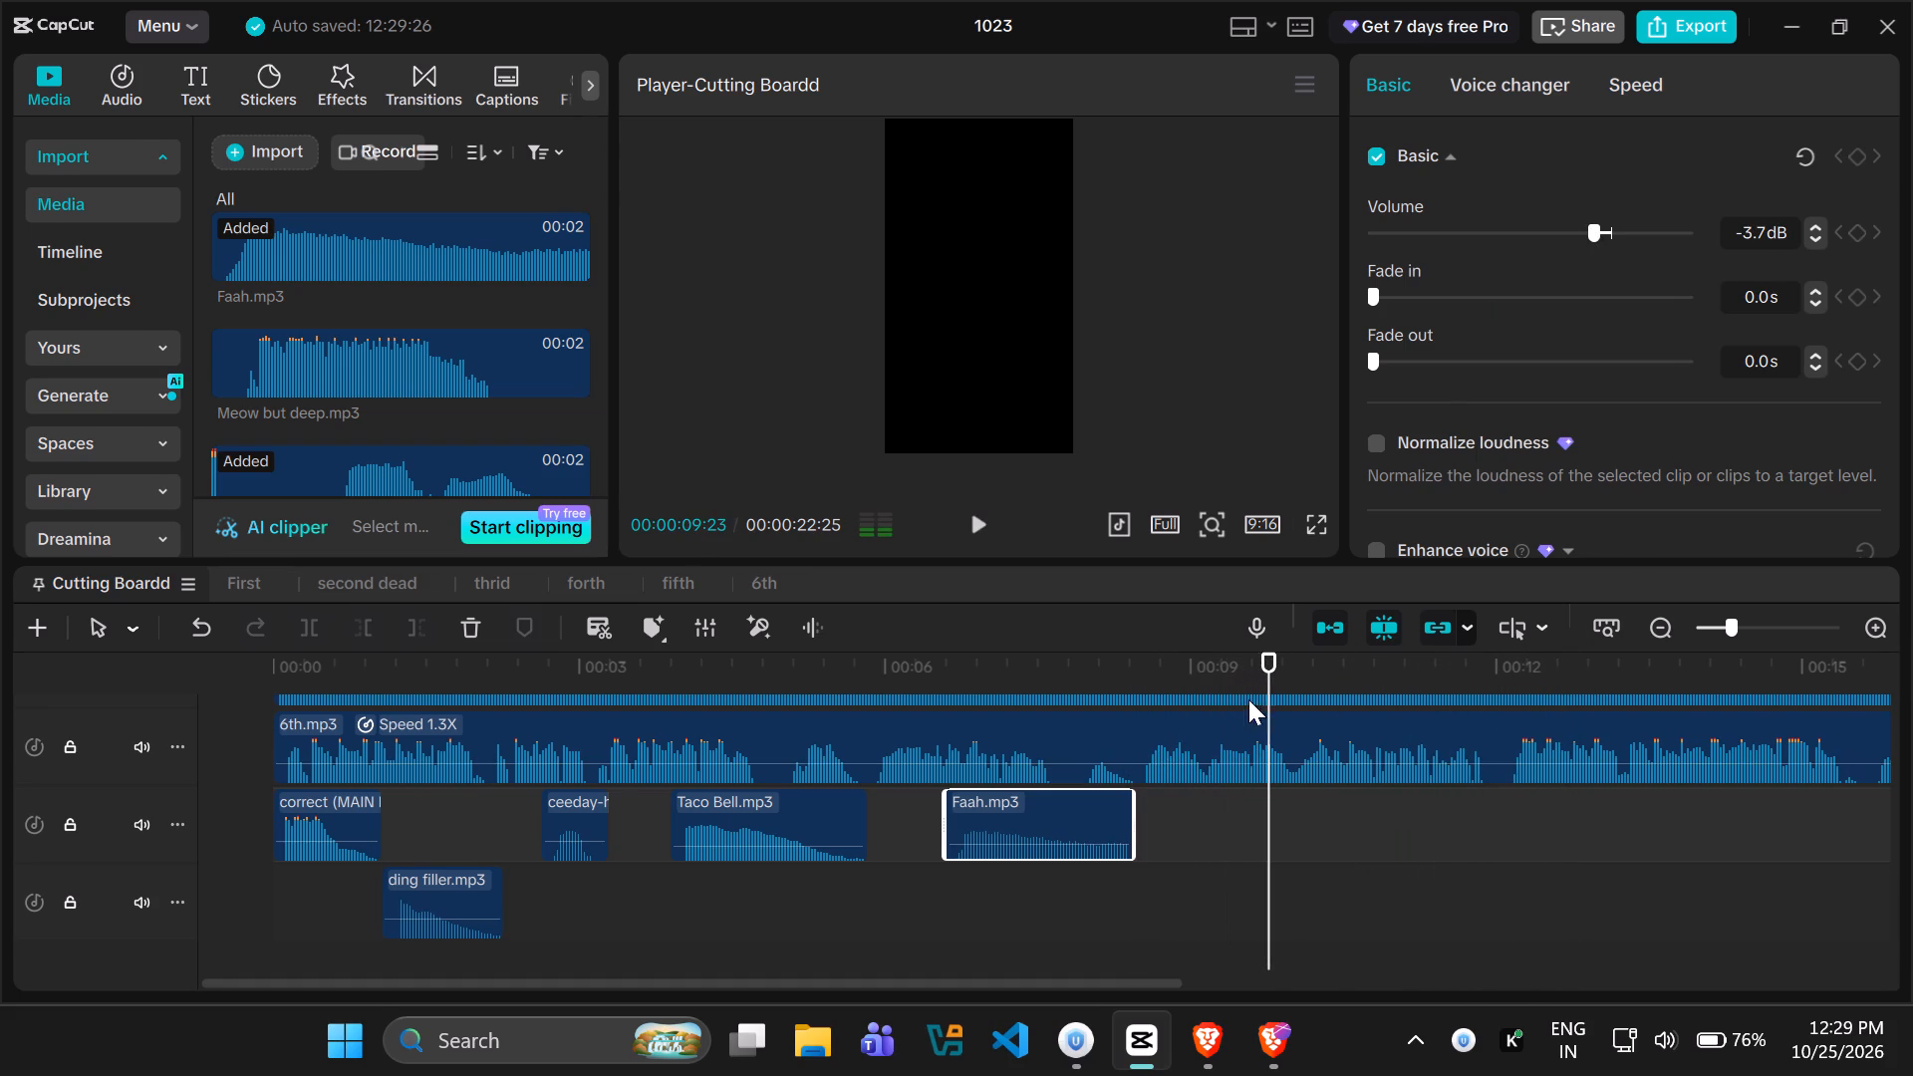
left_click_drag(1266, 673, 1242, 673)
scroll(352, 357, "down", 2)
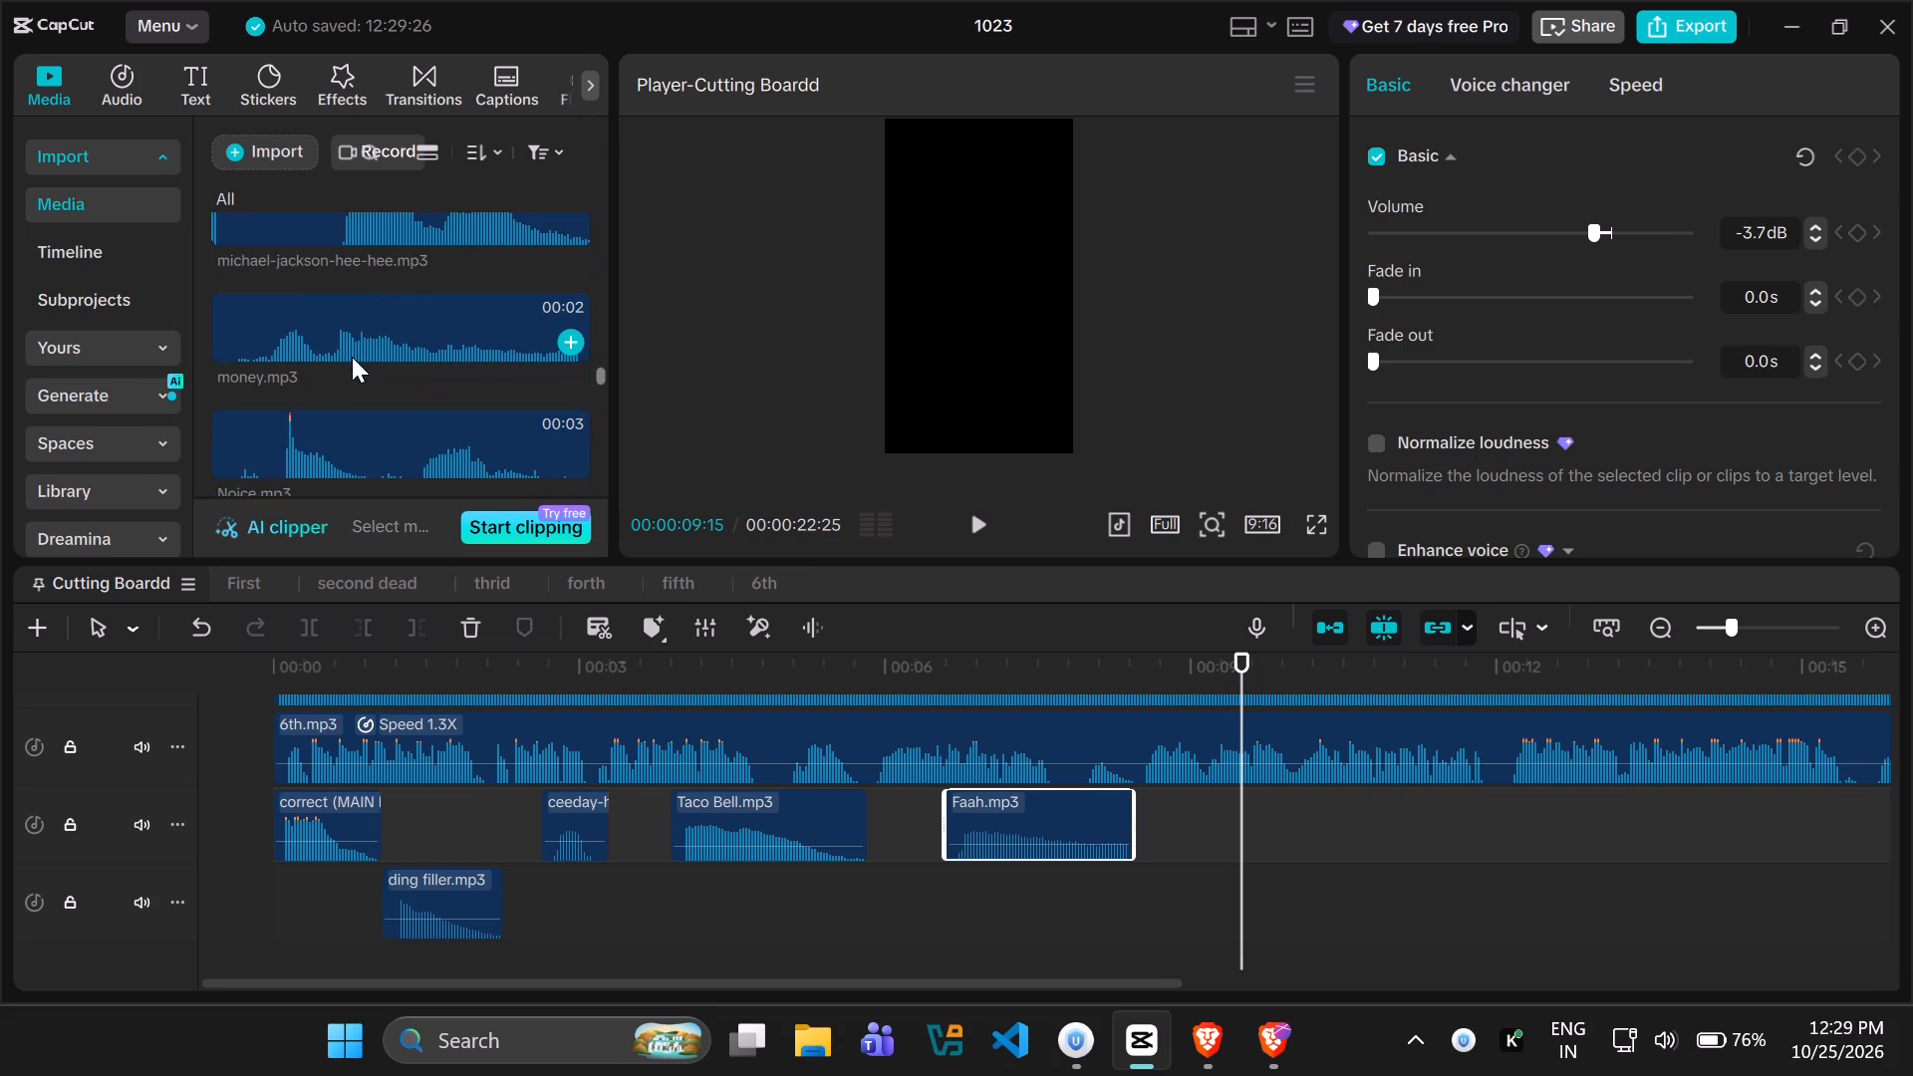
scroll(352, 357, "down", 3)
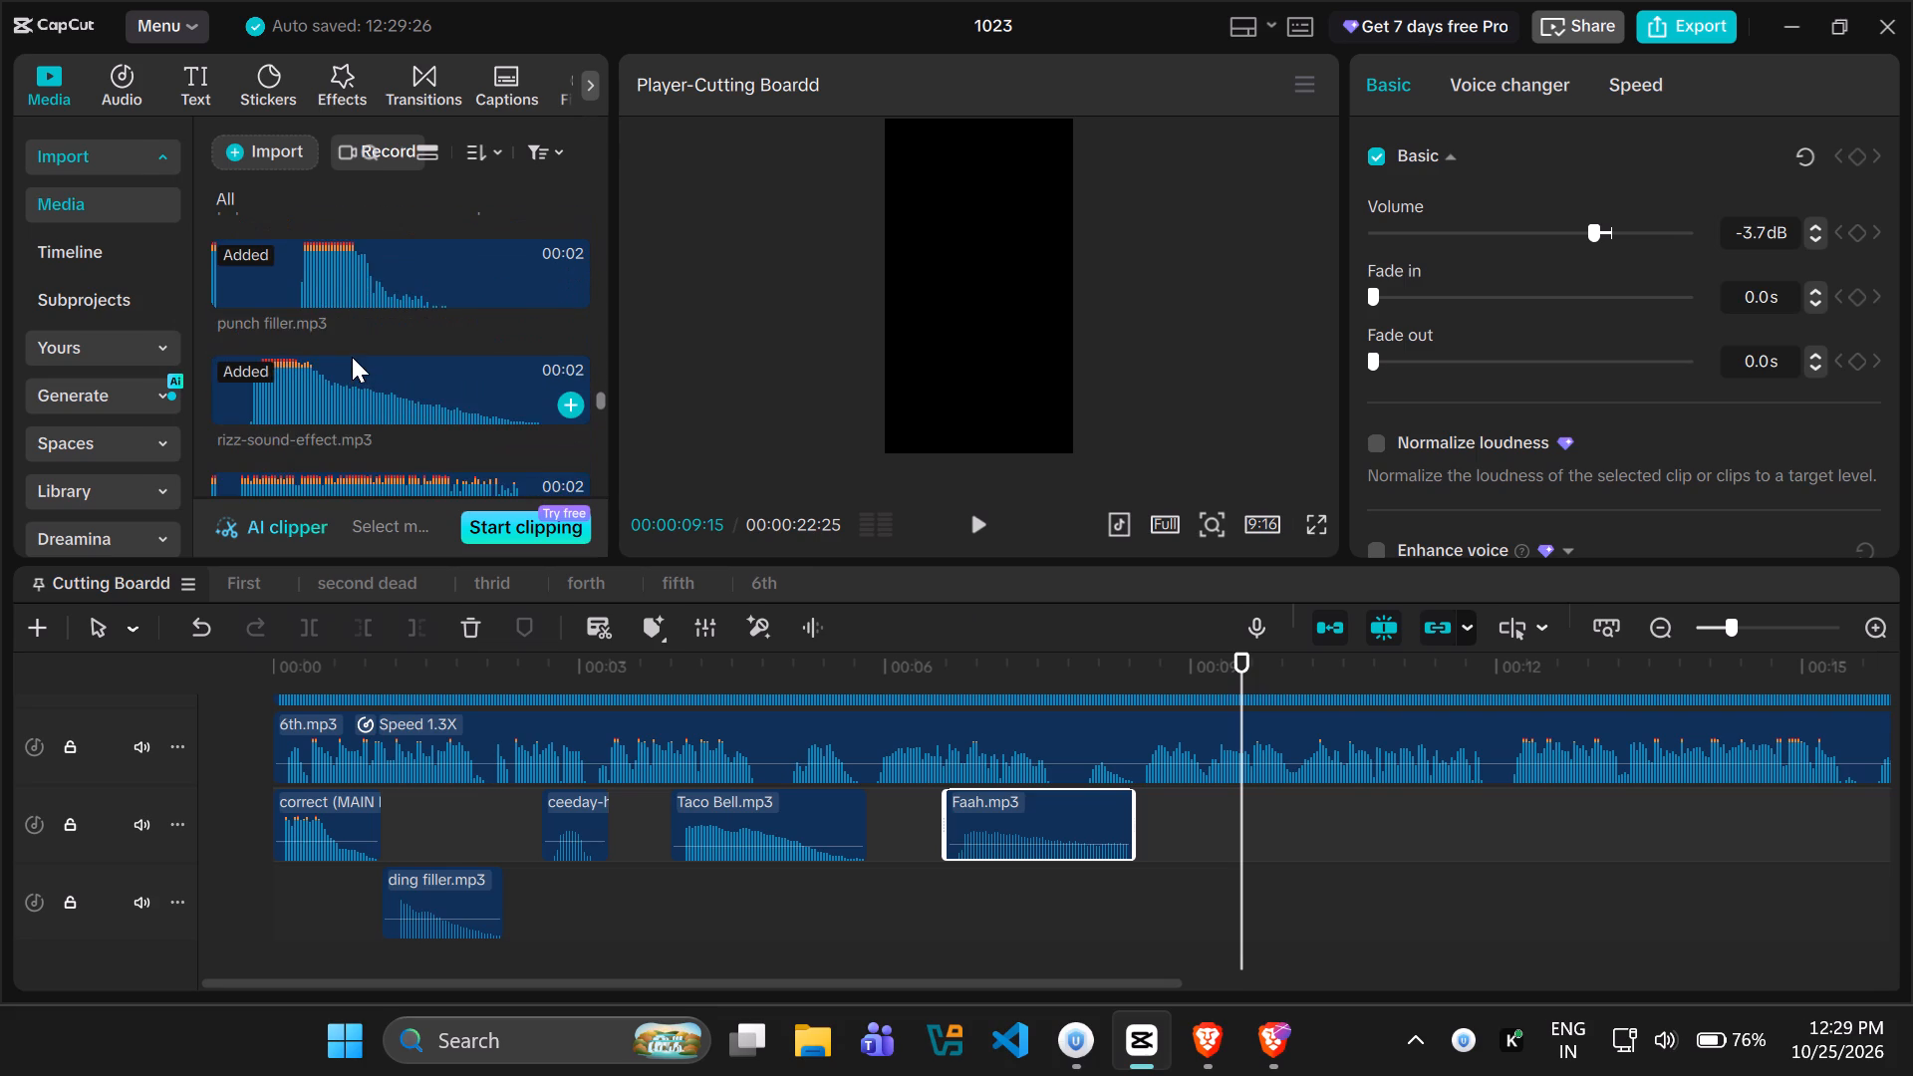
scroll(352, 357, "down", 1)
left_click_drag(1241, 669, 933, 669)
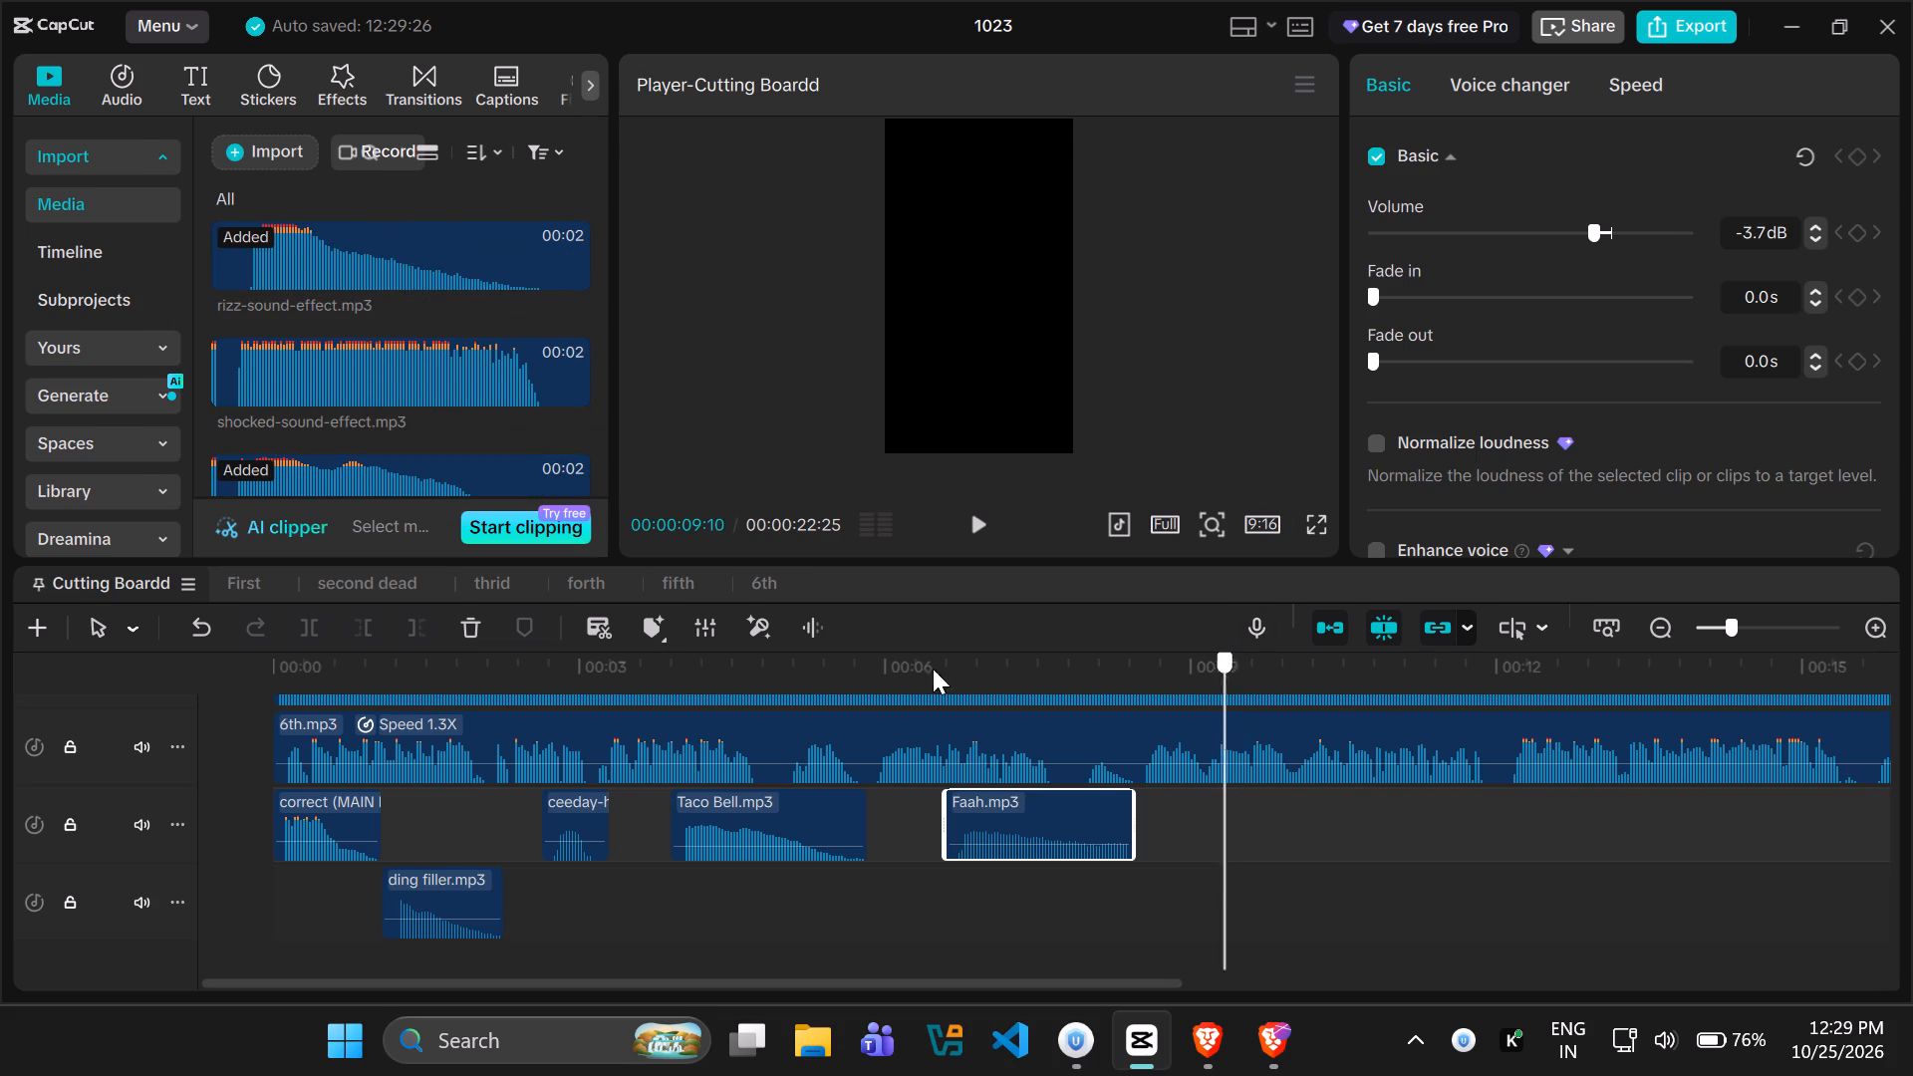
left_click_drag(933, 669, 586, 669)
key("space")
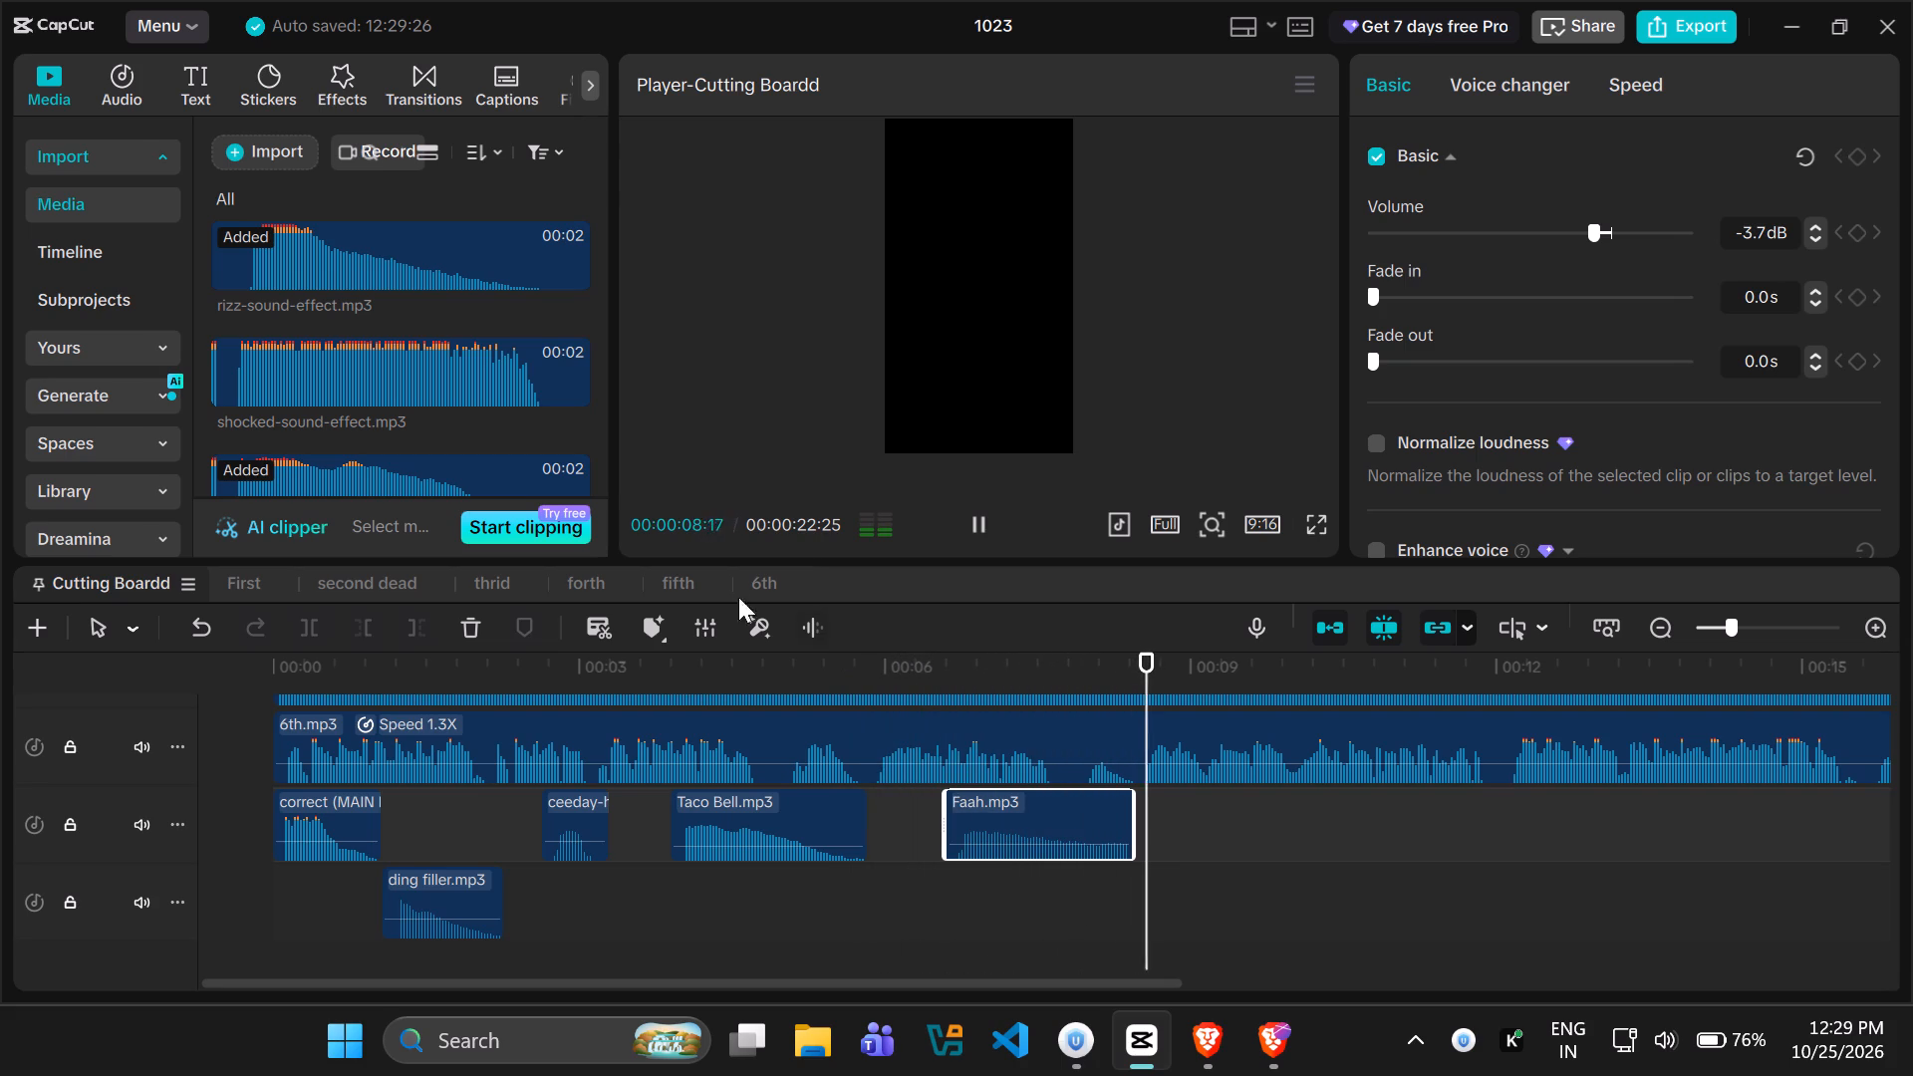
key("space")
Place shocked-sound-effect.mp3 on the Faah.mp3 track at about 12.3 s and trim its end slightly.
left_click(364, 385)
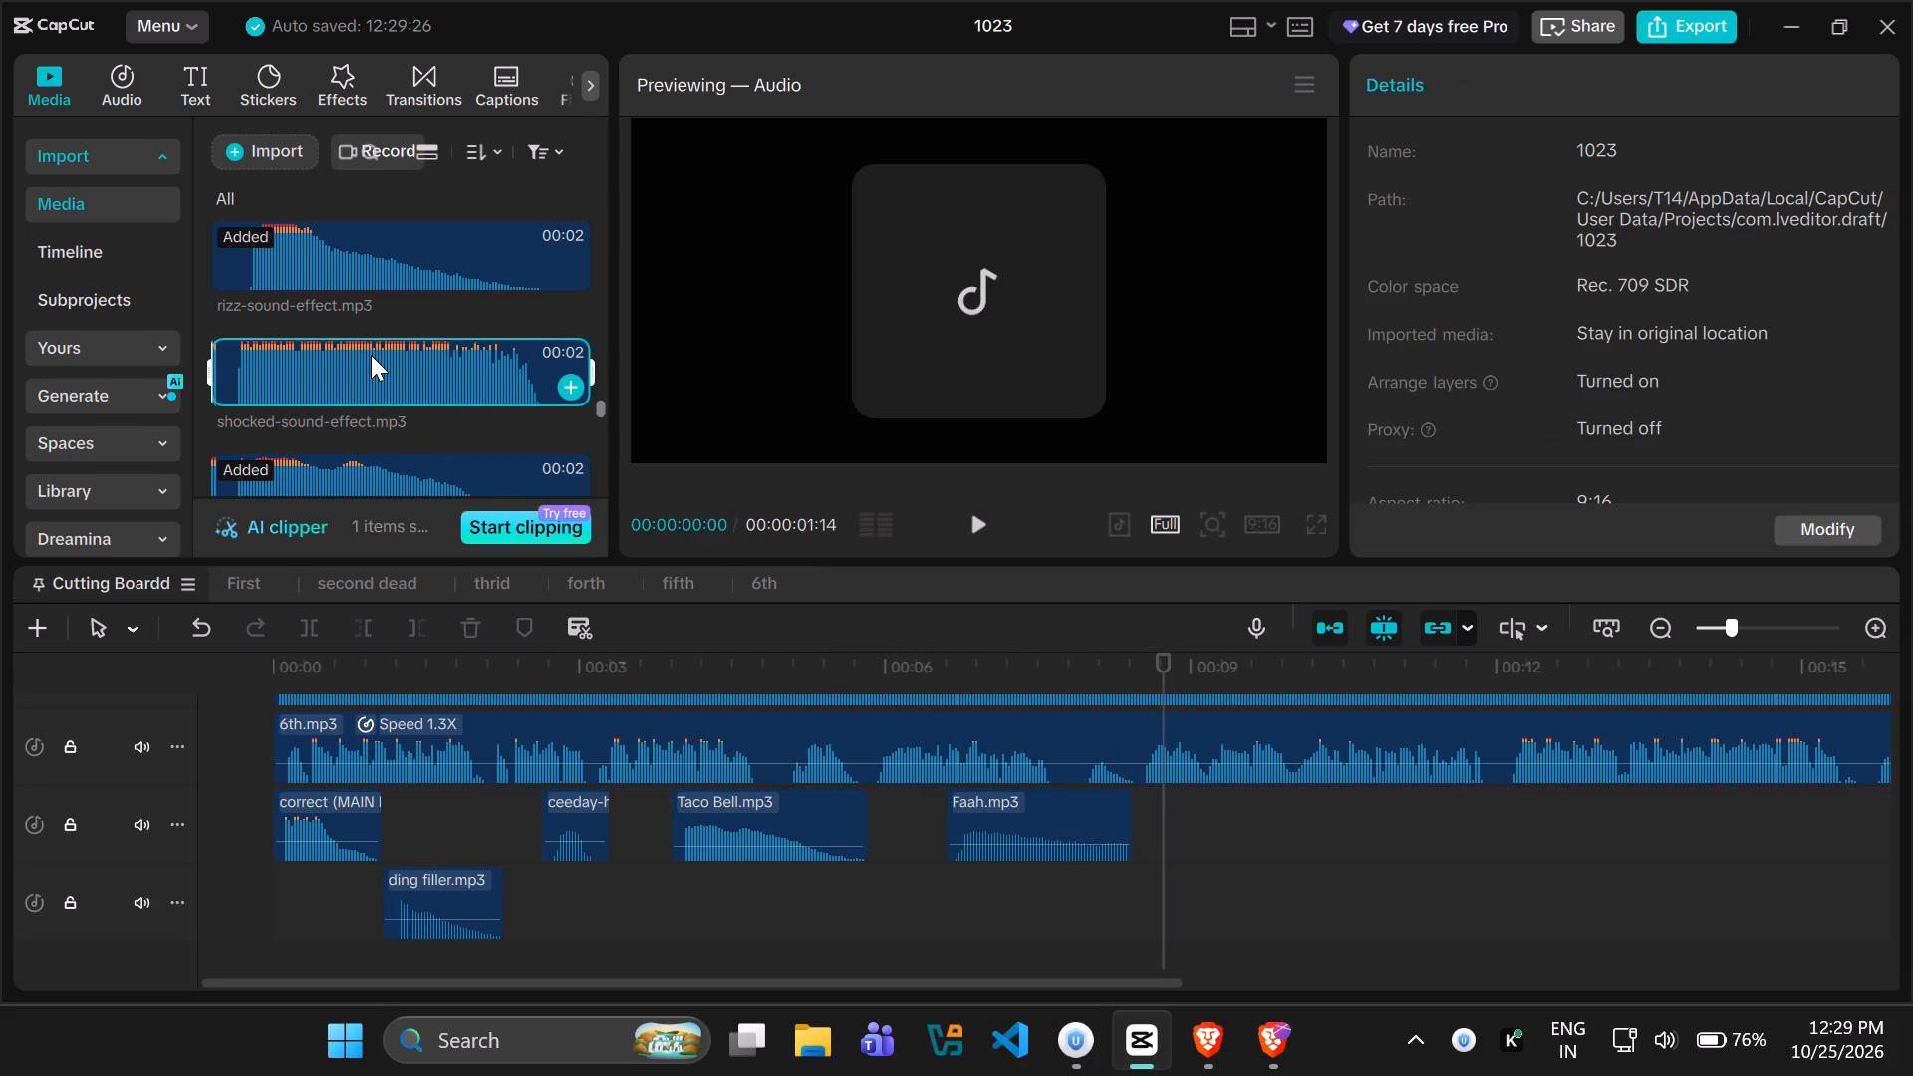
left_click(1243, 883)
key("space")
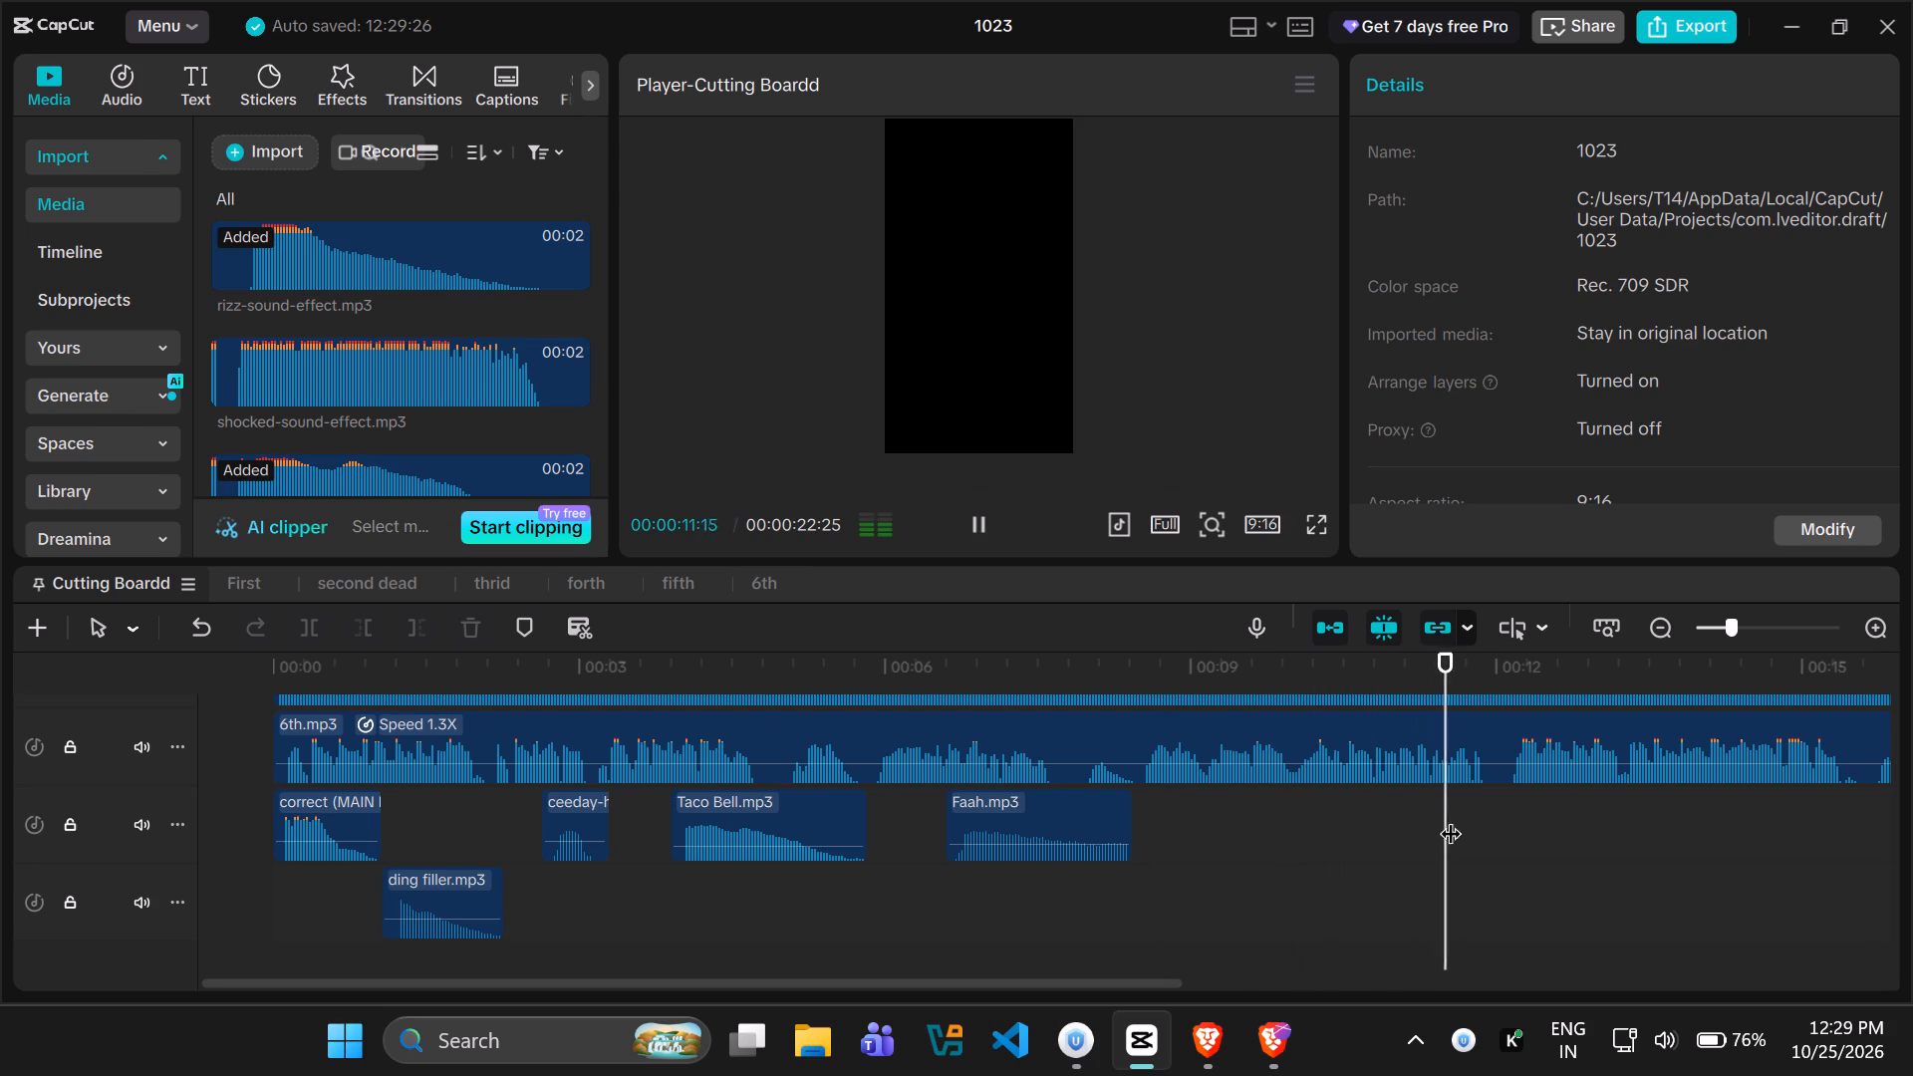
left_click(1547, 798)
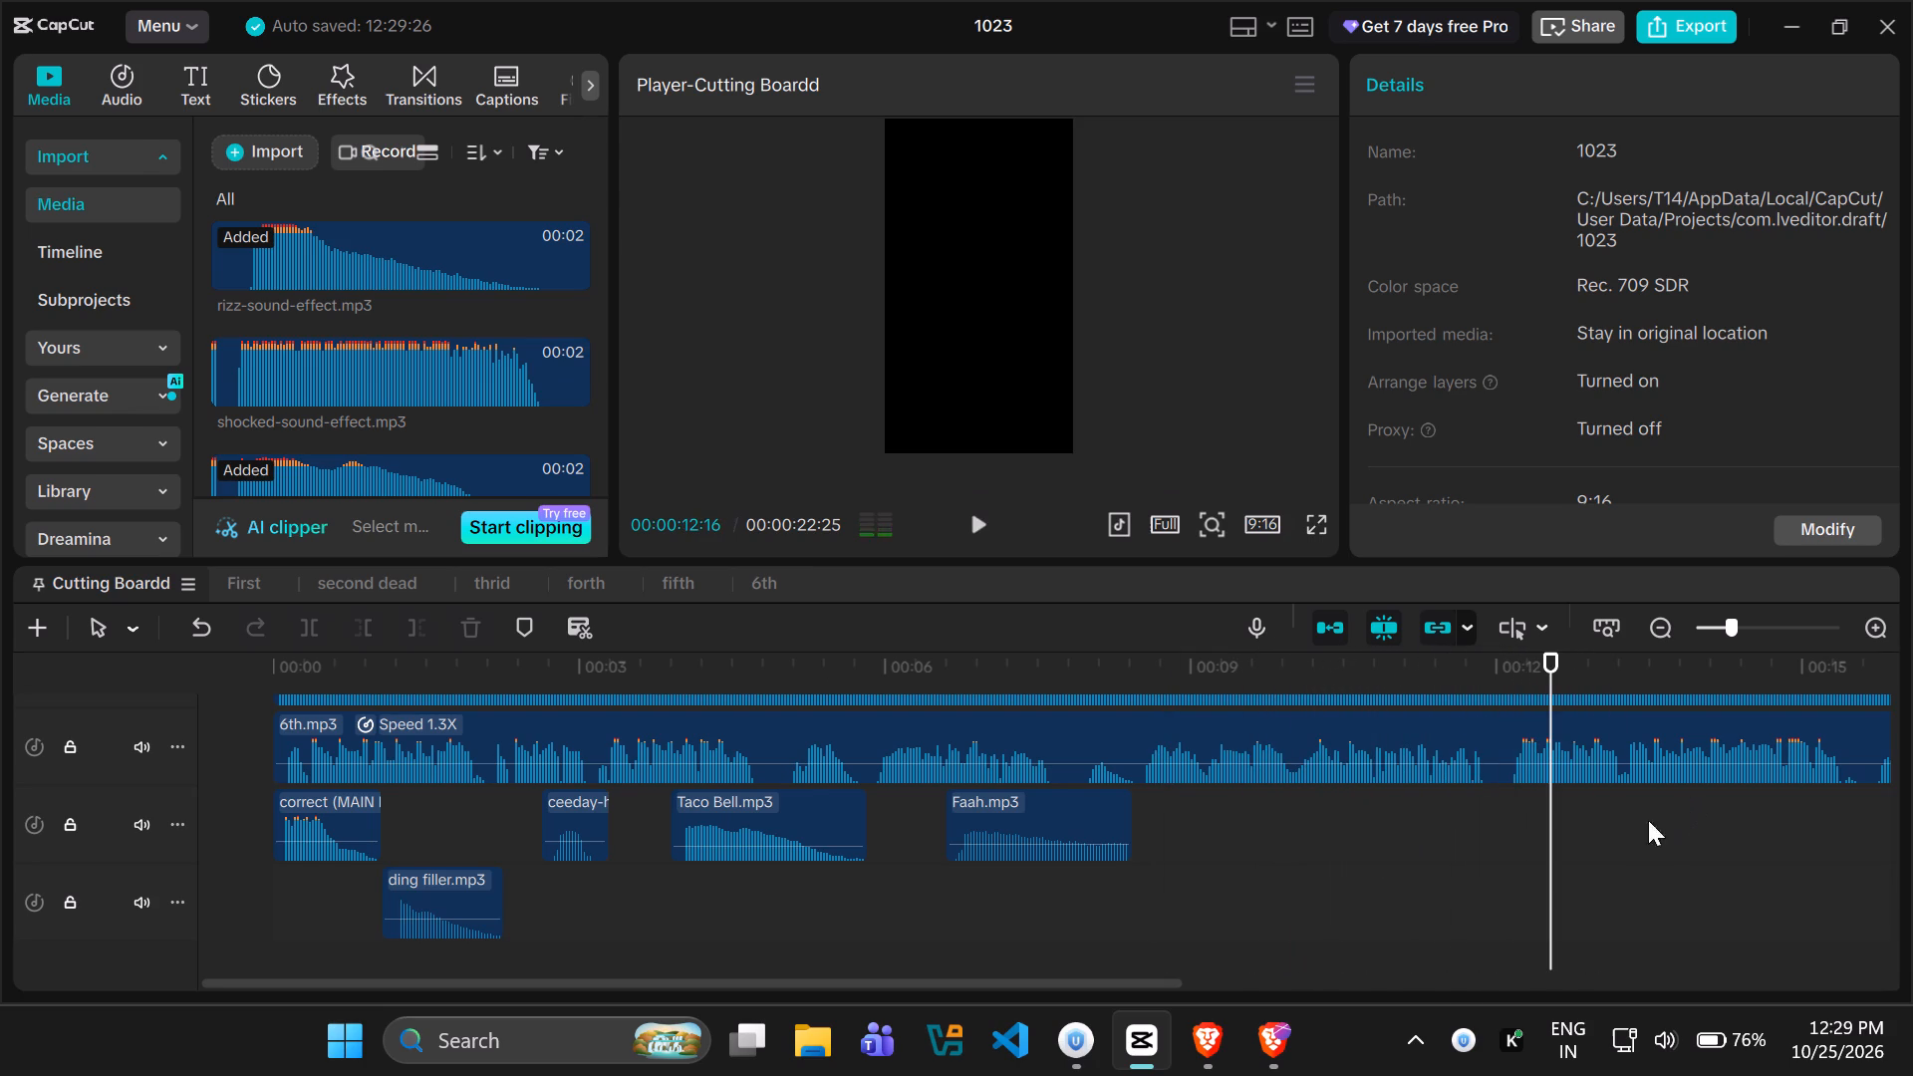
left_click_drag(291, 377, 1526, 828)
left_click_drag(1677, 823, 1667, 823)
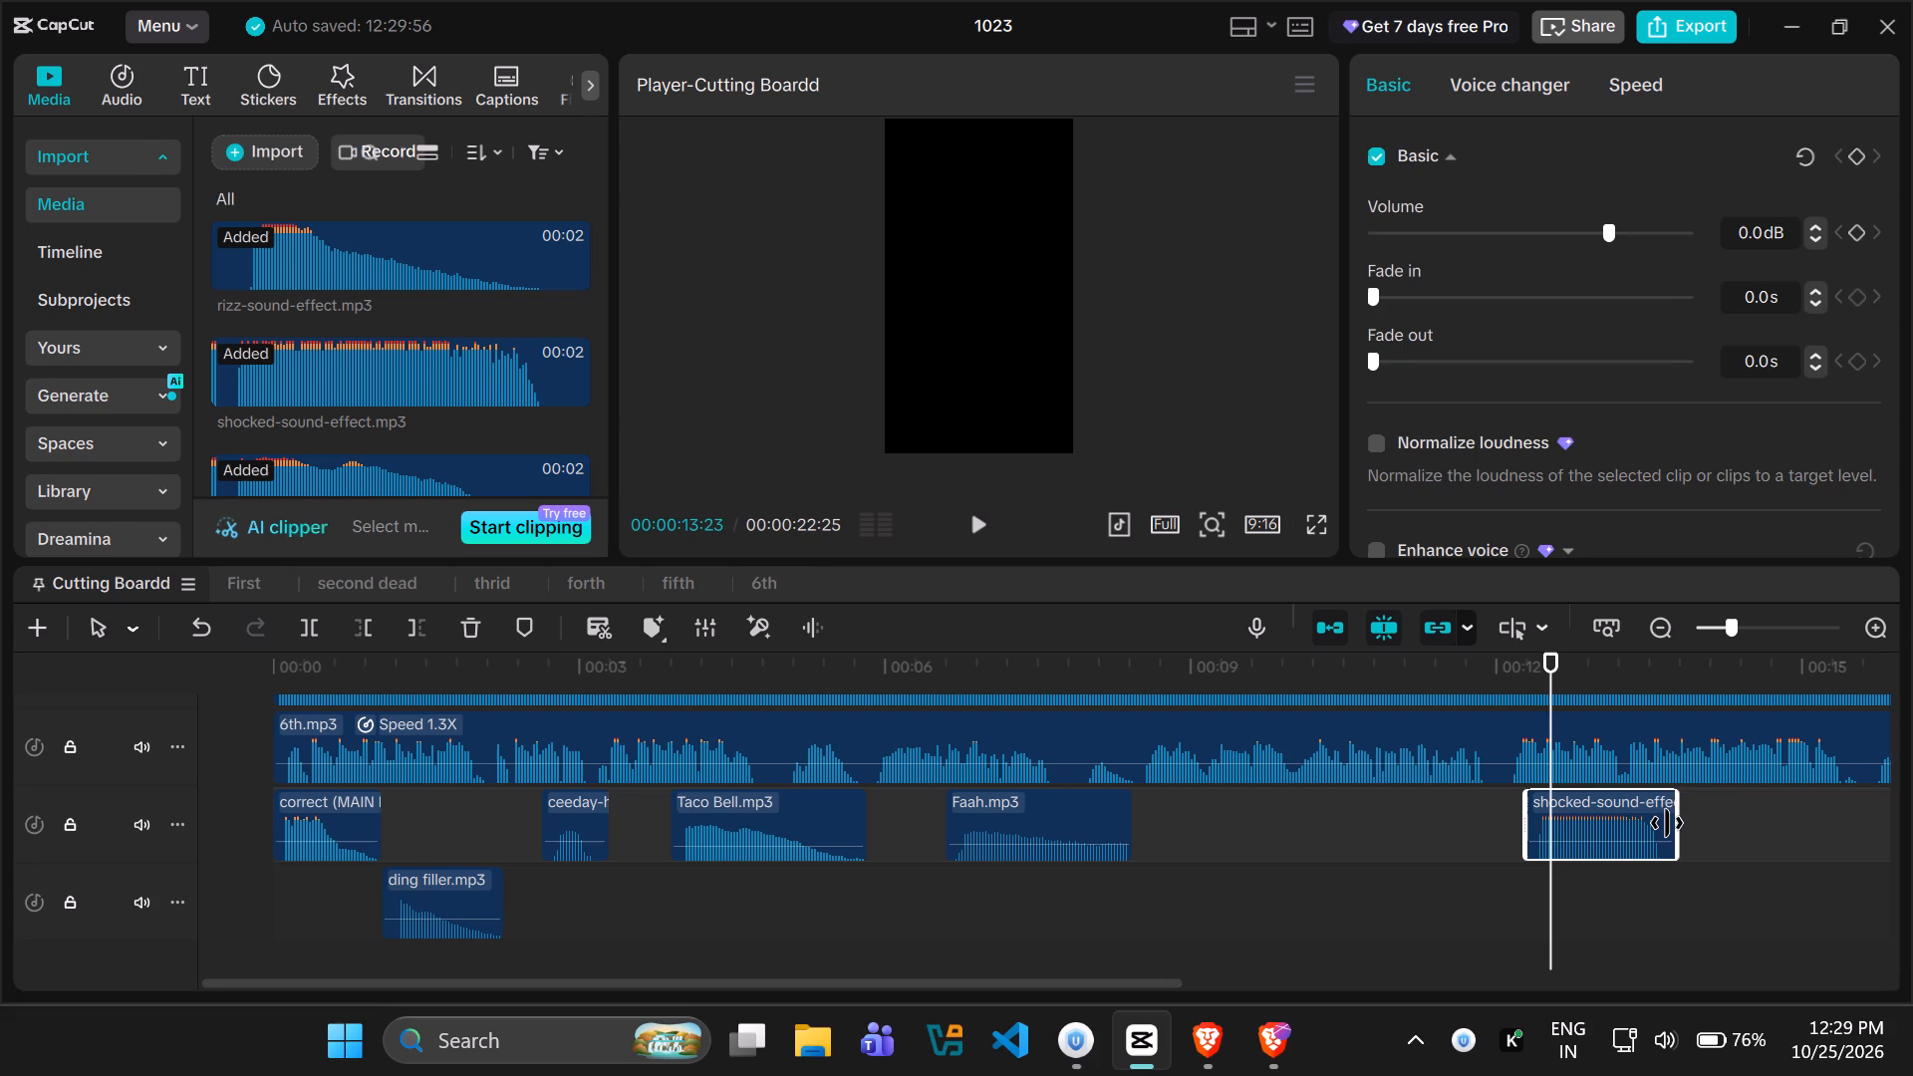
left_click_drag(1667, 823, 1656, 823)
Play the narration through the shocked-sound-effect clip and browse the imported media for another suitable effect.
key("space")
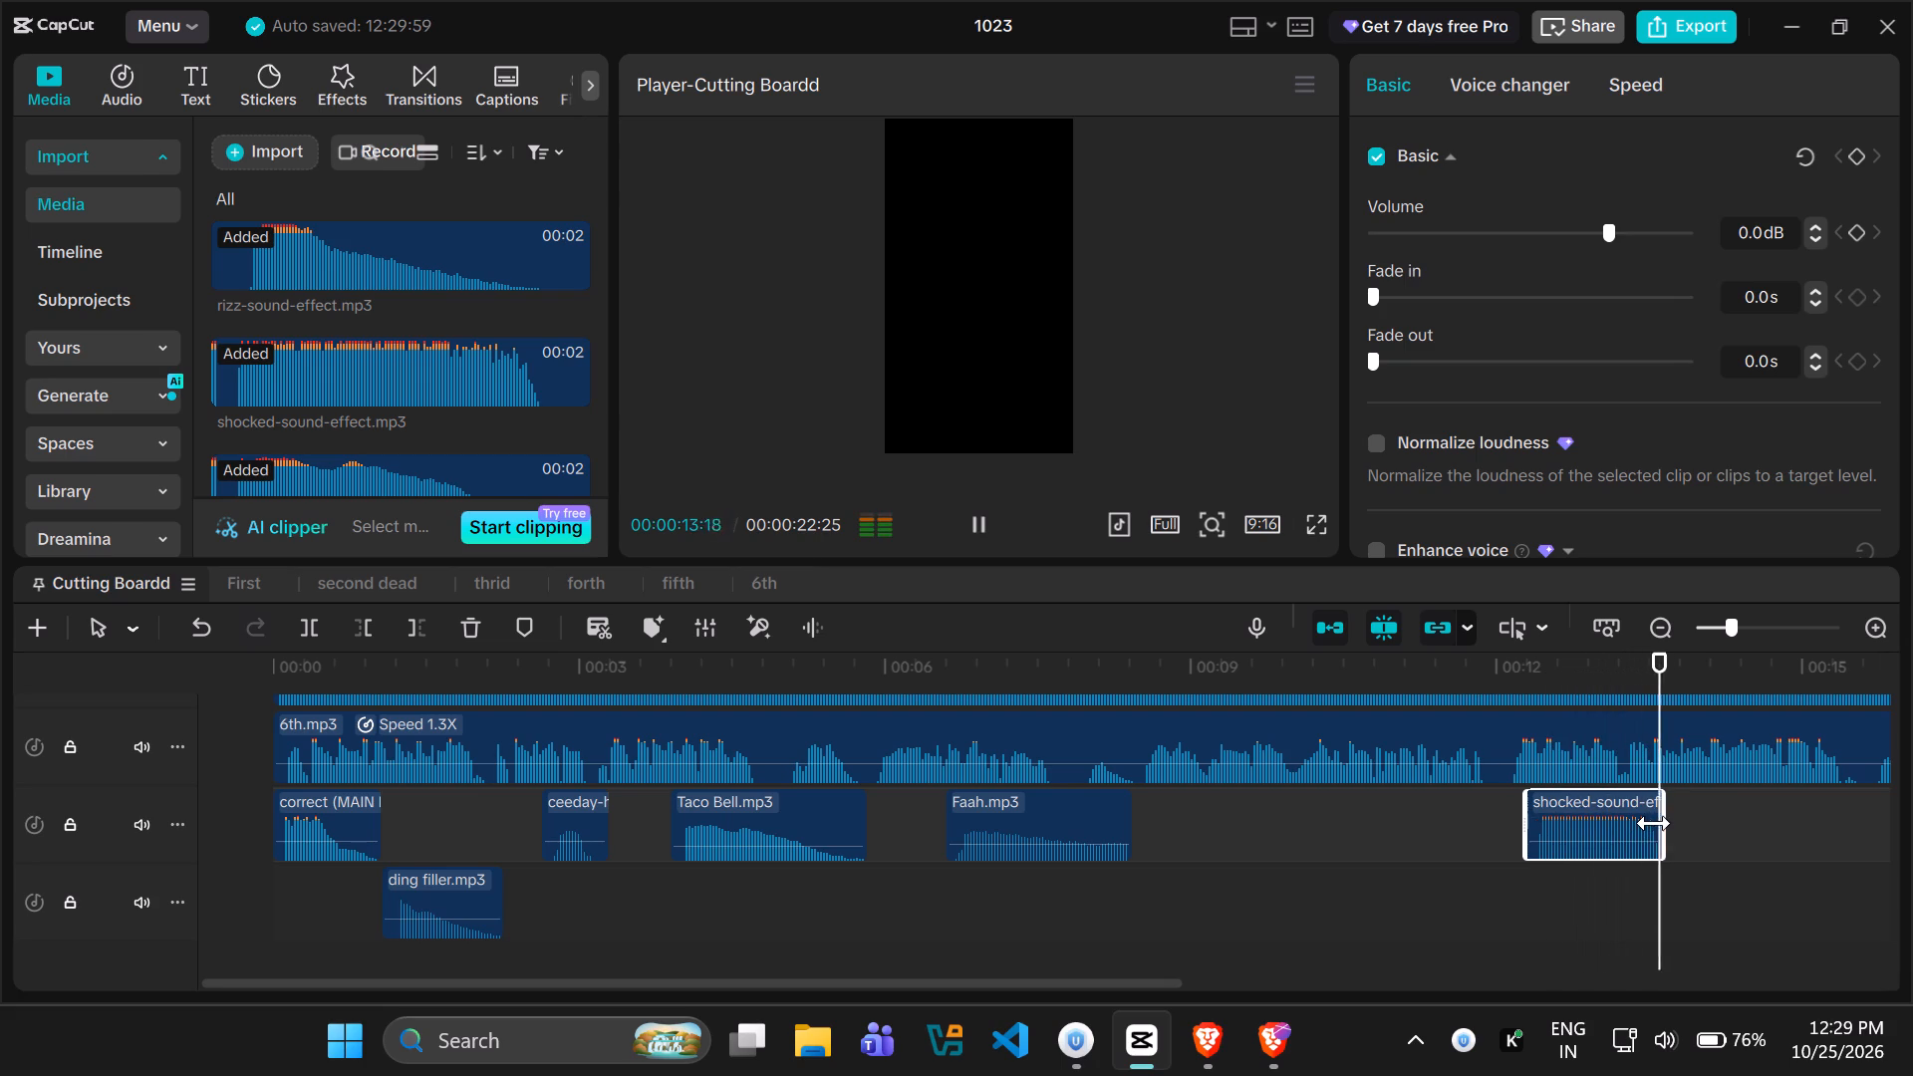
key("space")
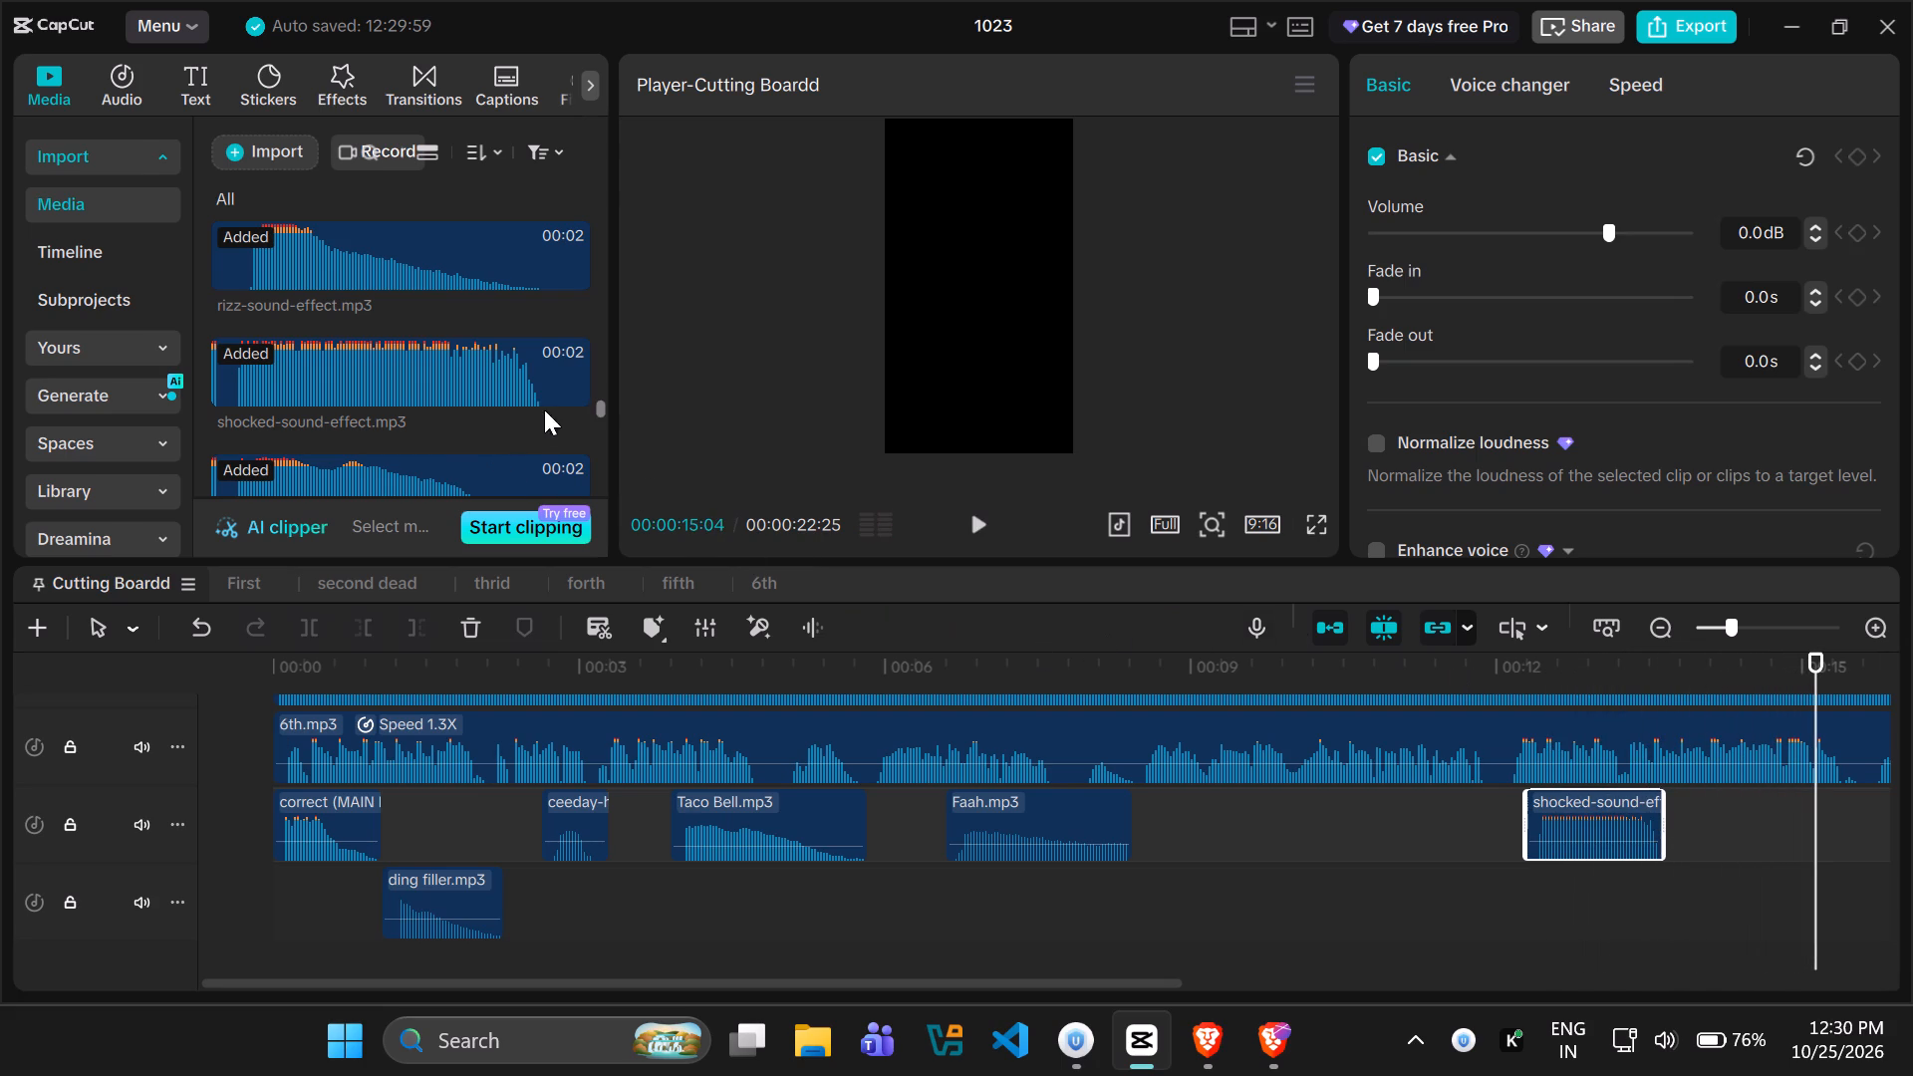
scroll(416, 414, "down", 2)
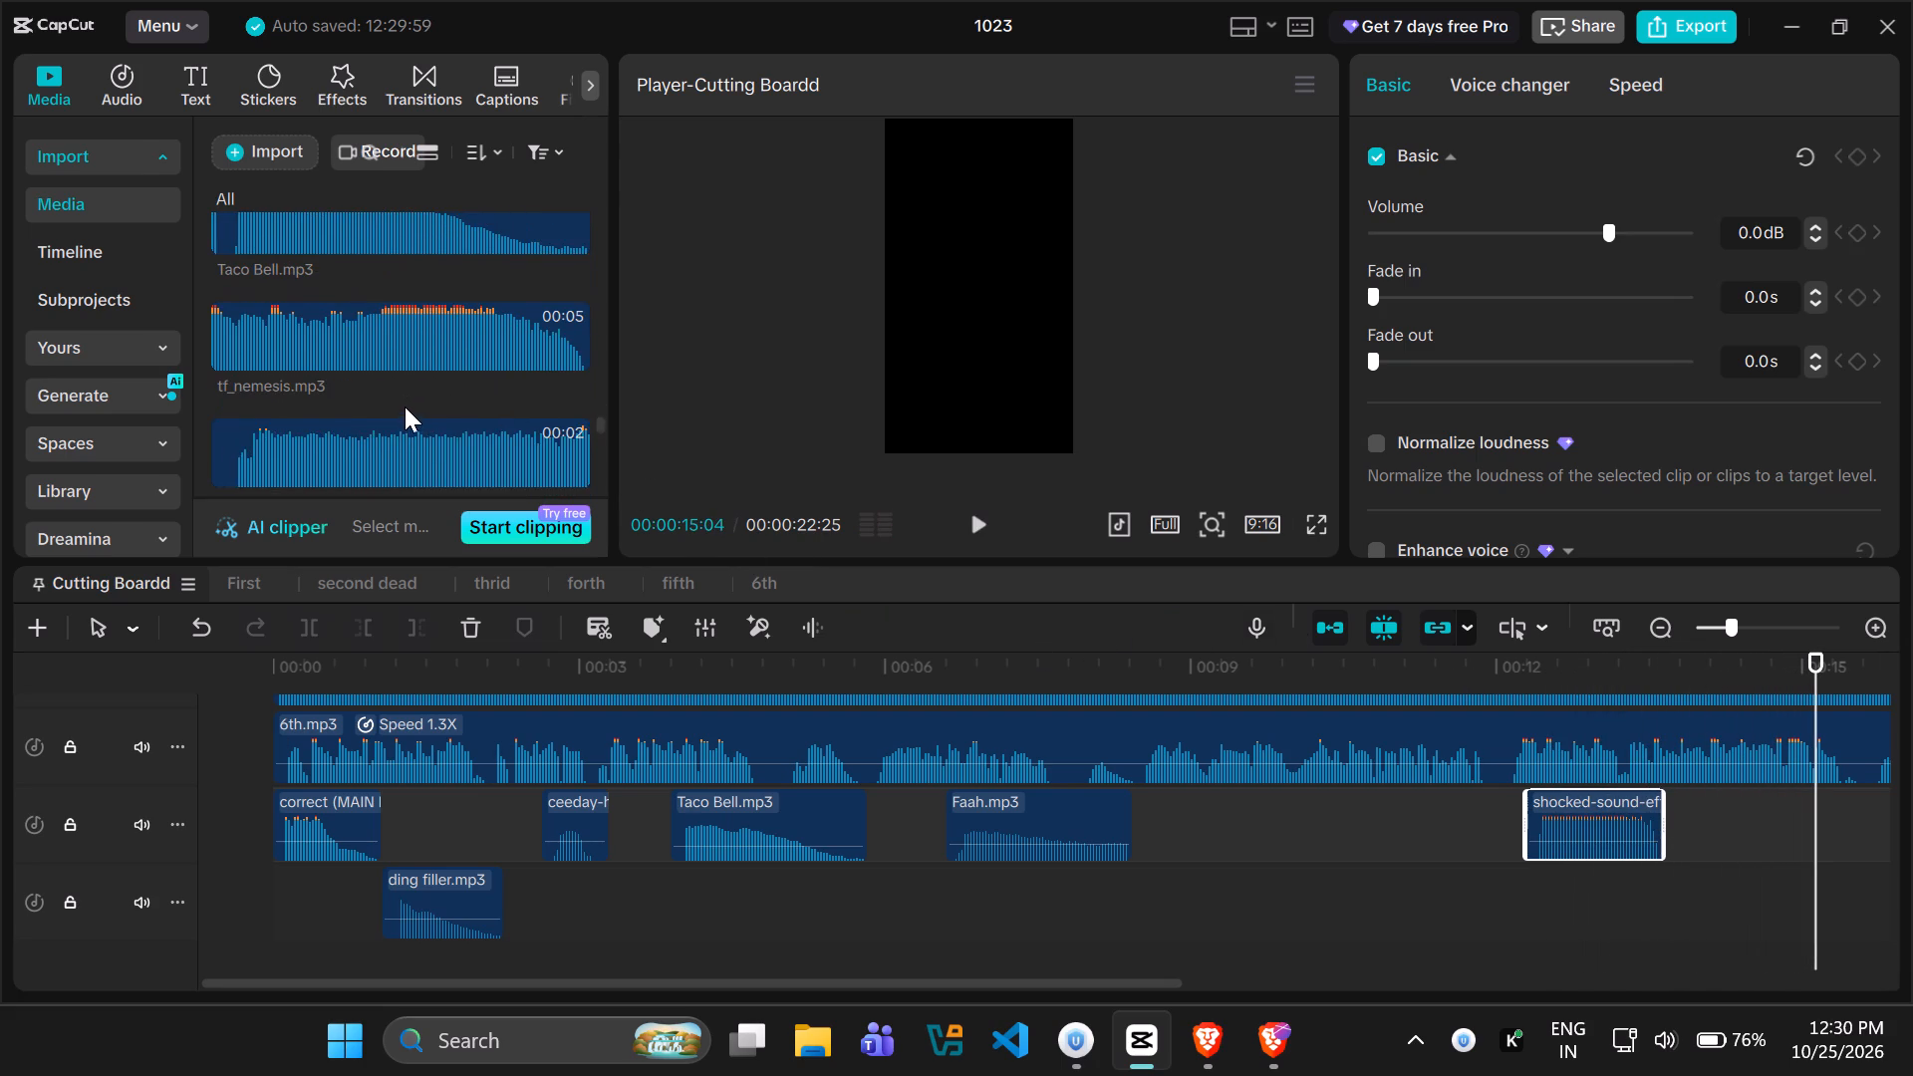
scroll(402, 405, "down", 2)
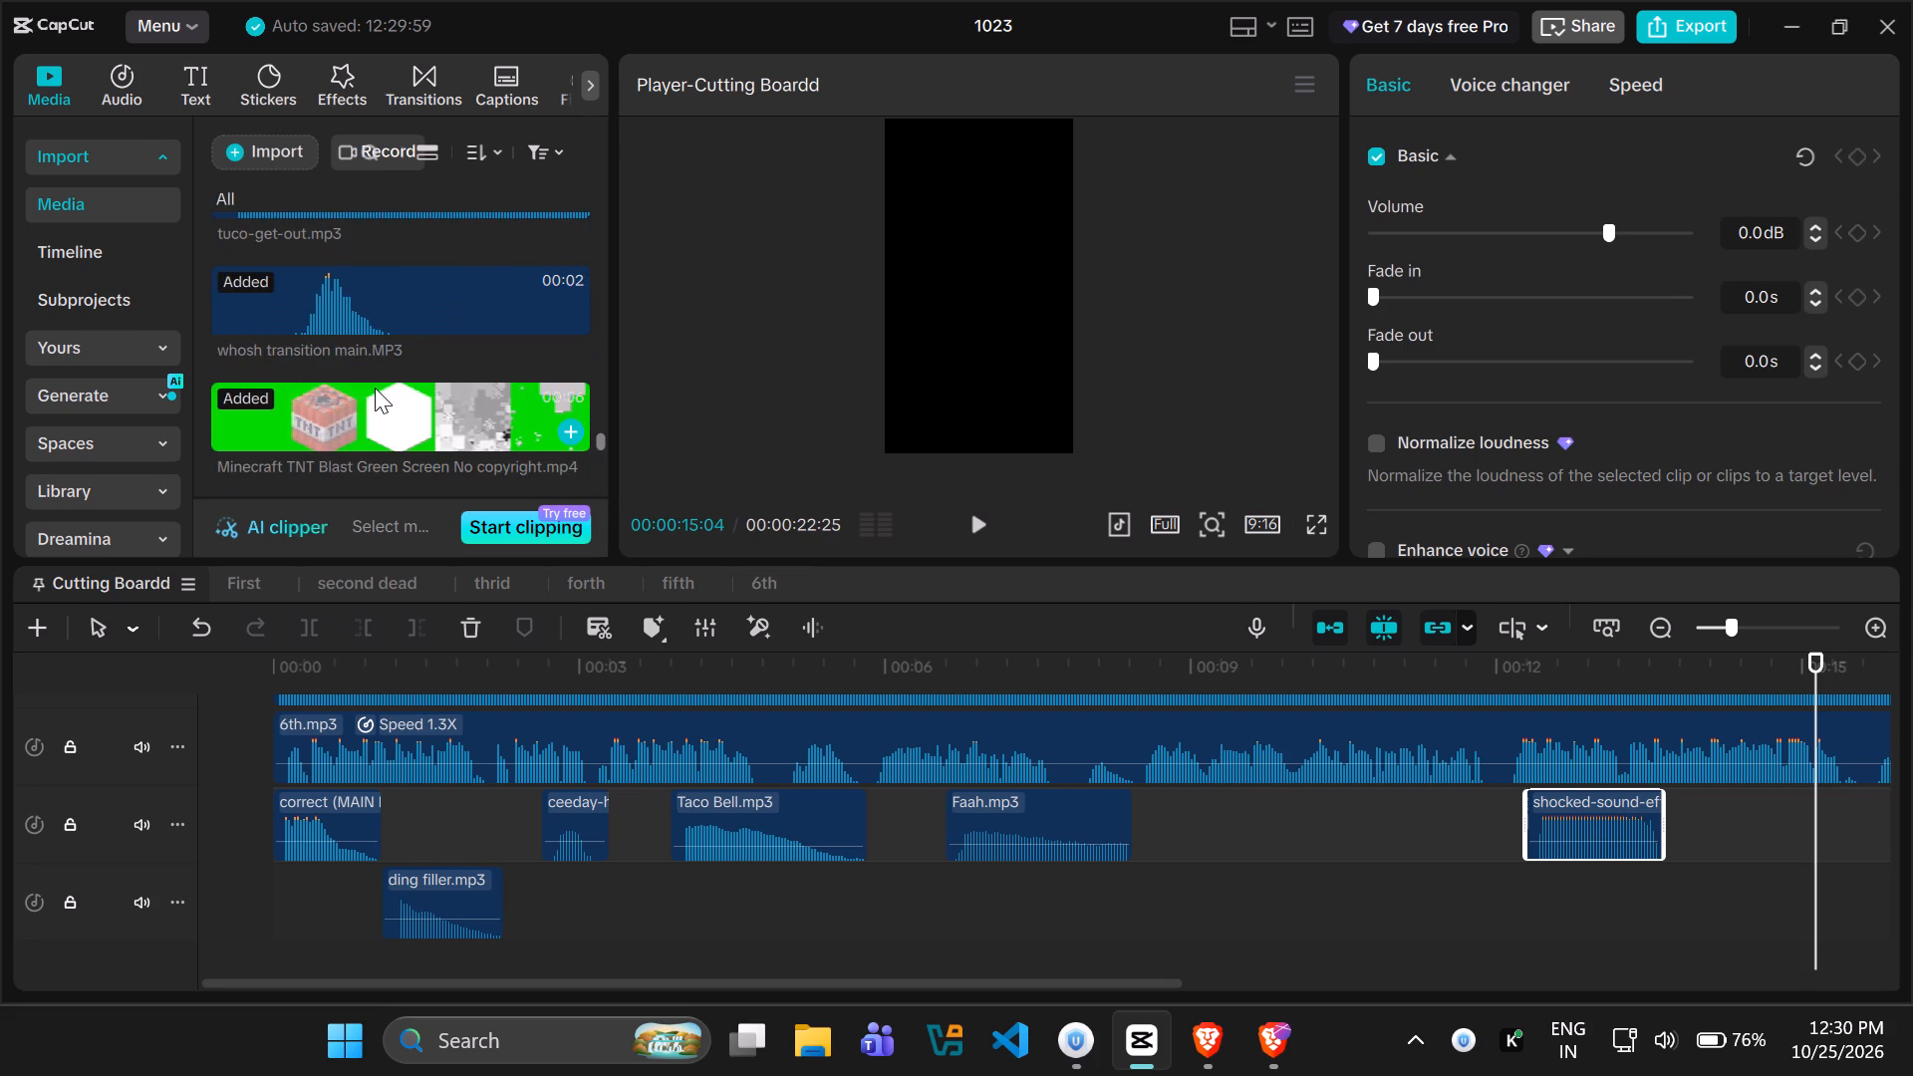
scroll(375, 388, "down", 4)
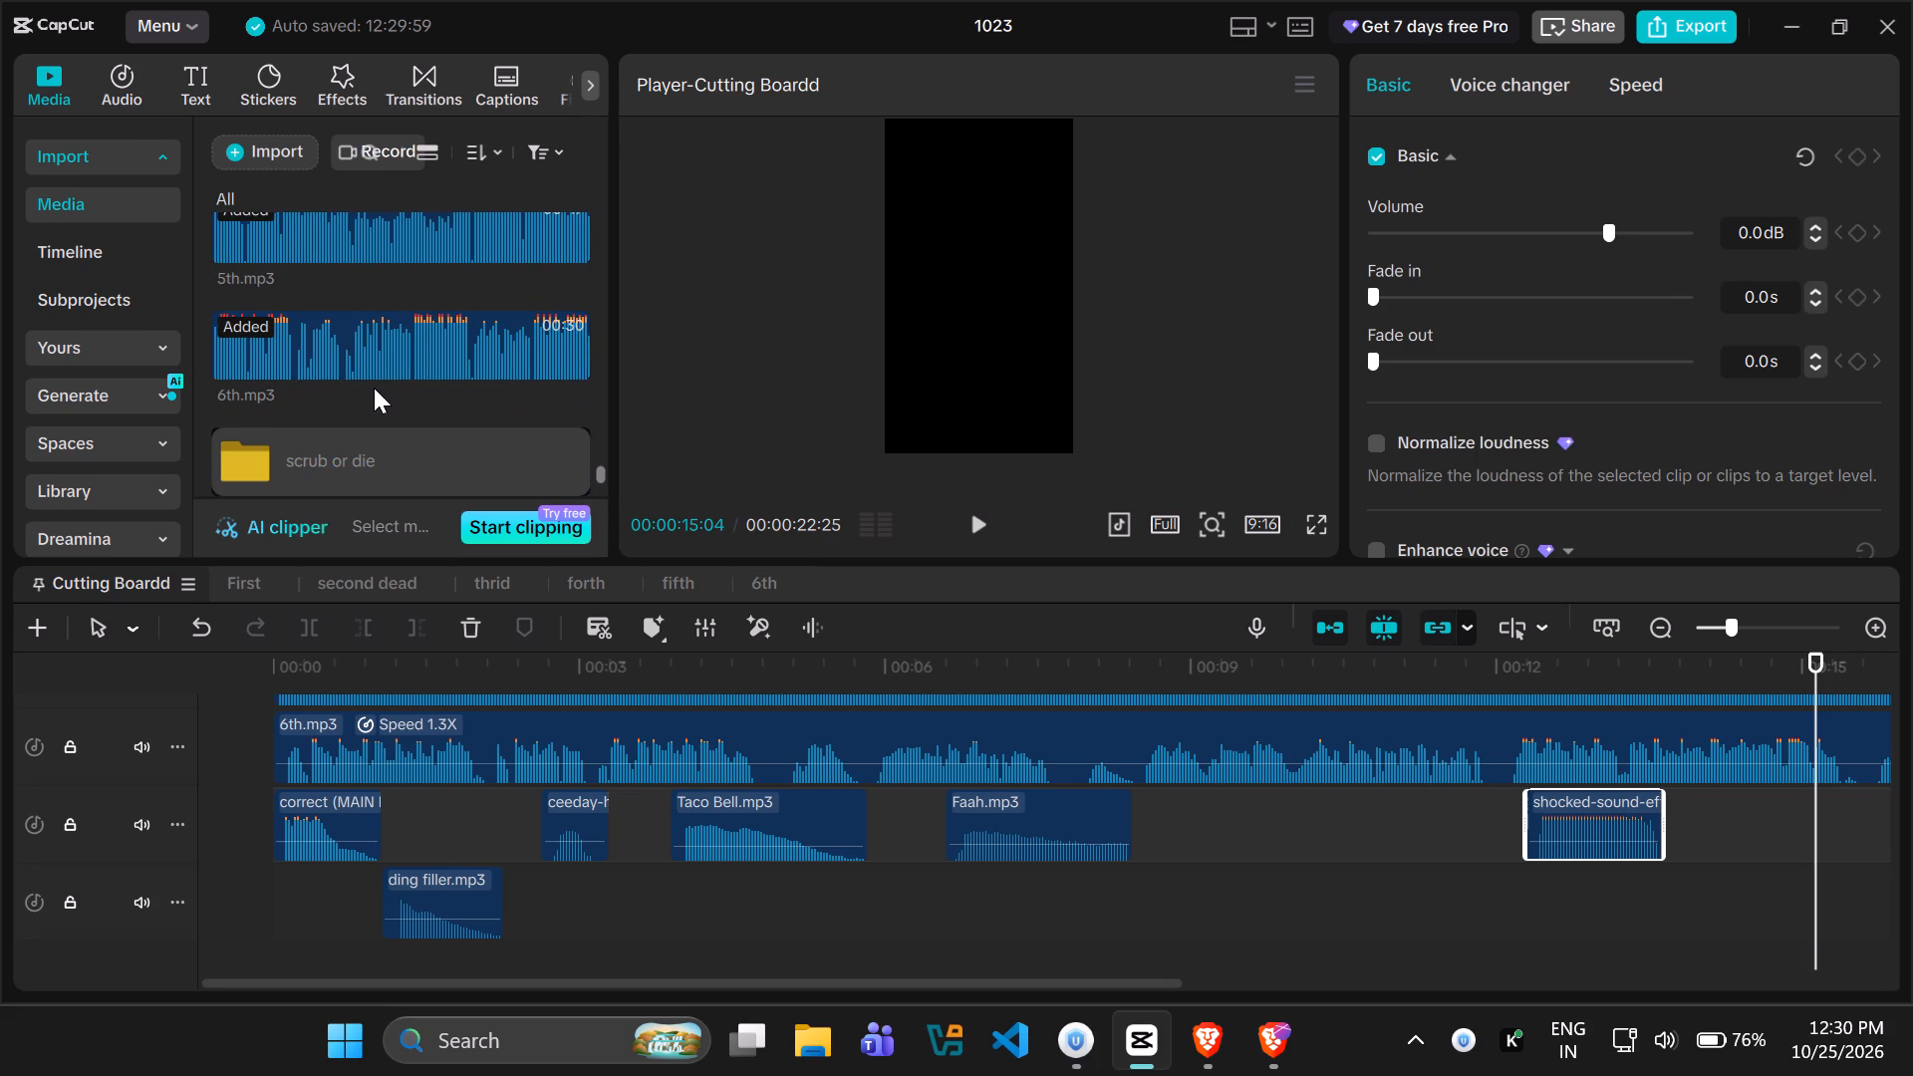
scroll(374, 388, "up", 3)
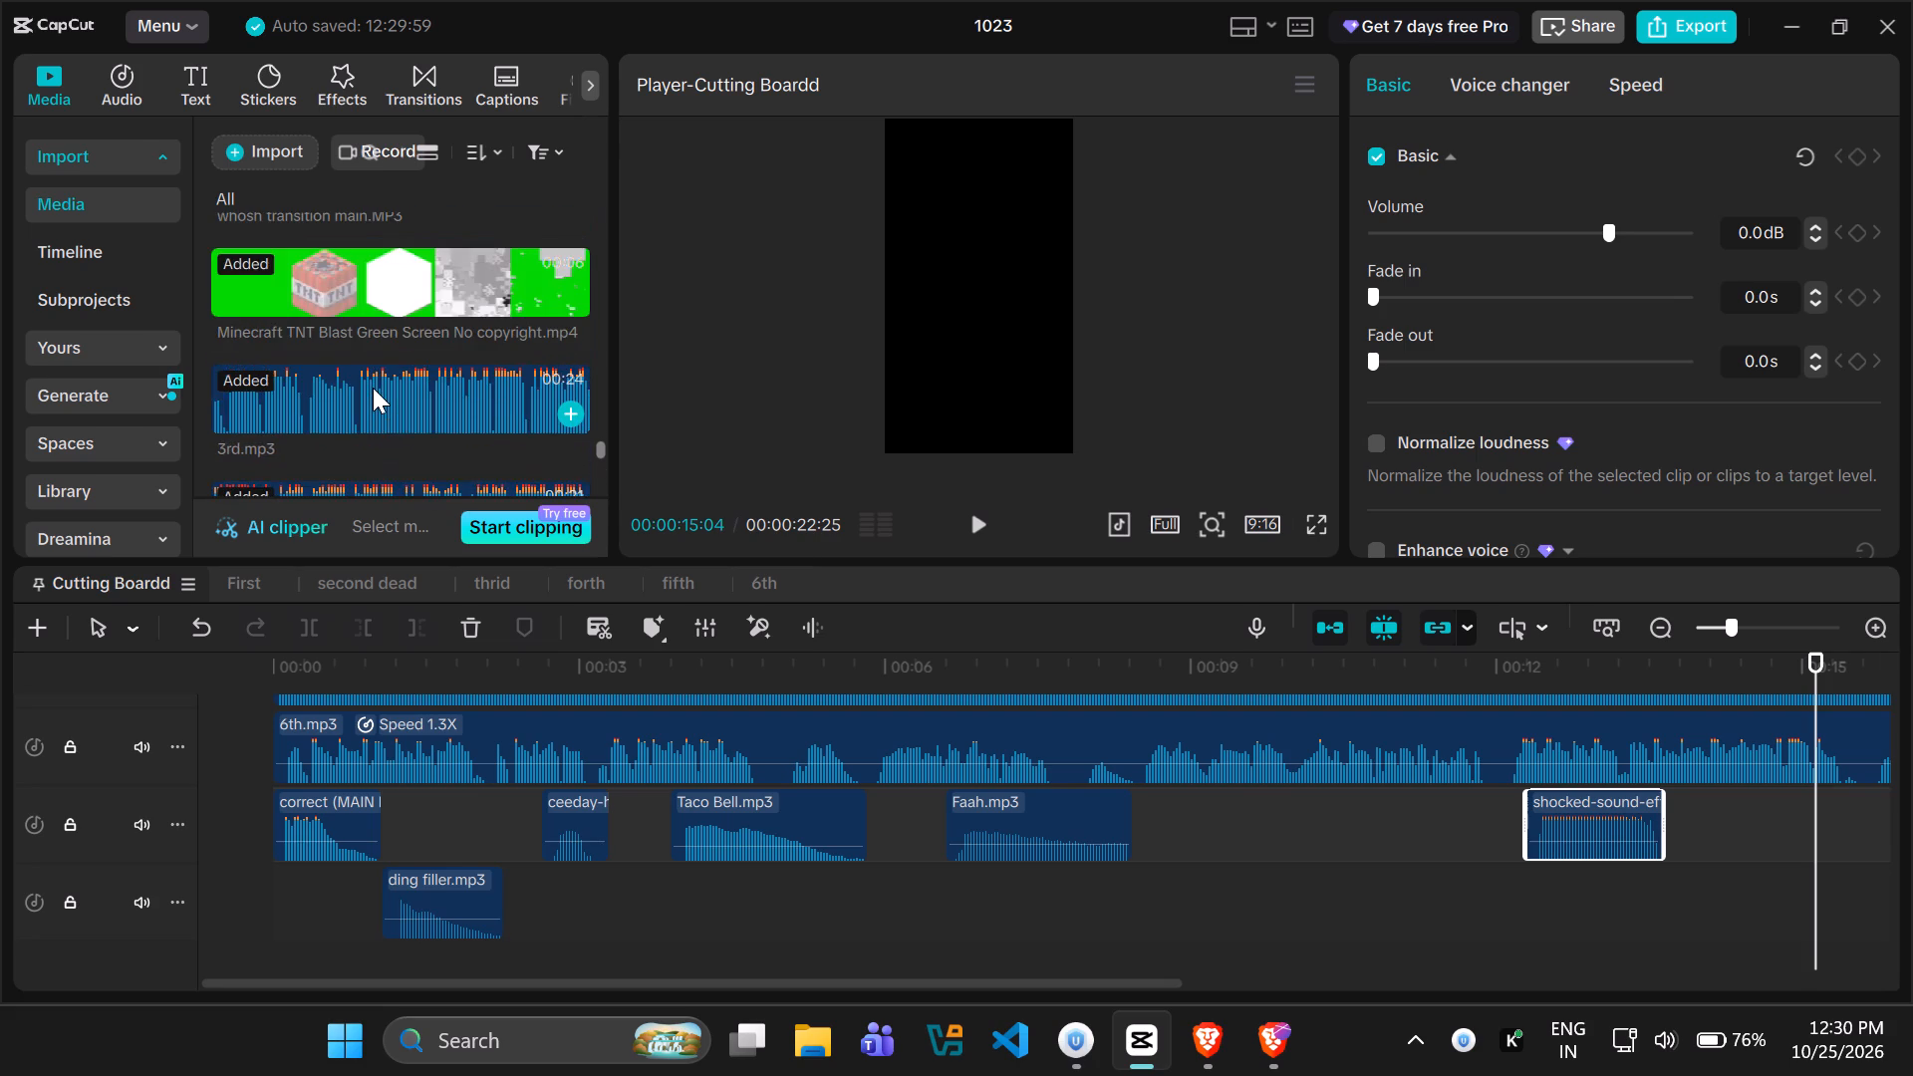
scroll(373, 388, "up", 4)
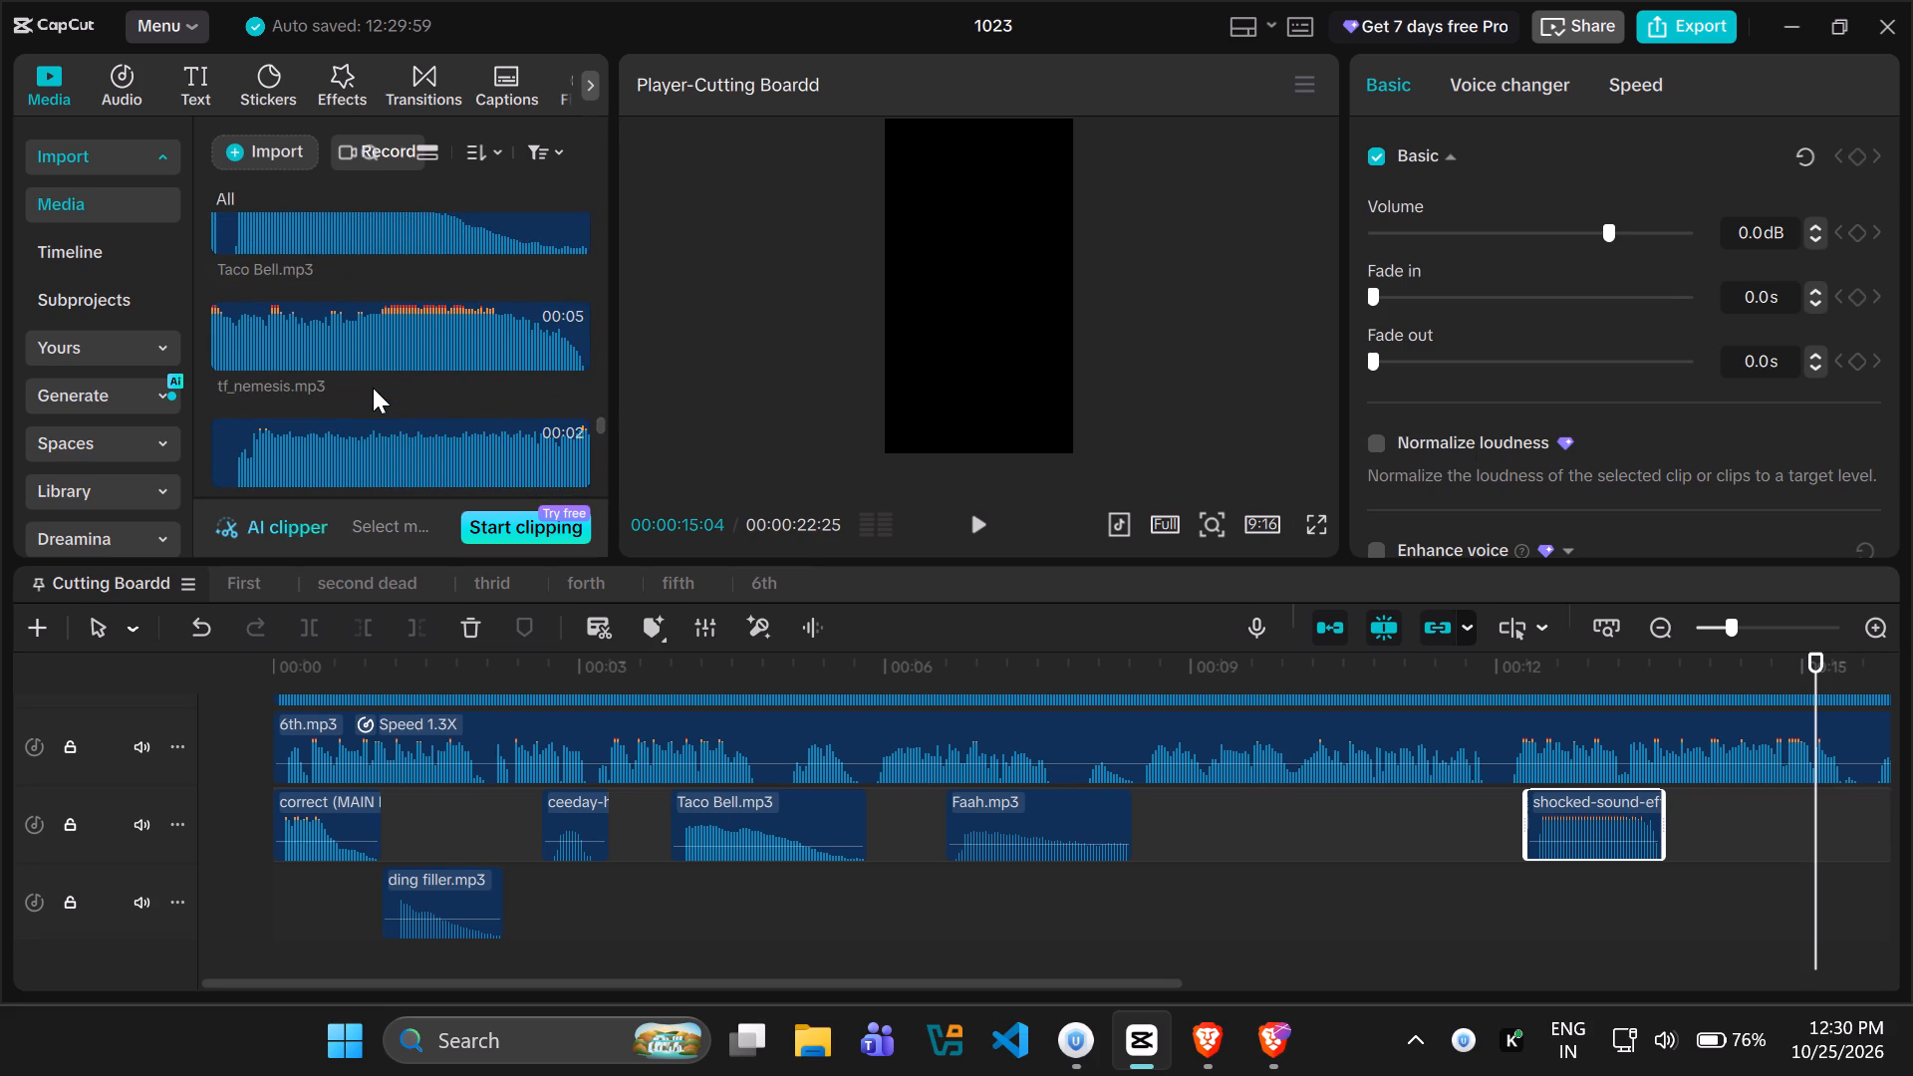
scroll(373, 388, "up", 4)
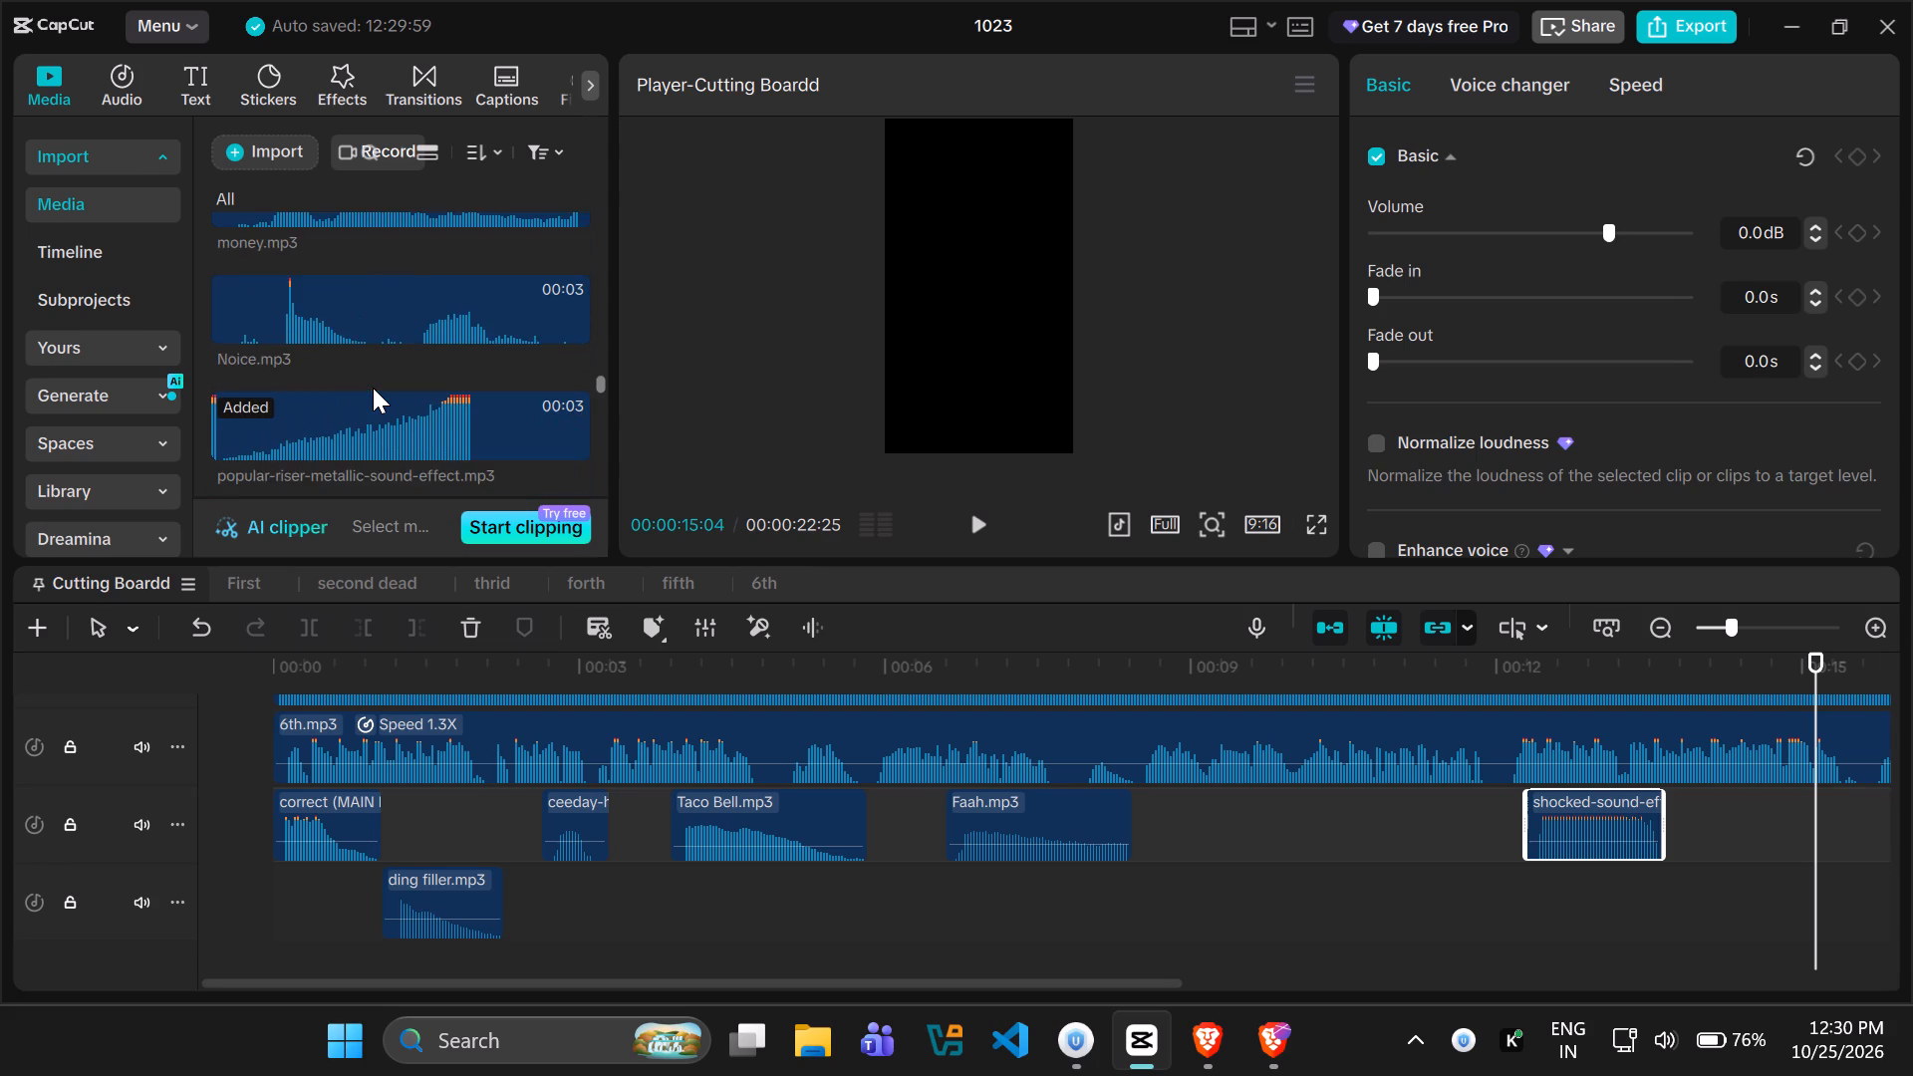
scroll(373, 388, "up", 2)
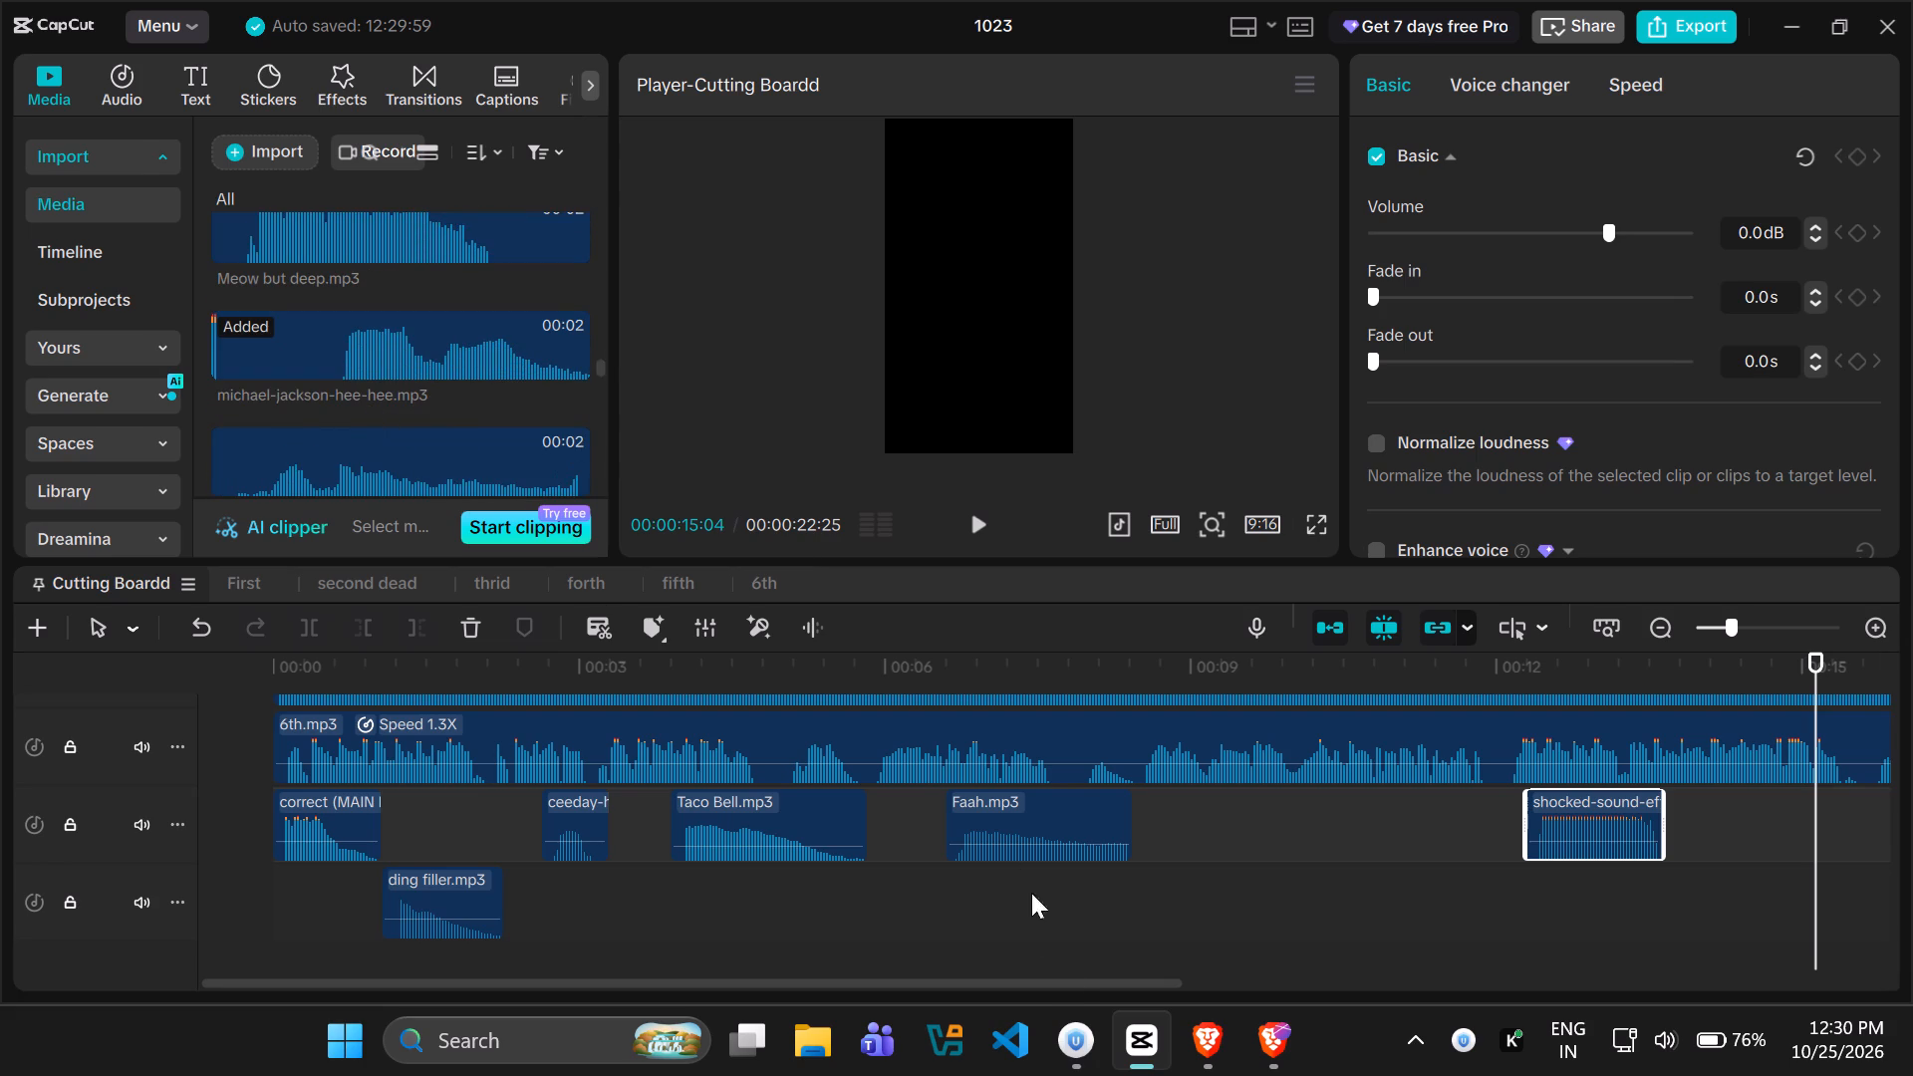
Import punch filler from I used them, place it on the same effects track at about 14.4 s, and preview it.
left_click(272, 163)
left_click(324, 210)
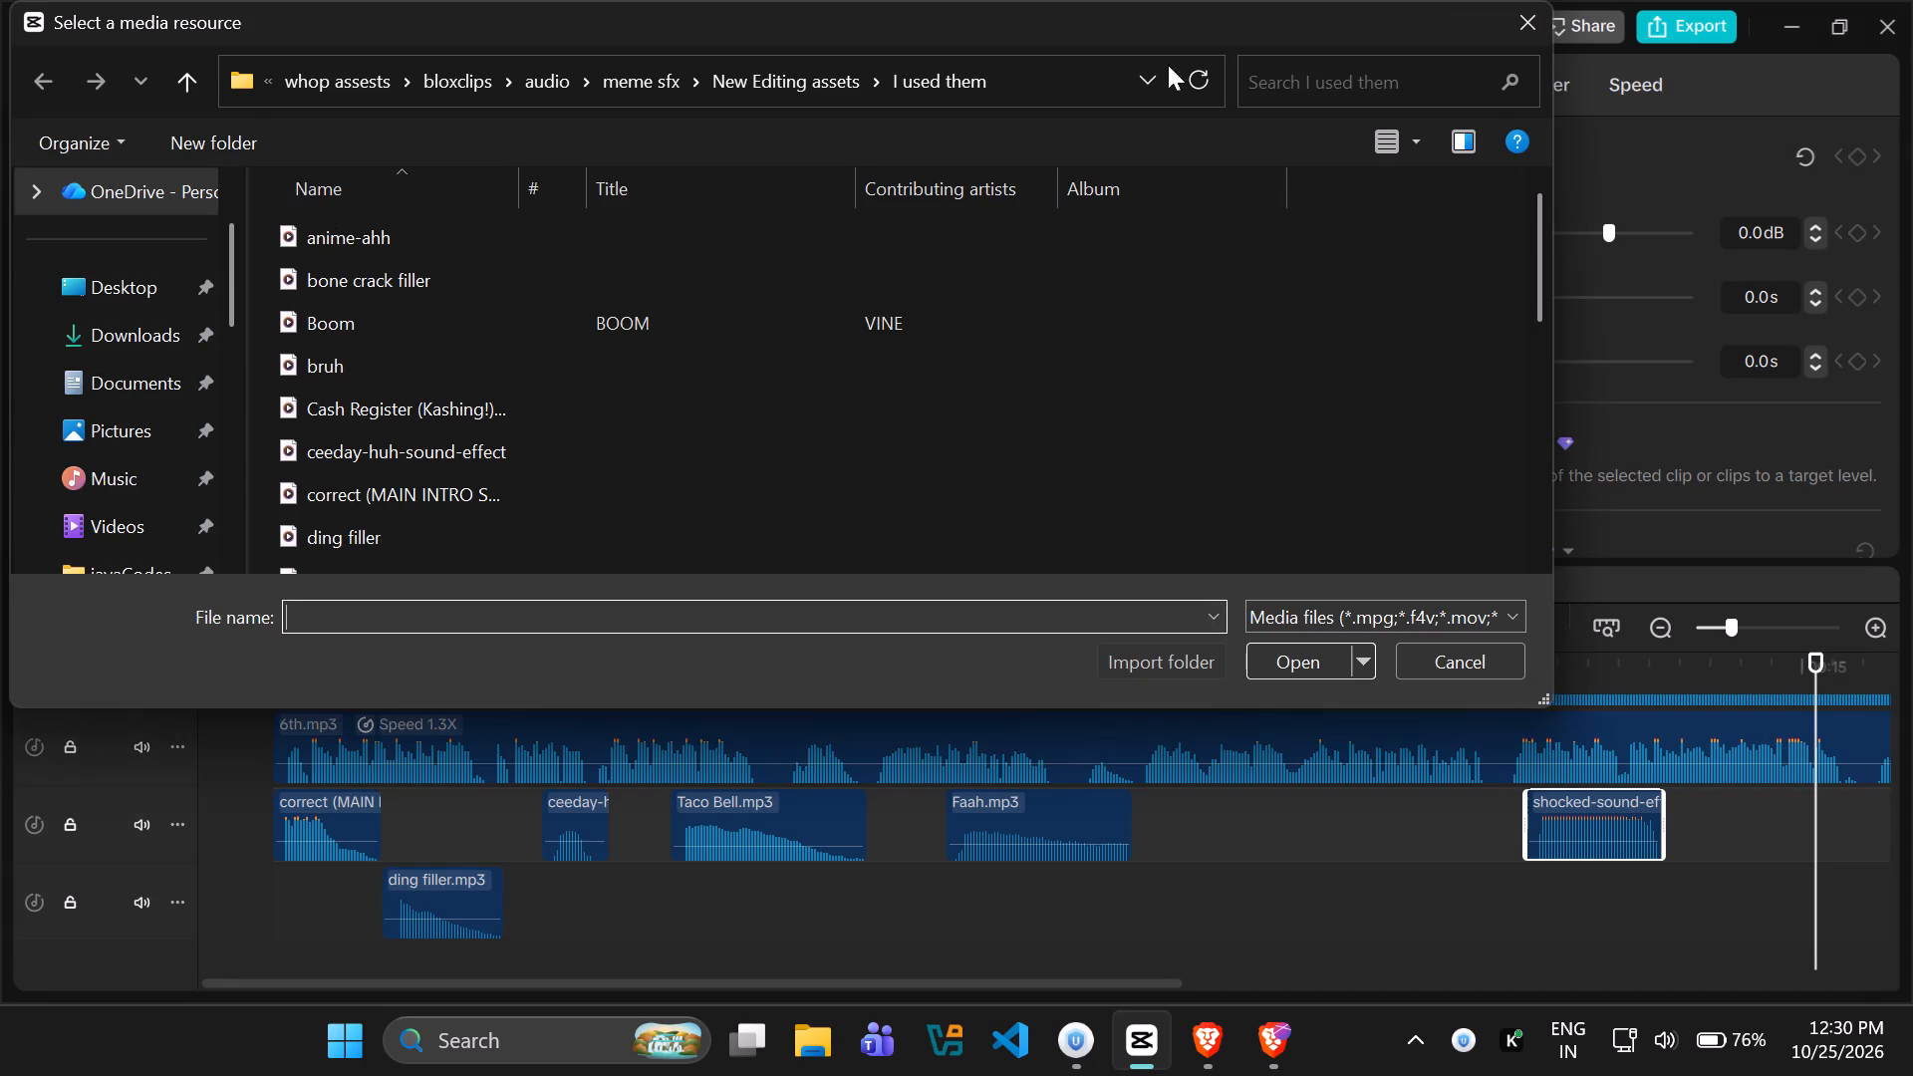
left_click(1392, 411)
key("r")
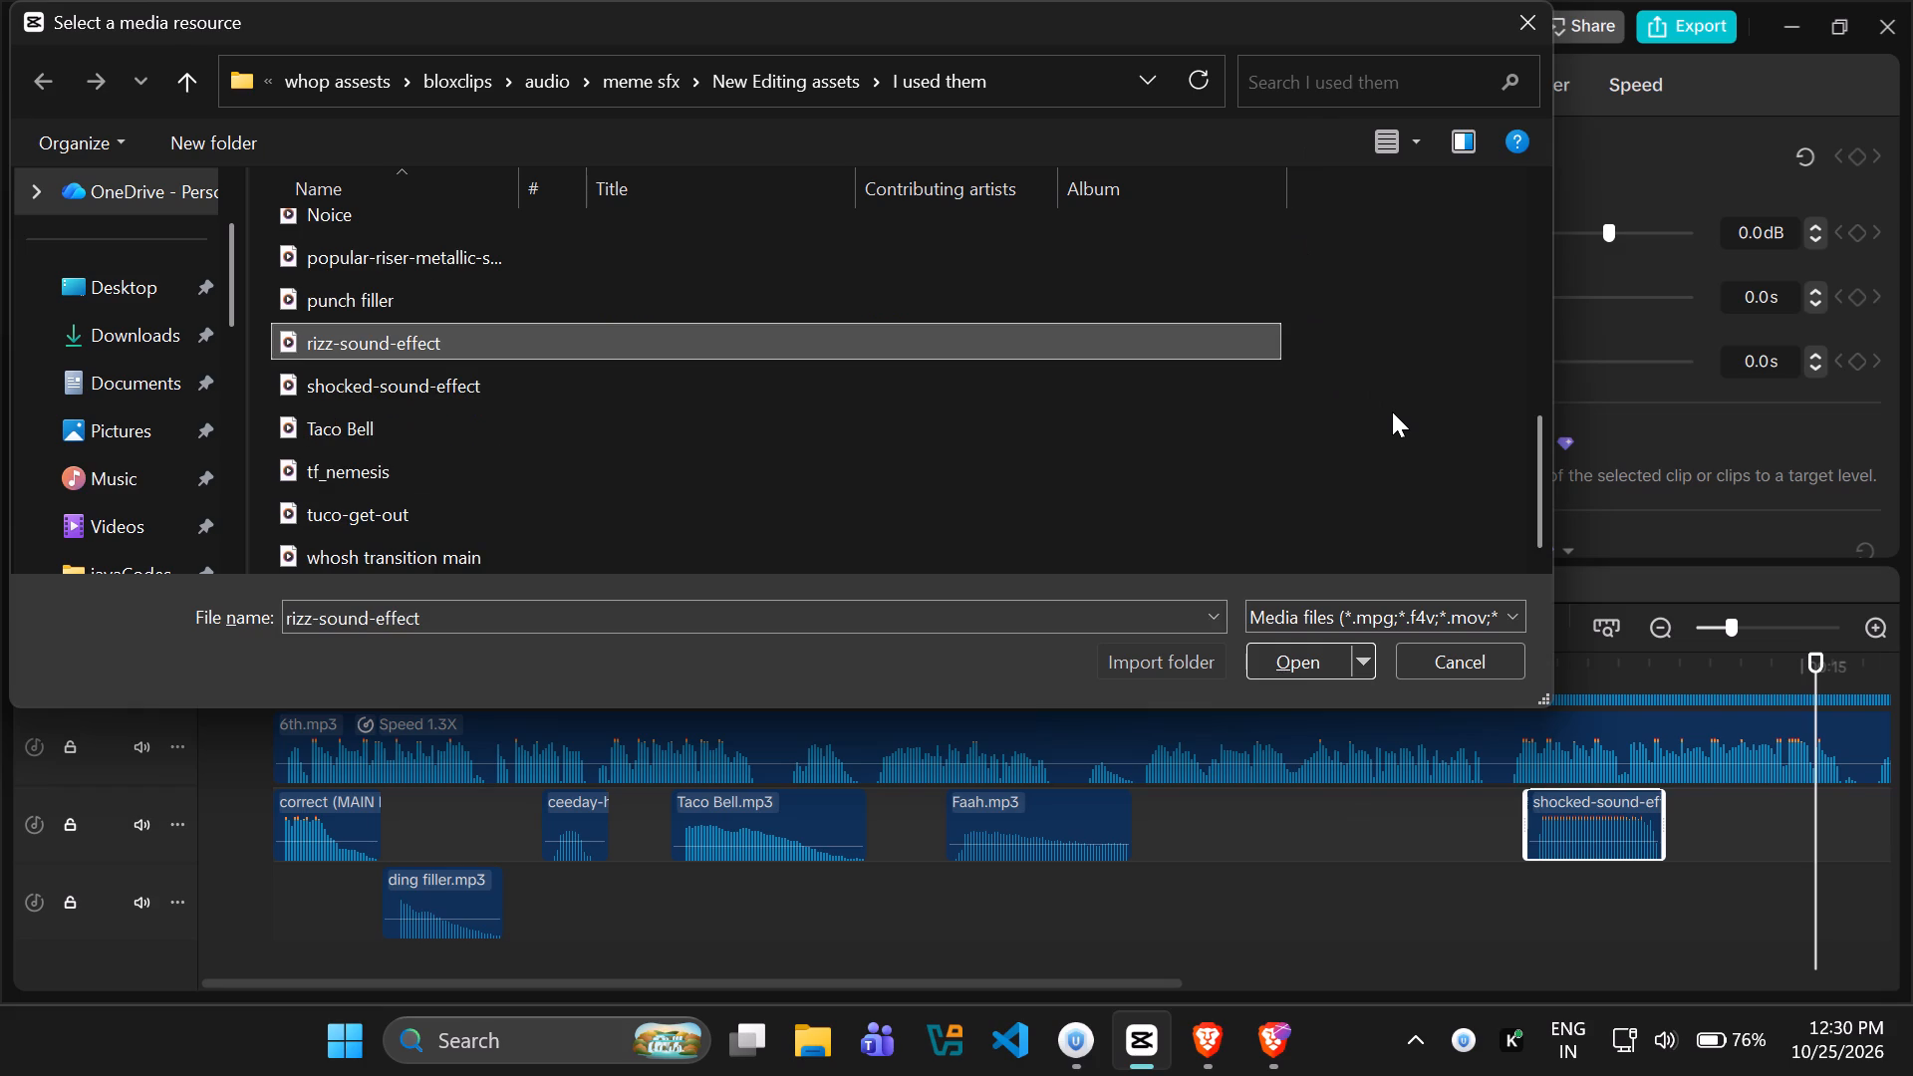
key("r")
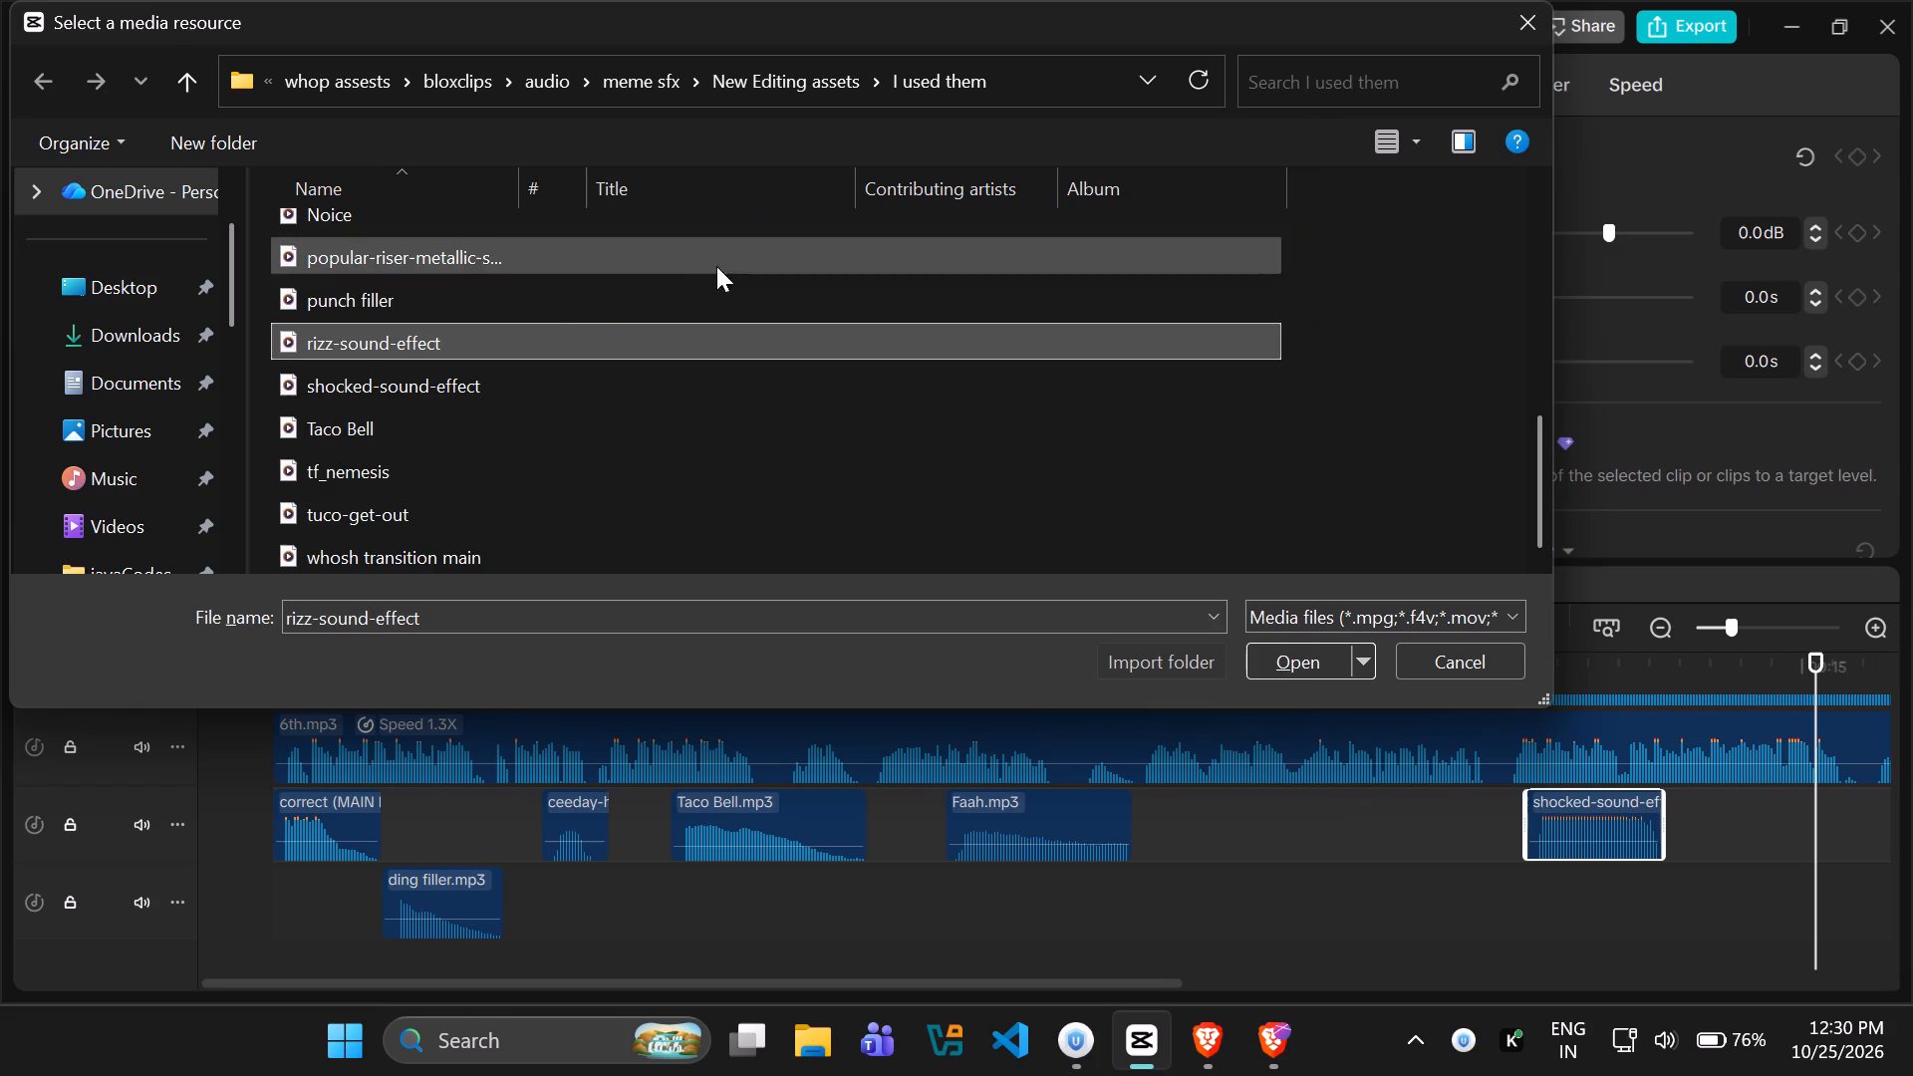
left_click(549, 315)
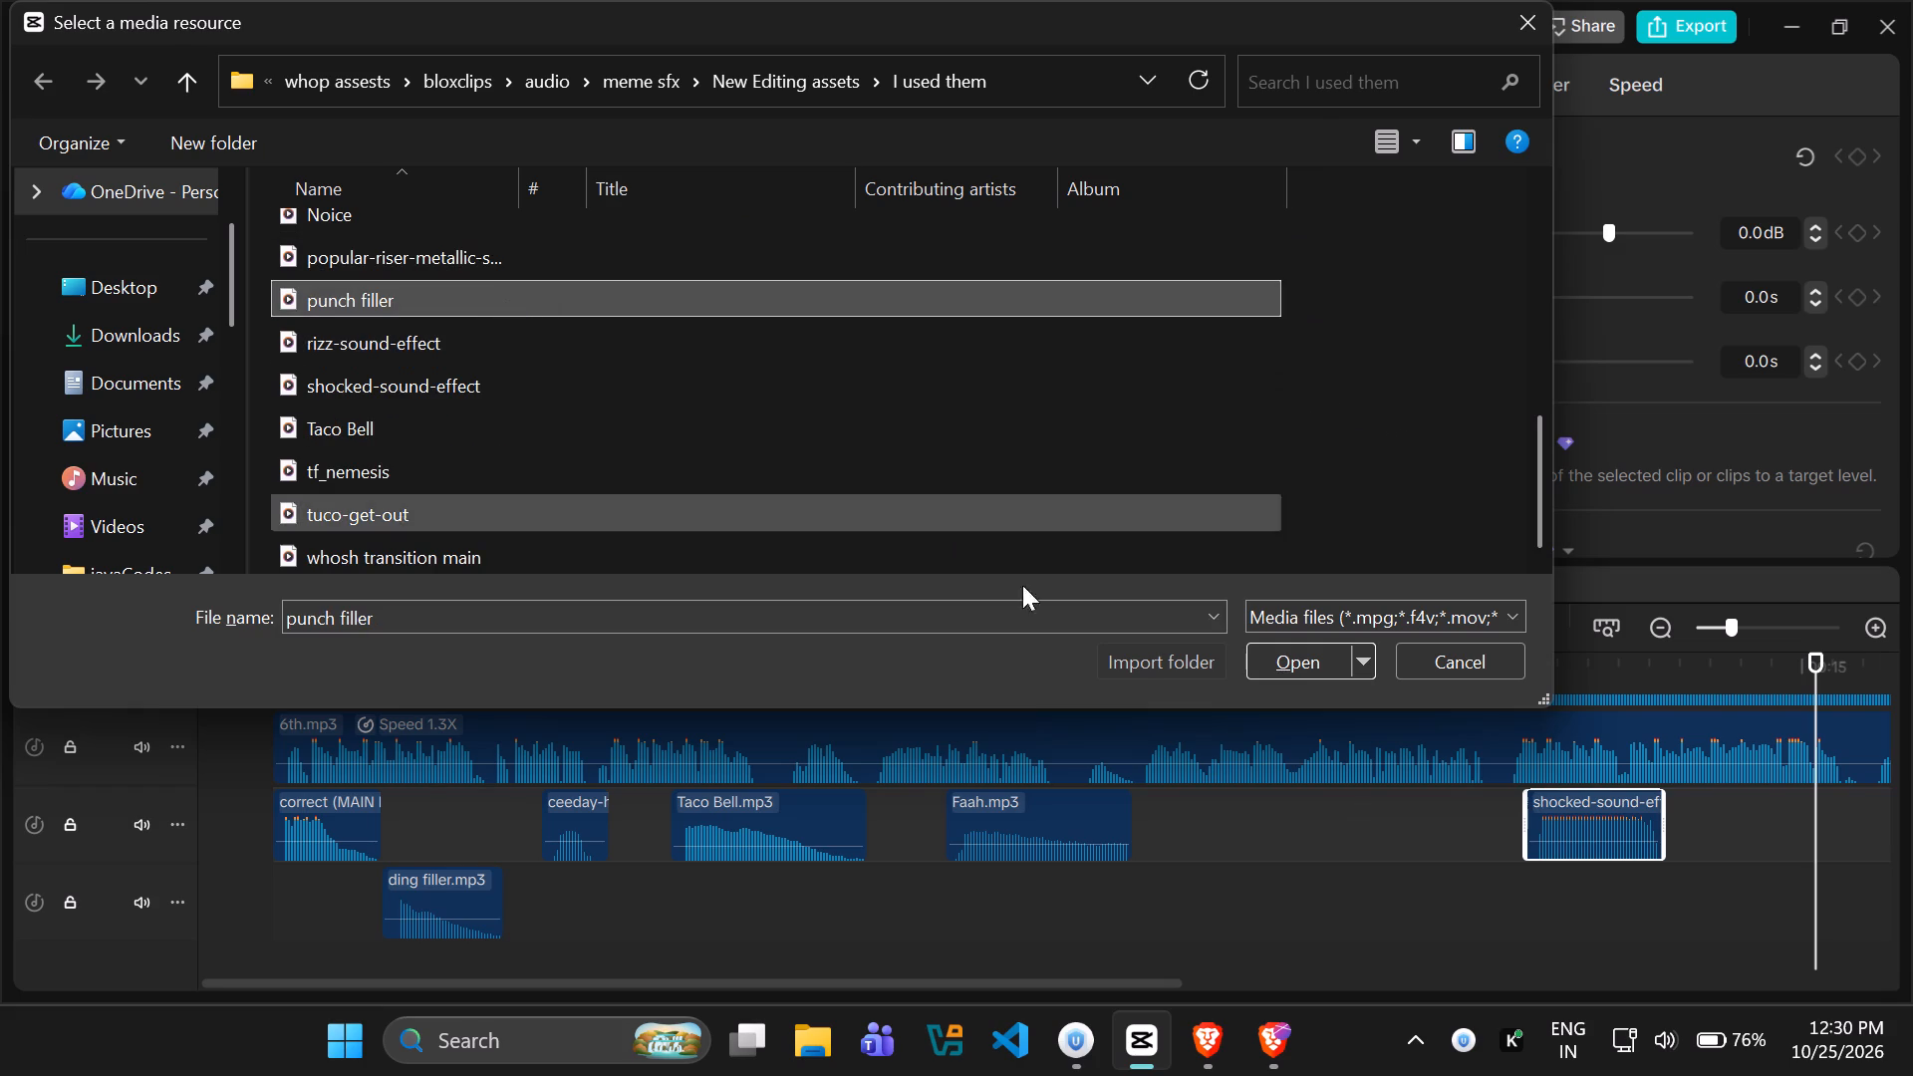
left_click(1248, 658)
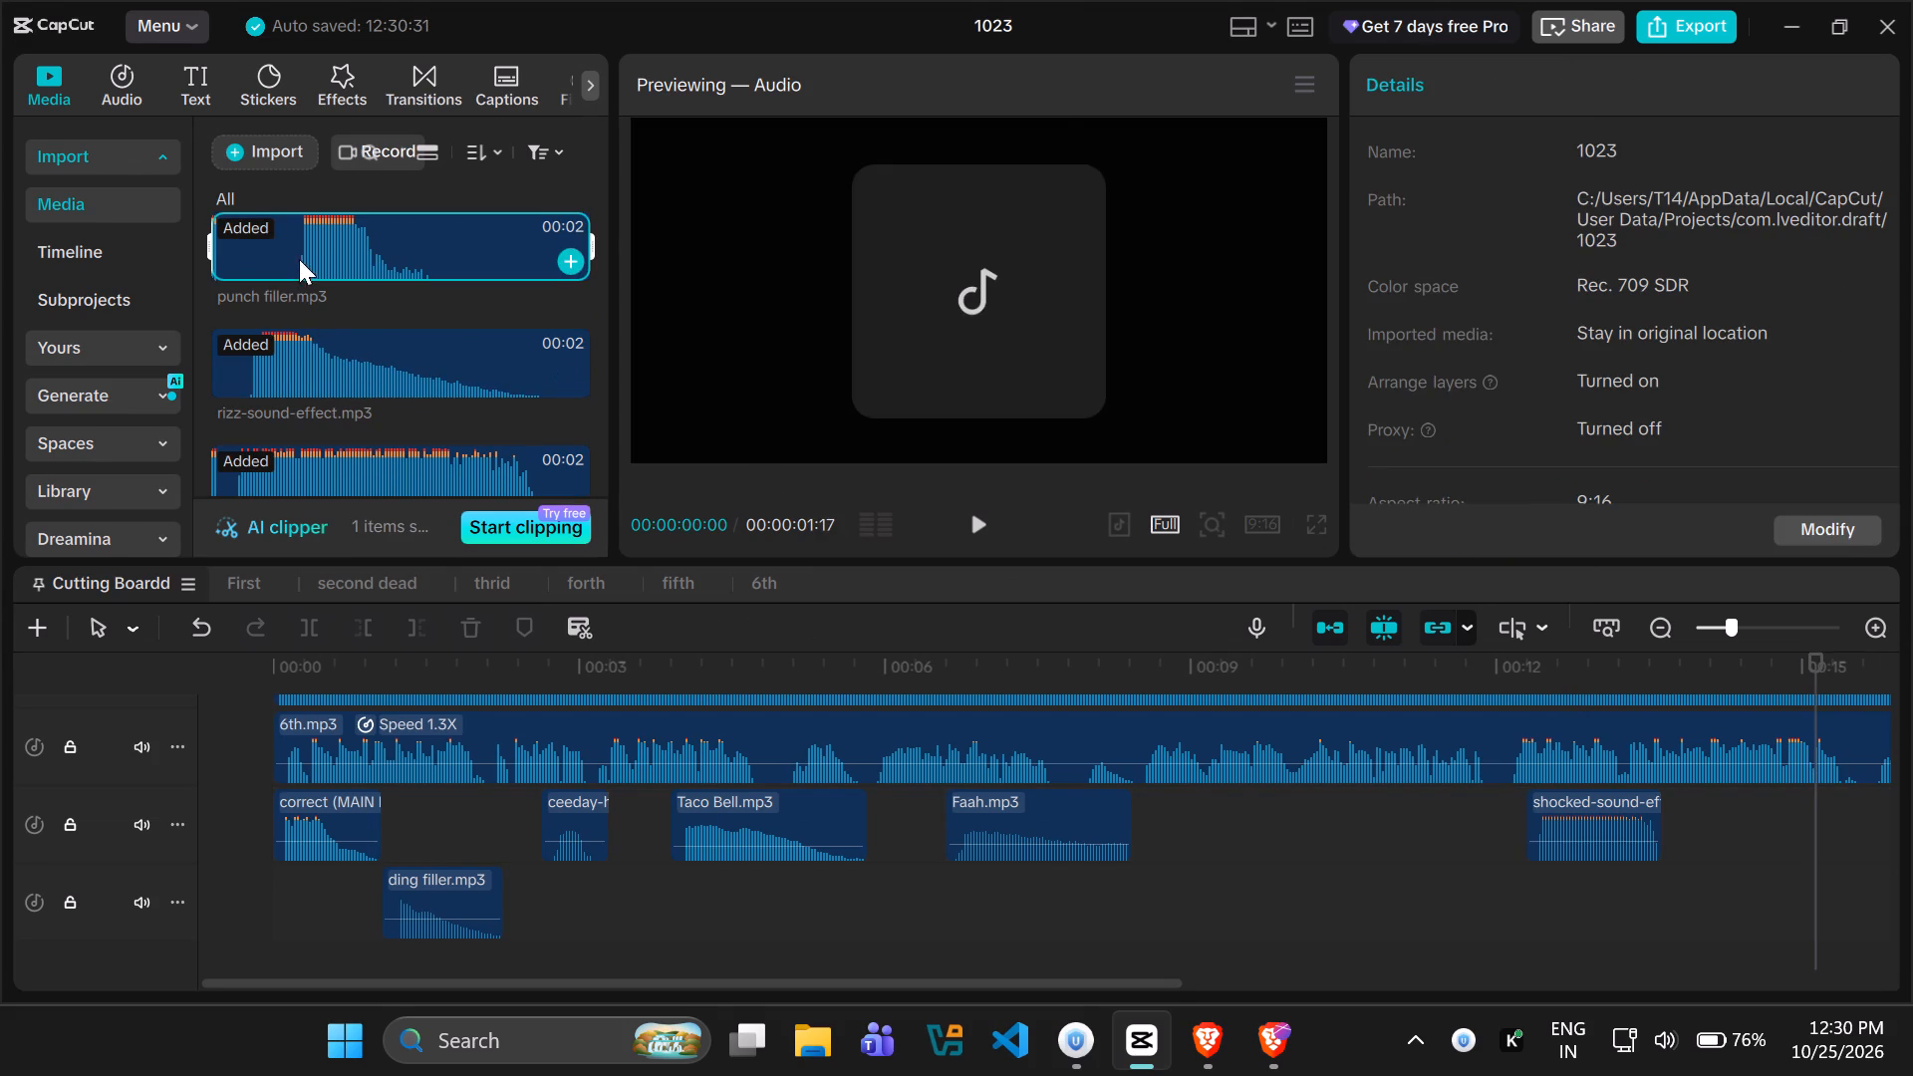
left_click_drag(314, 252, 1742, 817)
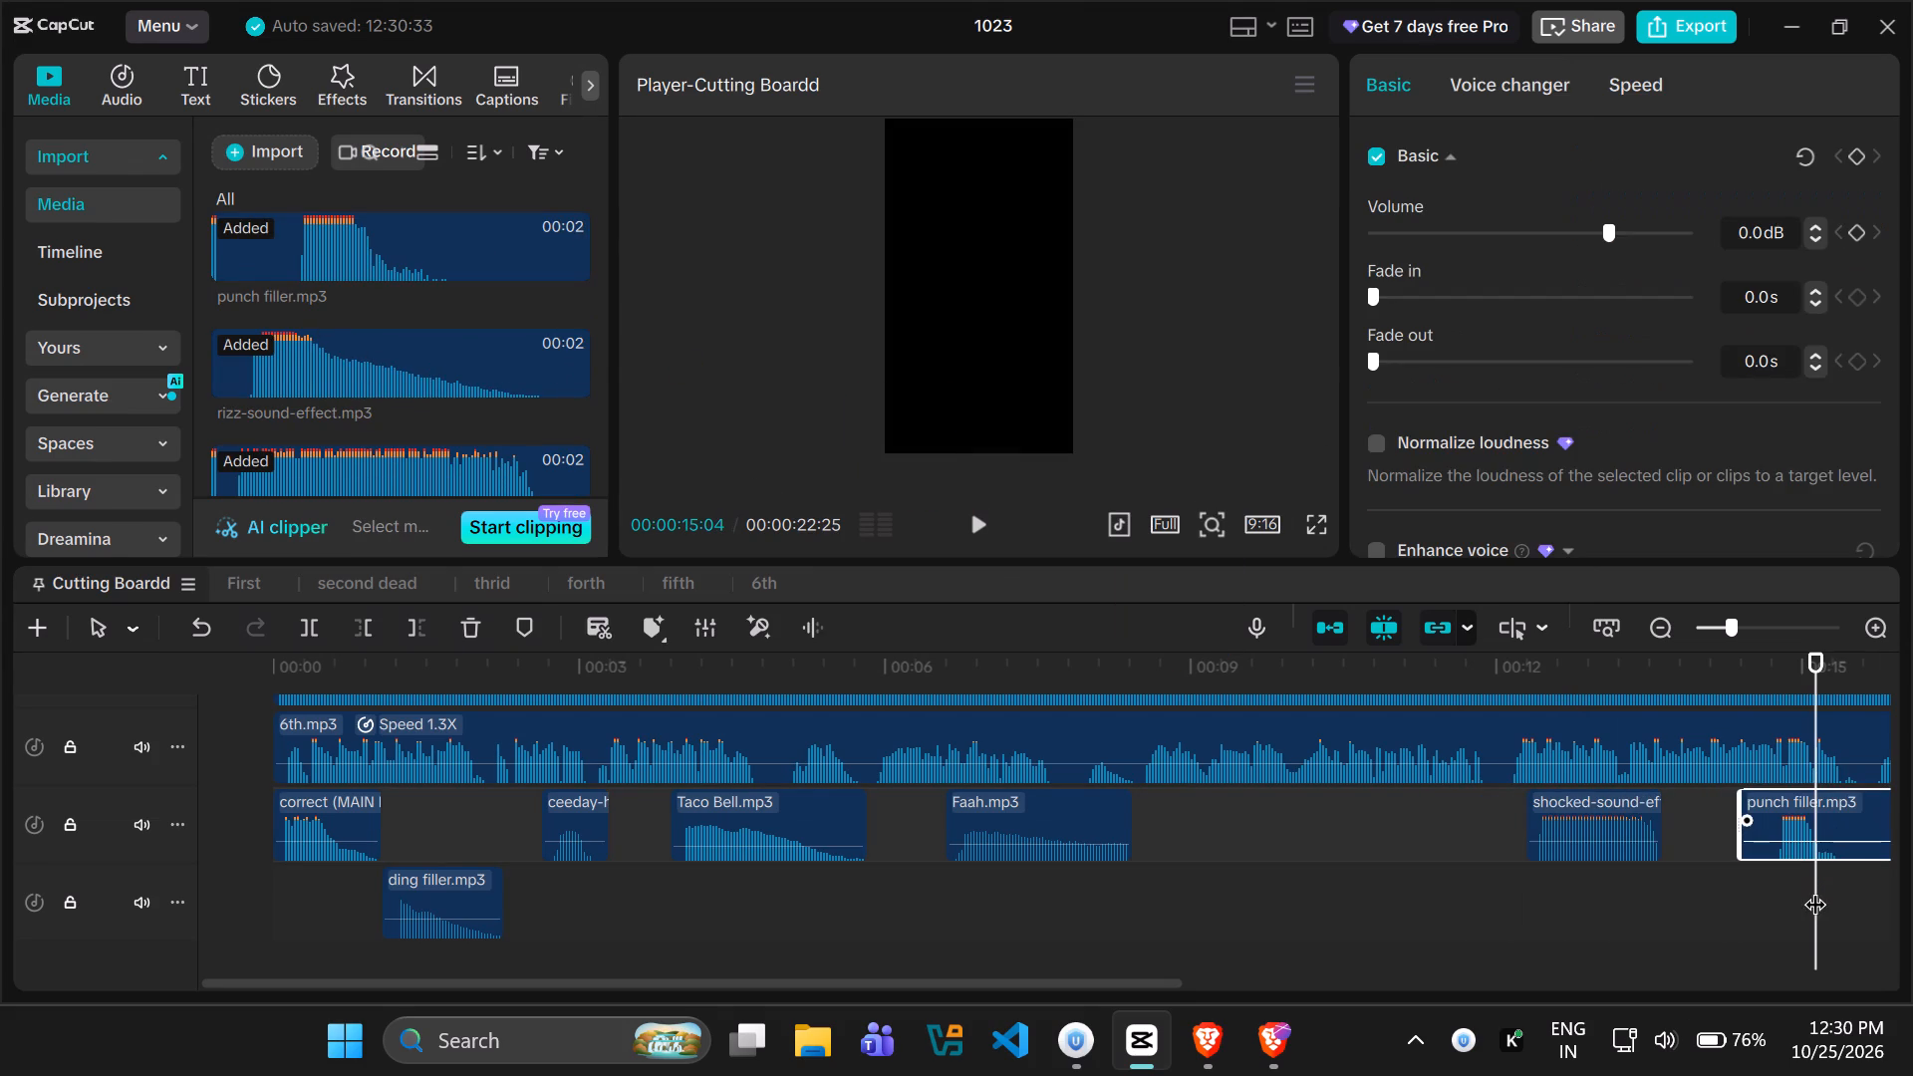
left_click_drag(1814, 895, 1680, 894)
key("space")
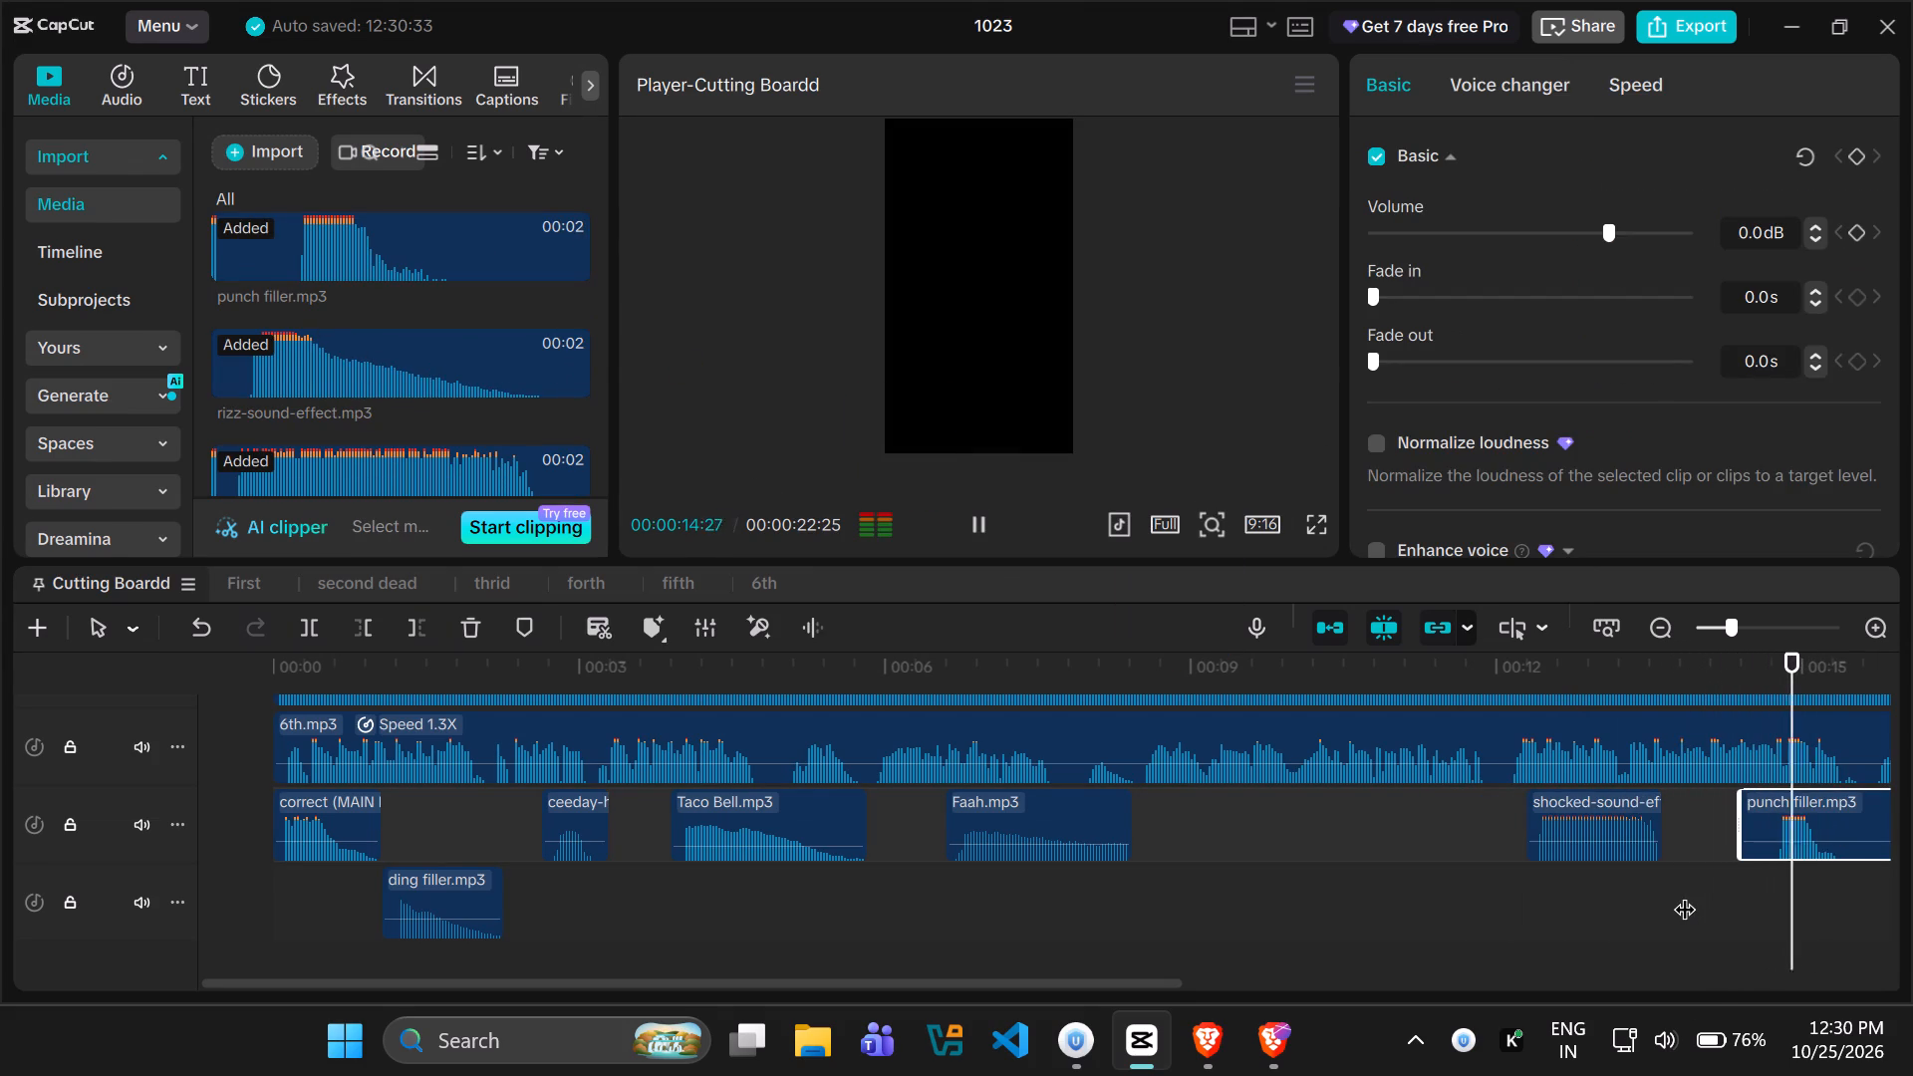
key("space")
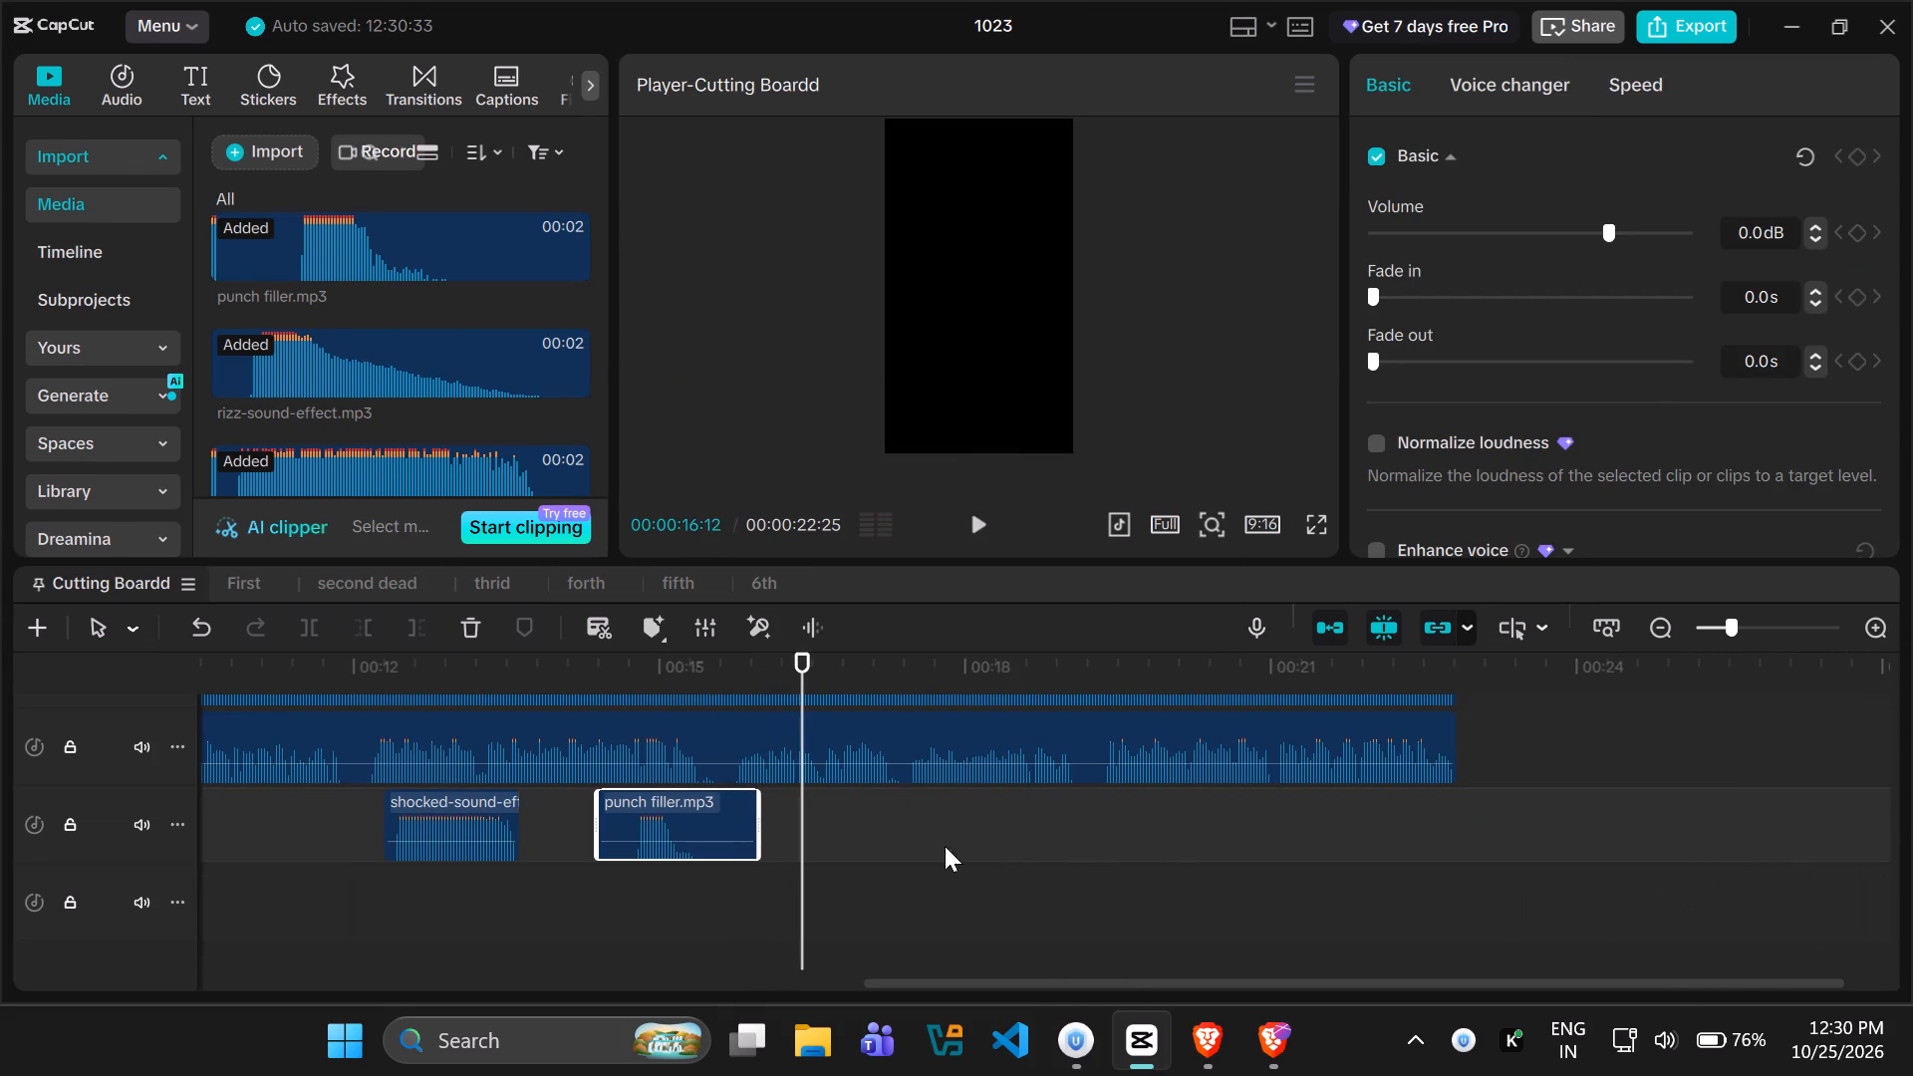
Cut off the 7 Weeks & 3 Days.mp3 background music after 00:00:14:24, around the punch filler clip.
scroll(1003, 881, "down", 10, "ctrl")
scroll(1000, 872, "up", 4)
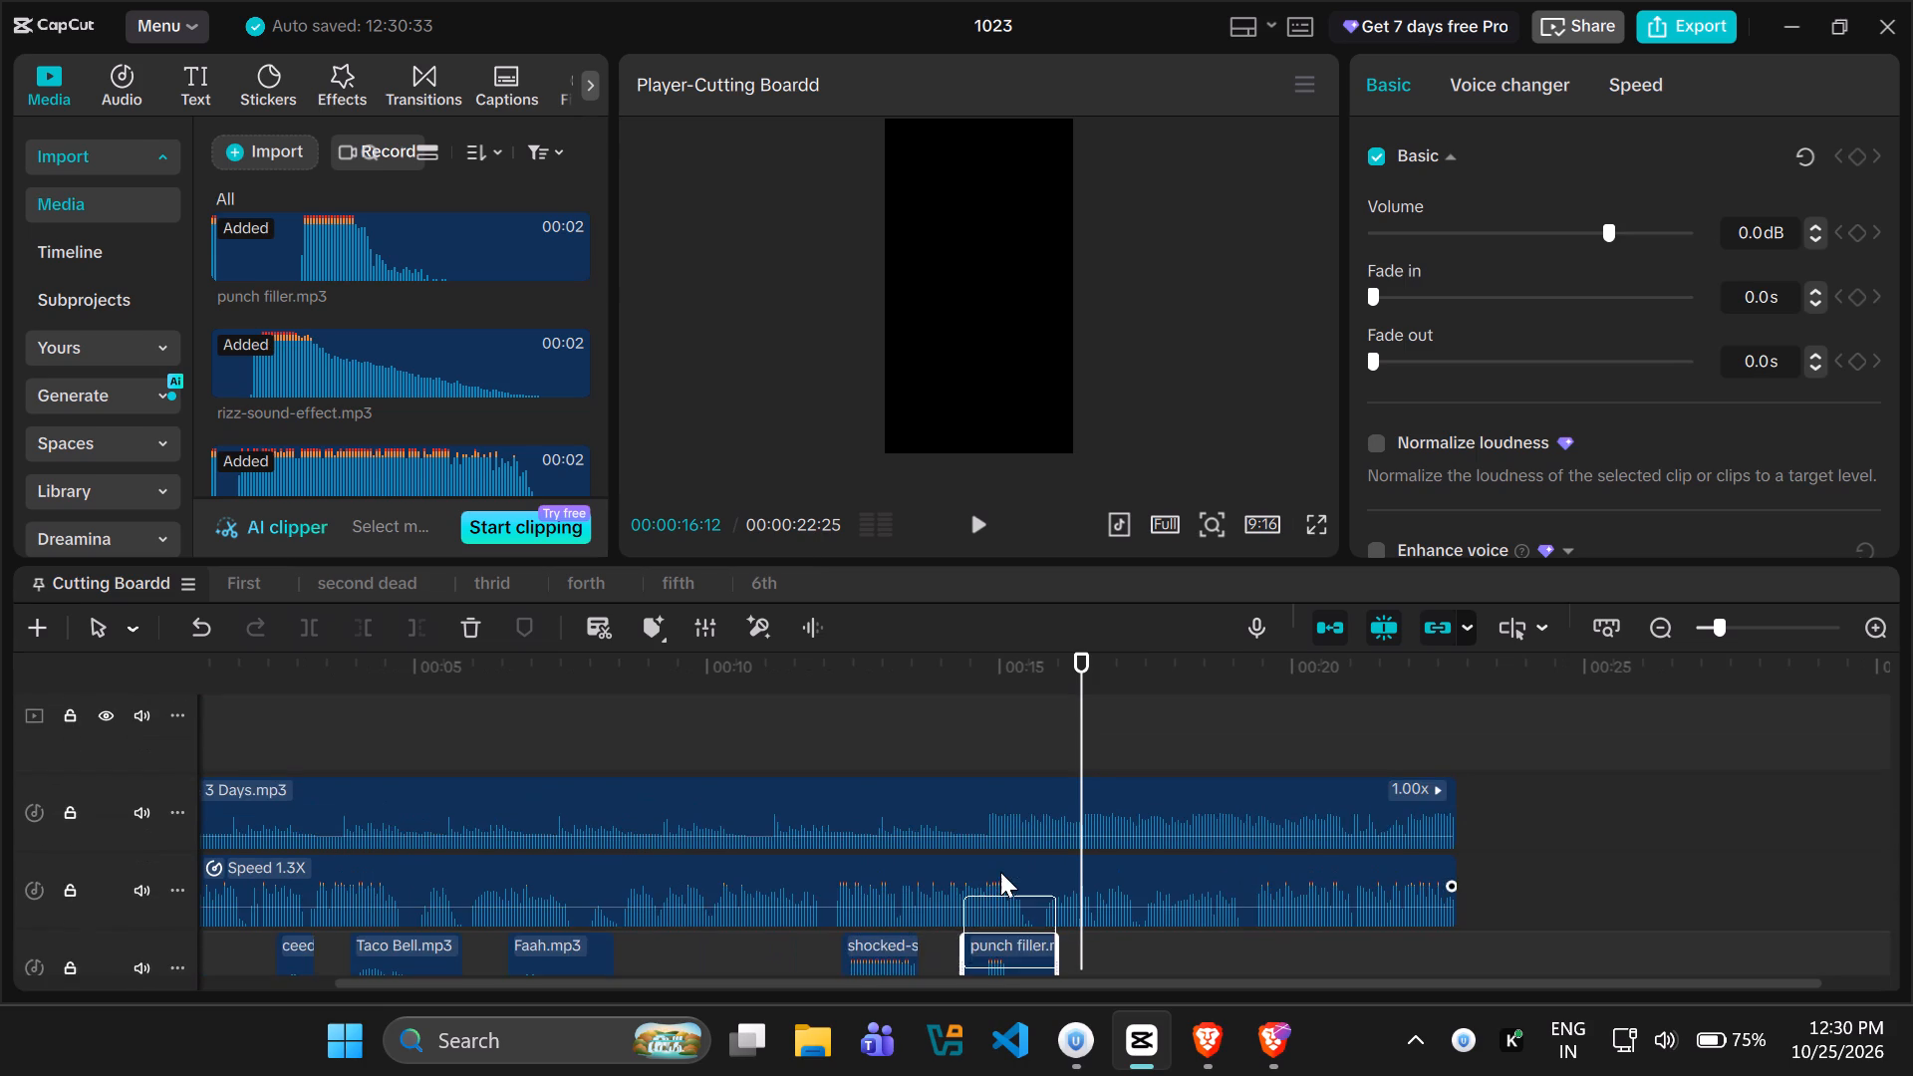
left_click_drag(1075, 721, 987, 721)
left_click(897, 805)
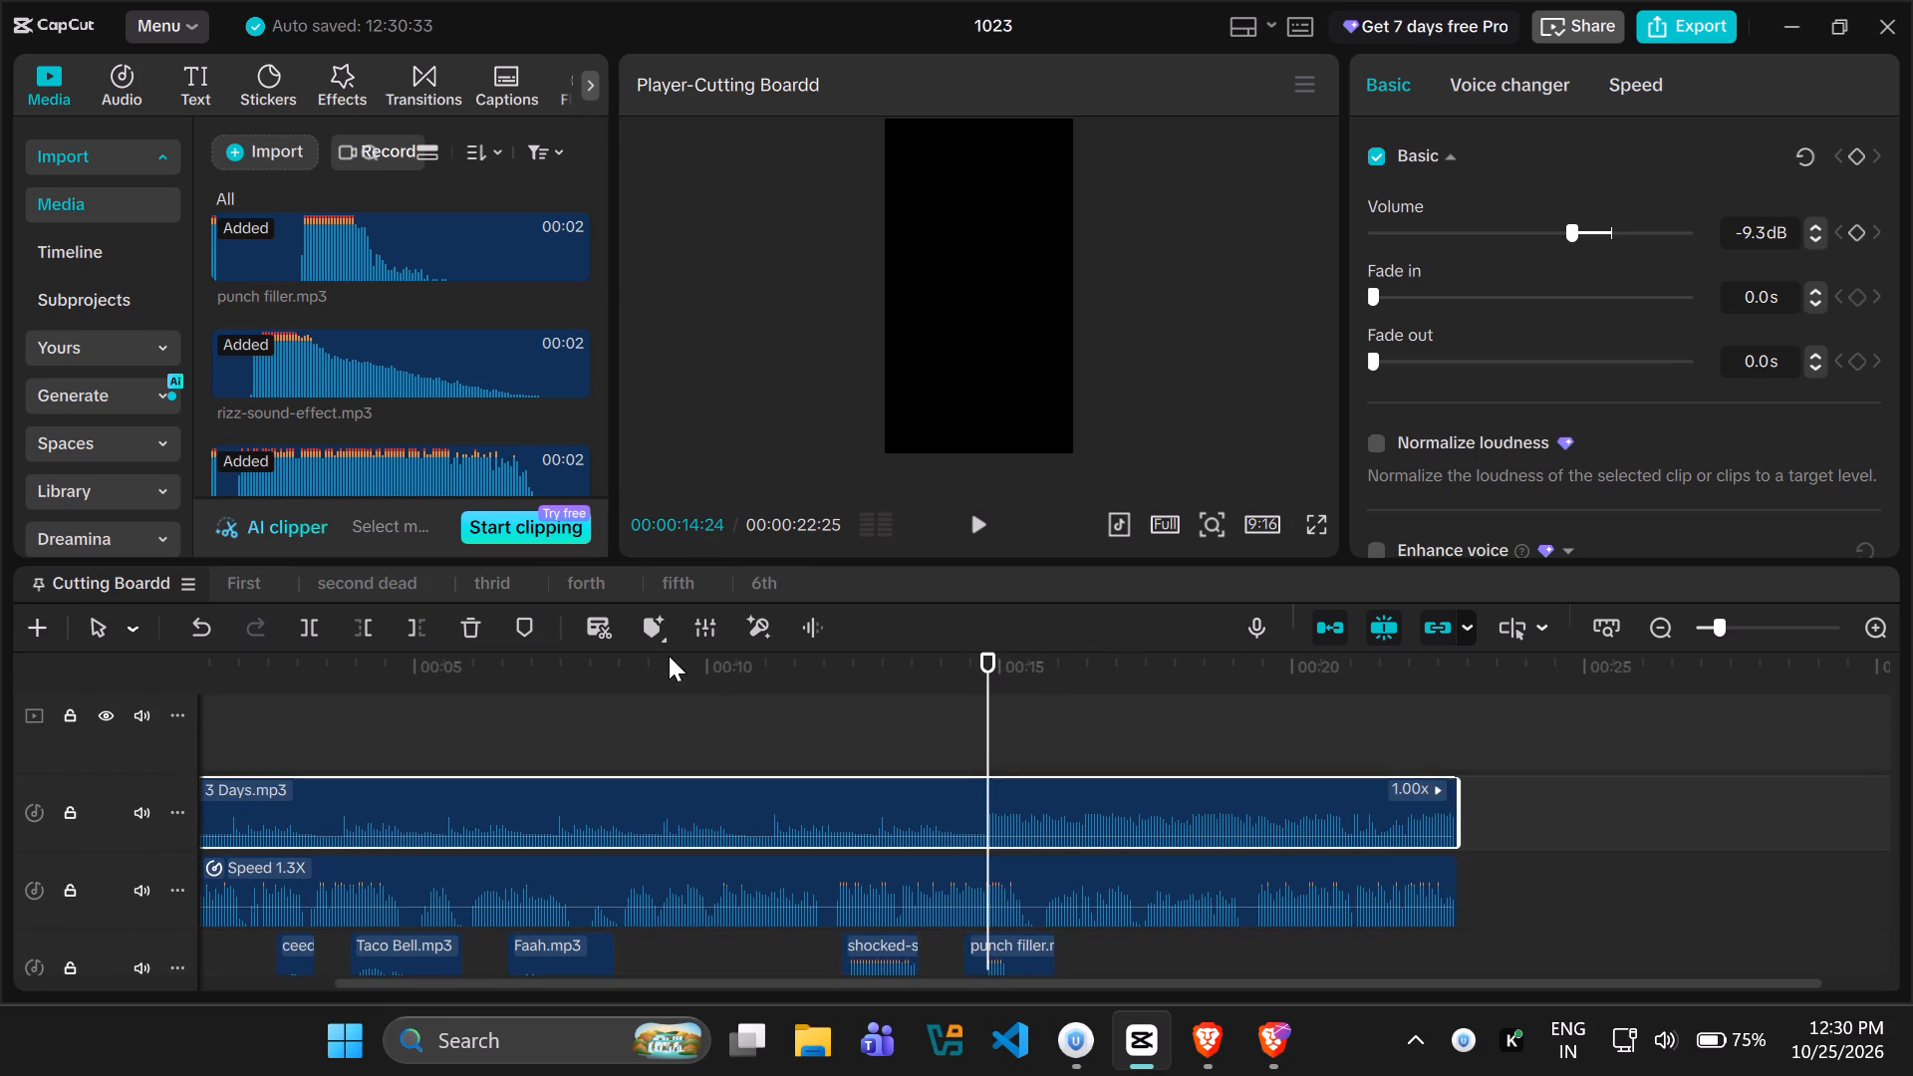
left_click(413, 625)
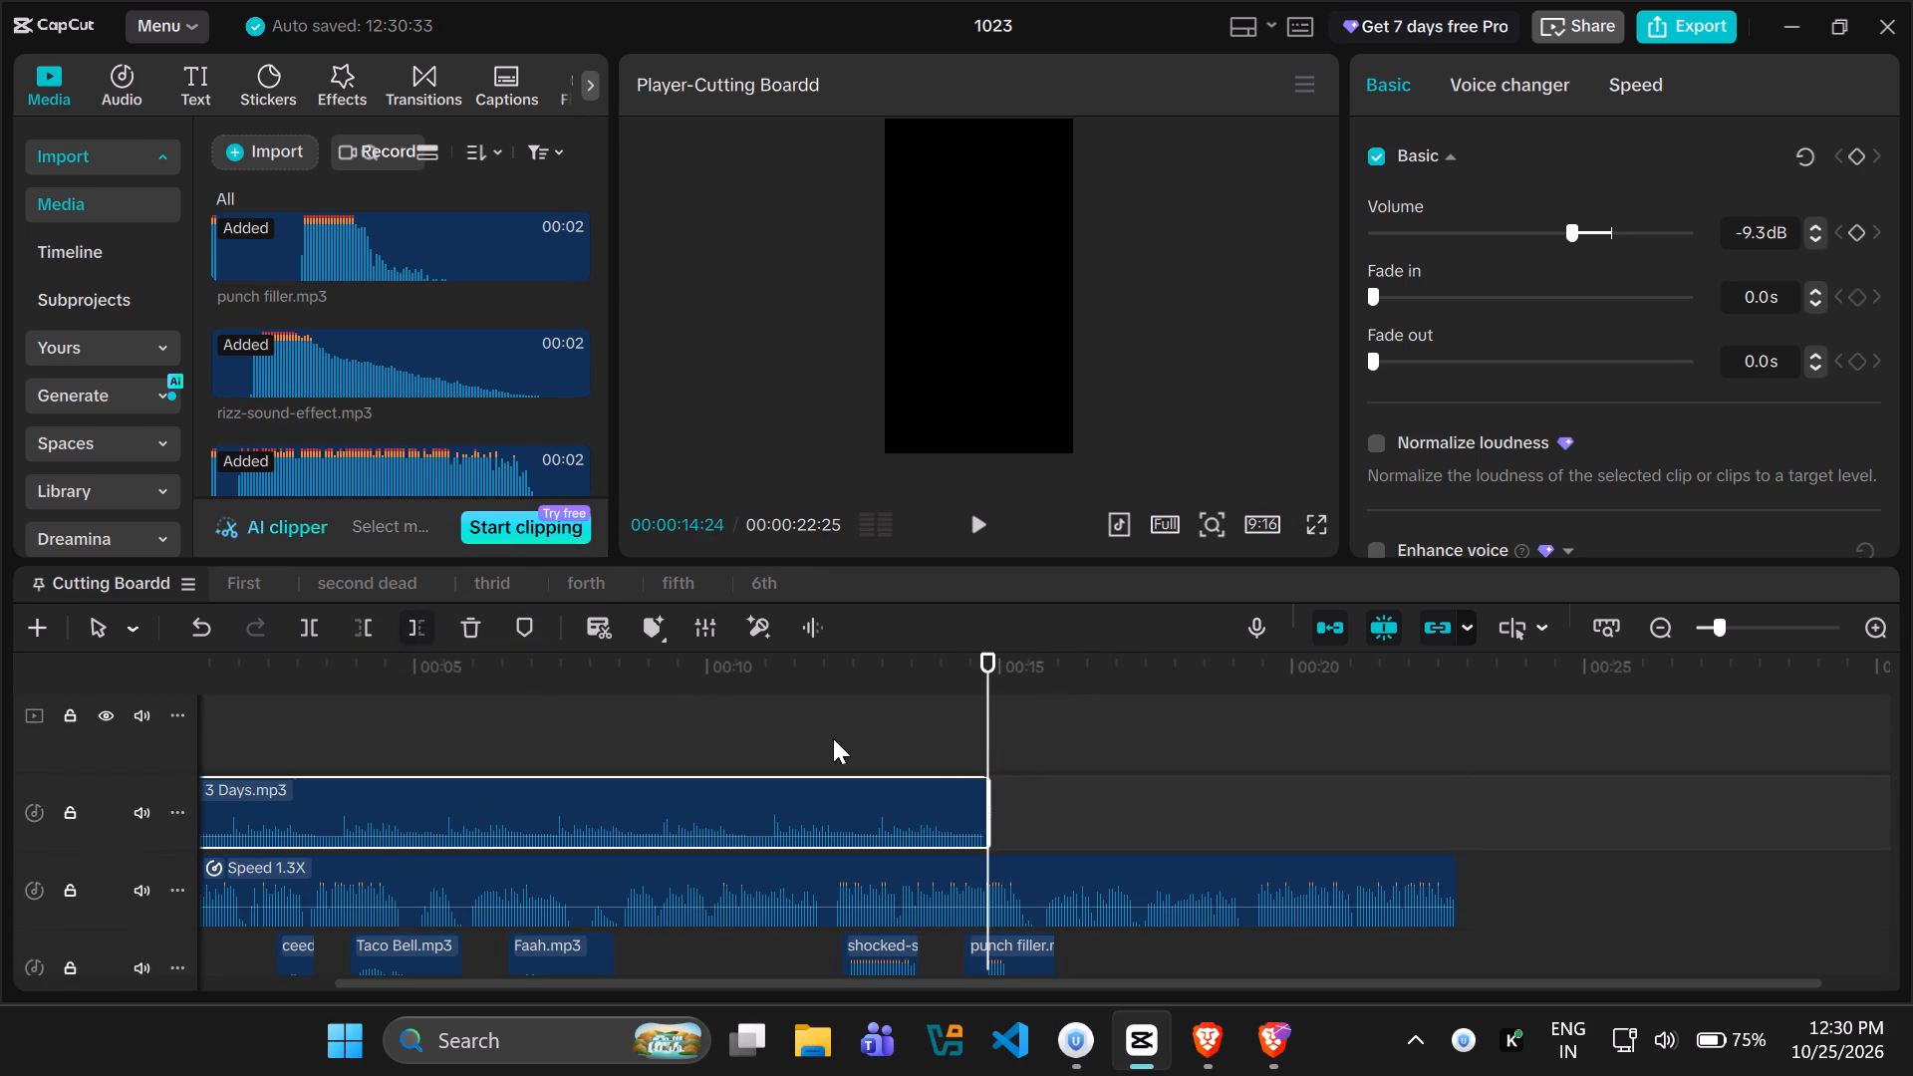
Split the 7 Weeks & 3 Days.mp3 background music at 00:00:07:12.
left_click_drag(983, 735, 559, 735)
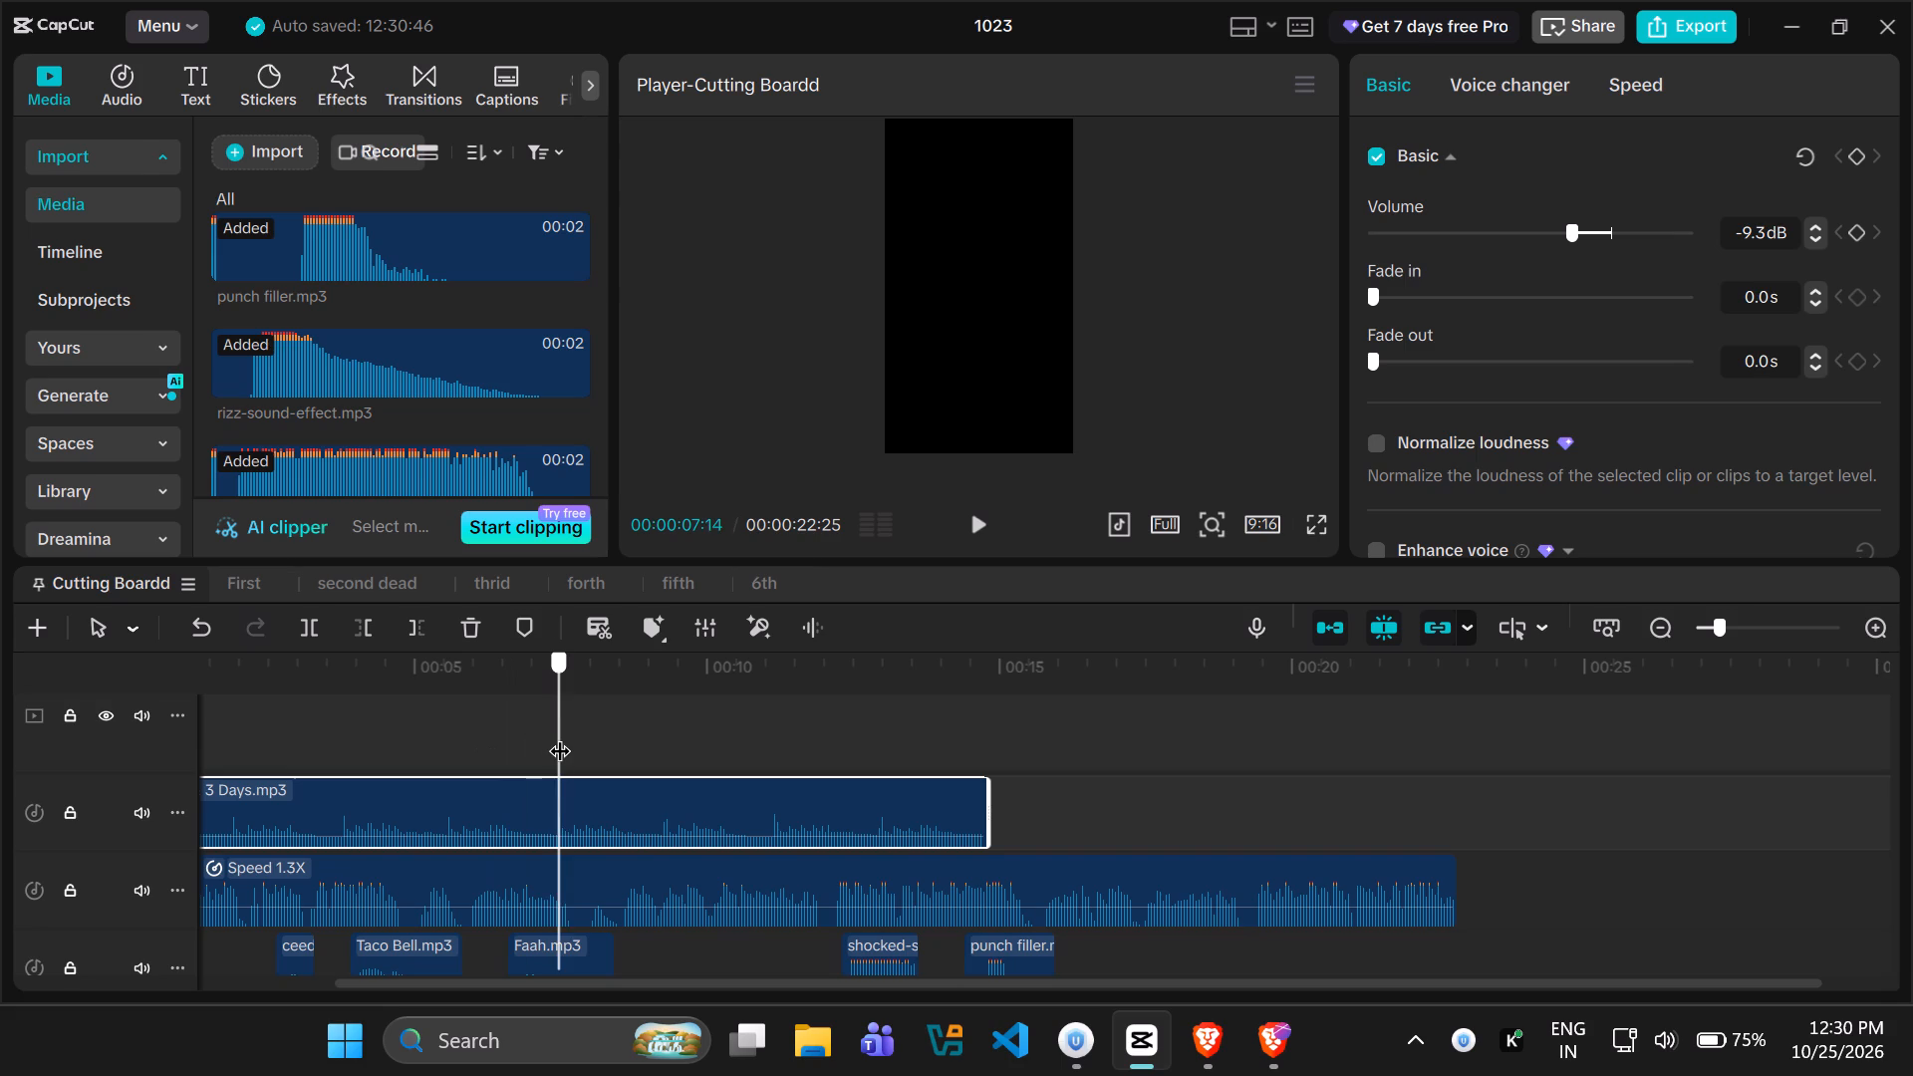
left_click_drag(559, 735, 555, 735)
left_click(524, 822)
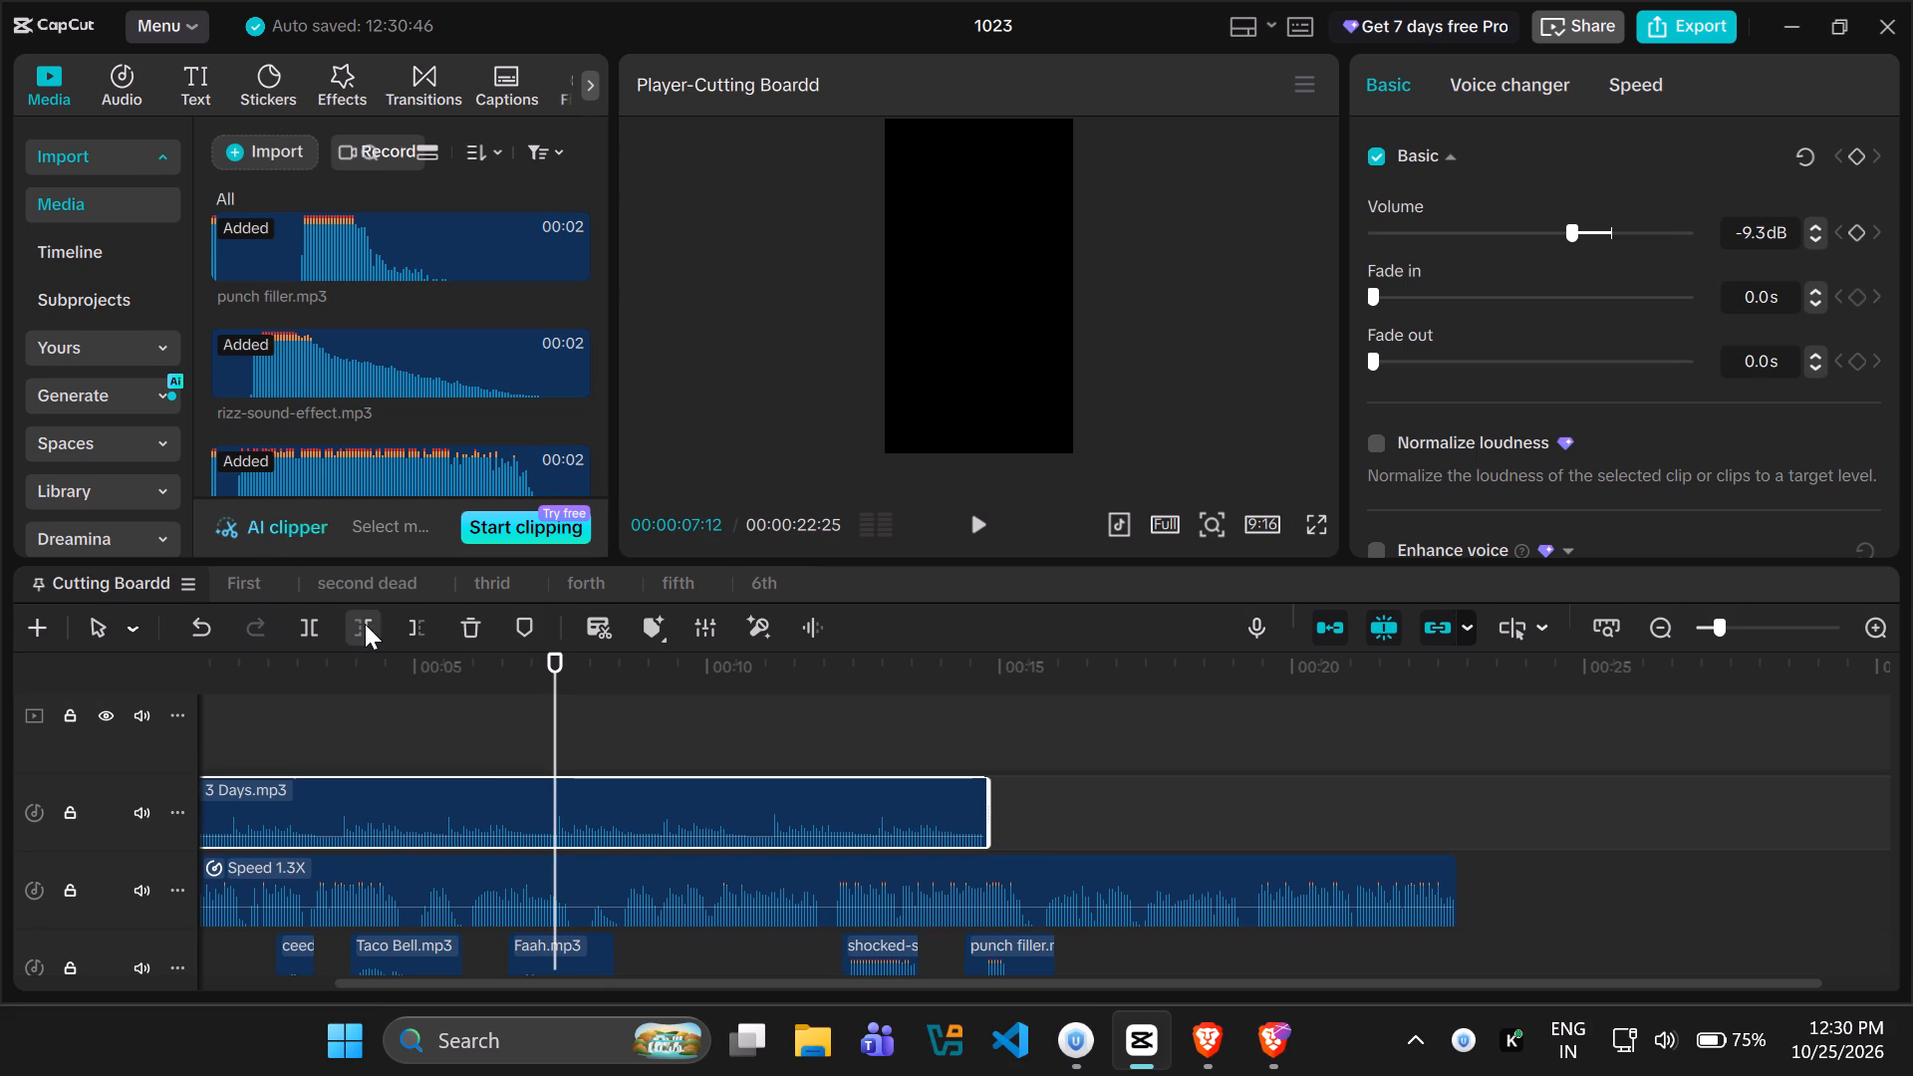
left_click(307, 624)
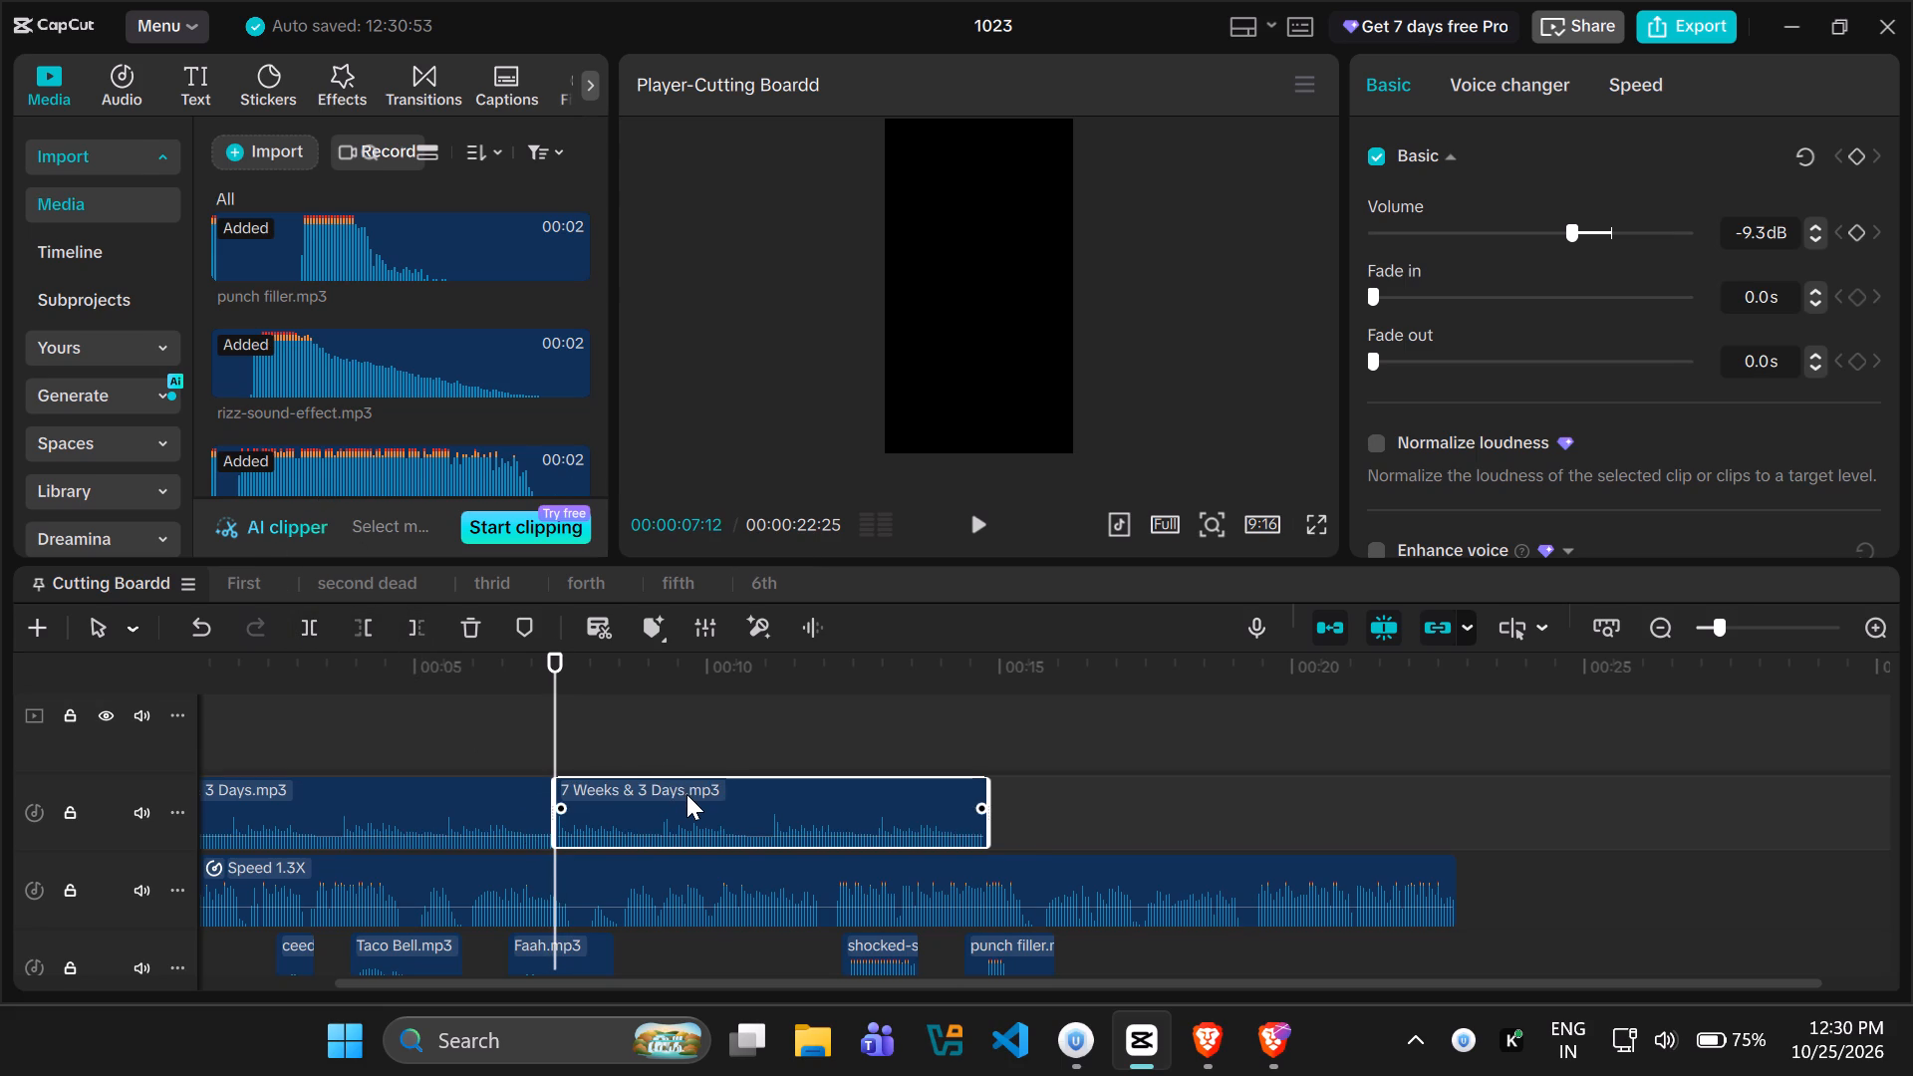
Copy the second 7 Weeks & 3 Days.mp3 music segment and paste it at 00:00:14:24, directly after the existing music.
left_click(686, 794)
key("ctrl+c")
left_click(989, 756)
left_click(989, 756)
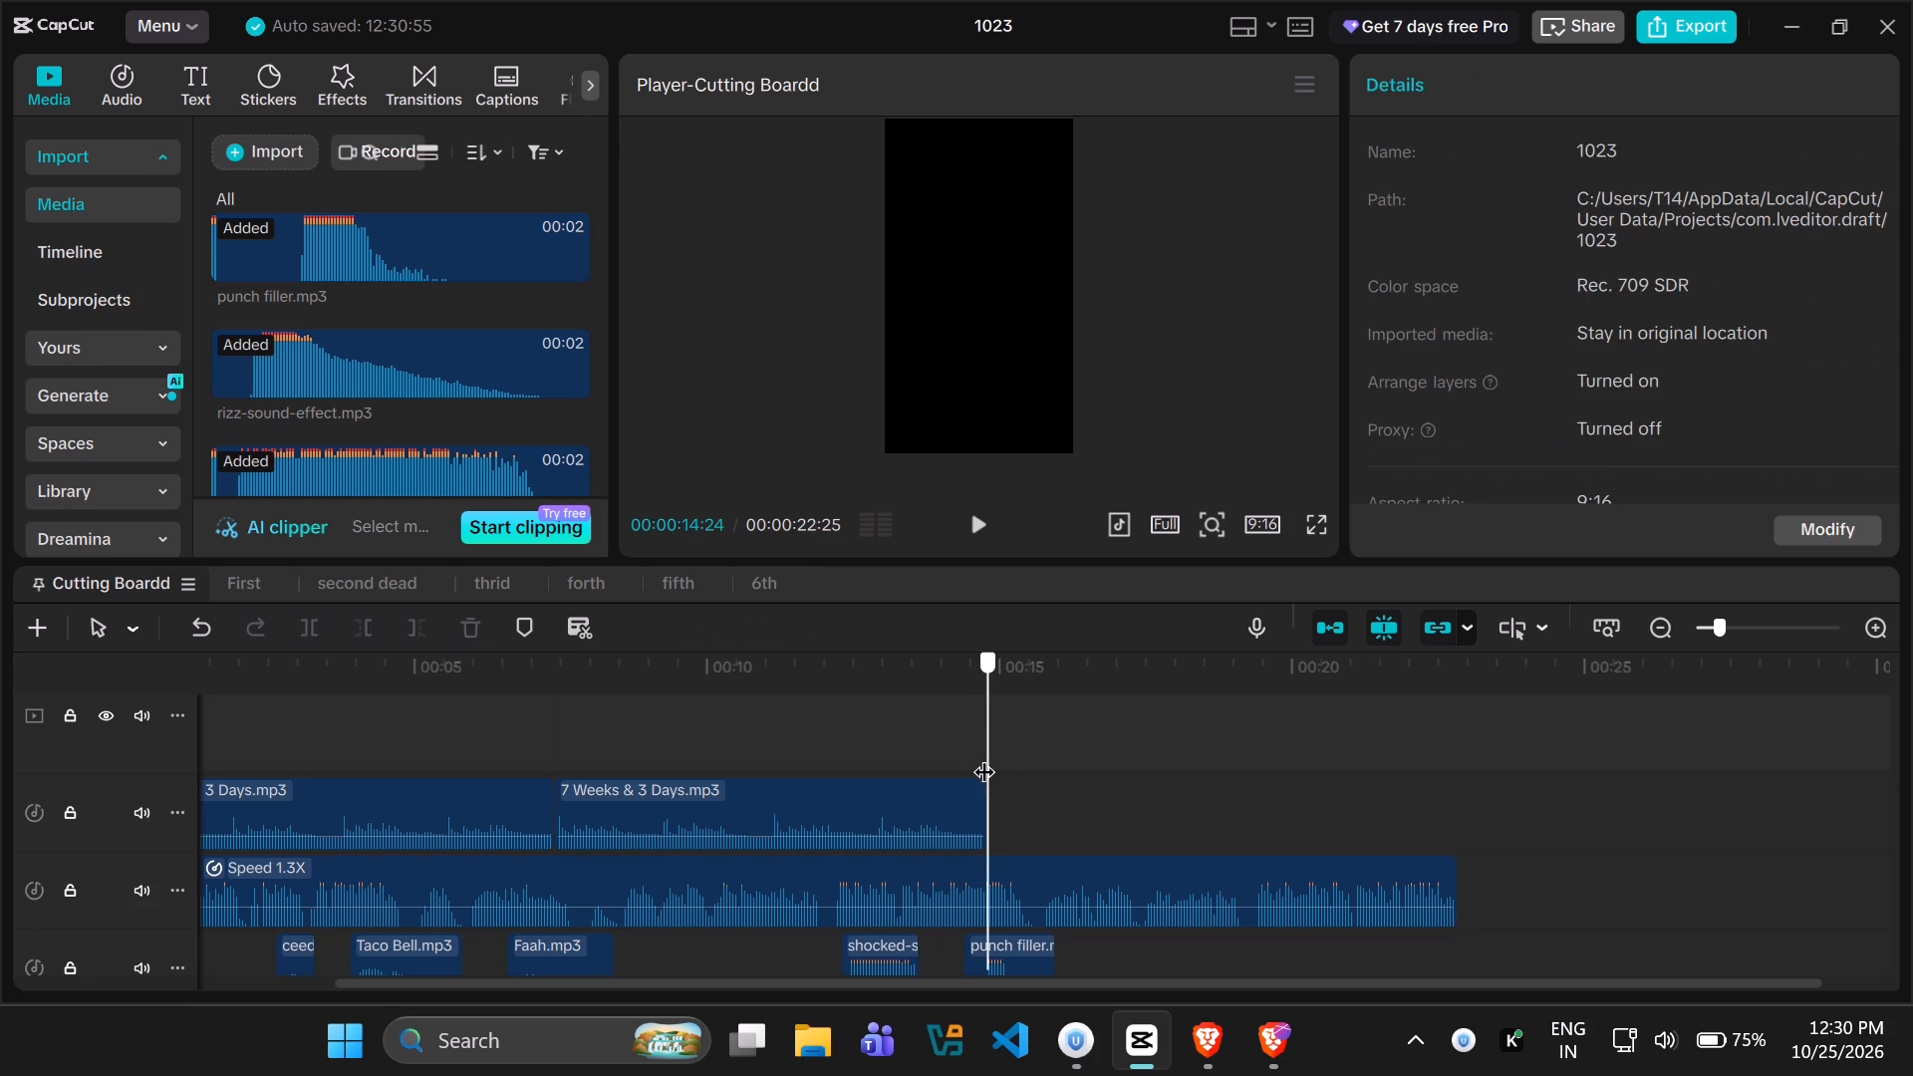
key("ctrl+v")
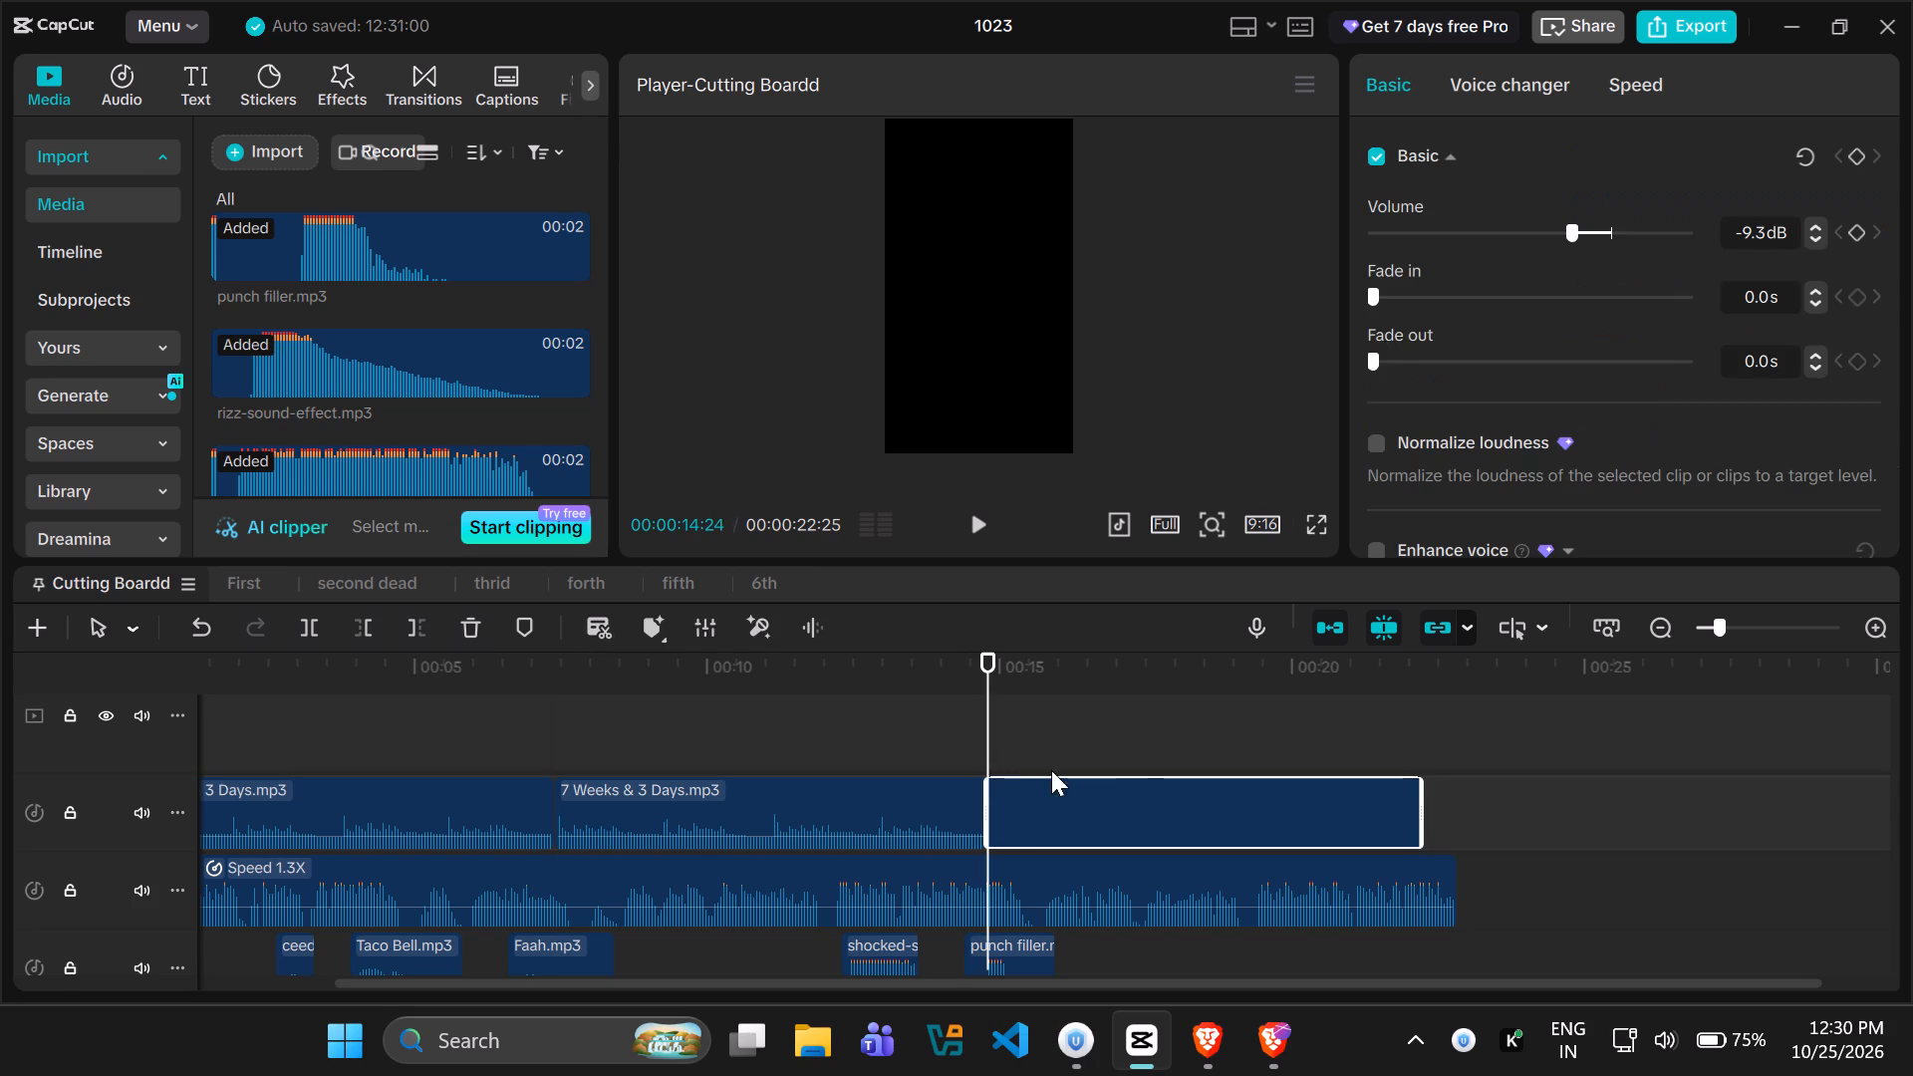
Align the pasted music segment's end with the end of the narration and extend its start back to meet the previous segment.
left_click(1422, 796)
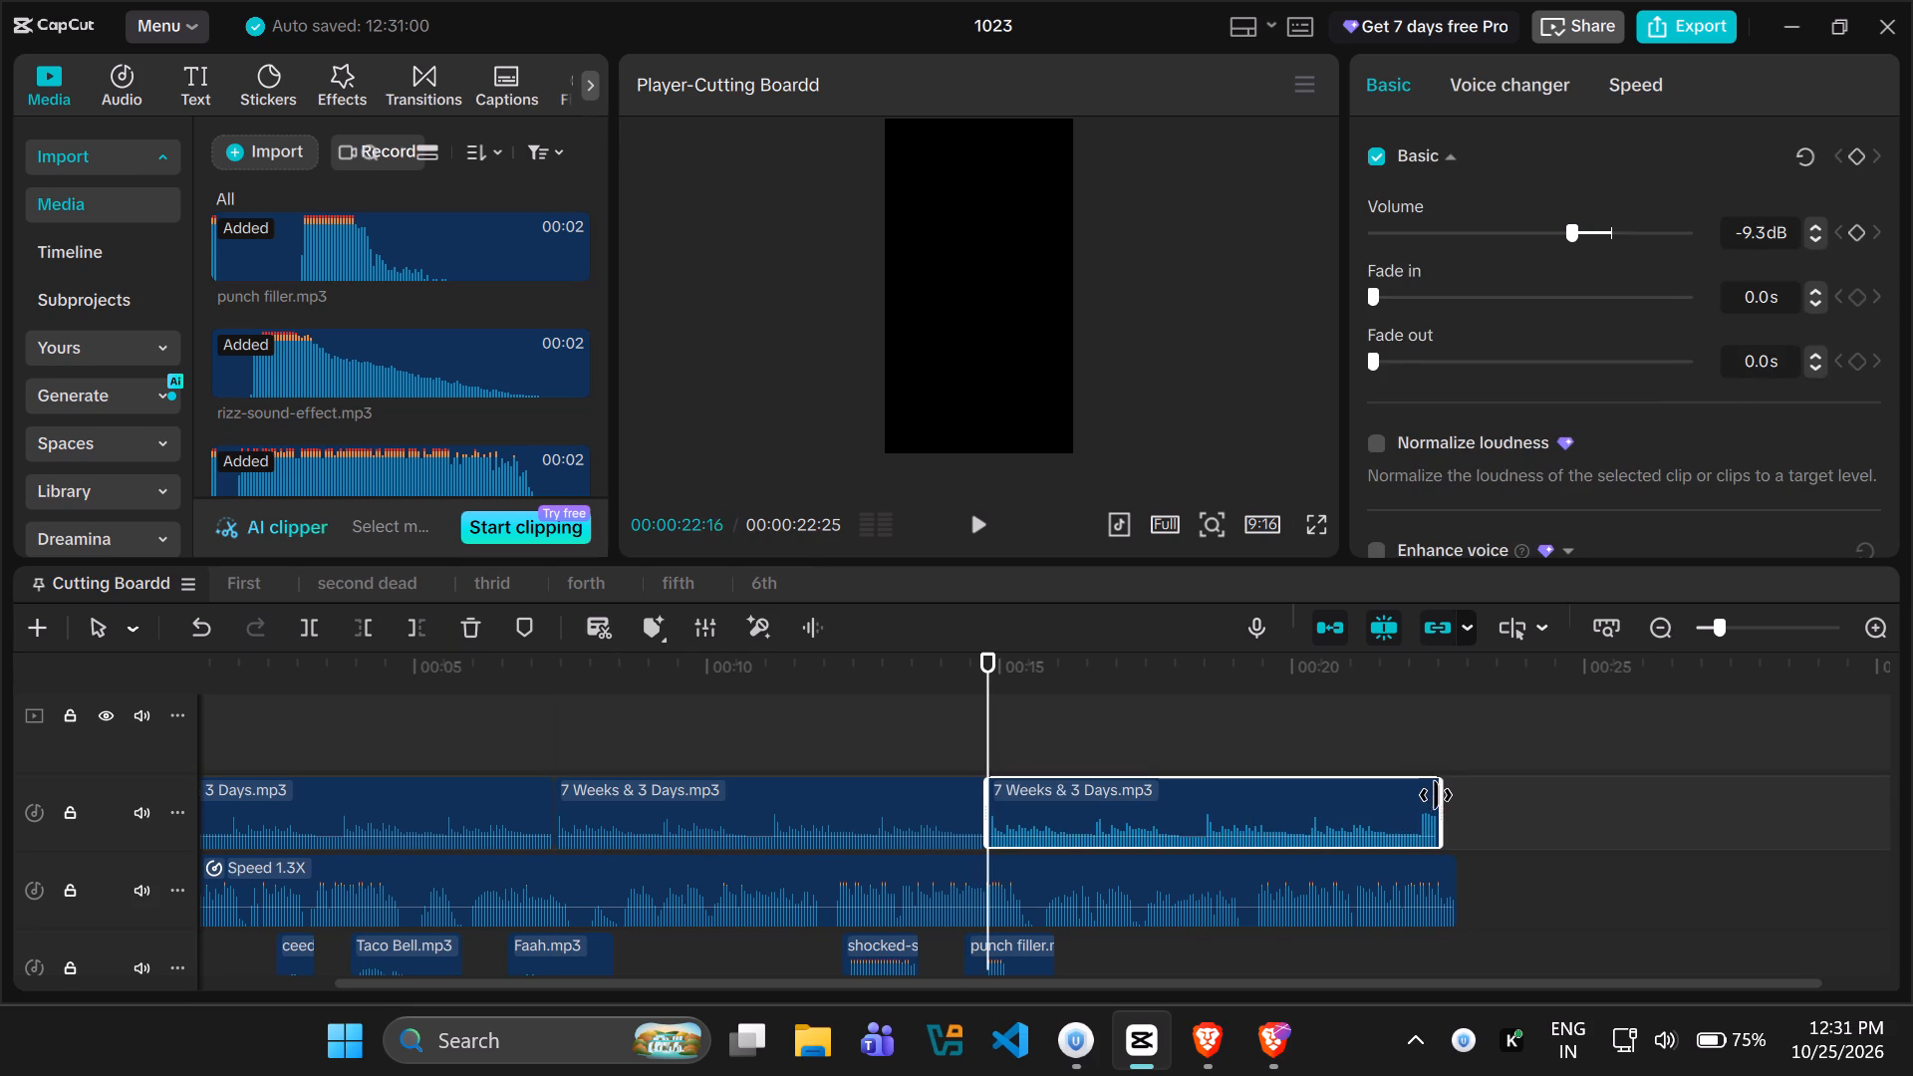
left_click_drag(1230, 806, 1230, 807)
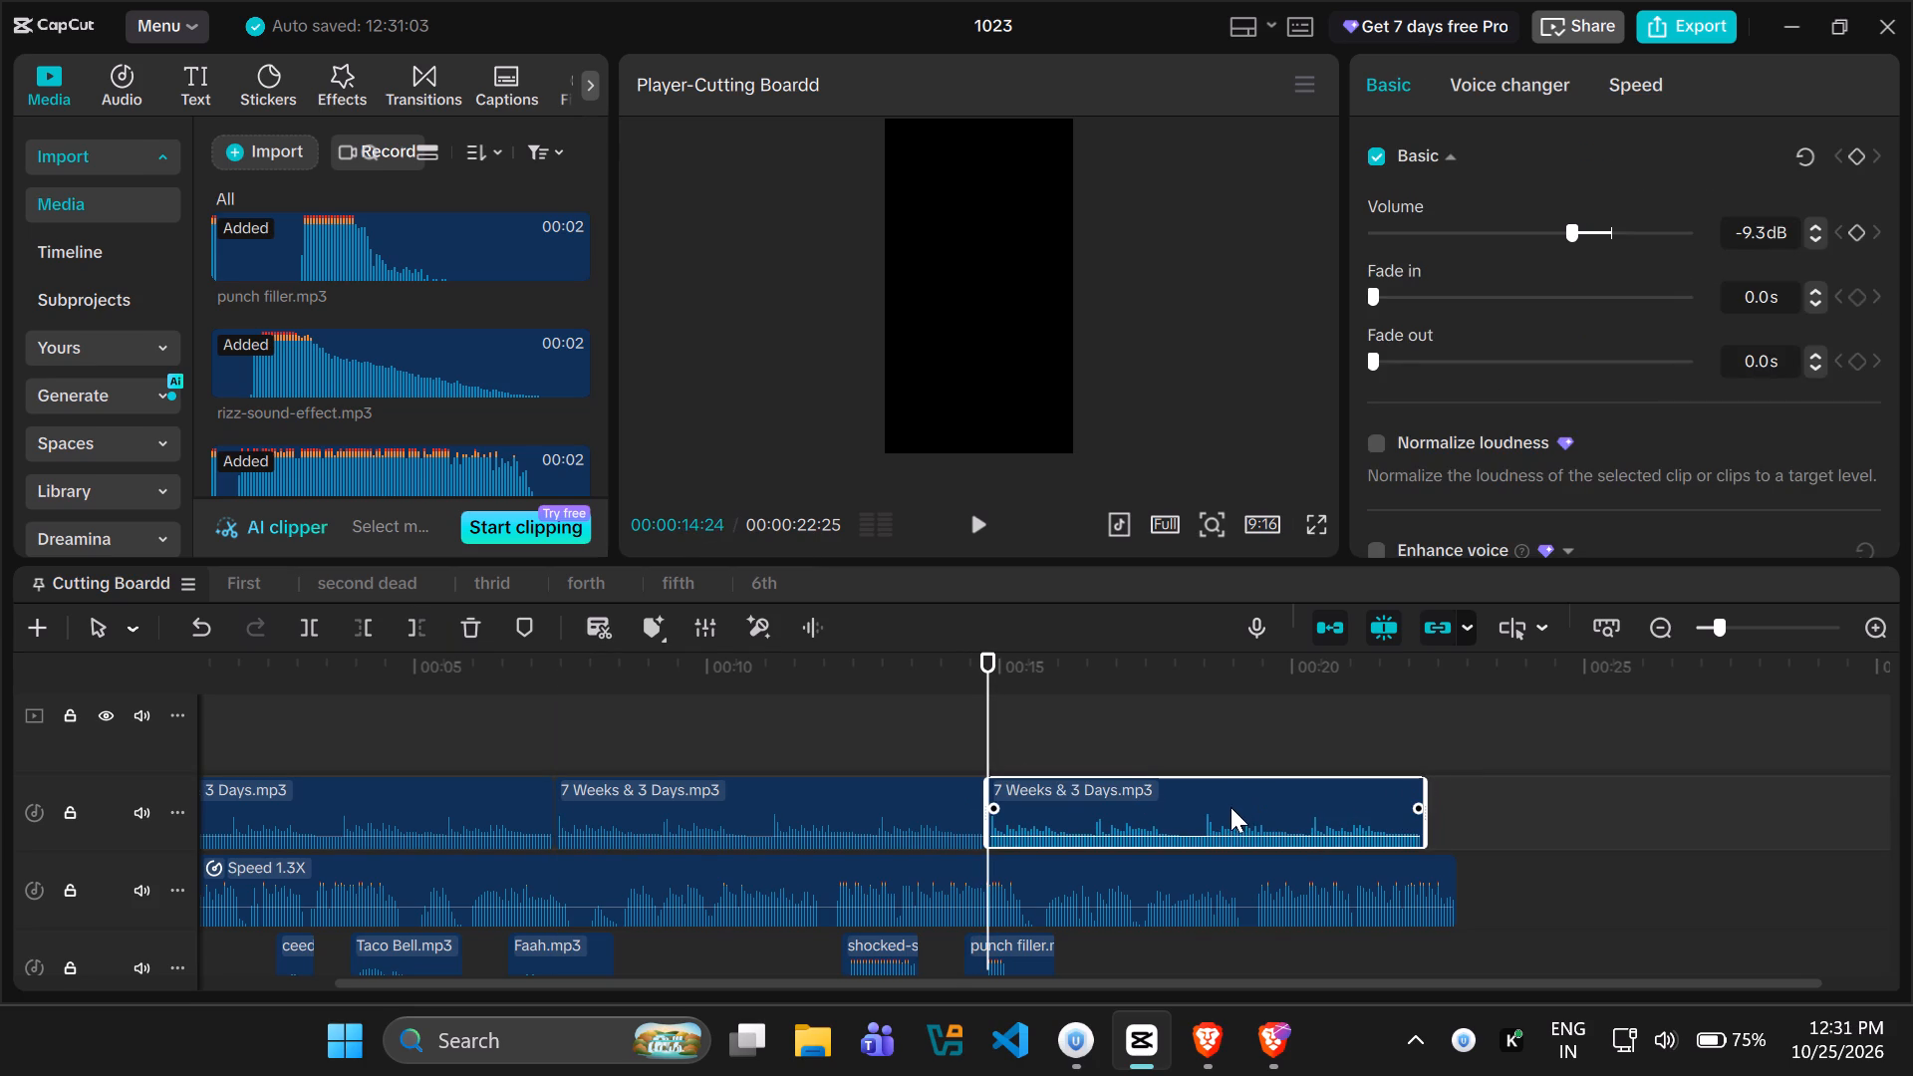
left_click_drag(1230, 807, 1263, 807)
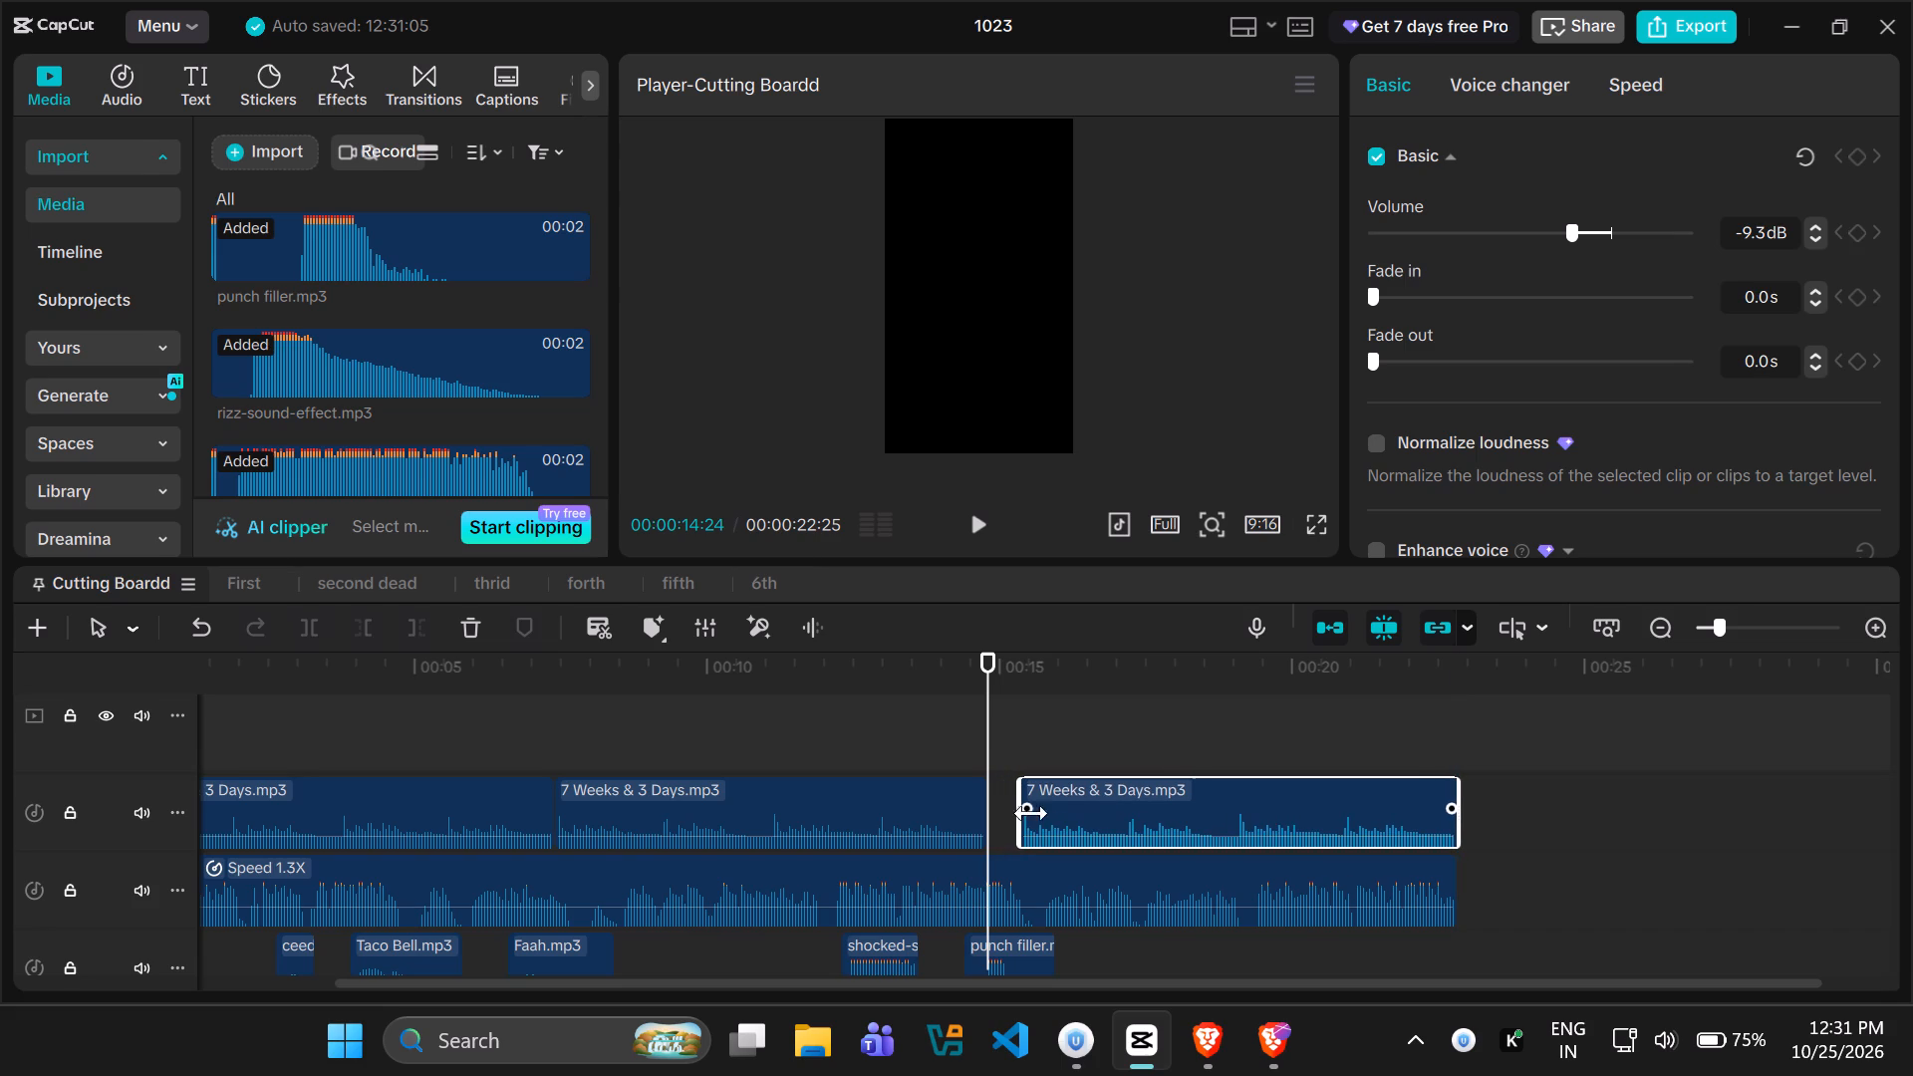
left_click_drag(1020, 798, 1005, 798)
left_click(1024, 798)
left_click_drag(1024, 798, 1011, 798)
left_click_drag(1023, 827, 1007, 827)
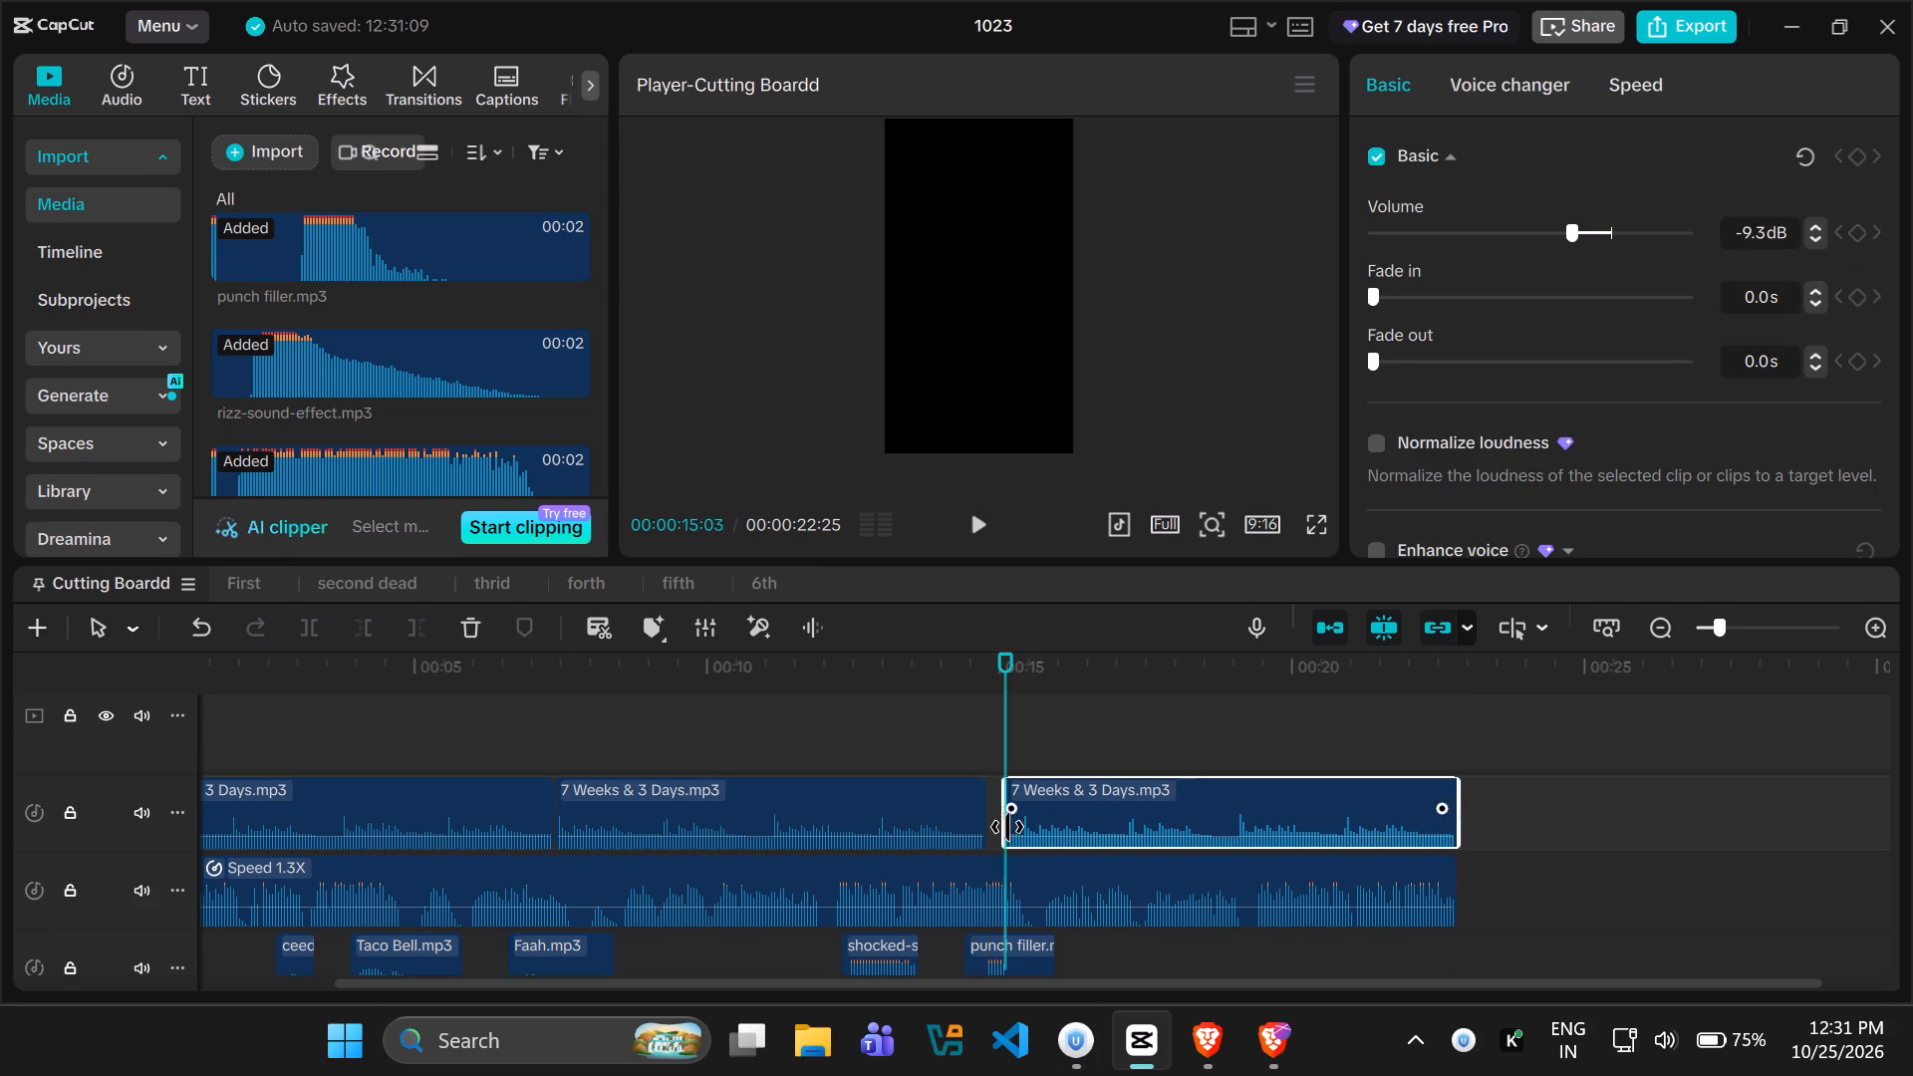
left_click_drag(1007, 827, 941, 827)
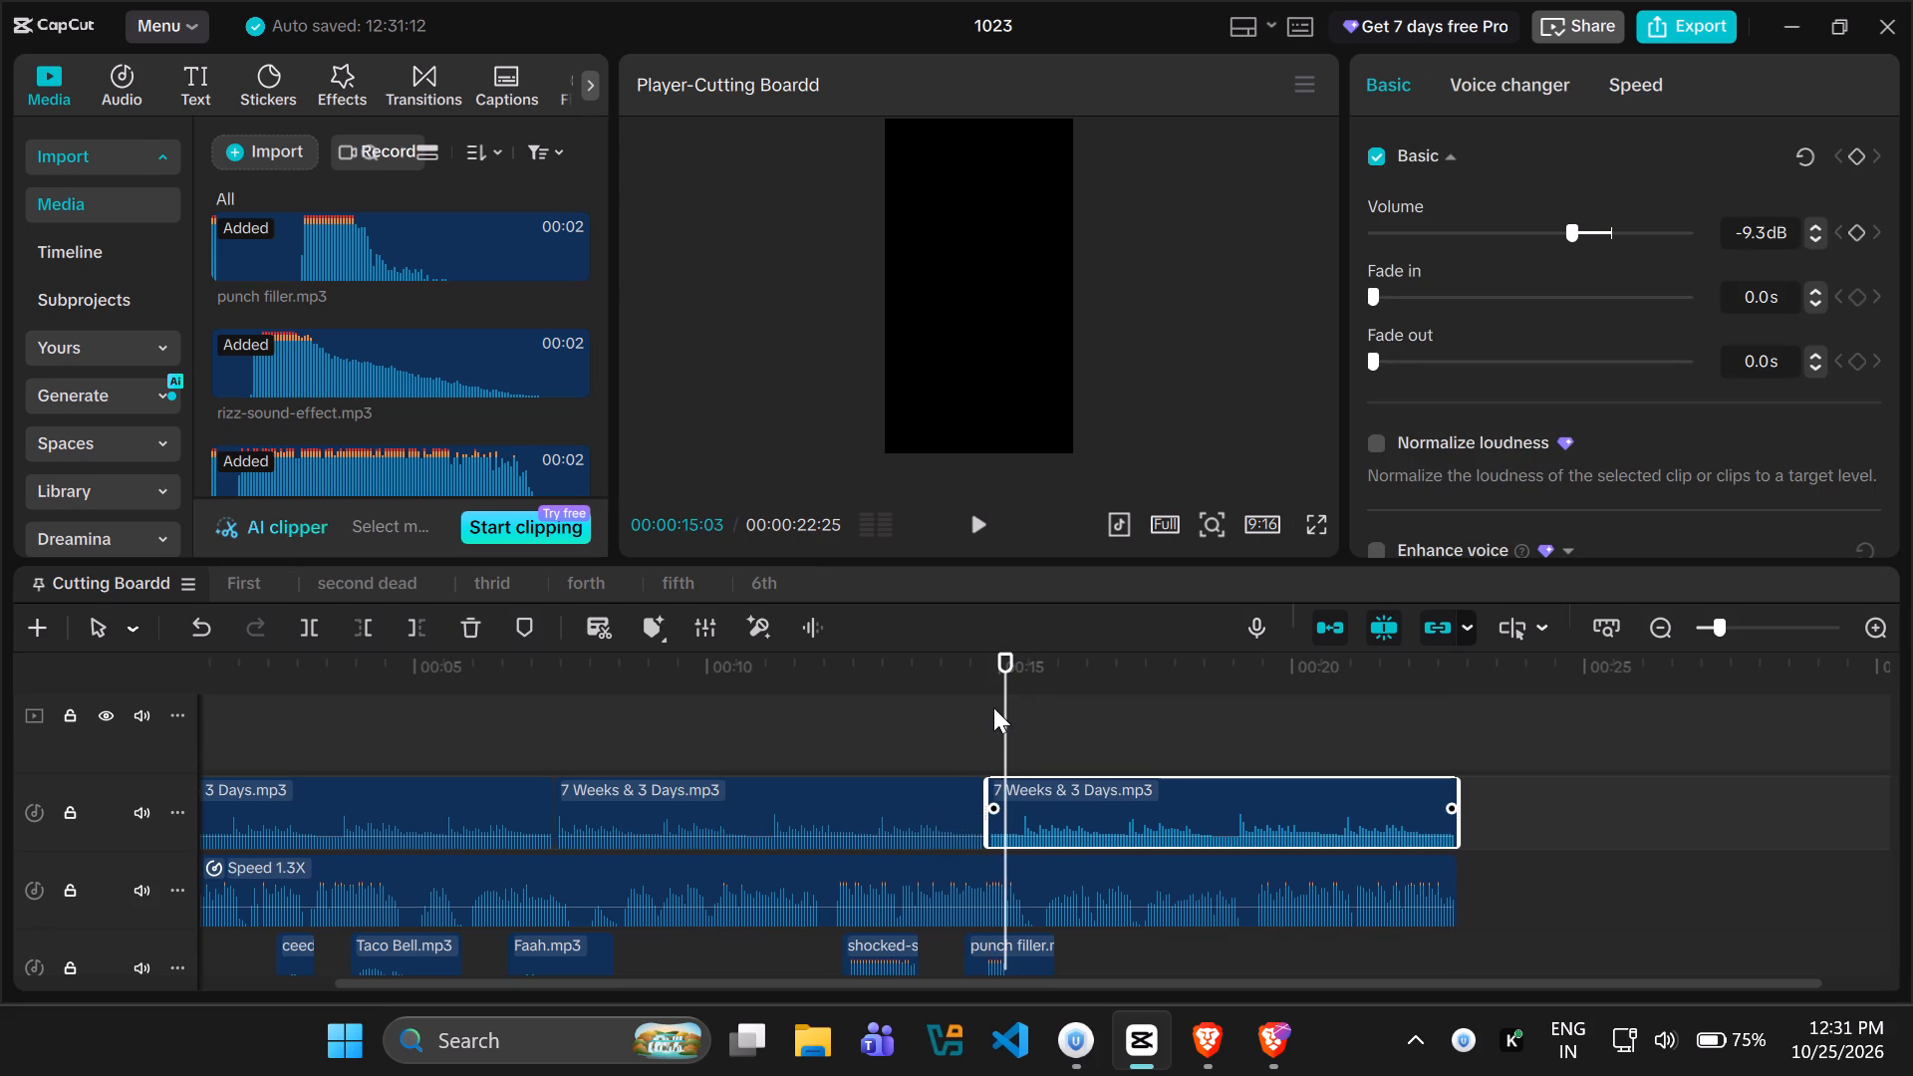
Play the short from the start to check the repeated background music and the effects against the narration.
left_click_drag(1002, 708, 0, 739)
key("space")
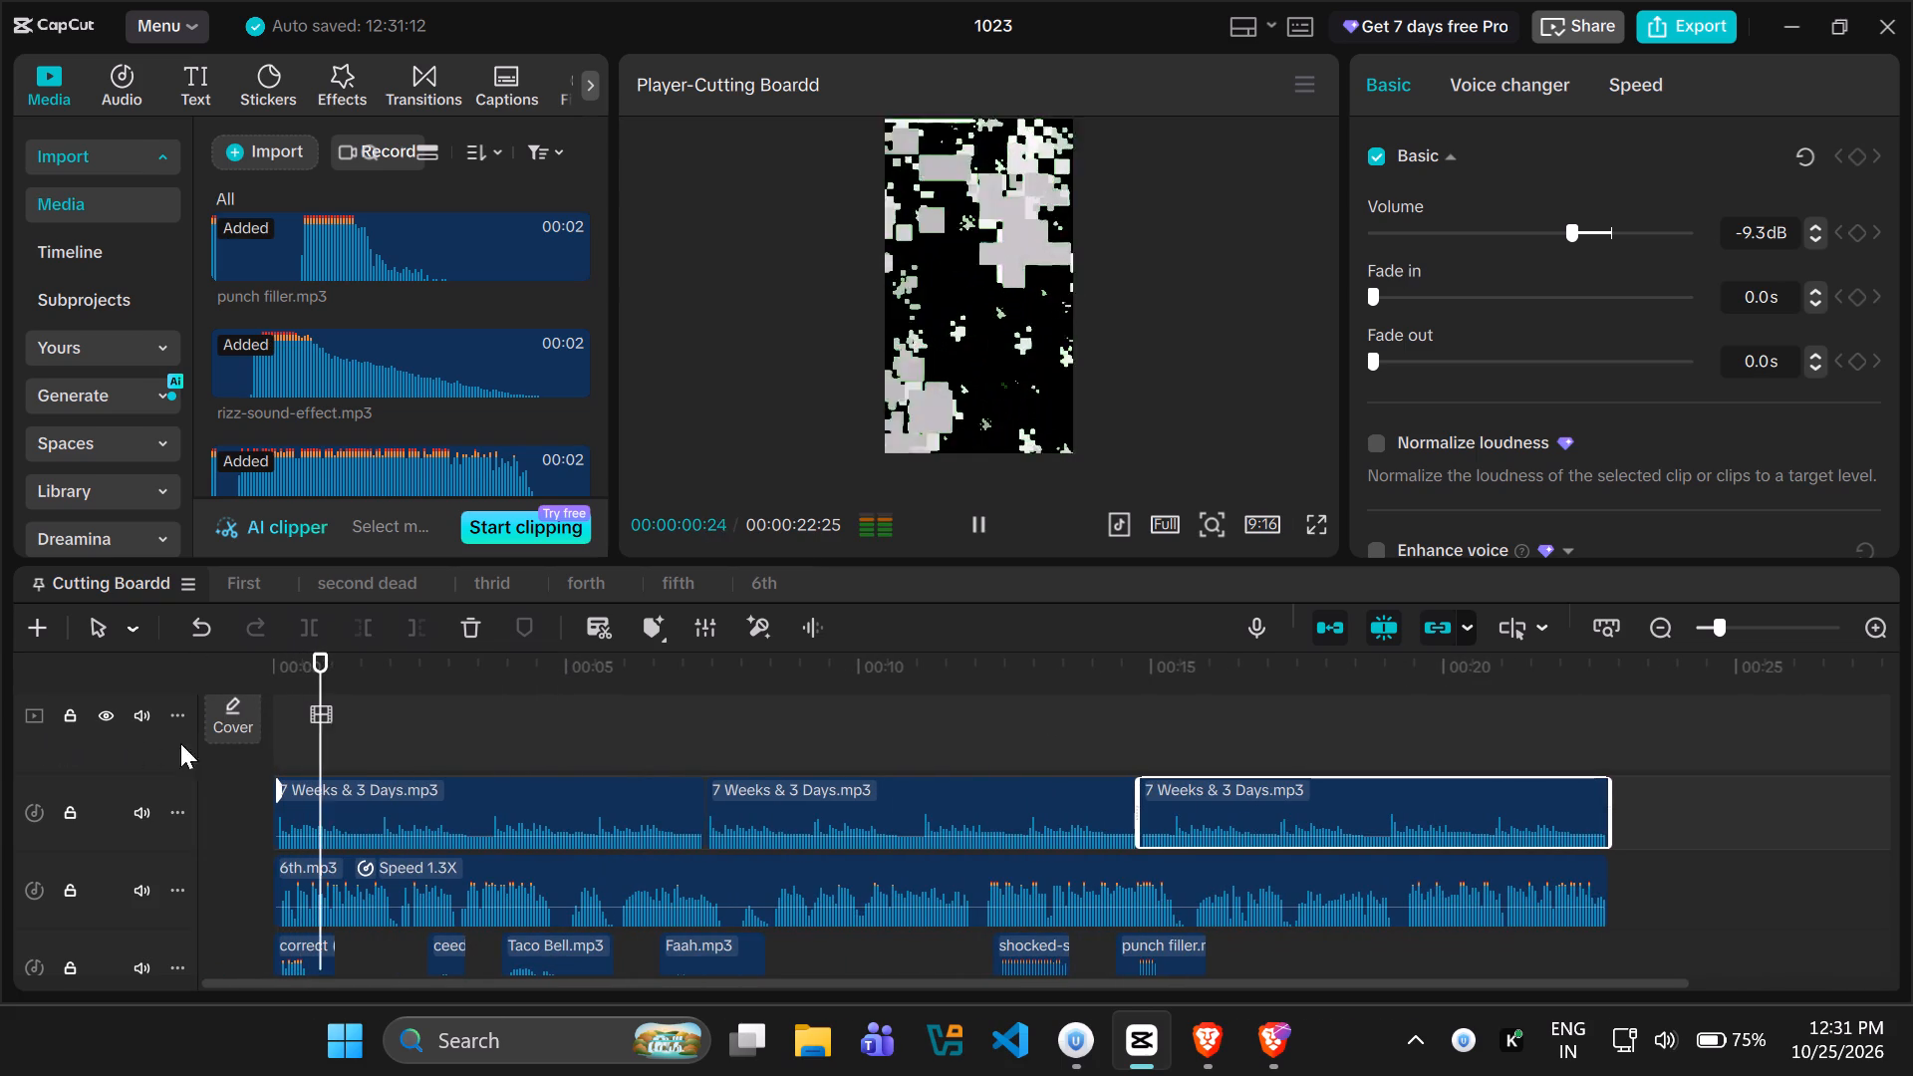
left_click(768, 807)
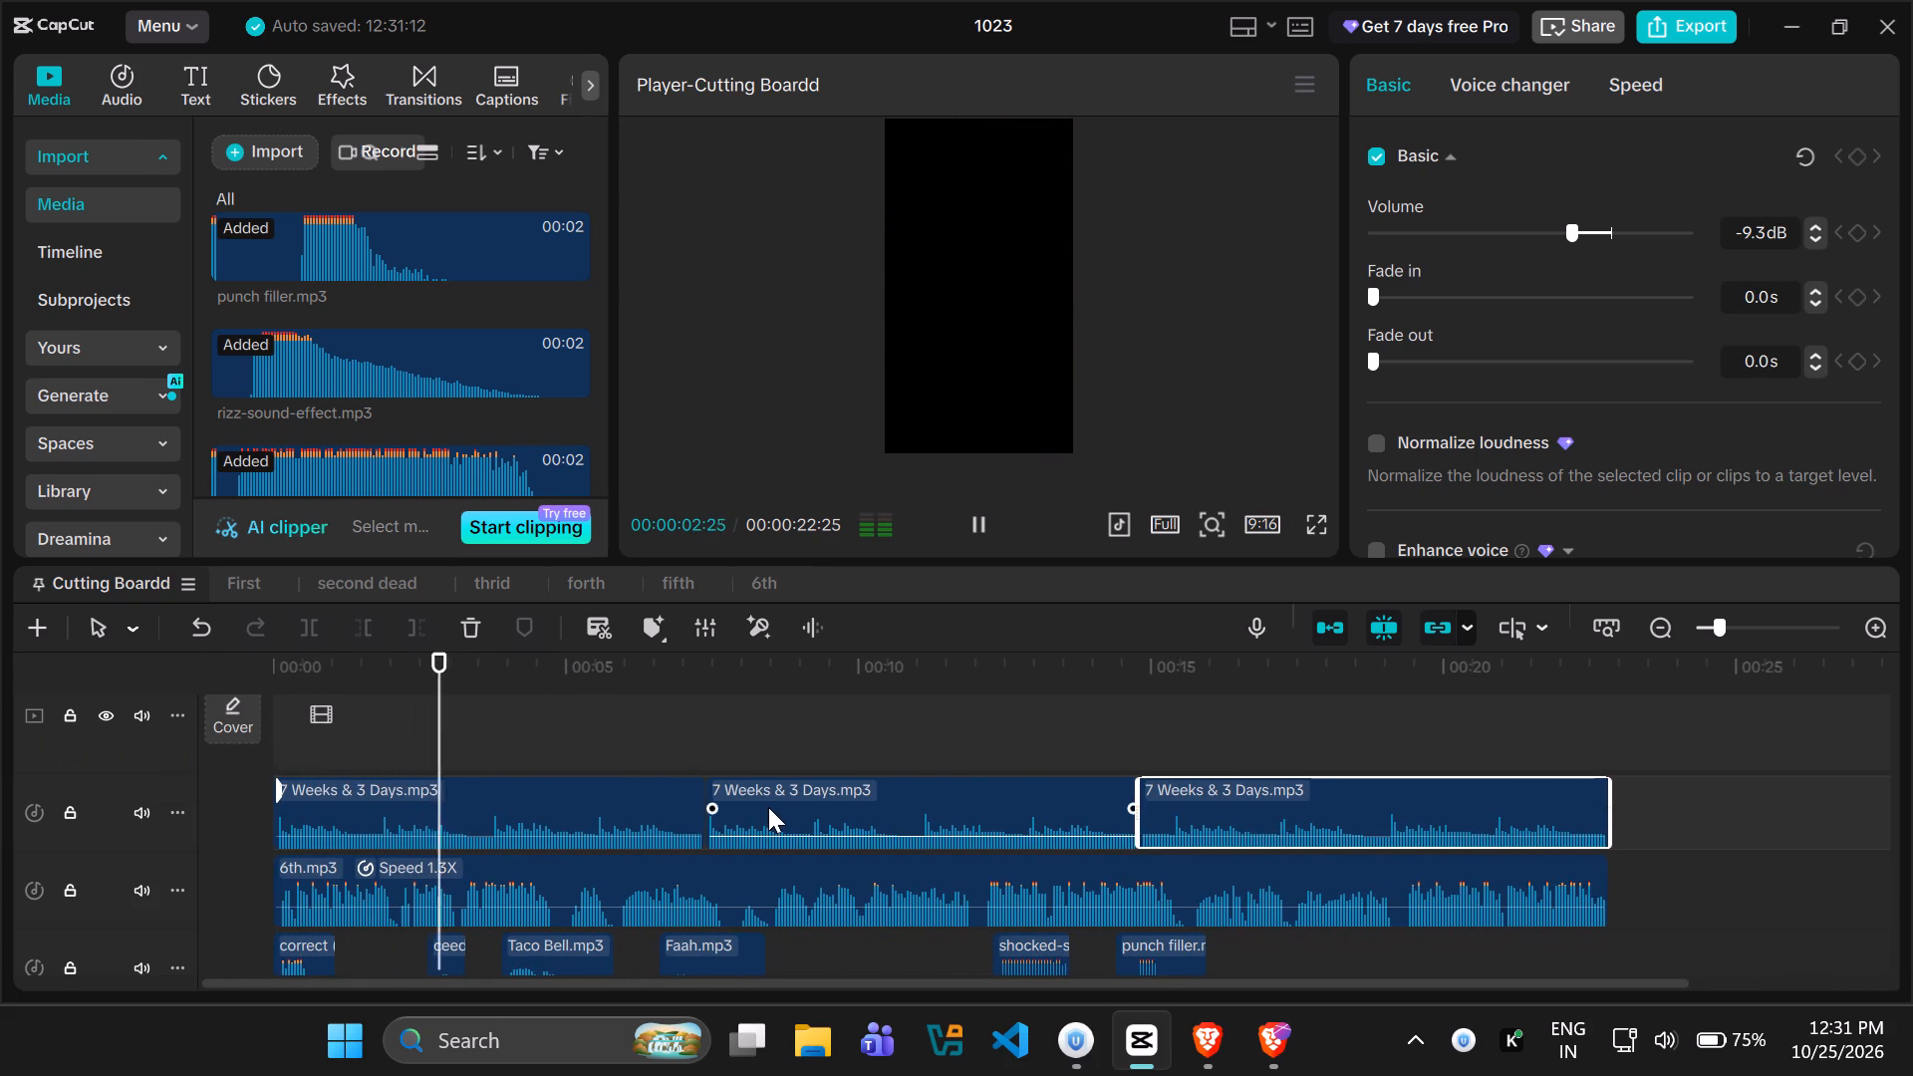
left_click(645, 803)
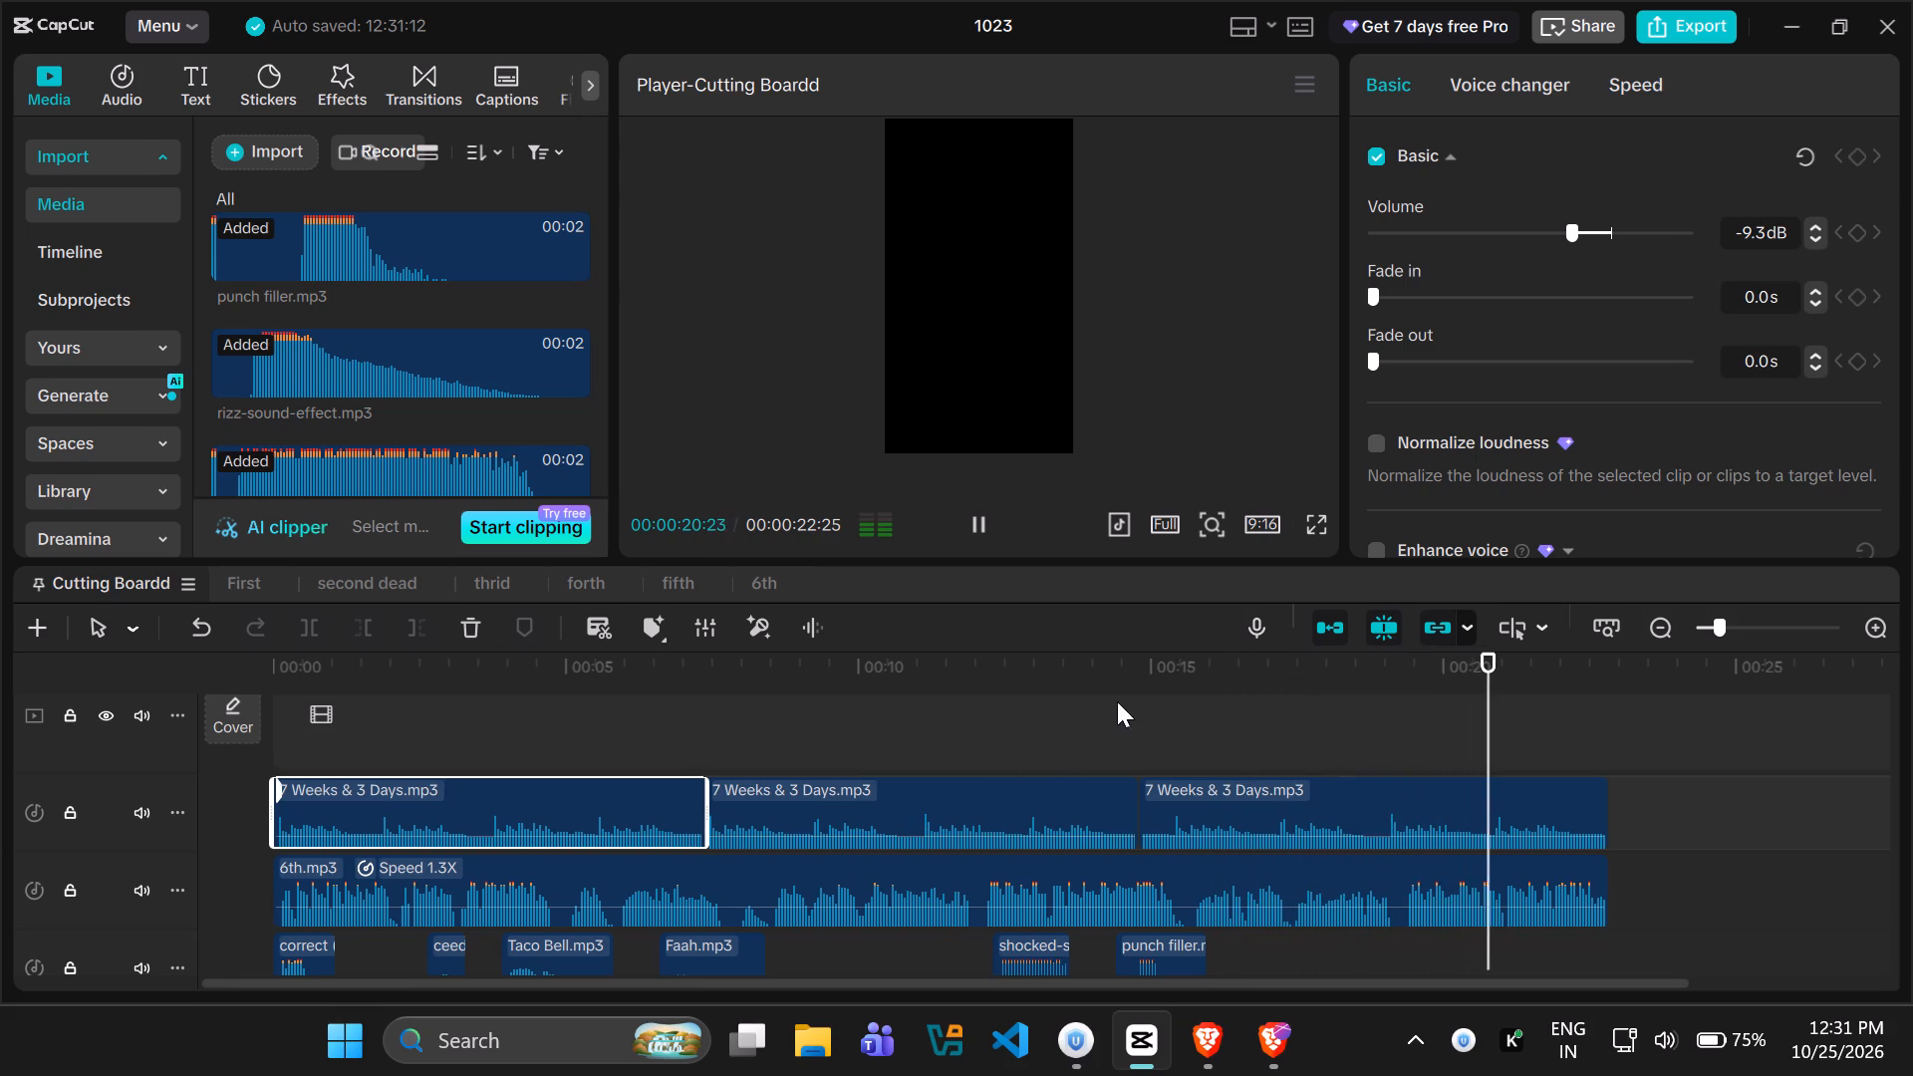
left_click(968, 523)
key("space")
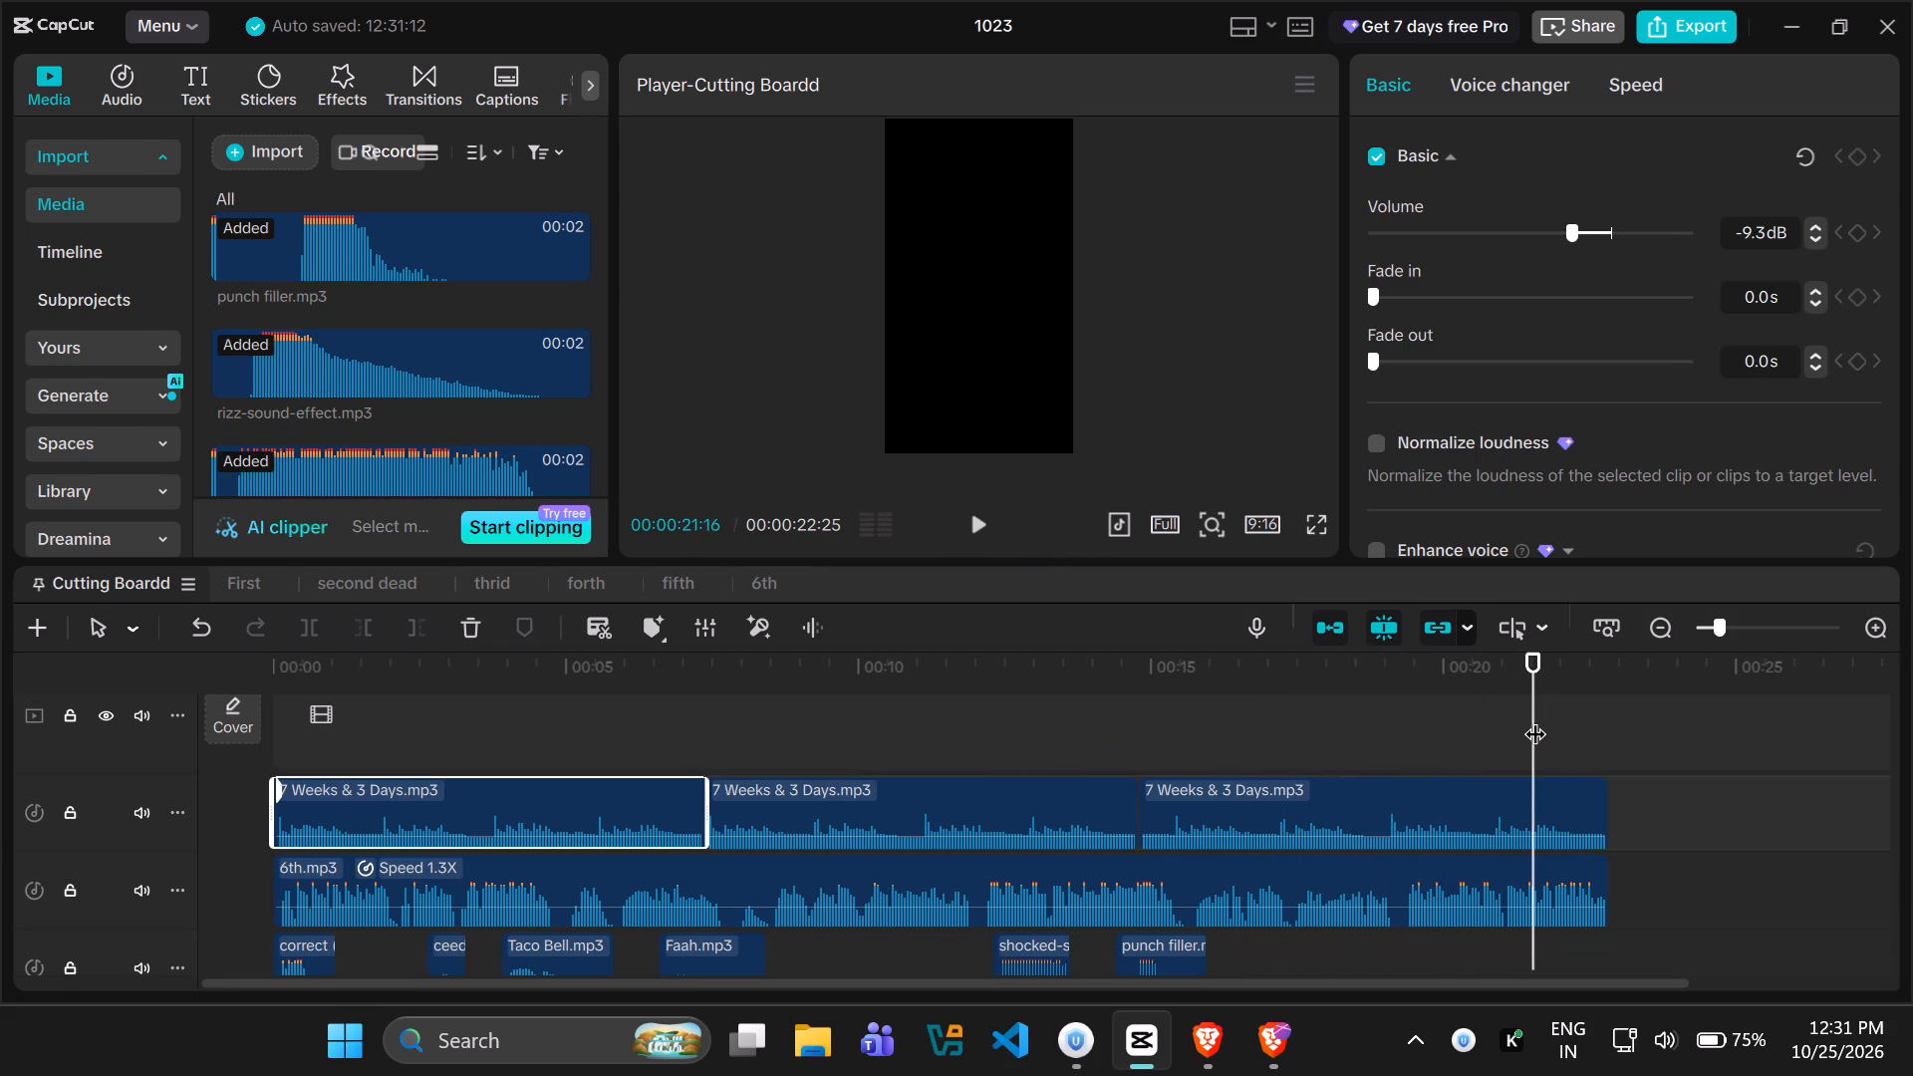
key("space")
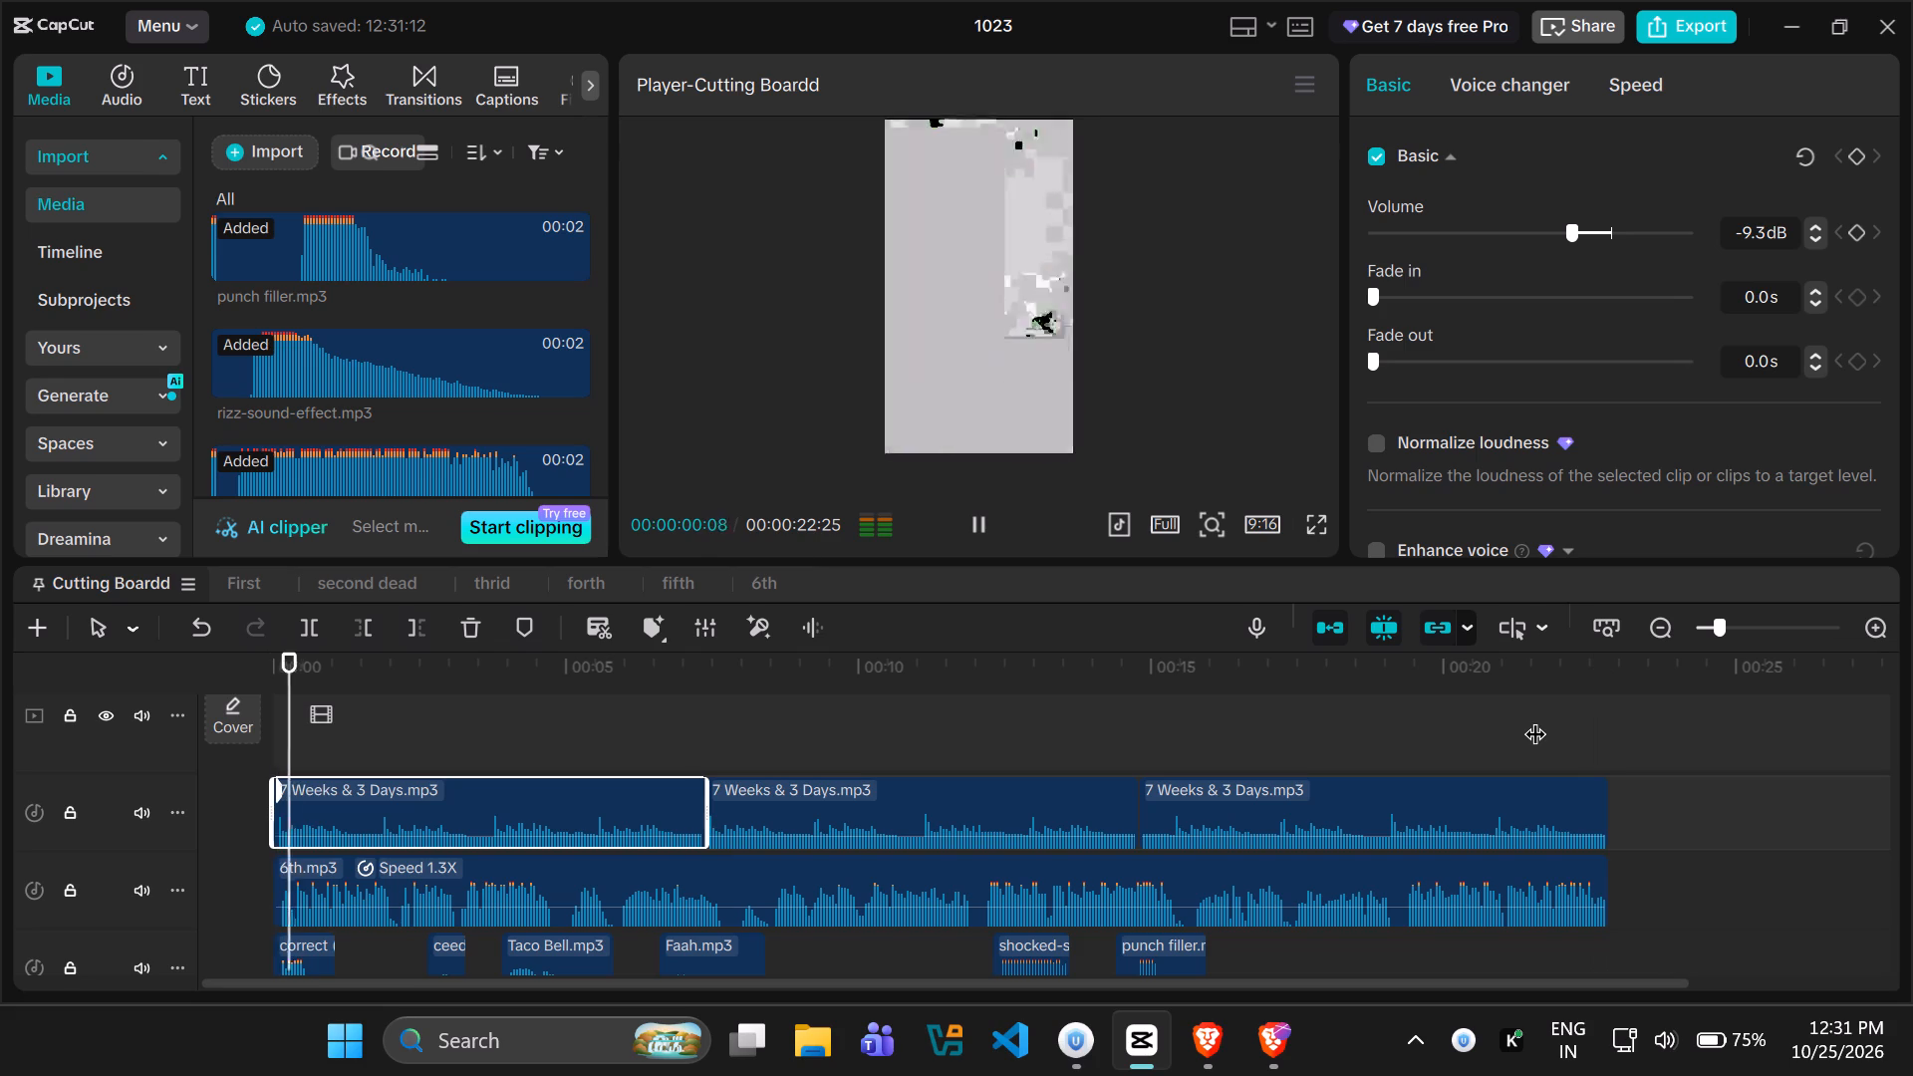
key("space")
scroll(1059, 759, "down", 4)
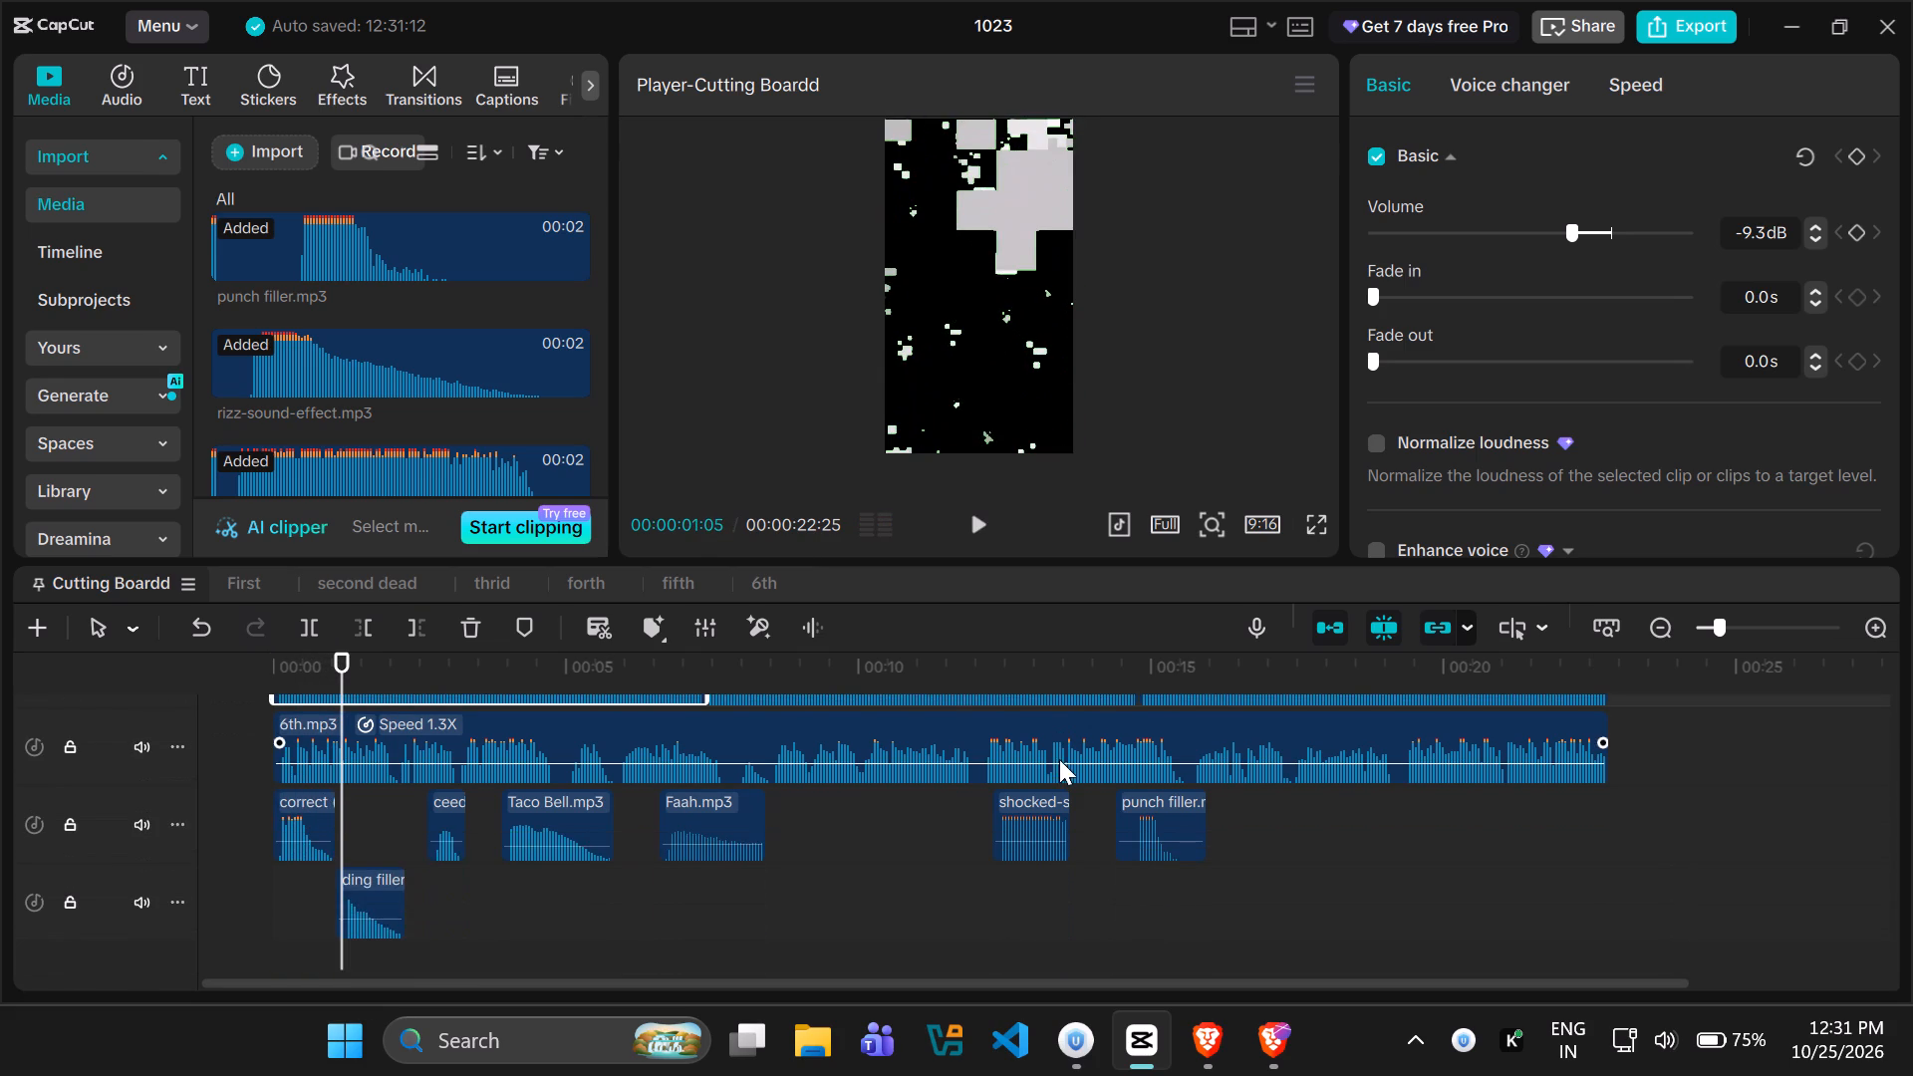
key("space")
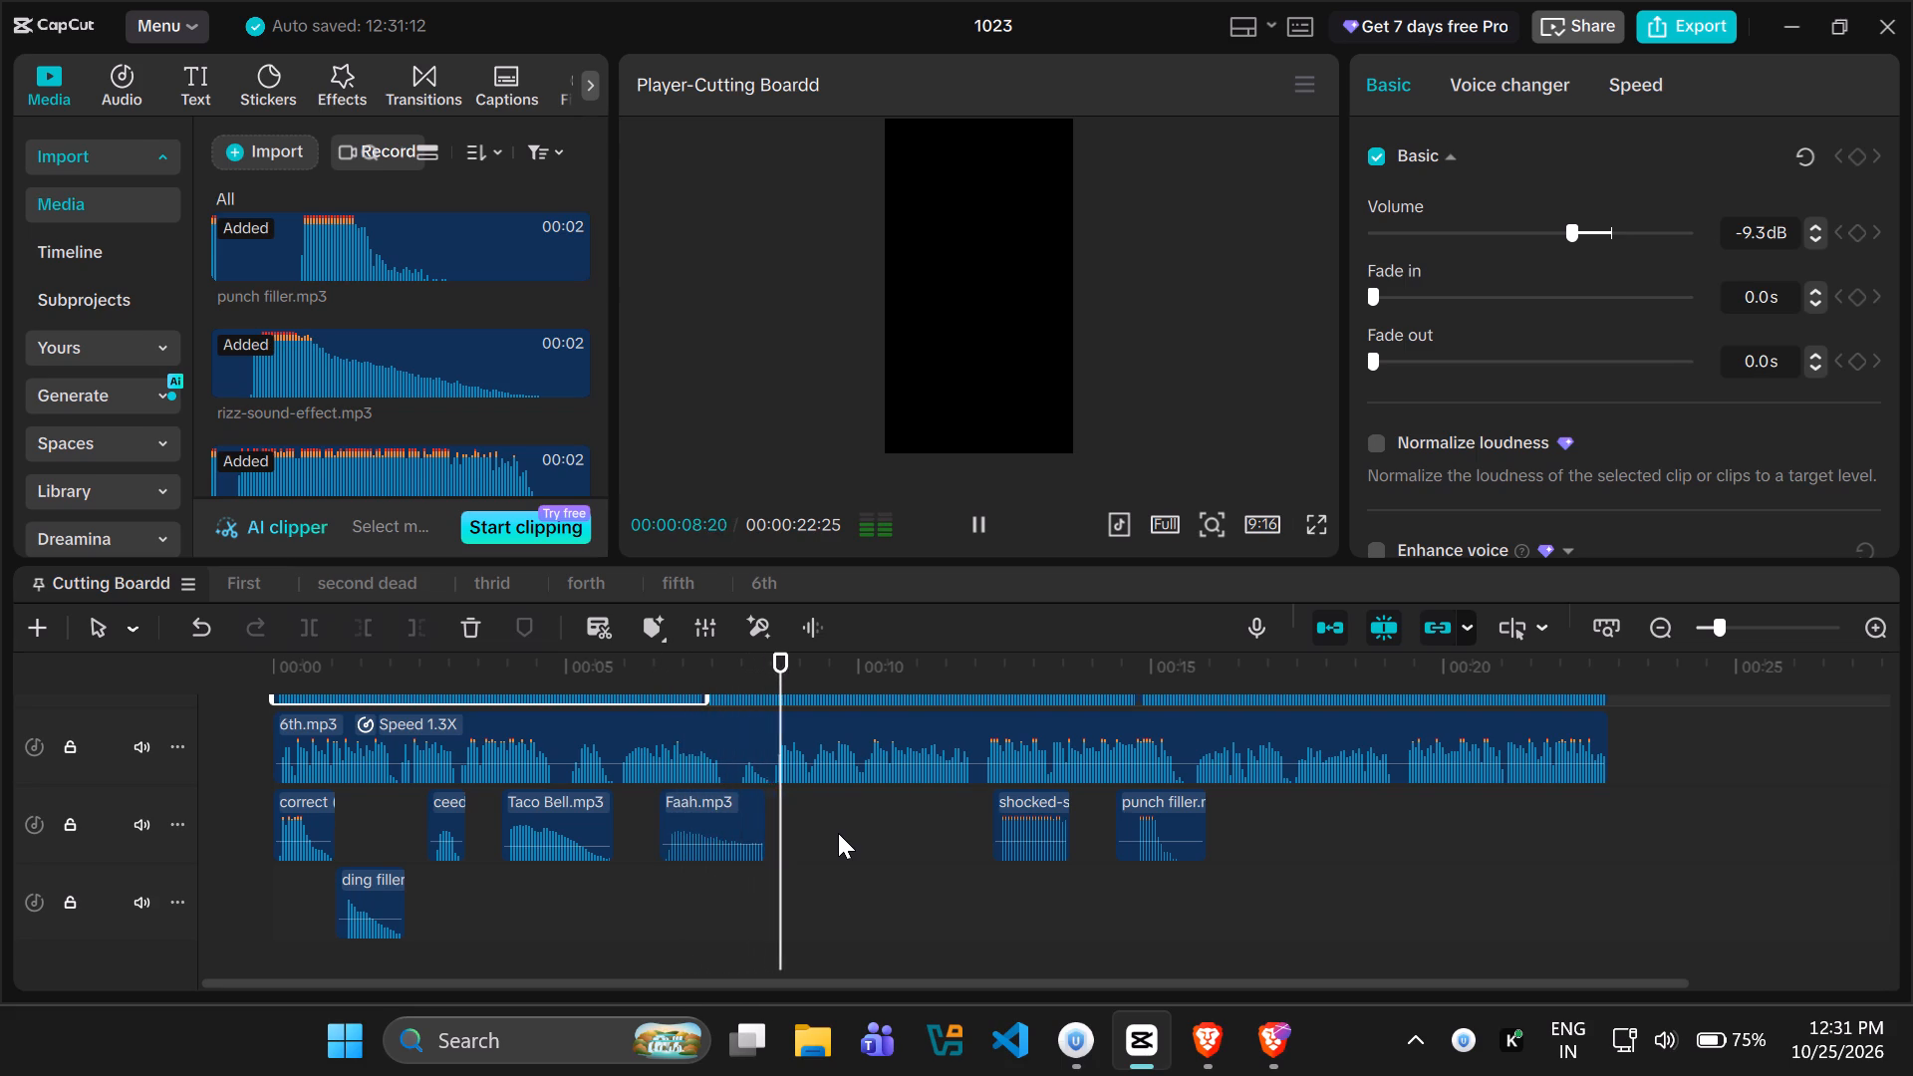
key("space")
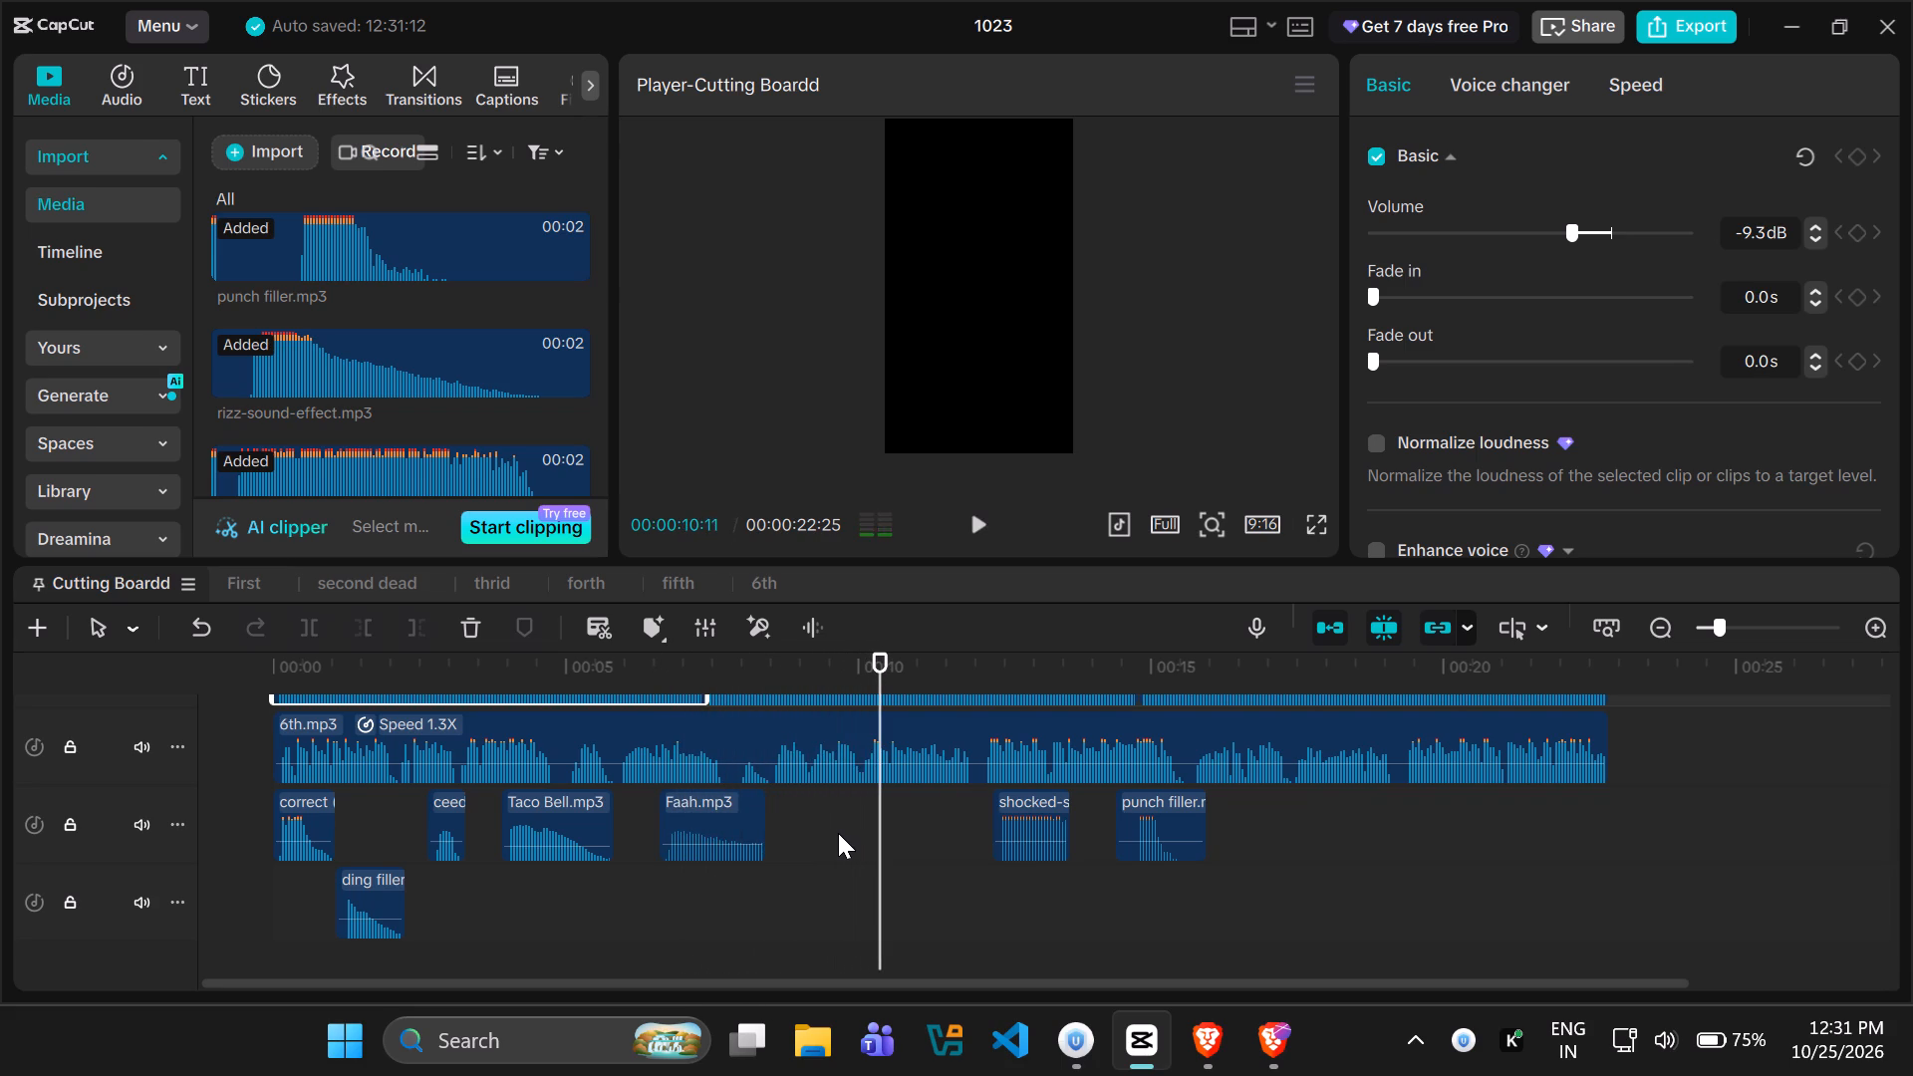
Place rizz-sound-effect.mp3 on the effects track at about 9.4 s, between the Faah and shocked-sound-effect clips, and preview it.
left_click_drag(316, 342, 846, 823)
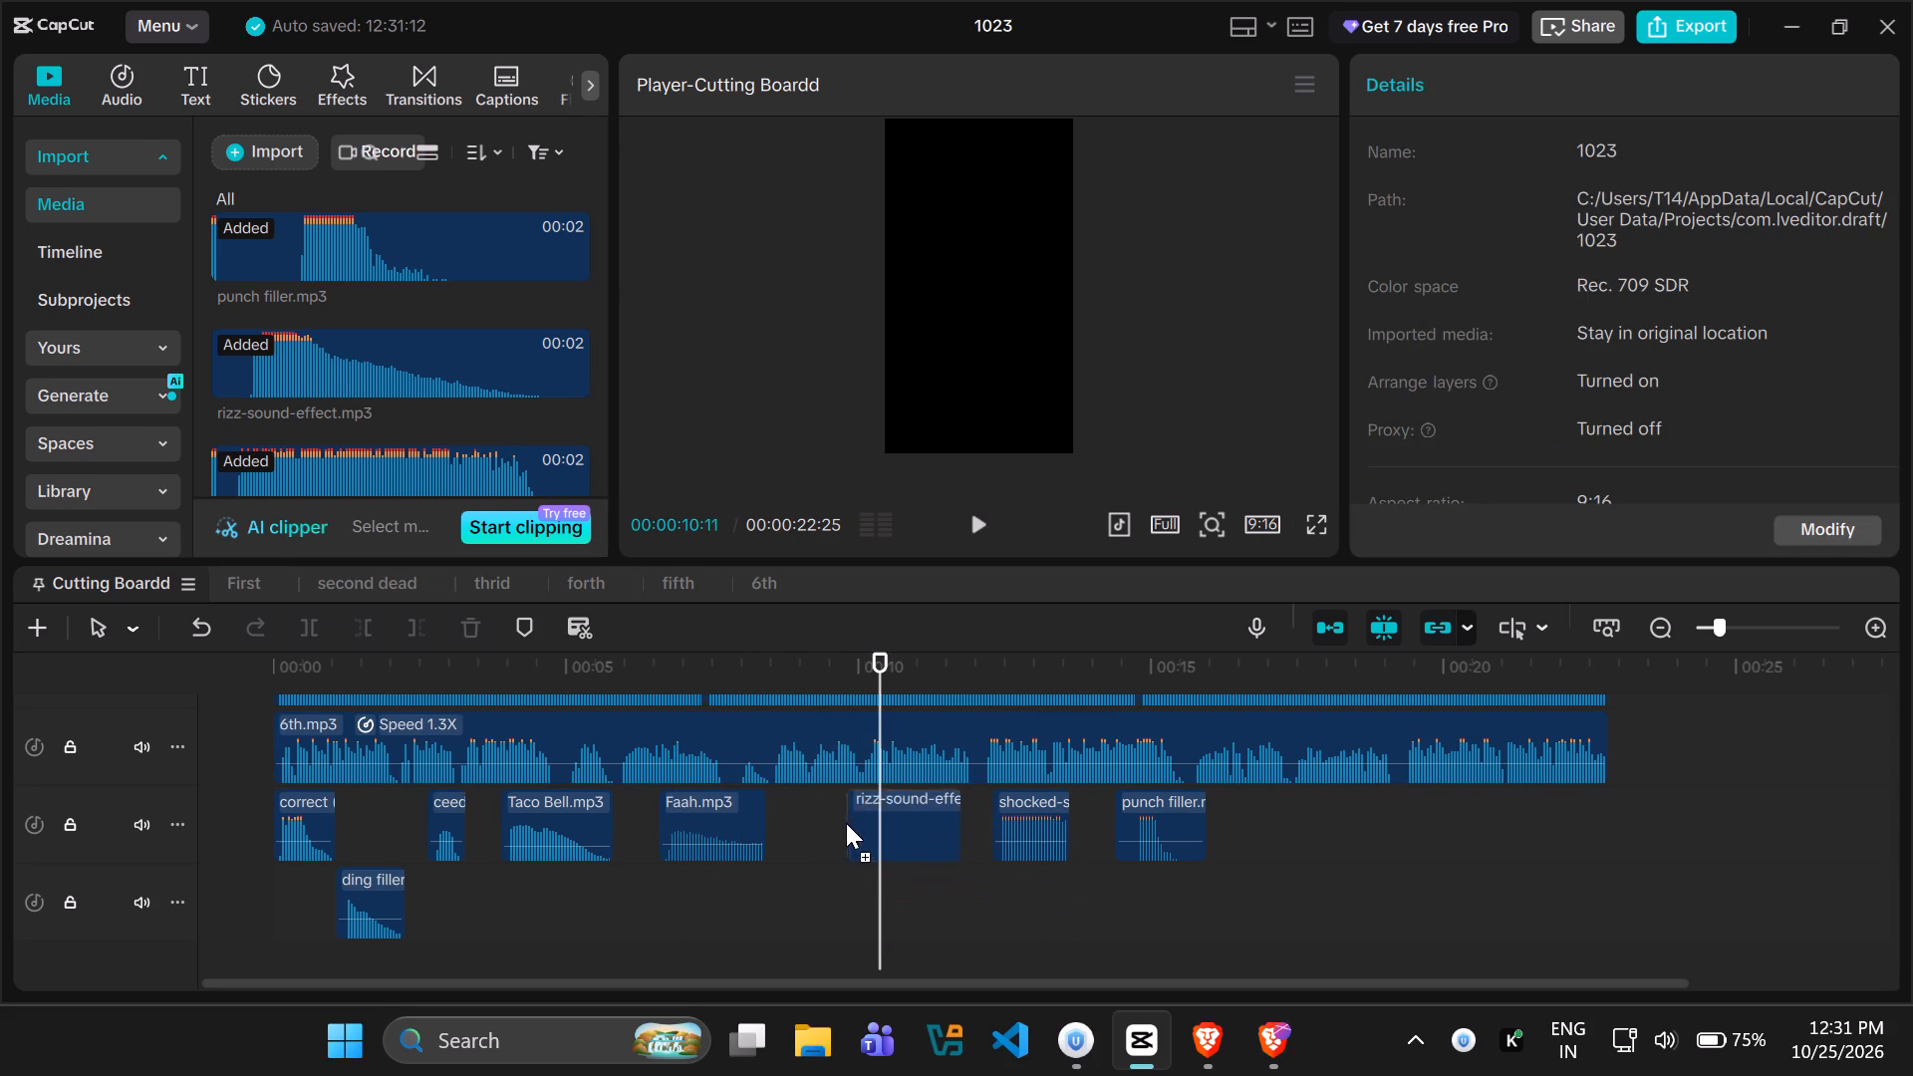
left_click_drag(846, 823, 828, 822)
left_click_drag(883, 666, 782, 669)
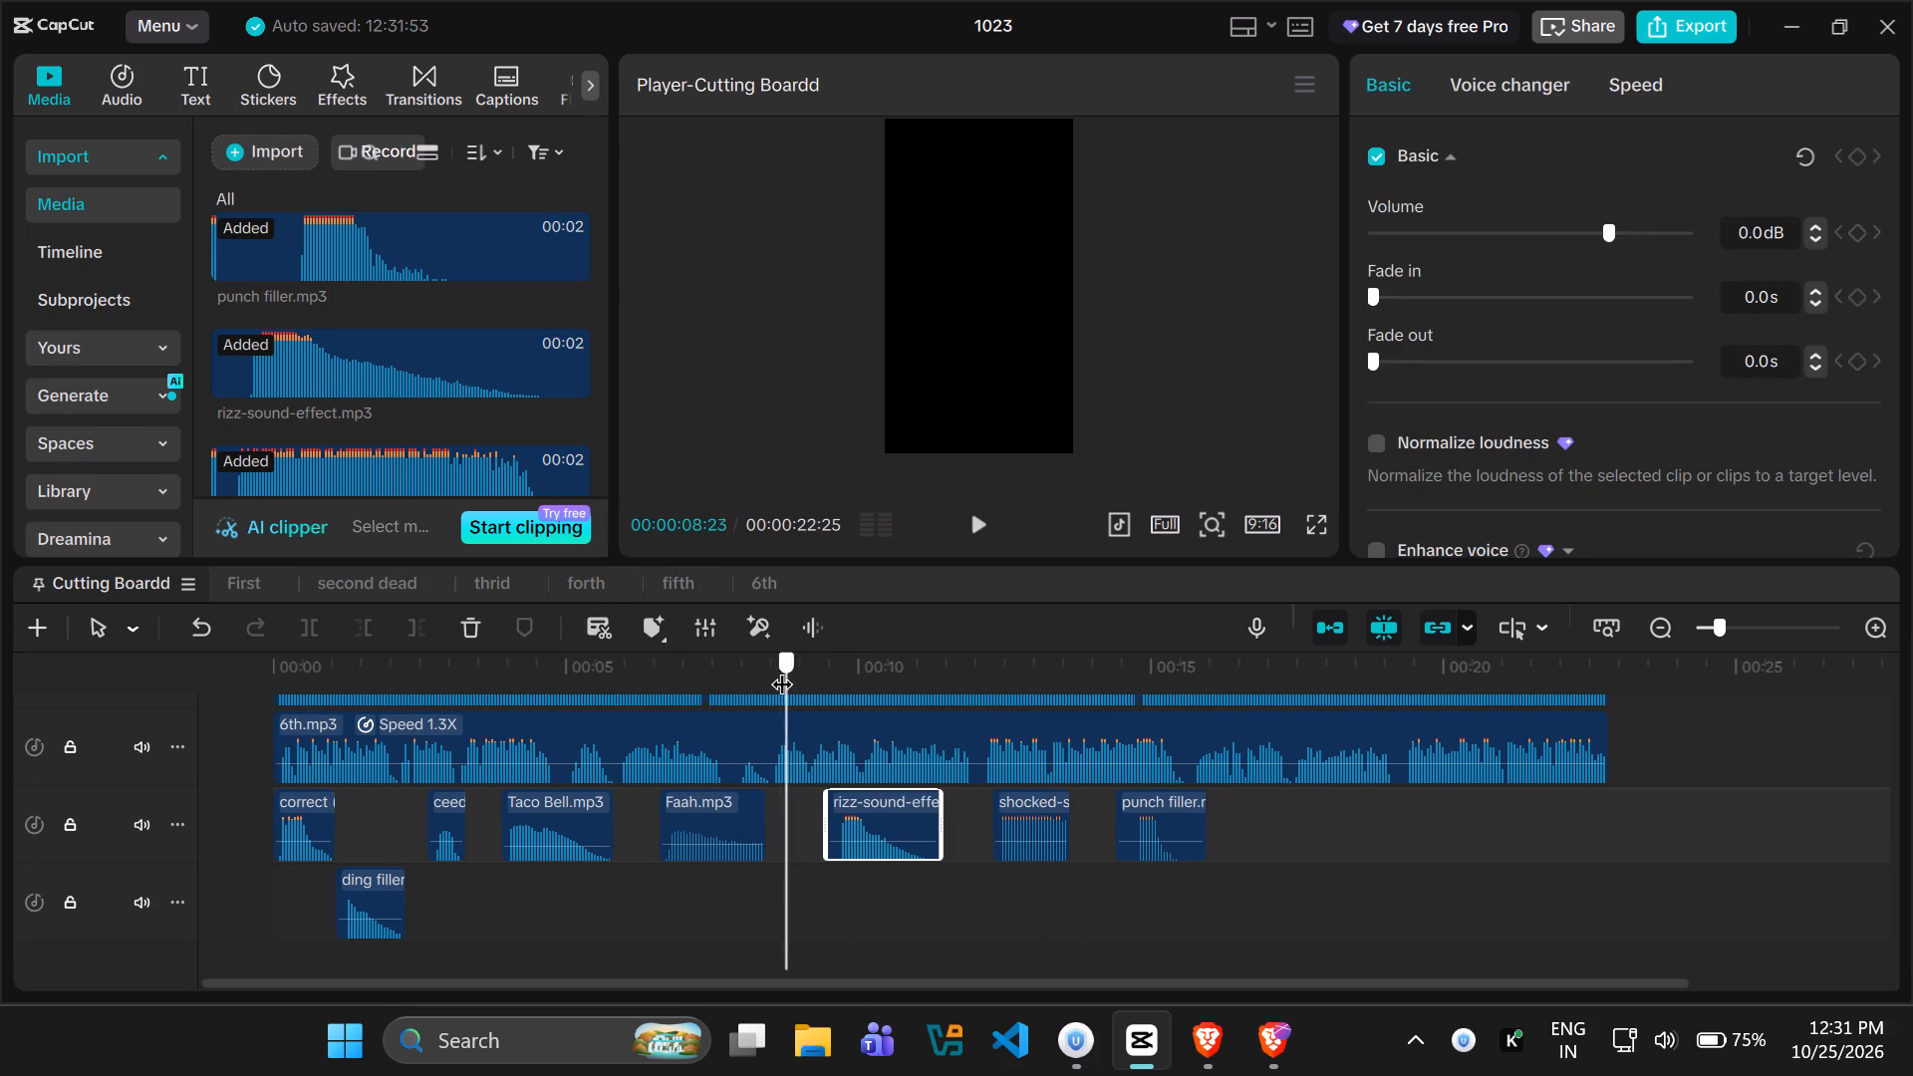
key("space")
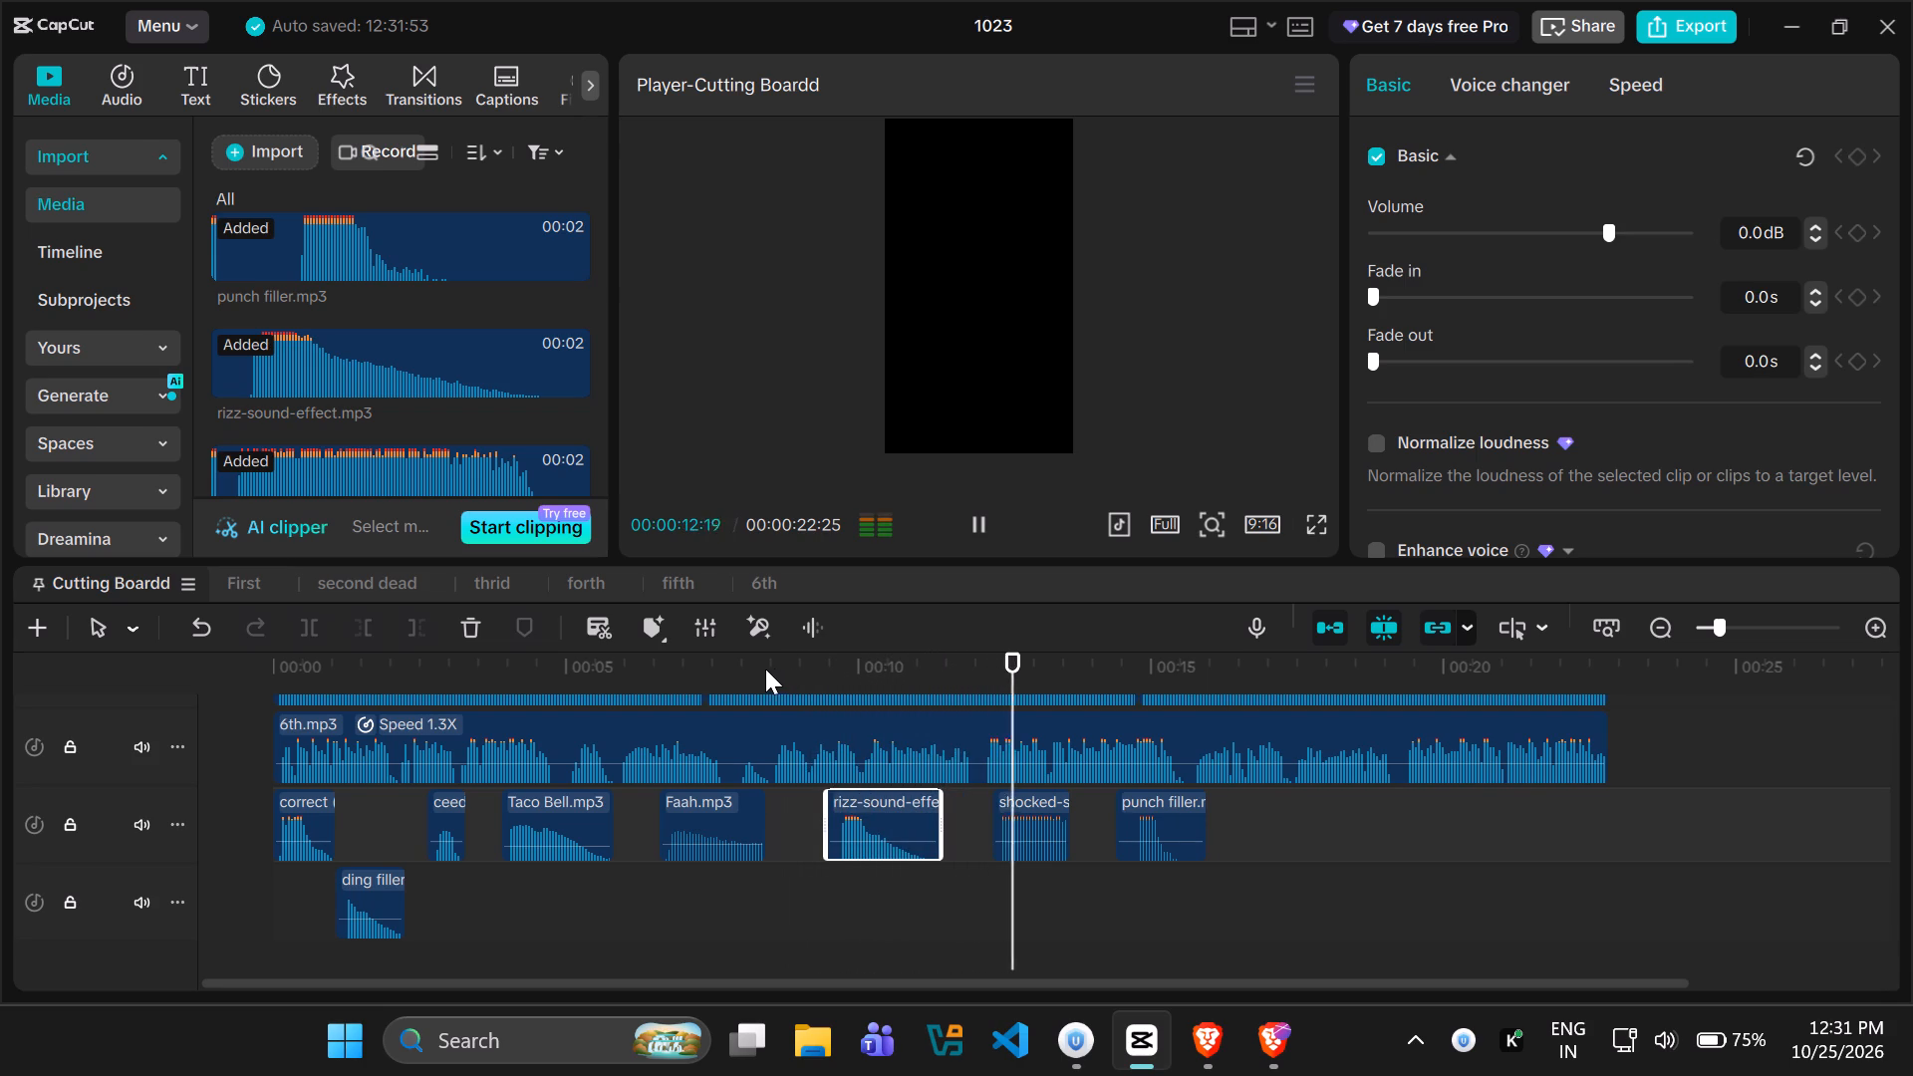
Import error from the I used them folder and place it on the effects track at about 17.4 s, after punch filler.
scroll(417, 436, "down", 1)
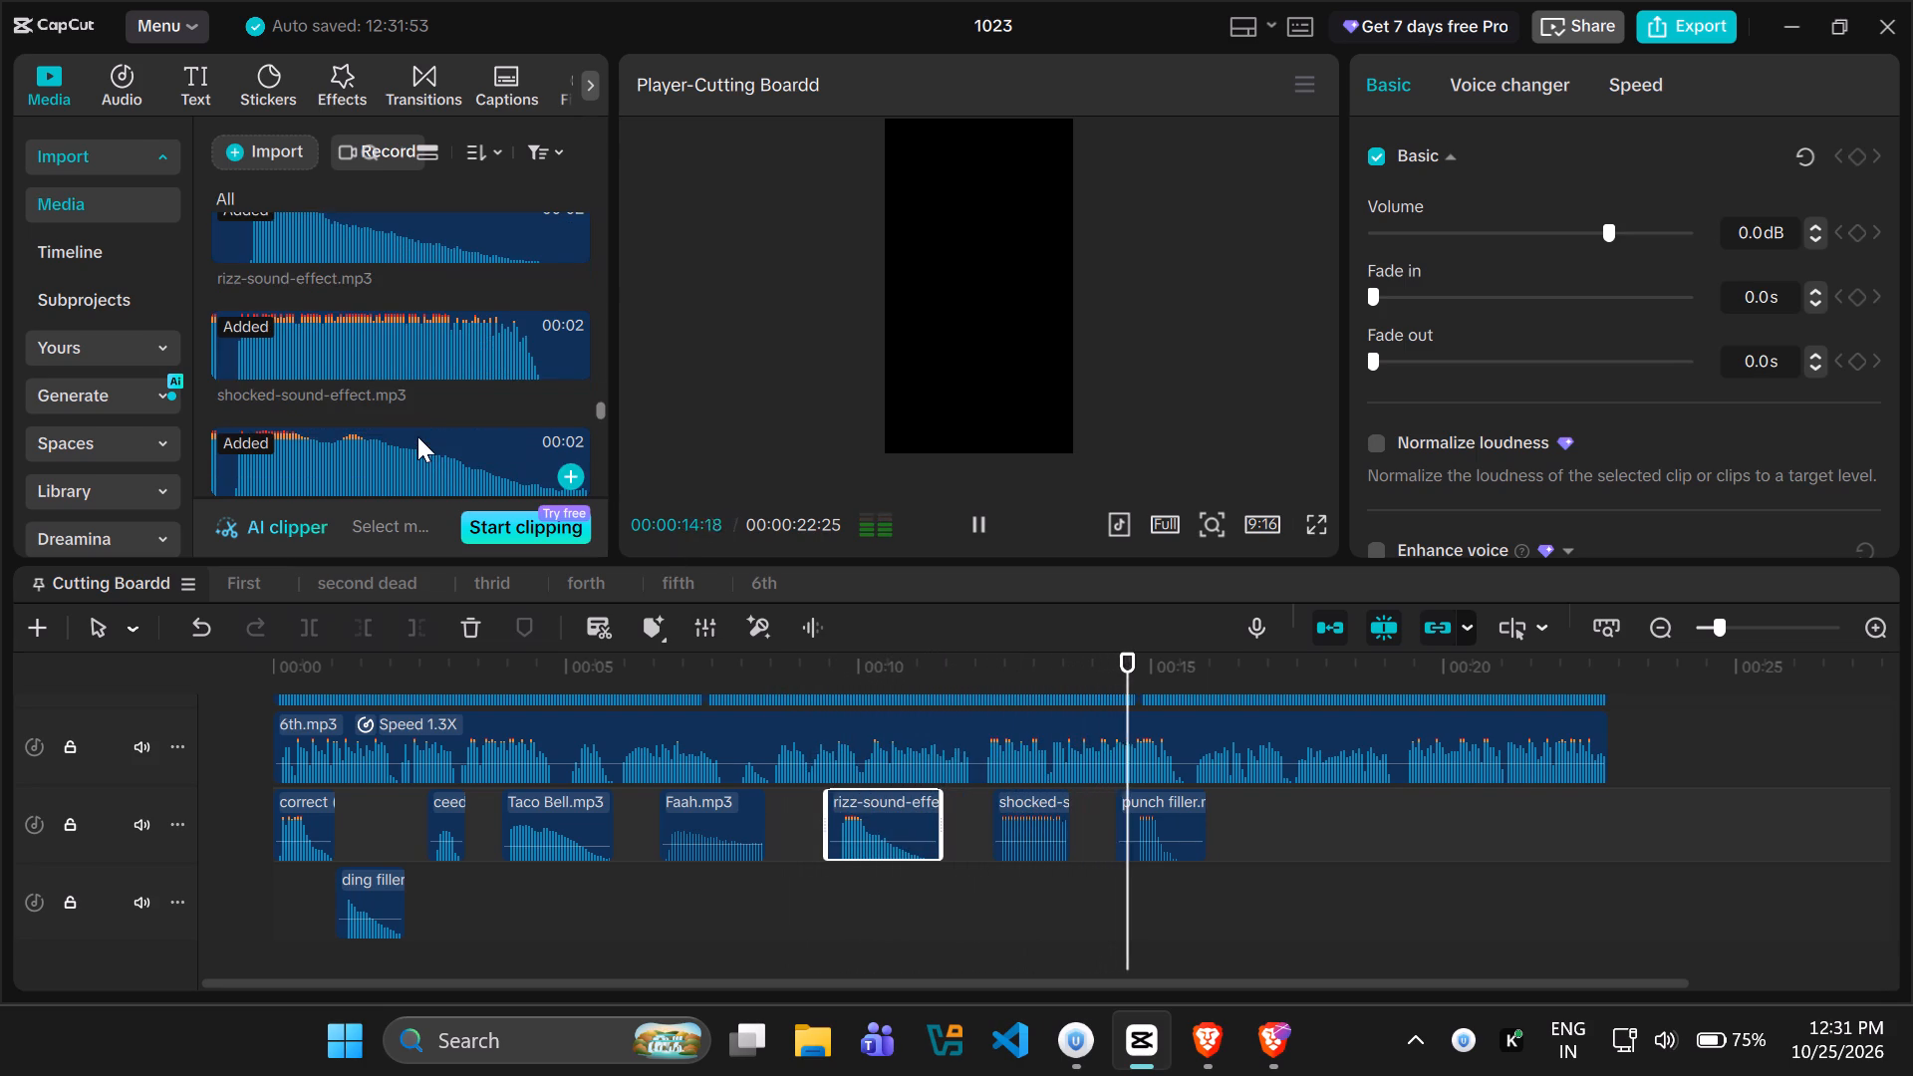
scroll(417, 436, "down", 2)
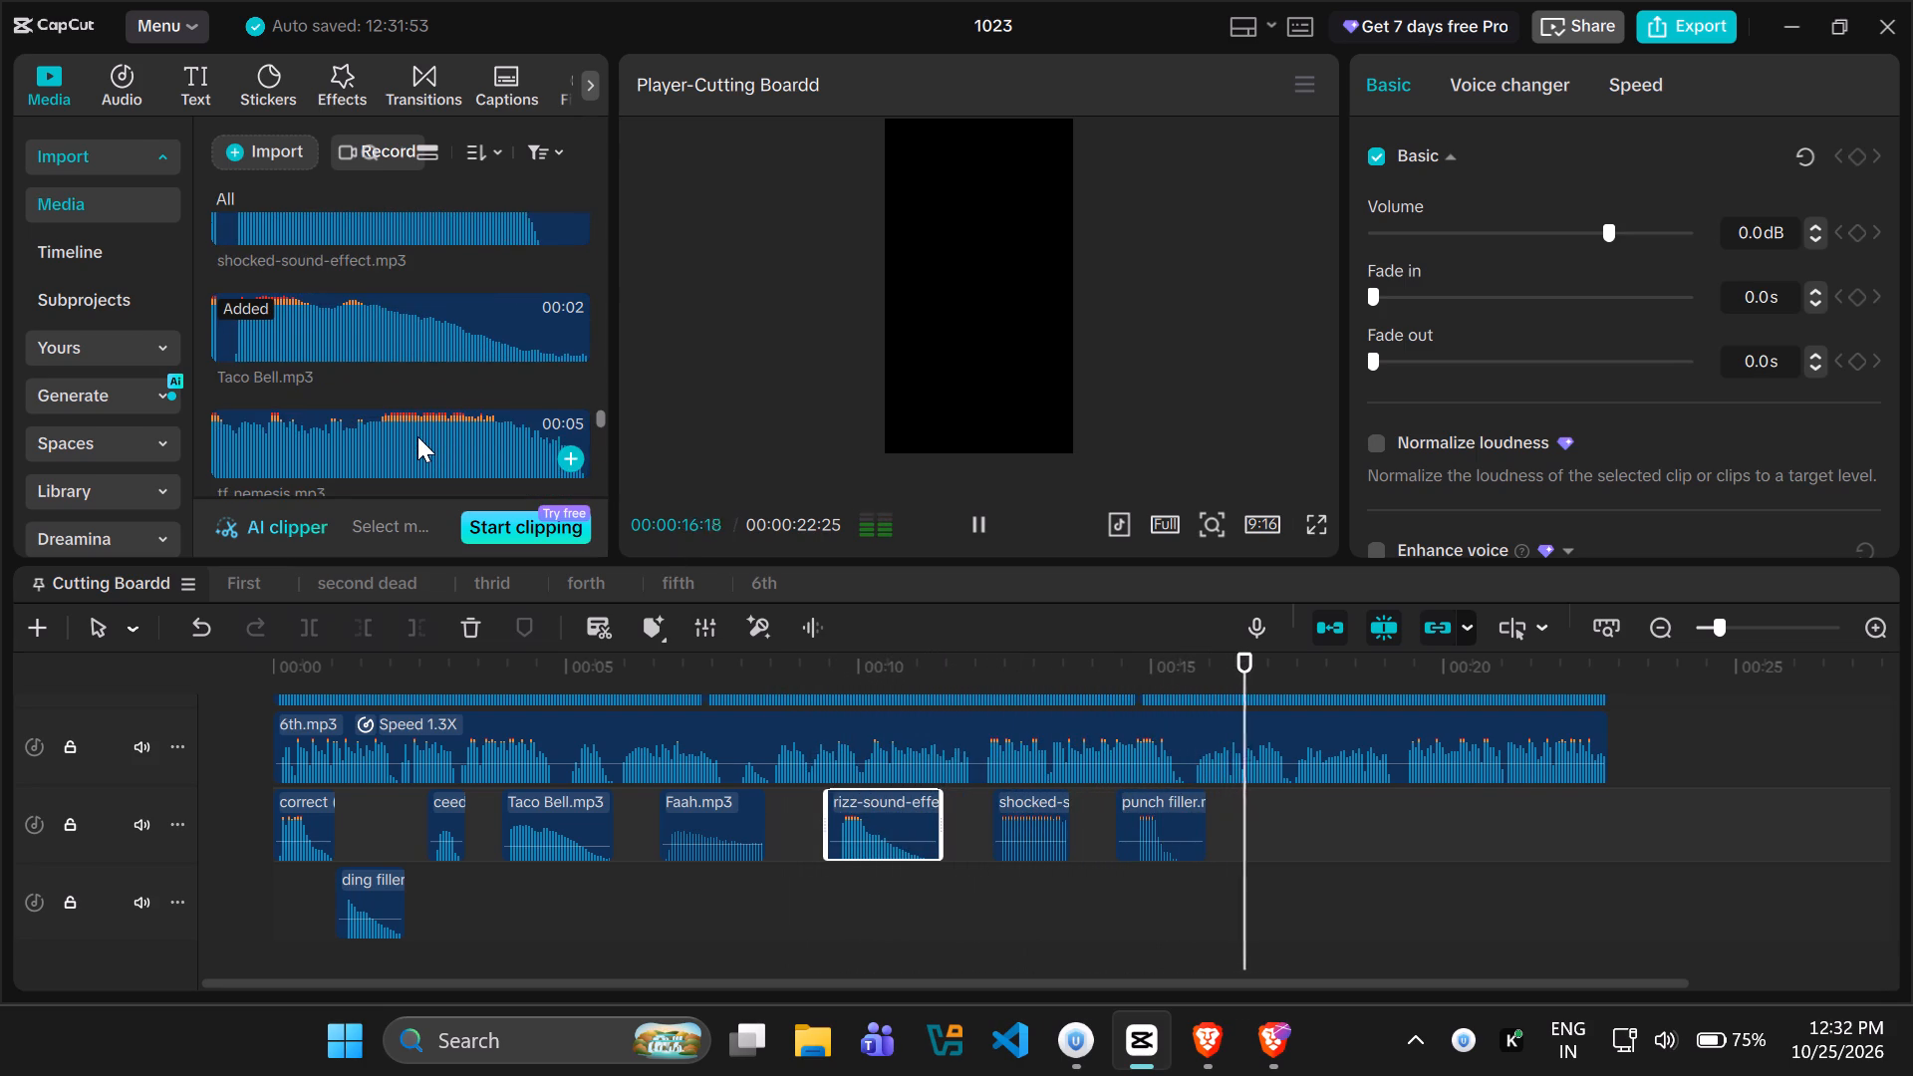
scroll(417, 436, "down", 1)
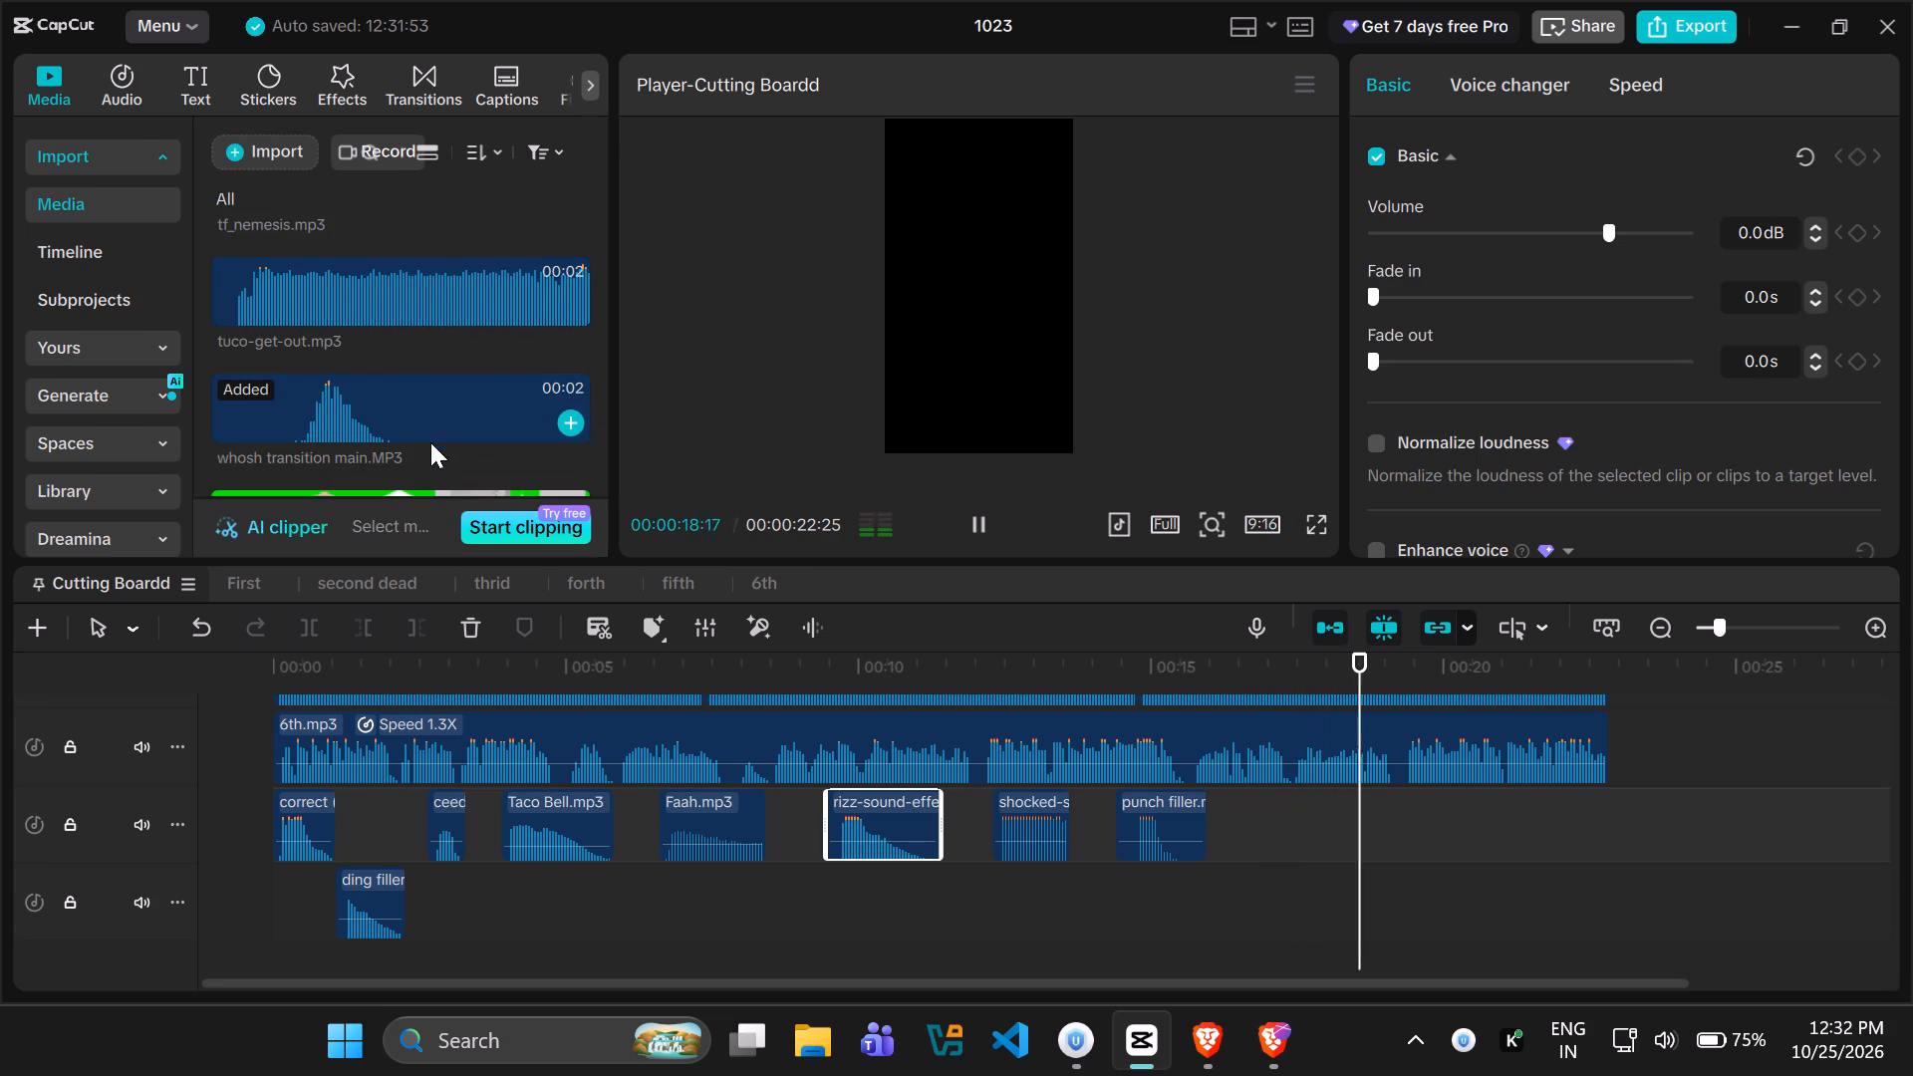
key("space")
left_click_drag(1409, 668, 1323, 668)
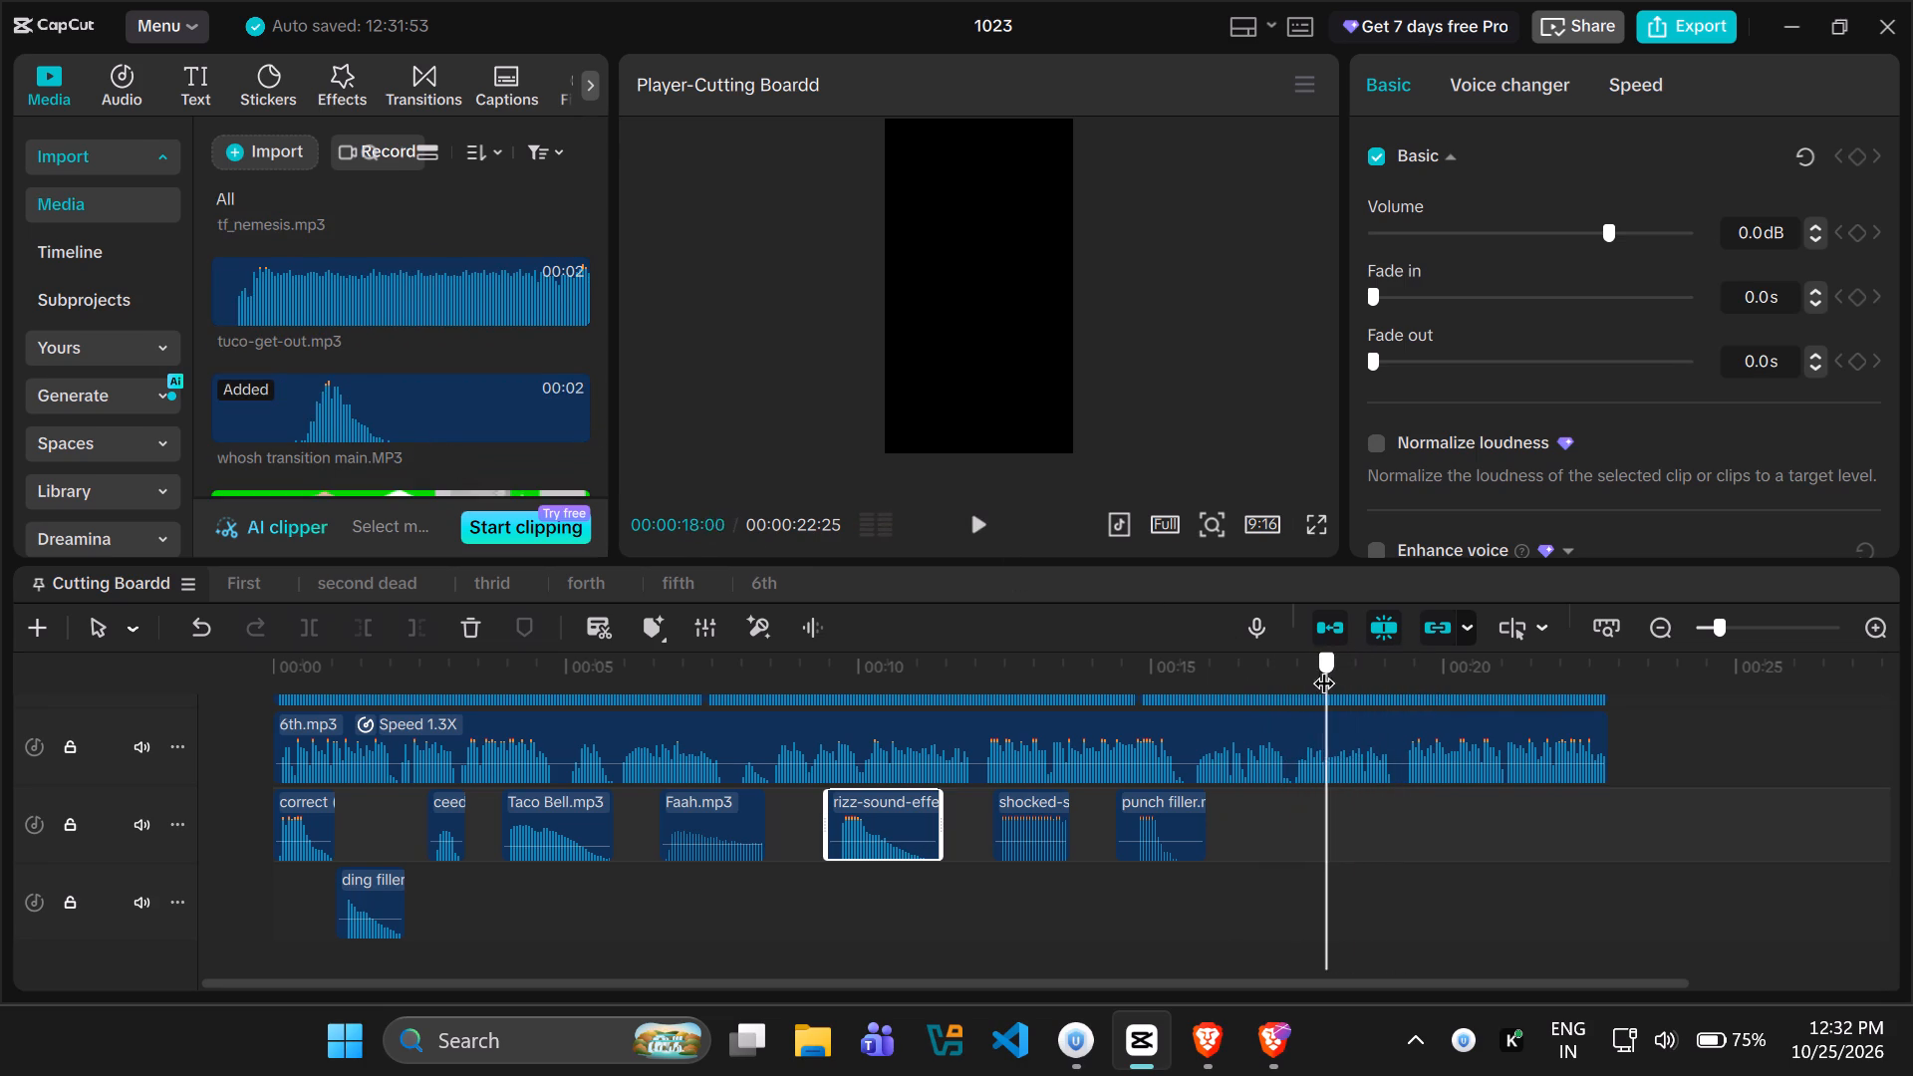
left_click_drag(1323, 668, 1317, 667)
left_click(248, 152)
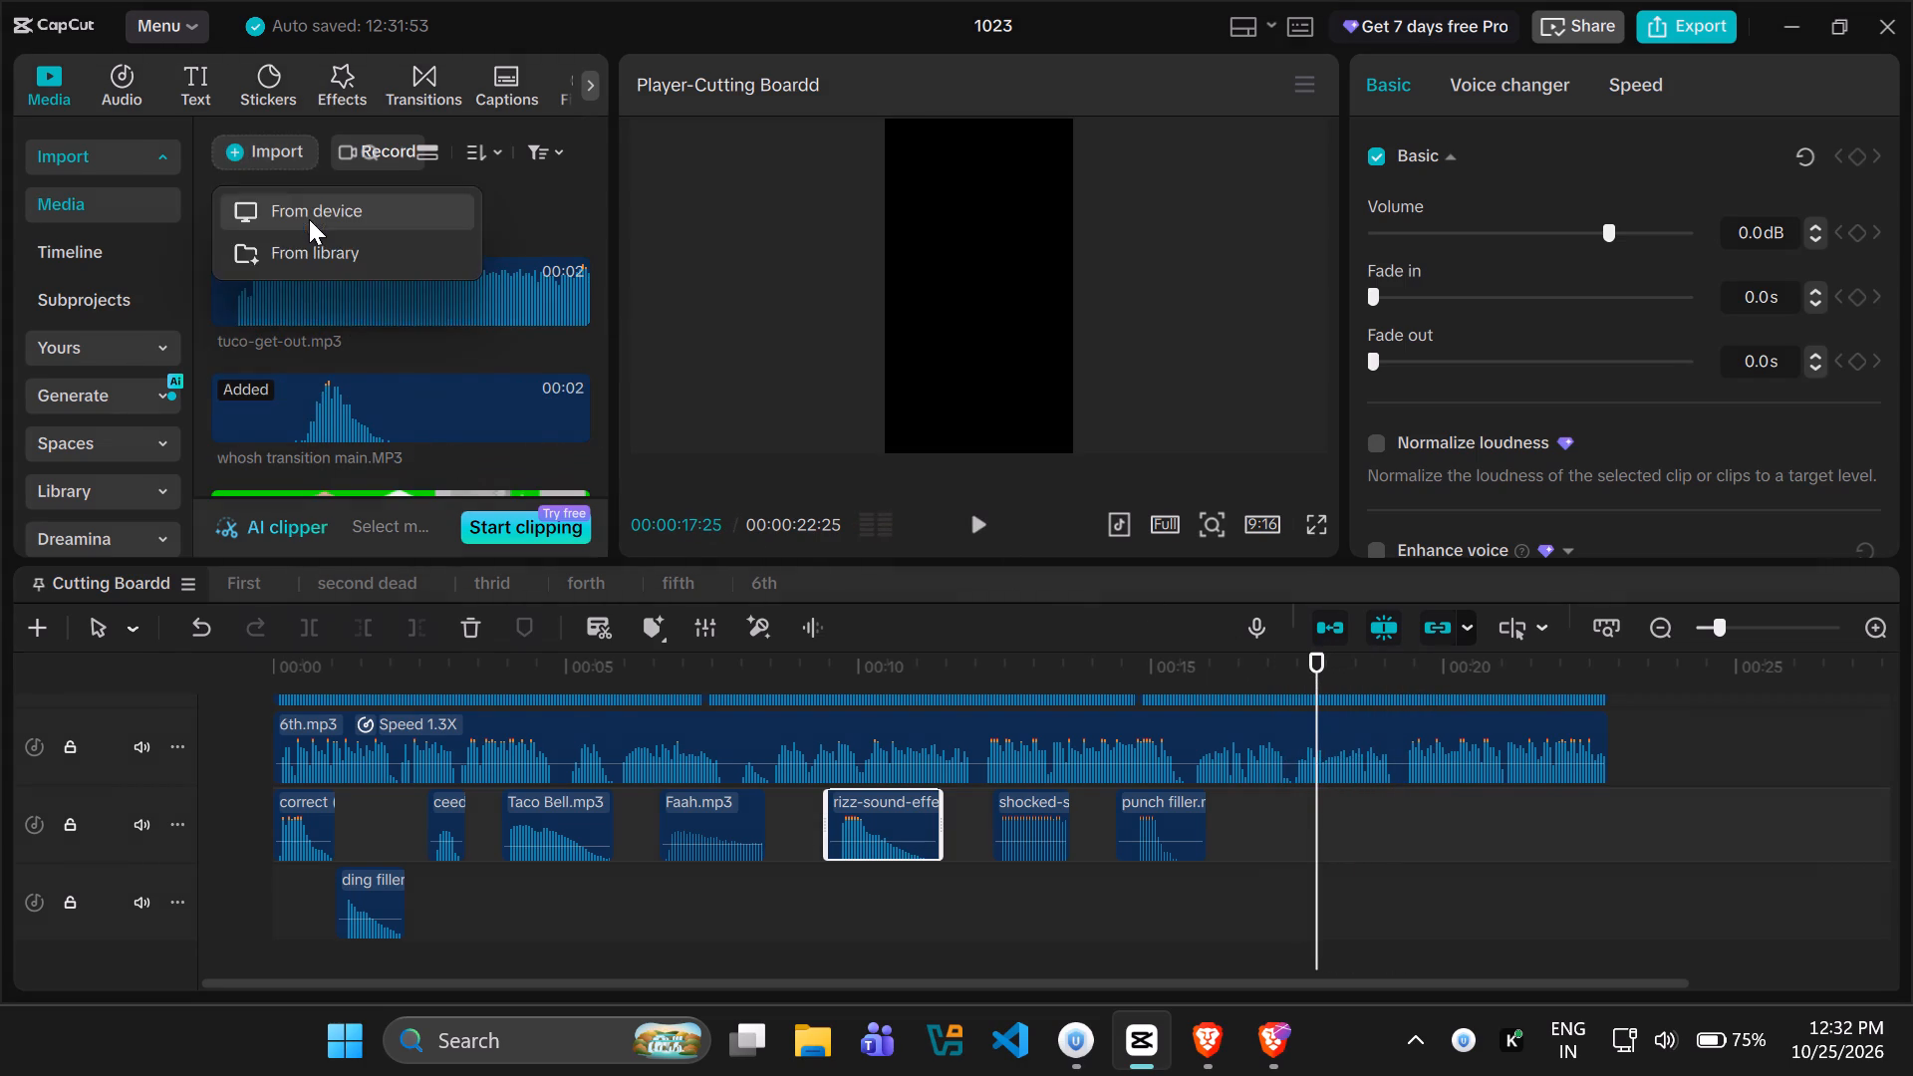
left_click(309, 219)
left_click(1395, 394)
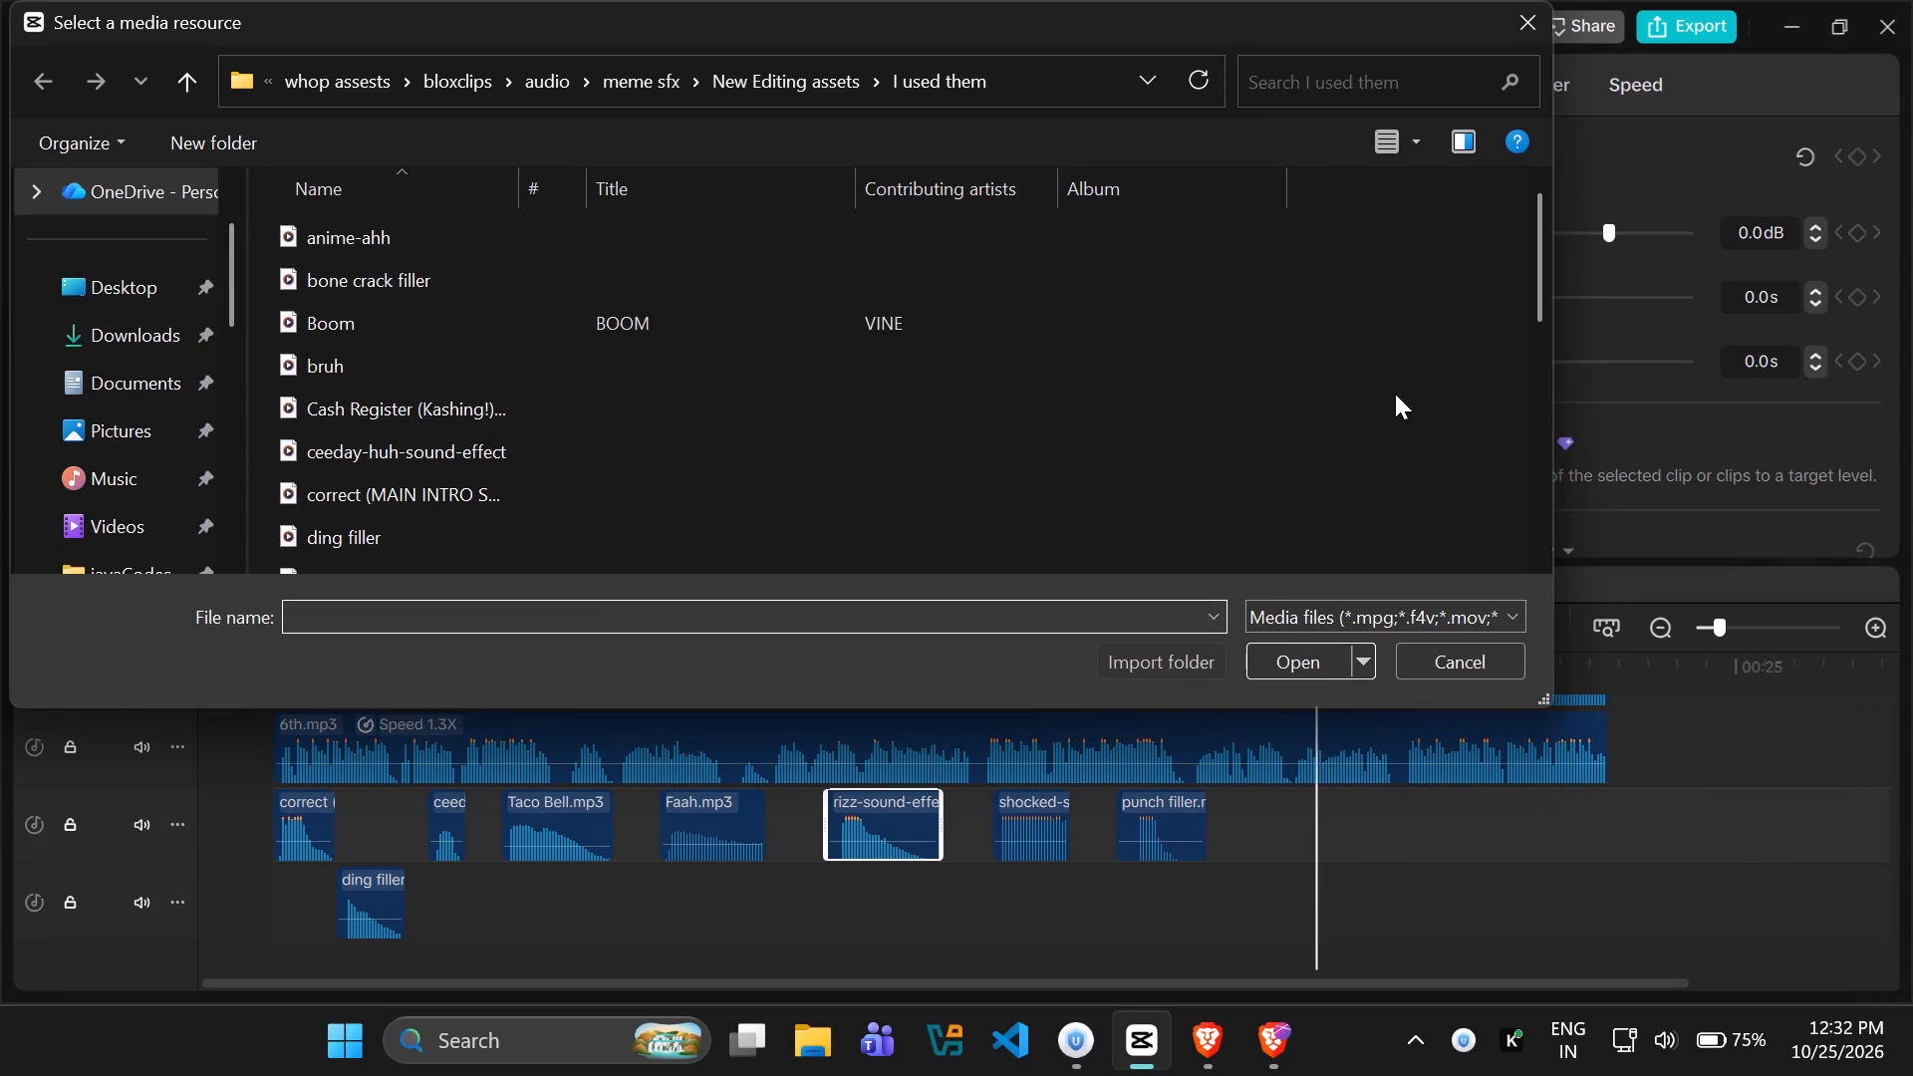
key("e")
left_click_drag(553, 212, 618, 267)
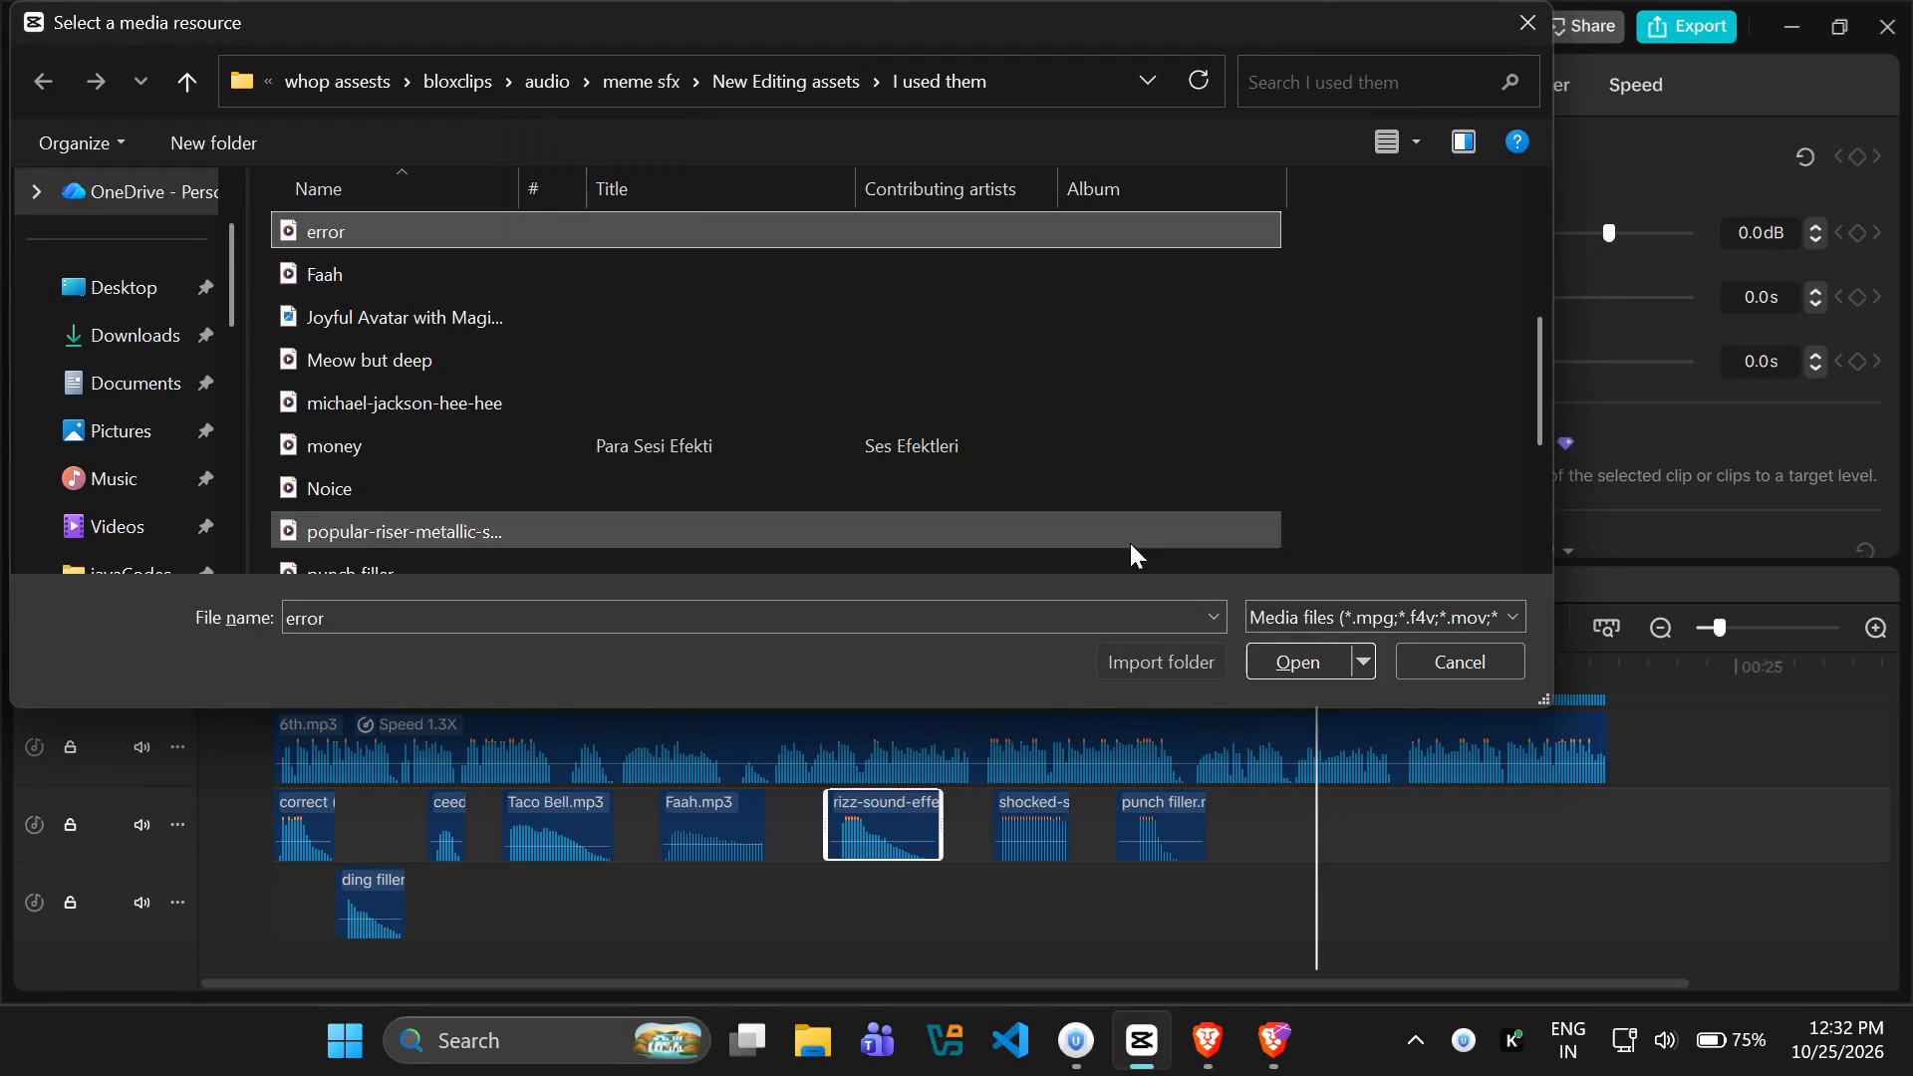
left_click(1293, 649)
left_click_drag(246, 220, 247, 220)
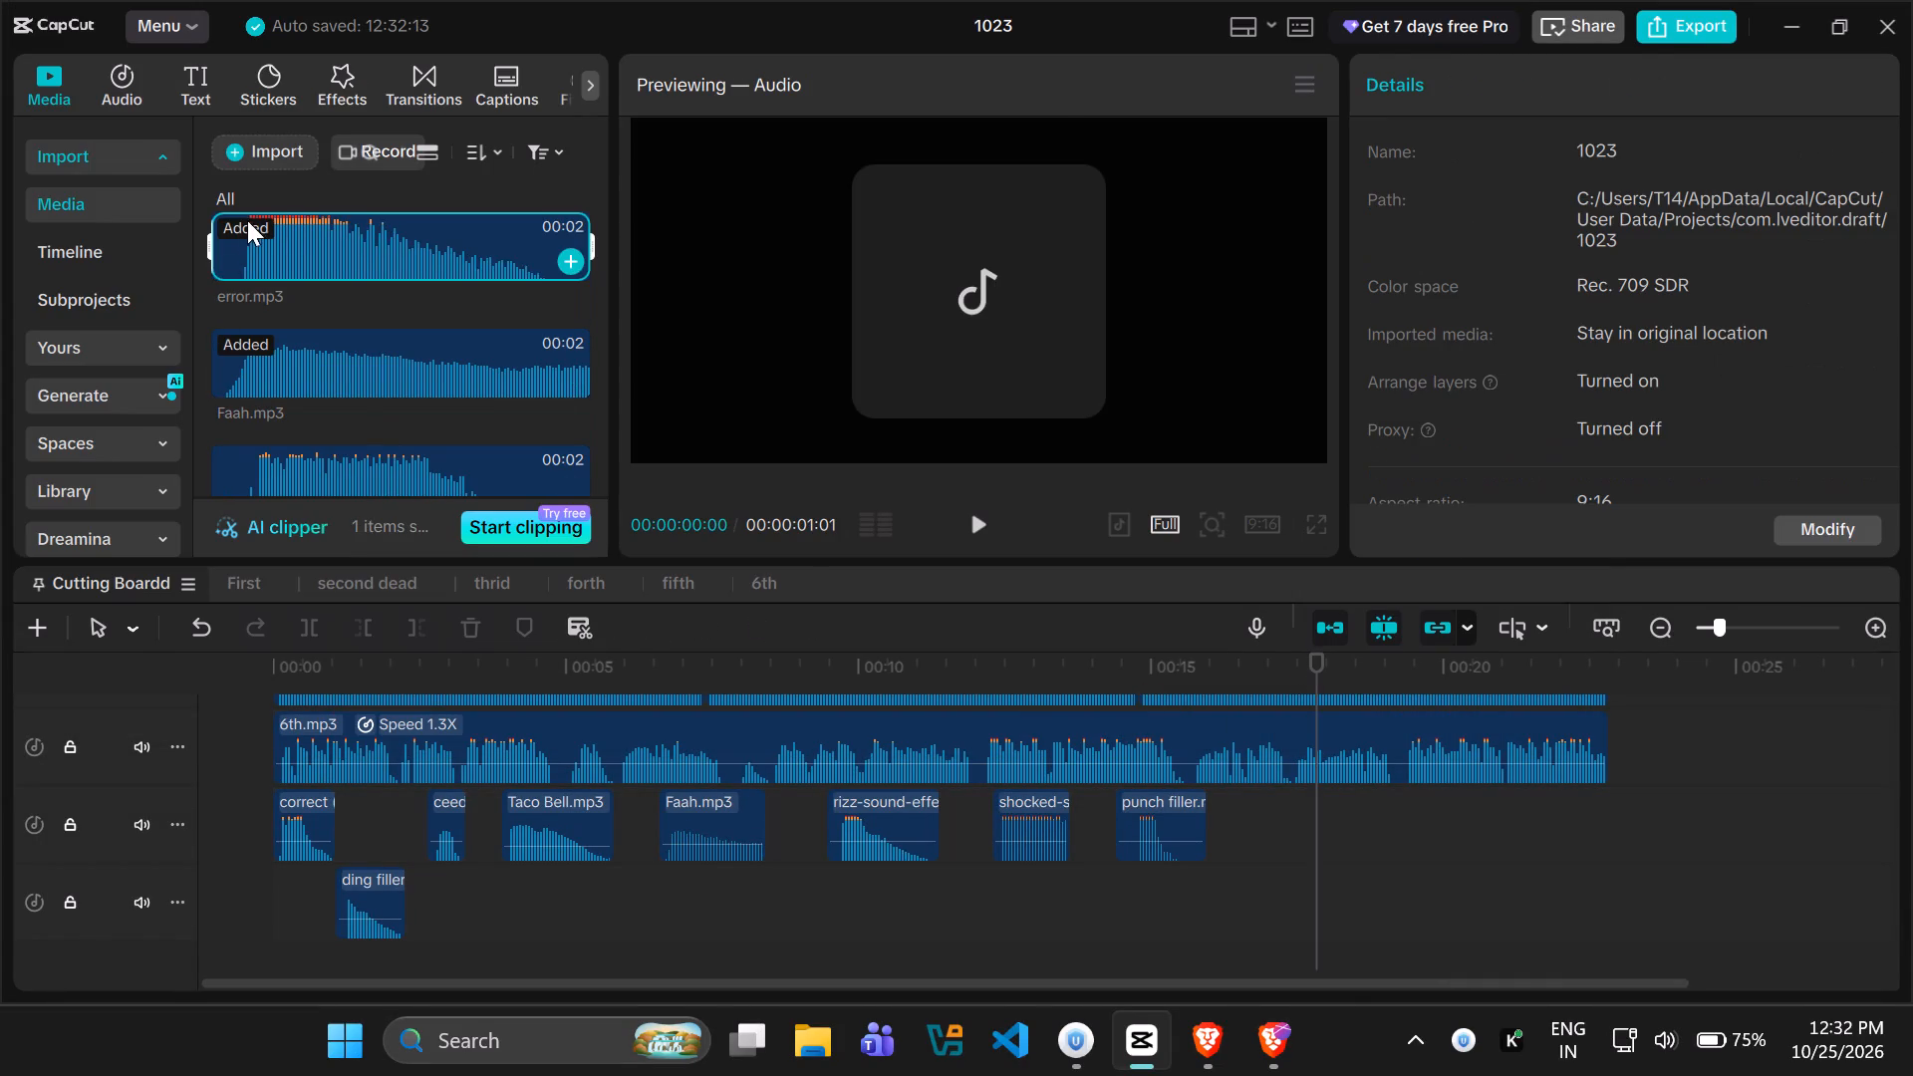
left_click_drag(247, 220, 1291, 838)
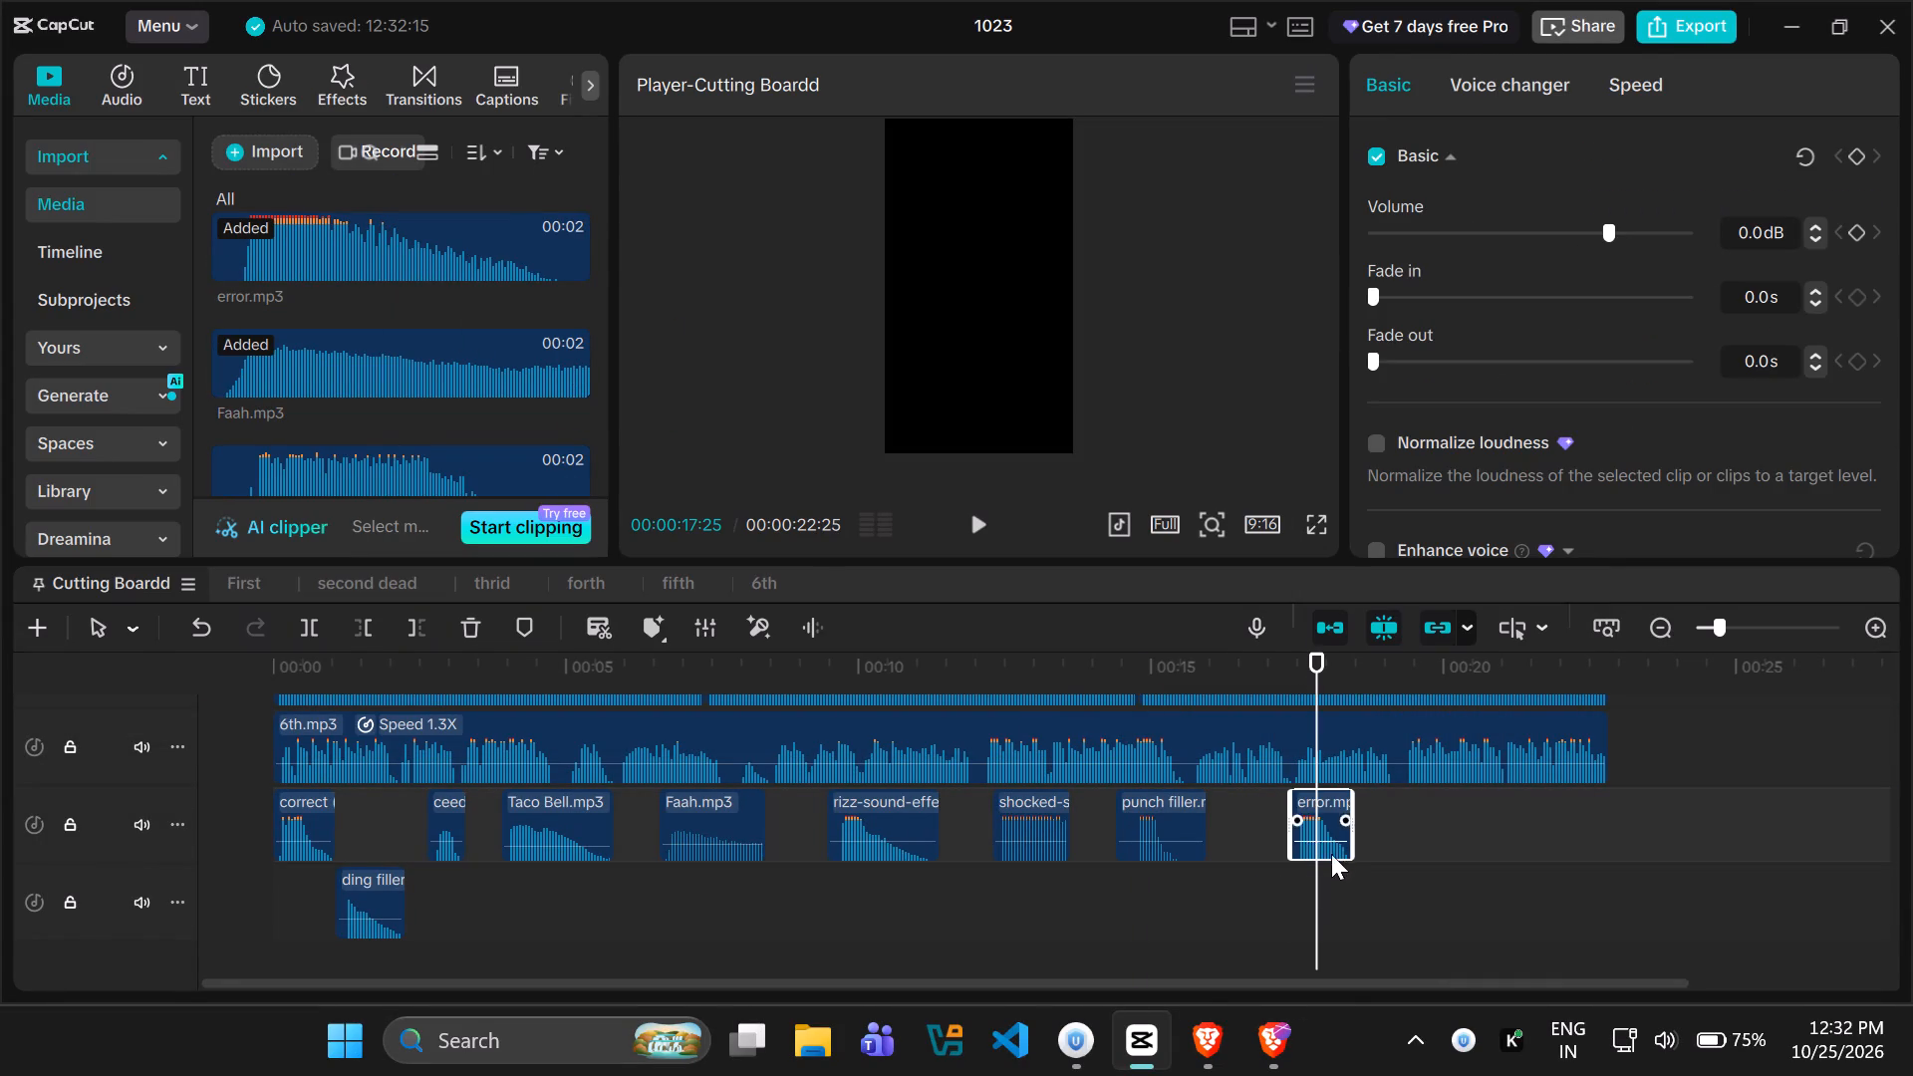
Preview the error clip, shift it earlier to about 16.9 s, and play that section again.
left_click_drag(1319, 896, 1275, 896)
key("space")
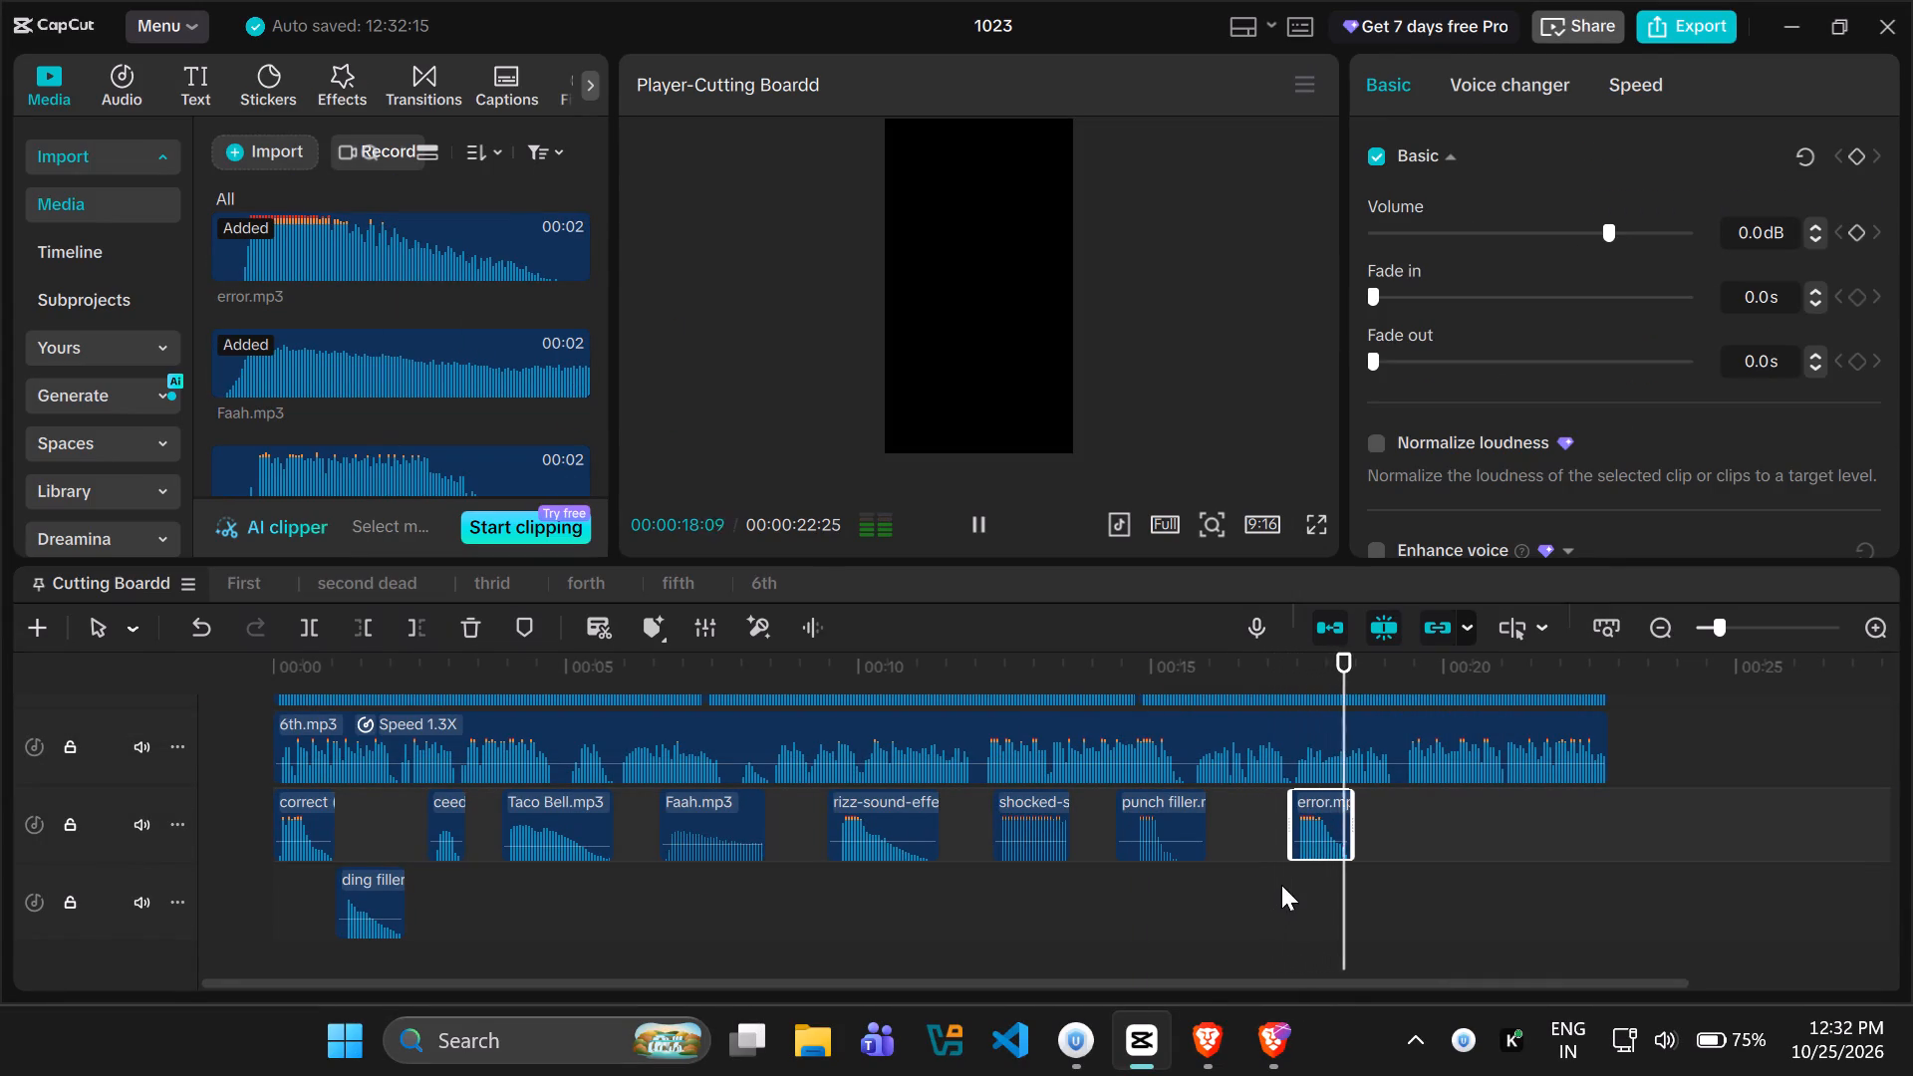
key("space")
left_click_drag(1322, 815, 1296, 818)
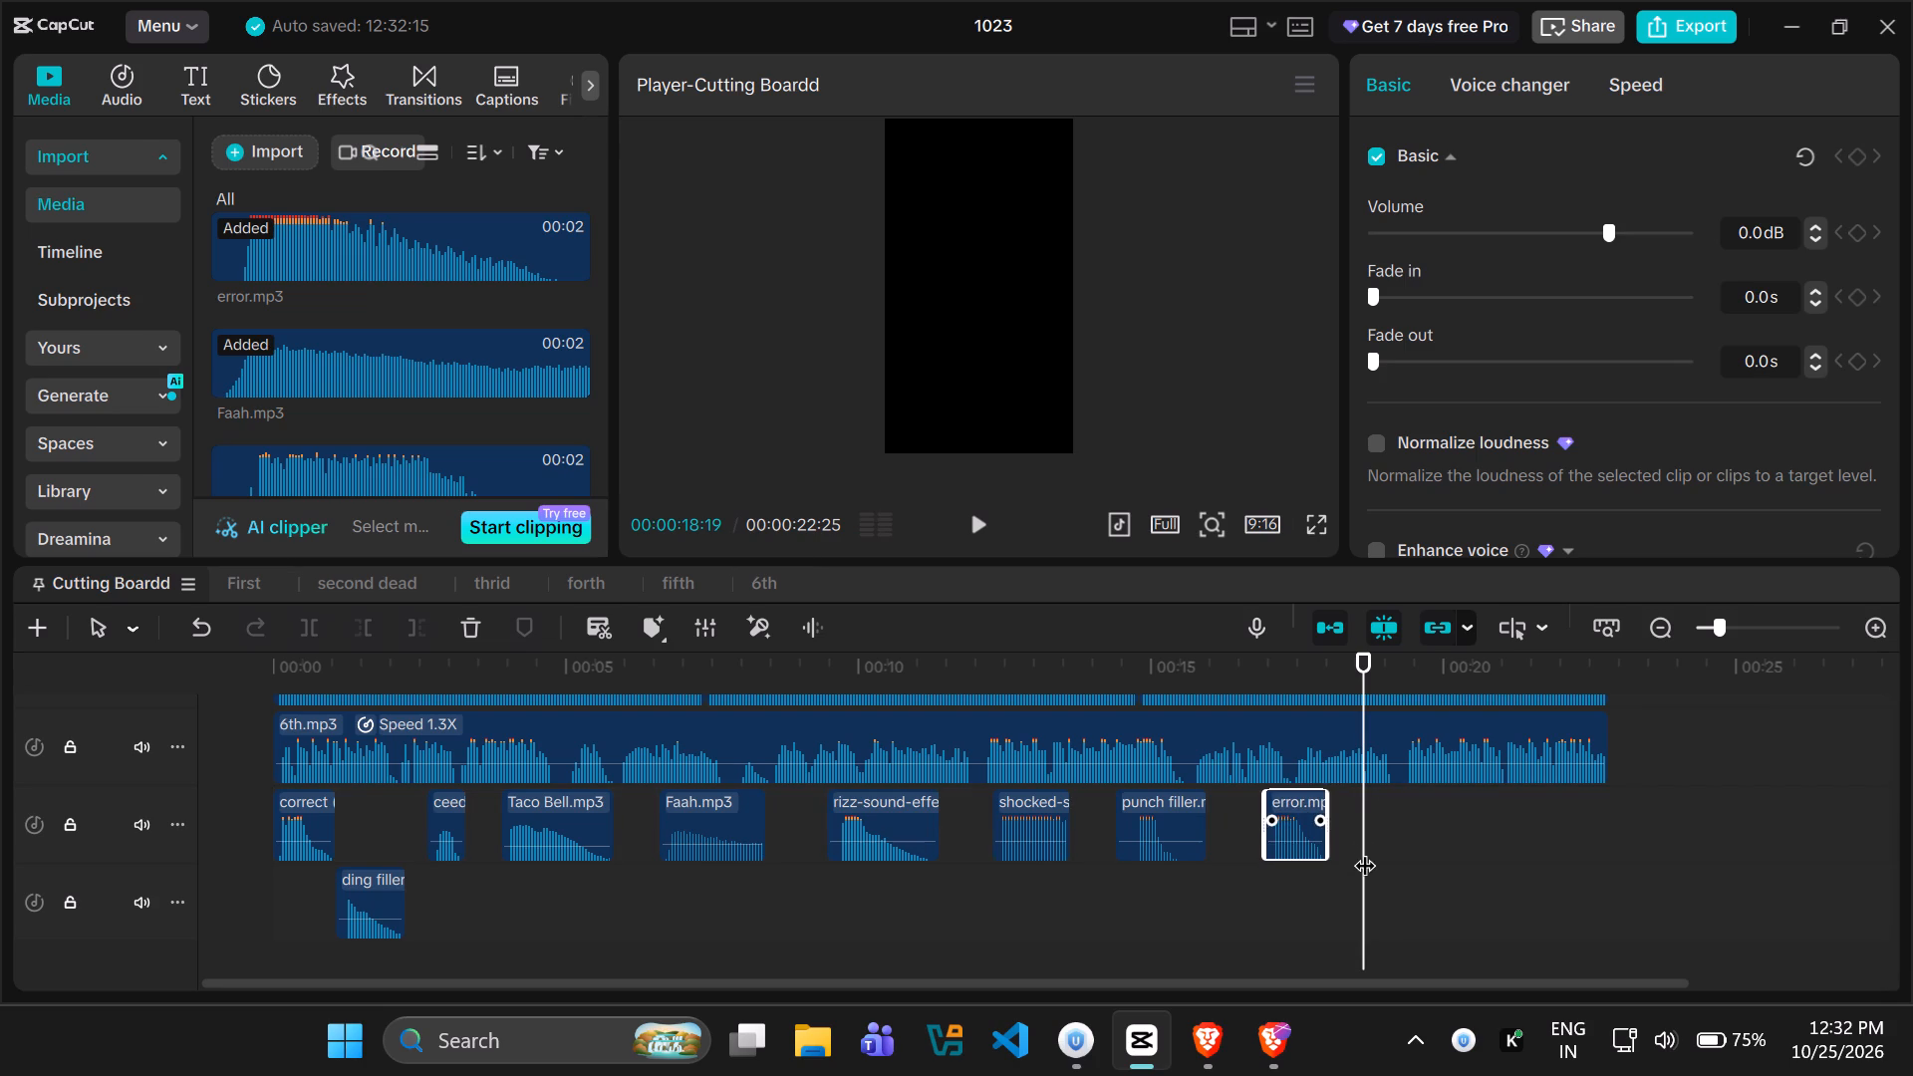
left_click_drag(1360, 855, 1235, 879)
key("space")
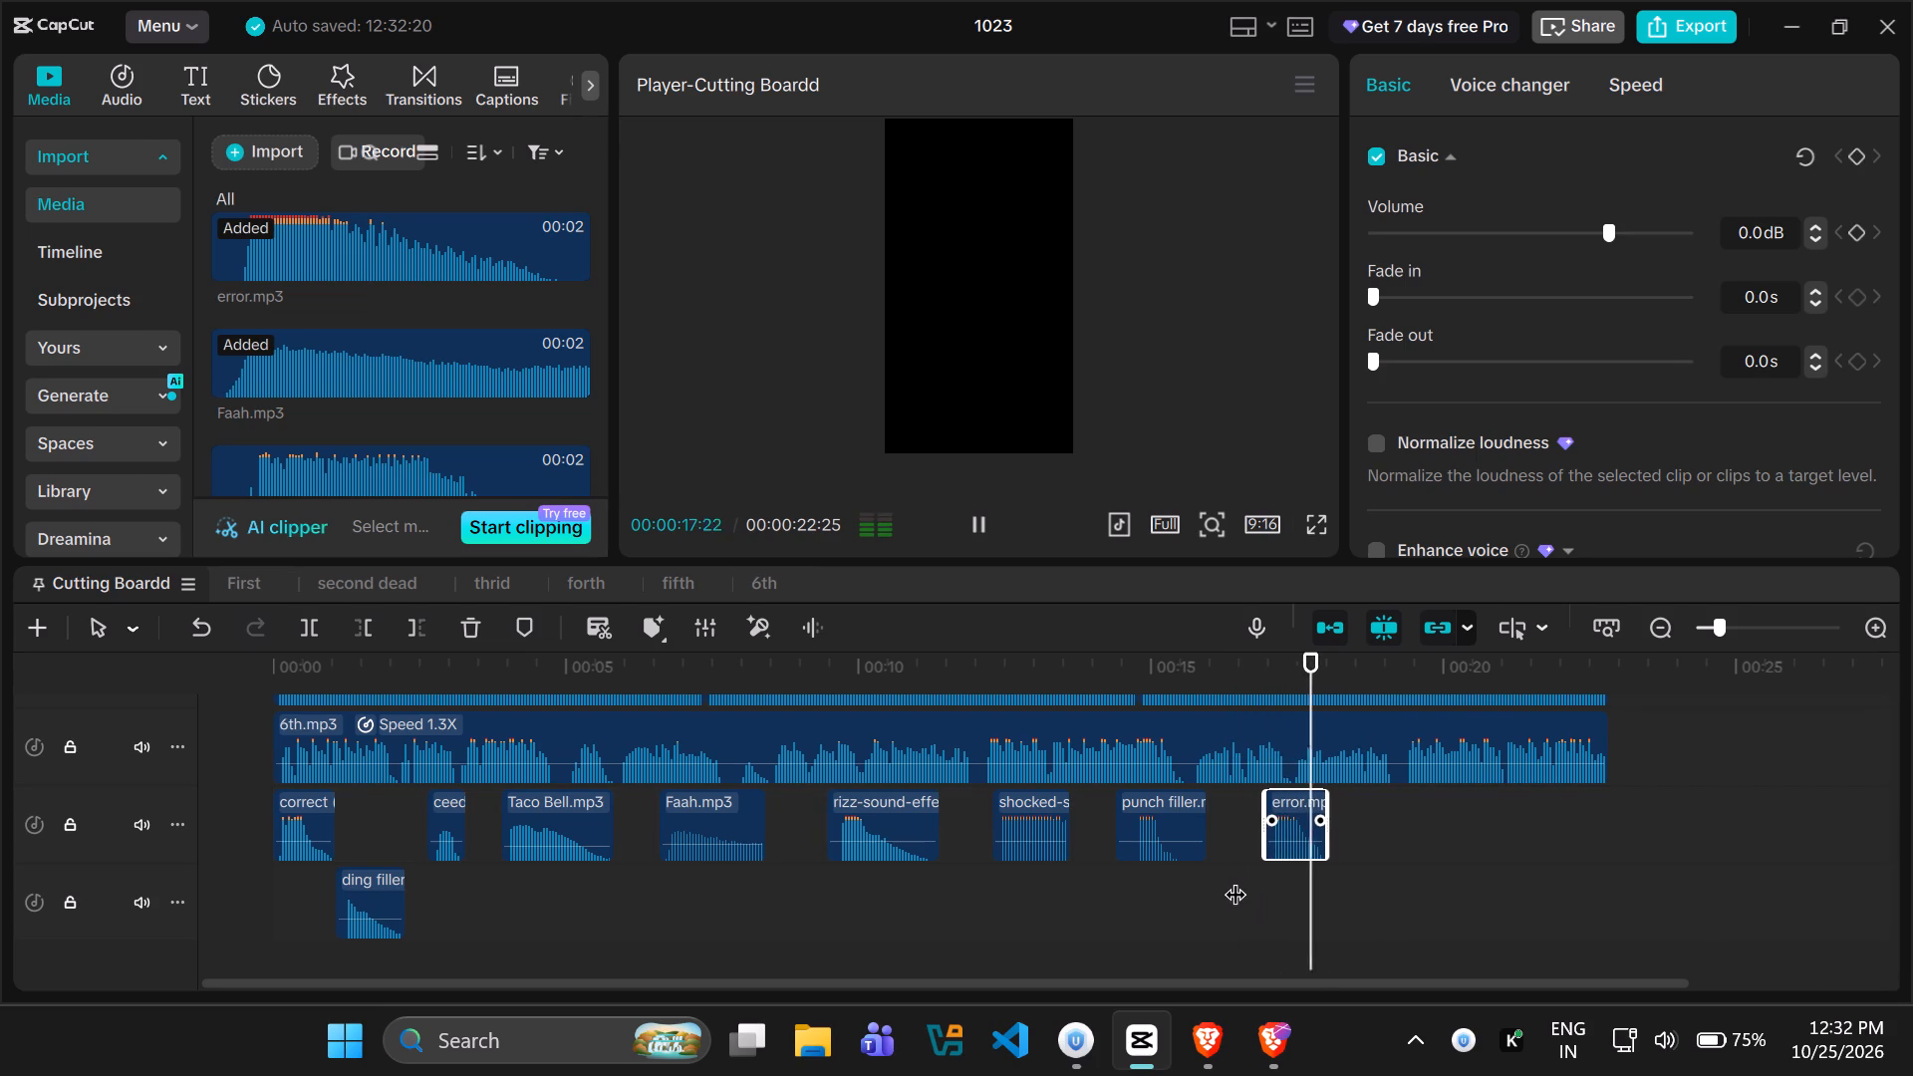
key("space")
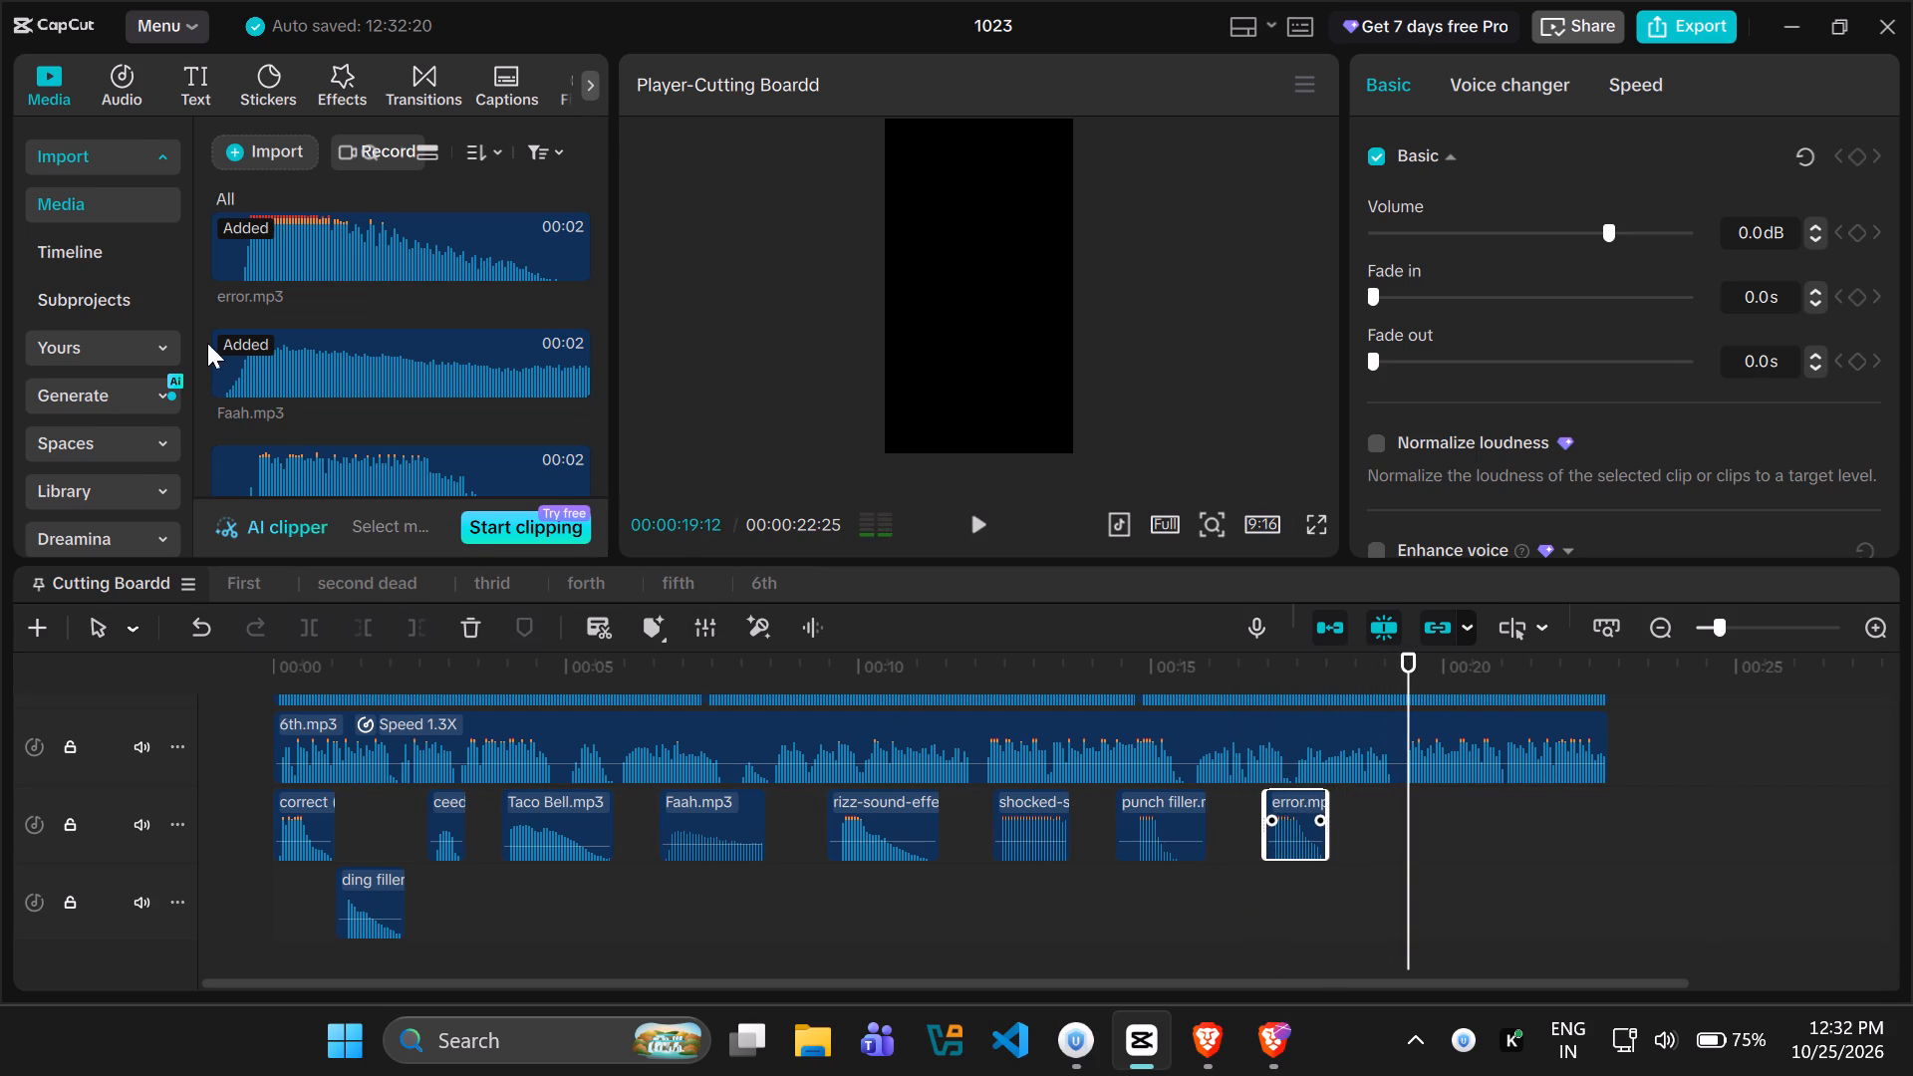
Import michael-jackson-hee-hee from the I used them folder into the project media.
left_click(247, 159)
left_click(309, 215)
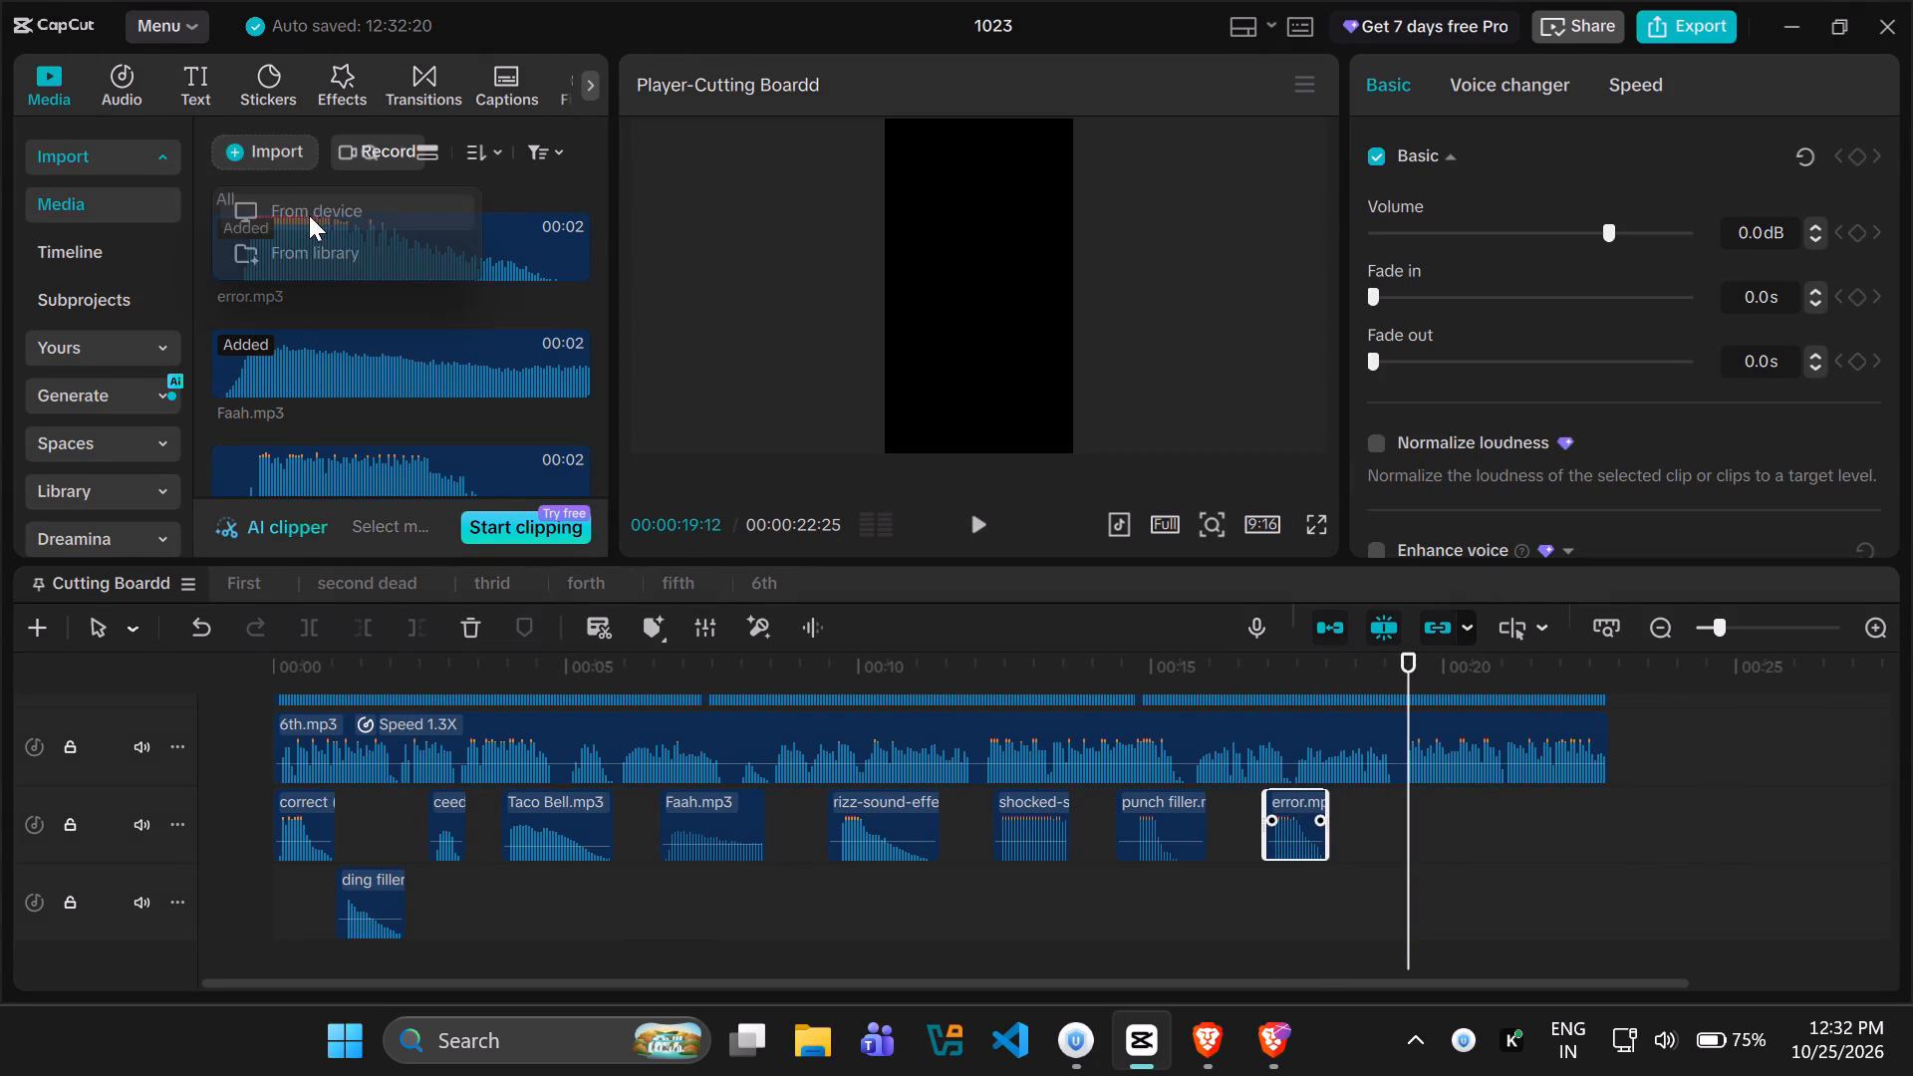
scroll(402, 404, "down", 1)
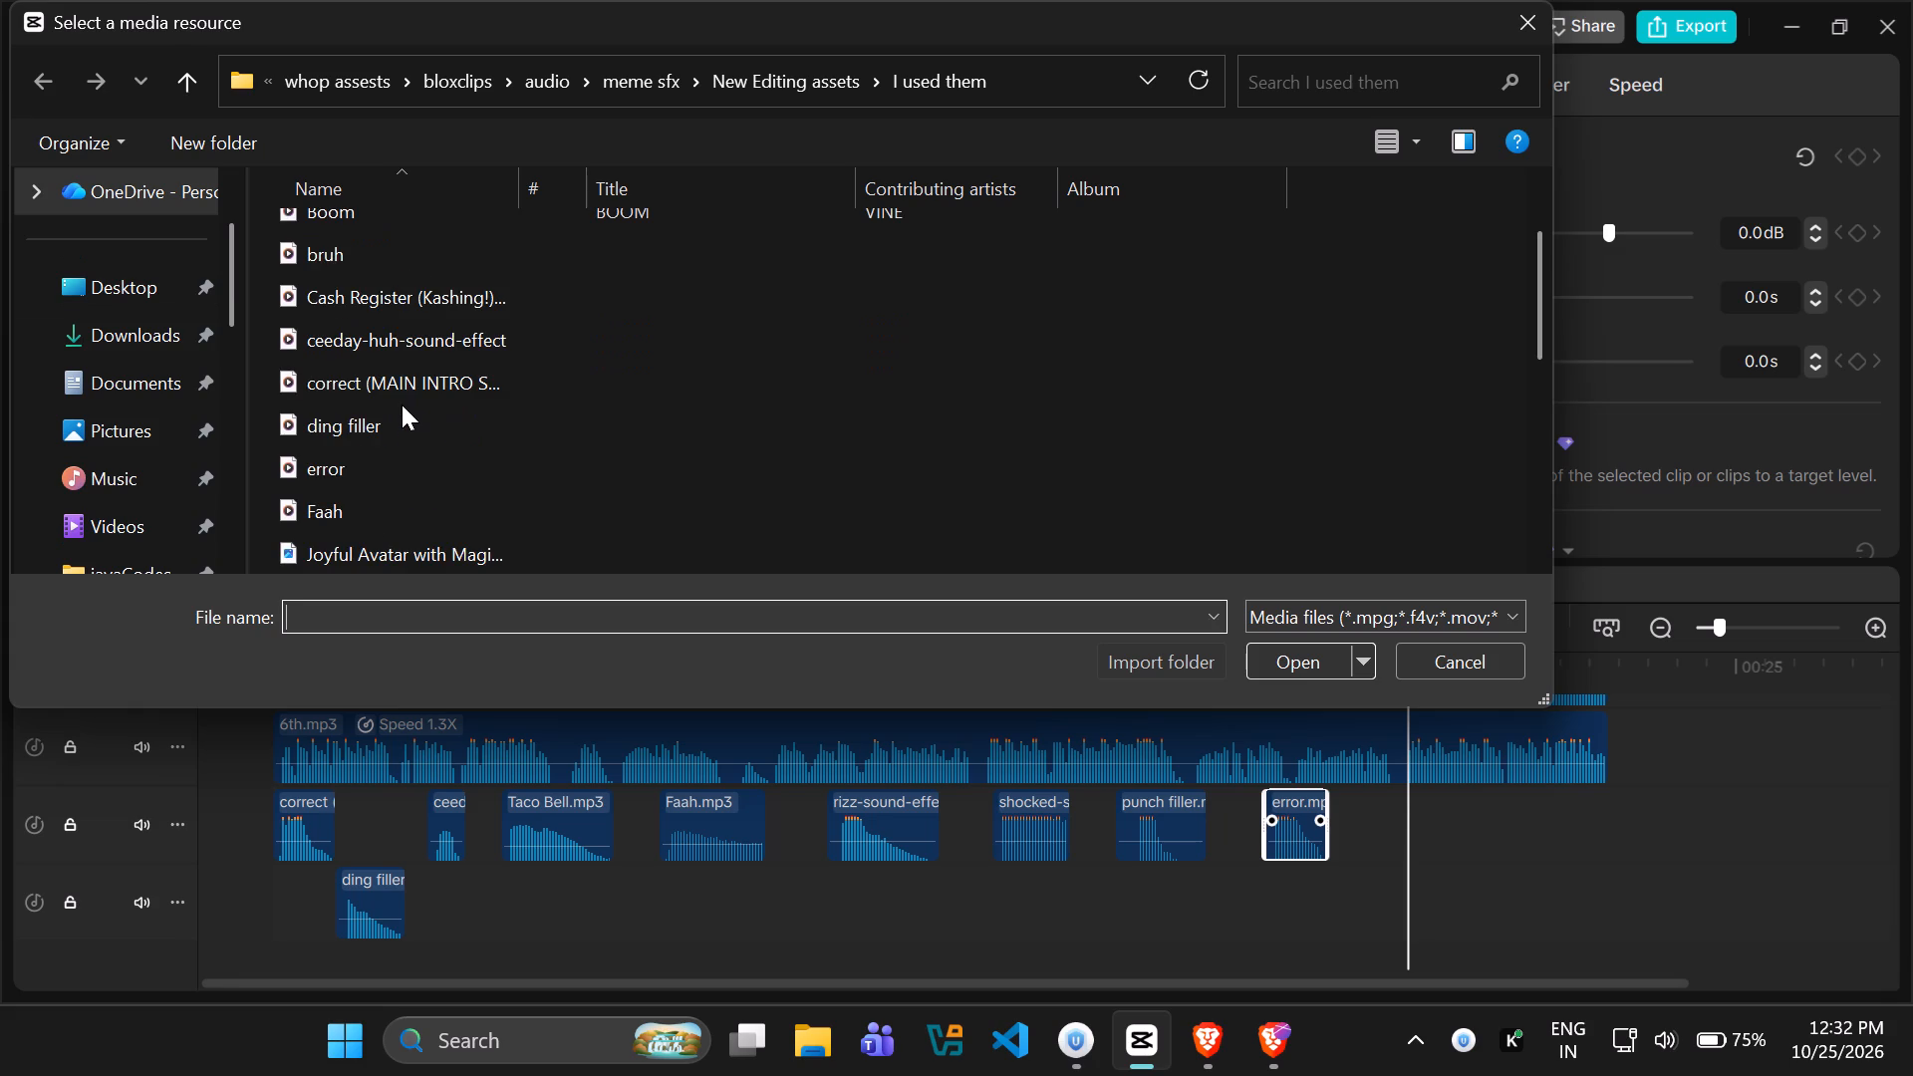
scroll(405, 415, "down", 1)
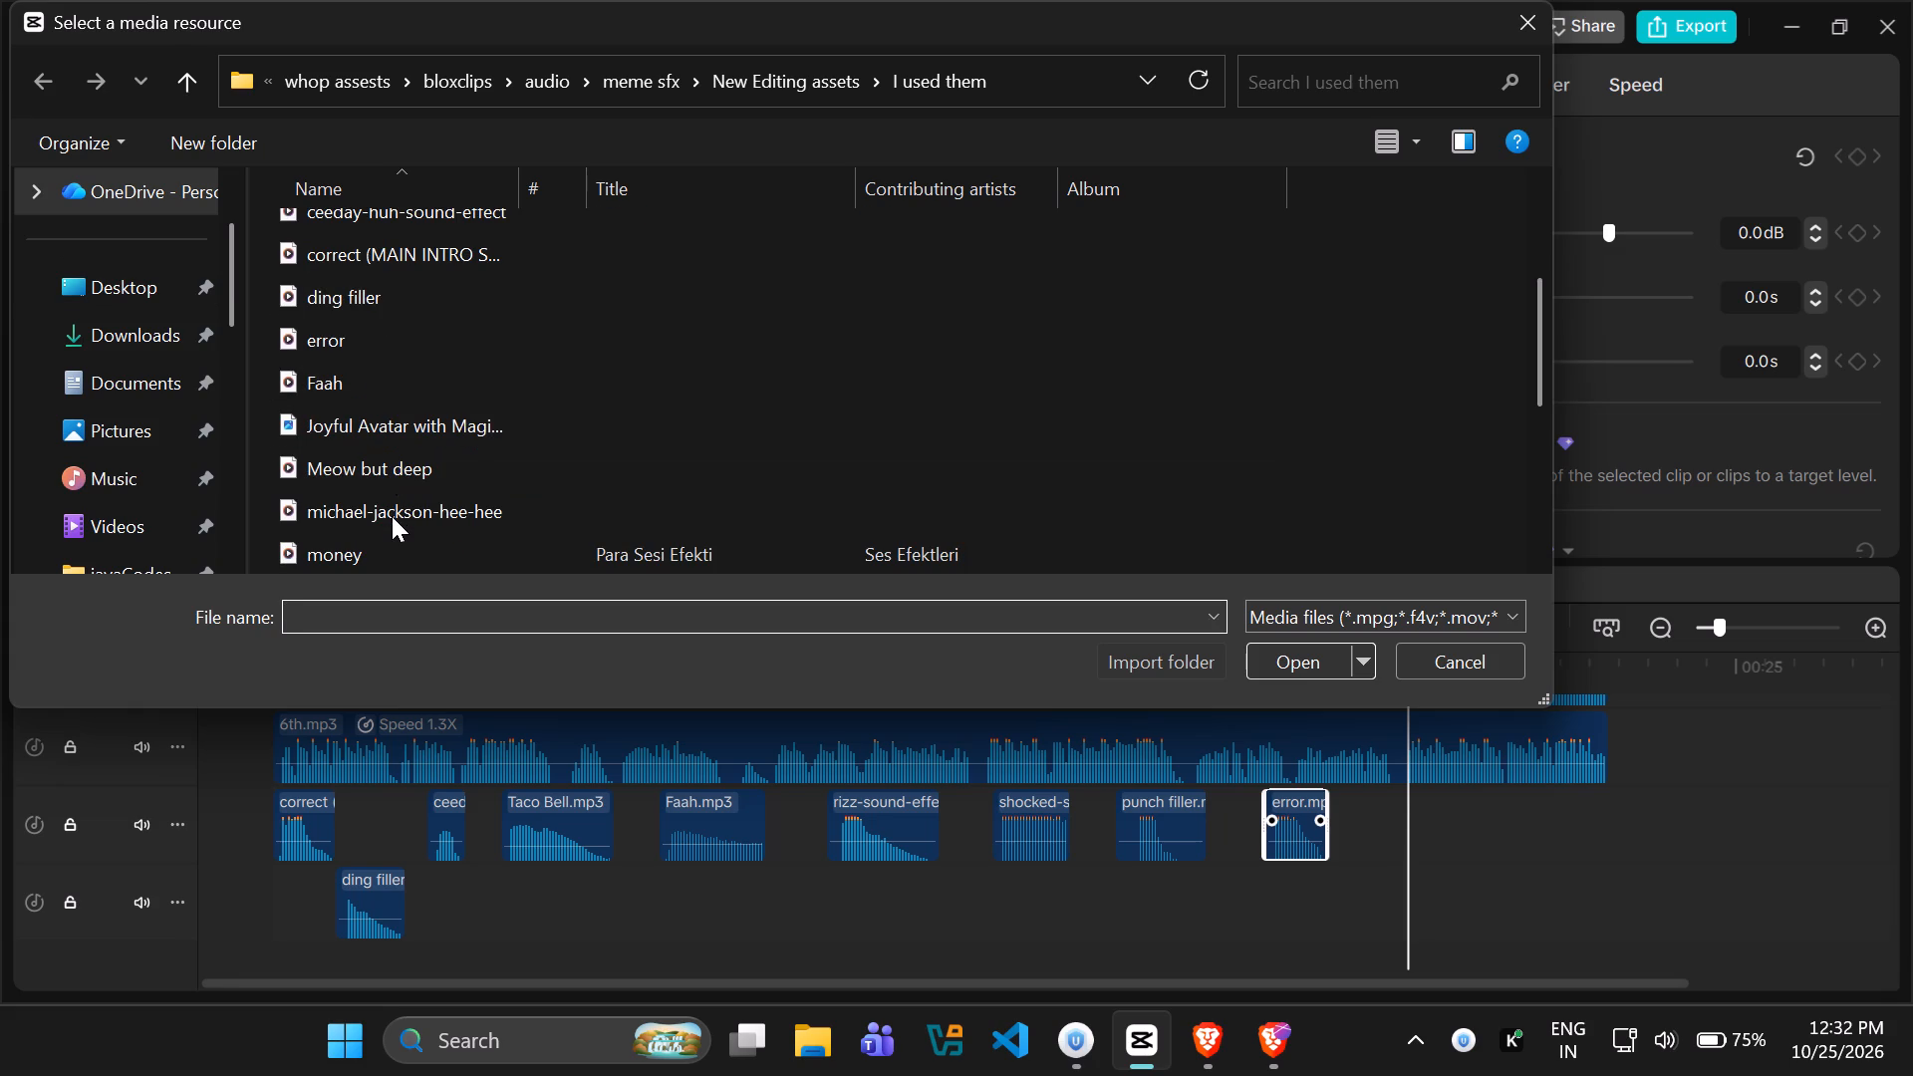
scroll(392, 517, "down", 1)
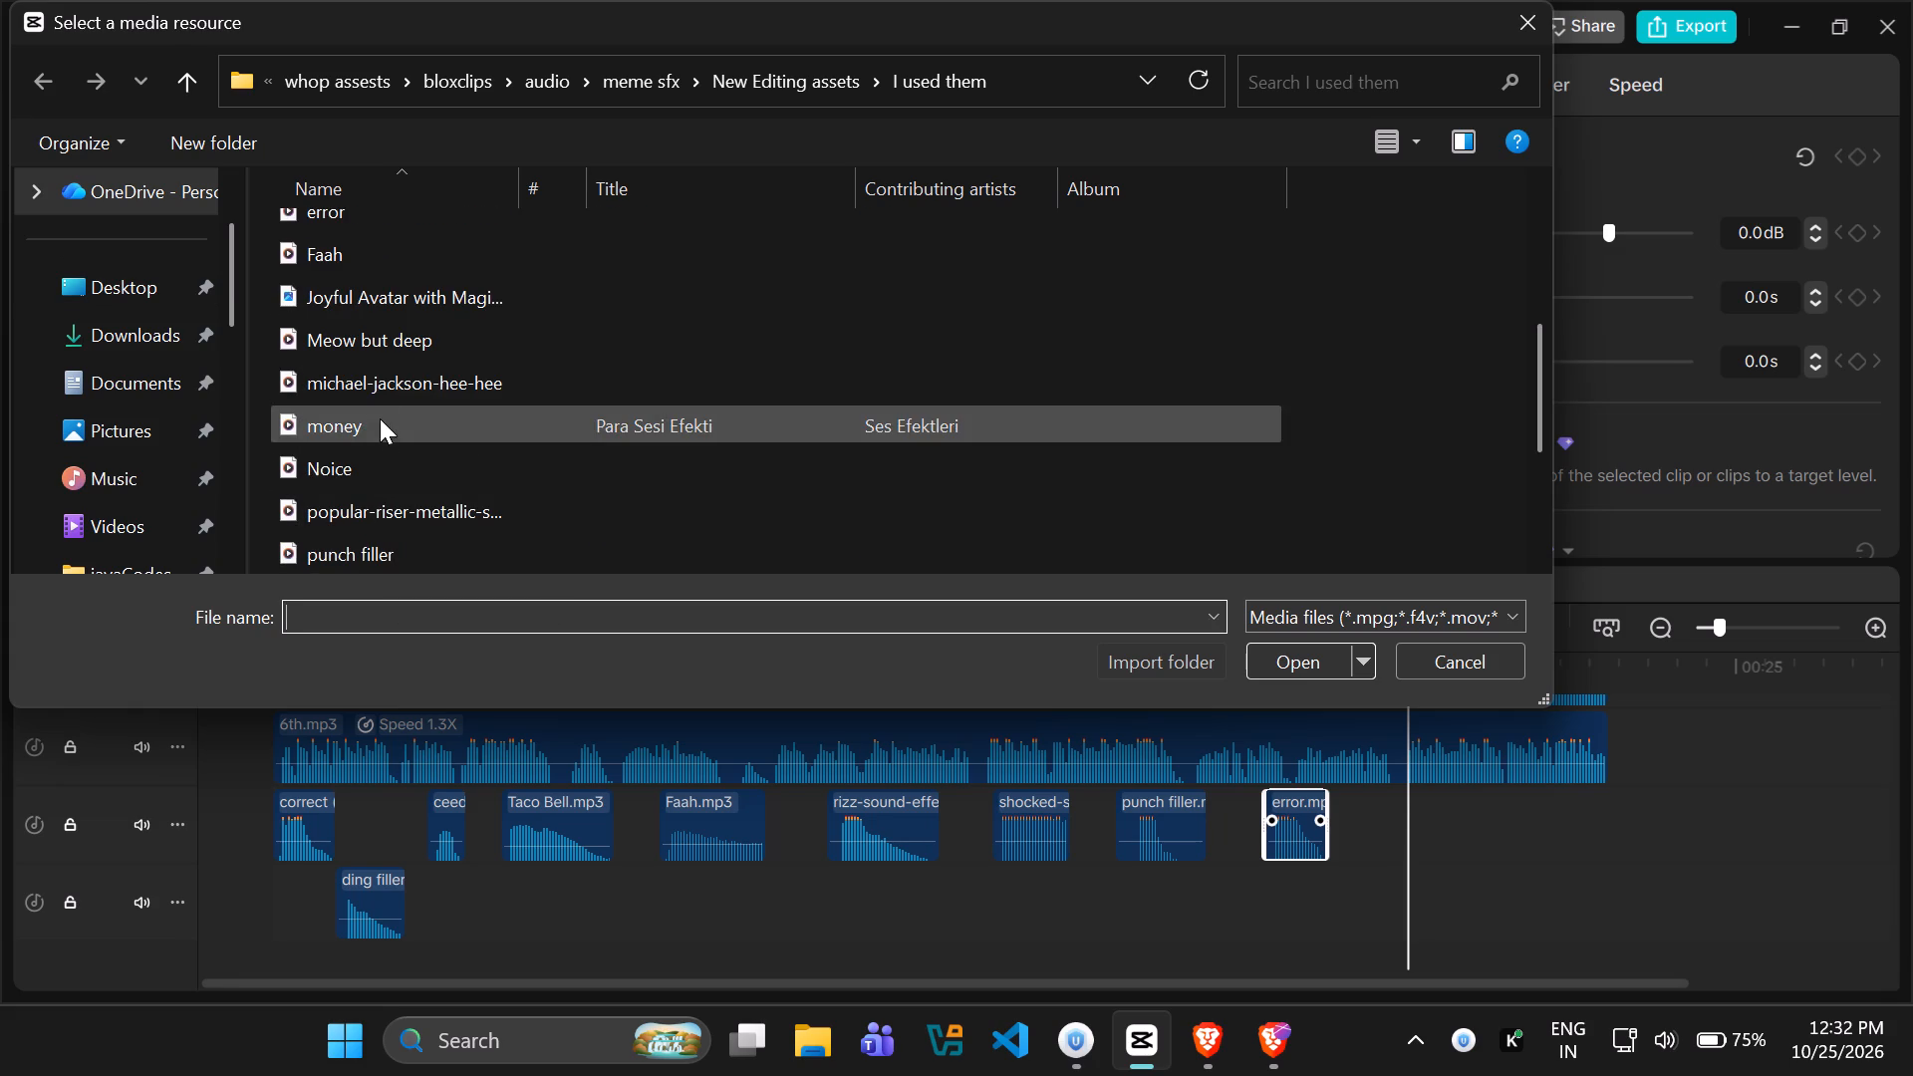
left_click(380, 384)
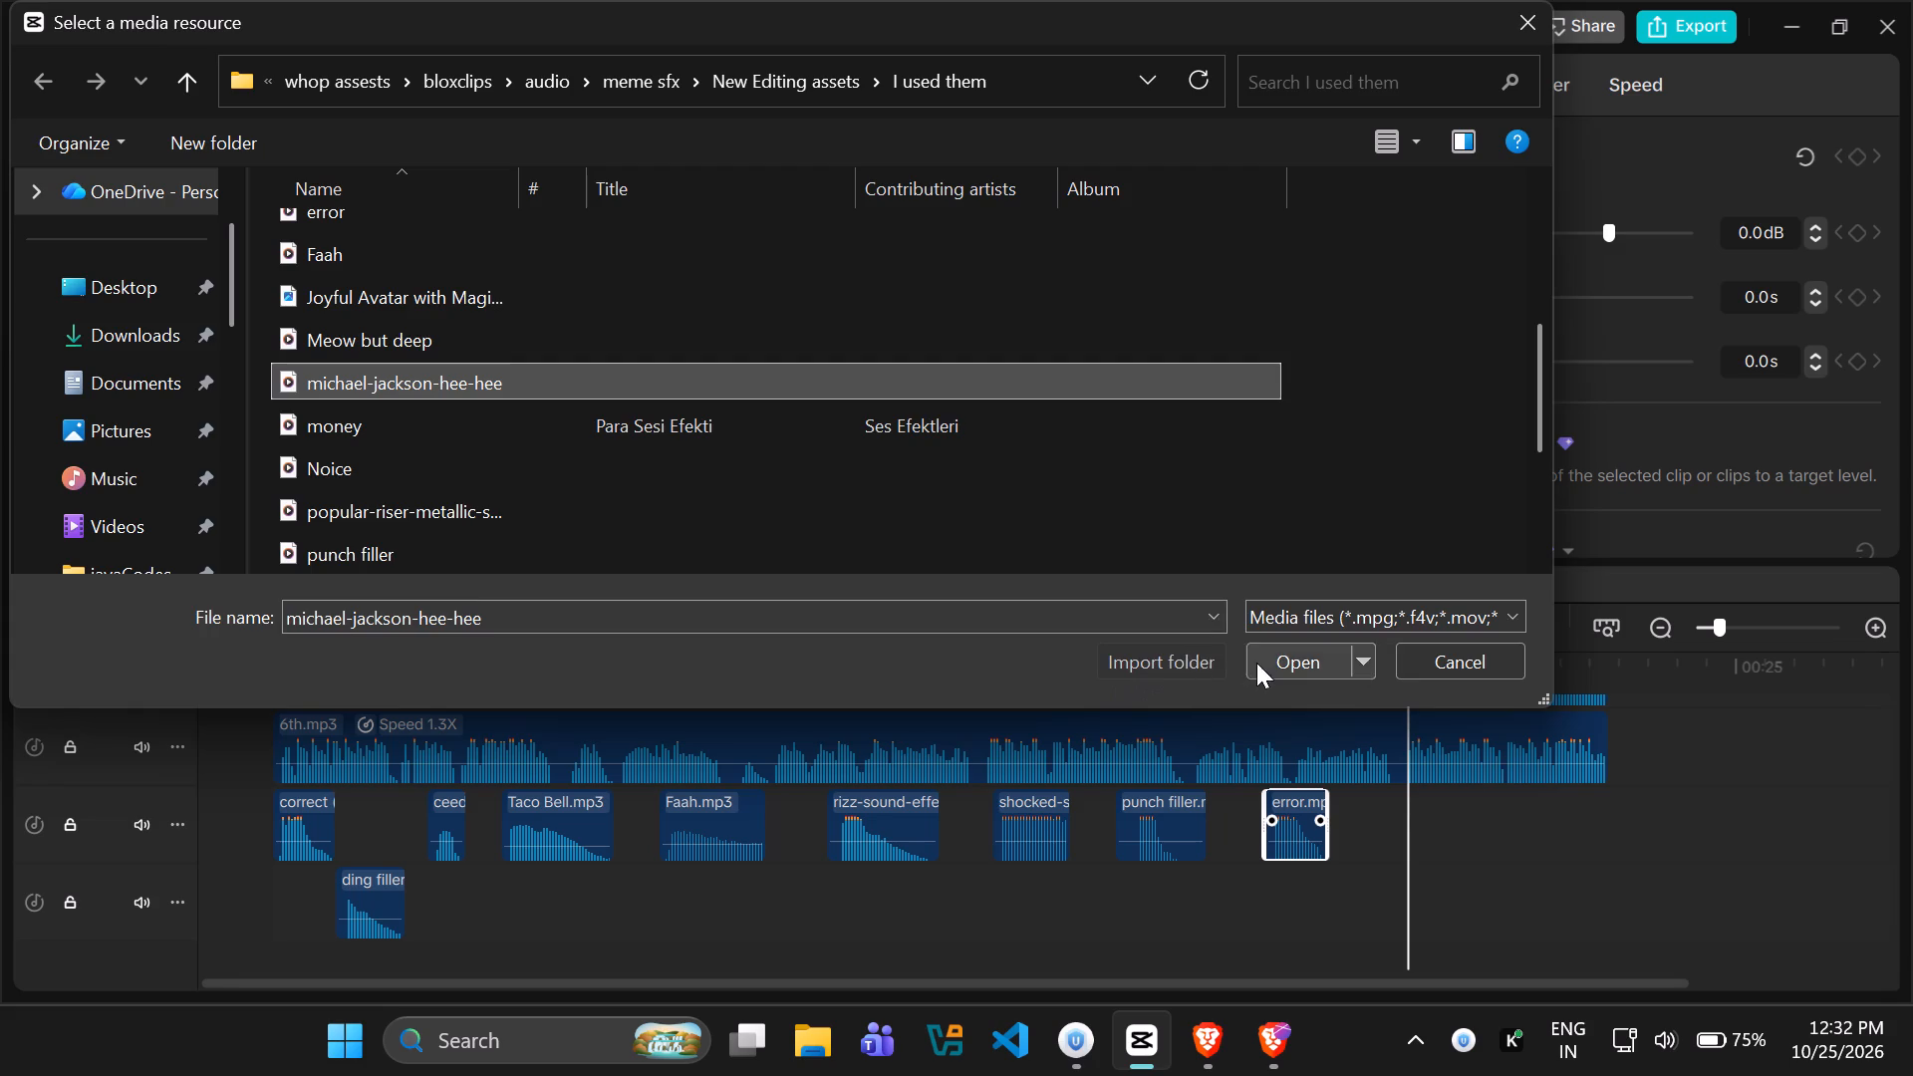
left_click(1256, 663)
Place michael-jackson-hee-hee.mp3 on the second effects track at about 15.5 s, beneath punch filler, and preview that section.
left_click_drag(309, 243, 1259, 822)
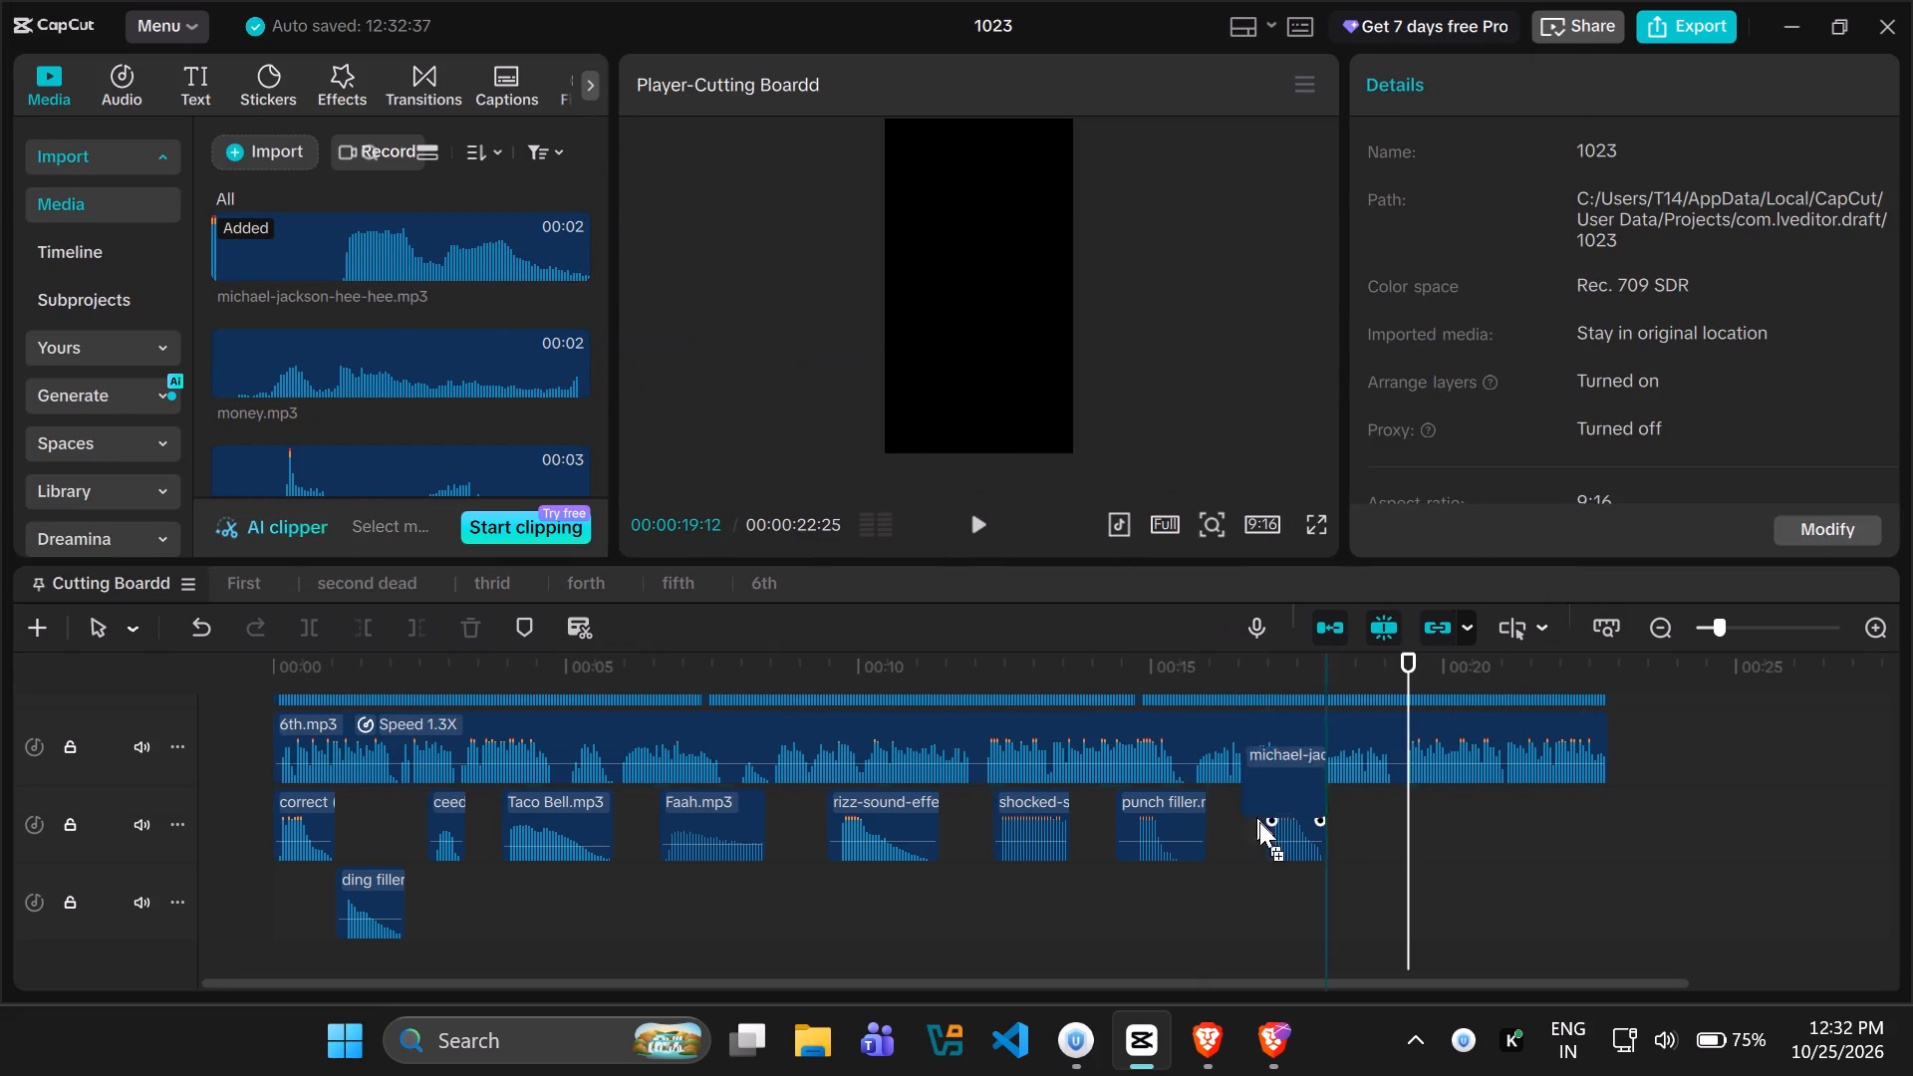
left_click_drag(1259, 822, 1181, 891)
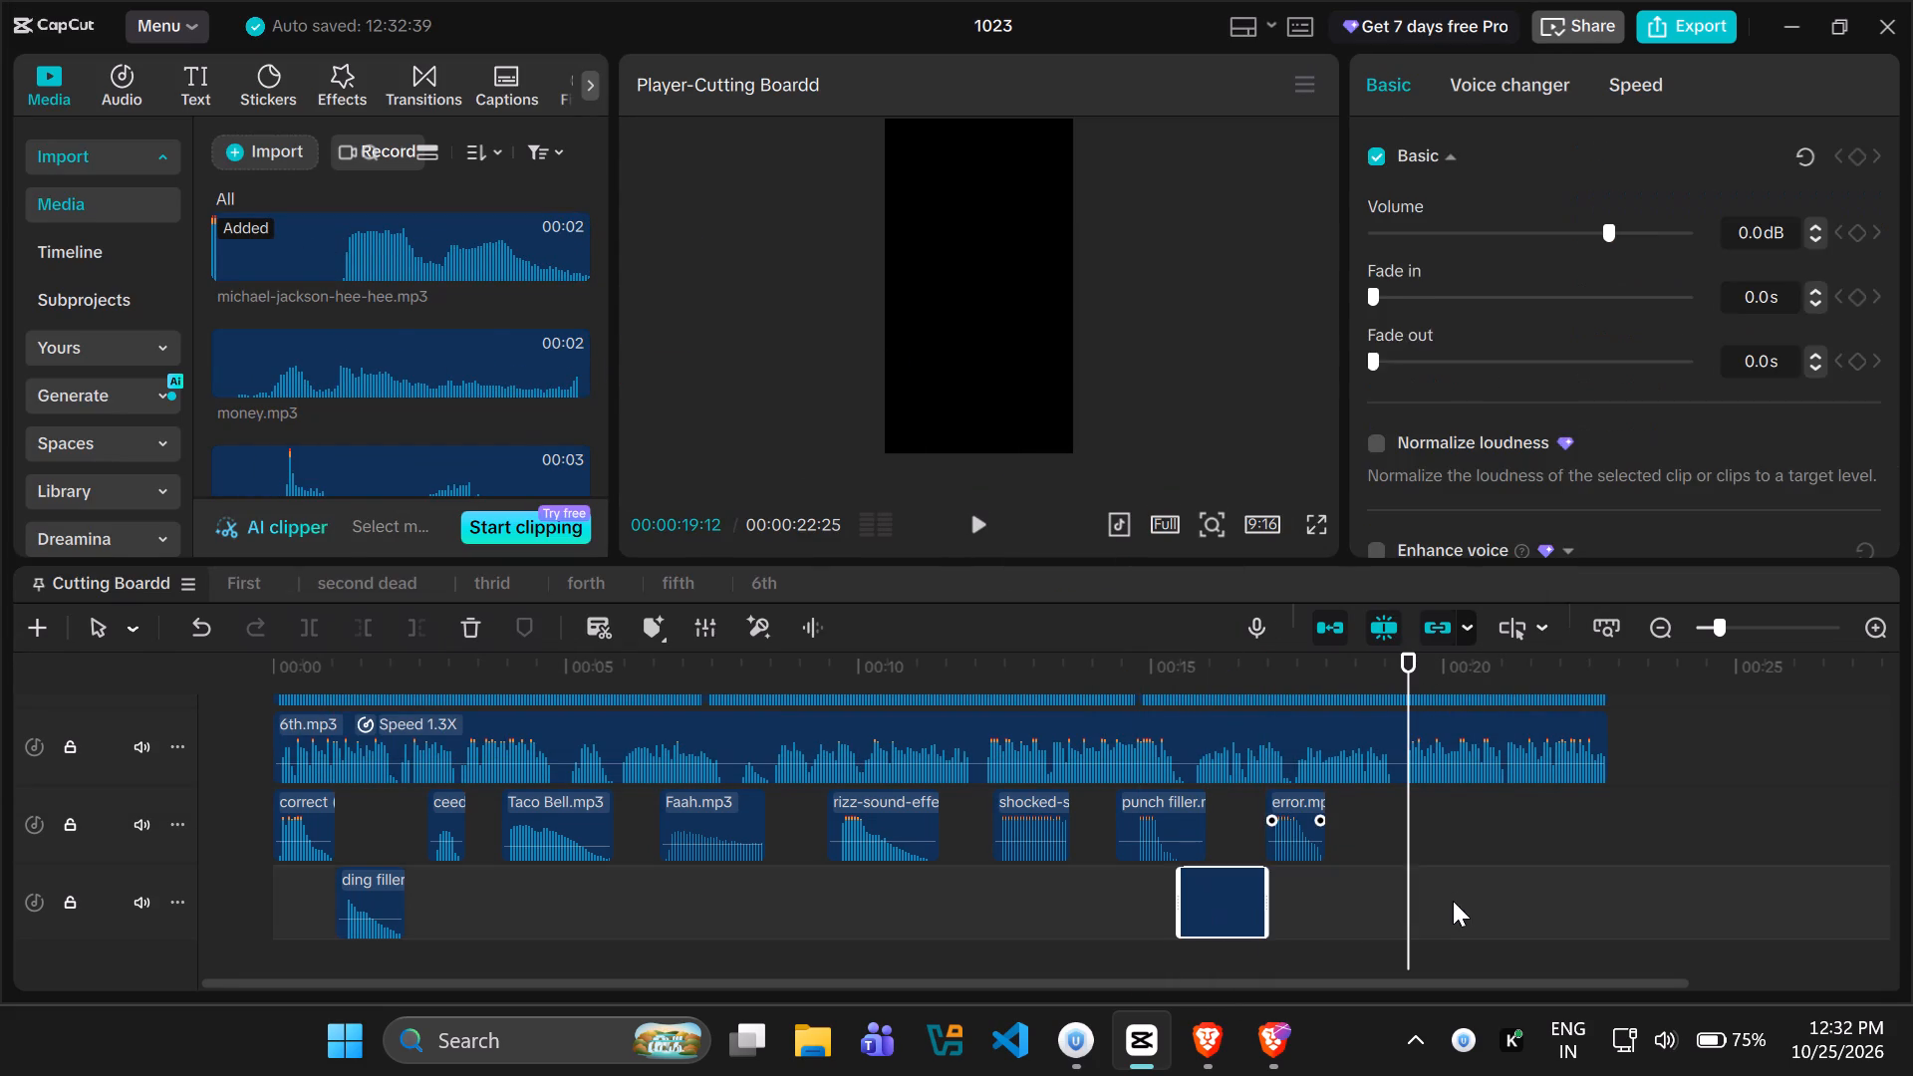
left_click_drag(1445, 902, 1321, 905)
left_click_drag(1323, 902, 810, 900)
key("space")
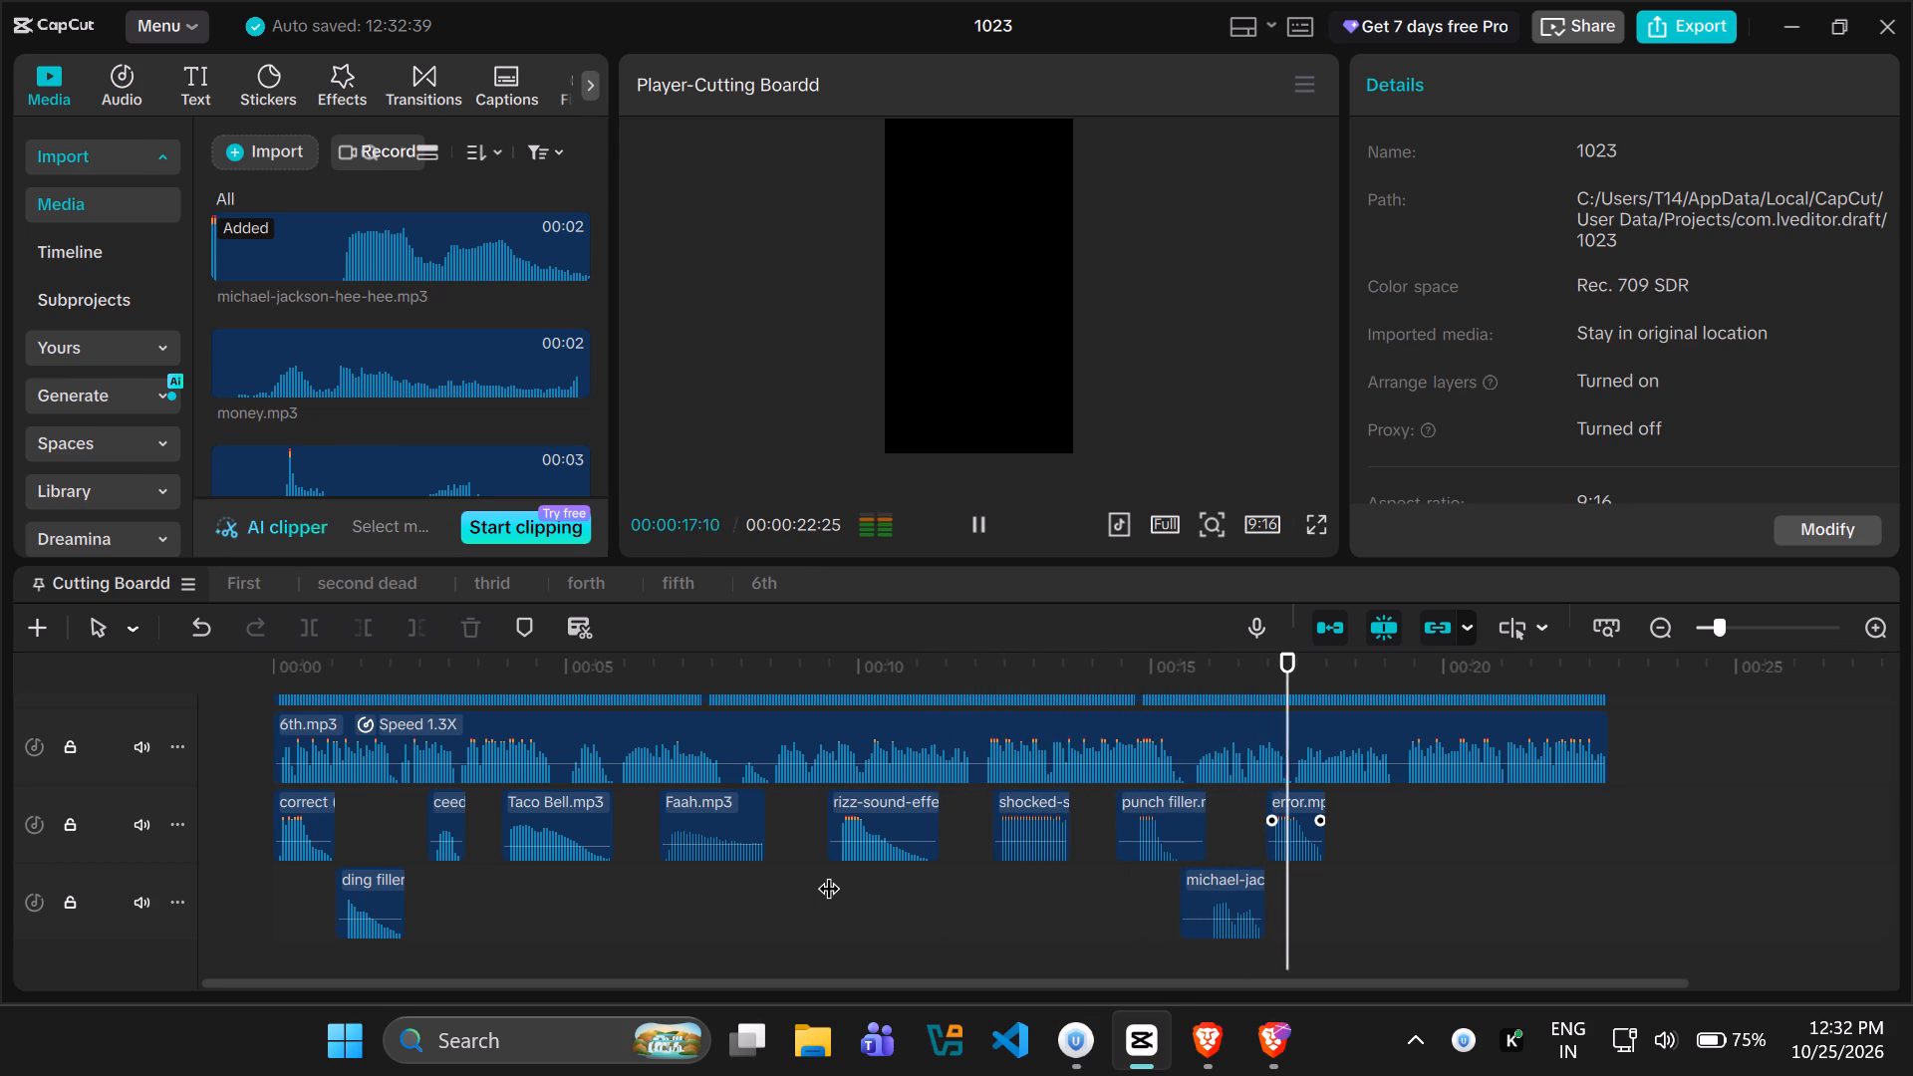
key("space")
Place popular-riser-metallic-sound-effect.mp3 on the second effects track at about 17.6 s, after the michael-jackson clip, and preview it.
scroll(374, 433, "down", 1)
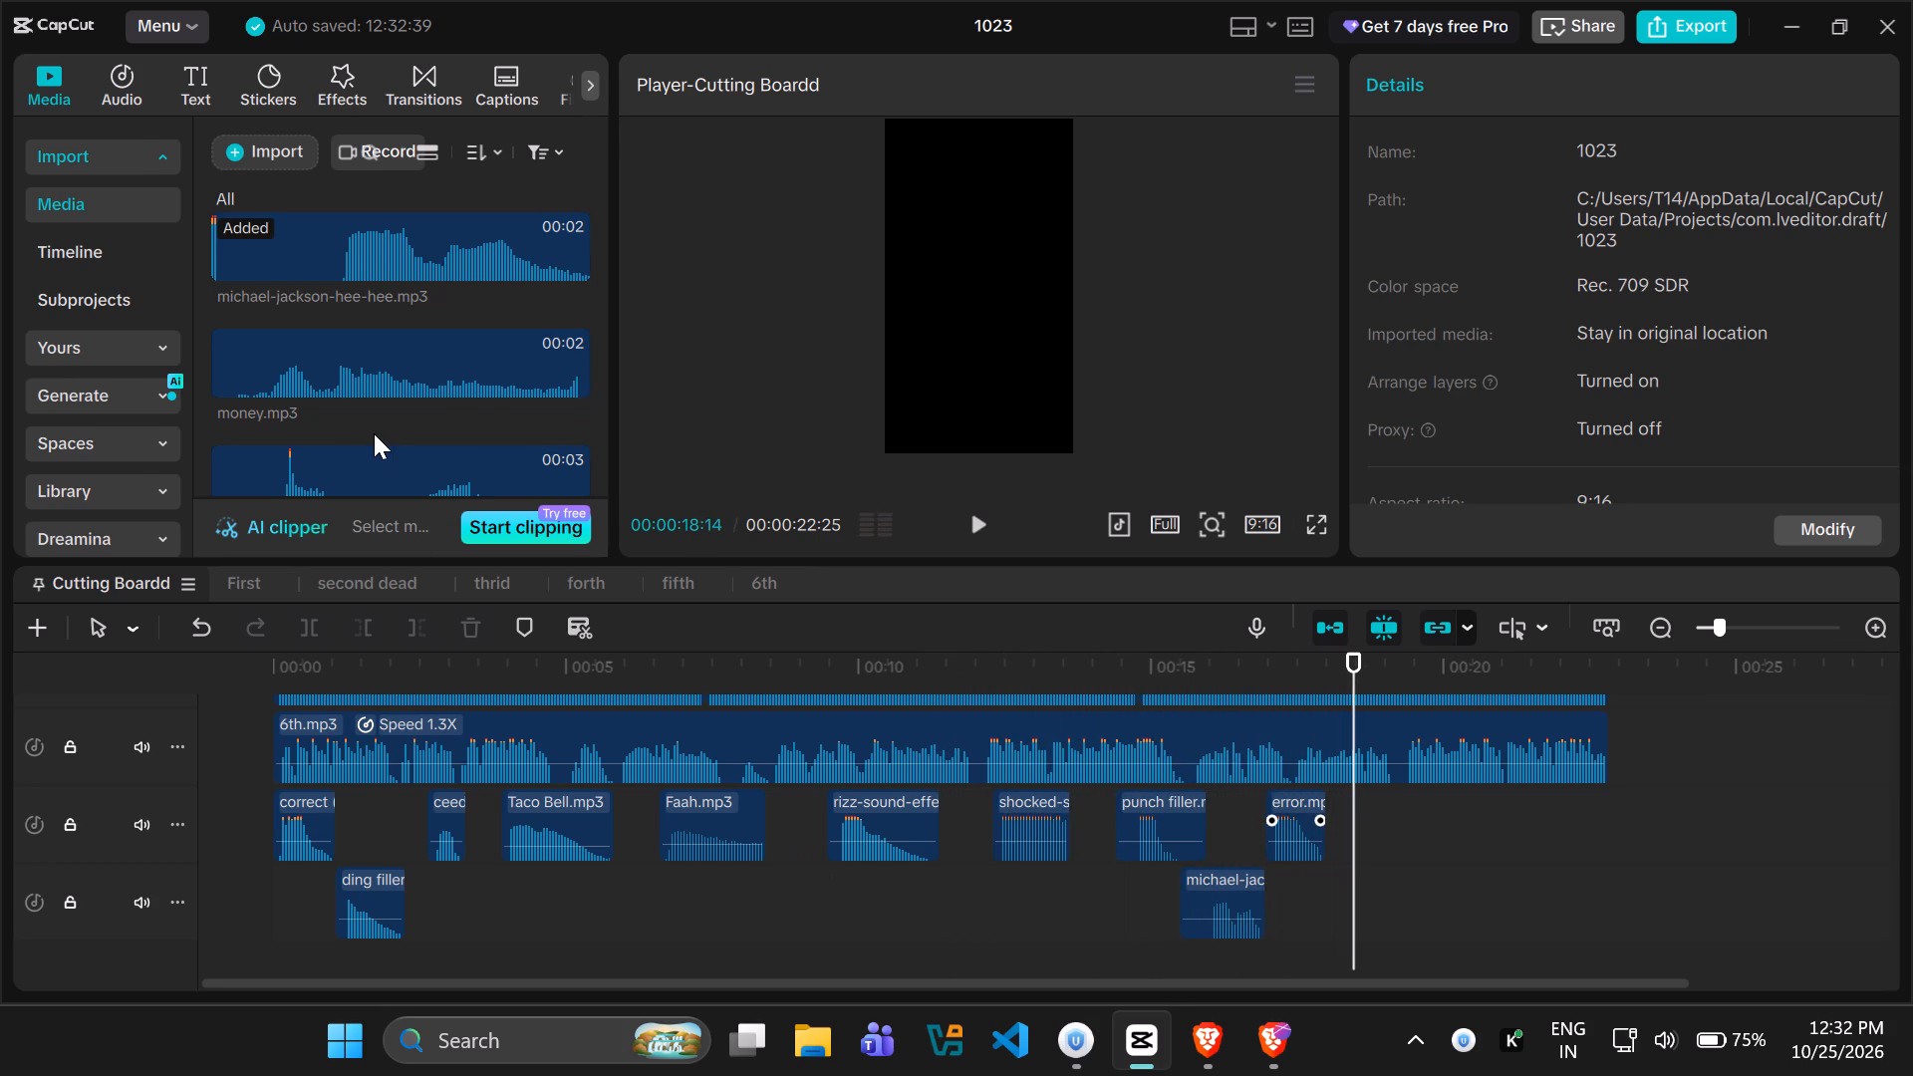
scroll(374, 433, "down", 3)
scroll(374, 433, "up", 2)
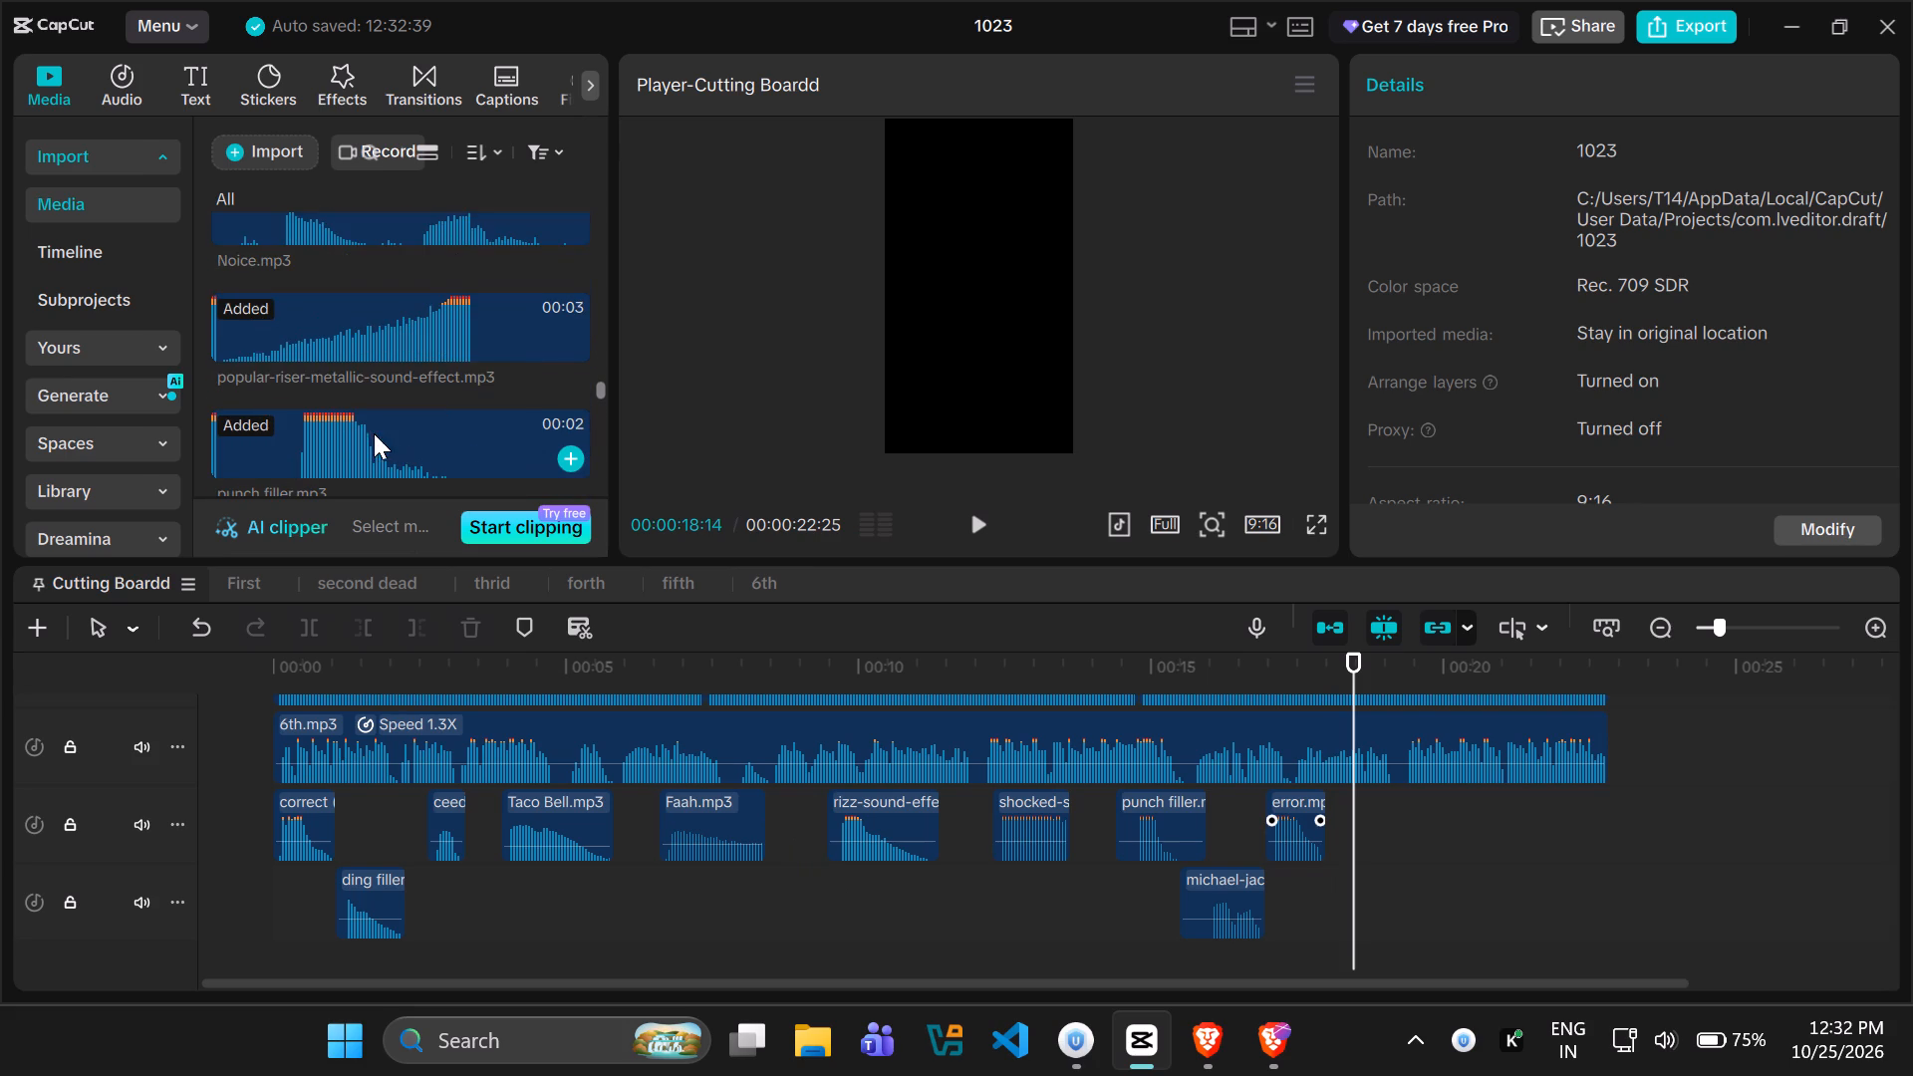
left_click_drag(334, 336, 1304, 888)
left_click_drag(1352, 826, 1301, 825)
key("space")
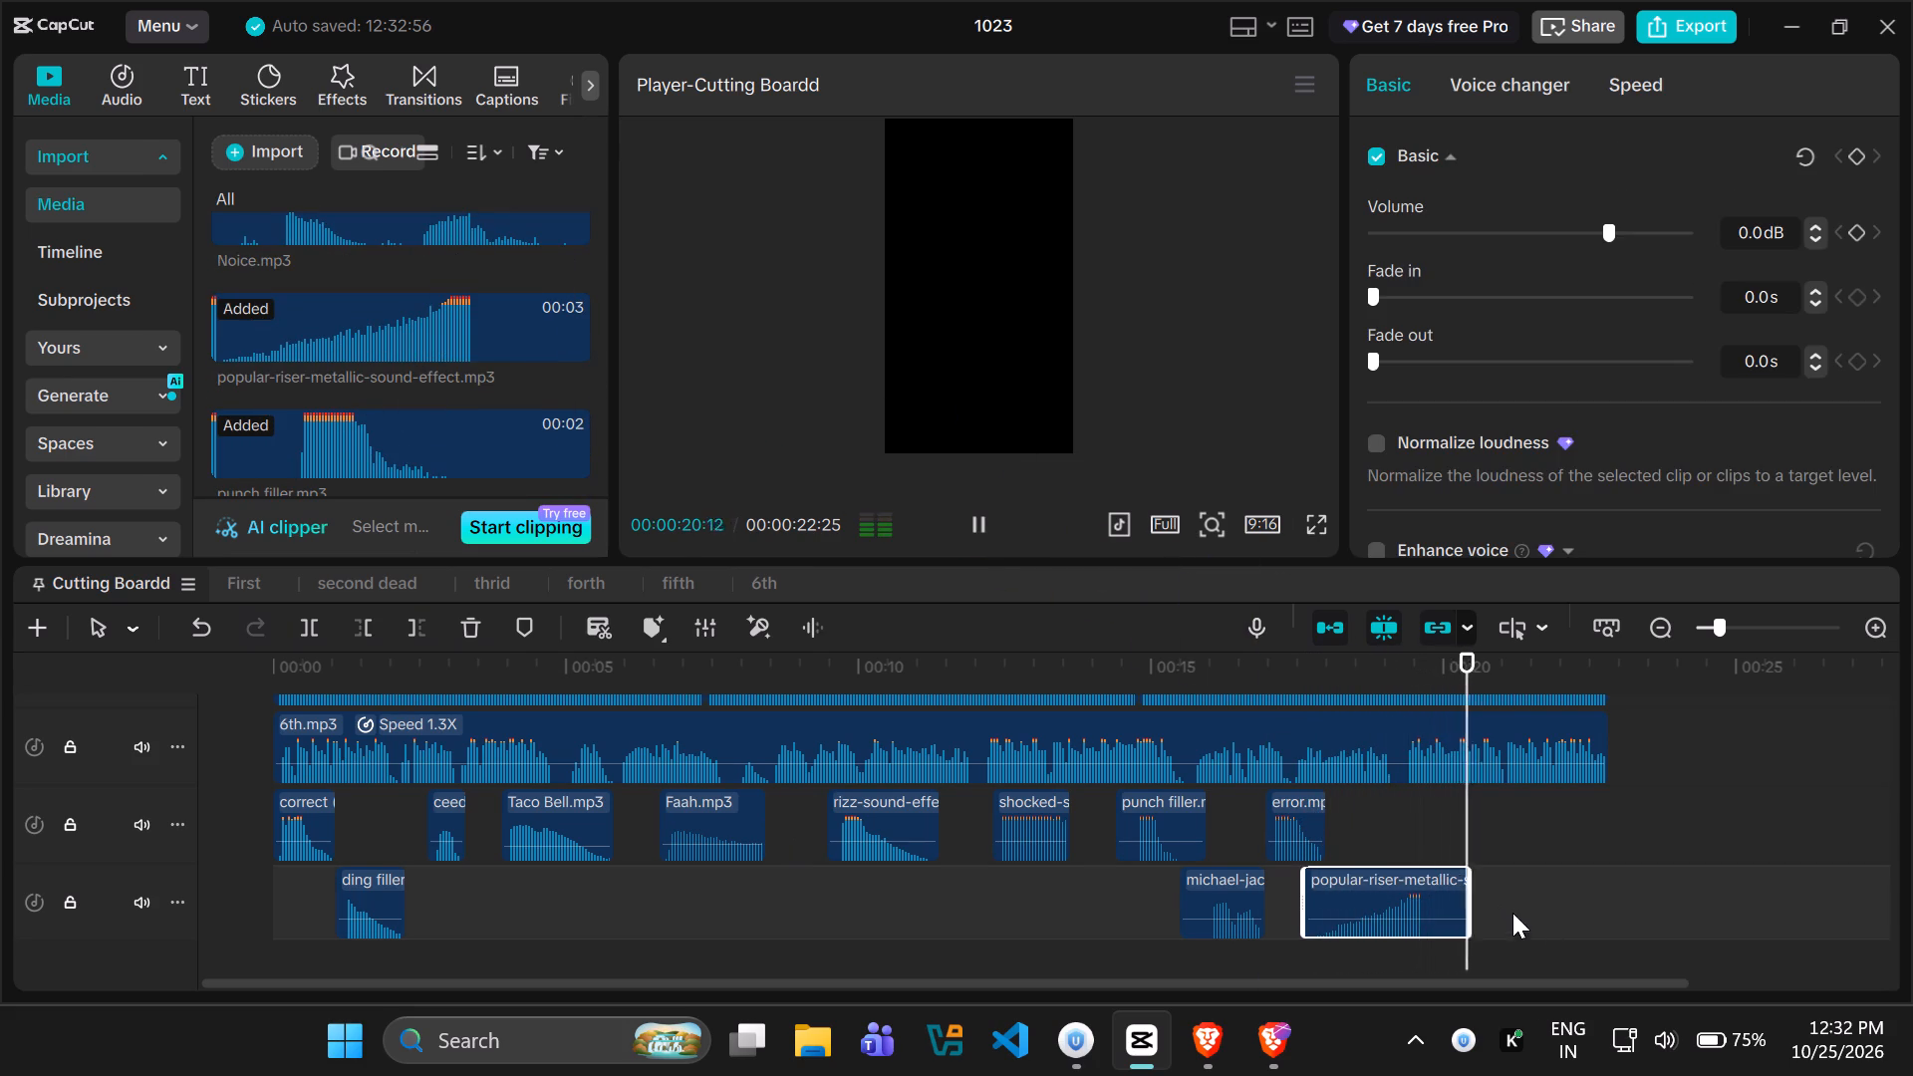
Give the popular-riser clip a 0.1 s fade-out and trim its end back to about 19.7 s.
left_click(1466, 904)
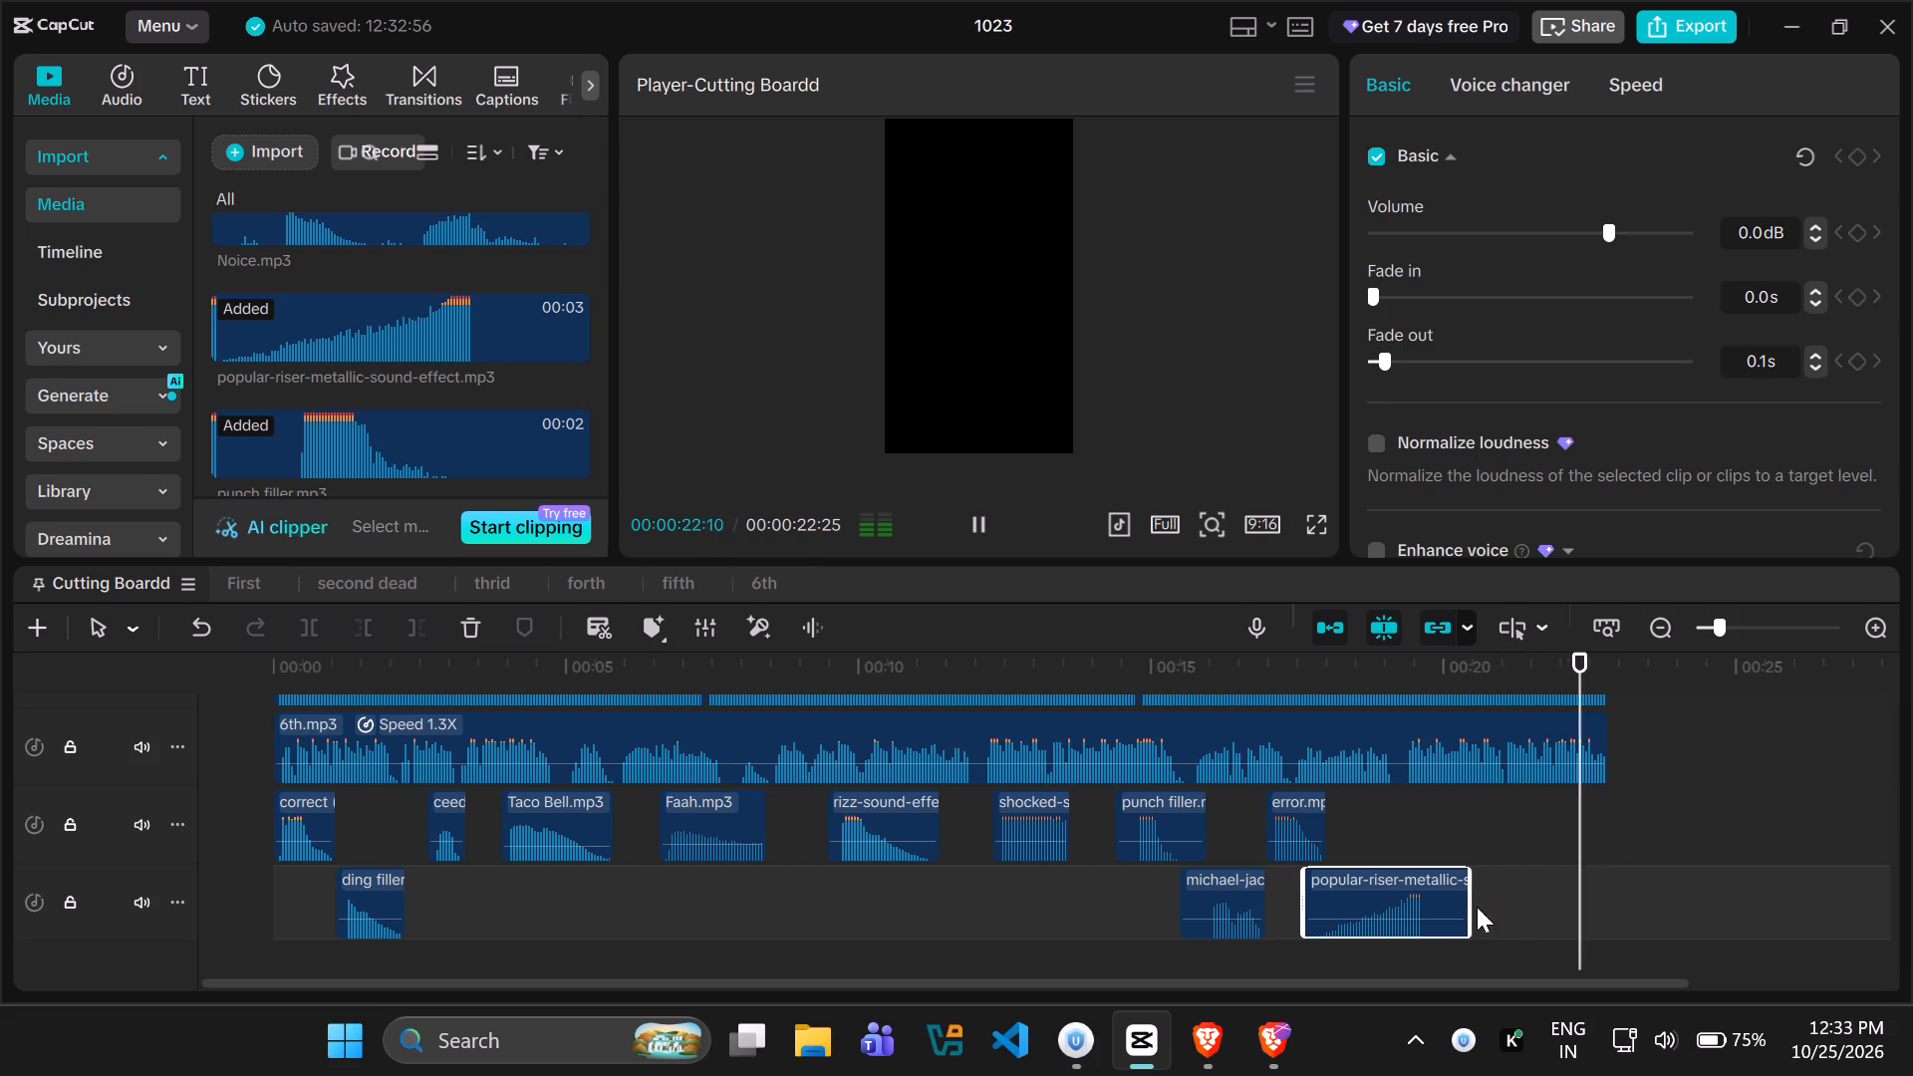
left_click_drag(1468, 914, 1418, 911)
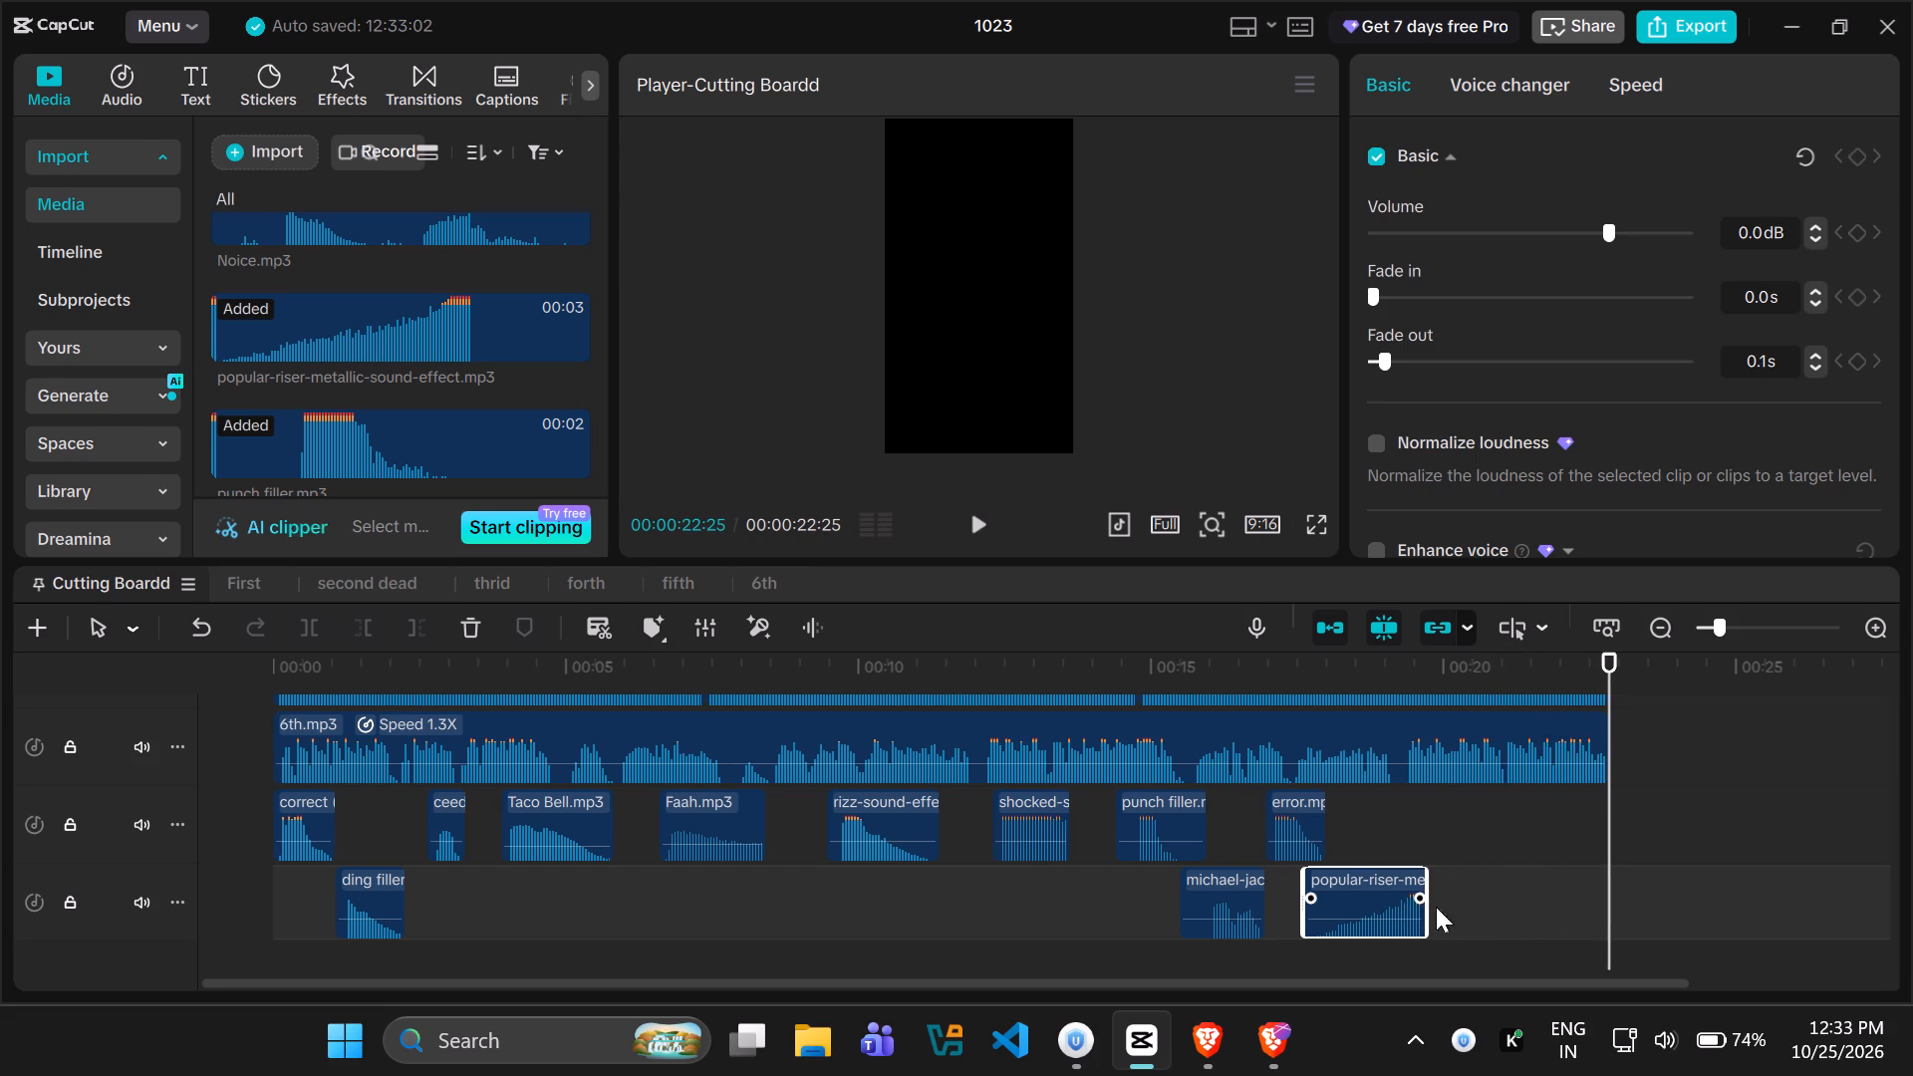
Duplicate the rizz-sound-effect clip to about 20.6 s on the first effects track, after the error clip, and preview it.
left_click_drag(1606, 807, 960, 811)
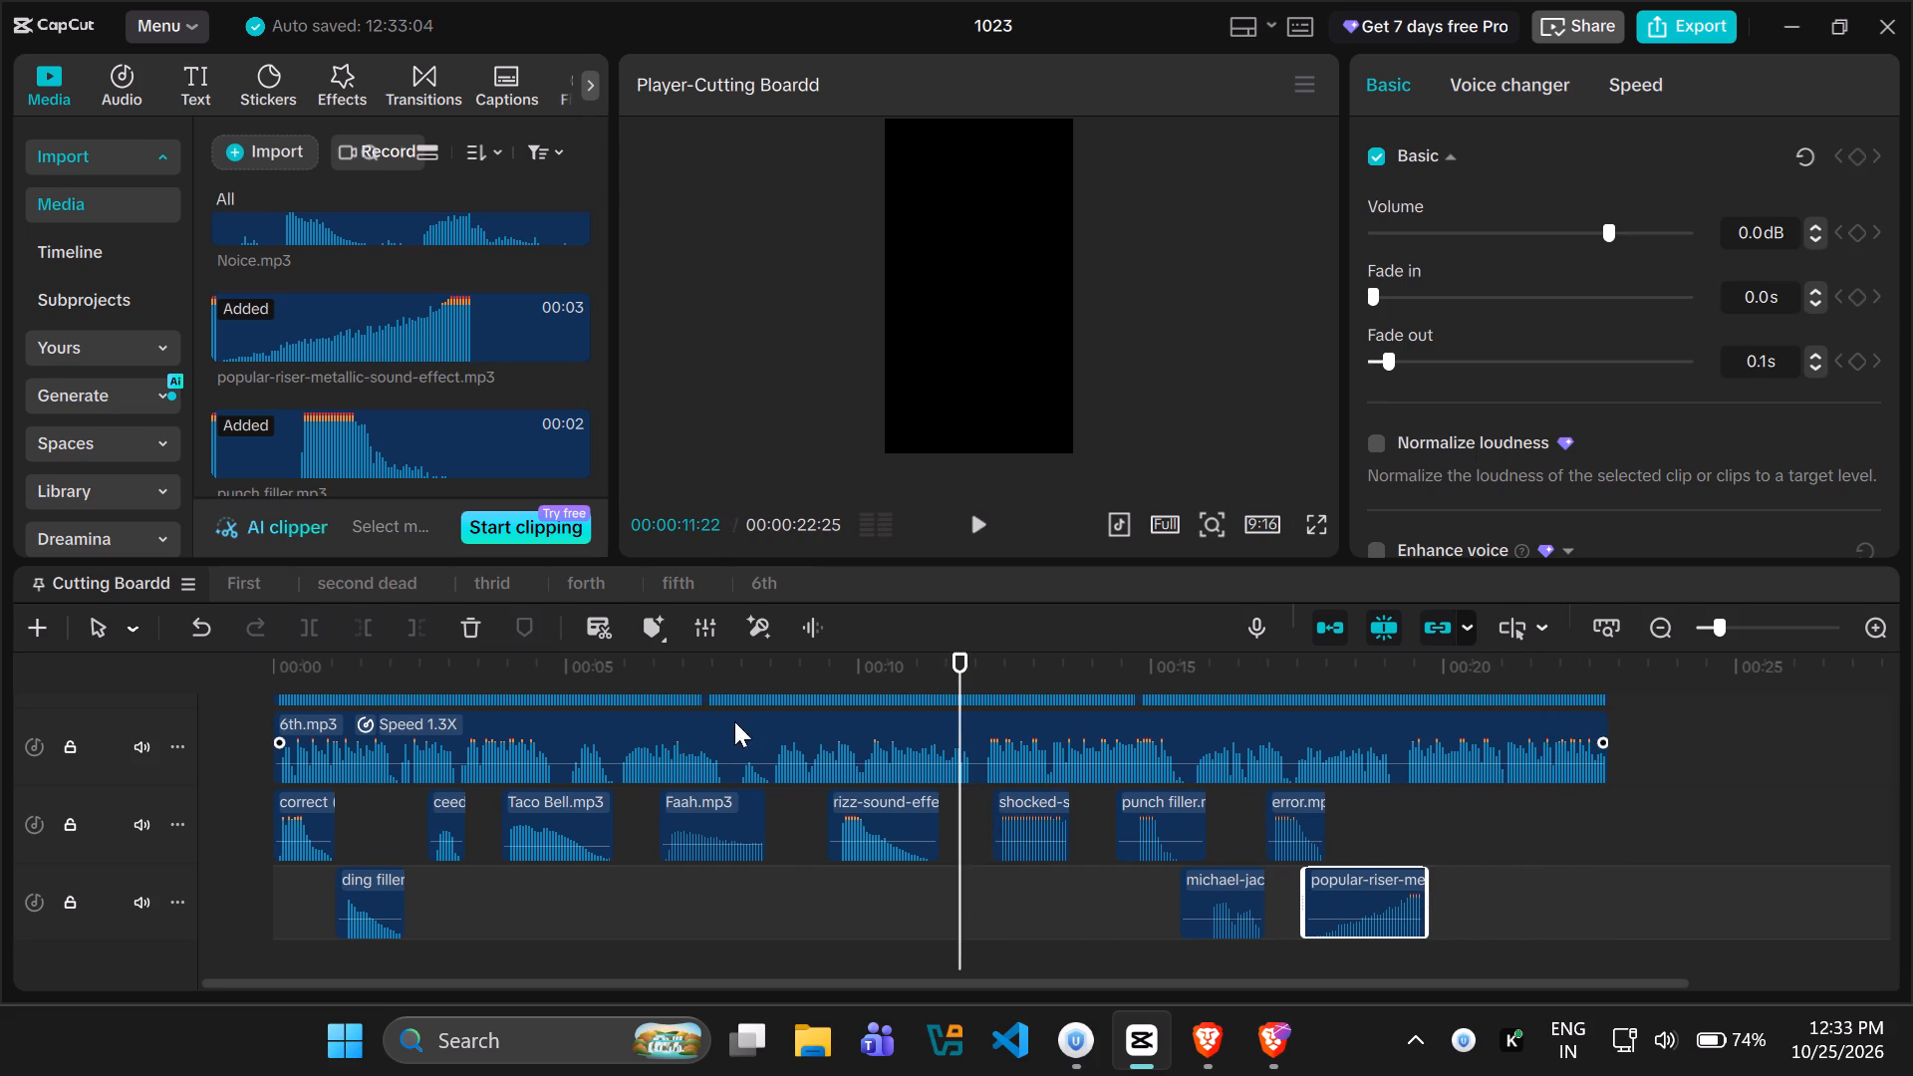
left_click(889, 811)
key("ctrl+c")
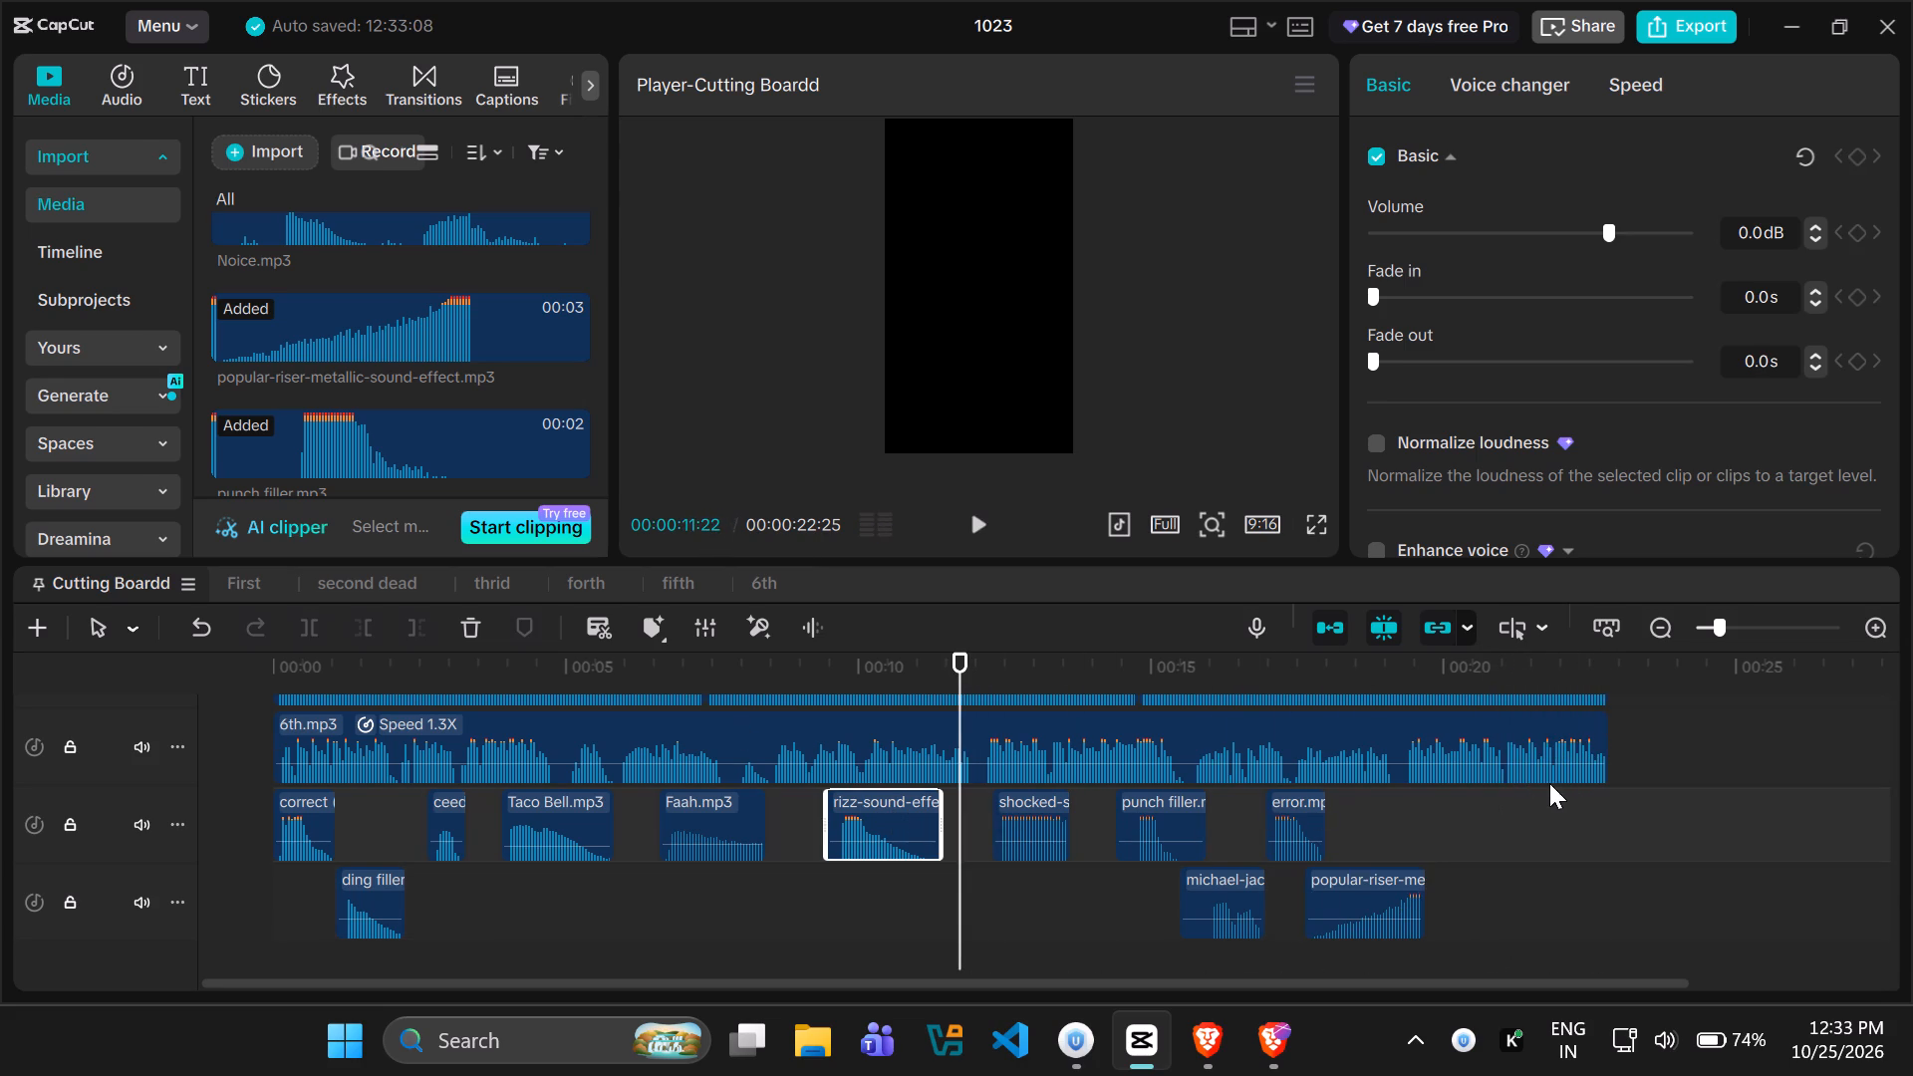
left_click(1465, 825)
key("ctrl+v")
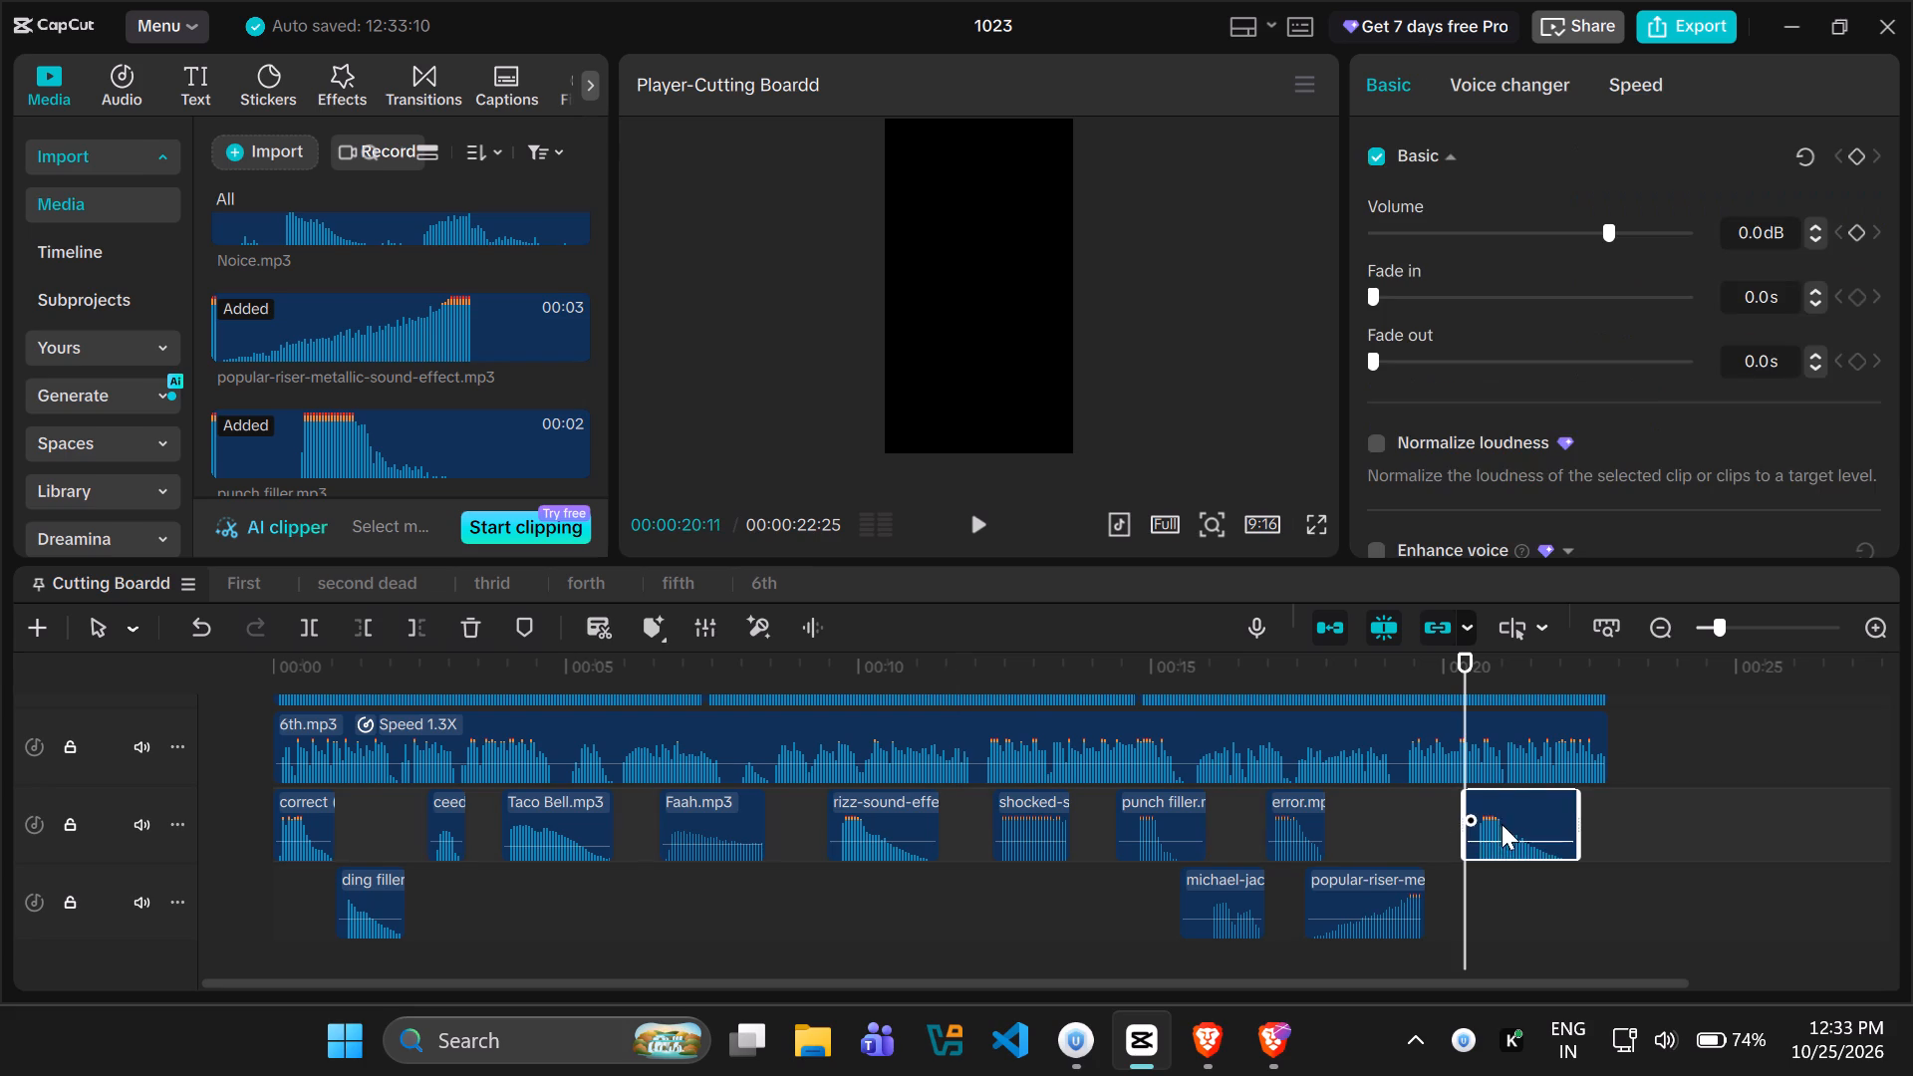
left_click_drag(1503, 824, 1520, 824)
key("space")
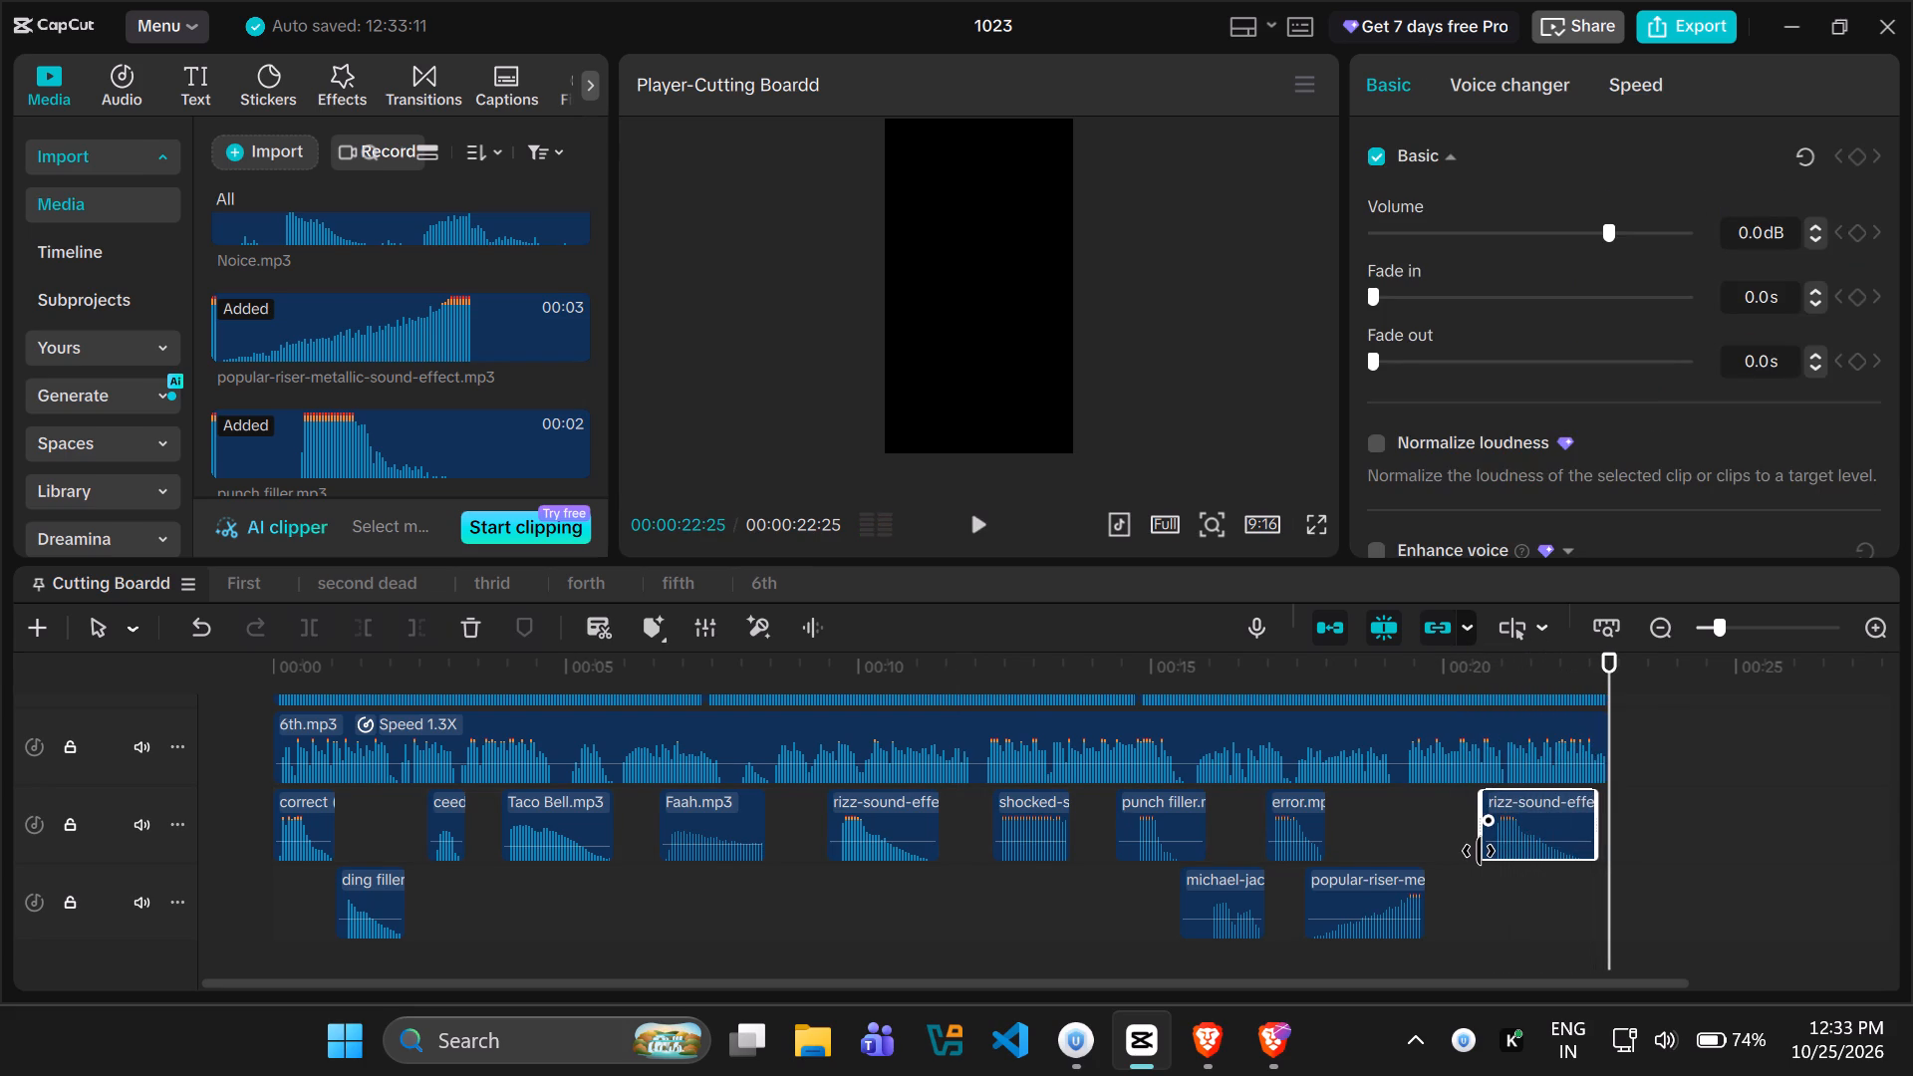
Copy Clip 2 - Leaderboard.mp4 from the 6th timeline onto the main video track at the start of Cutting Boardd.
scroll(774, 916, "up", 4)
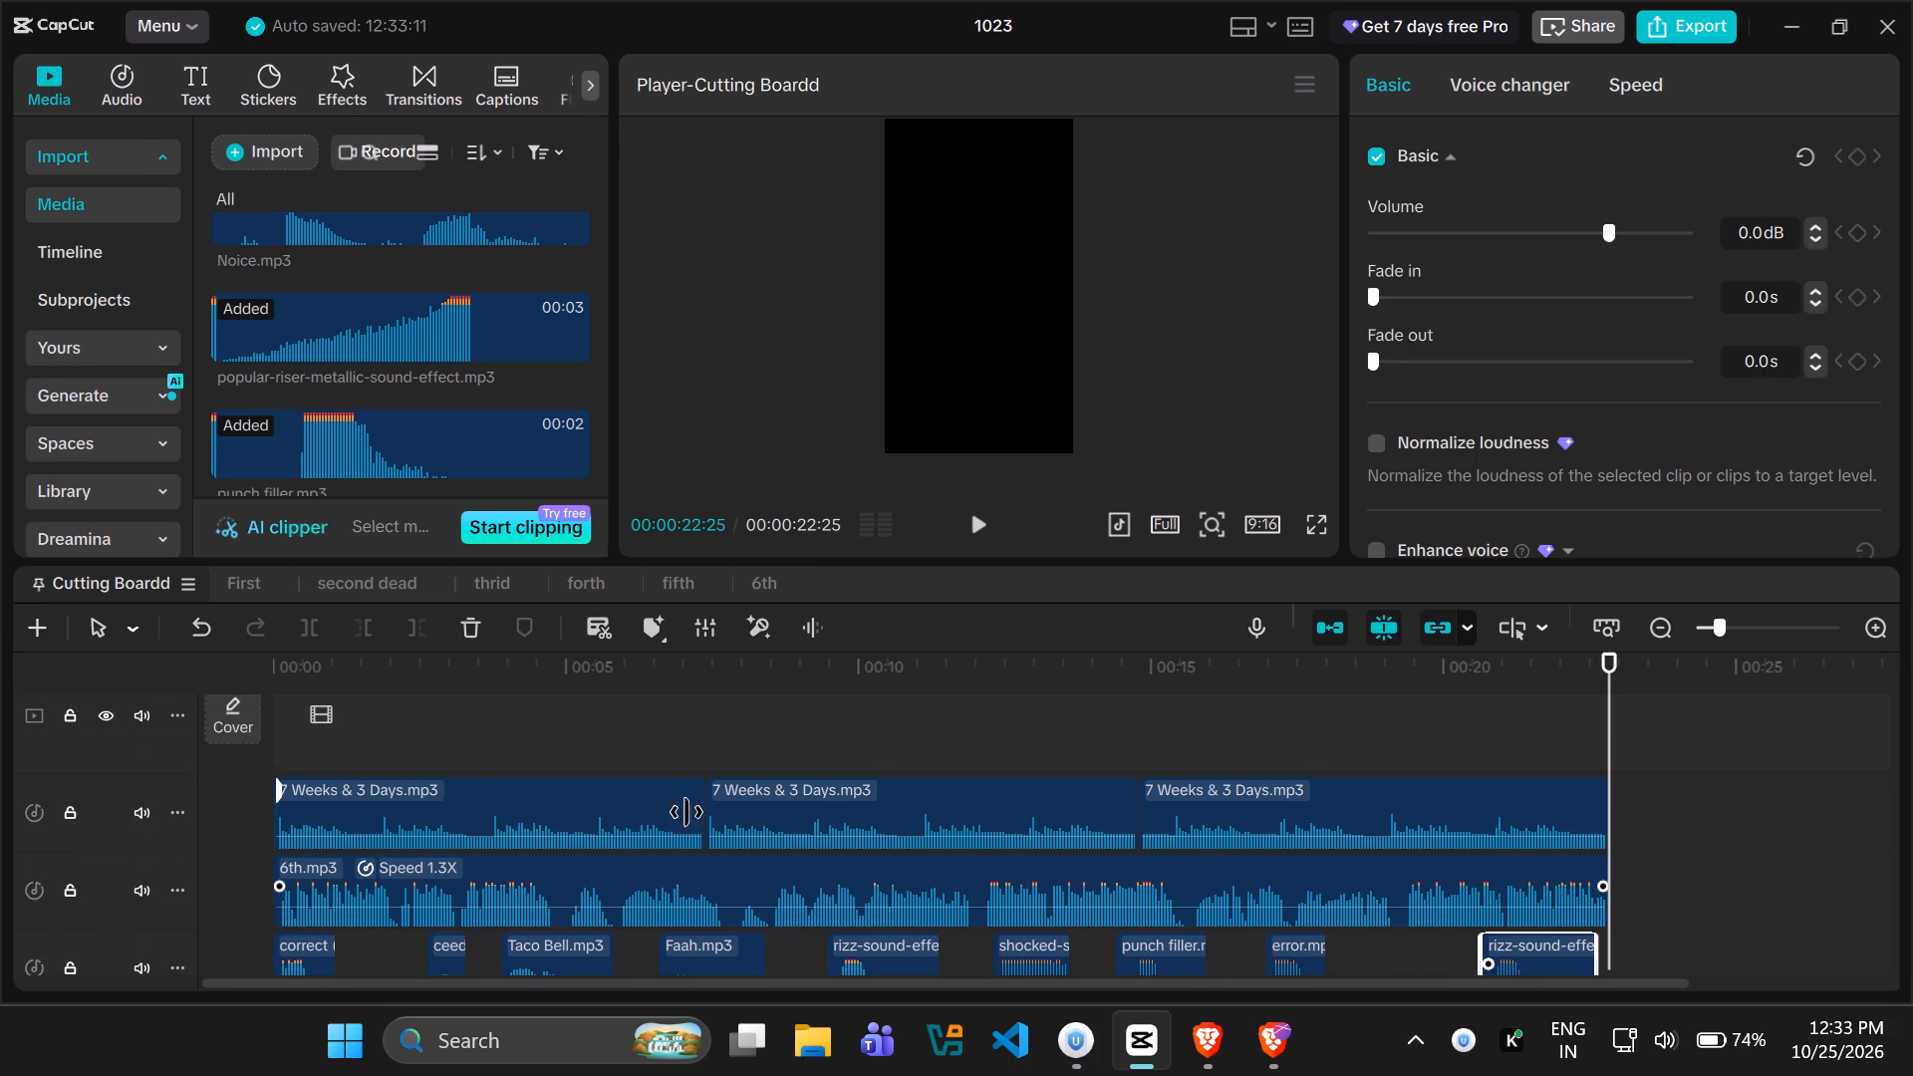
scroll(540, 763, "up", 3)
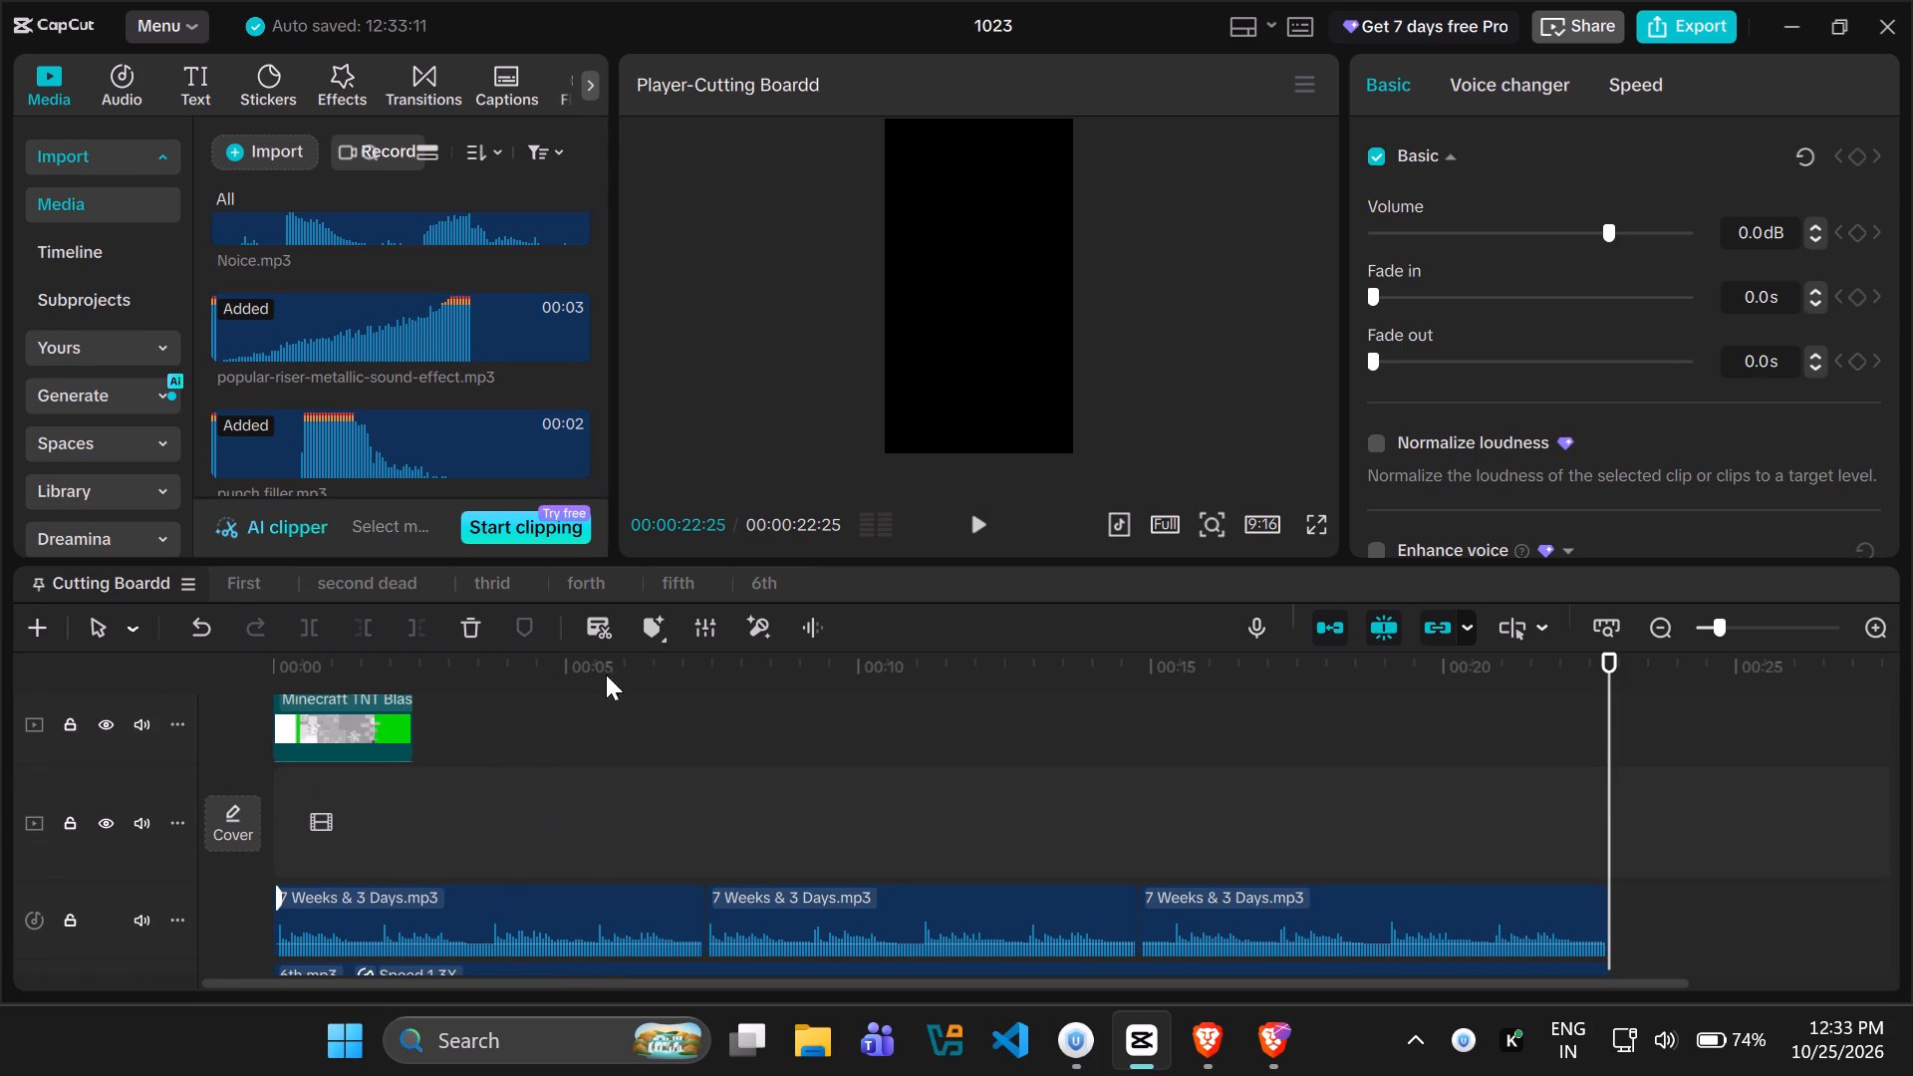
left_click(759, 577)
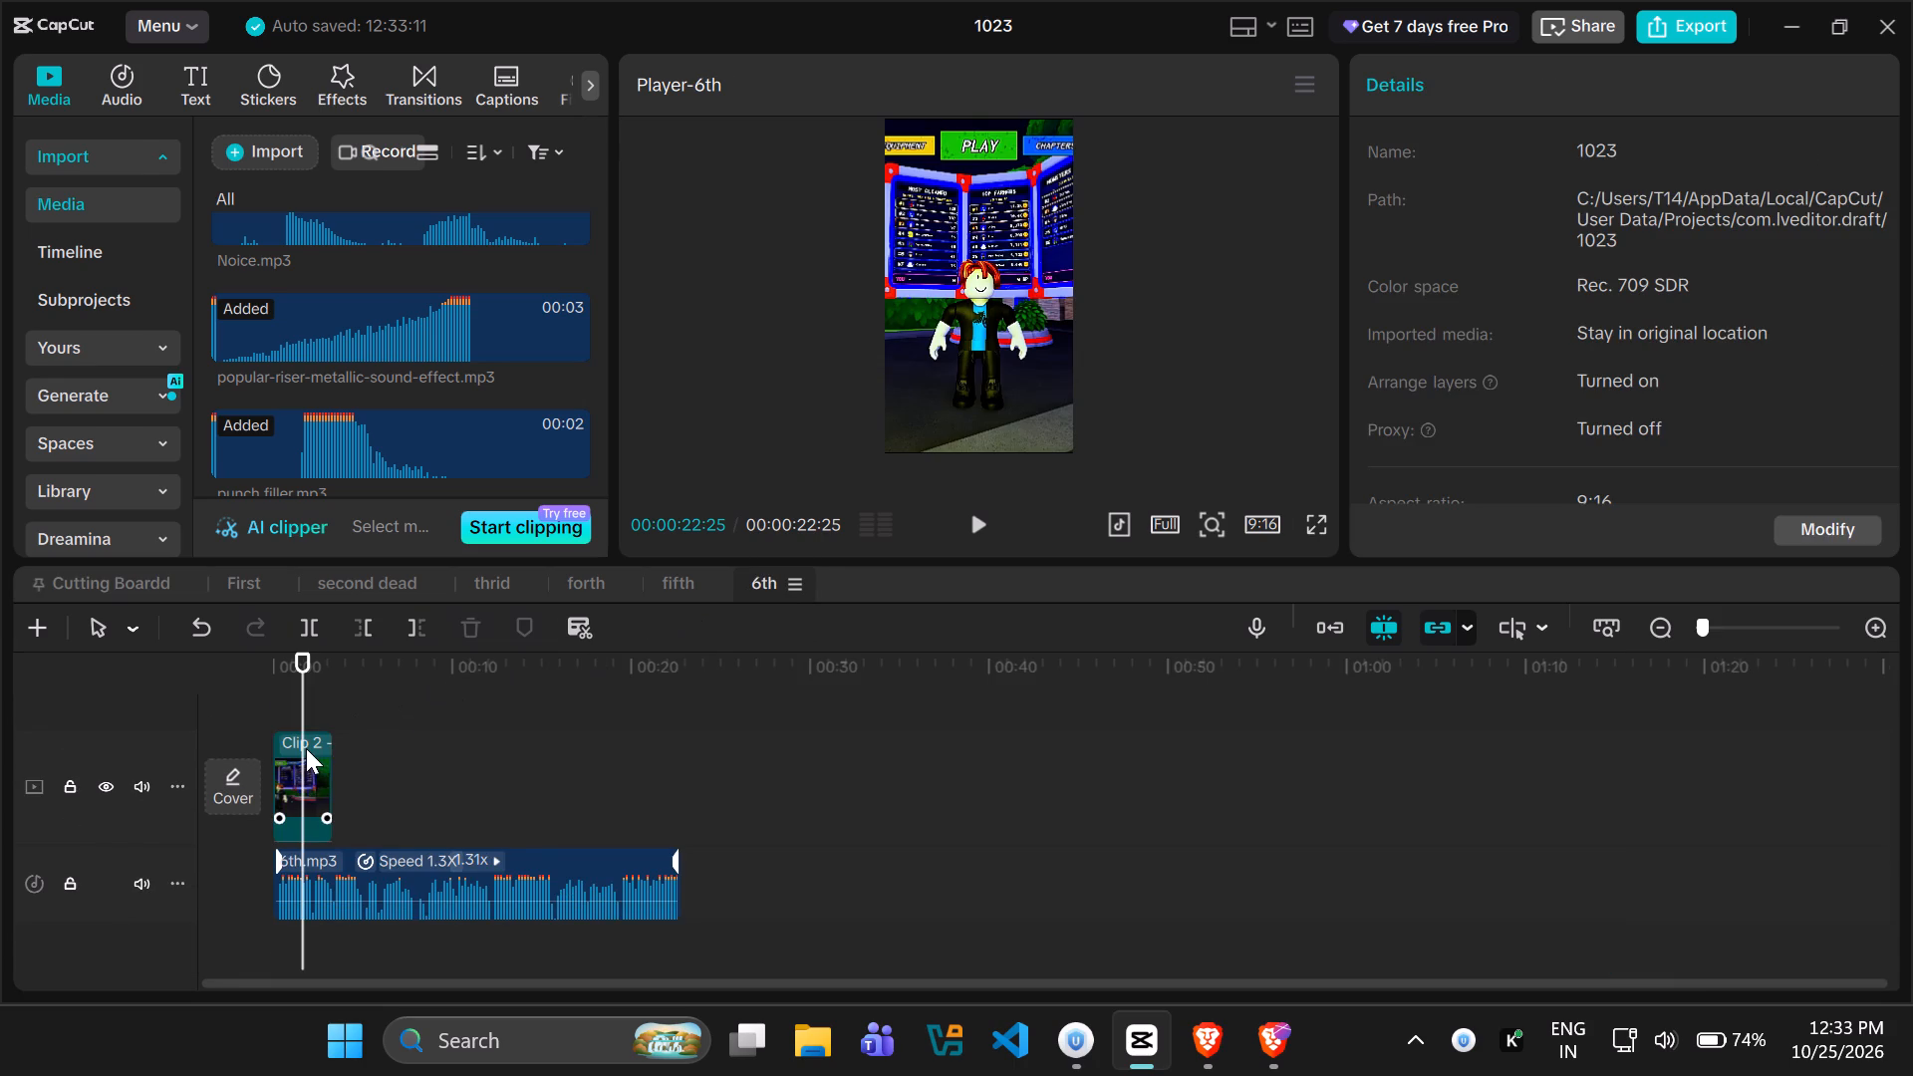
left_click(306, 748)
key("ctrl+c")
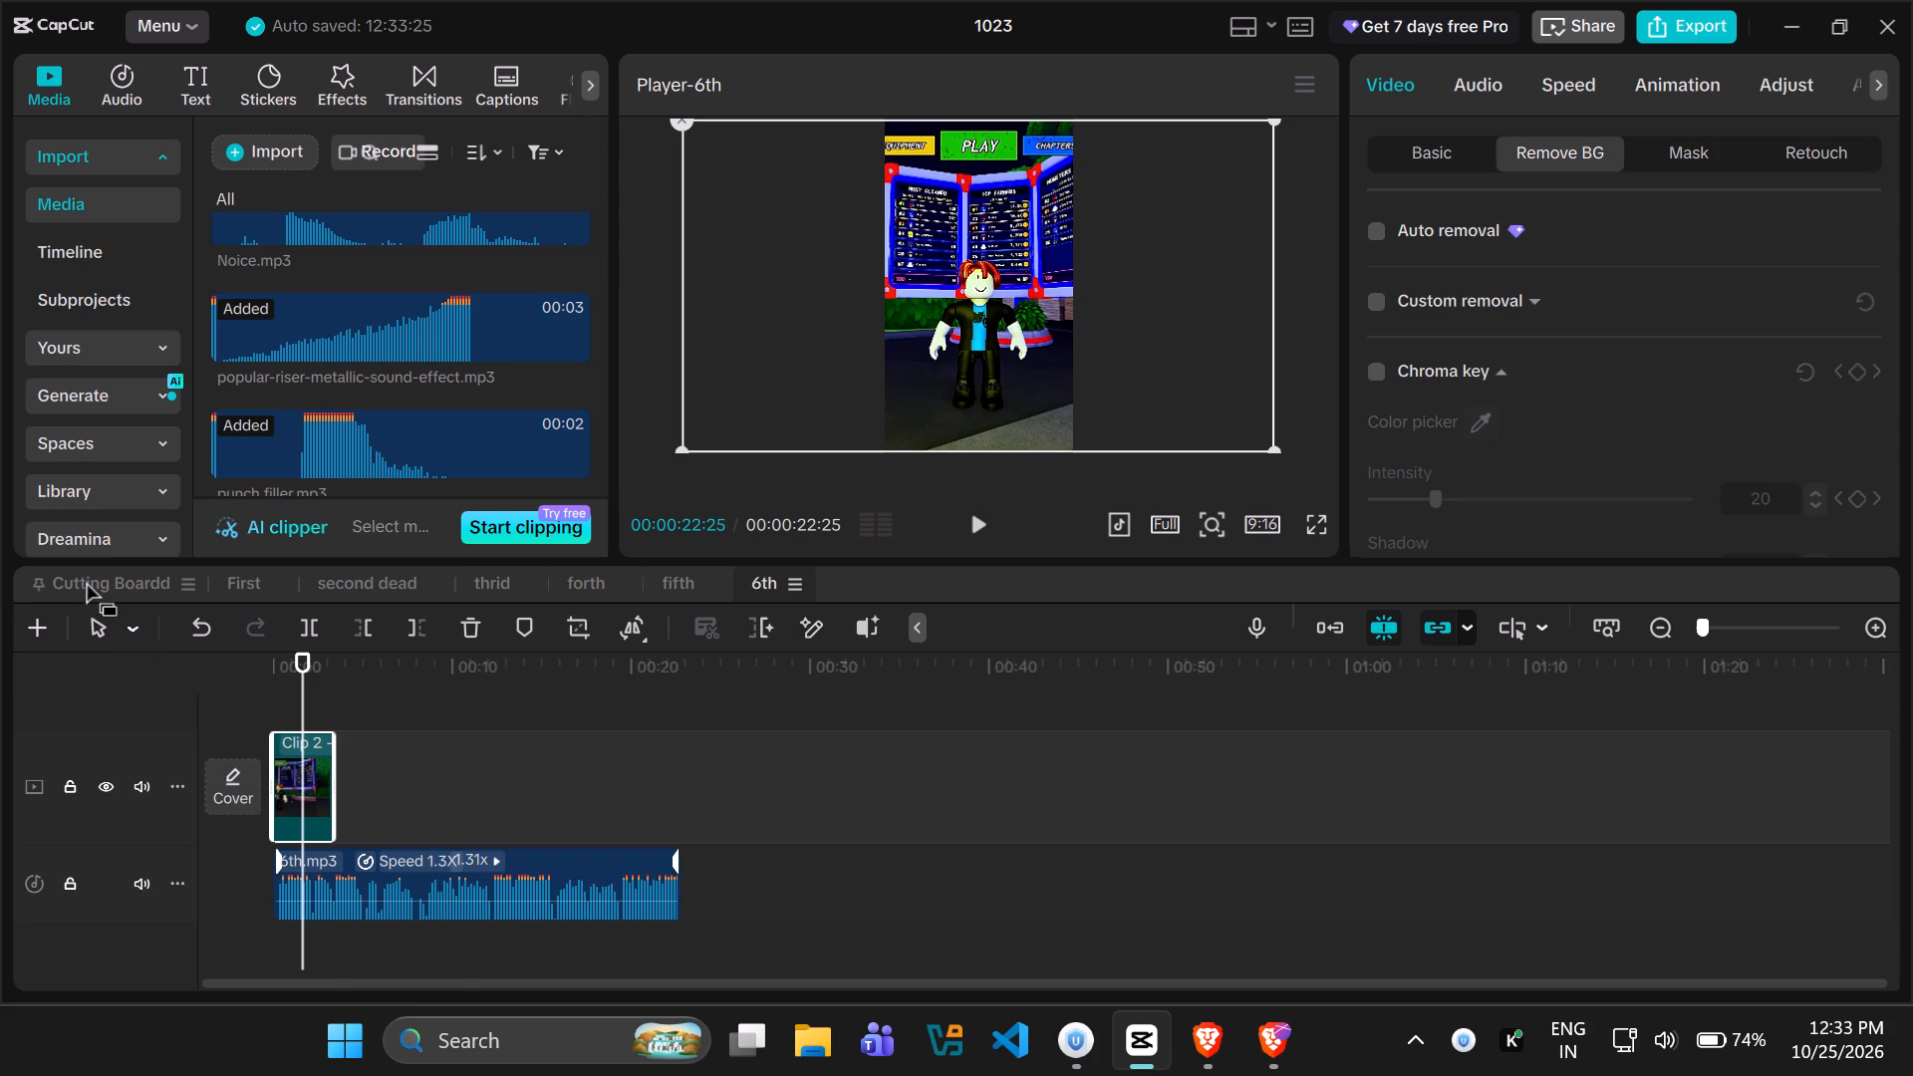
left_click(85, 579)
left_click(374, 817)
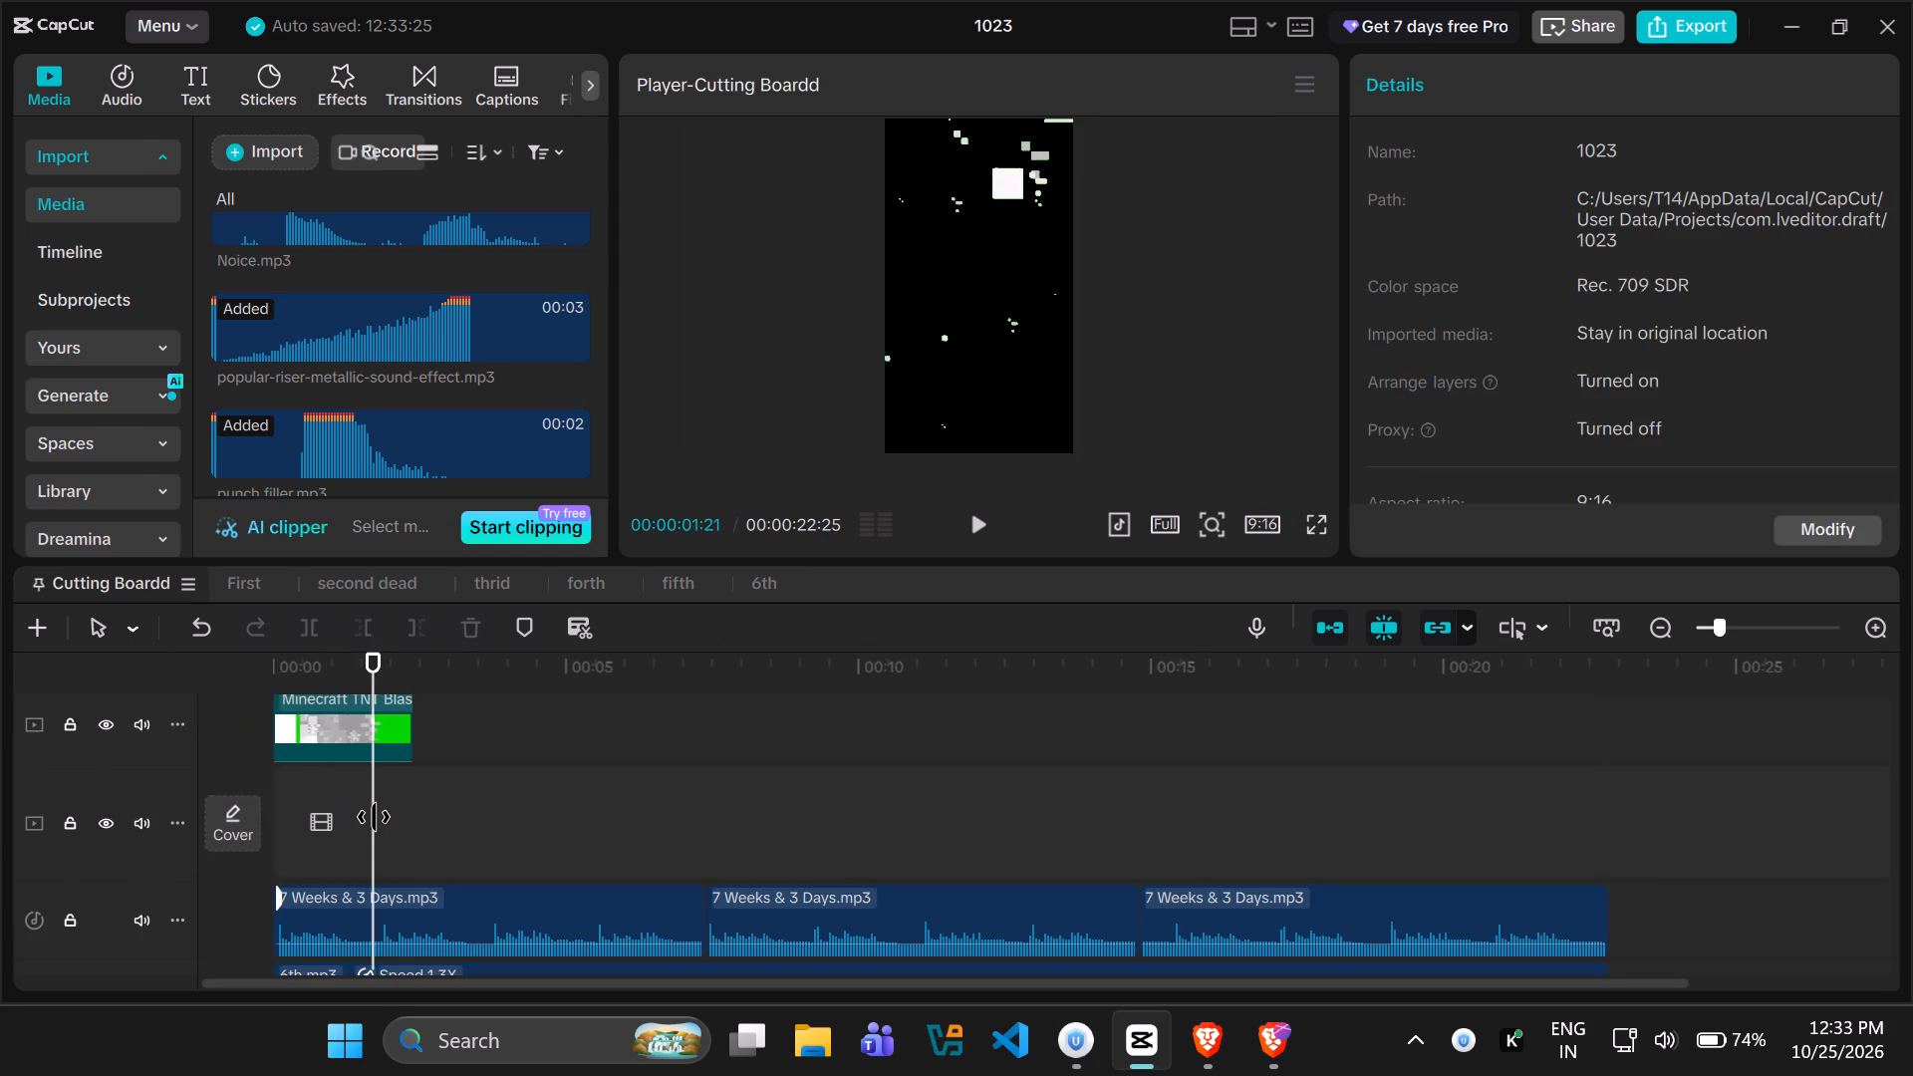
left_click_drag(376, 817, 261, 817)
key("ctrl+c")
key("ctrl+v")
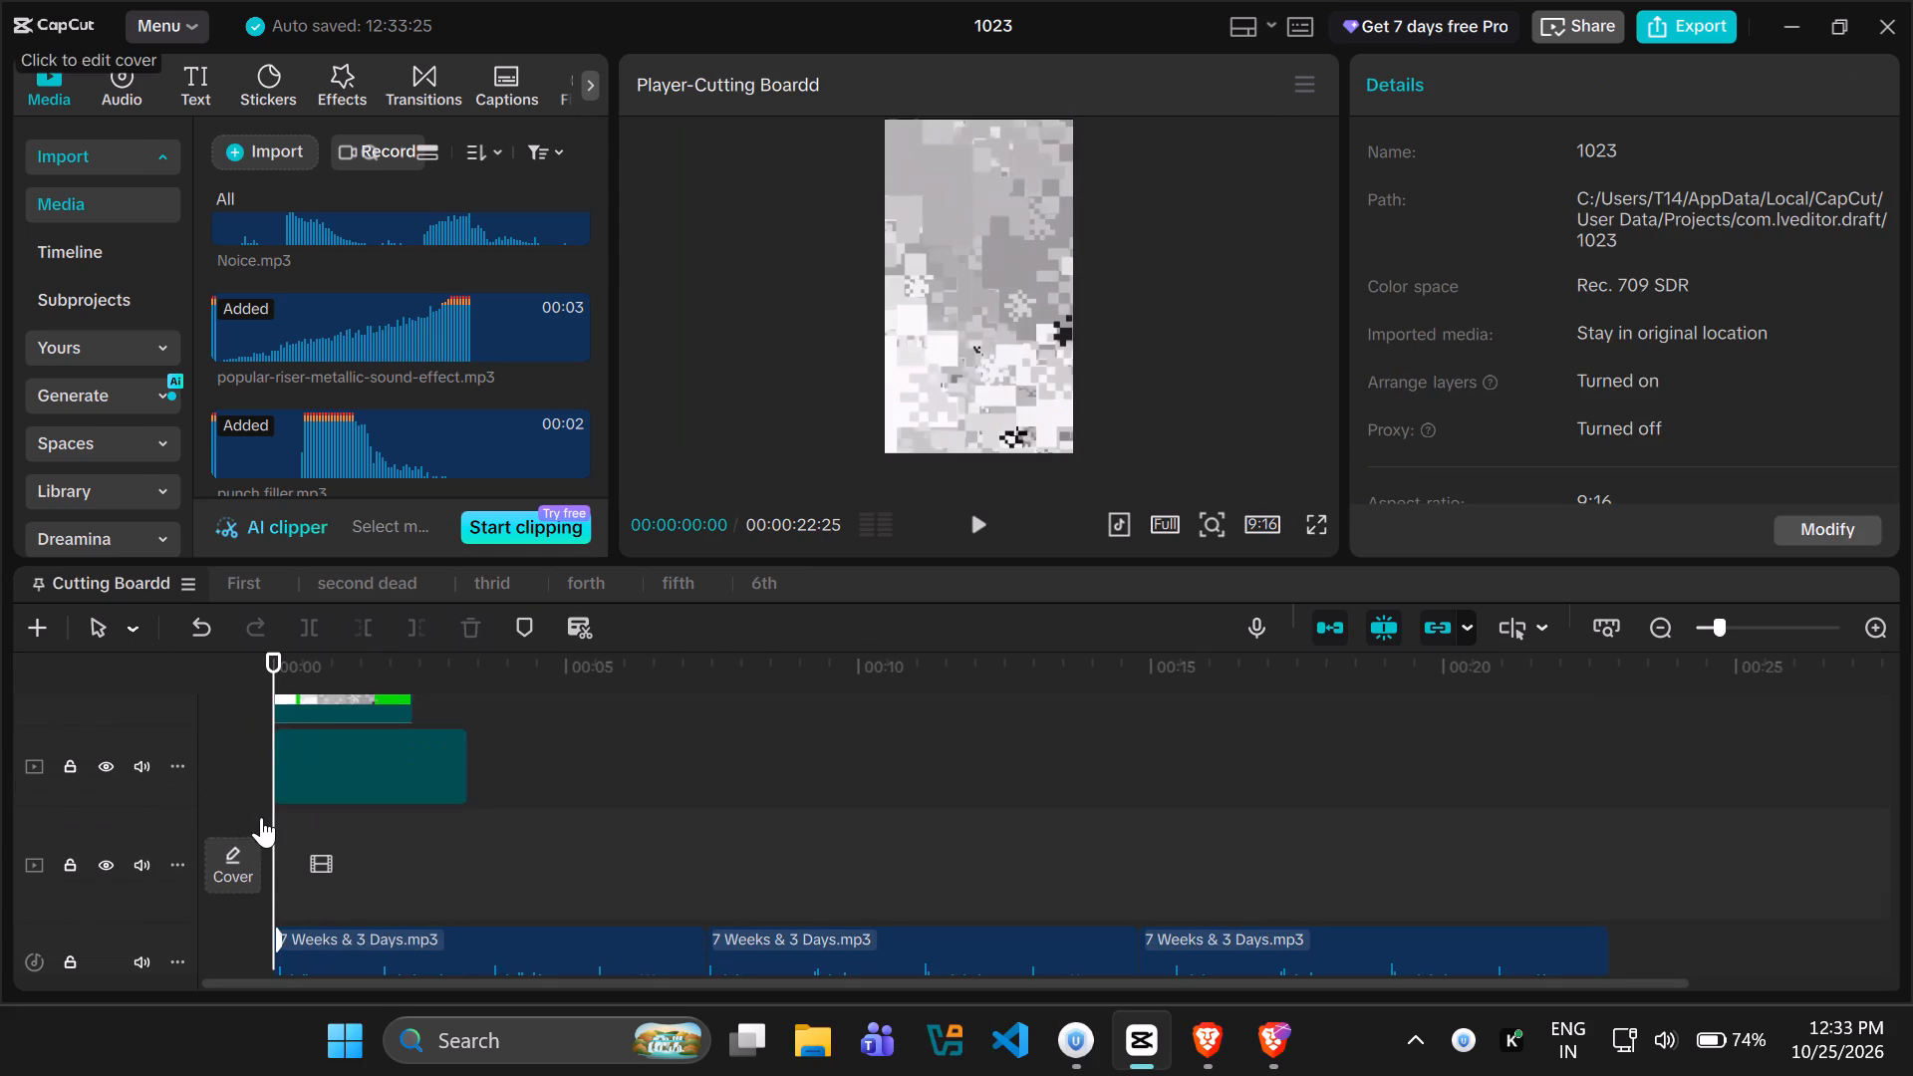
left_click_drag(351, 766, 353, 862)
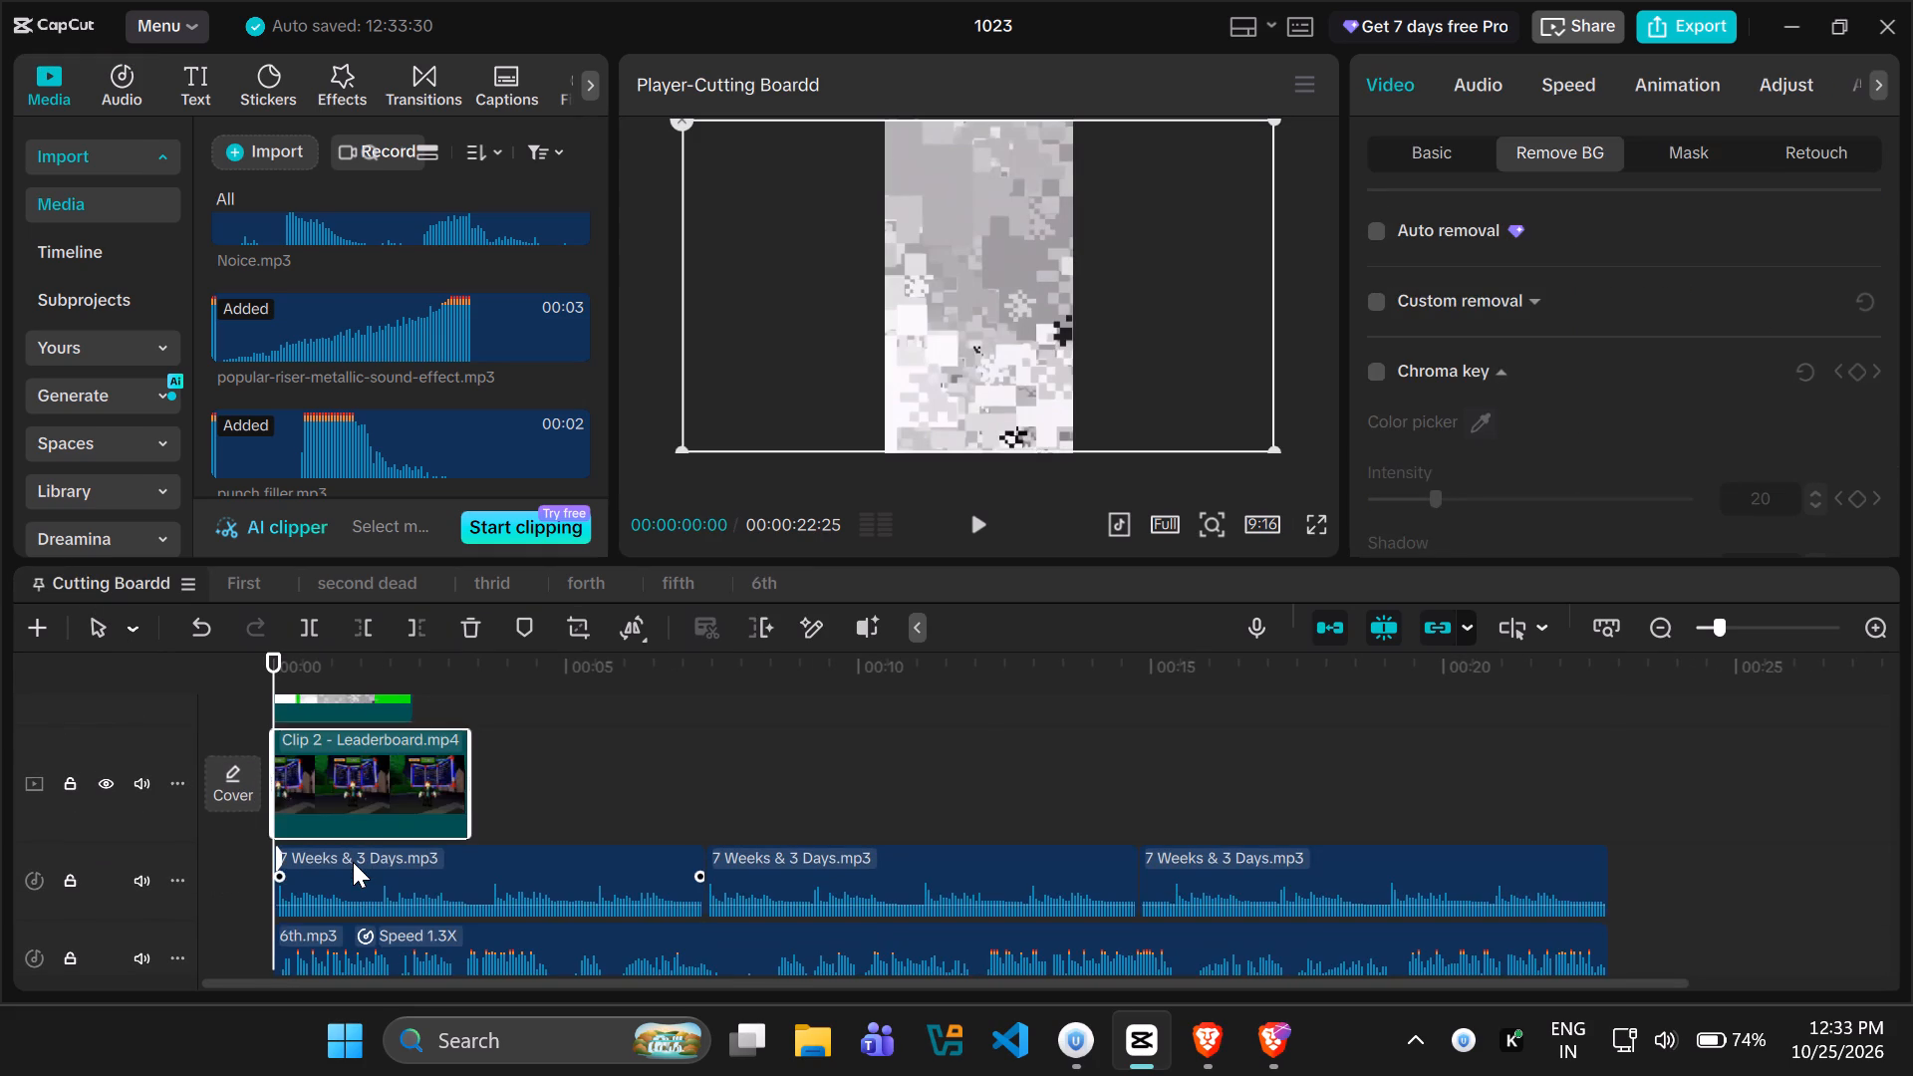
Play the opening of Cutting Boardd to check the leaderboard clip against the narration and sound effects.
key("space")
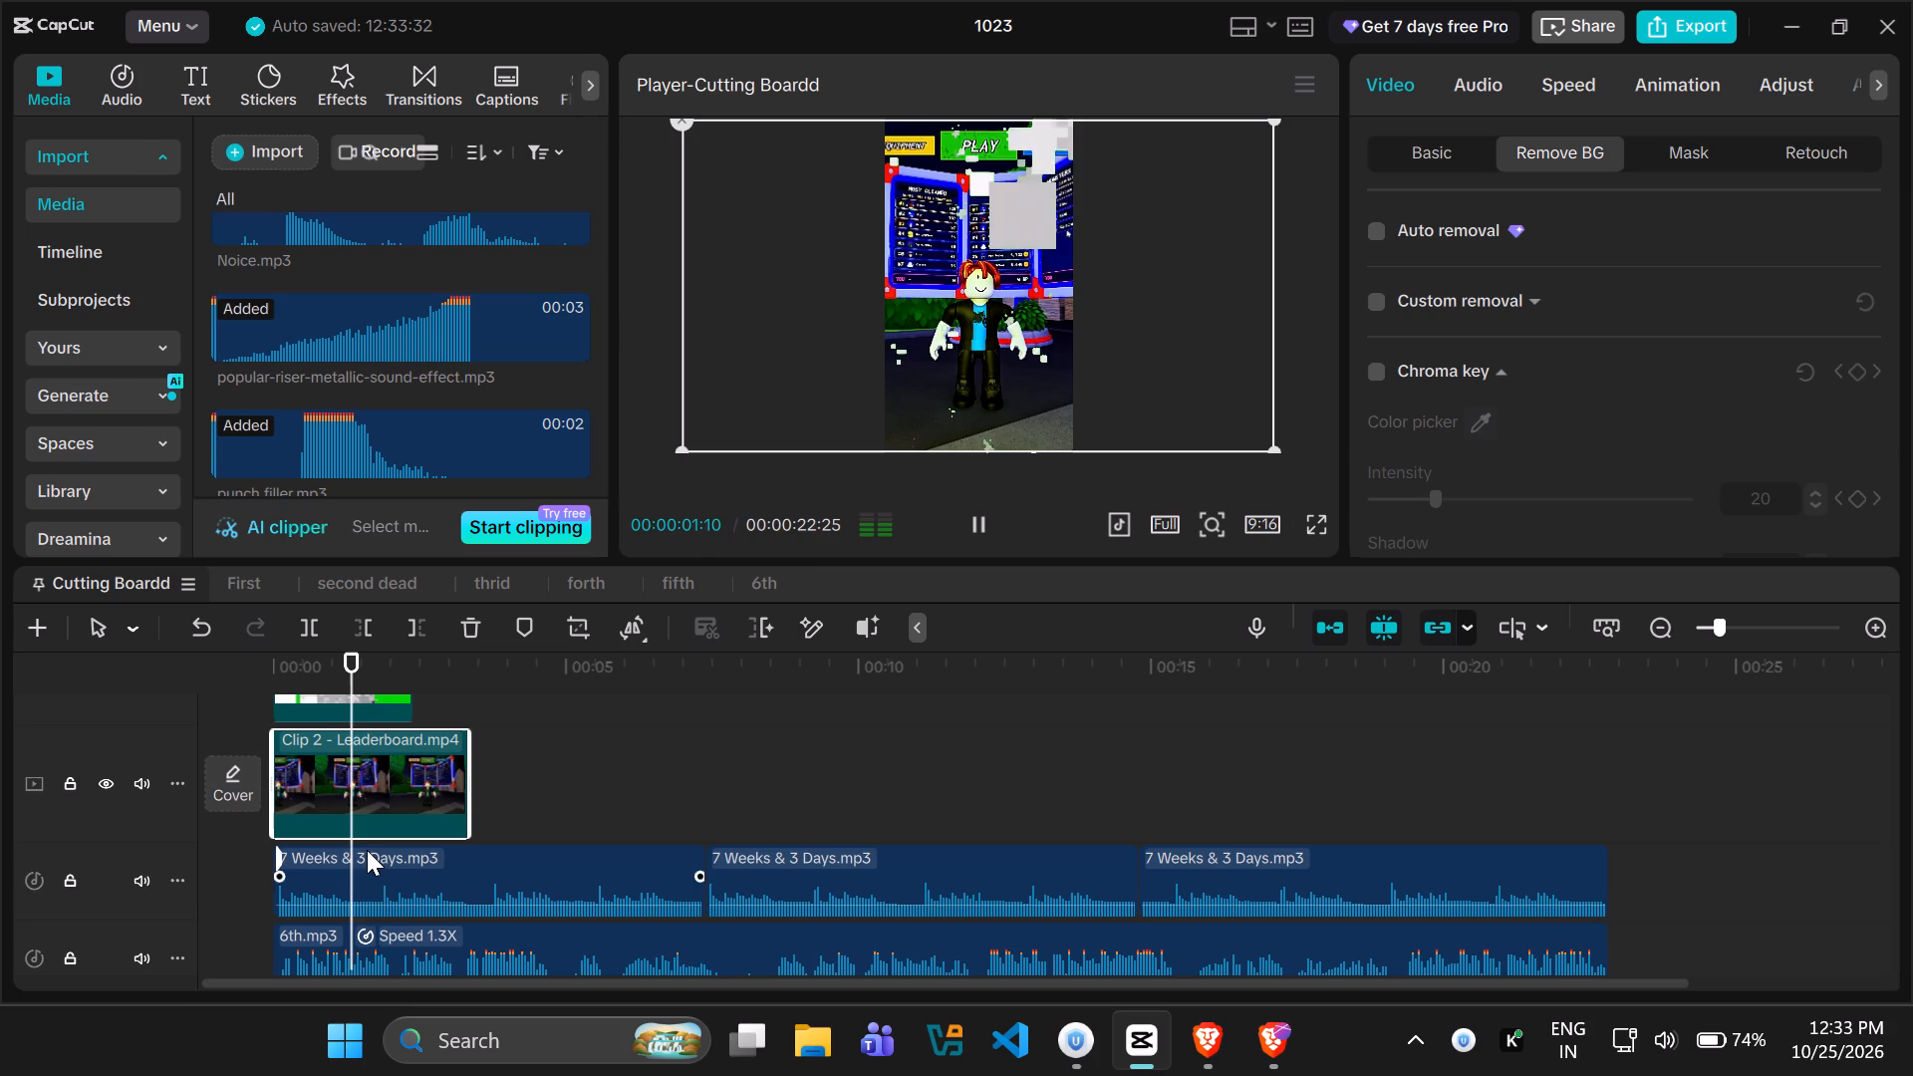
key("space")
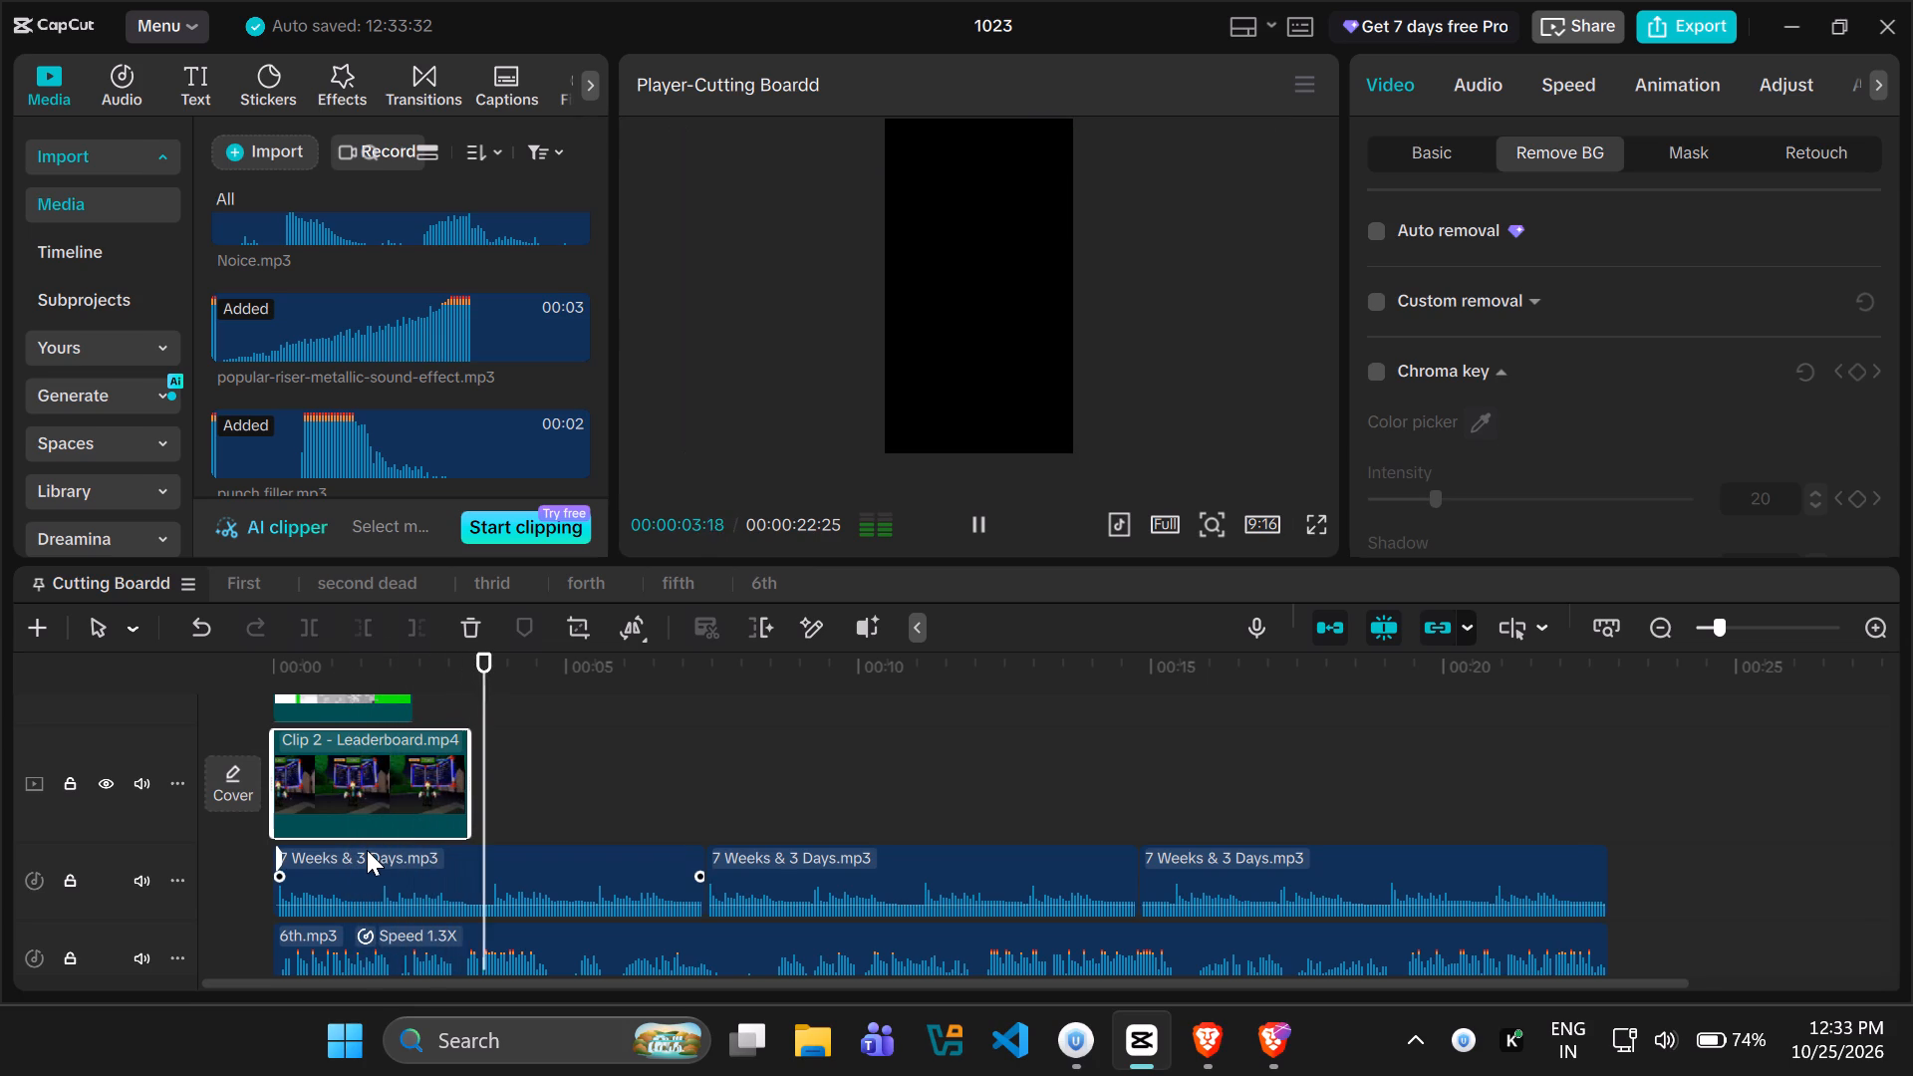
left_click_drag(479, 758, 464, 758)
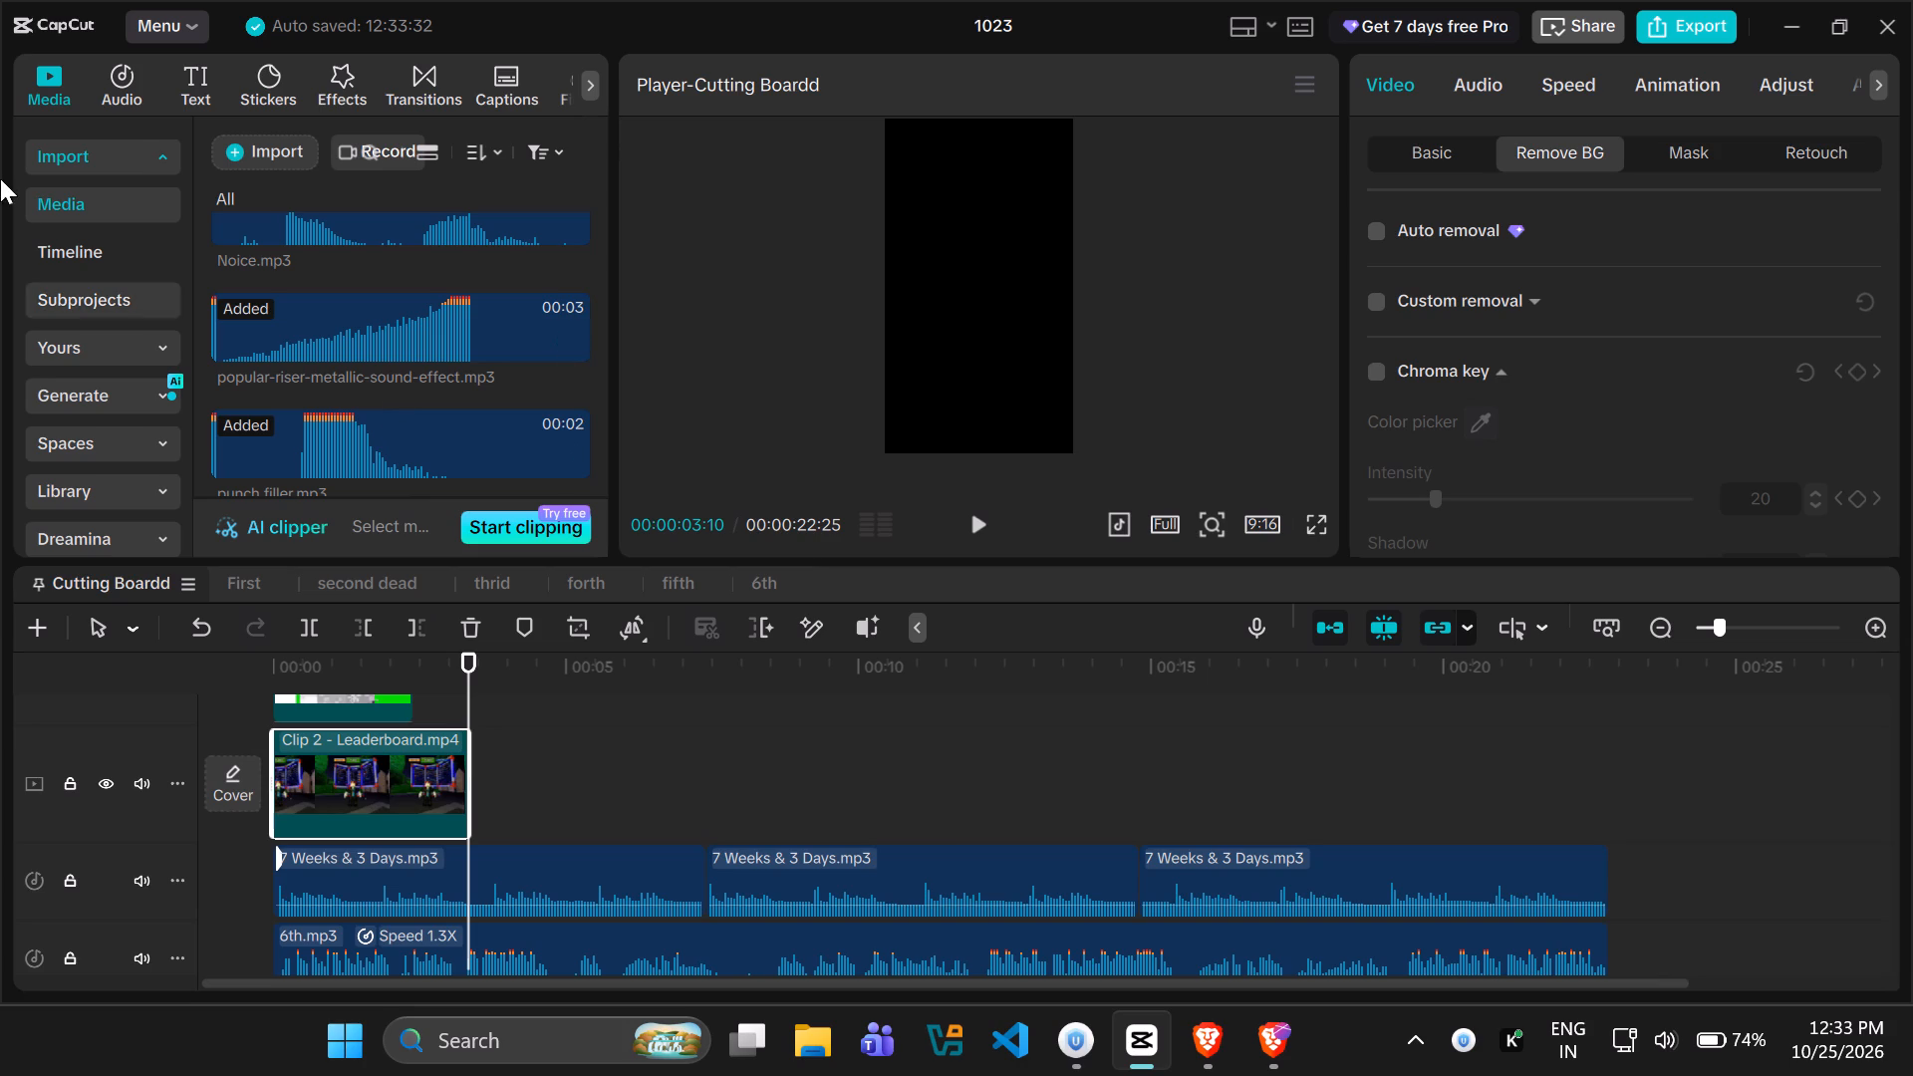
left_click_drag(467, 654, 298, 652)
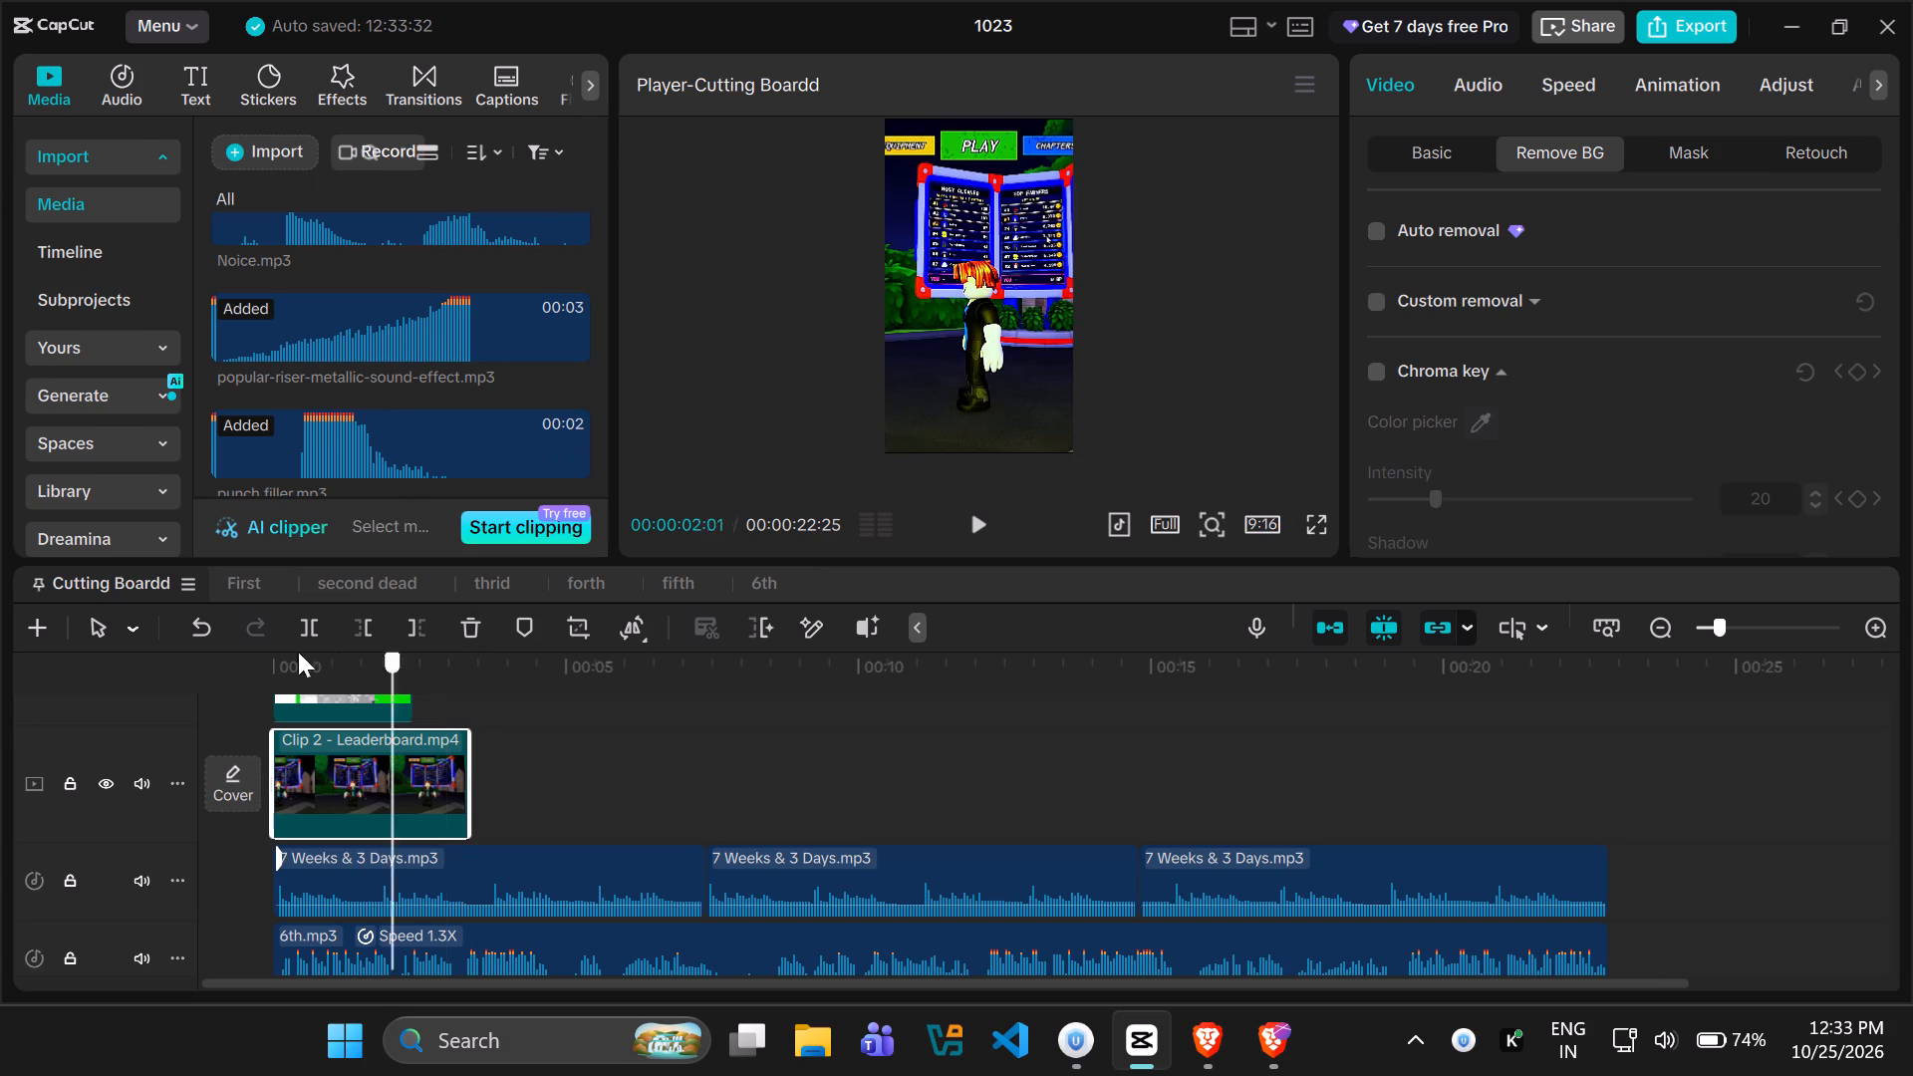
left_click_drag(298, 652, 242, 652)
key("space")
key("space")
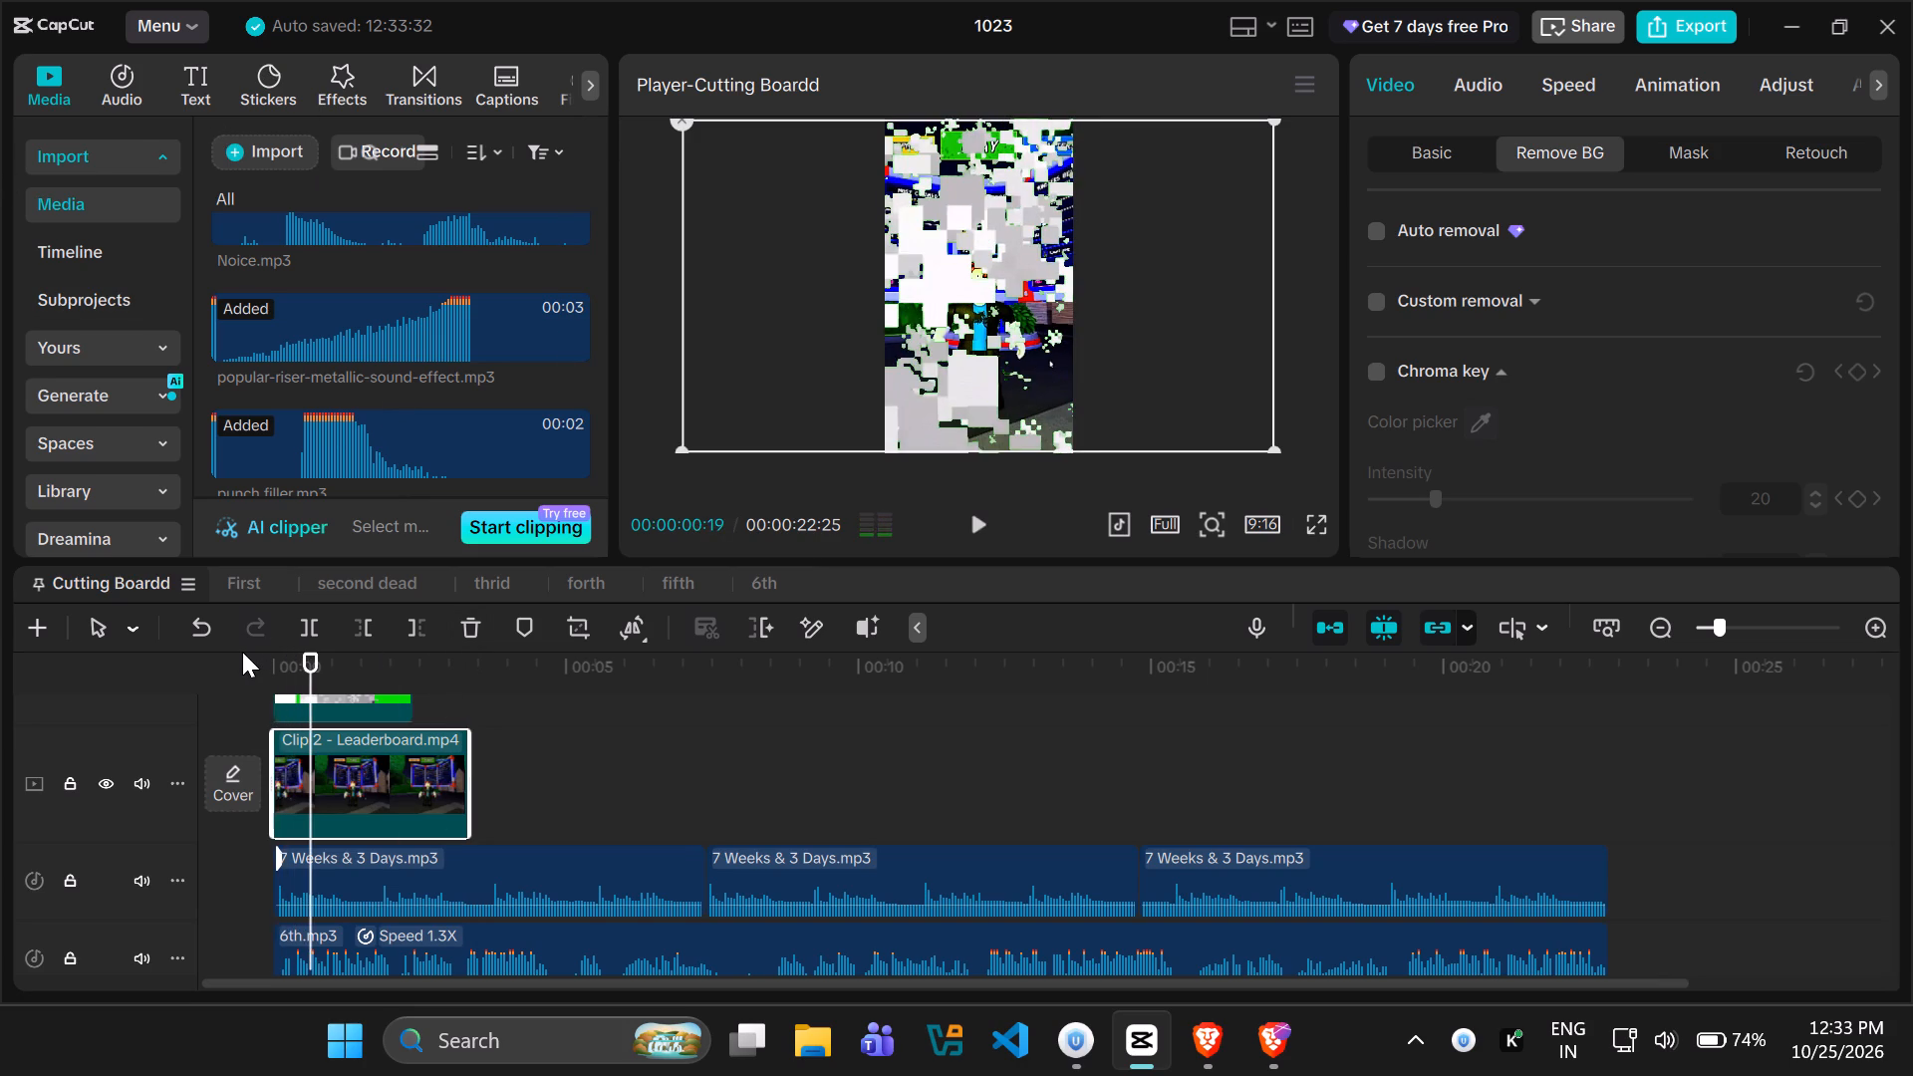
Start a media import and search the New Editing assets folder for discord, picking the discord-sounds audio file.
left_click(238, 149)
left_click(300, 209)
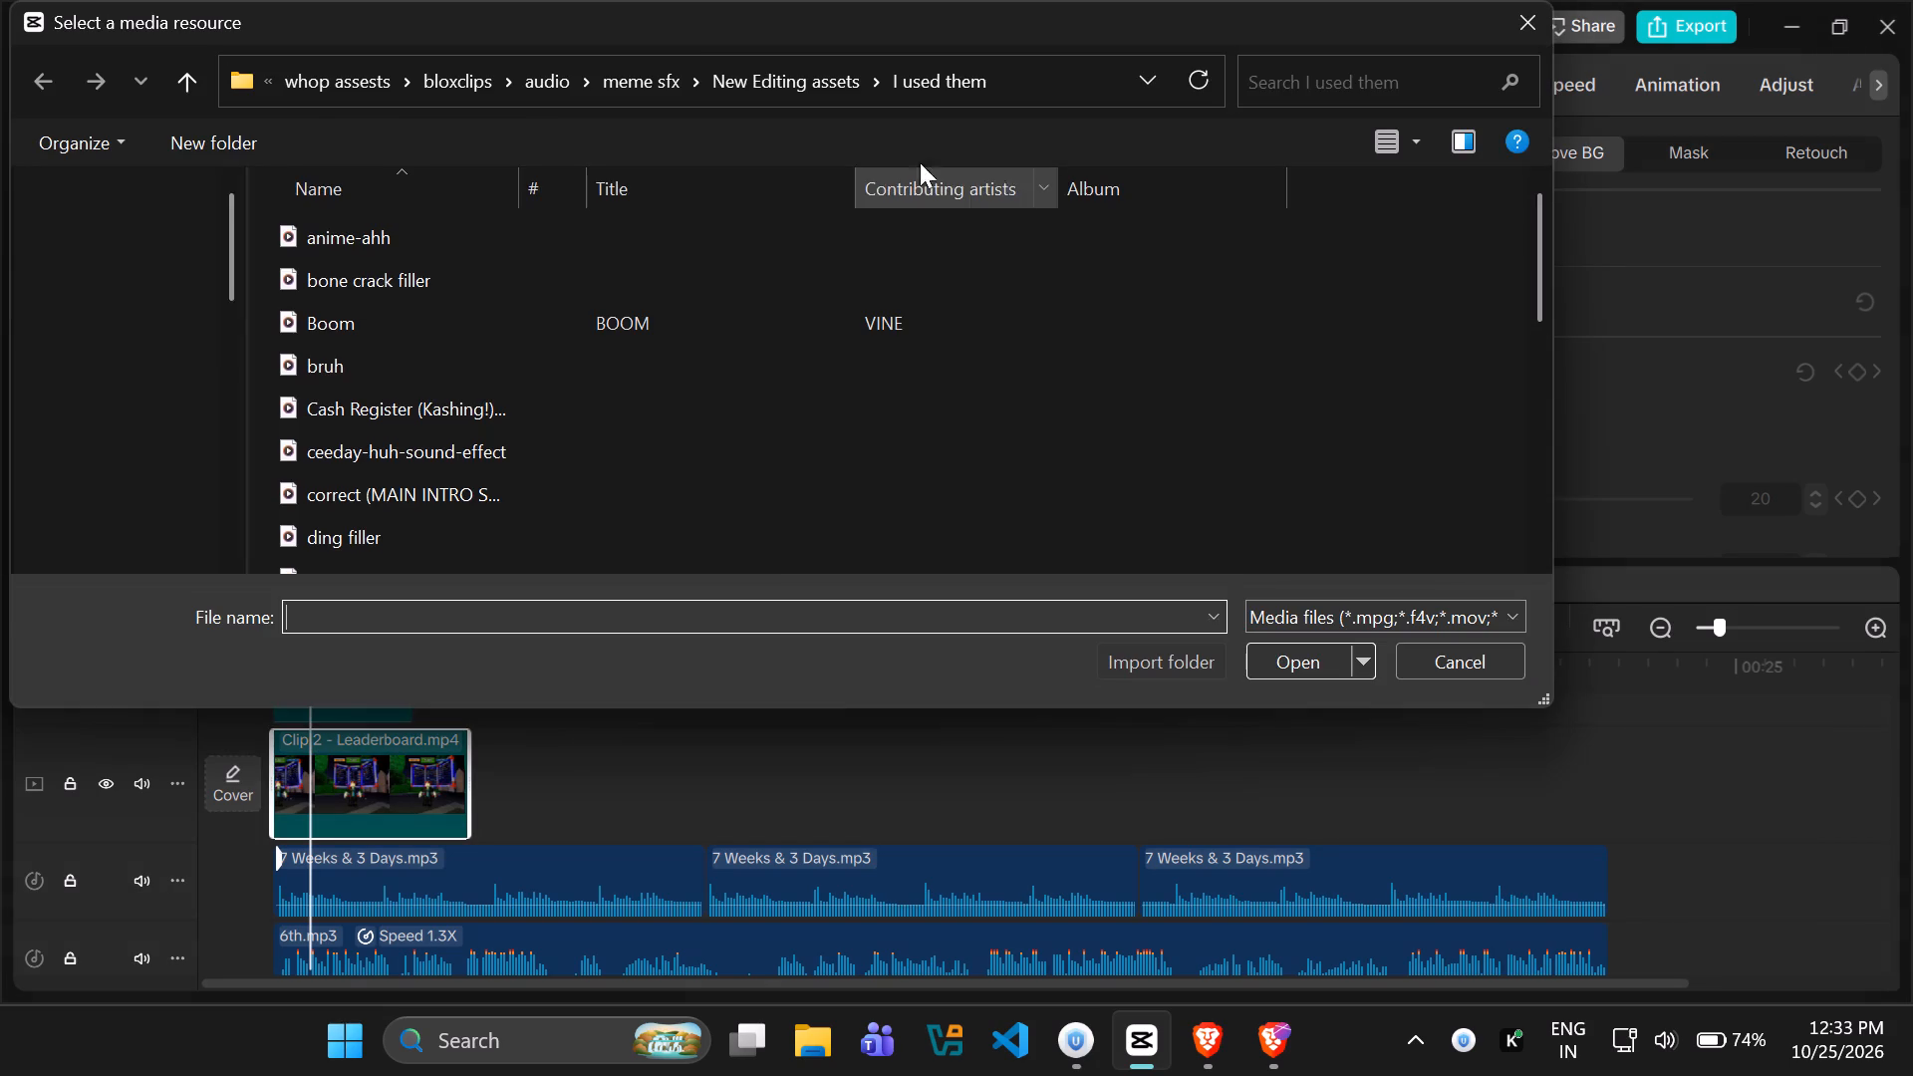
left_click(767, 73)
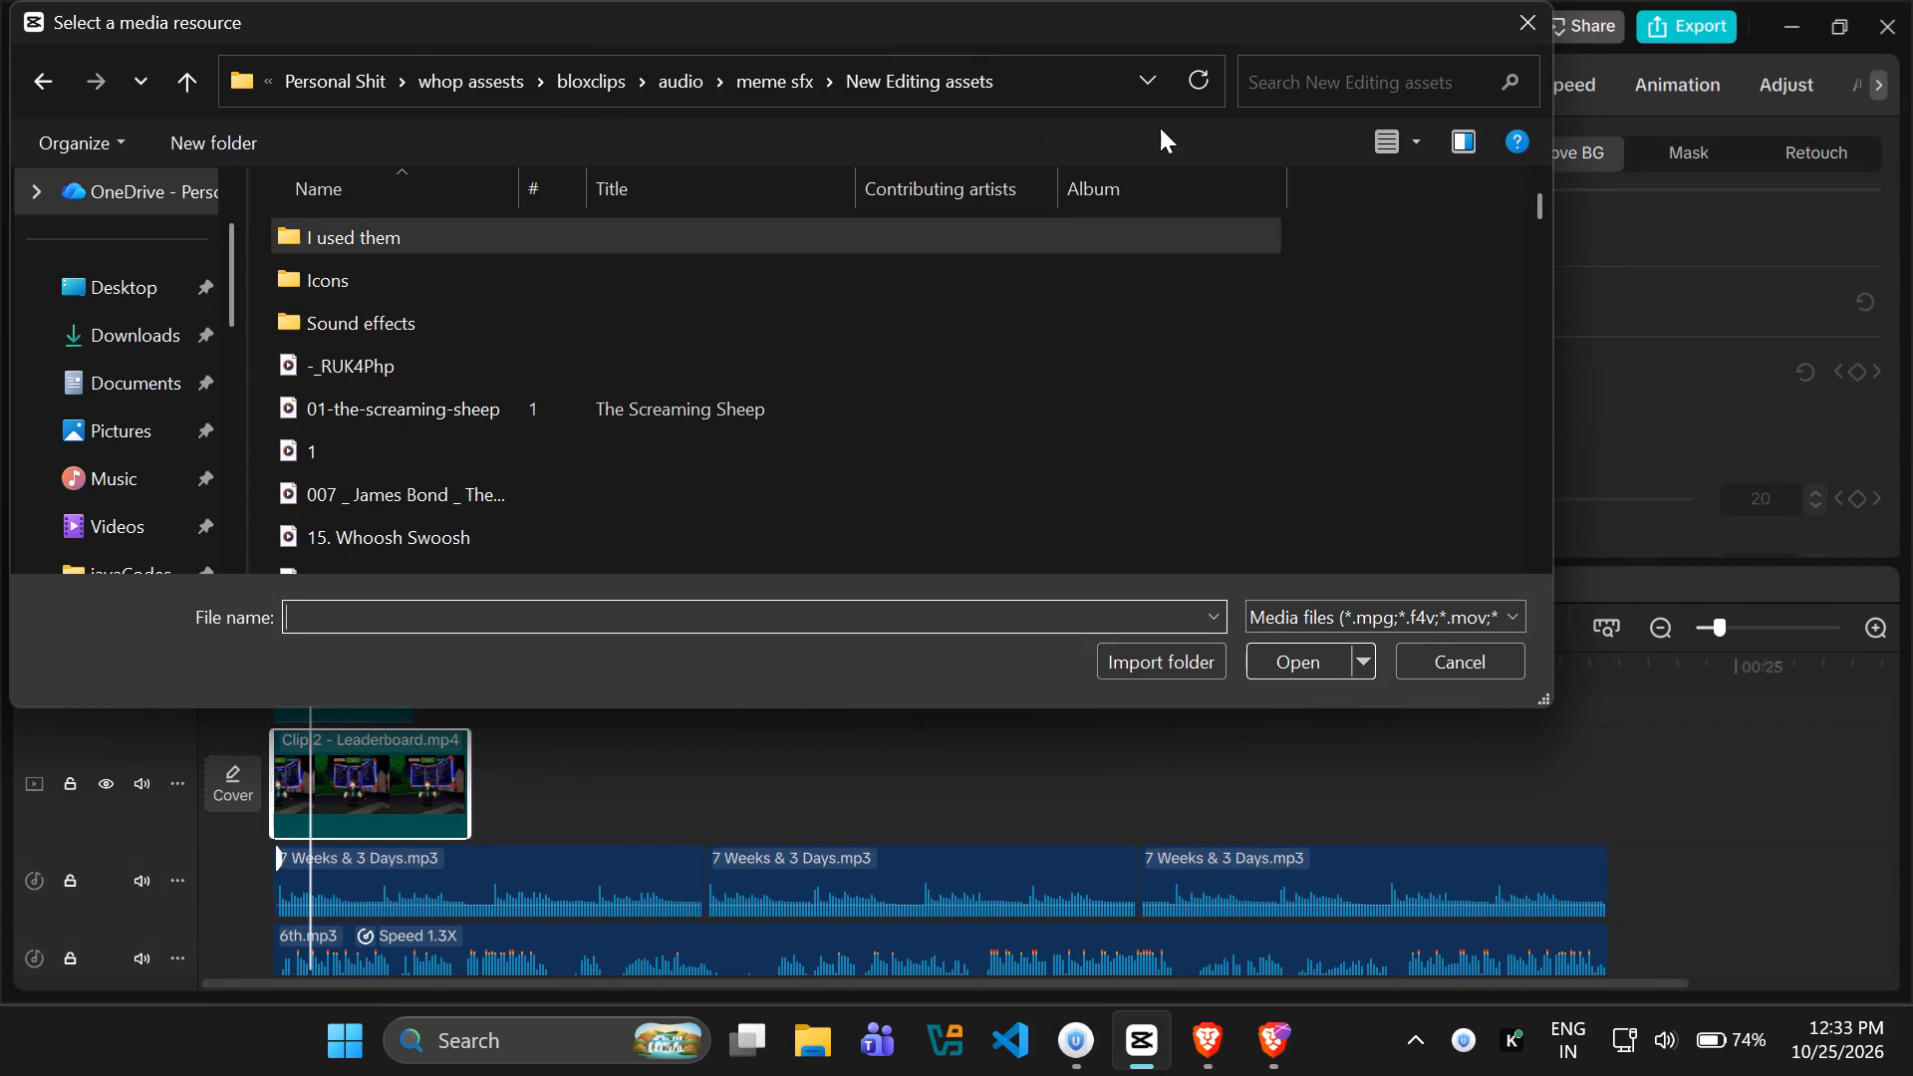
left_click(1319, 83)
type("discro")
key("BackSpace")
key("BackSpace")
type("ord")
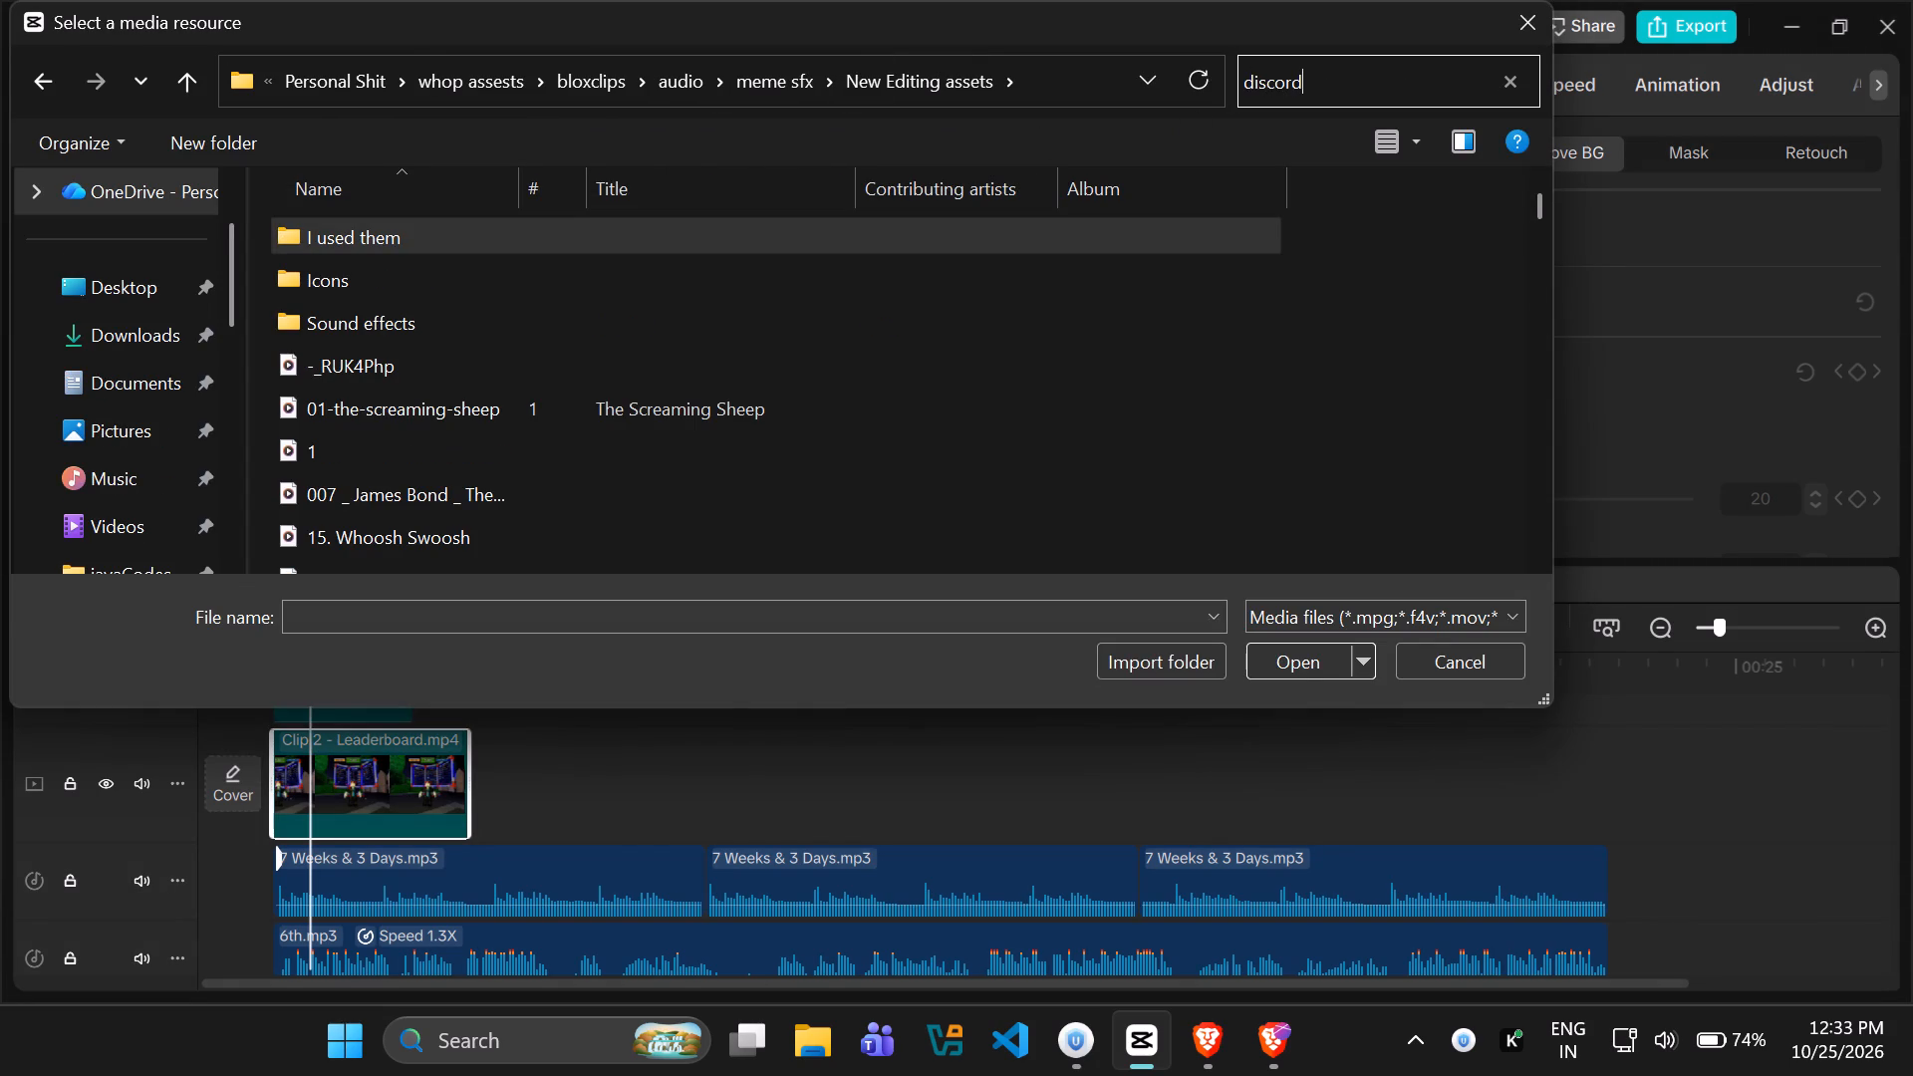
key("Return")
left_click(769, 290)
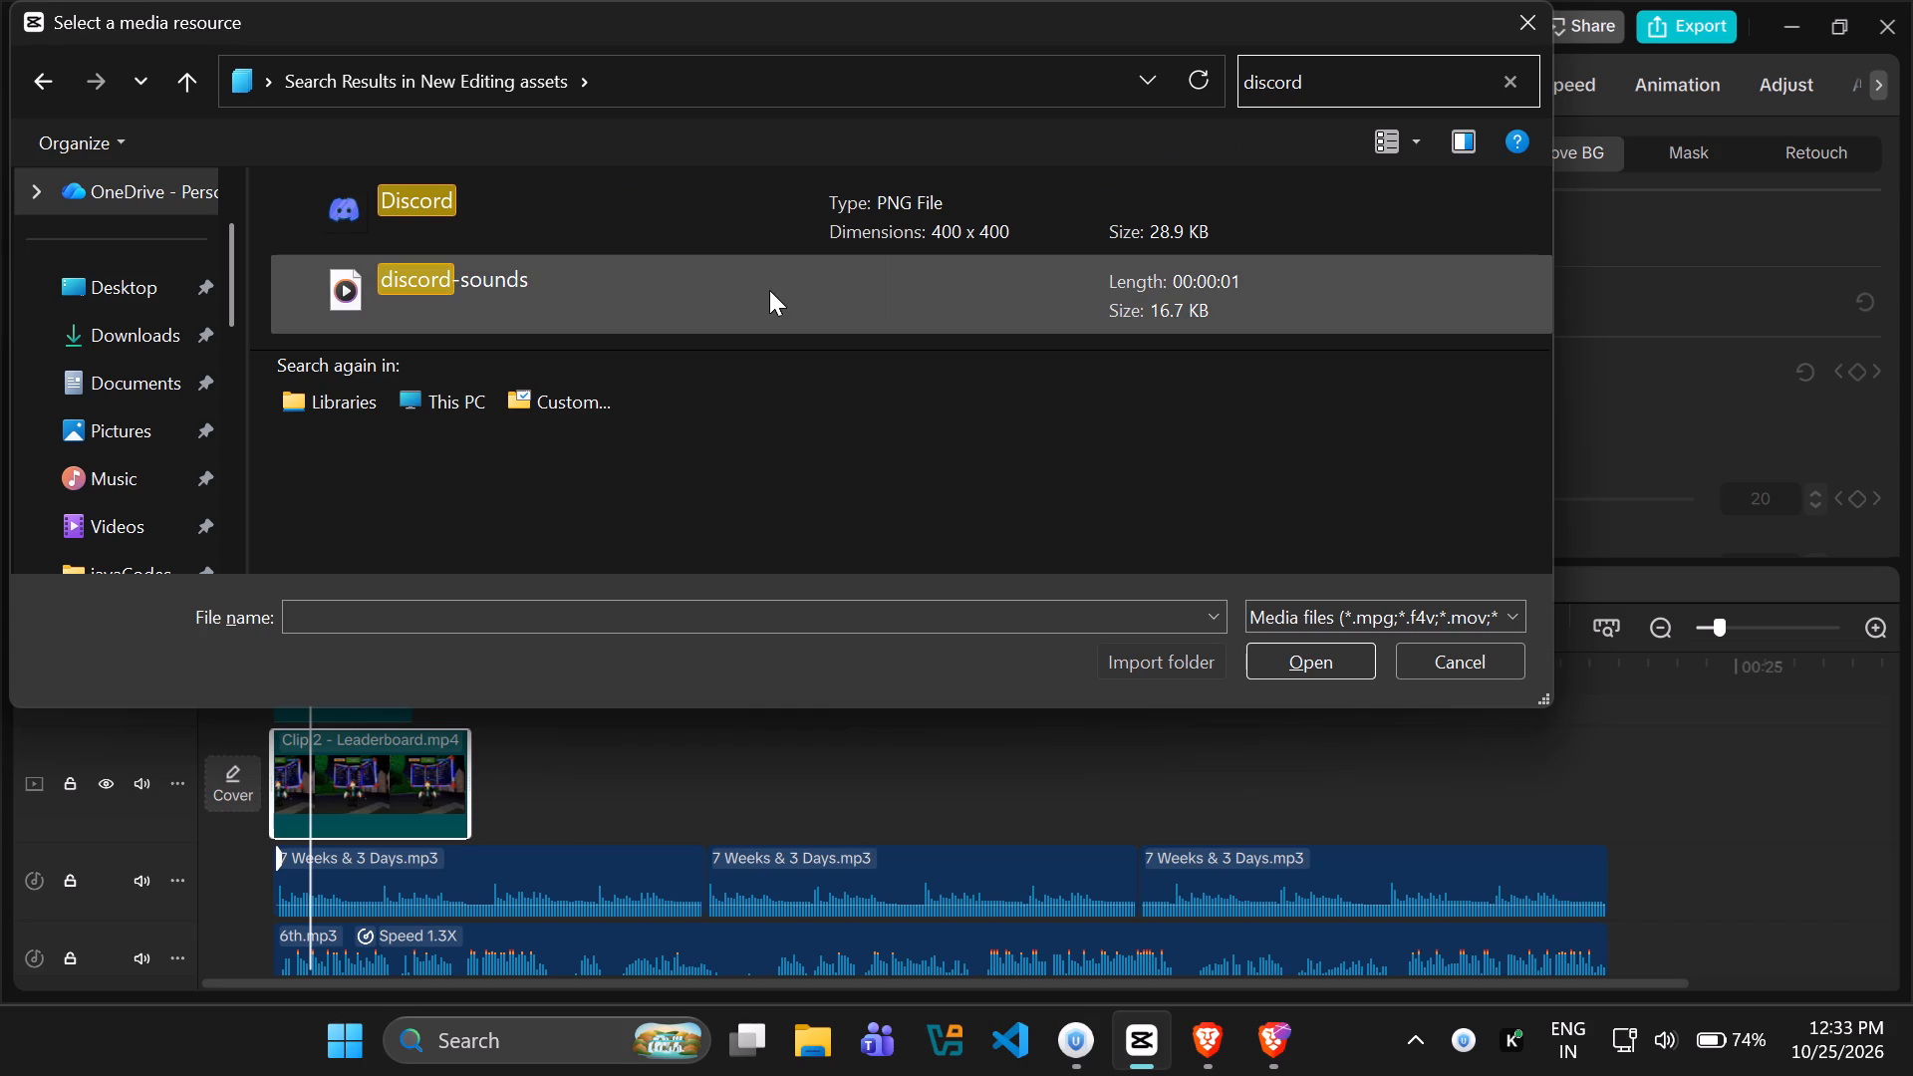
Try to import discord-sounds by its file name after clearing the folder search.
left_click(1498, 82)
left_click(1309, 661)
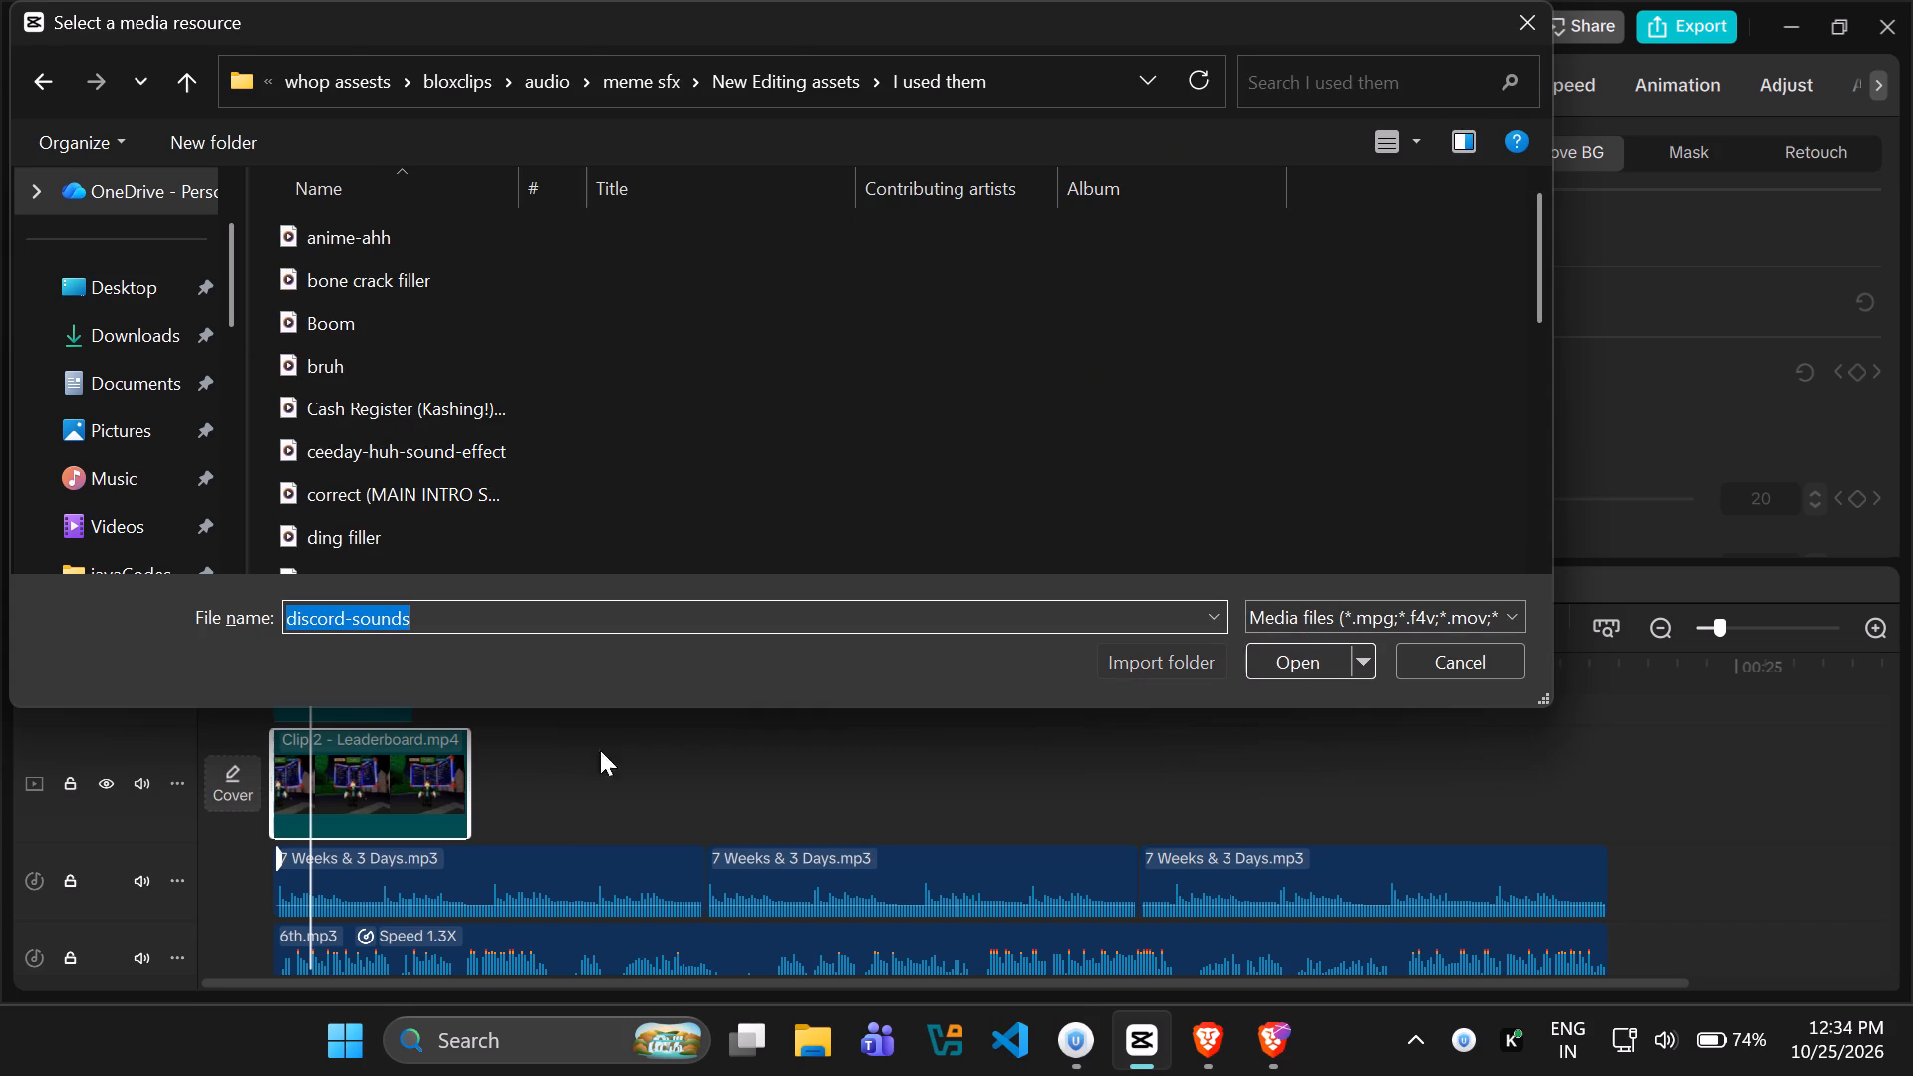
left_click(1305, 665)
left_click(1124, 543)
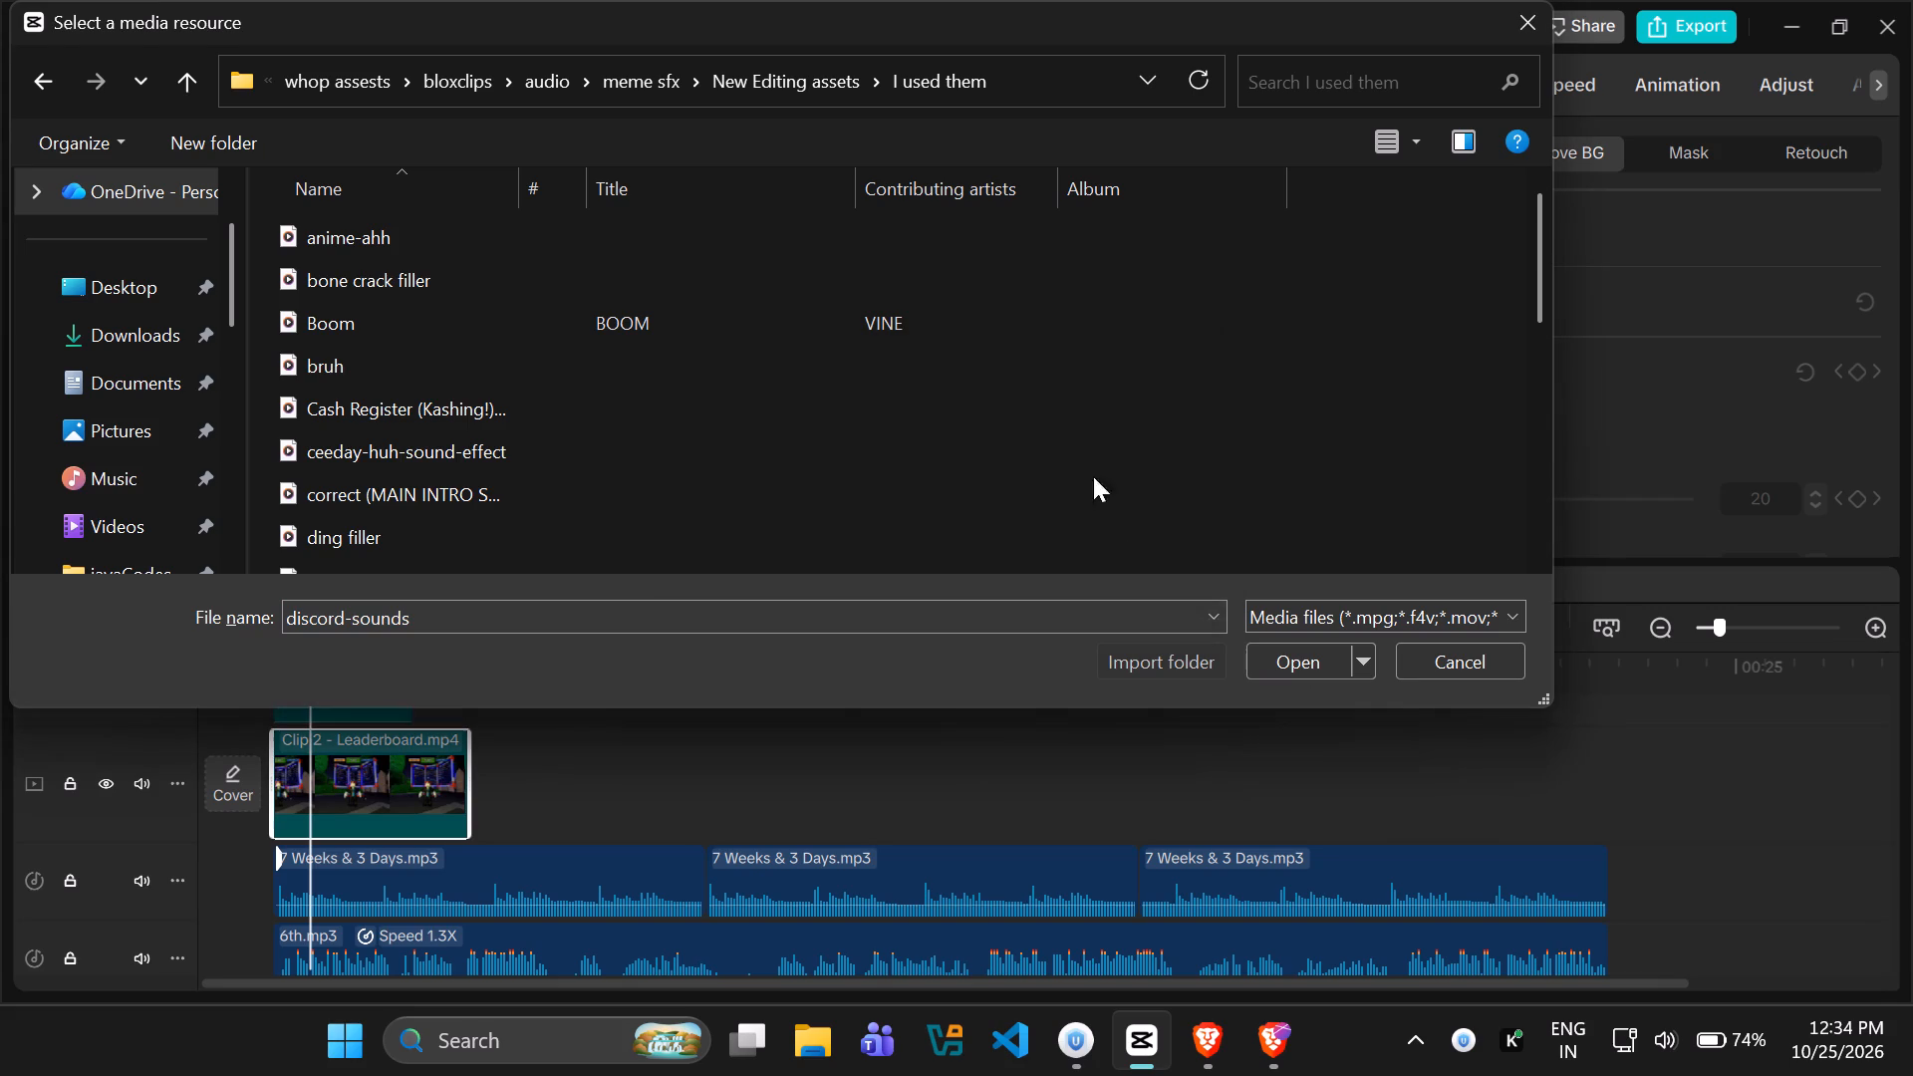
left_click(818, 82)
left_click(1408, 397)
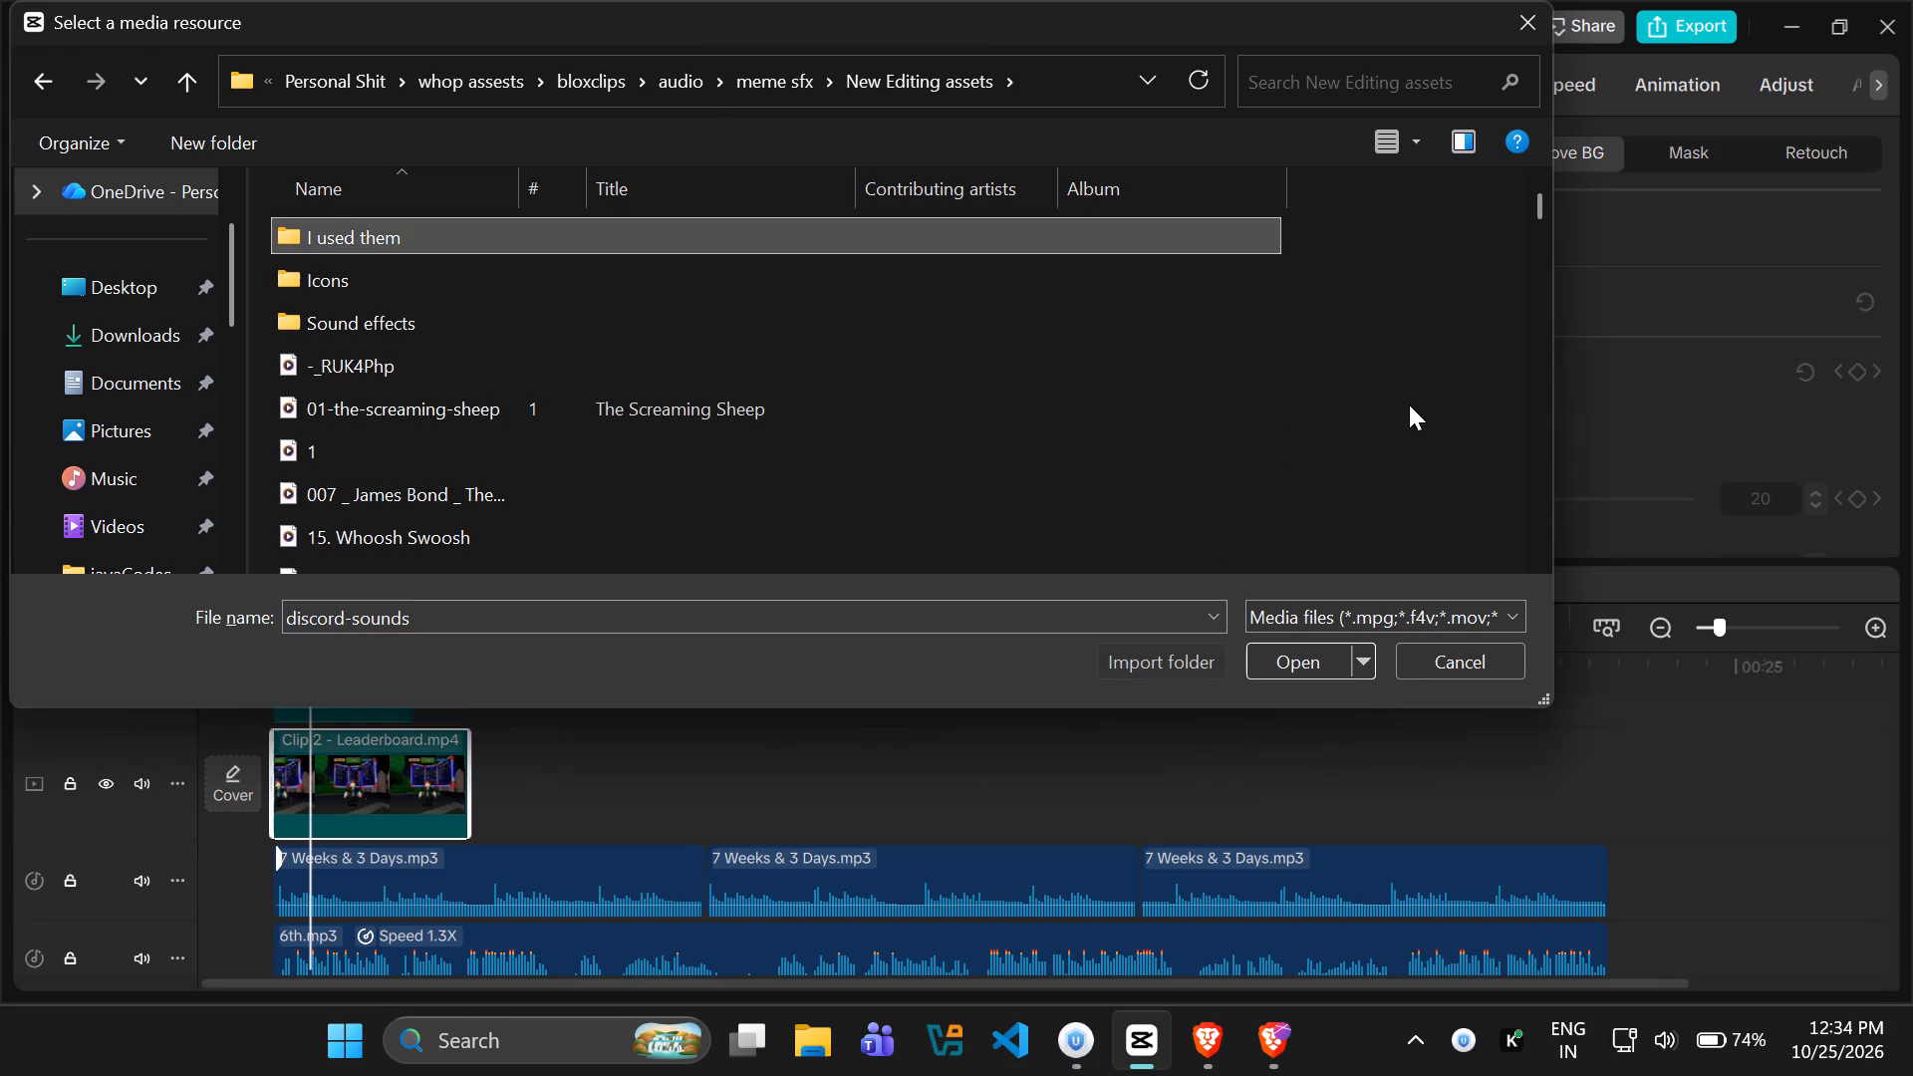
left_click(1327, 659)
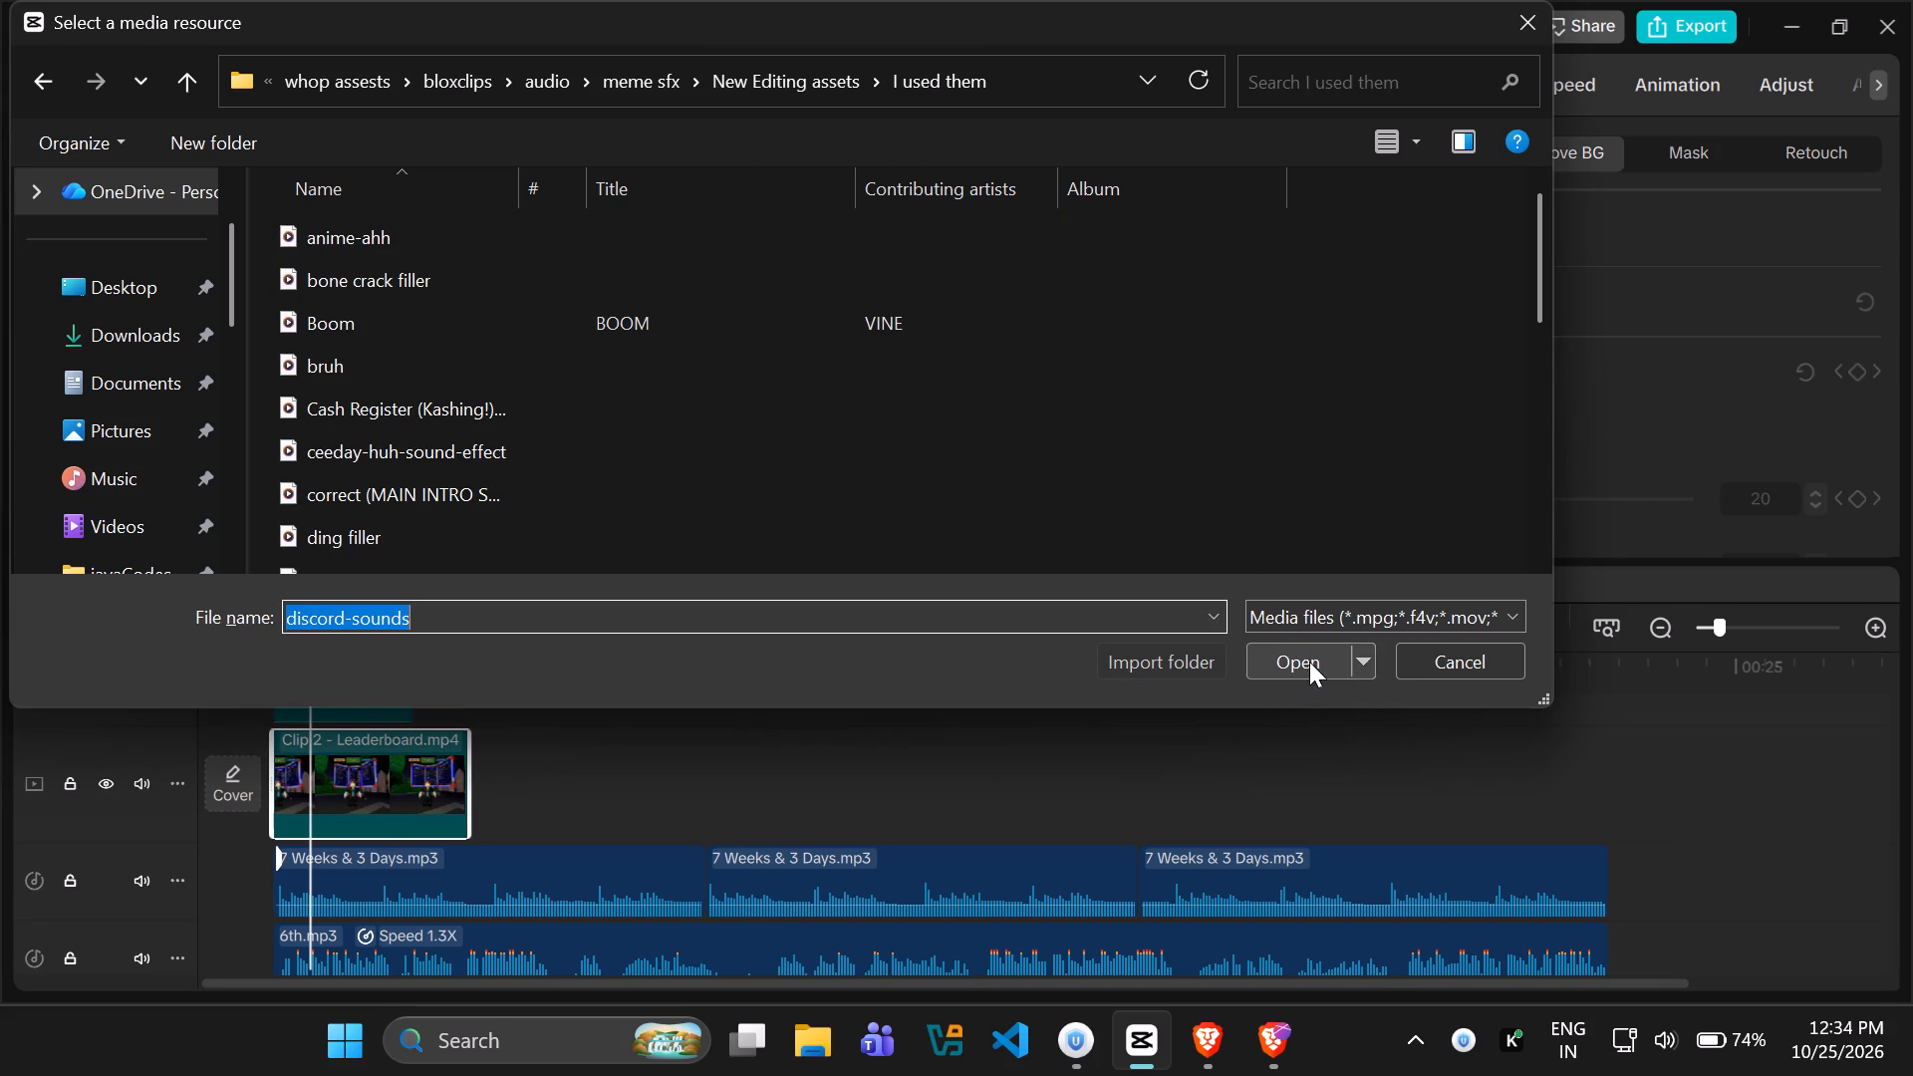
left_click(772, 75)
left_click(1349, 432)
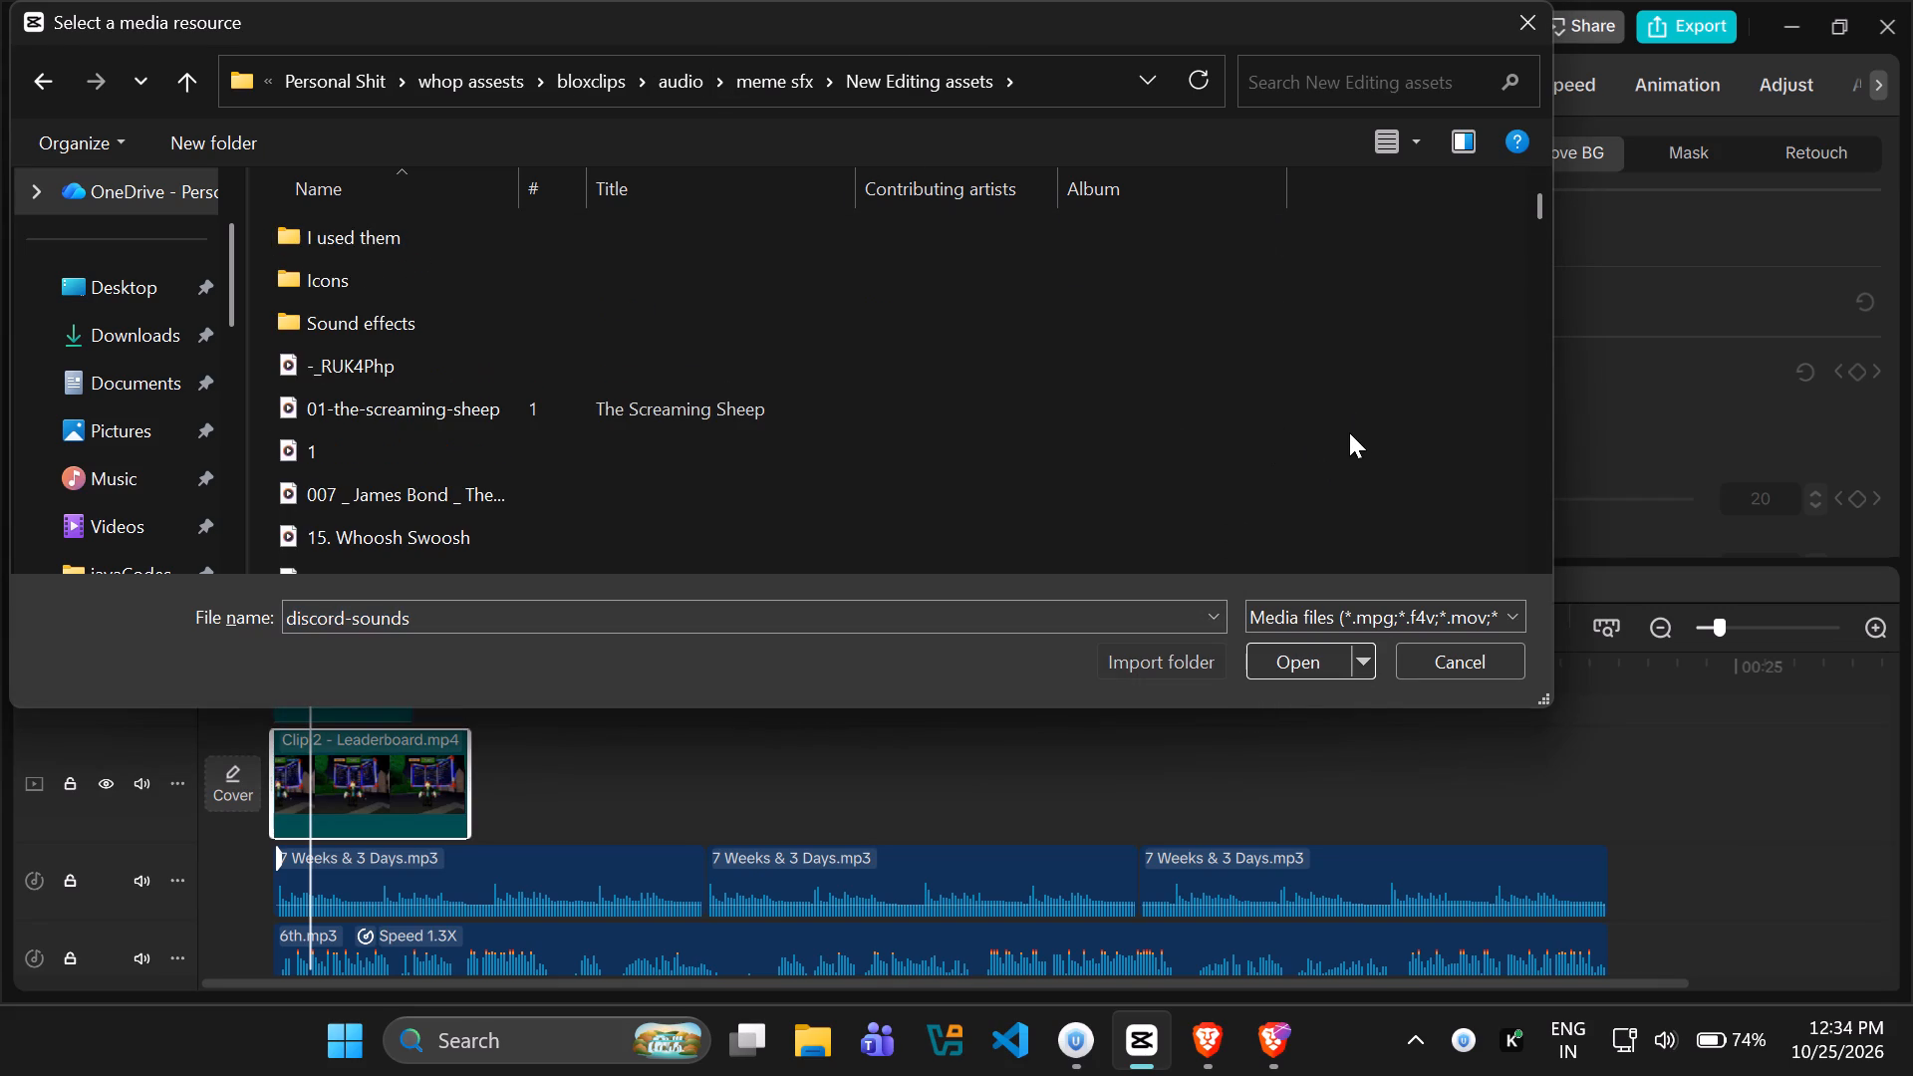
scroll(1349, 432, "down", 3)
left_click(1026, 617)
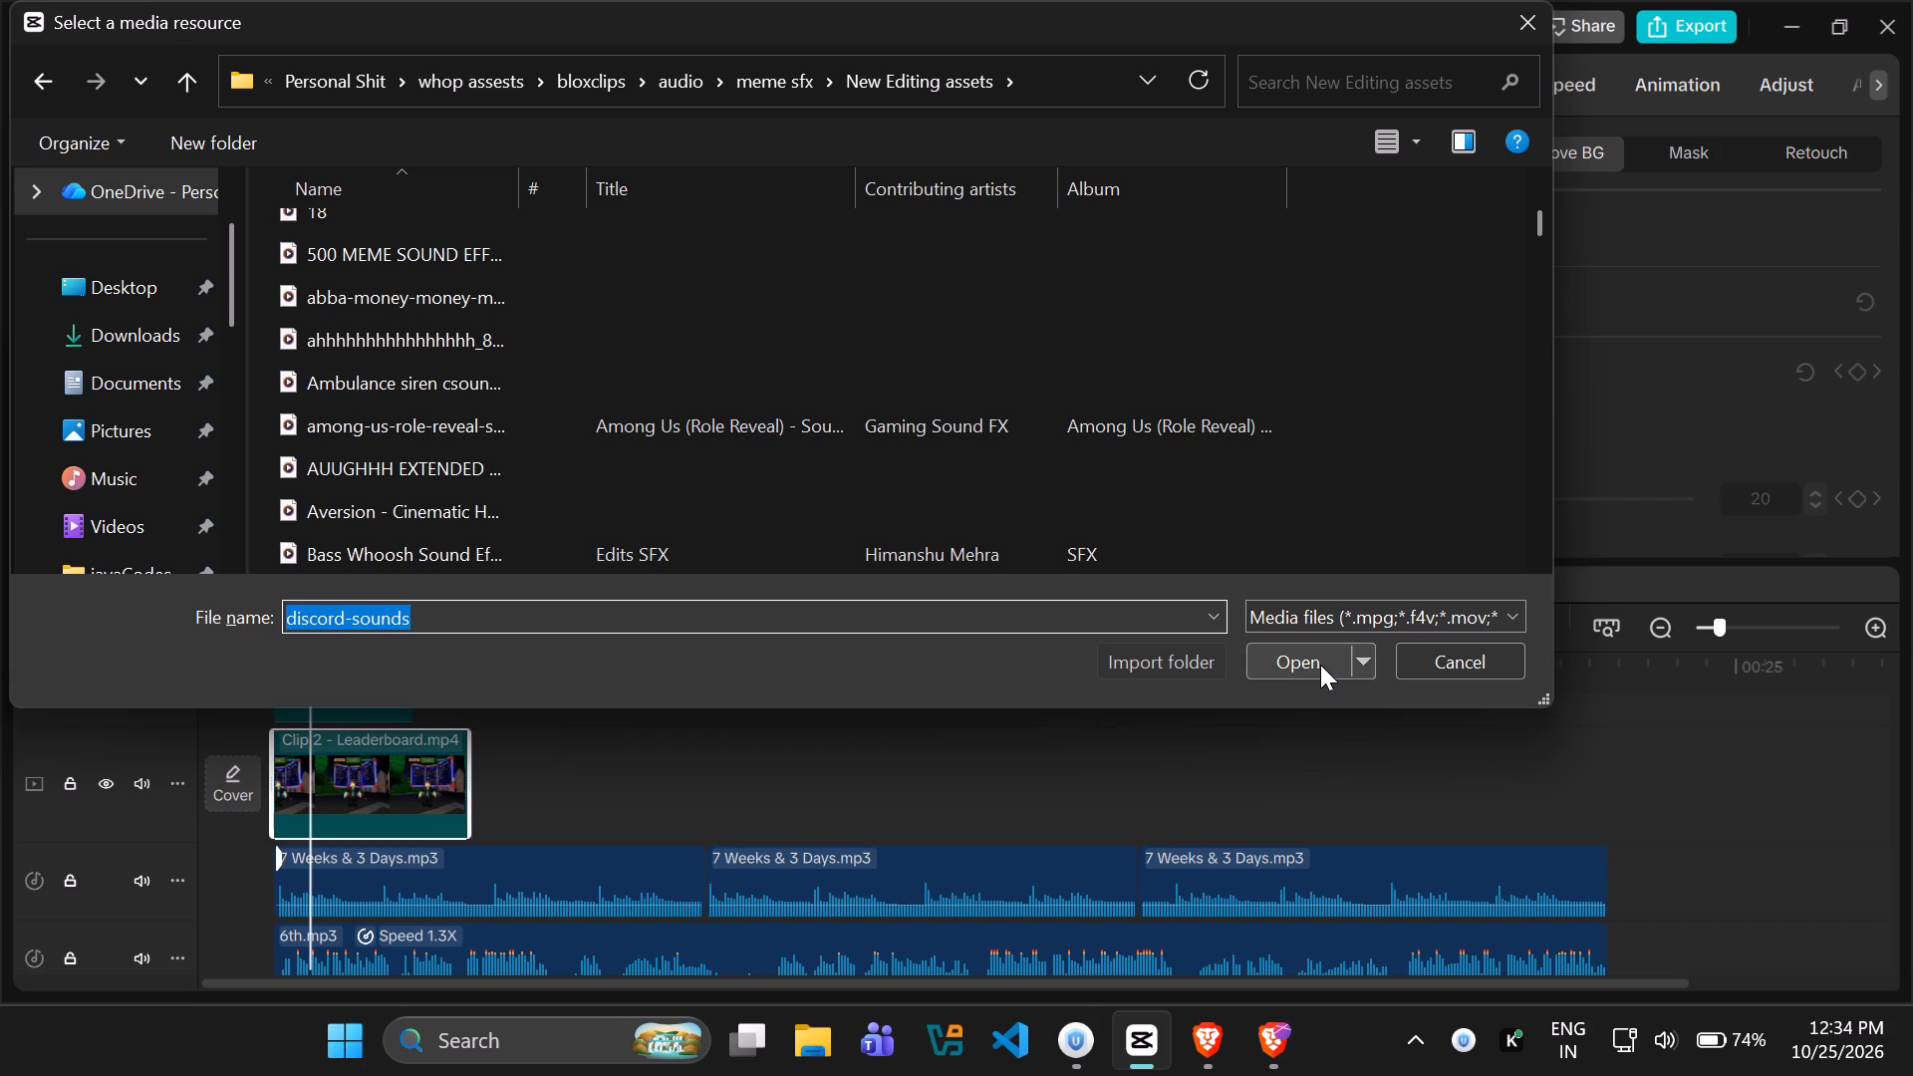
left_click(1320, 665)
Import the discord-sounds audio file from the New Editing assets folder into the project media.
left_click(814, 94)
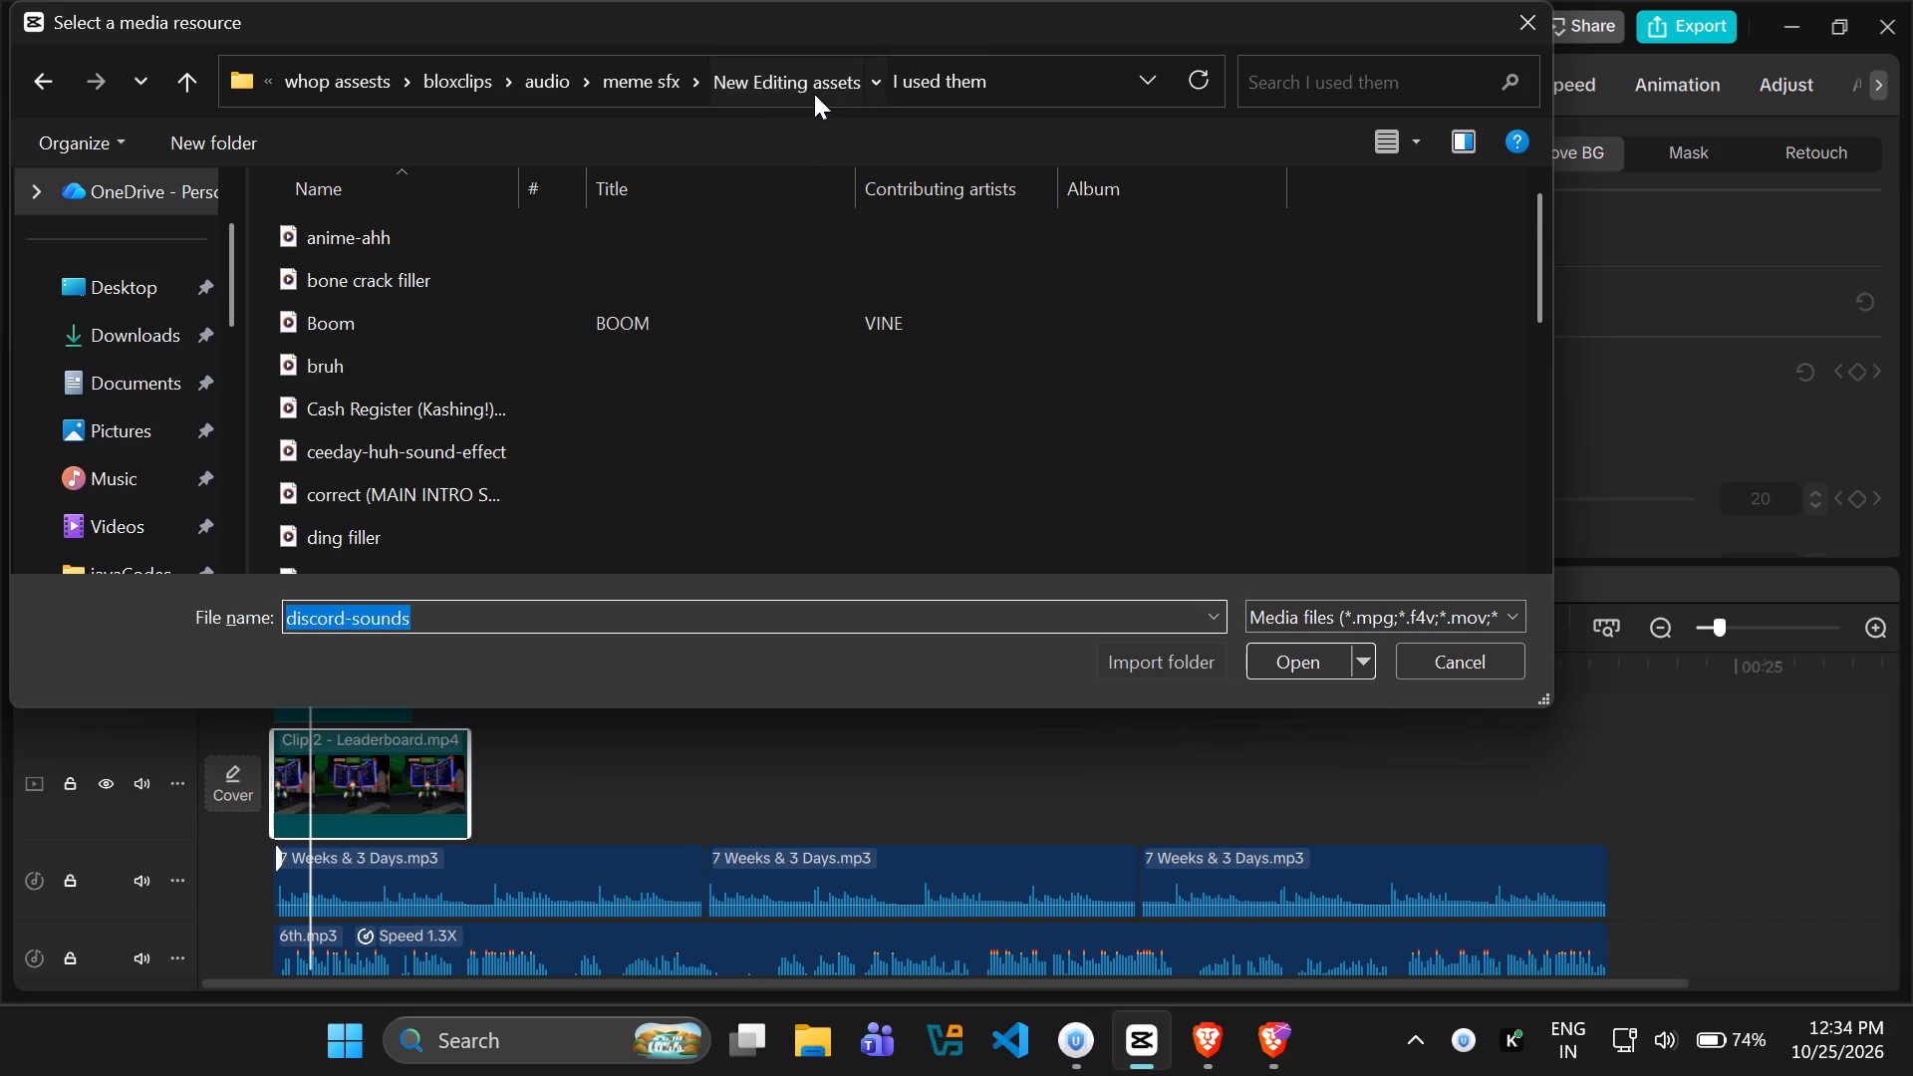
scroll(1148, 456, "down", 4)
scroll(1269, 423, "down", 7)
double_click(1374, 415)
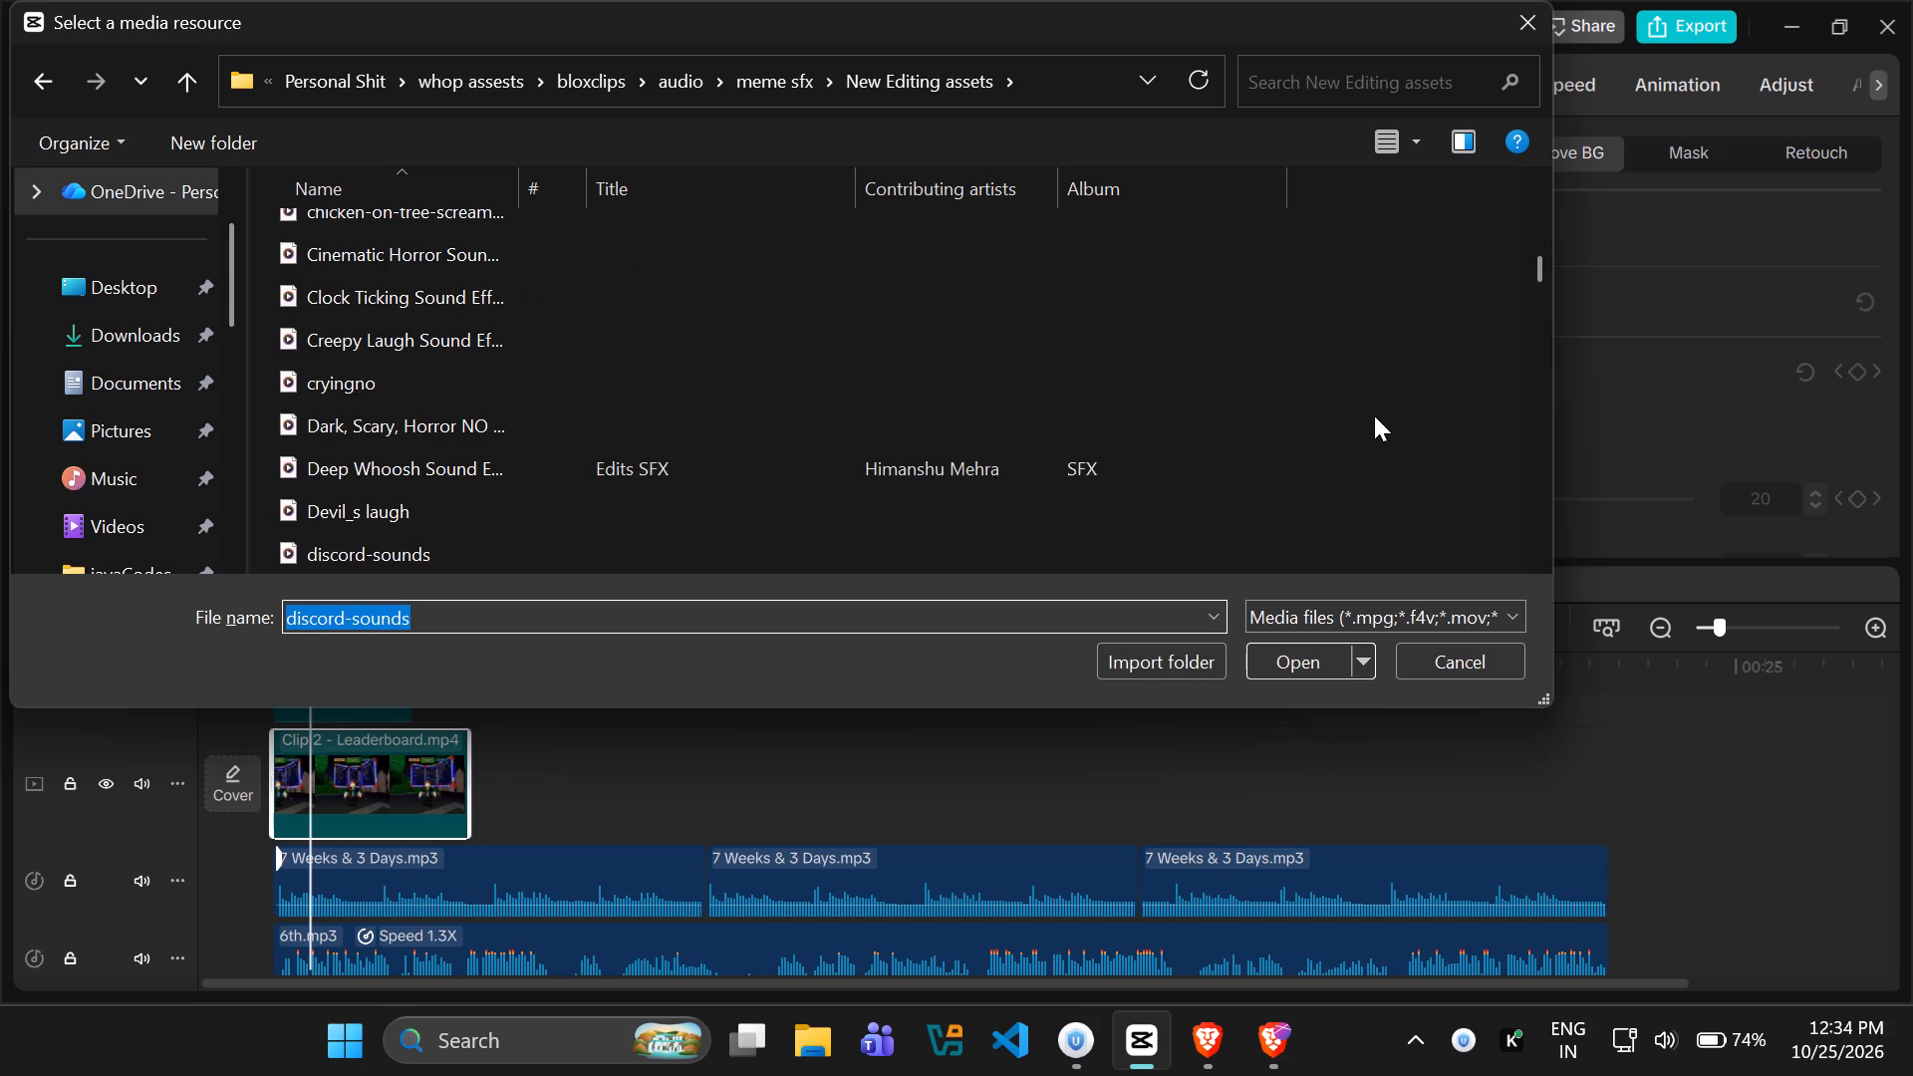
left_click(708, 608)
left_click(411, 545)
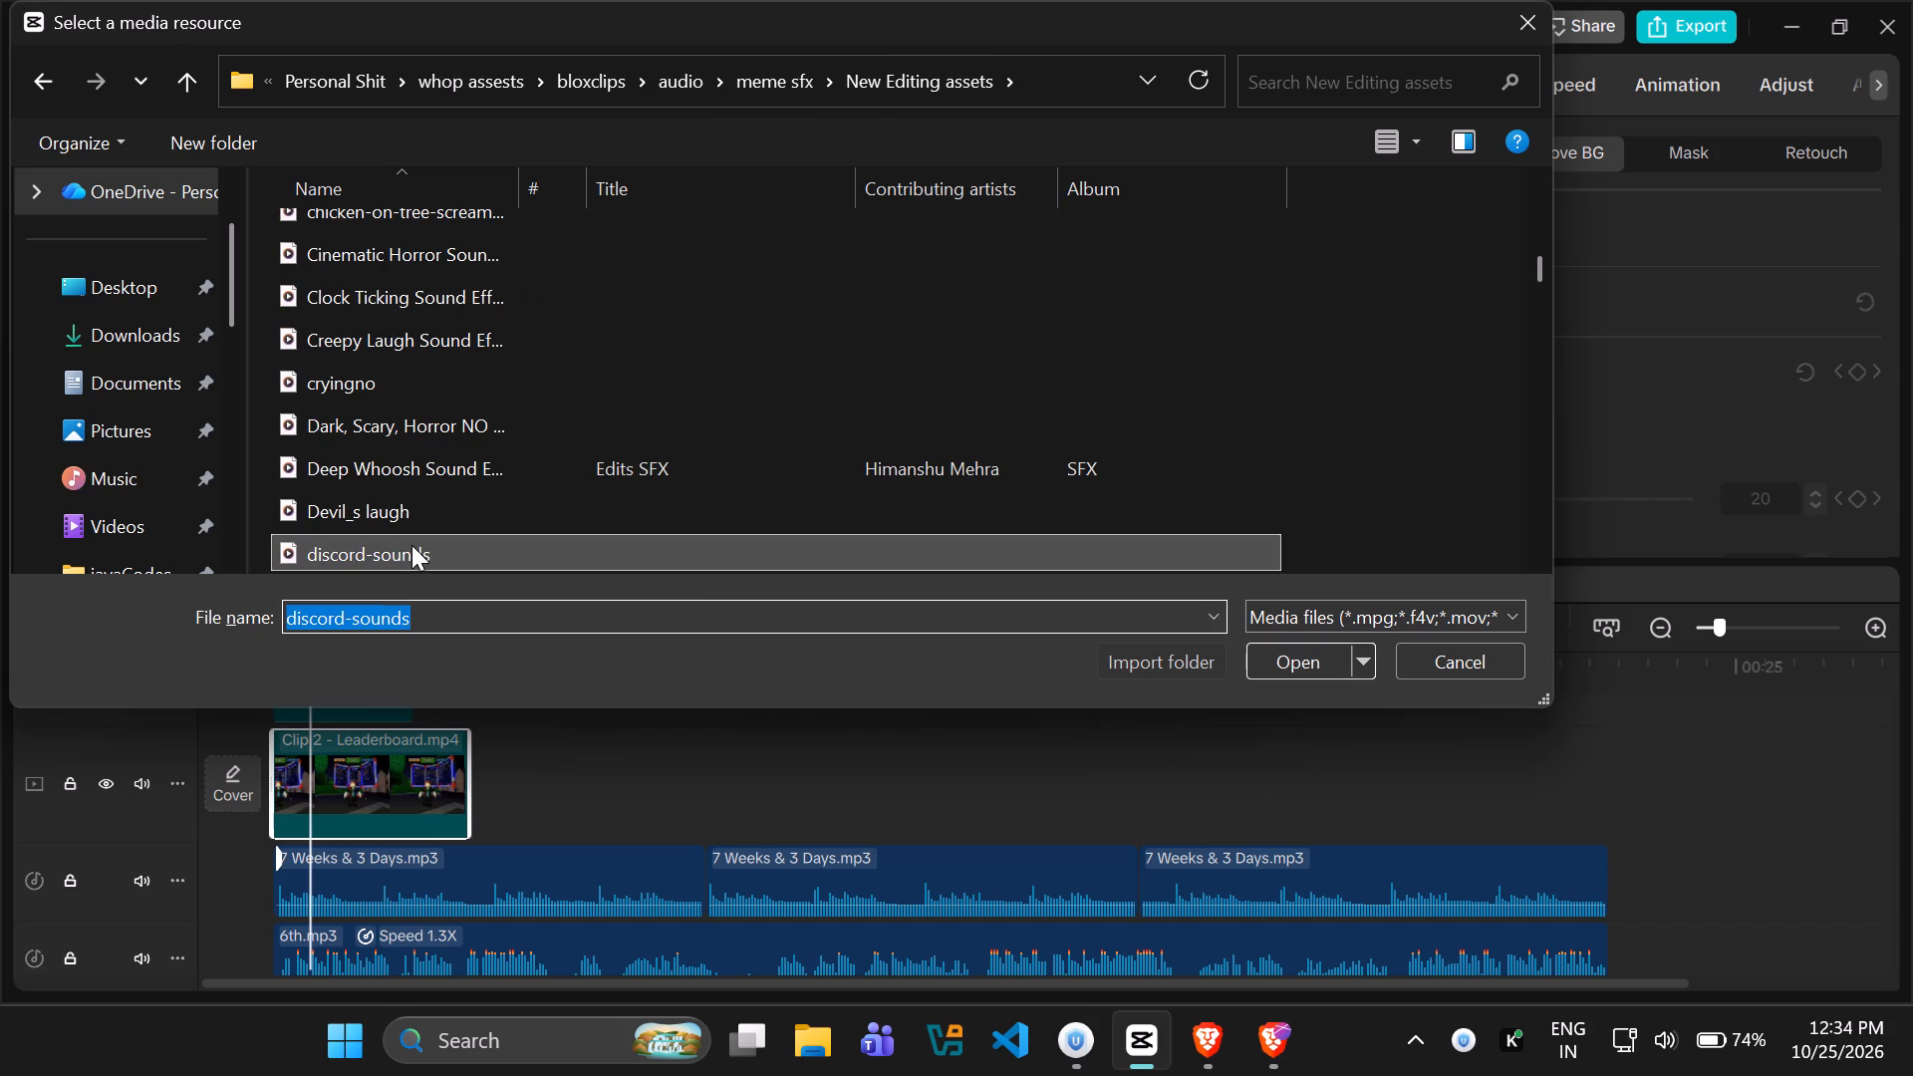
left_click(1279, 649)
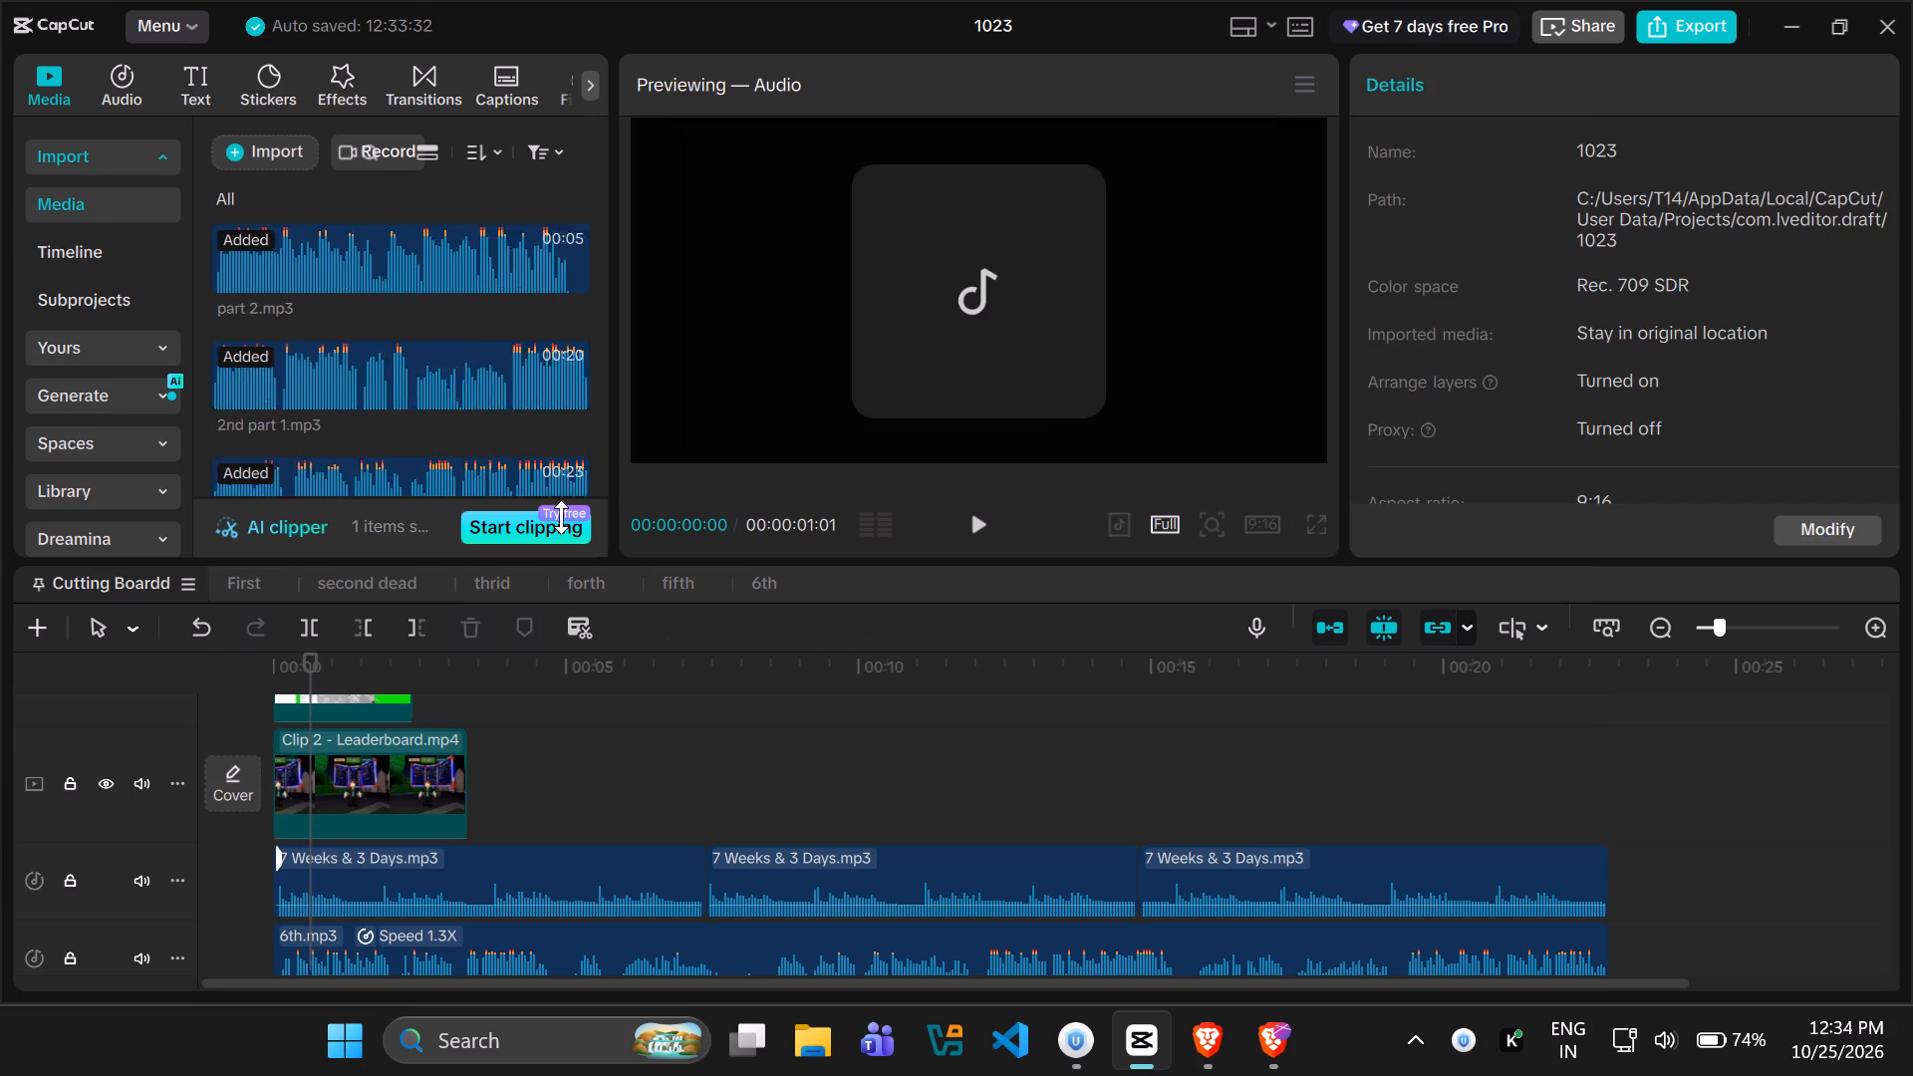
Place discord-sounds.mp3 on a new audio track below the other effects at about 0.6 s and preview it.
left_click_drag(301, 403, 379, 862)
scroll(494, 801, "down", 6)
scroll(387, 857, "down", 3)
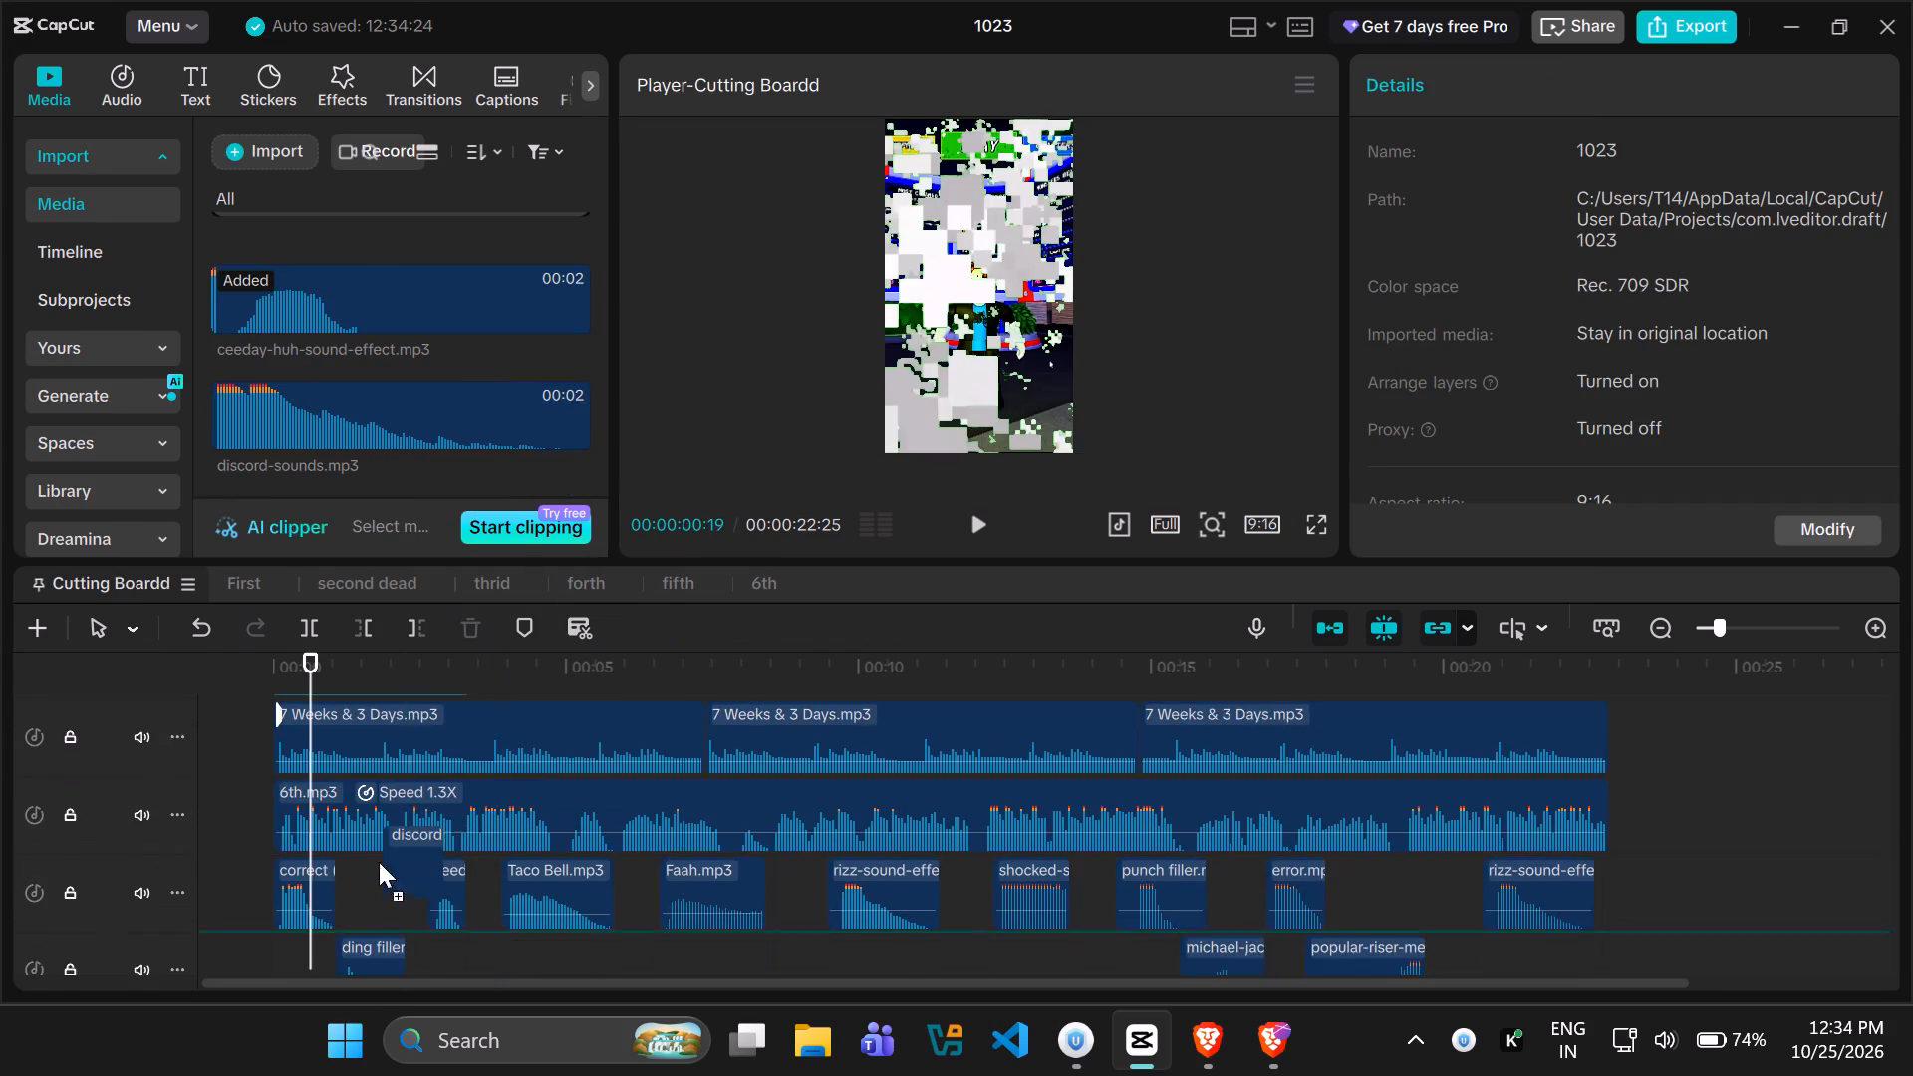
scroll(379, 862, "down", 3)
left_click_drag(379, 862, 316, 923)
scroll(337, 891, "down", 4)
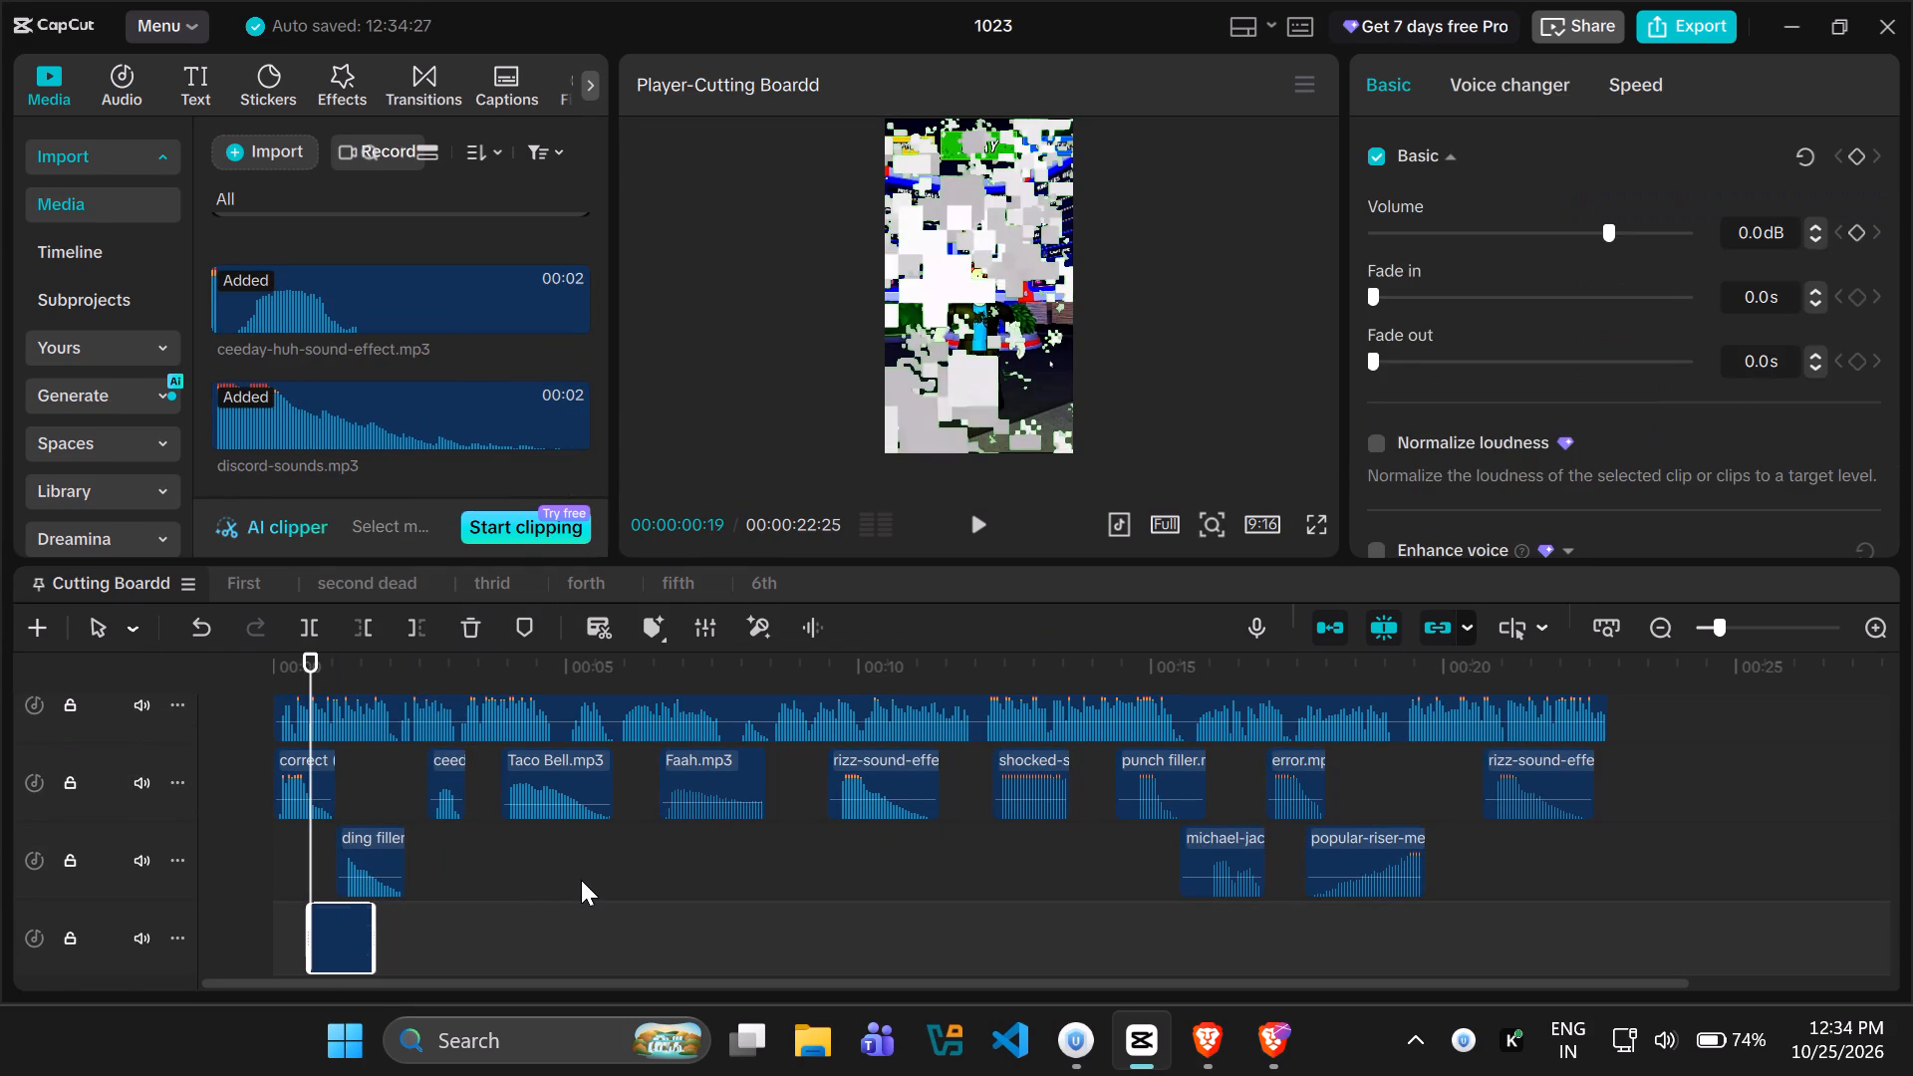
key("space")
key("space")
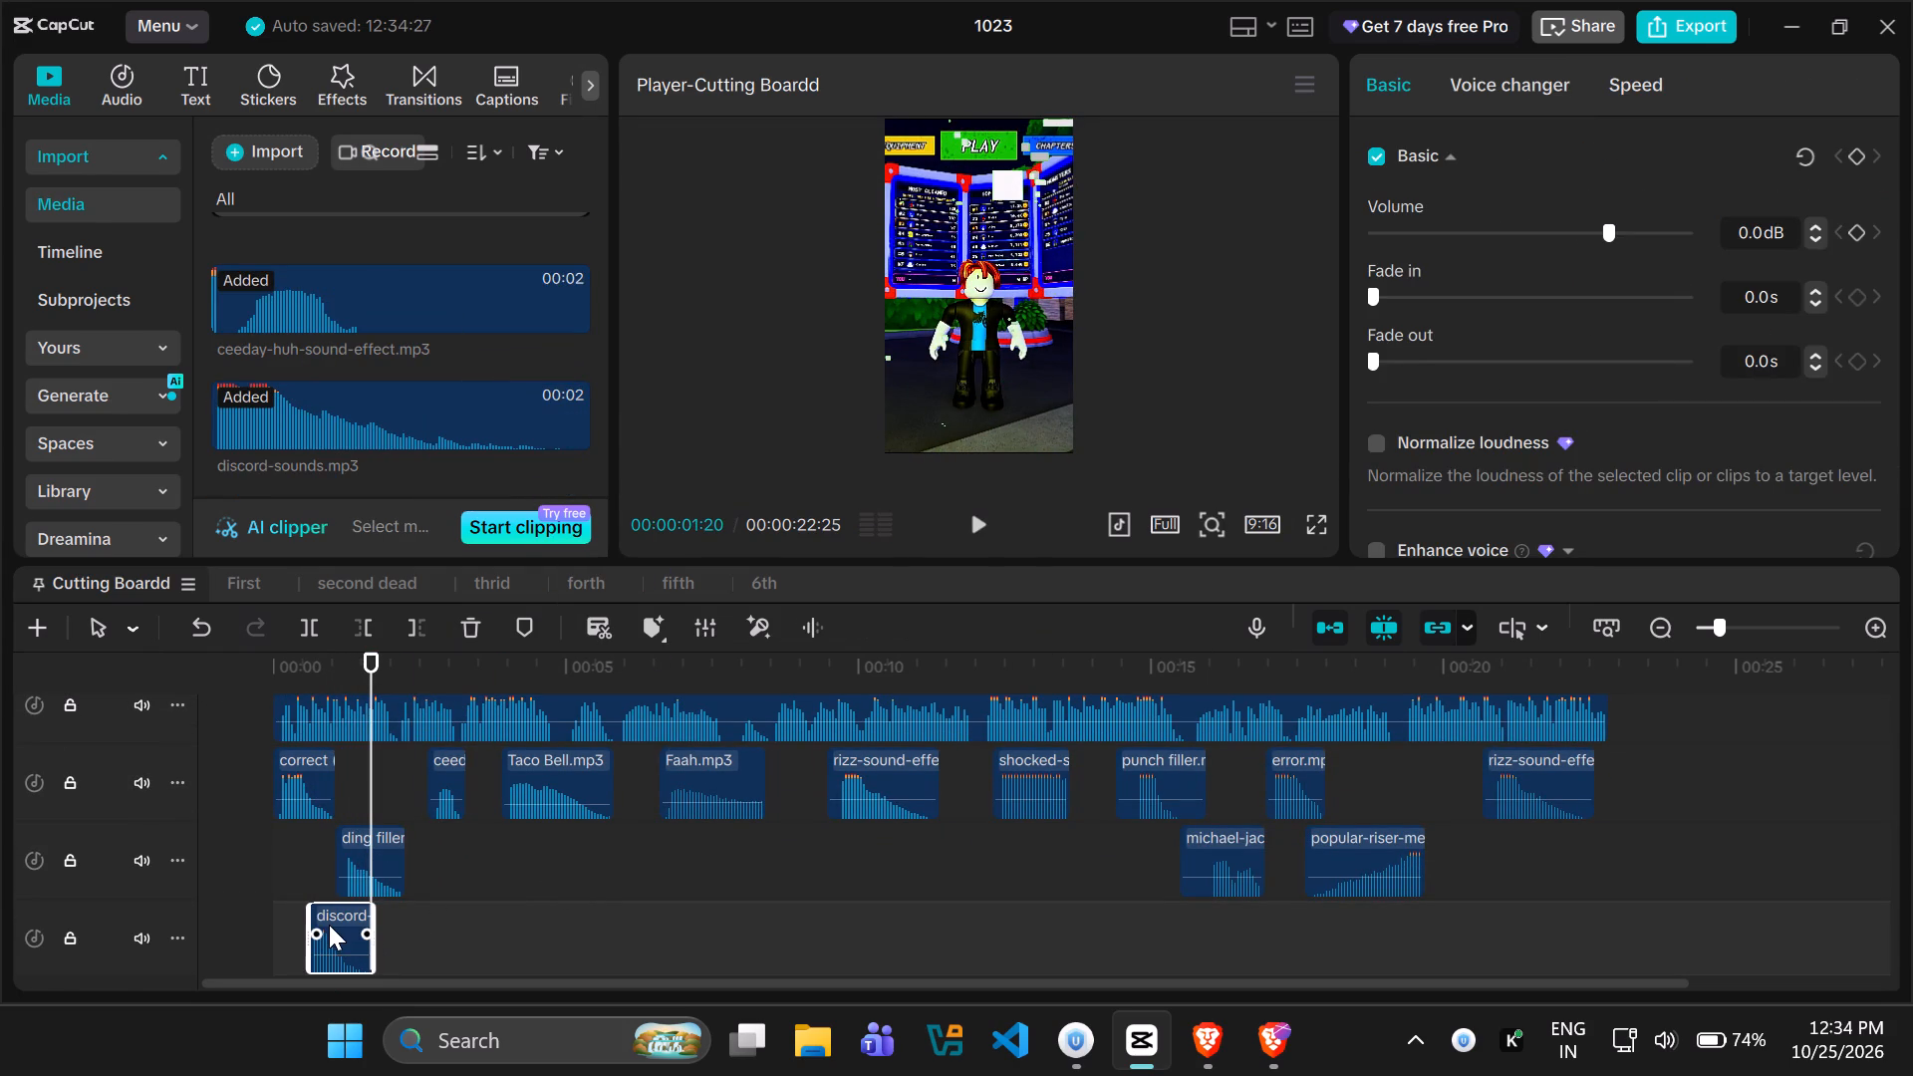
Shift the discord-sounds clip to about 0.9 s and play the opening of Cutting Boardd to check its timing.
left_click_drag(329, 925, 345, 925)
left_click_drag(367, 789, 294, 788)
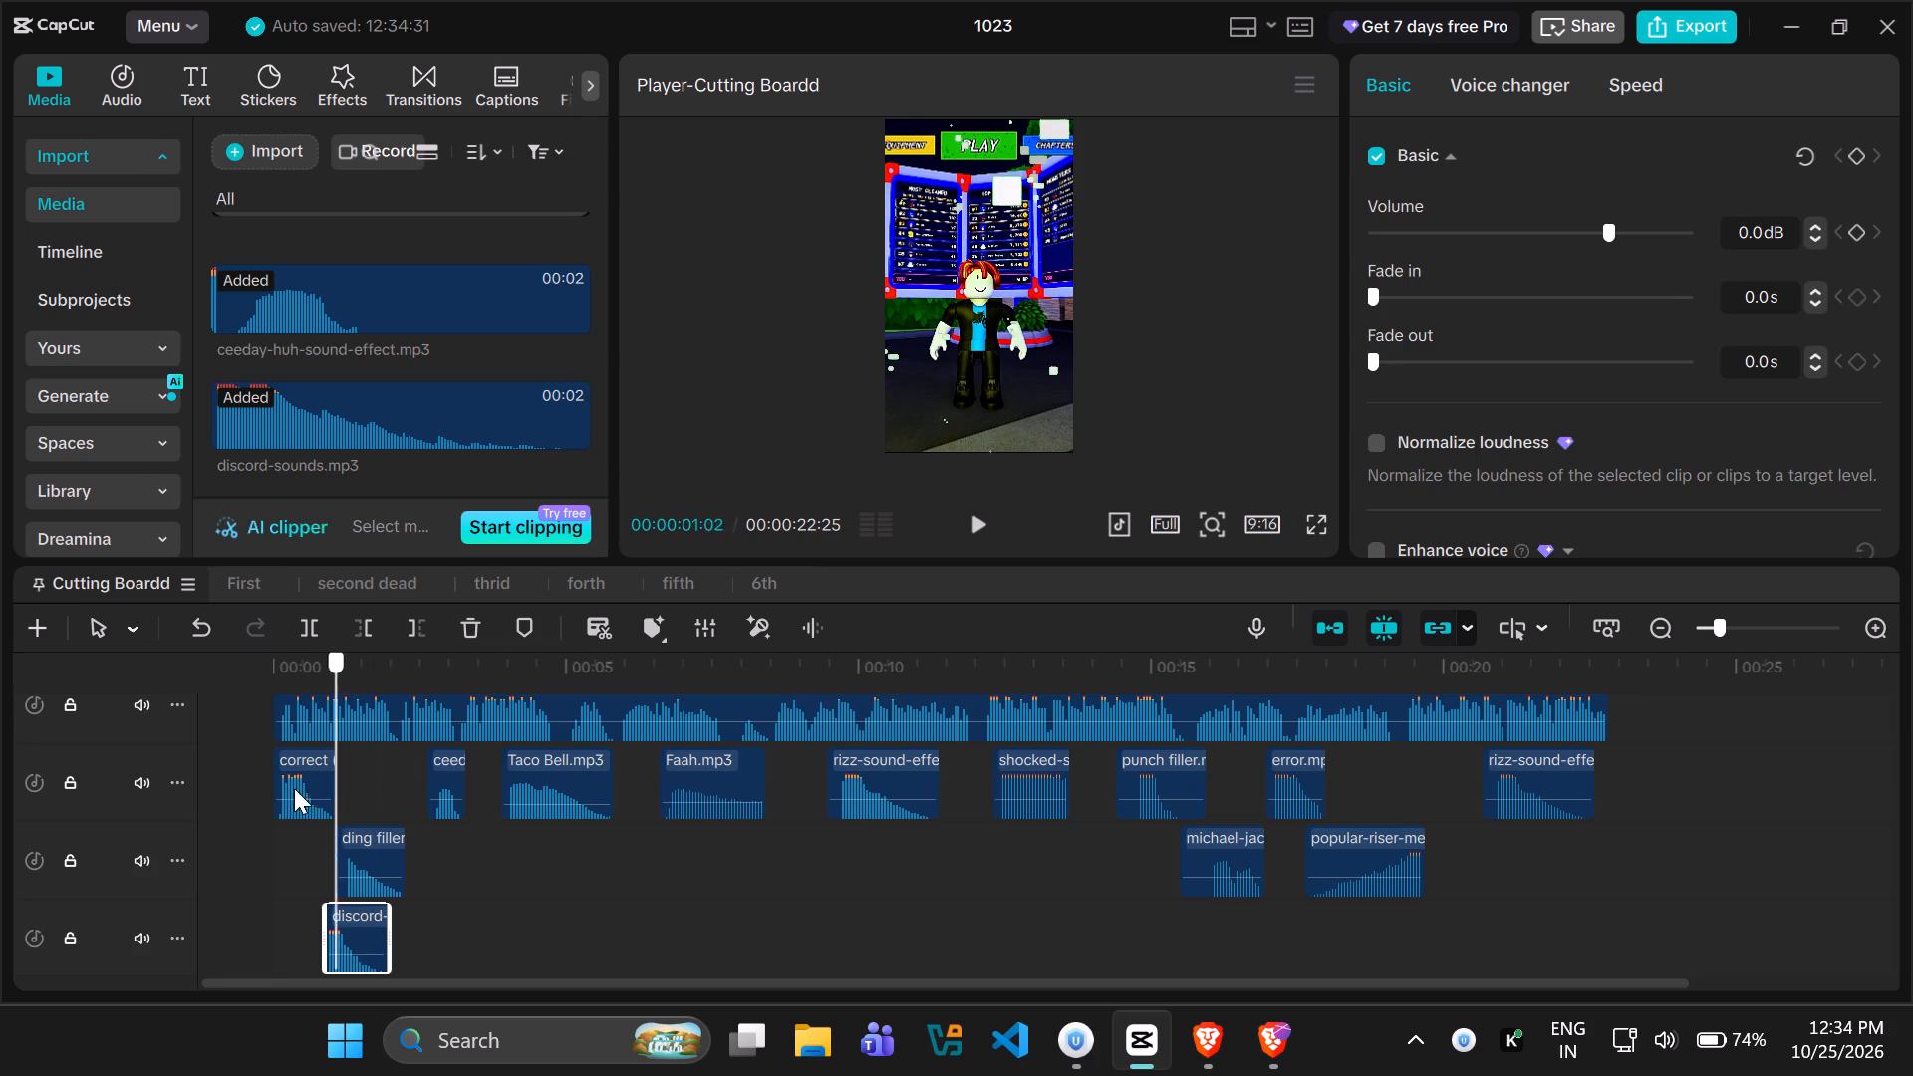
left_click_drag(294, 788, 285, 788)
key("space")
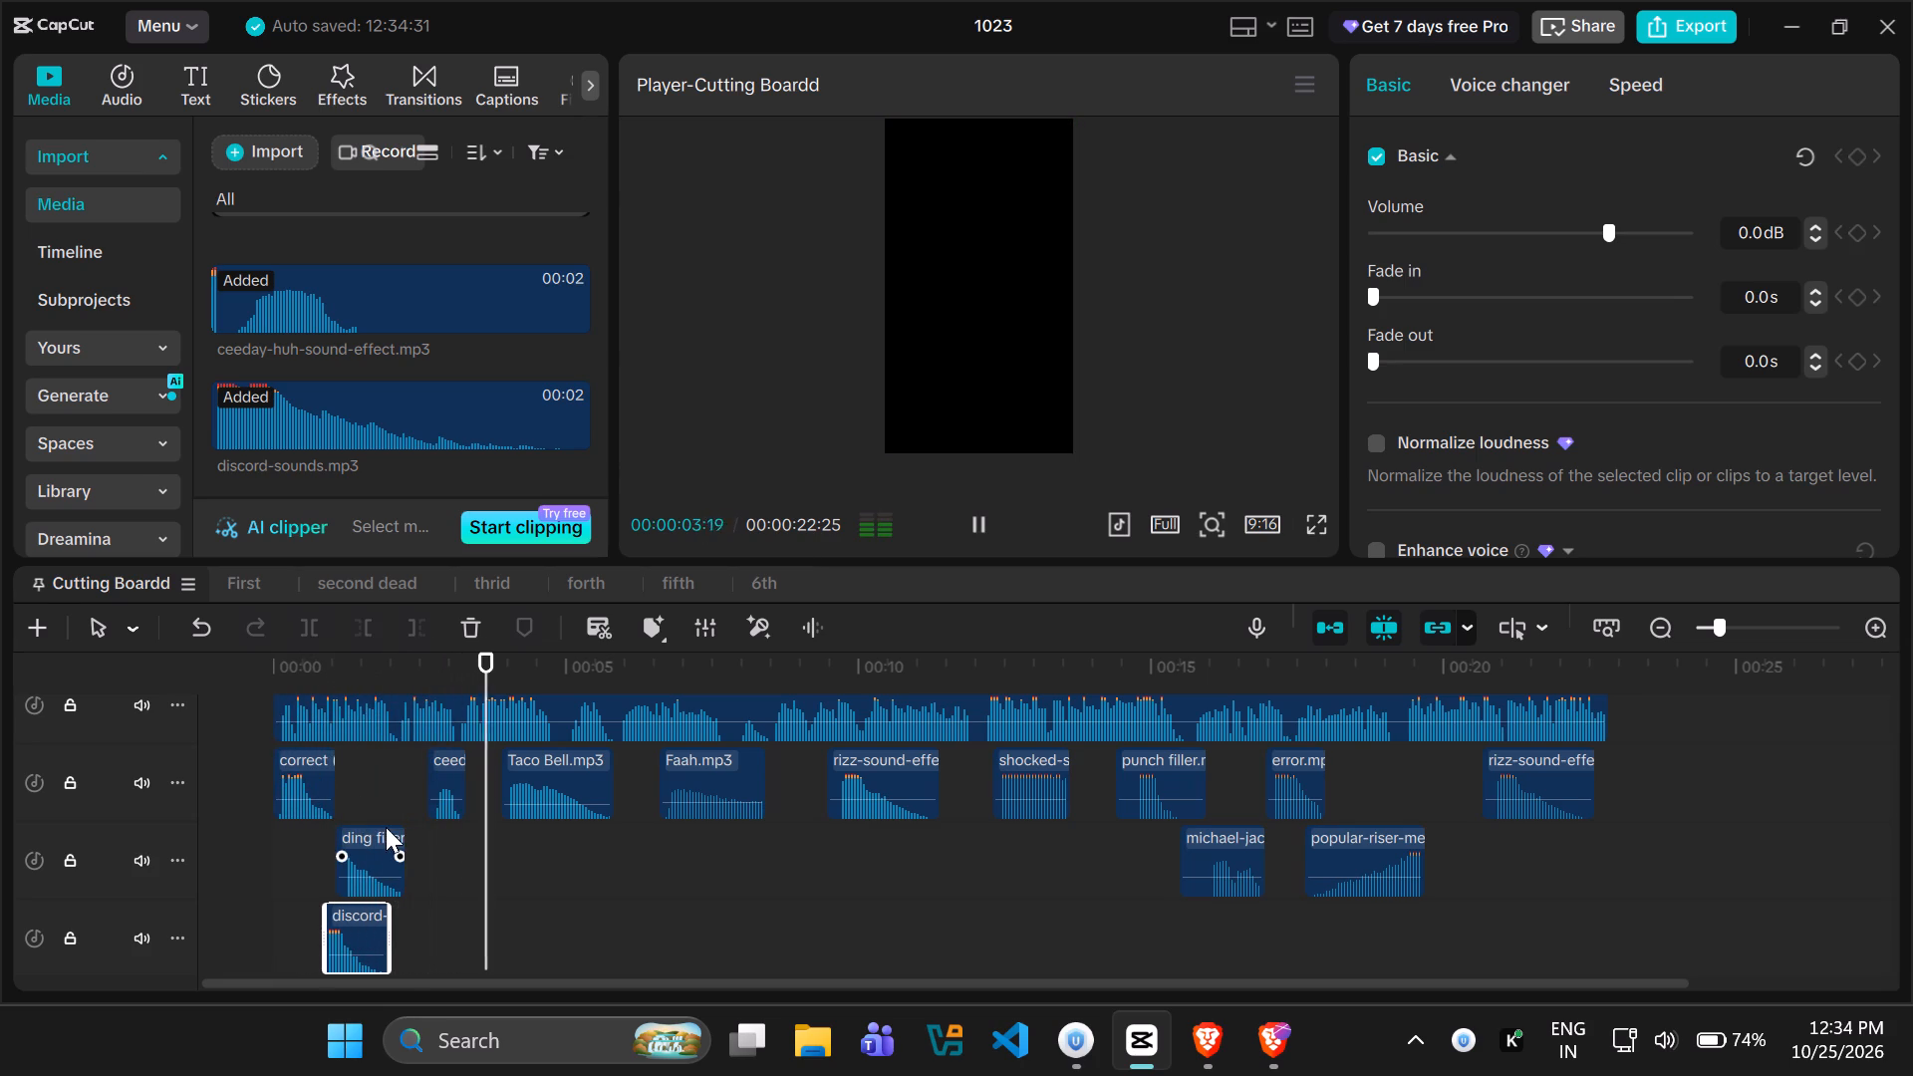
left_click_drag(526, 877, 499, 877)
left_click_drag(491, 866, 196, 822)
Search the sticker library for spongebob creepy, look over the results and clear the search.
scroll(502, 863, "up", 9)
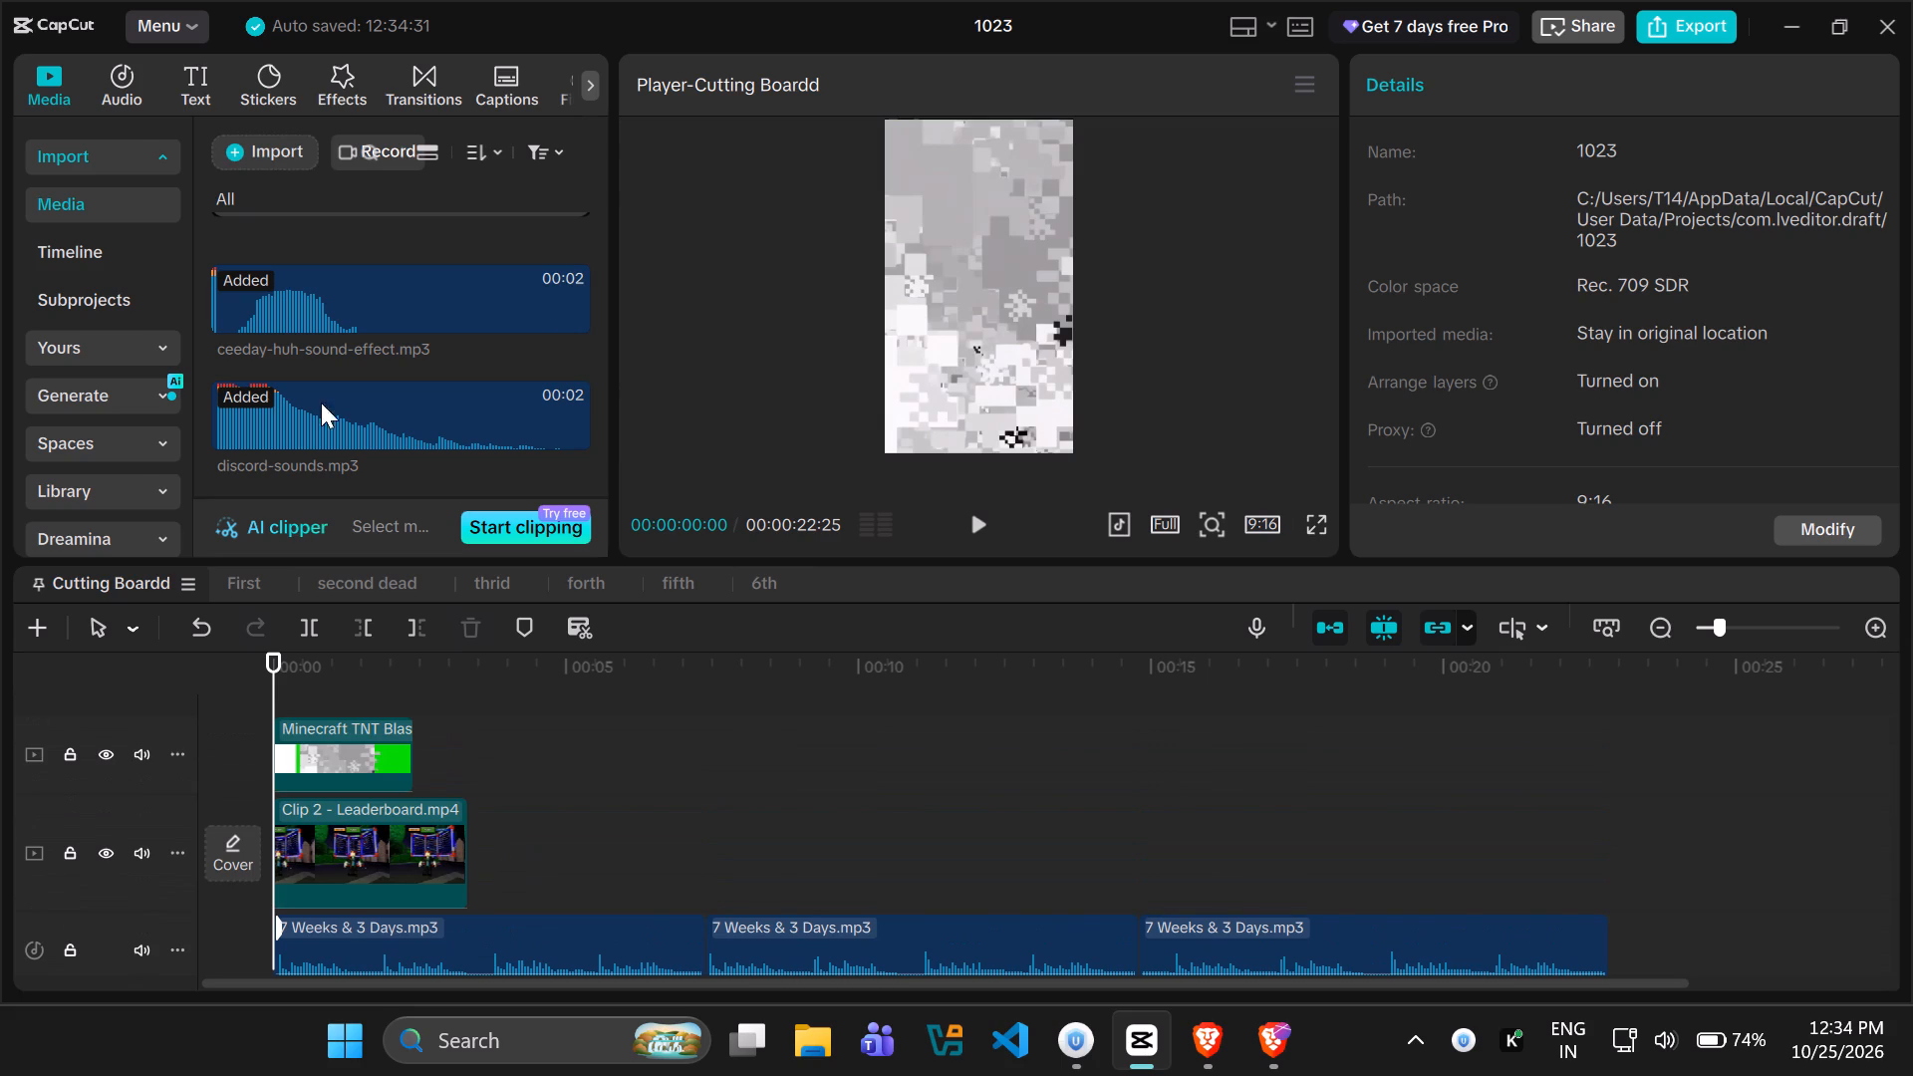
left_click(273, 81)
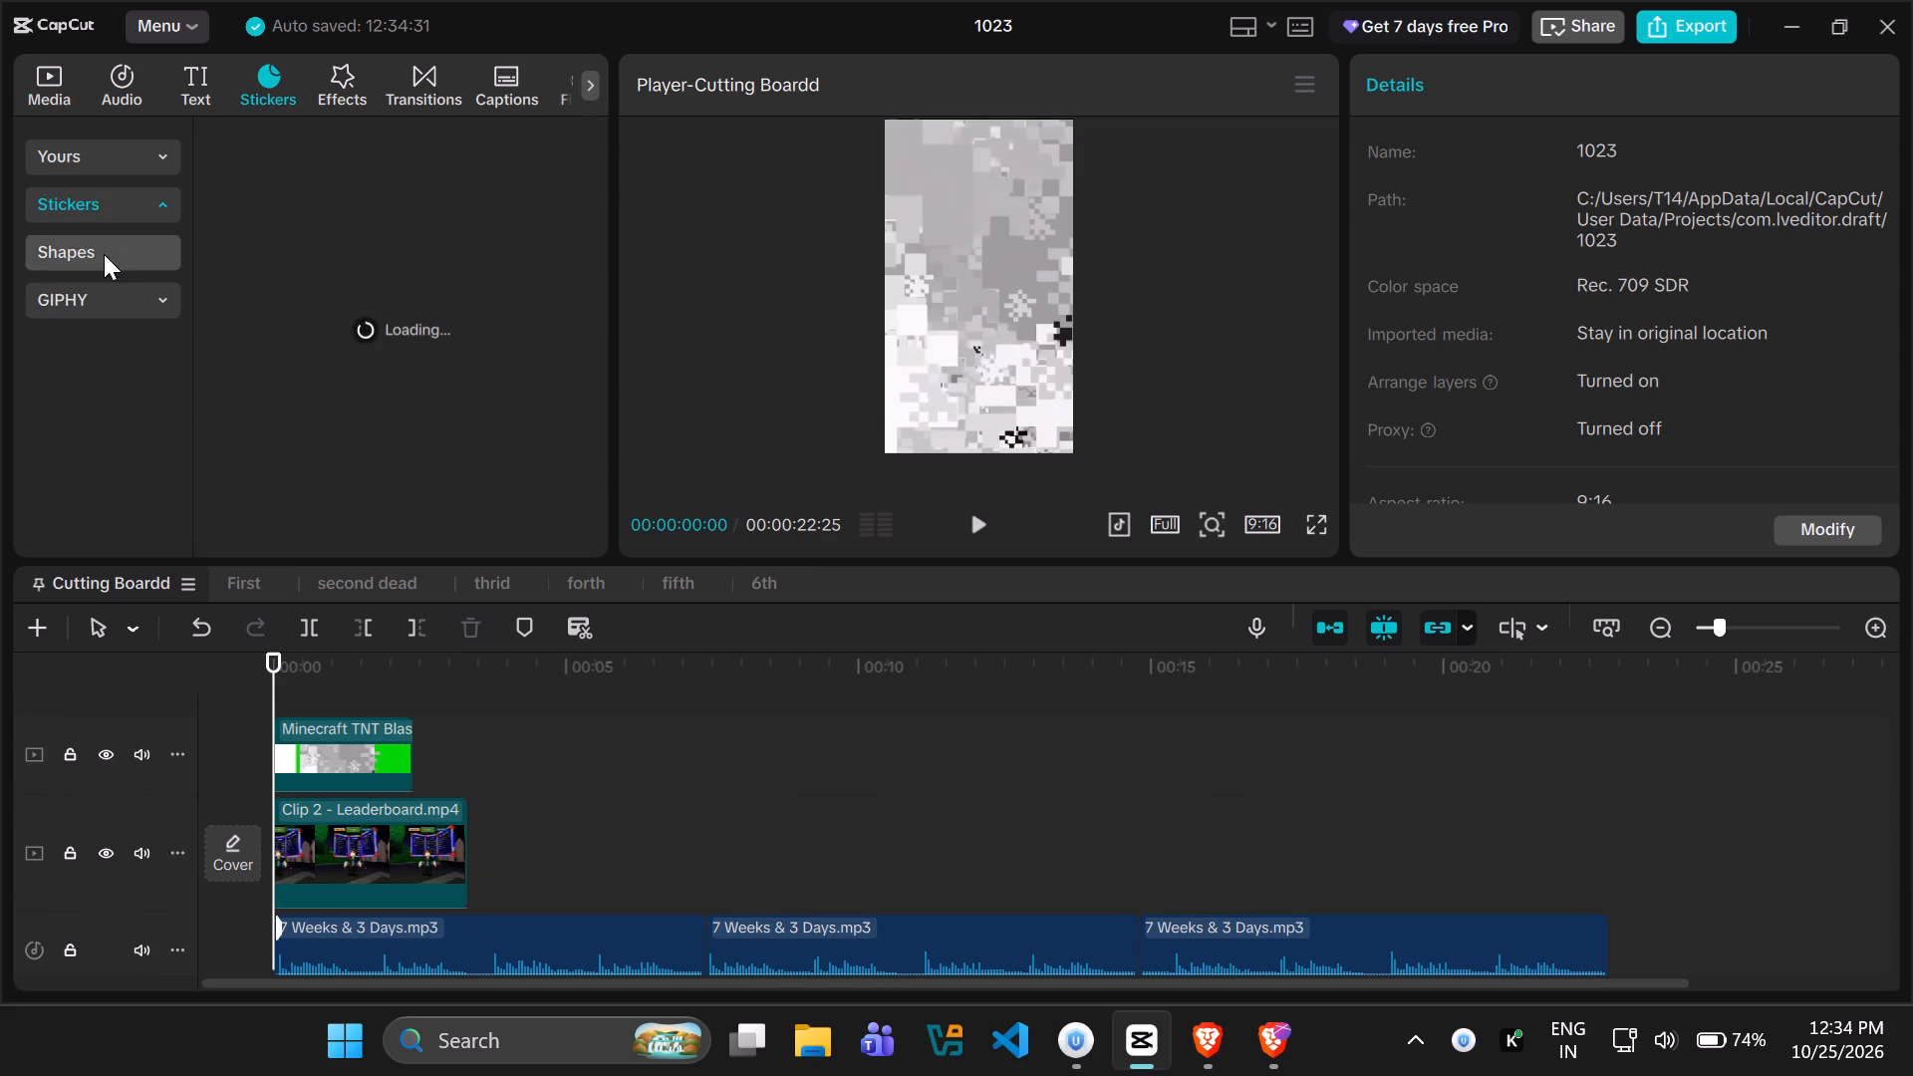
left_click(112, 255)
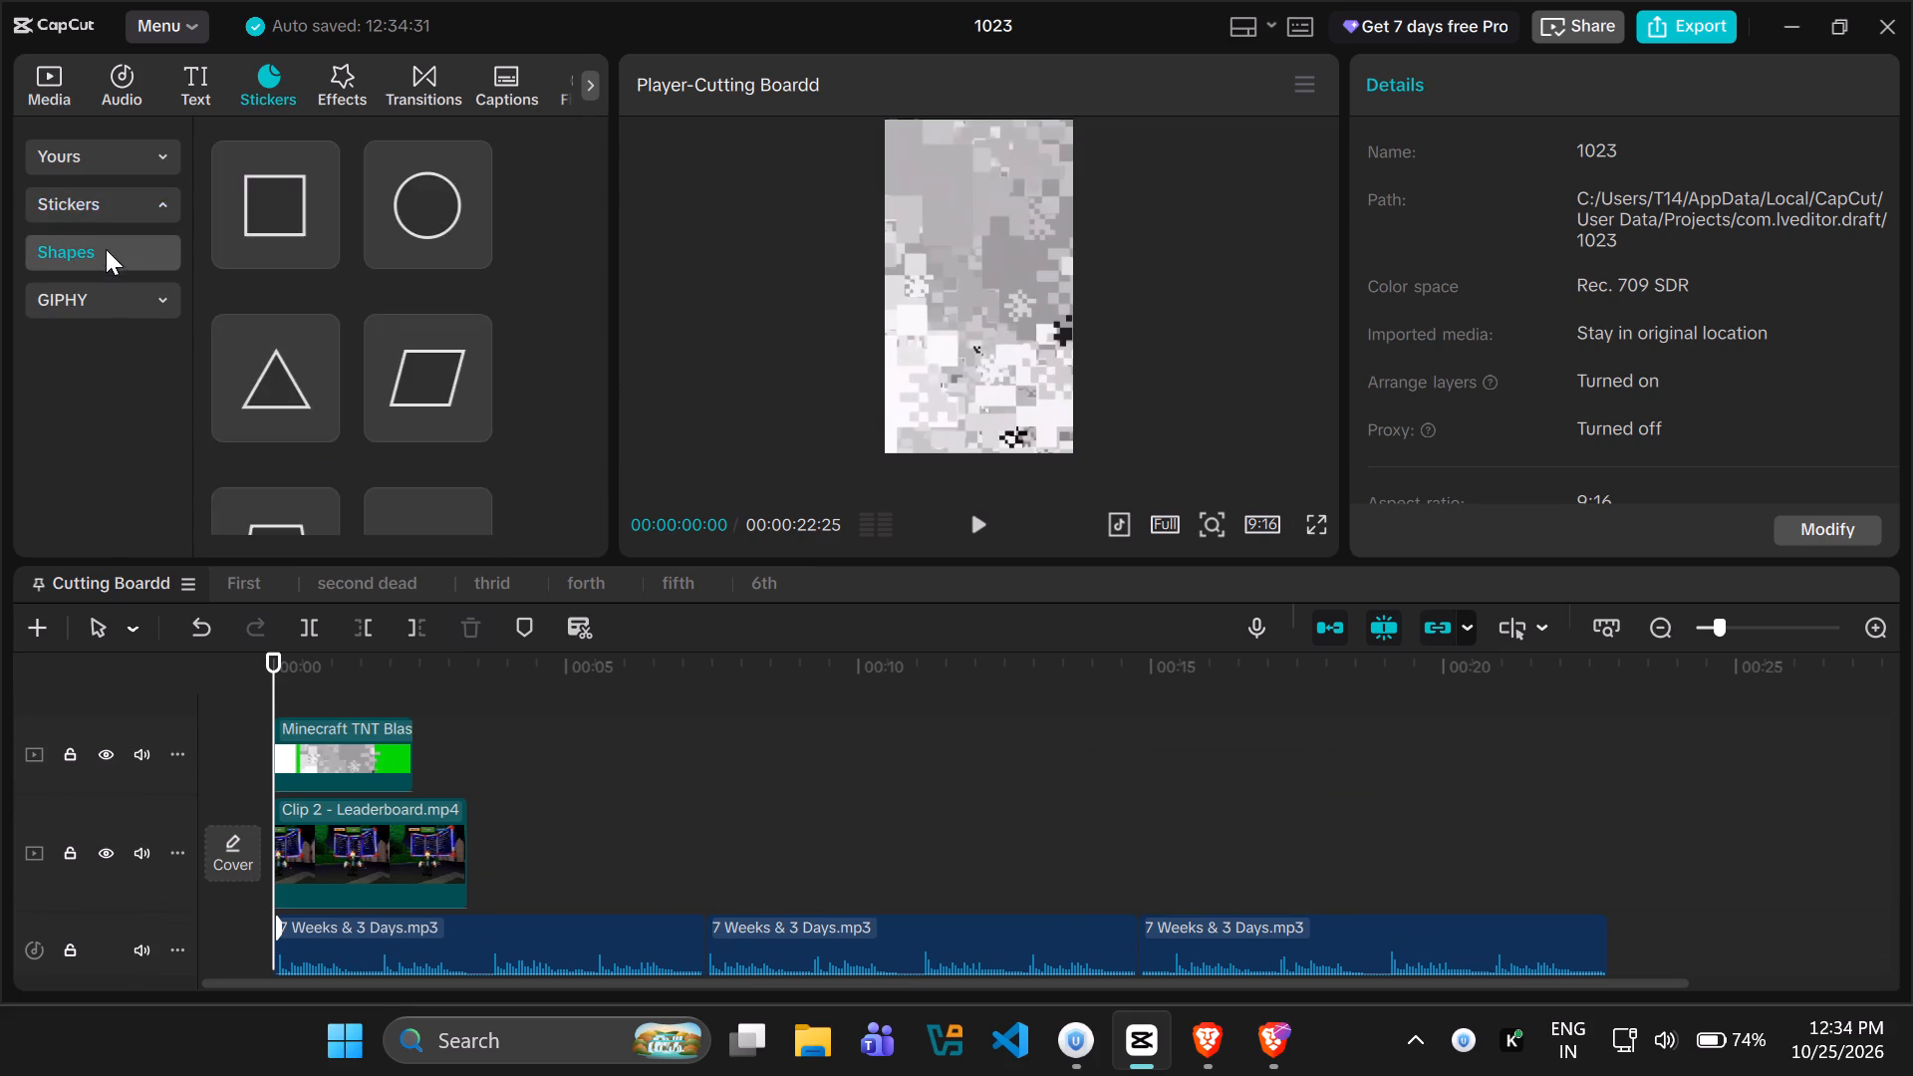
left_click(105, 213)
left_click(312, 154)
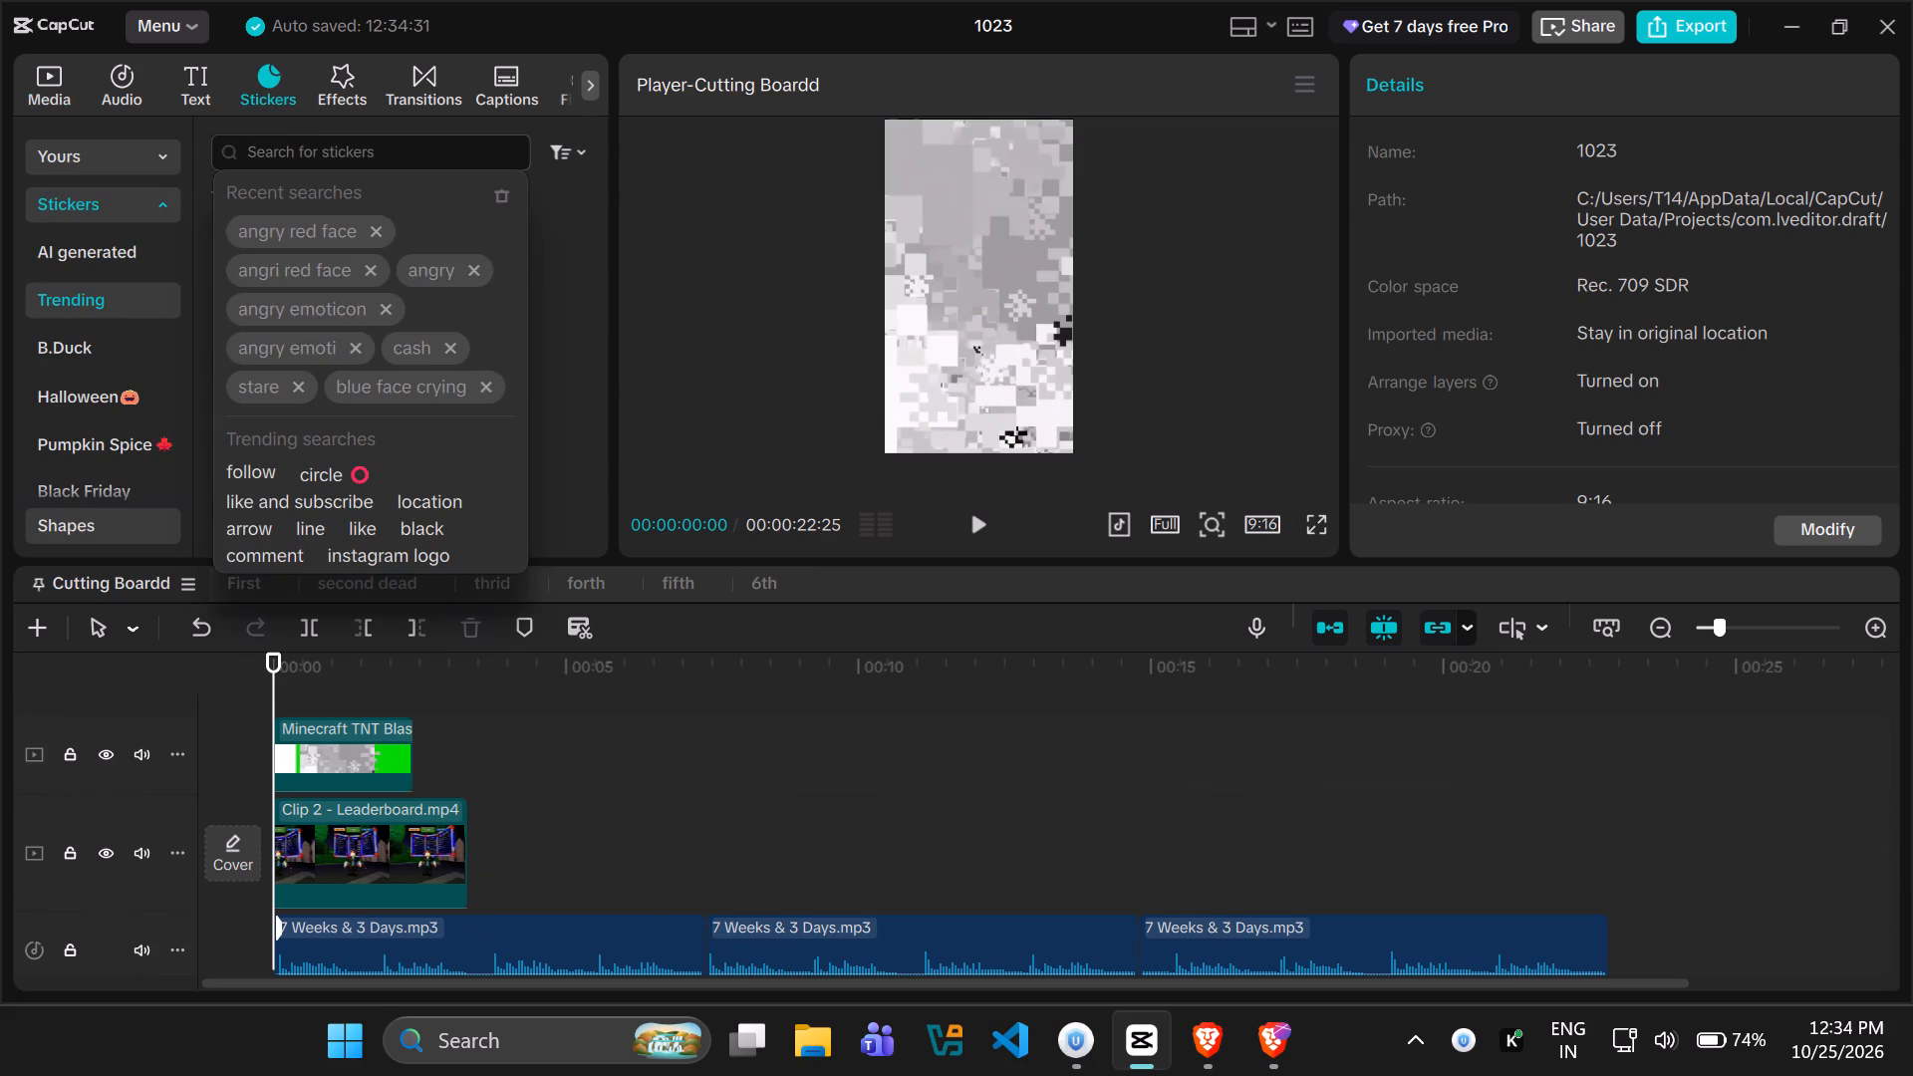
type("spn")
key("BackSpace")
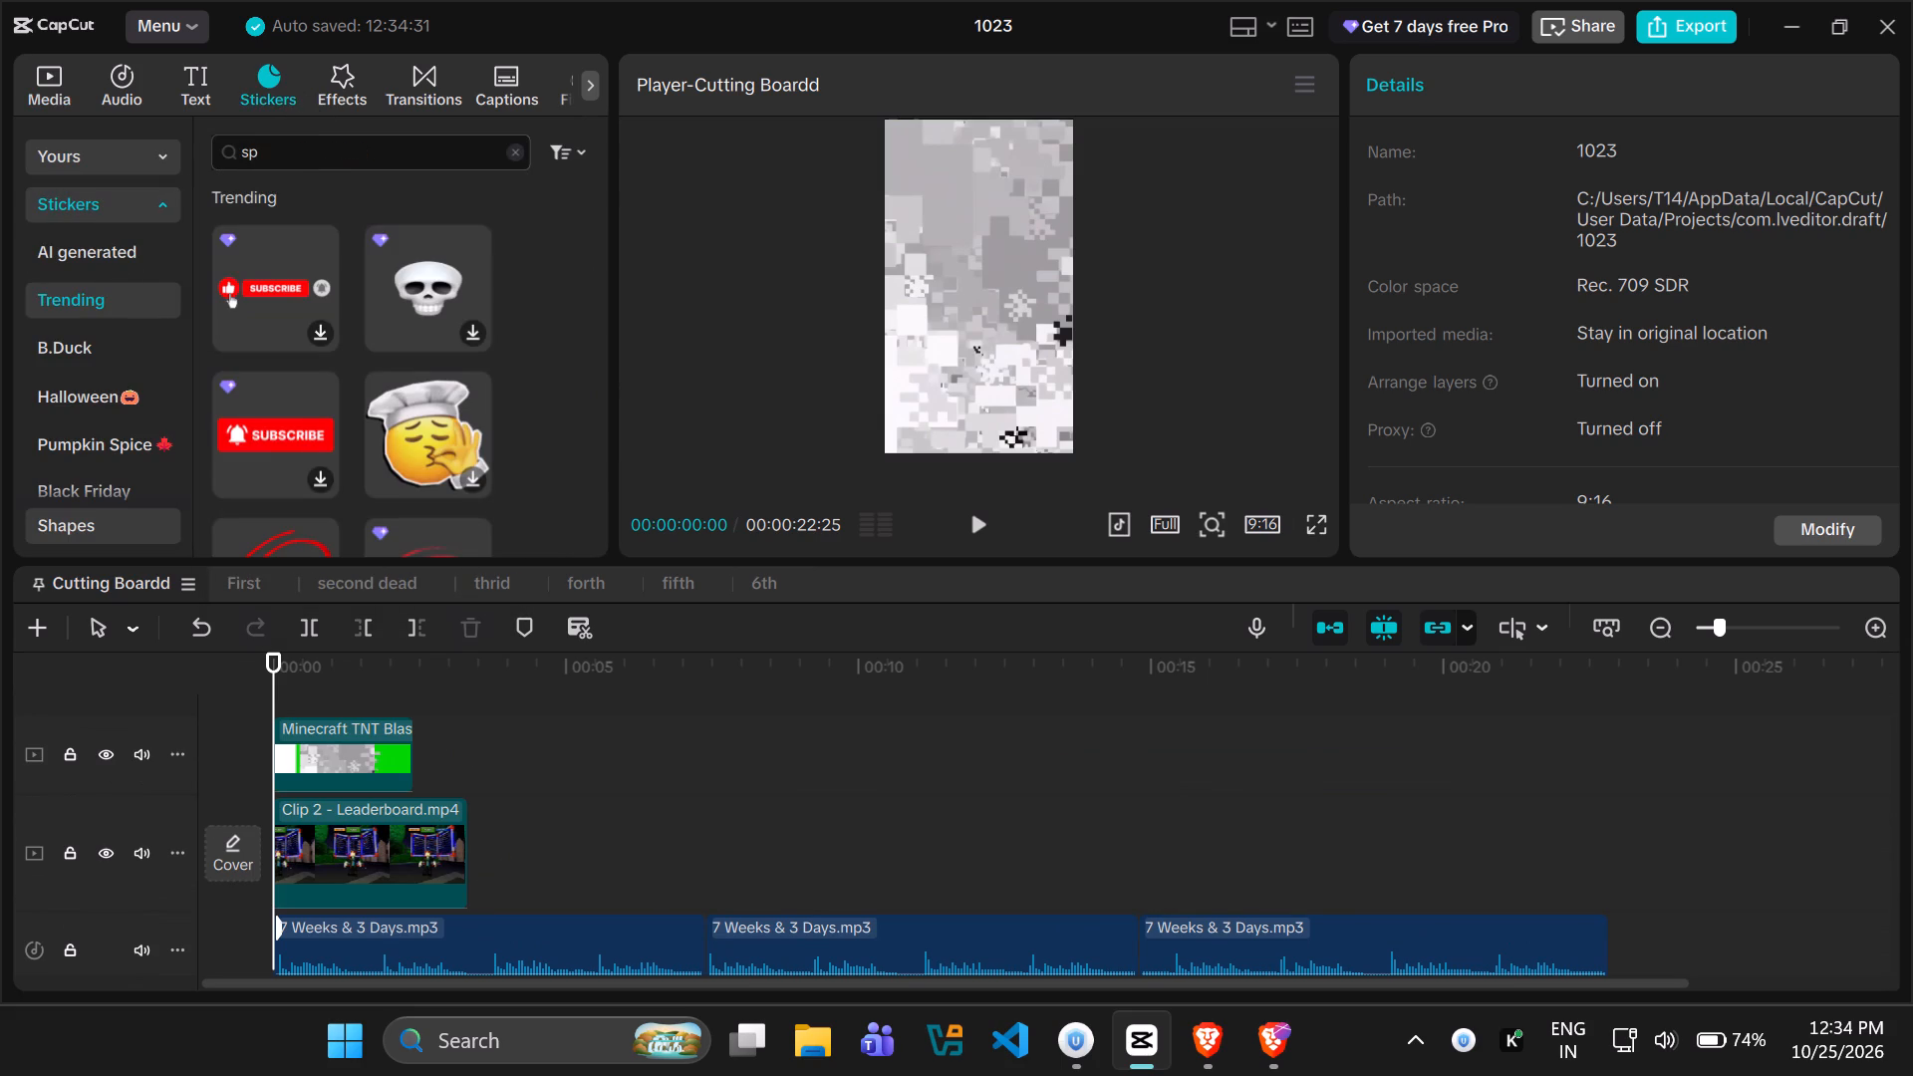
type("one")
key("BackSpace")
type("gebob")
key("space")
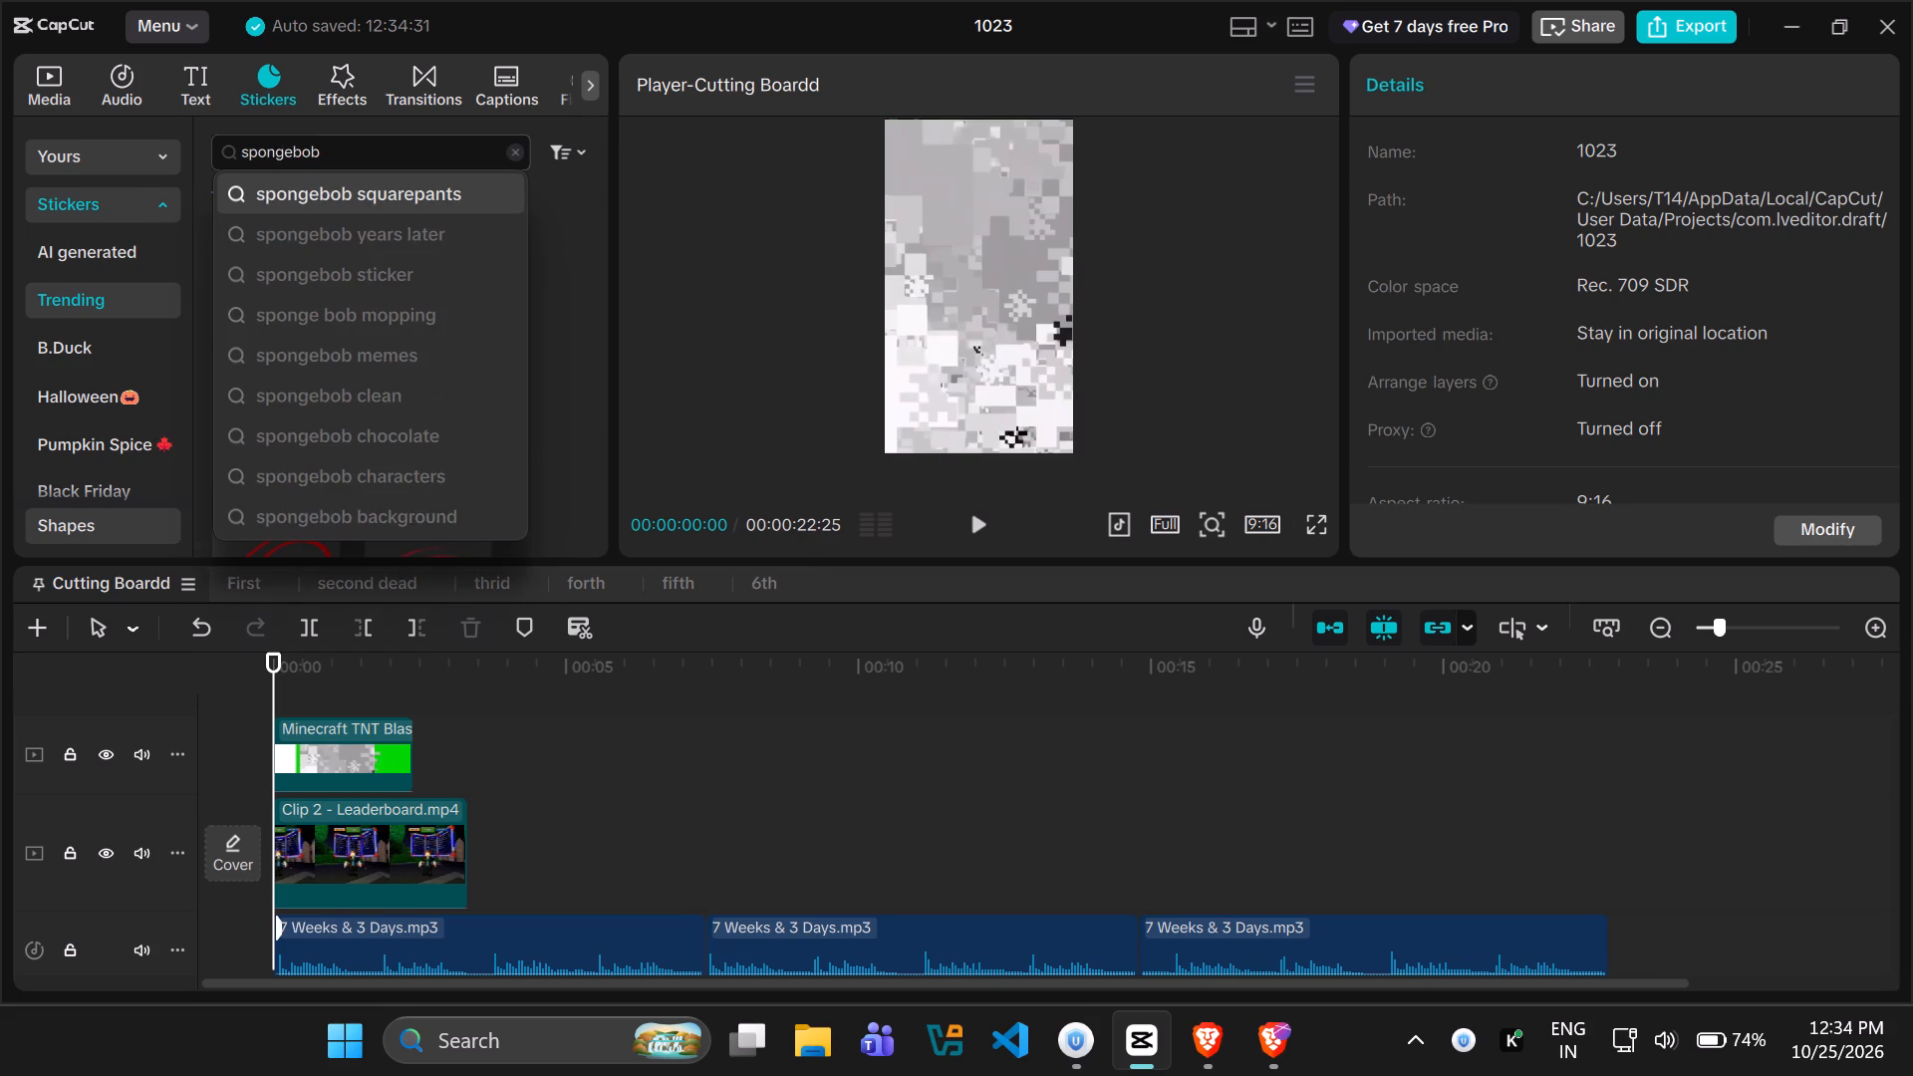
type("creepy")
key("Return")
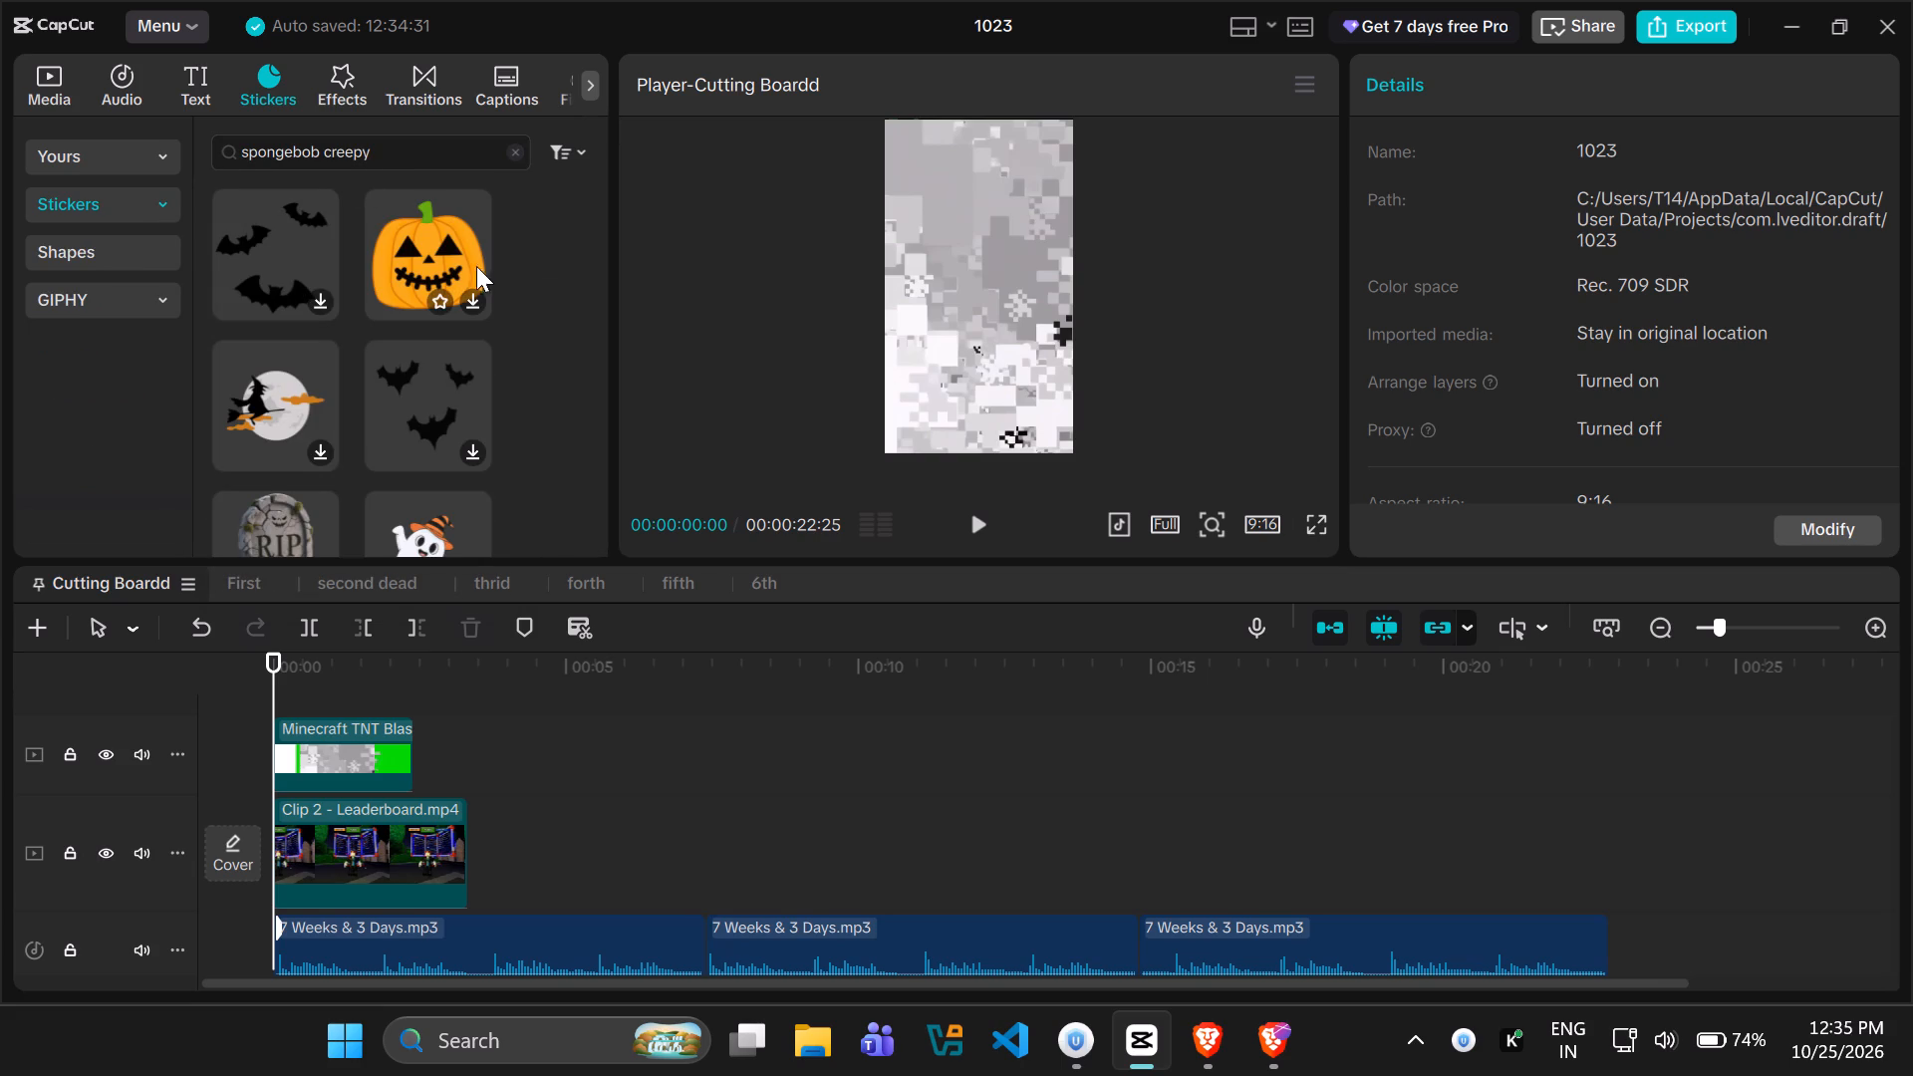
left_click(514, 152)
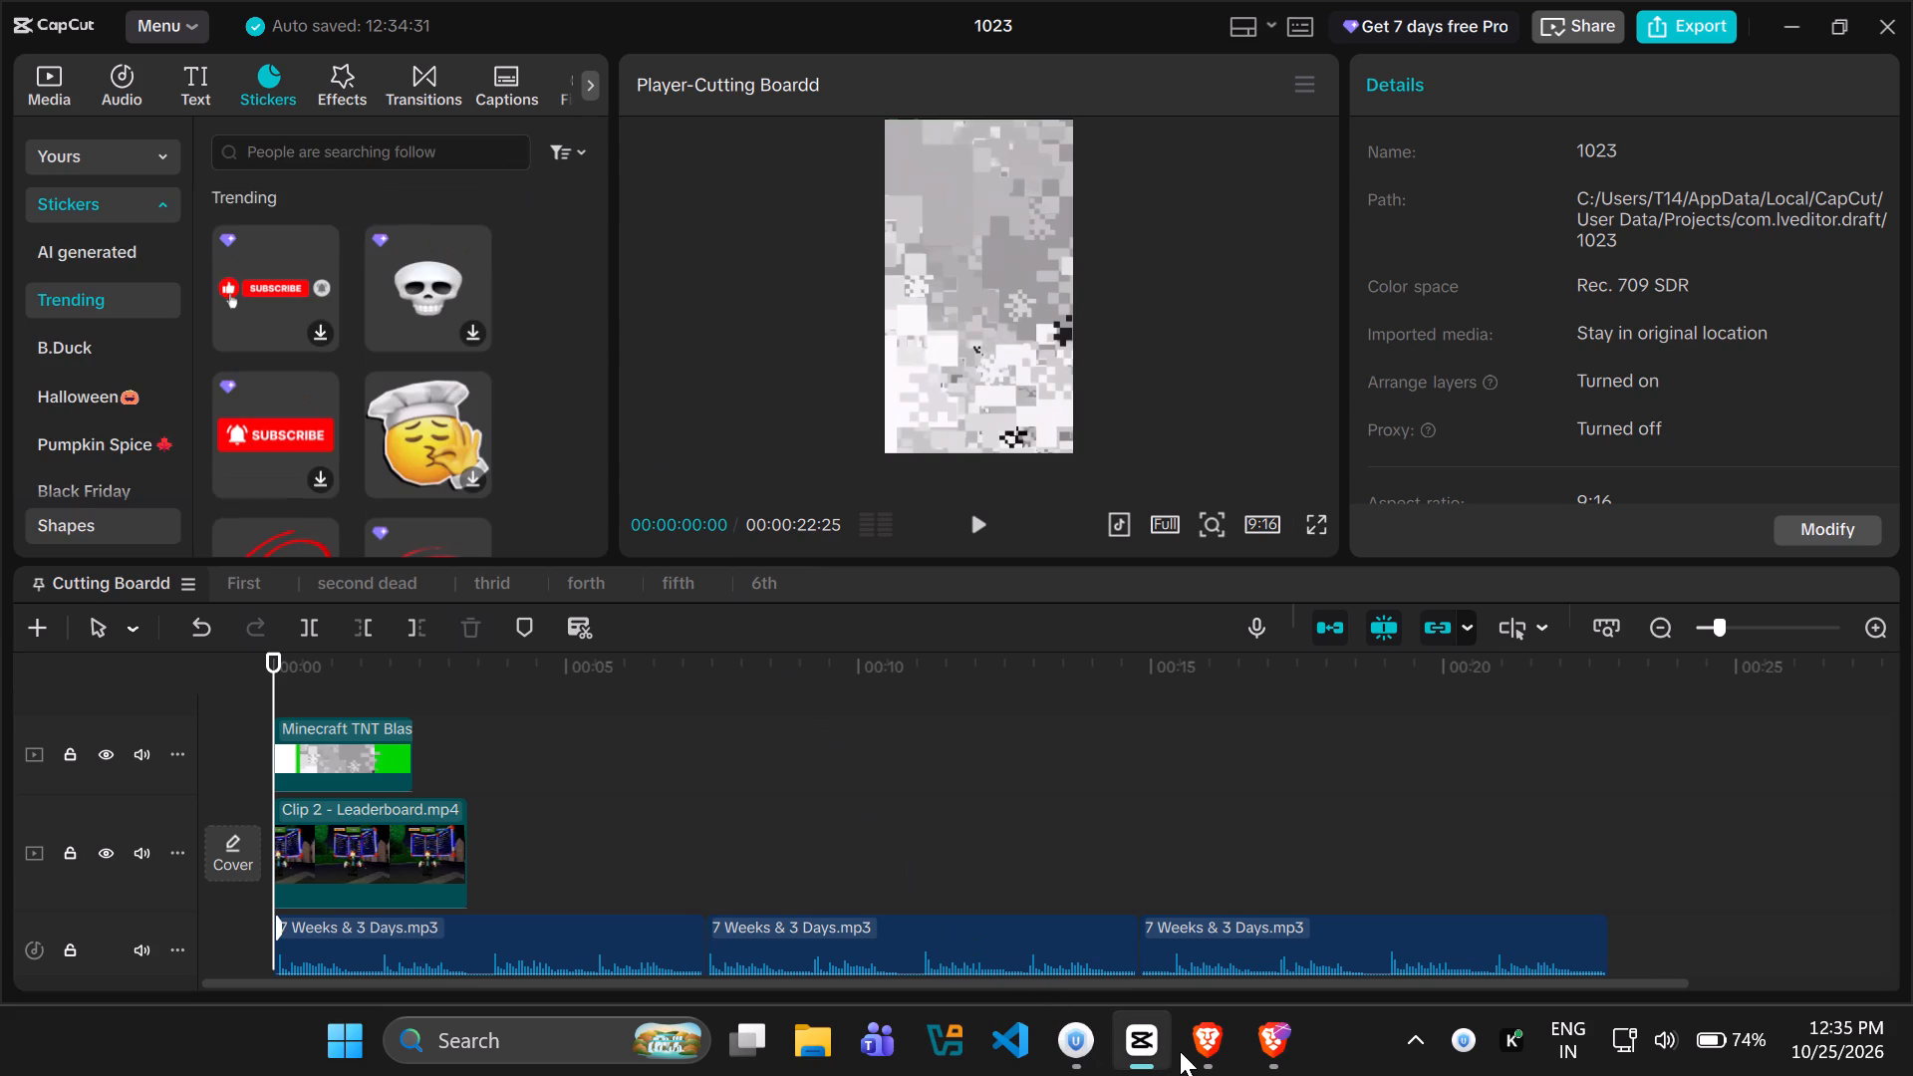
Switch to Brave, search for spongebob creepy in a new tab and browse the image results.
left_click(1270, 1035)
left_click(1132, 23)
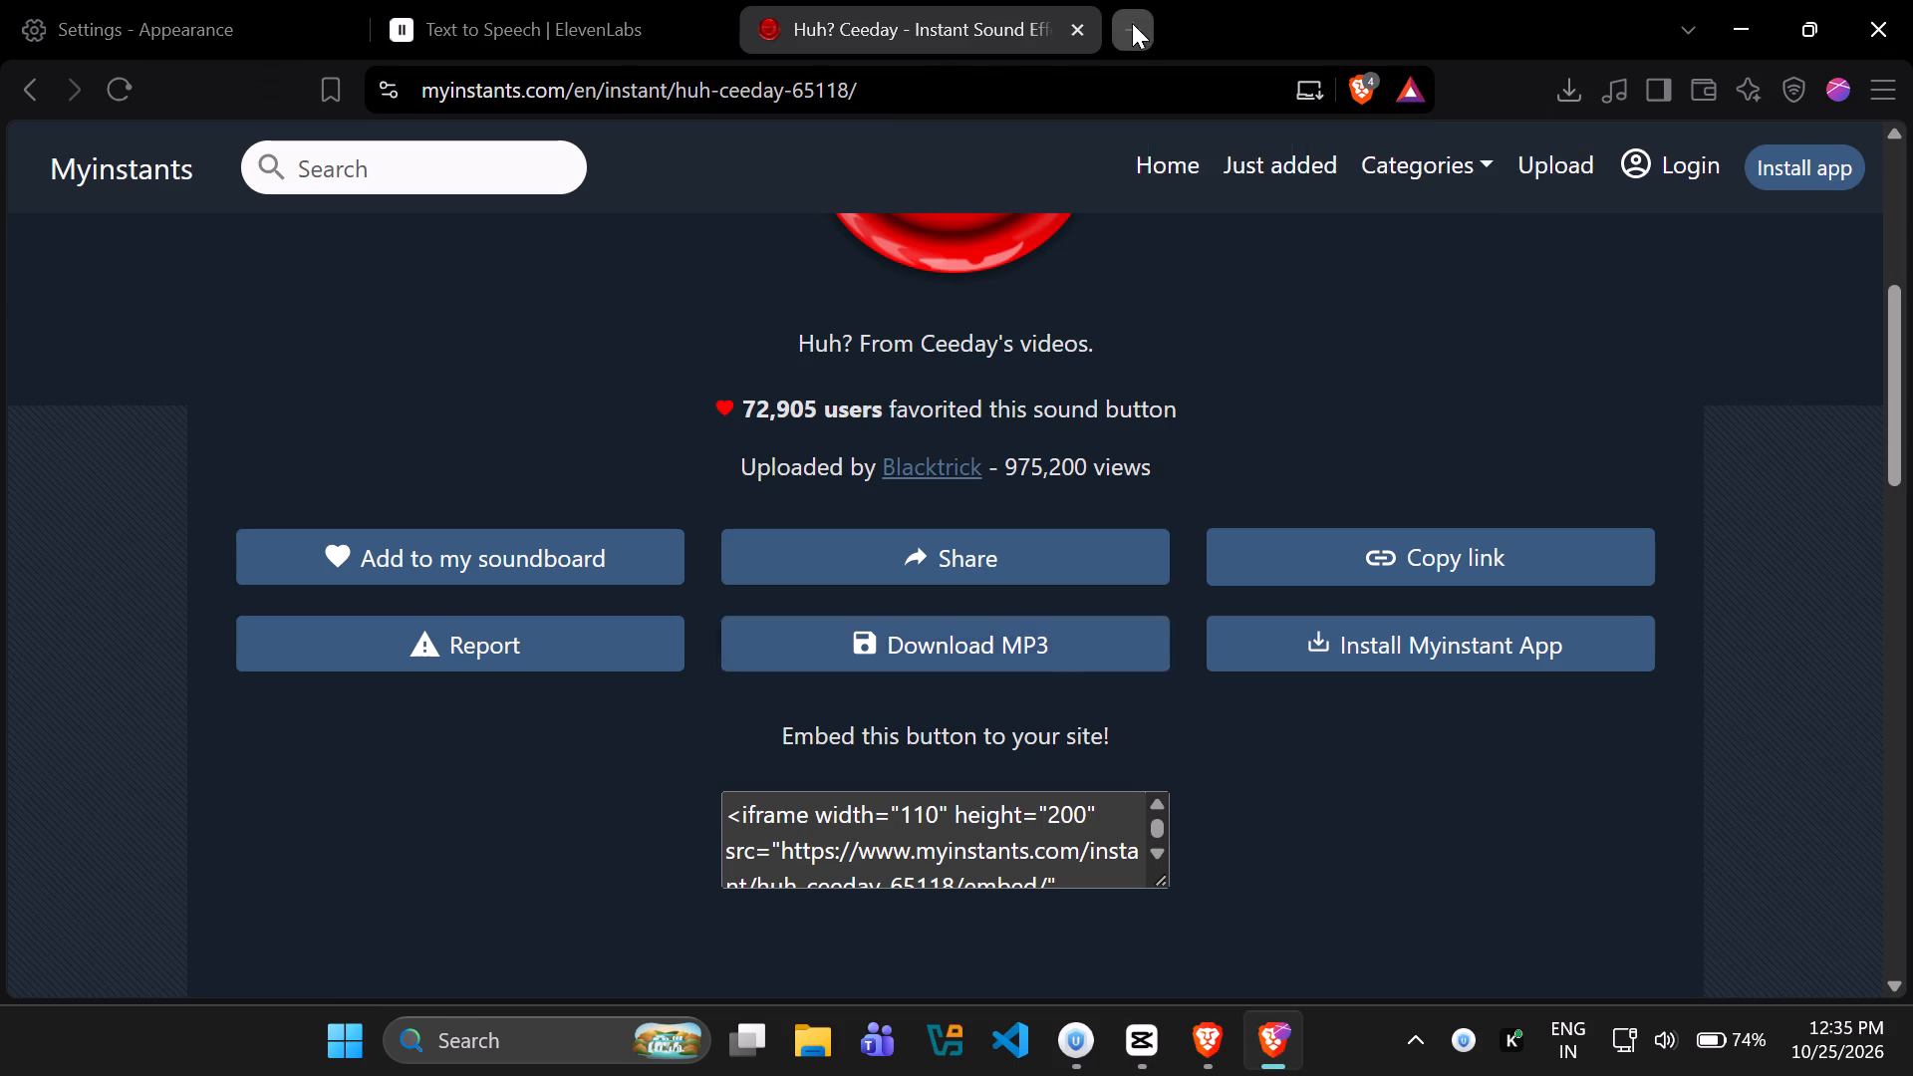
type("spongeo")
key("BackSpace")
type("bob cree")
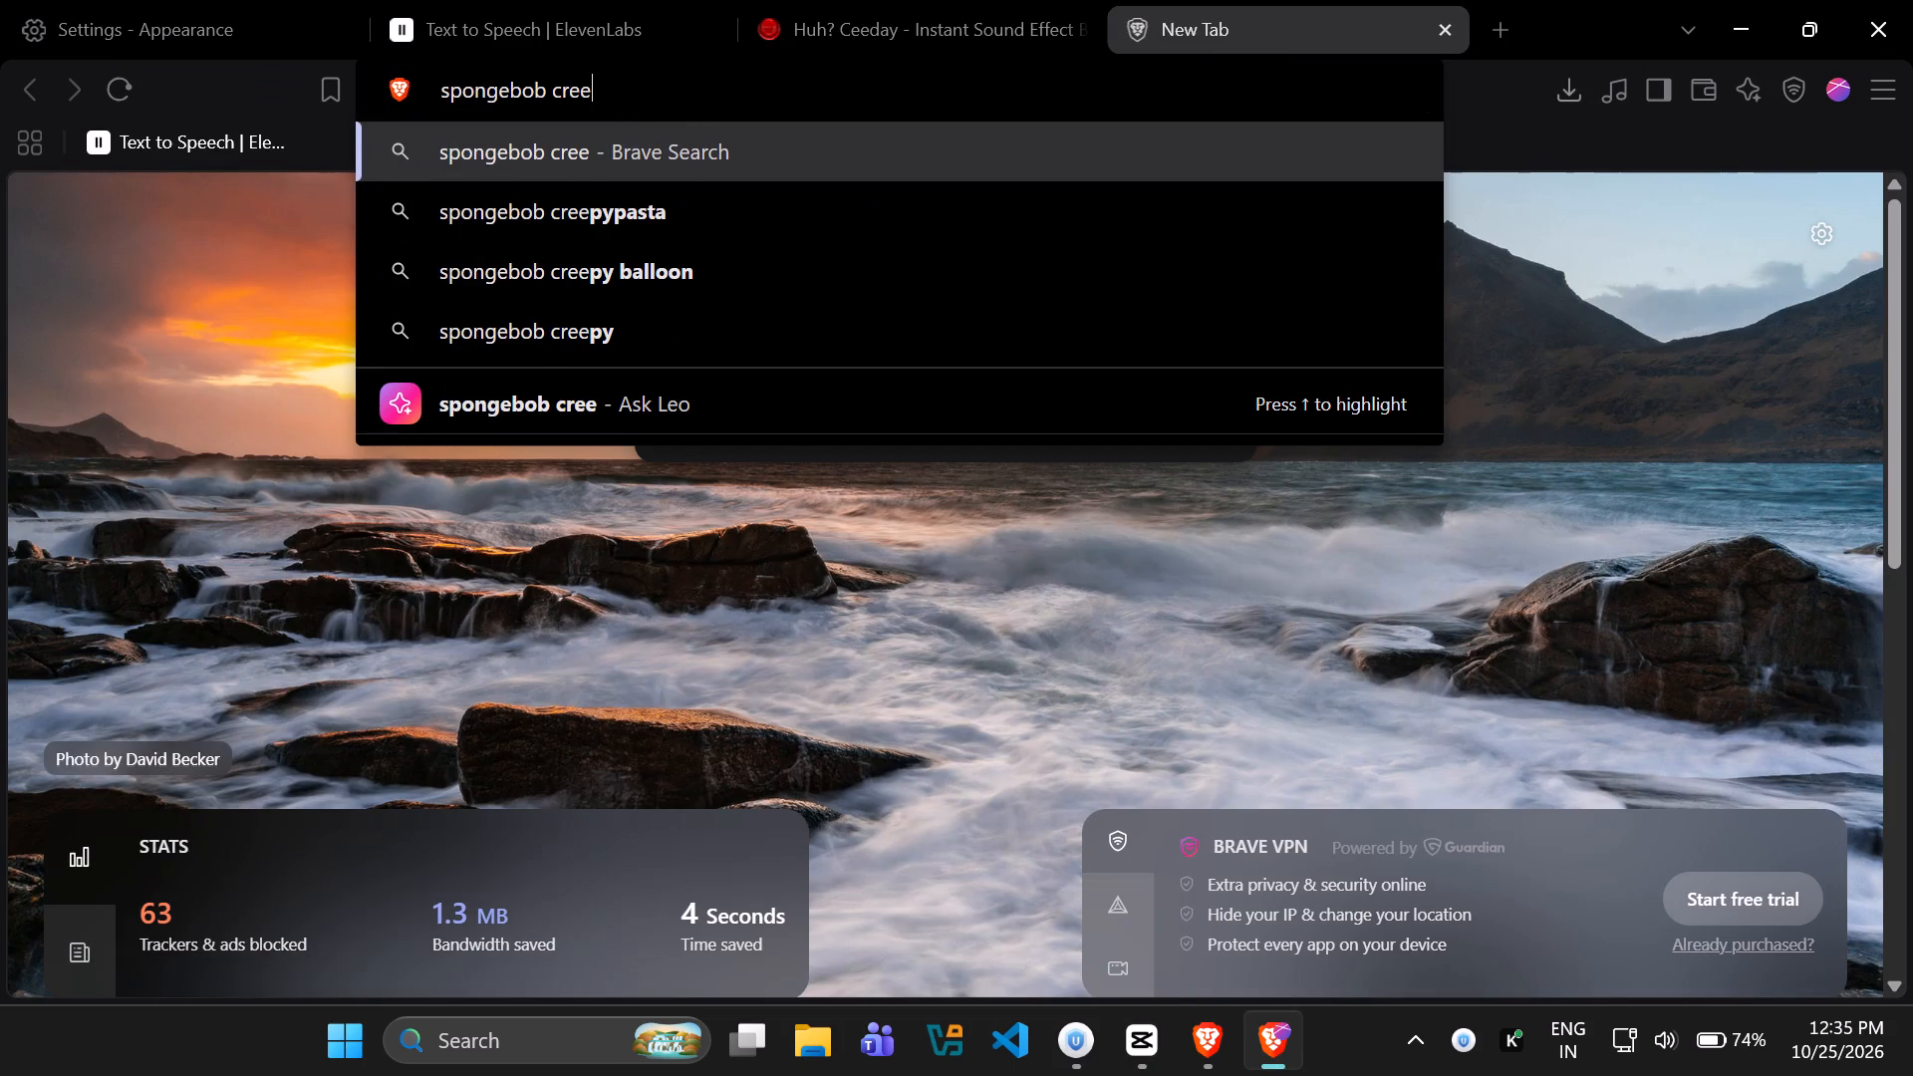
type("py")
key("Return")
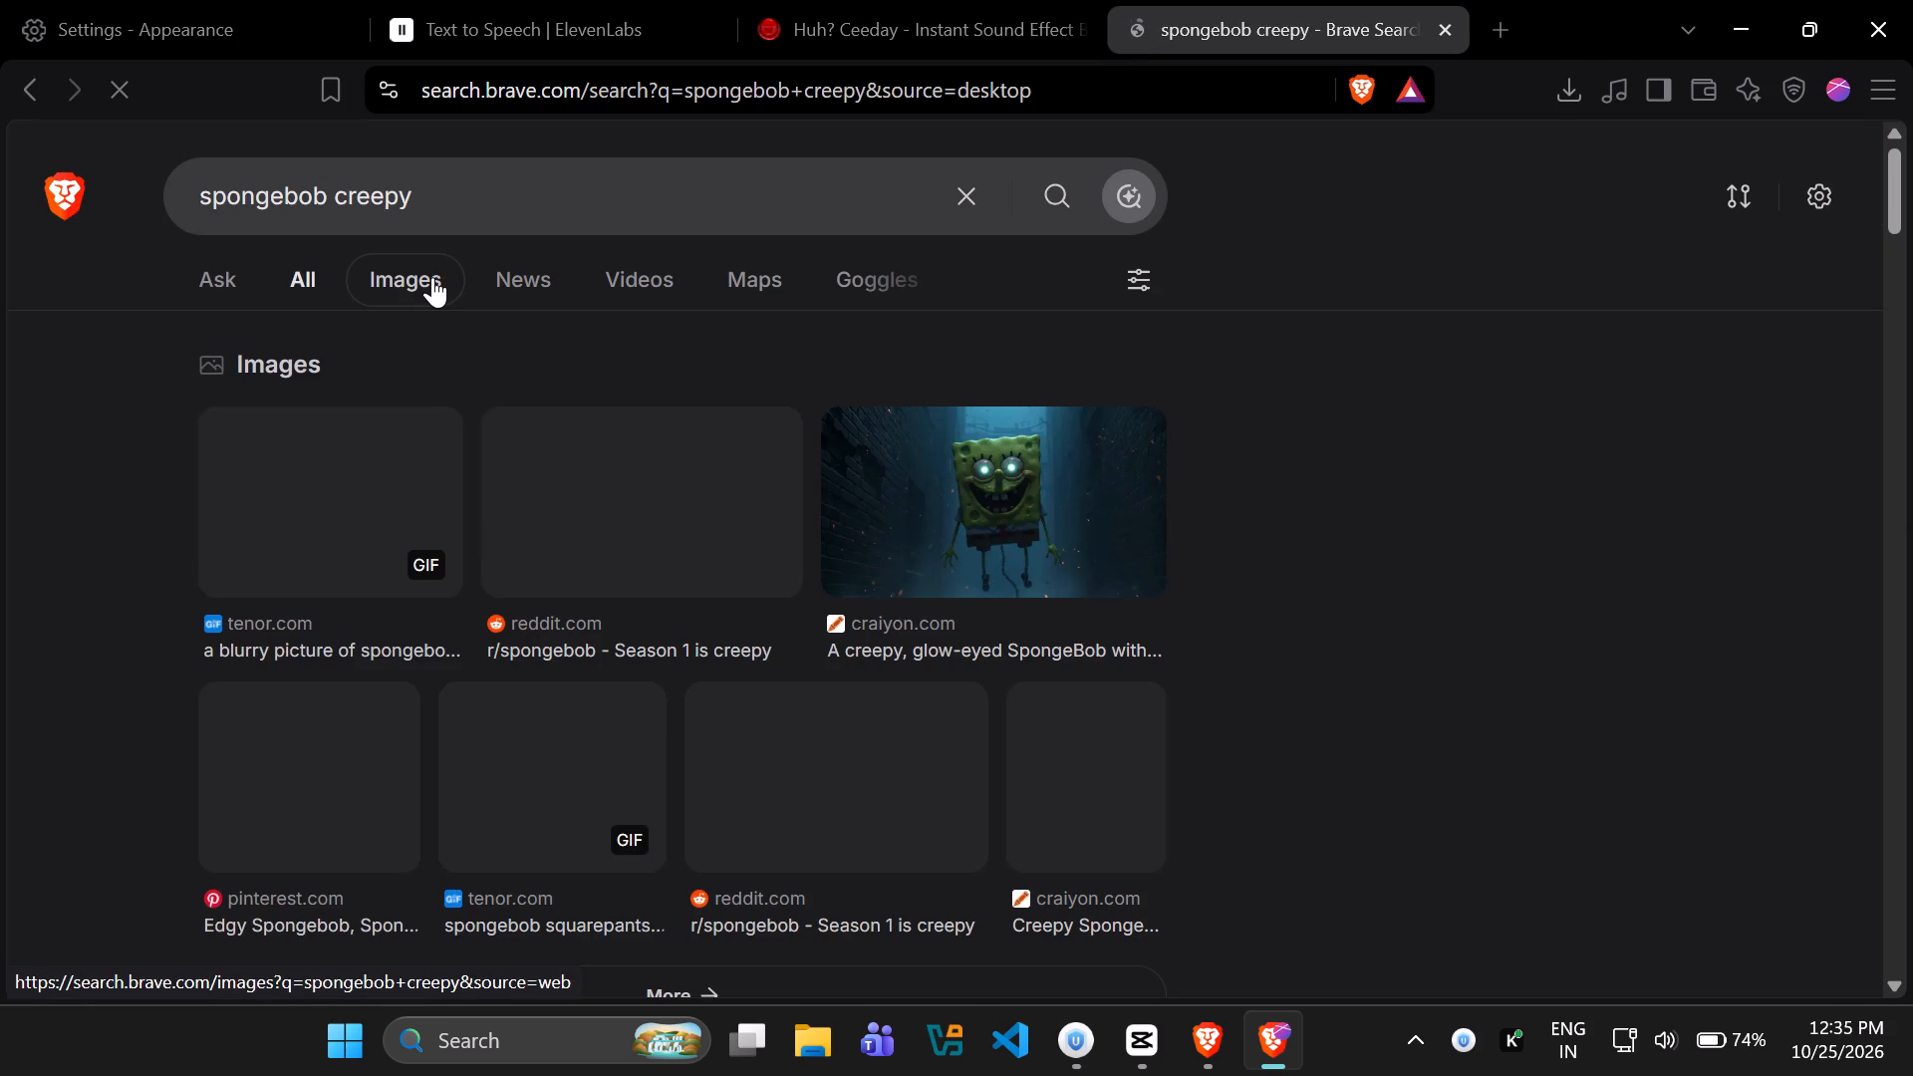
left_click(432, 277)
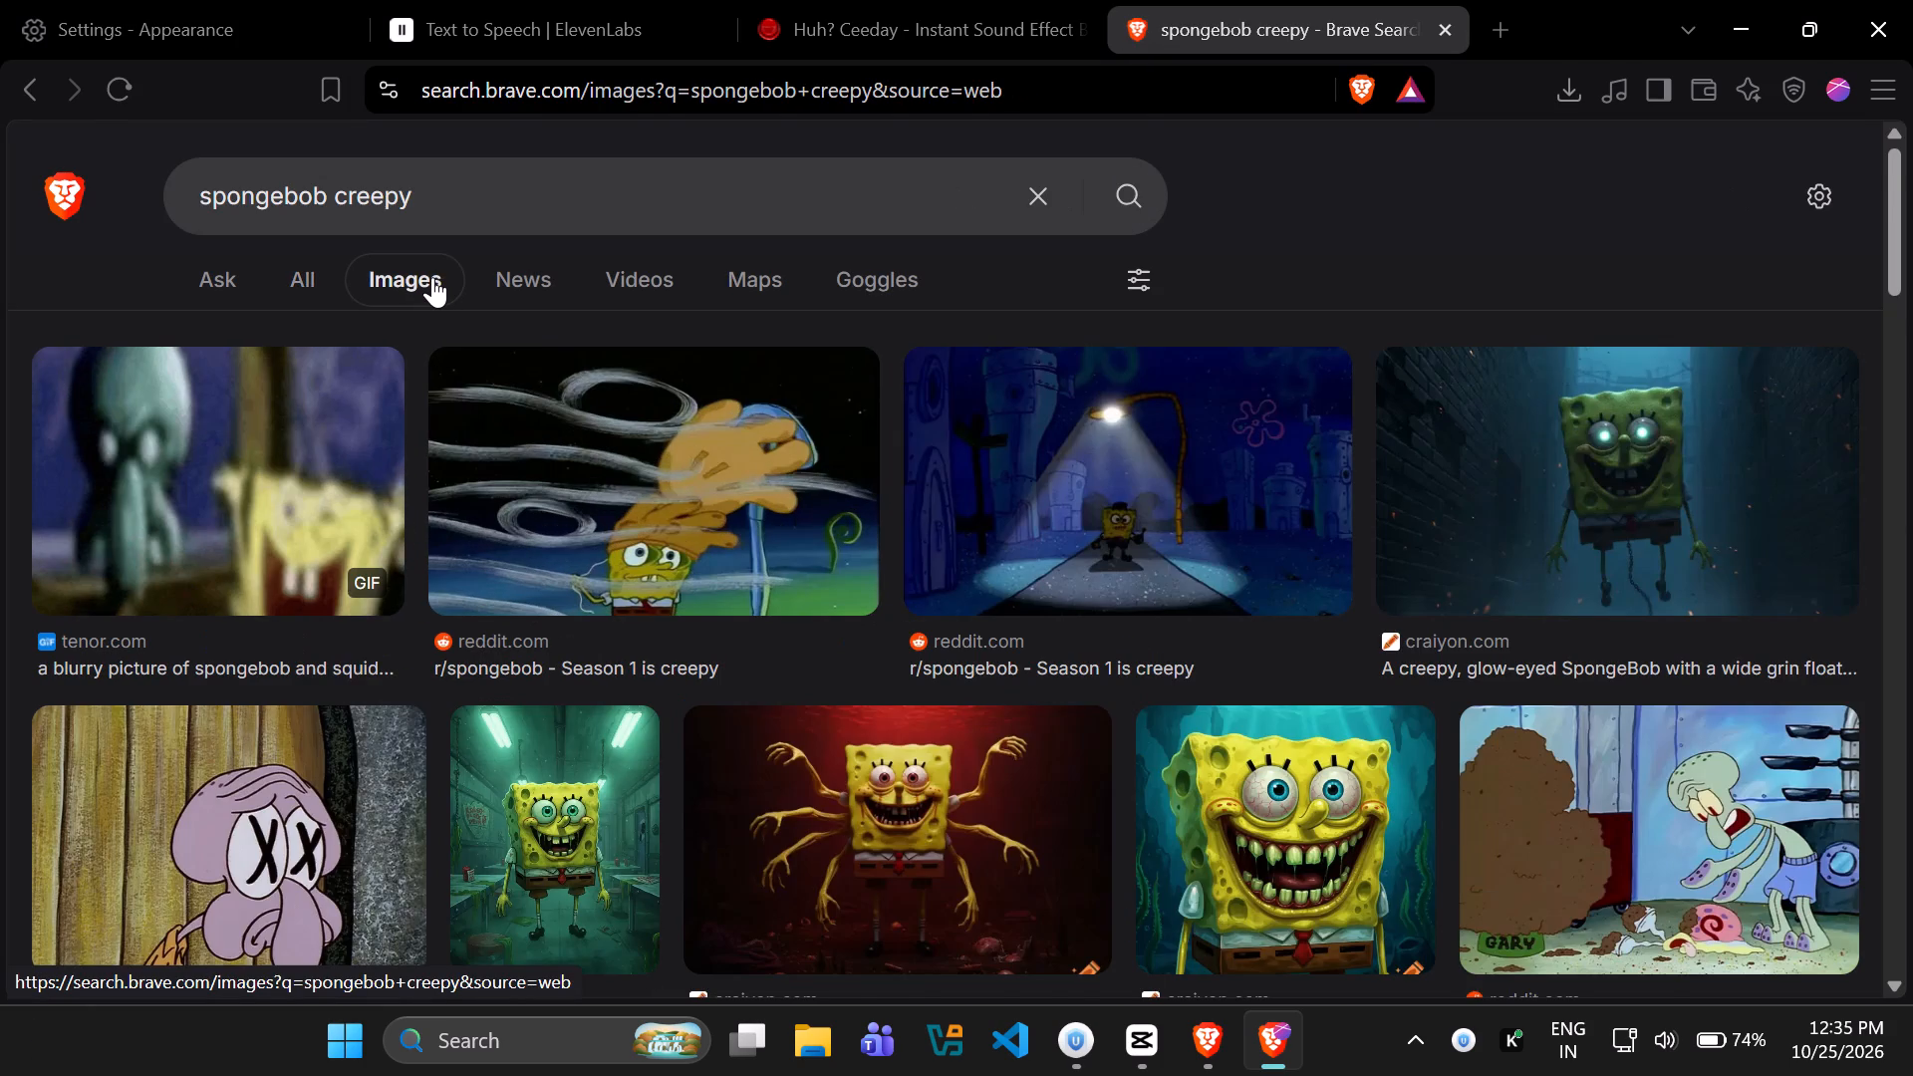
scroll(432, 277, "down", 4)
scroll(432, 277, "up", 5)
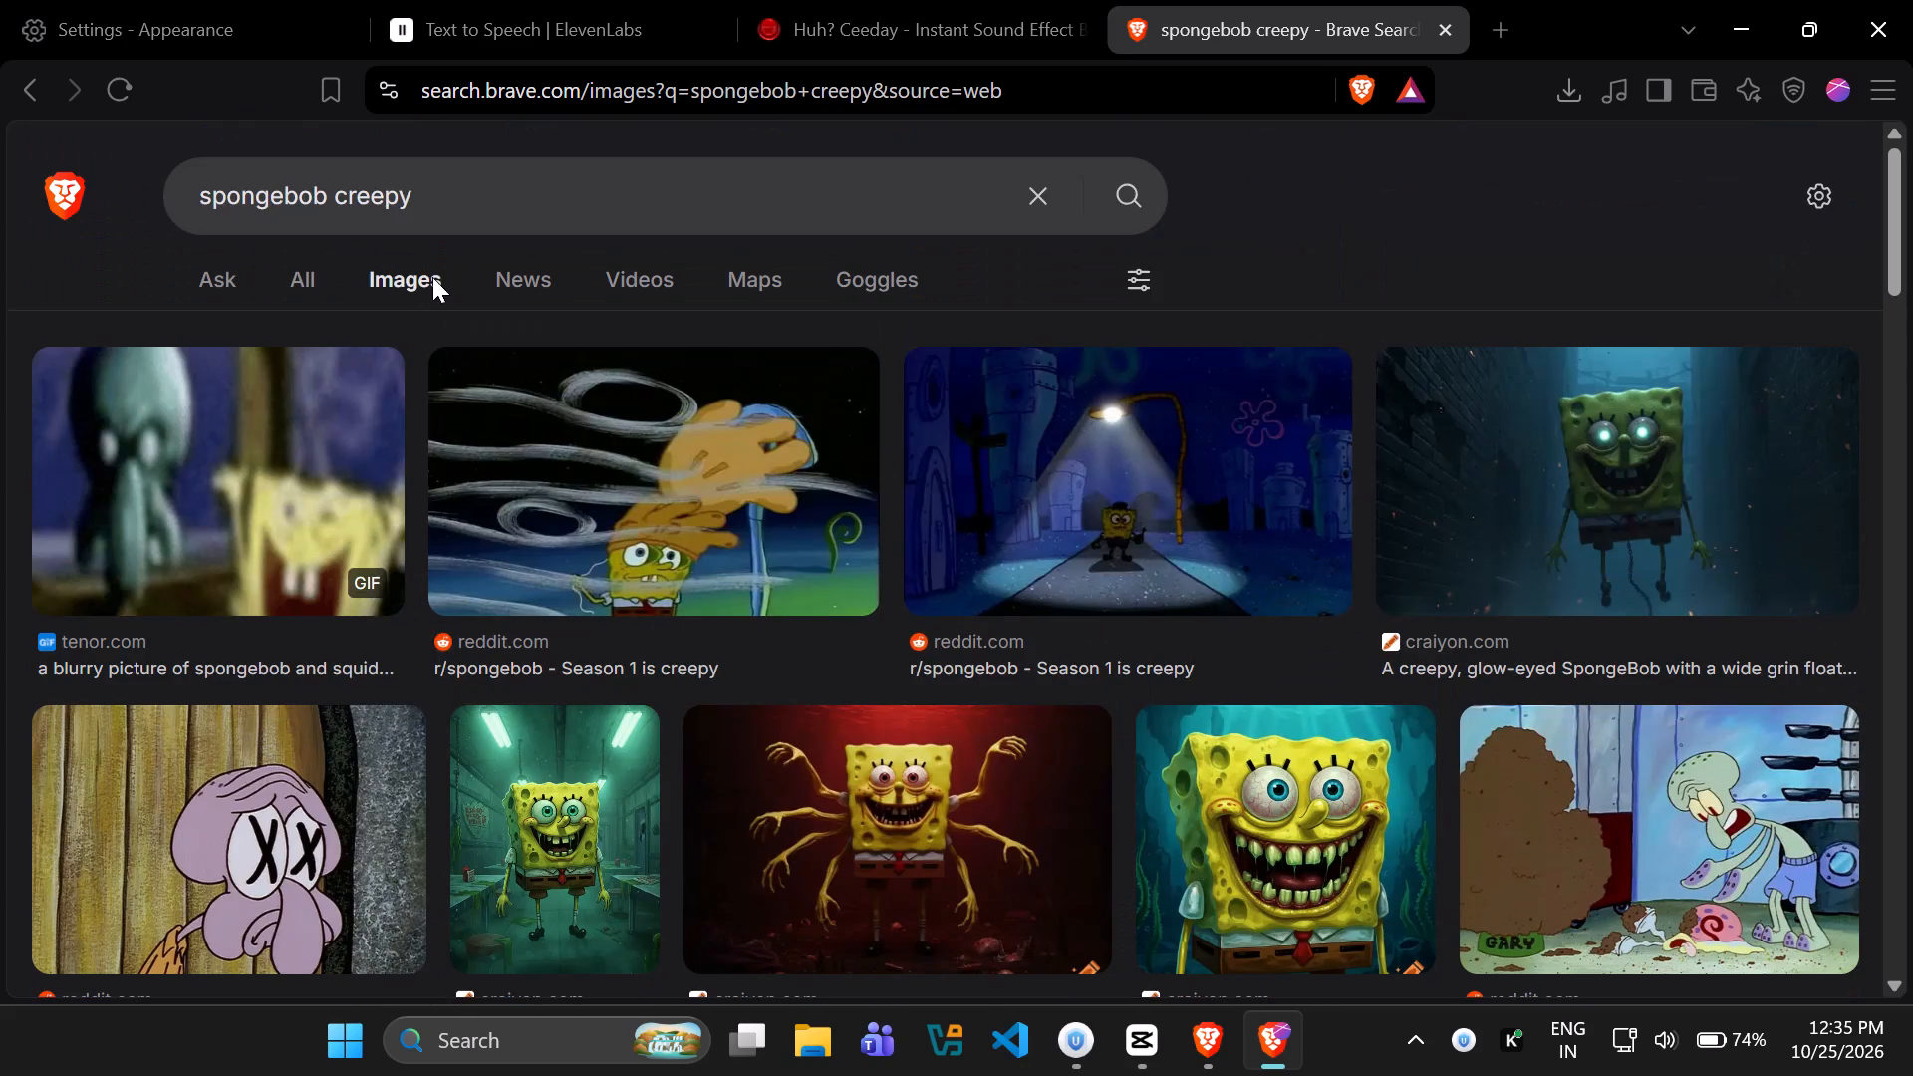
Change the image search to spongebob sus smile and look through the results for a suitable picture.
left_click_drag(441, 190, 337, 194)
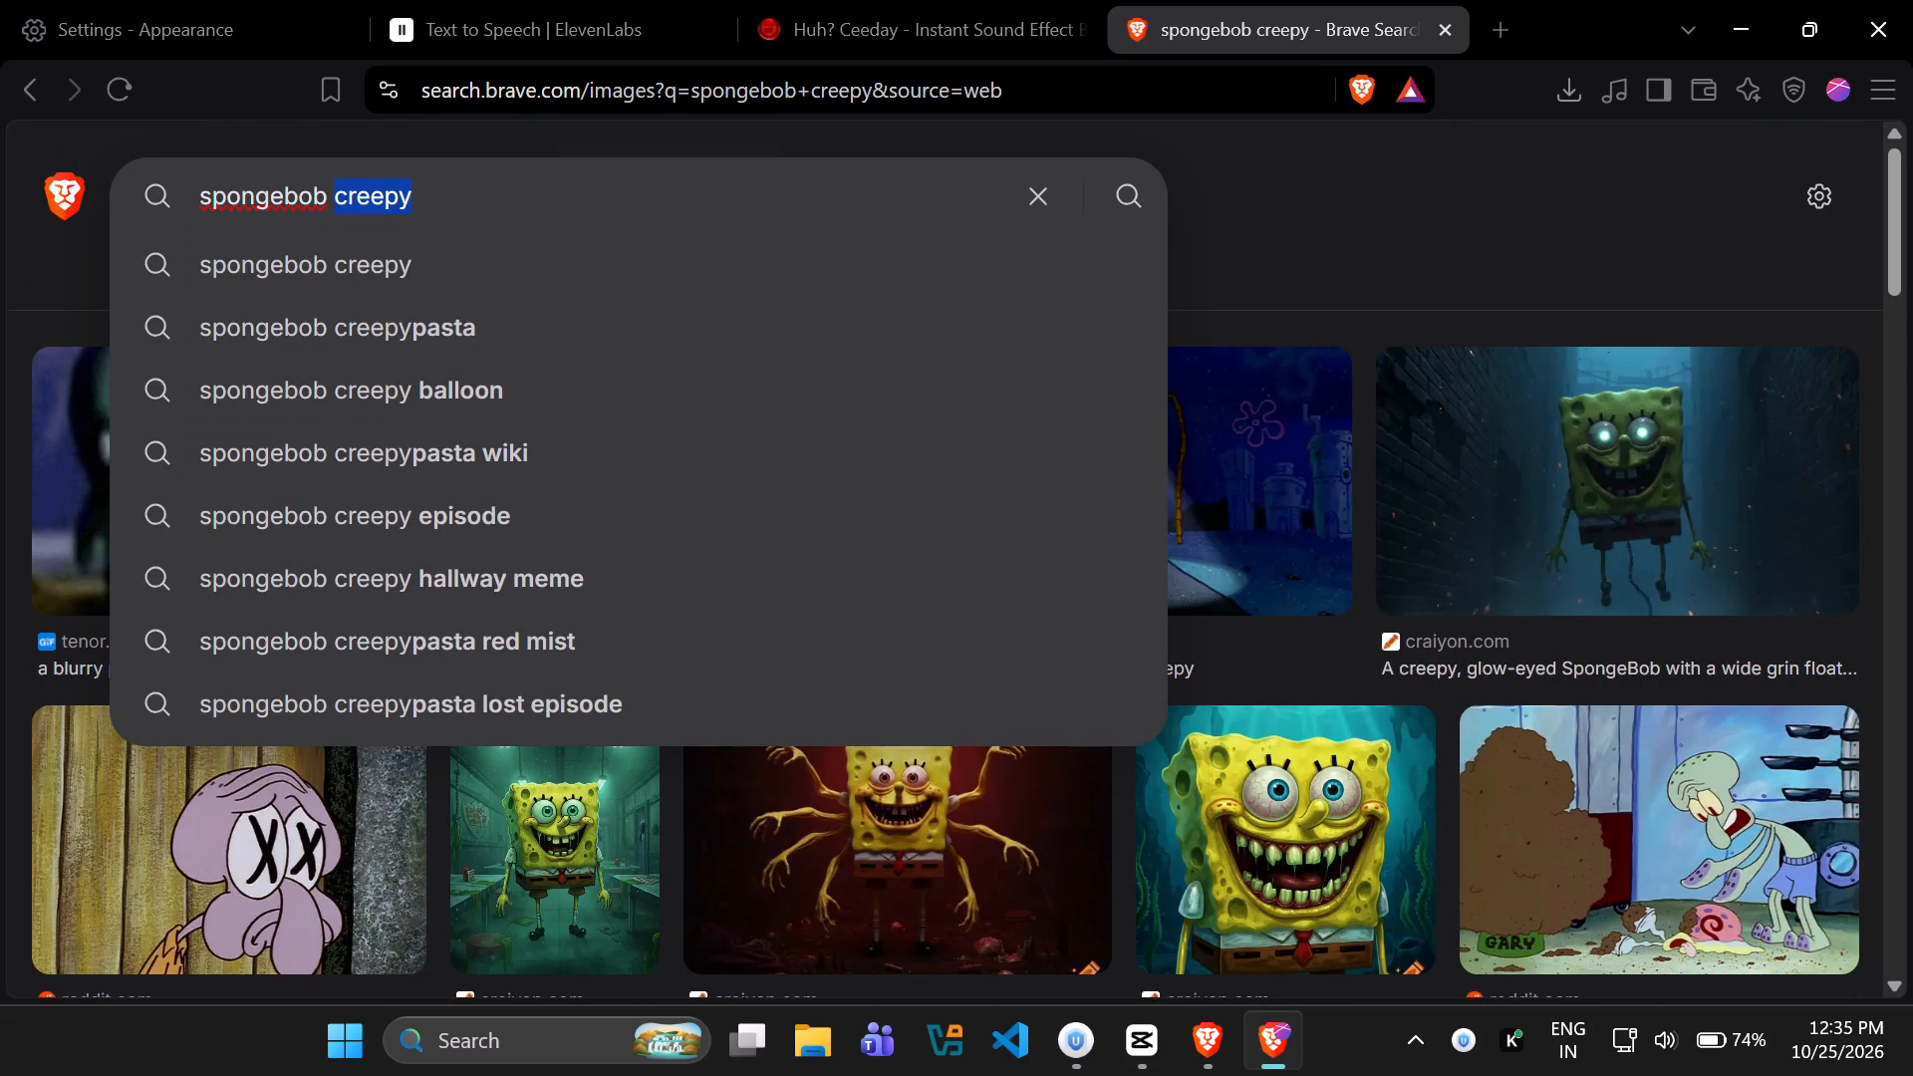
type("sus smi")
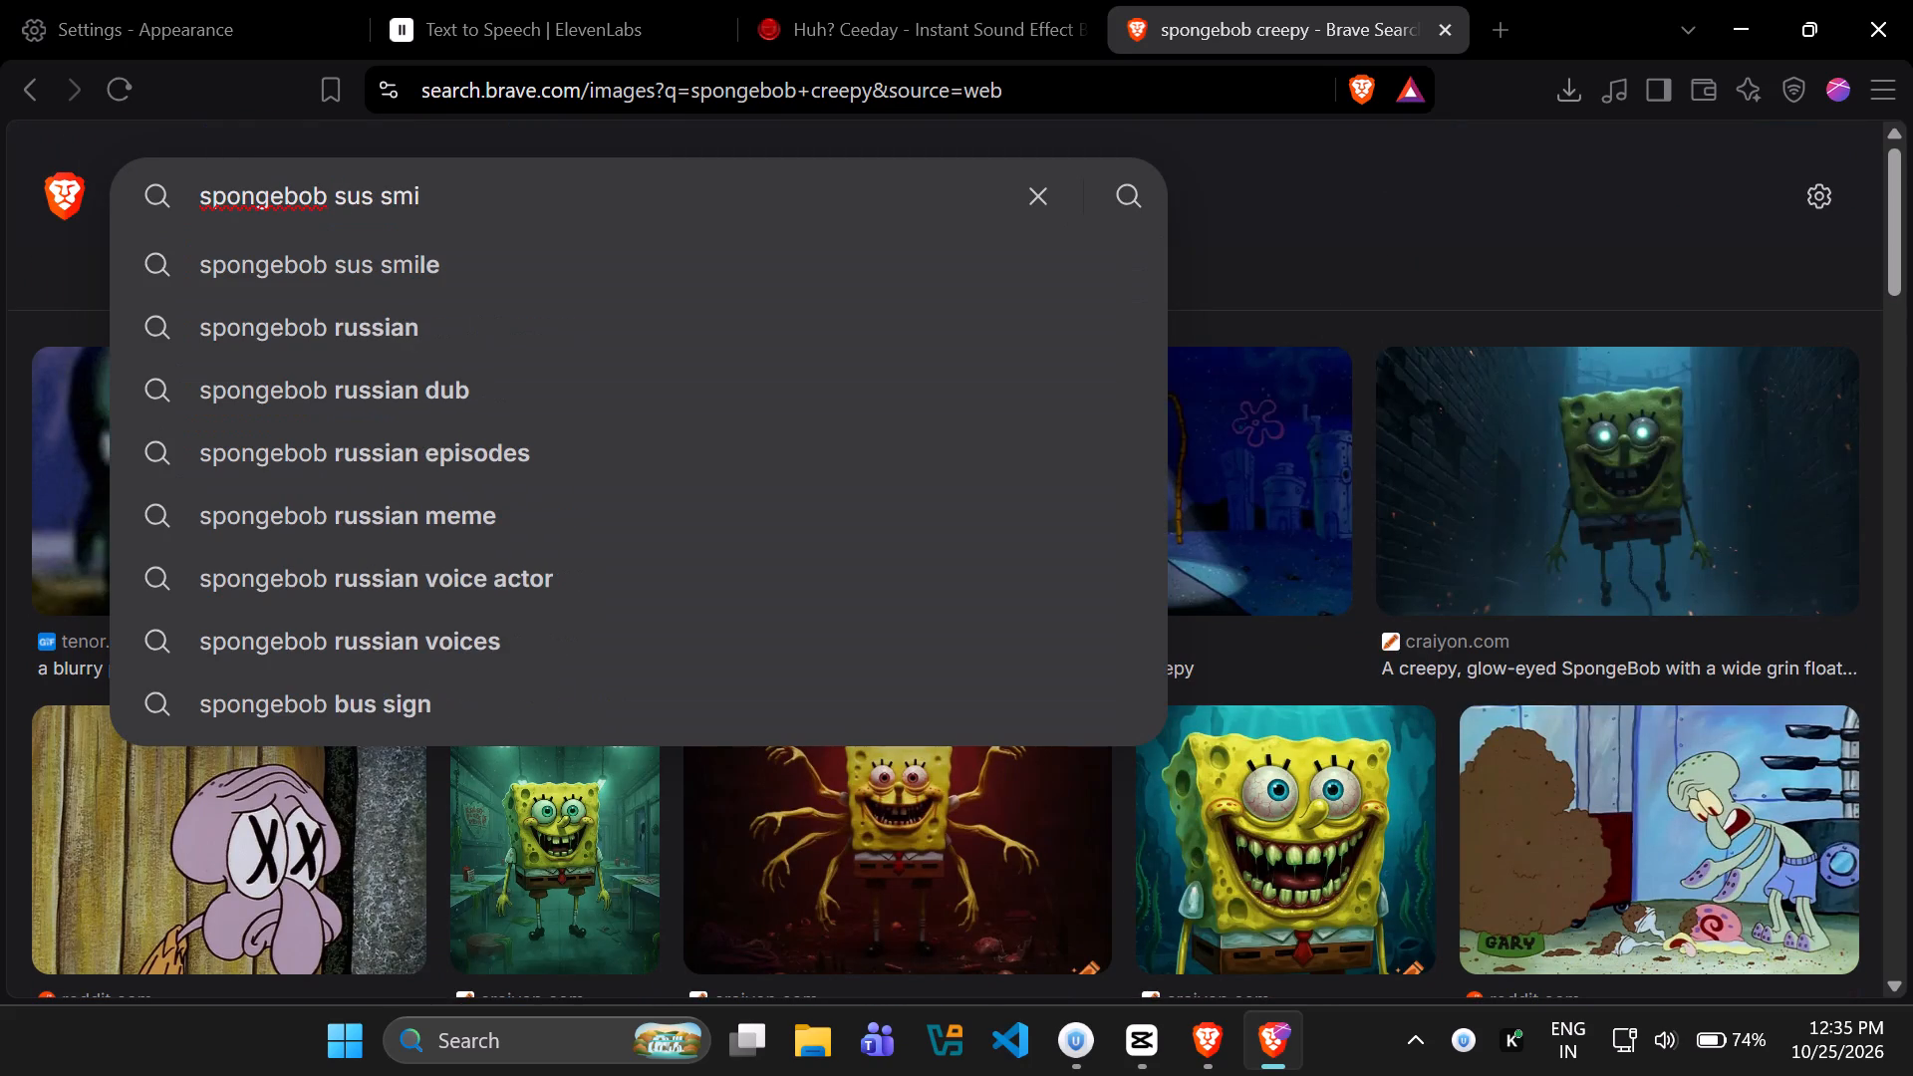
type("le")
key("Return")
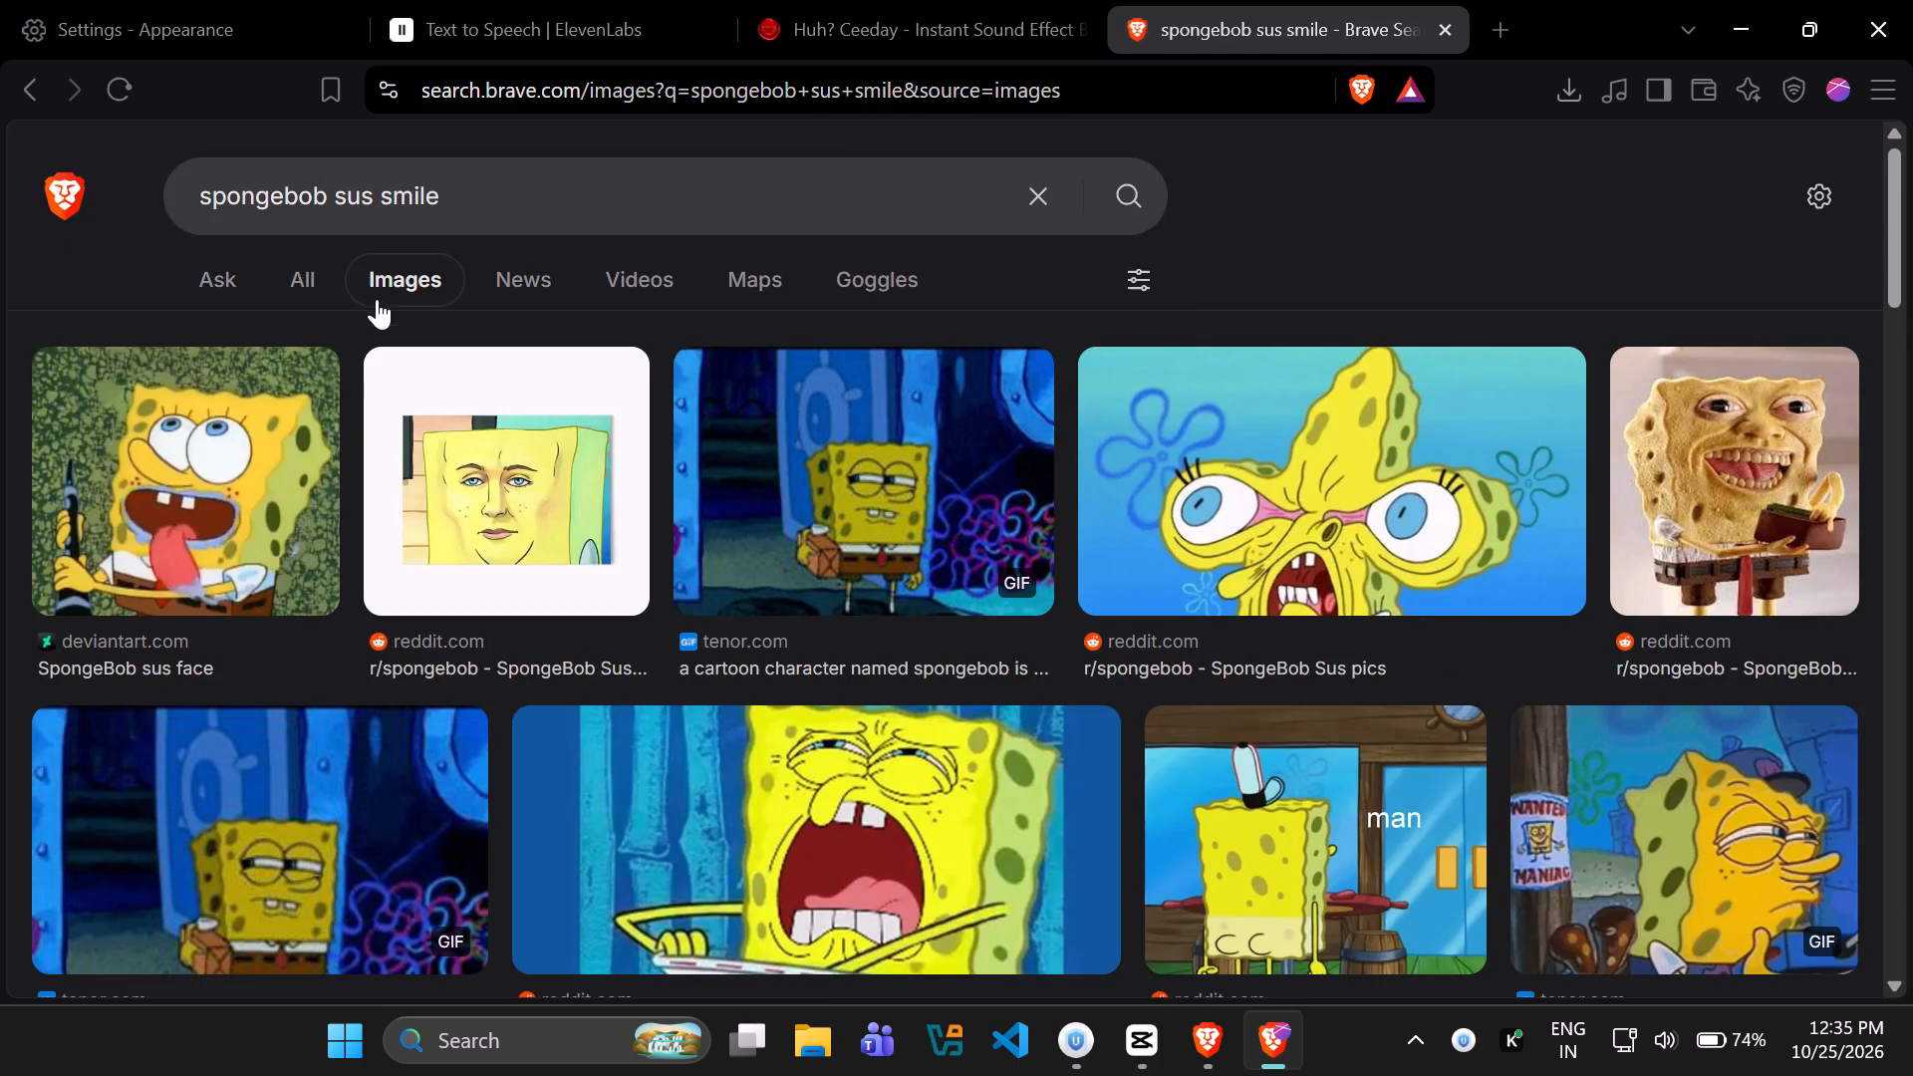
scroll(378, 302, "down", 3)
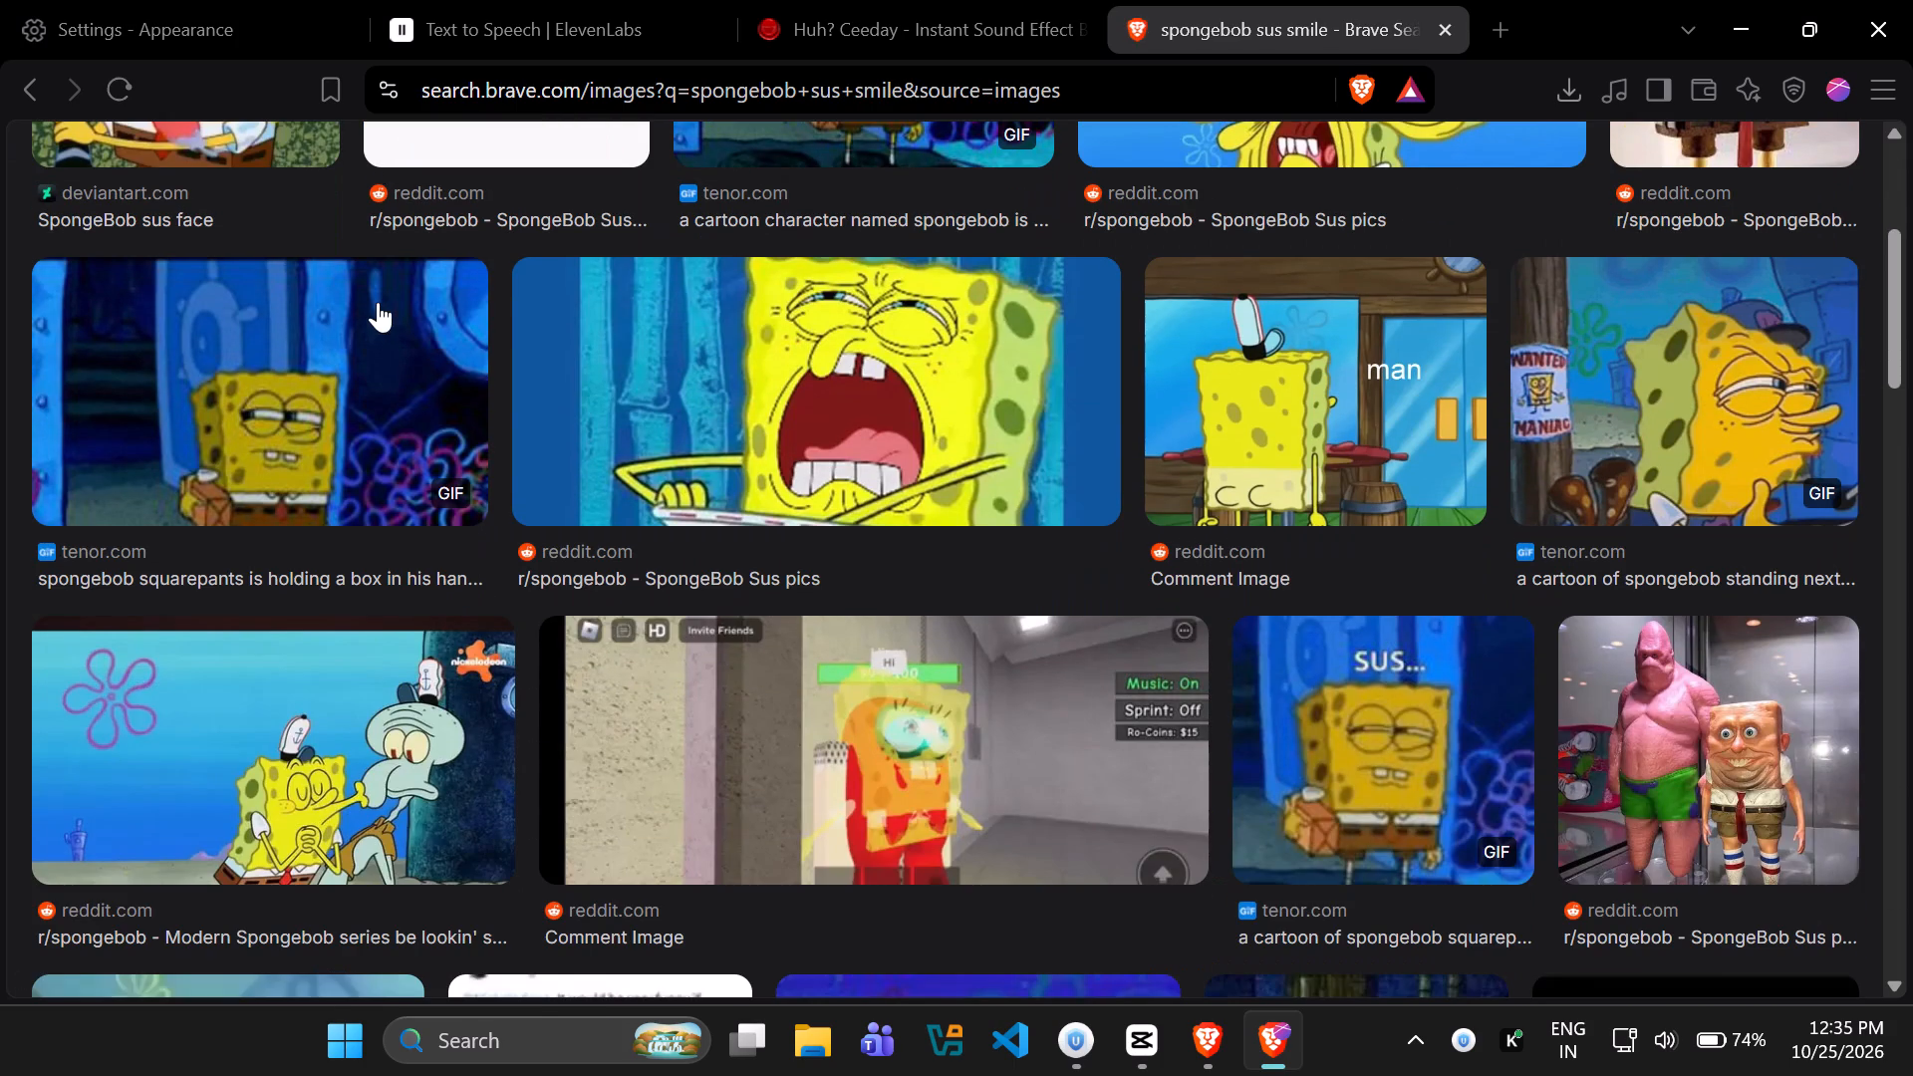
scroll(378, 302, "down", 3)
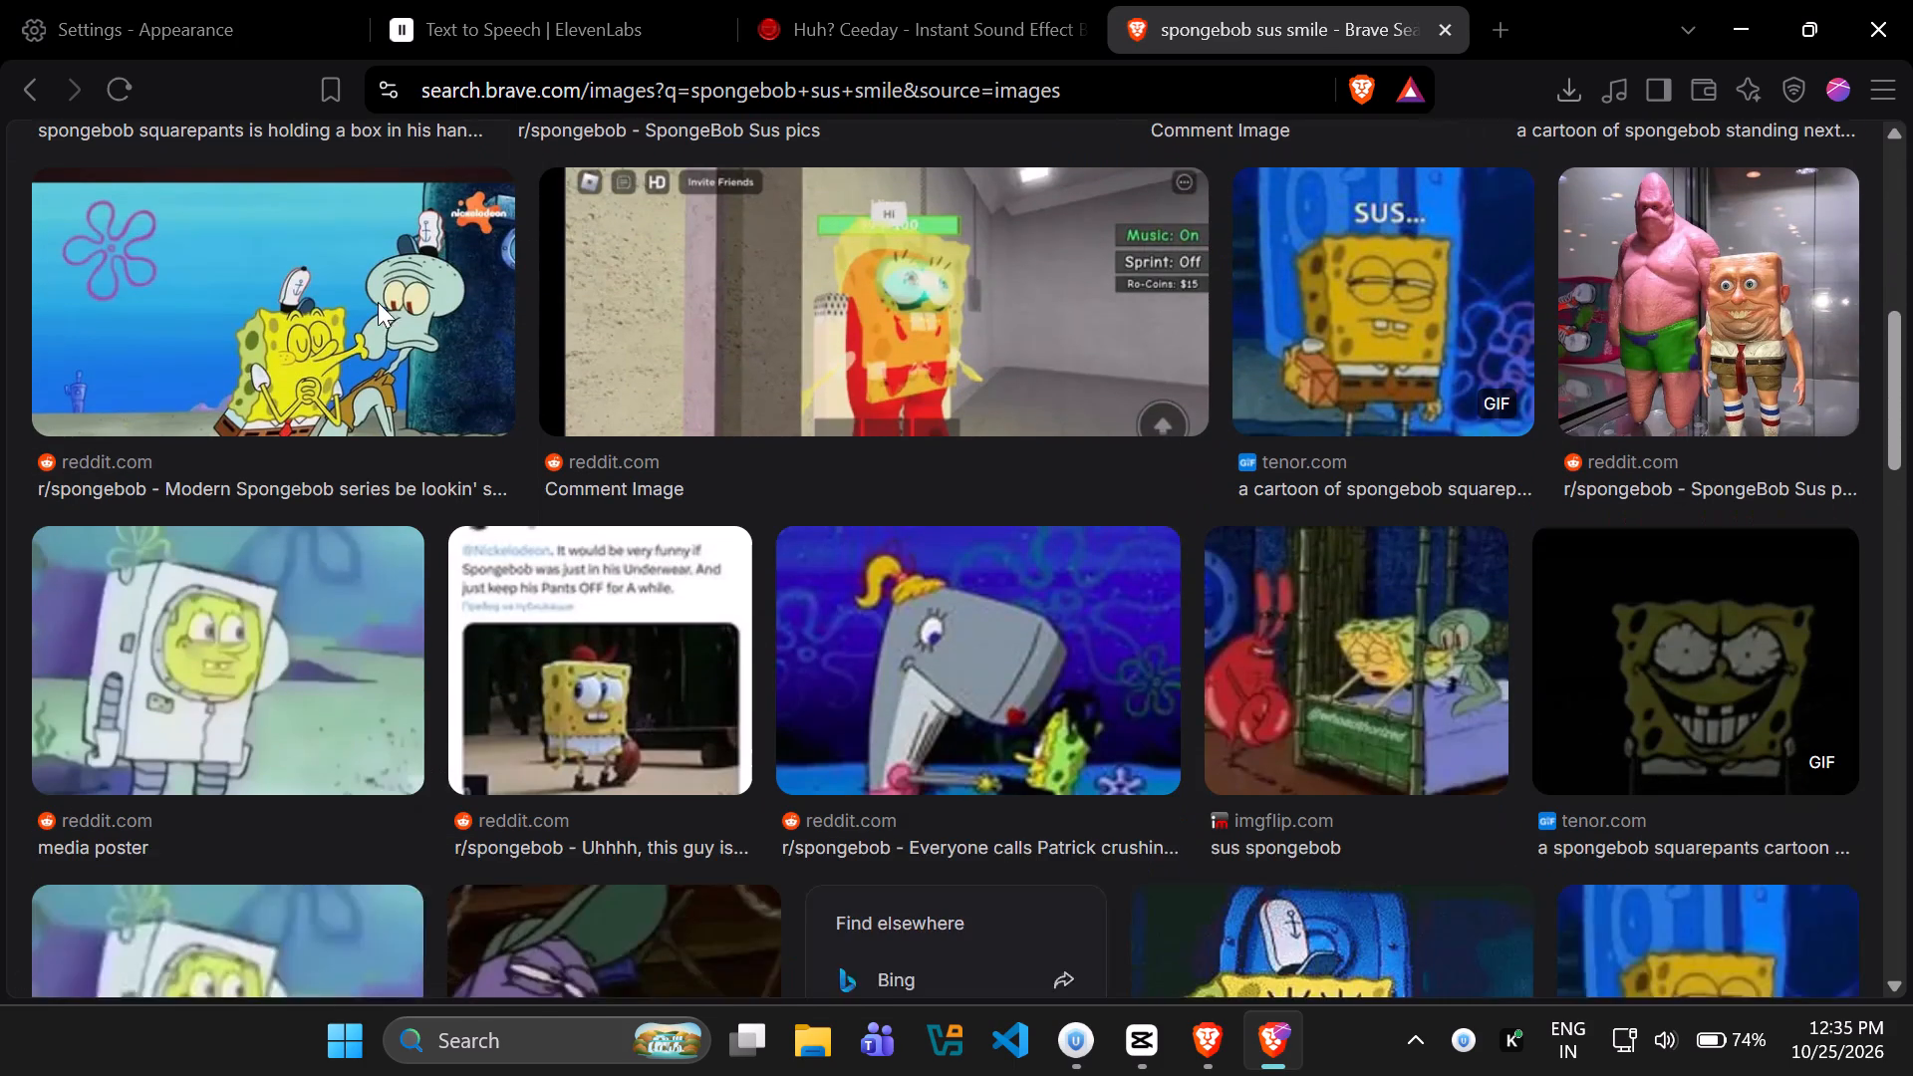
scroll(378, 302, "down", 1)
Change the image search to spongebob weird smile, using the corrected spelling, and look through the results.
scroll(378, 302, "up", 12)
double_click(368, 202)
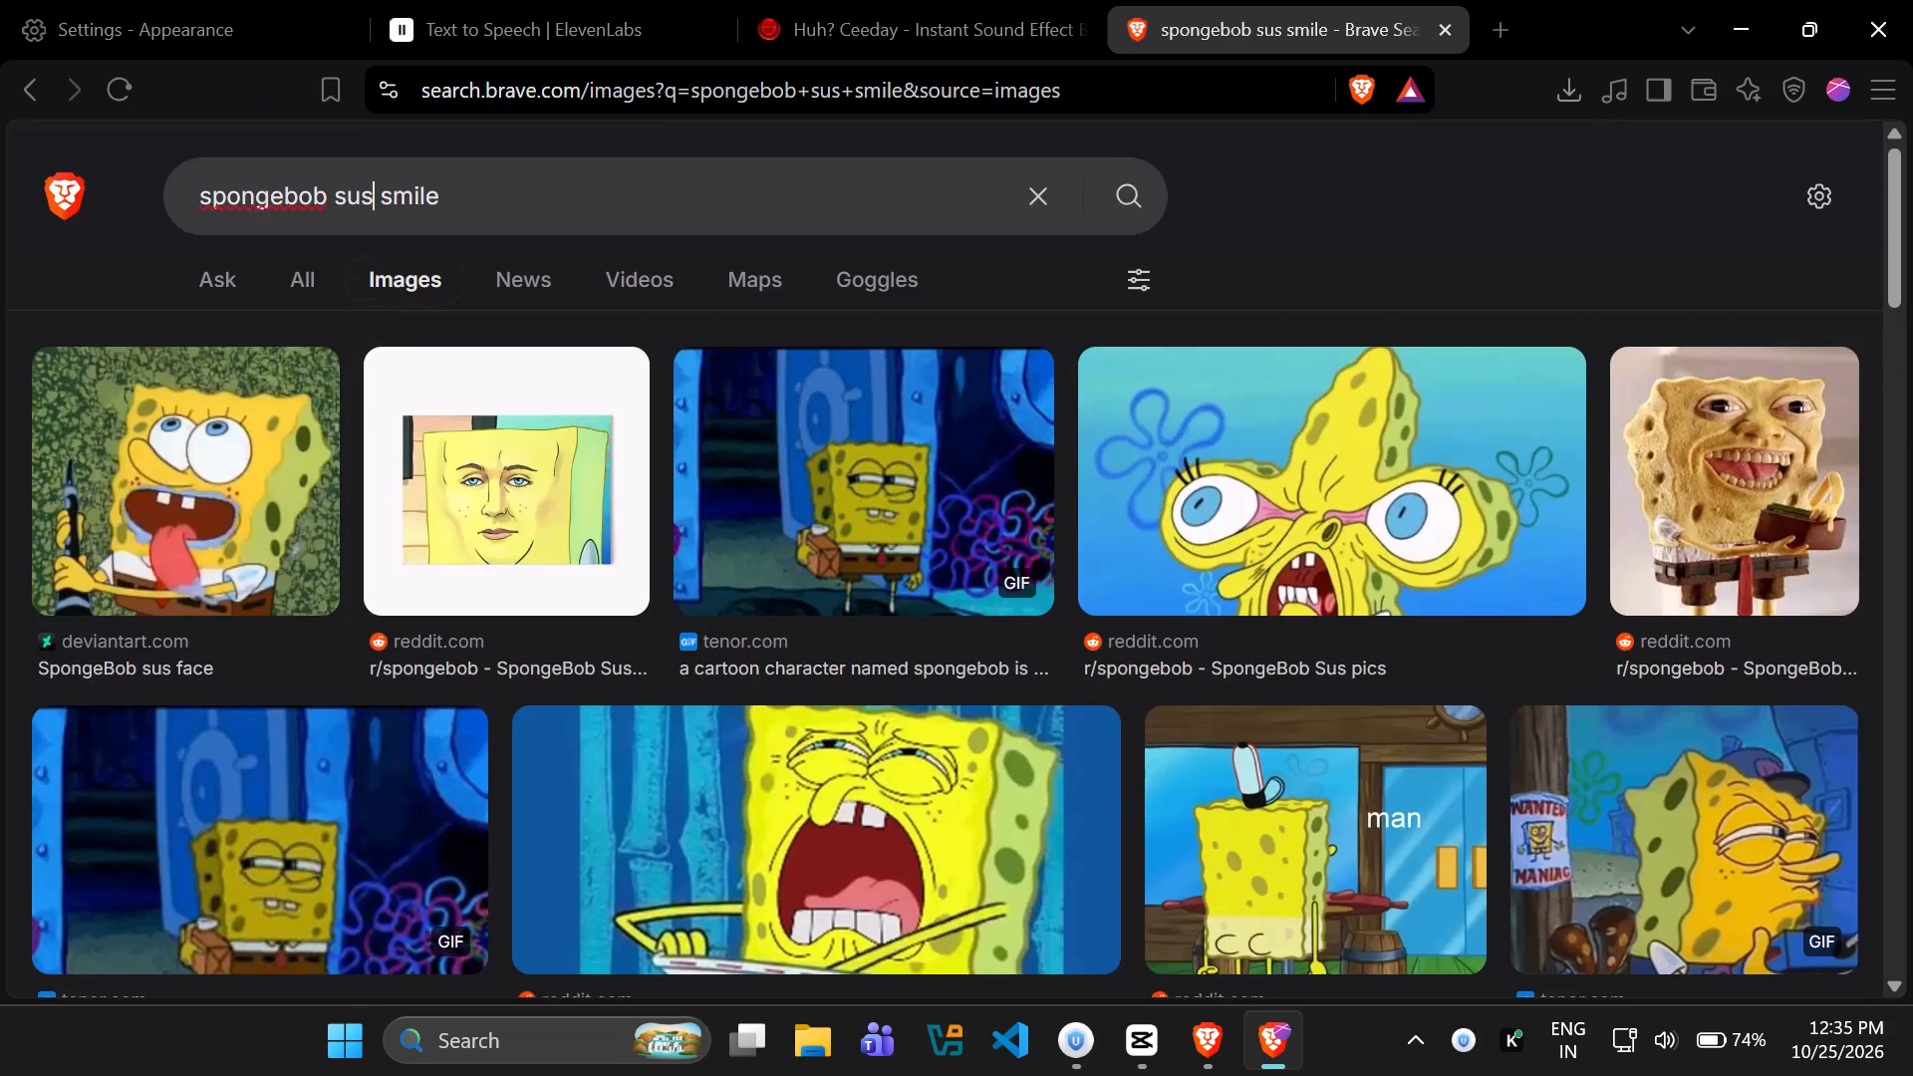
double_click(361, 204)
type("weird")
key("Return")
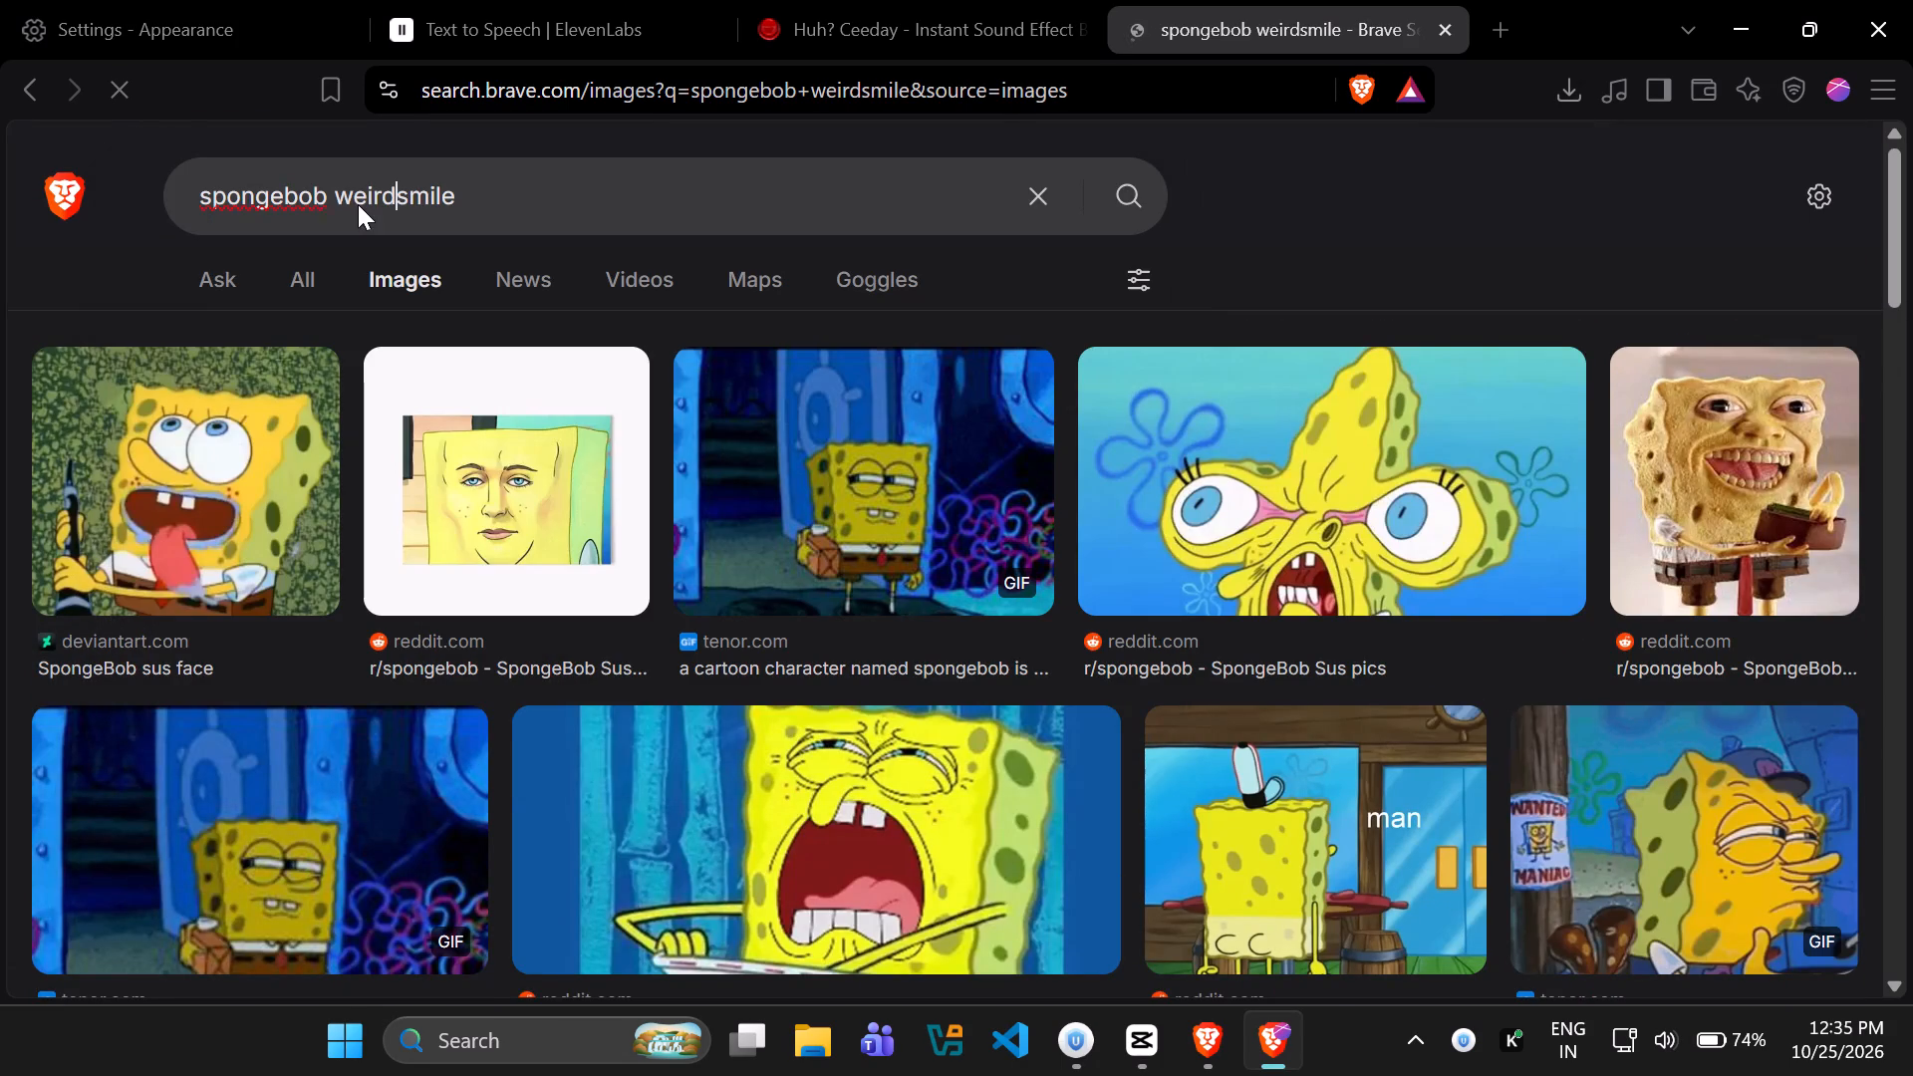
left_click(509, 361)
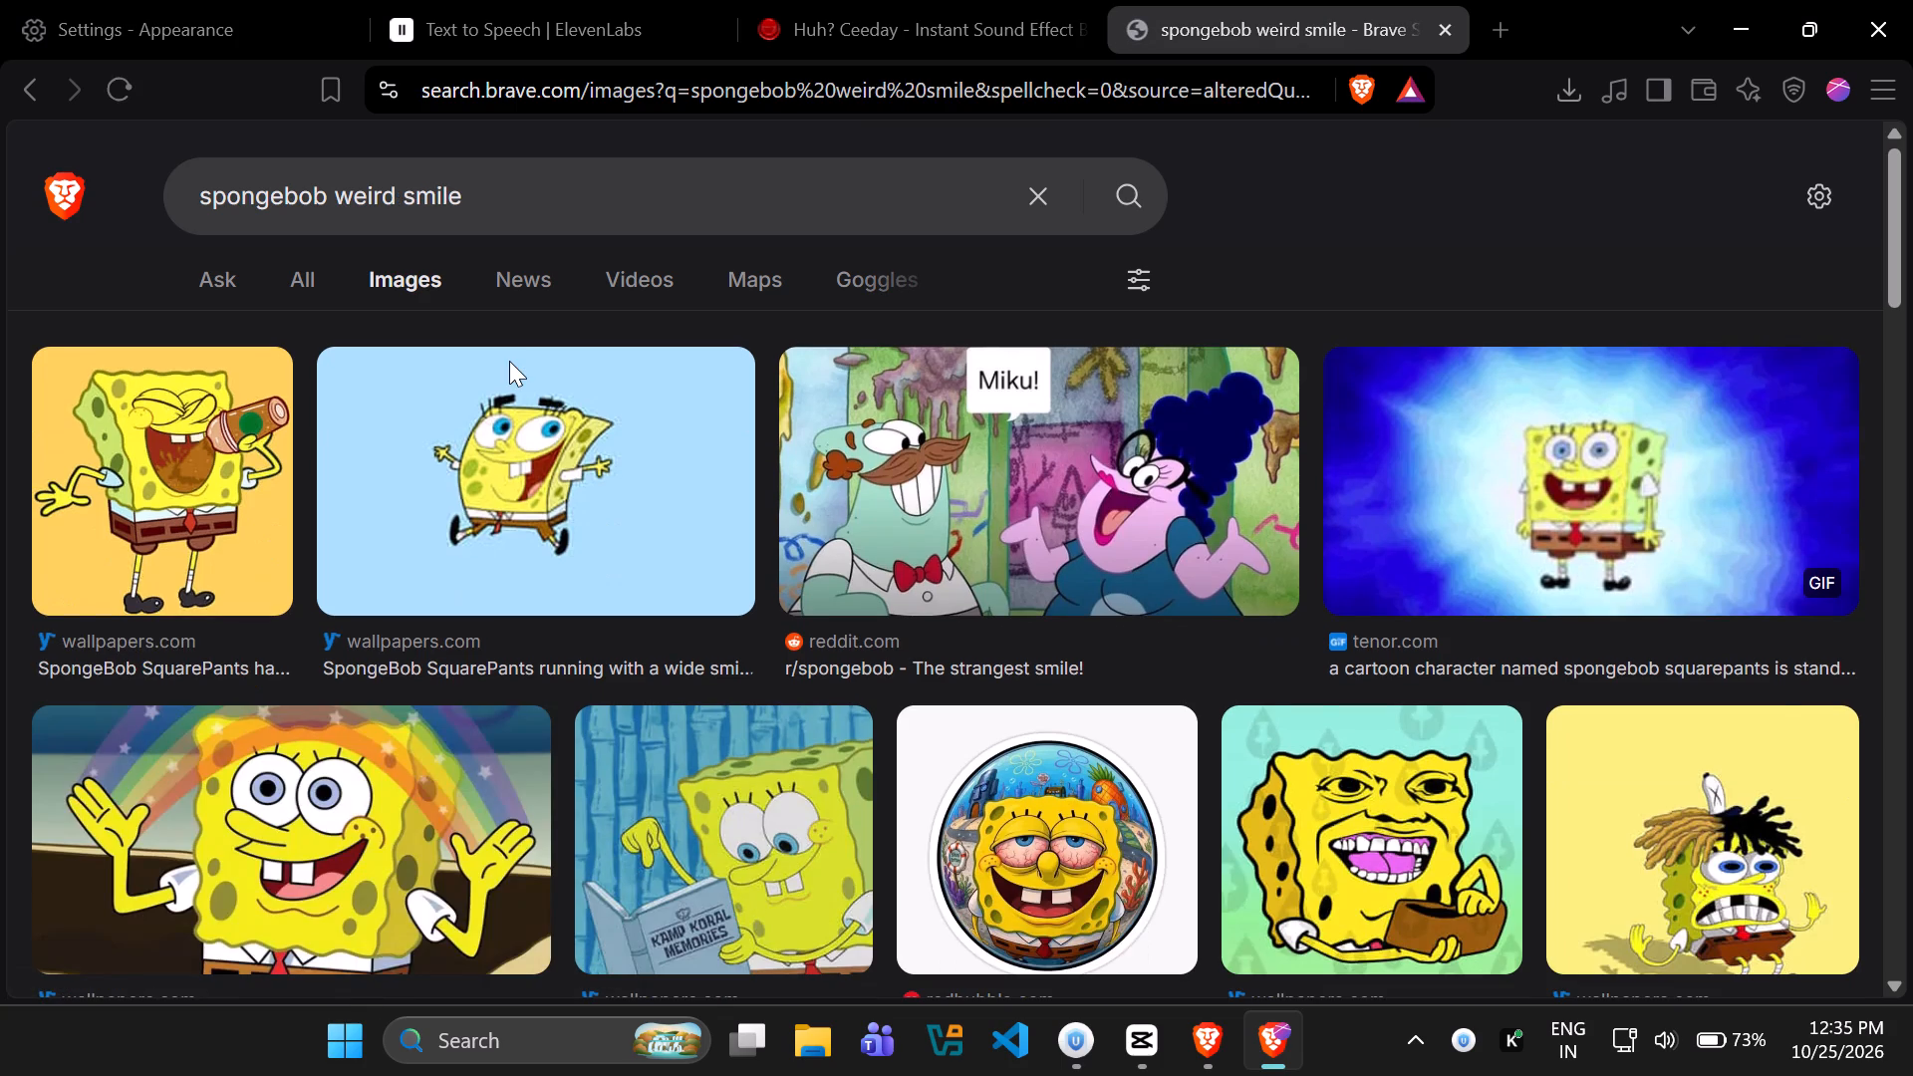
scroll(509, 361, "down", 7)
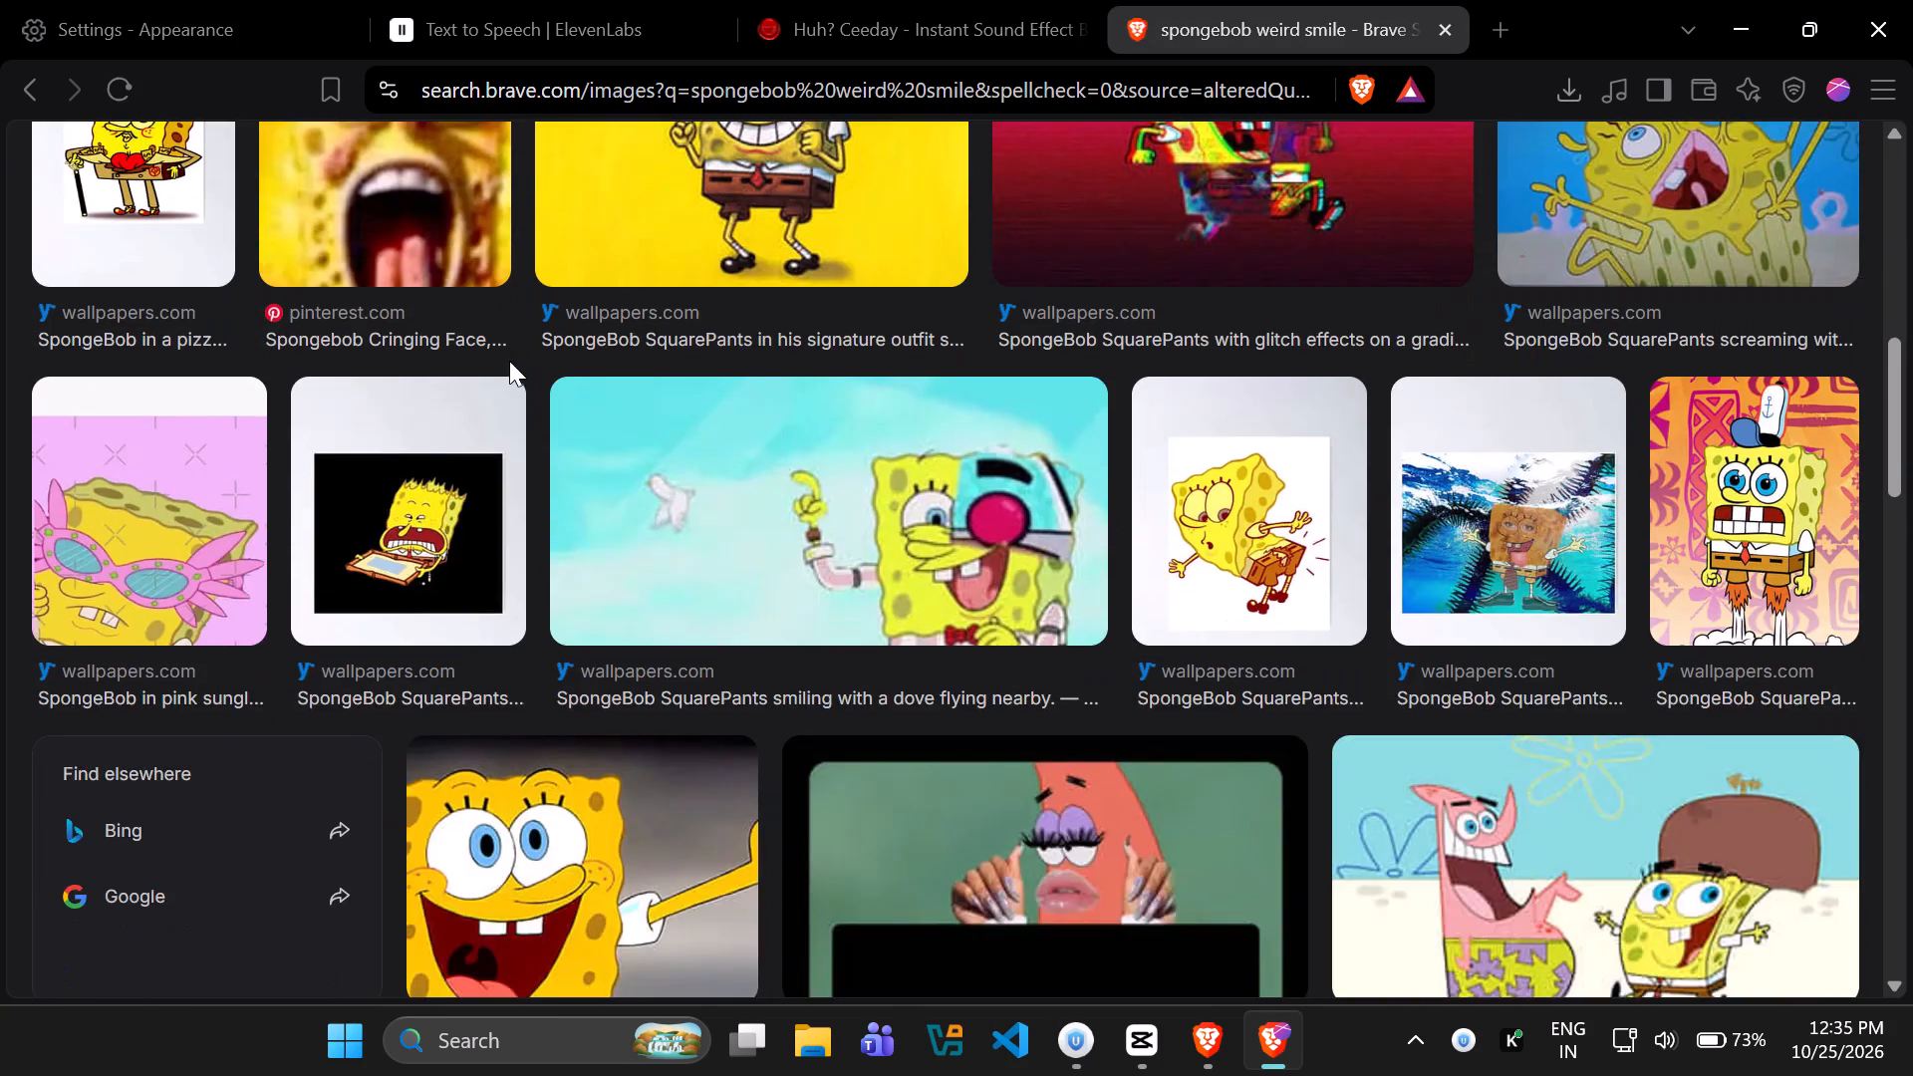
Replace the image search with spongebob meme.
scroll(509, 361, "up", 11)
left_click_drag(478, 177, 341, 187)
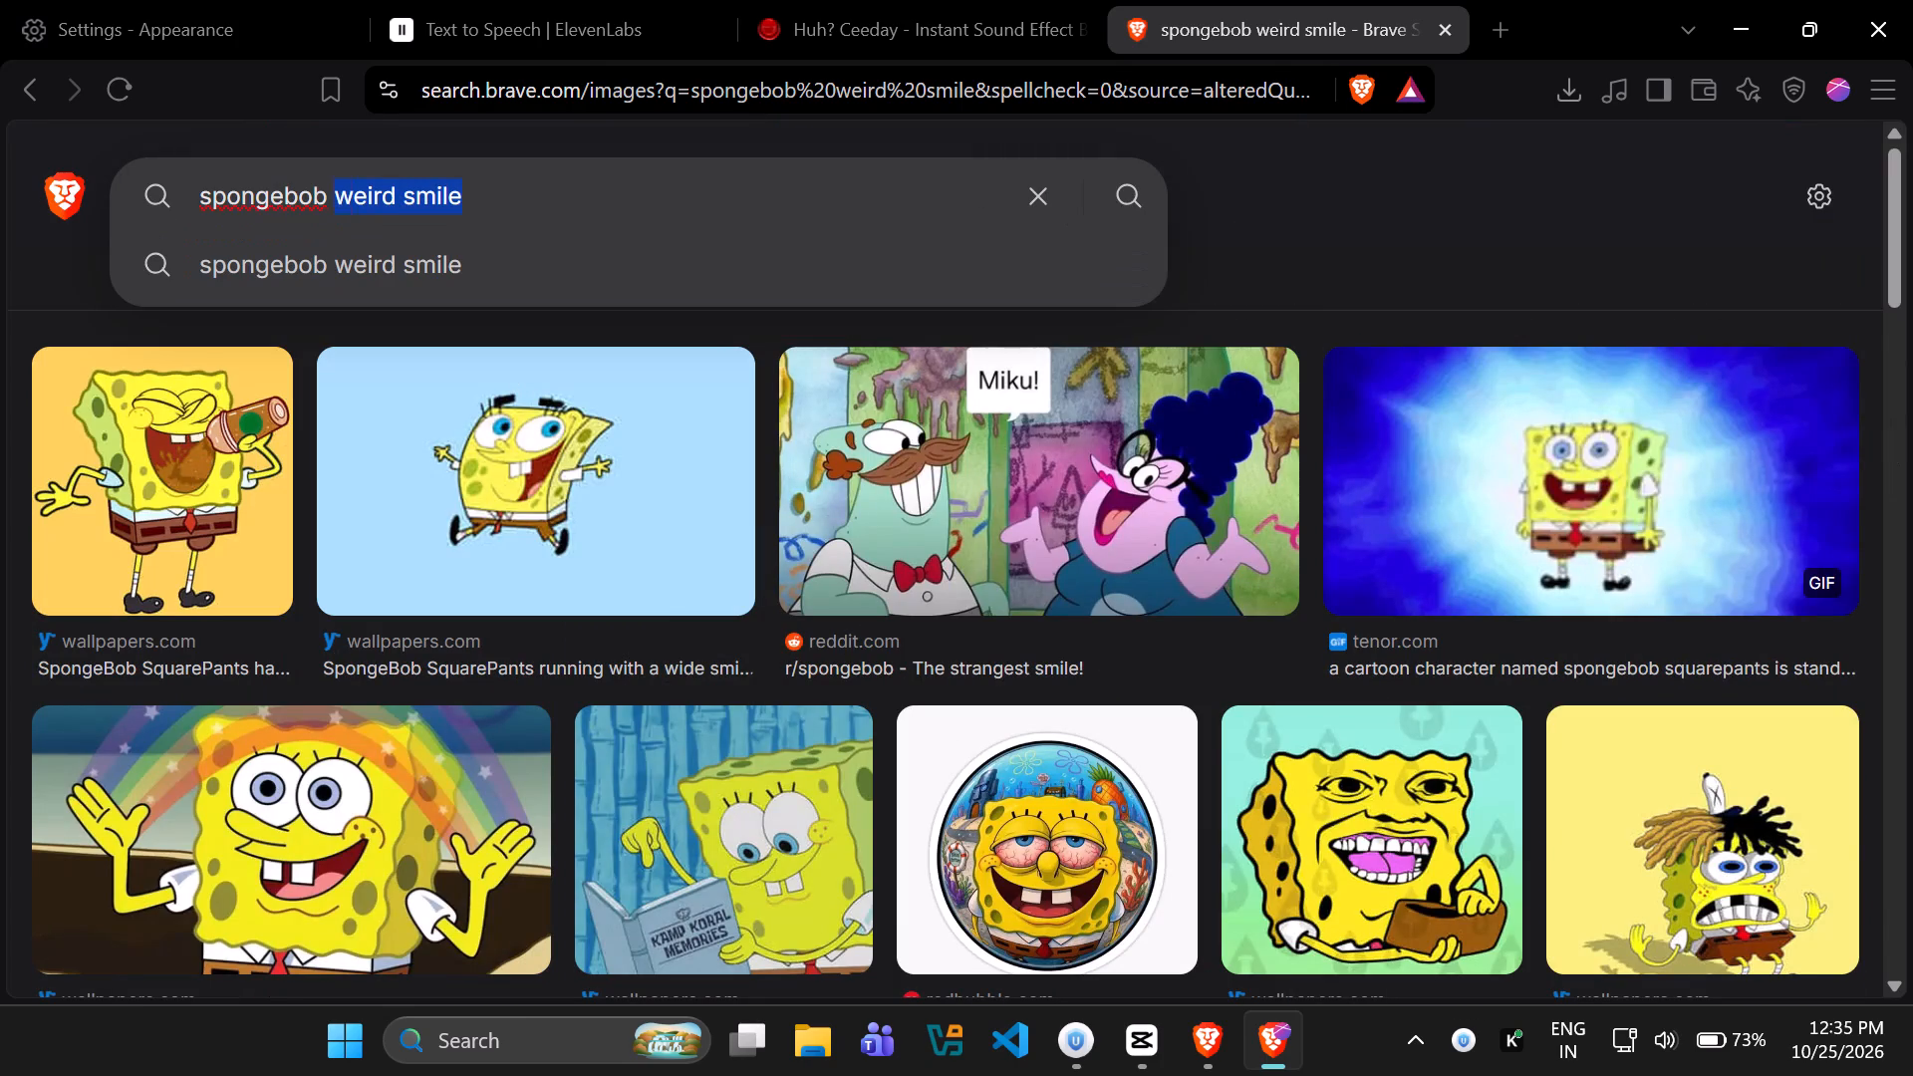
left_click_drag(341, 187, 338, 188)
type("meme")
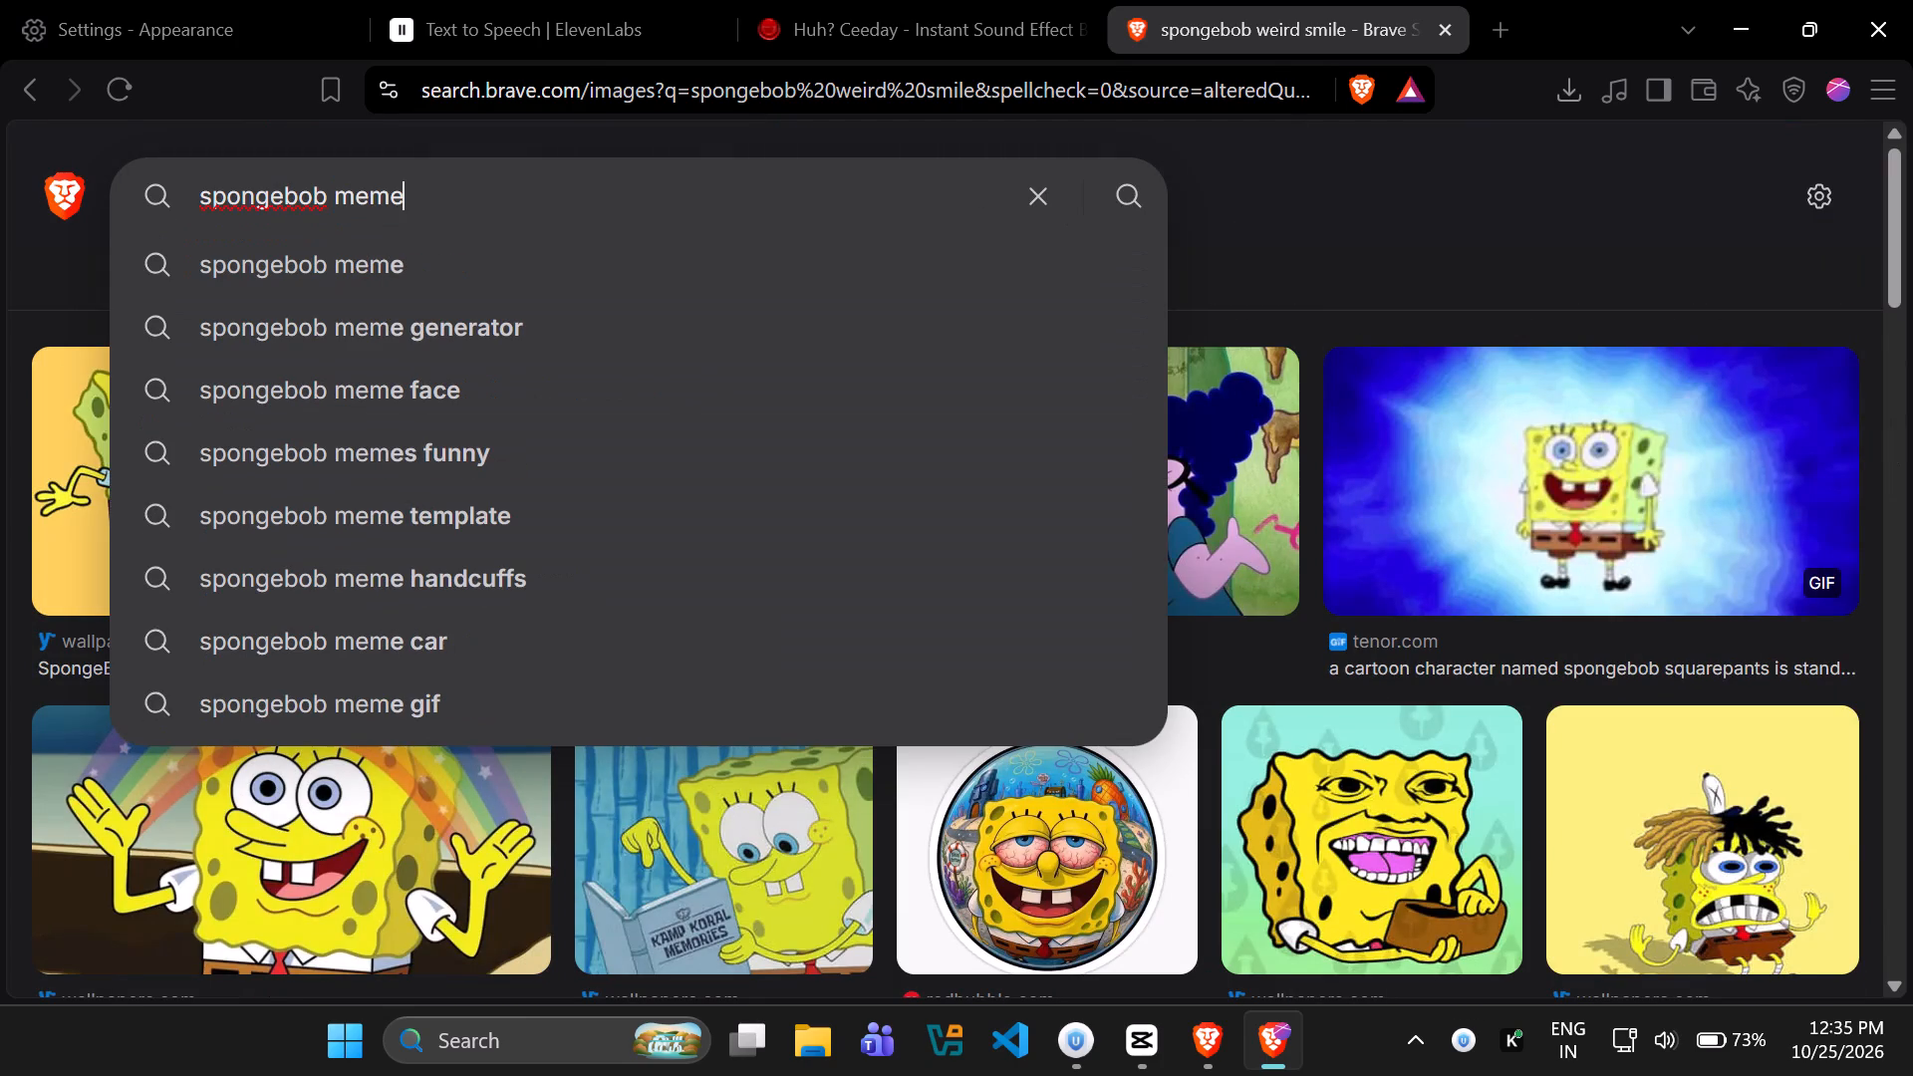
key("Return")
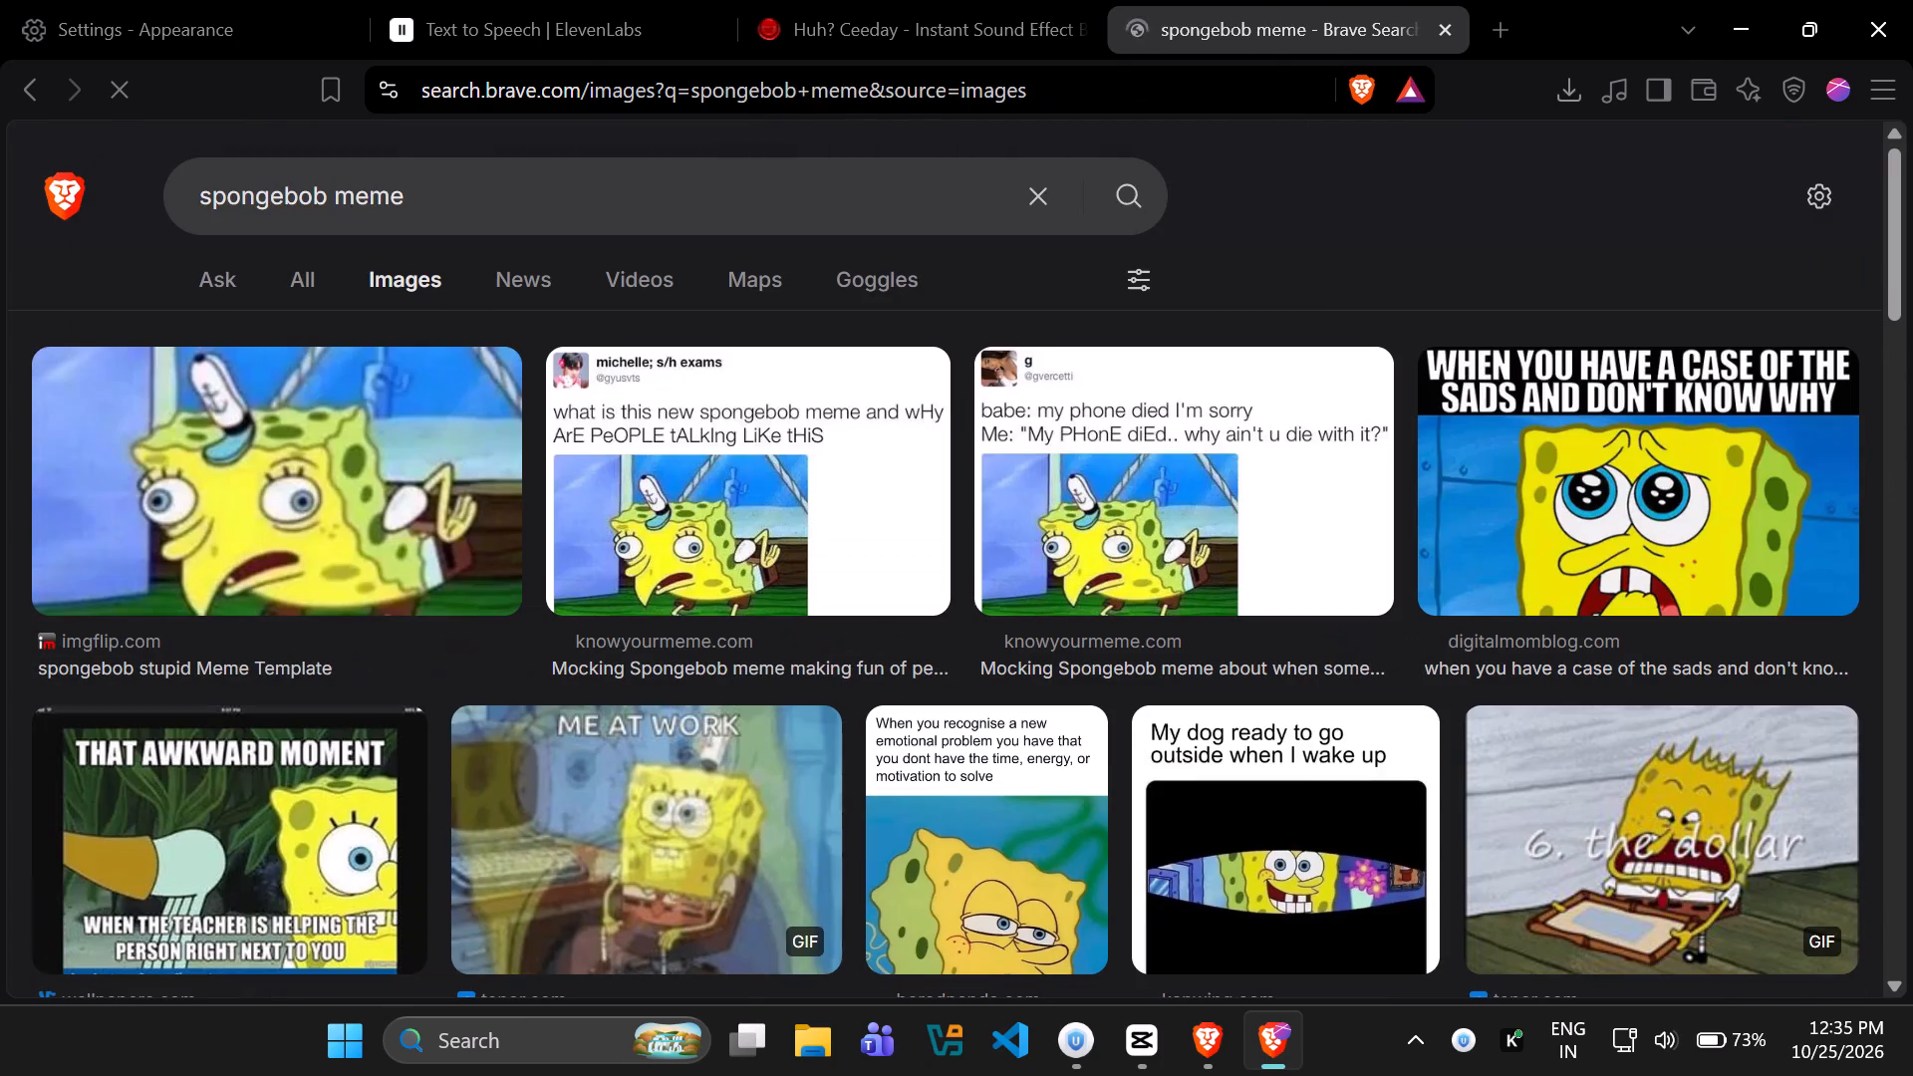
Extend the image search to spongebob meme face and browse the results for a usable face.
left_click(442, 214)
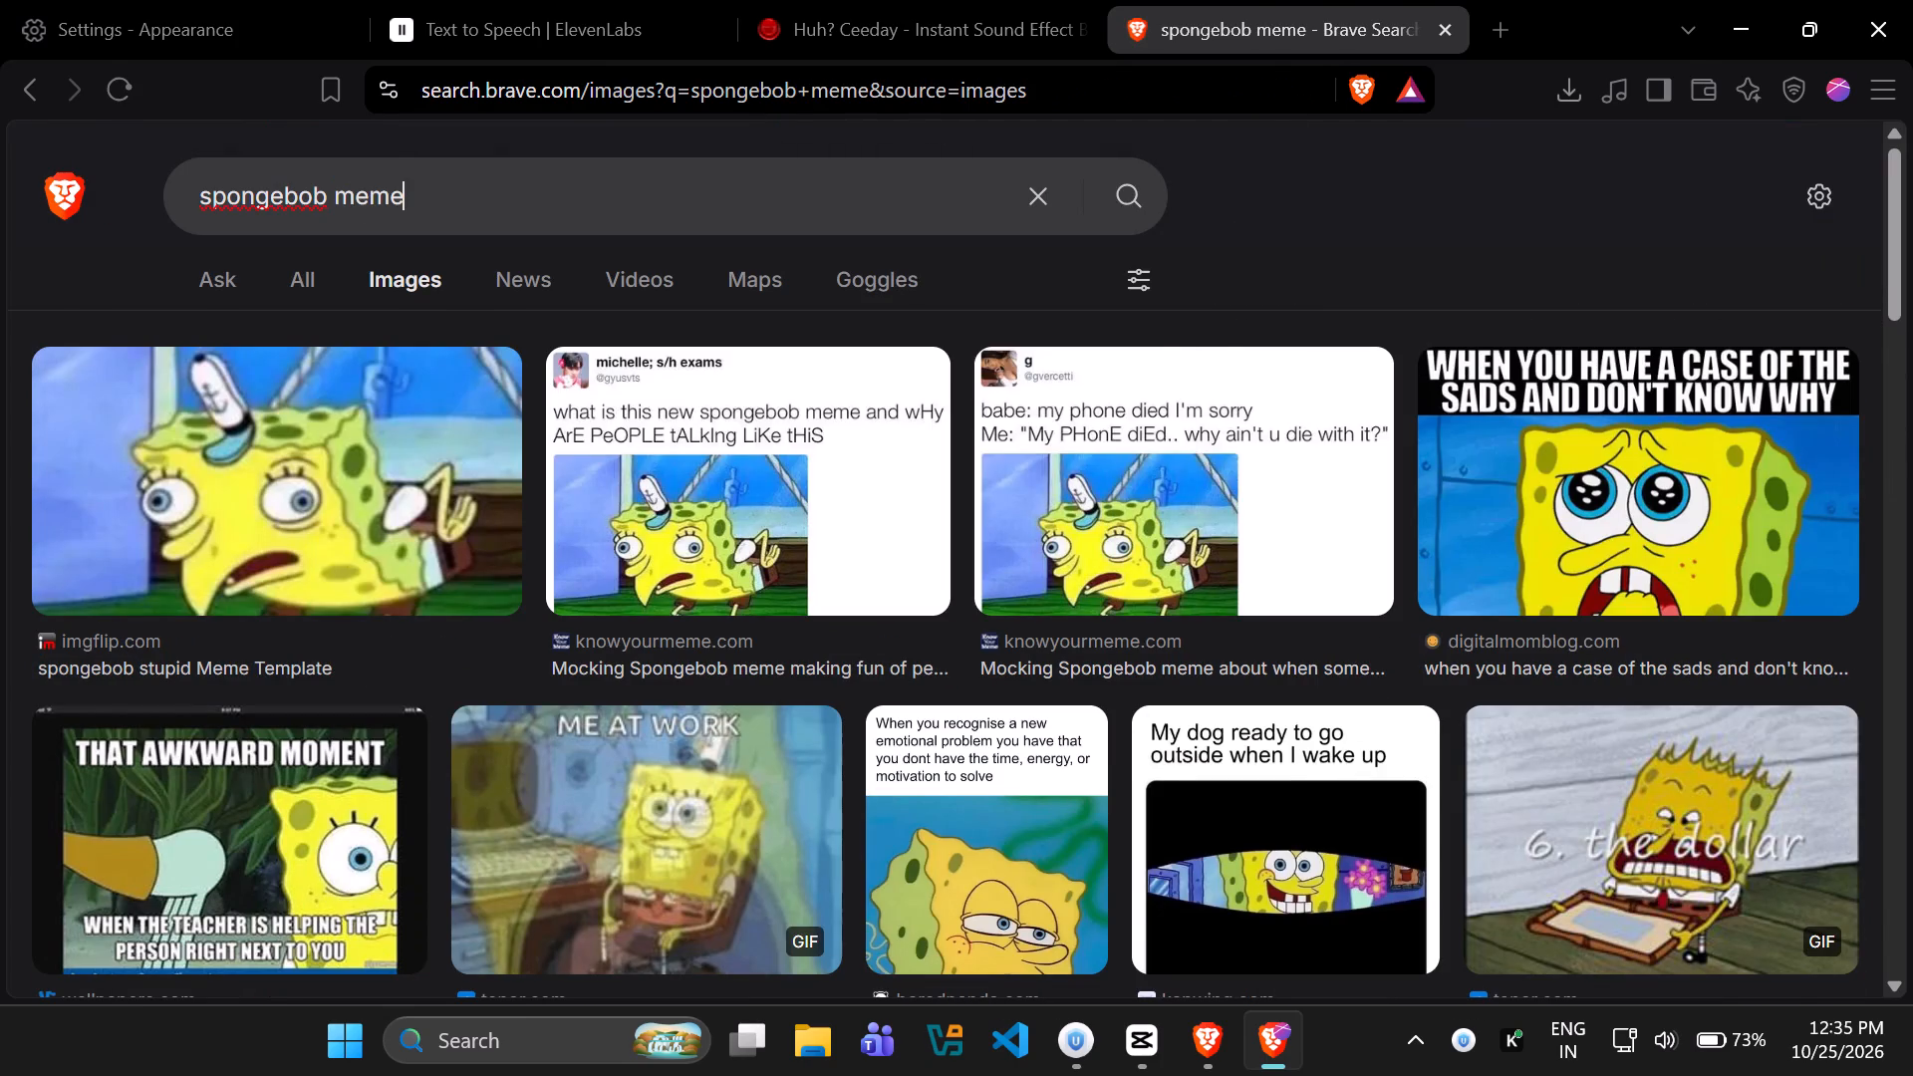
key("space")
type("face")
key("Return")
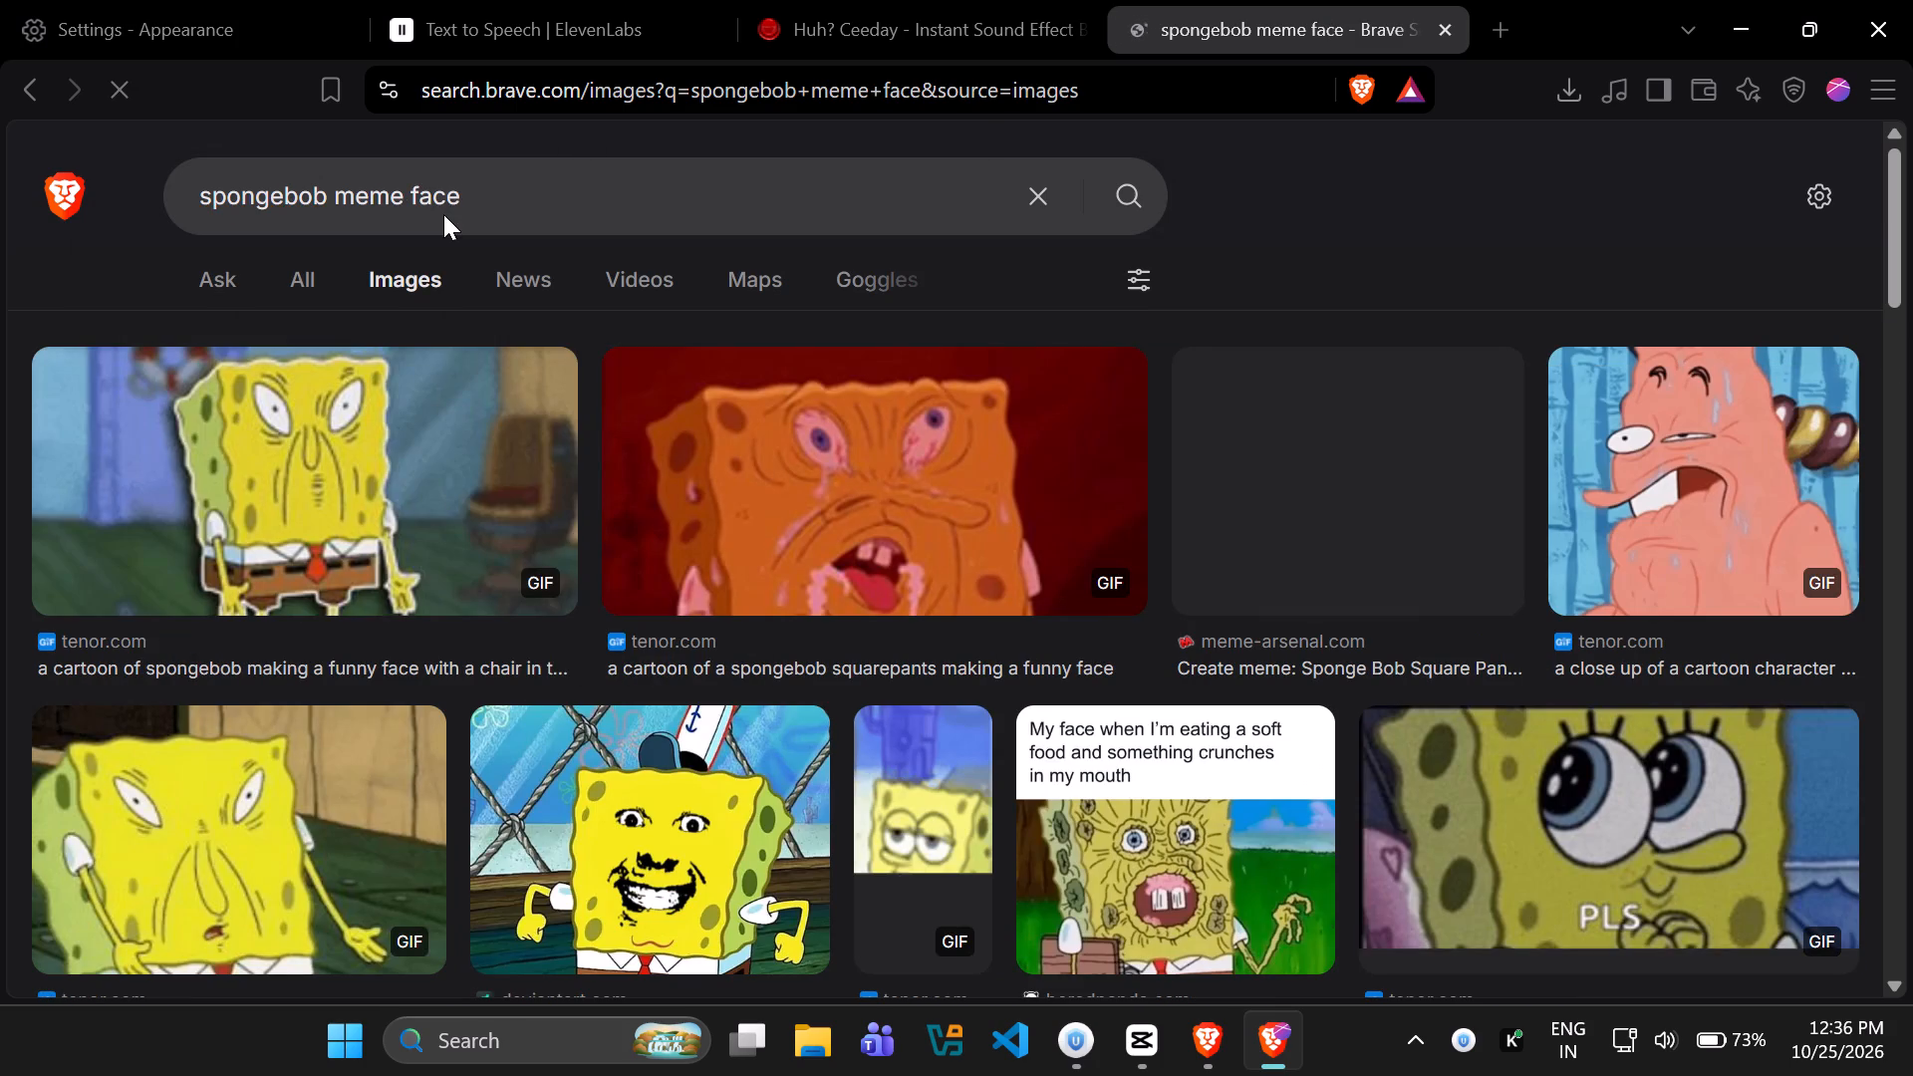
scroll(572, 471, "down", 1)
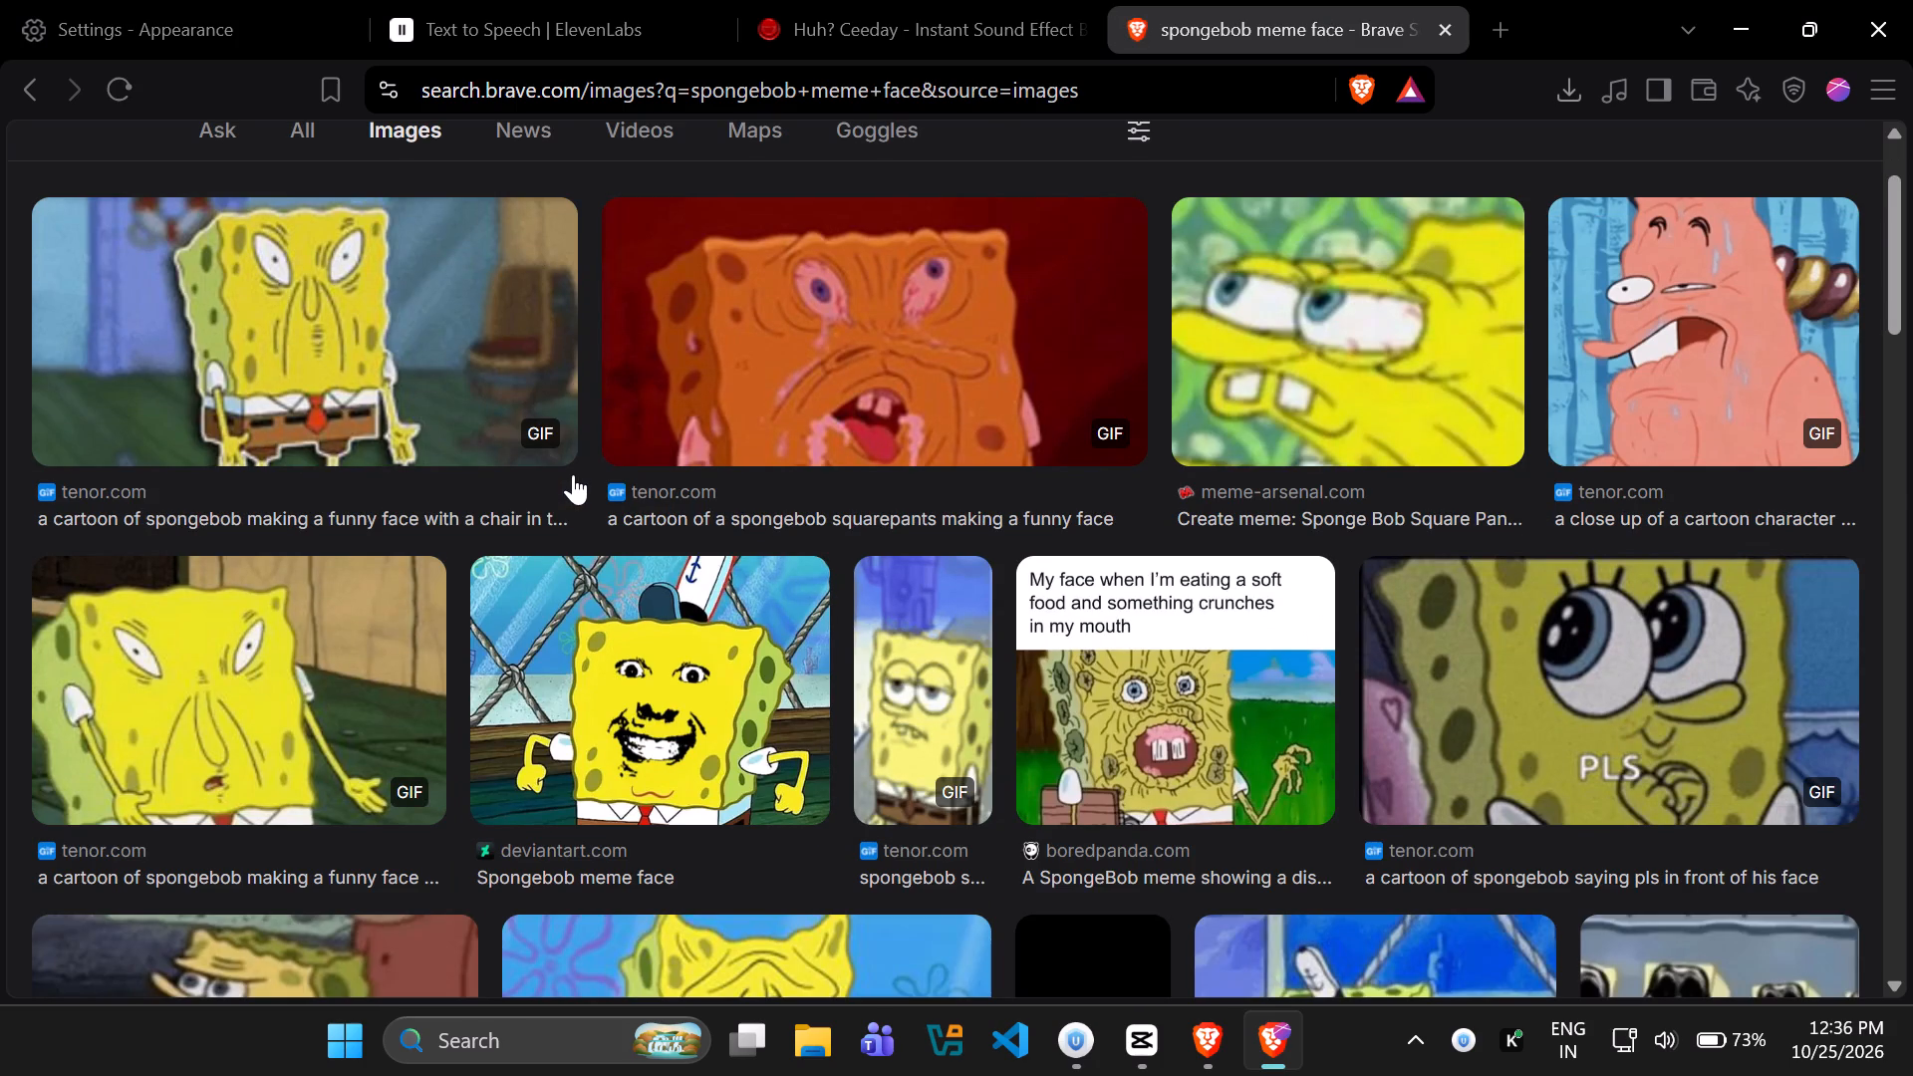
scroll(573, 474, "down", 9)
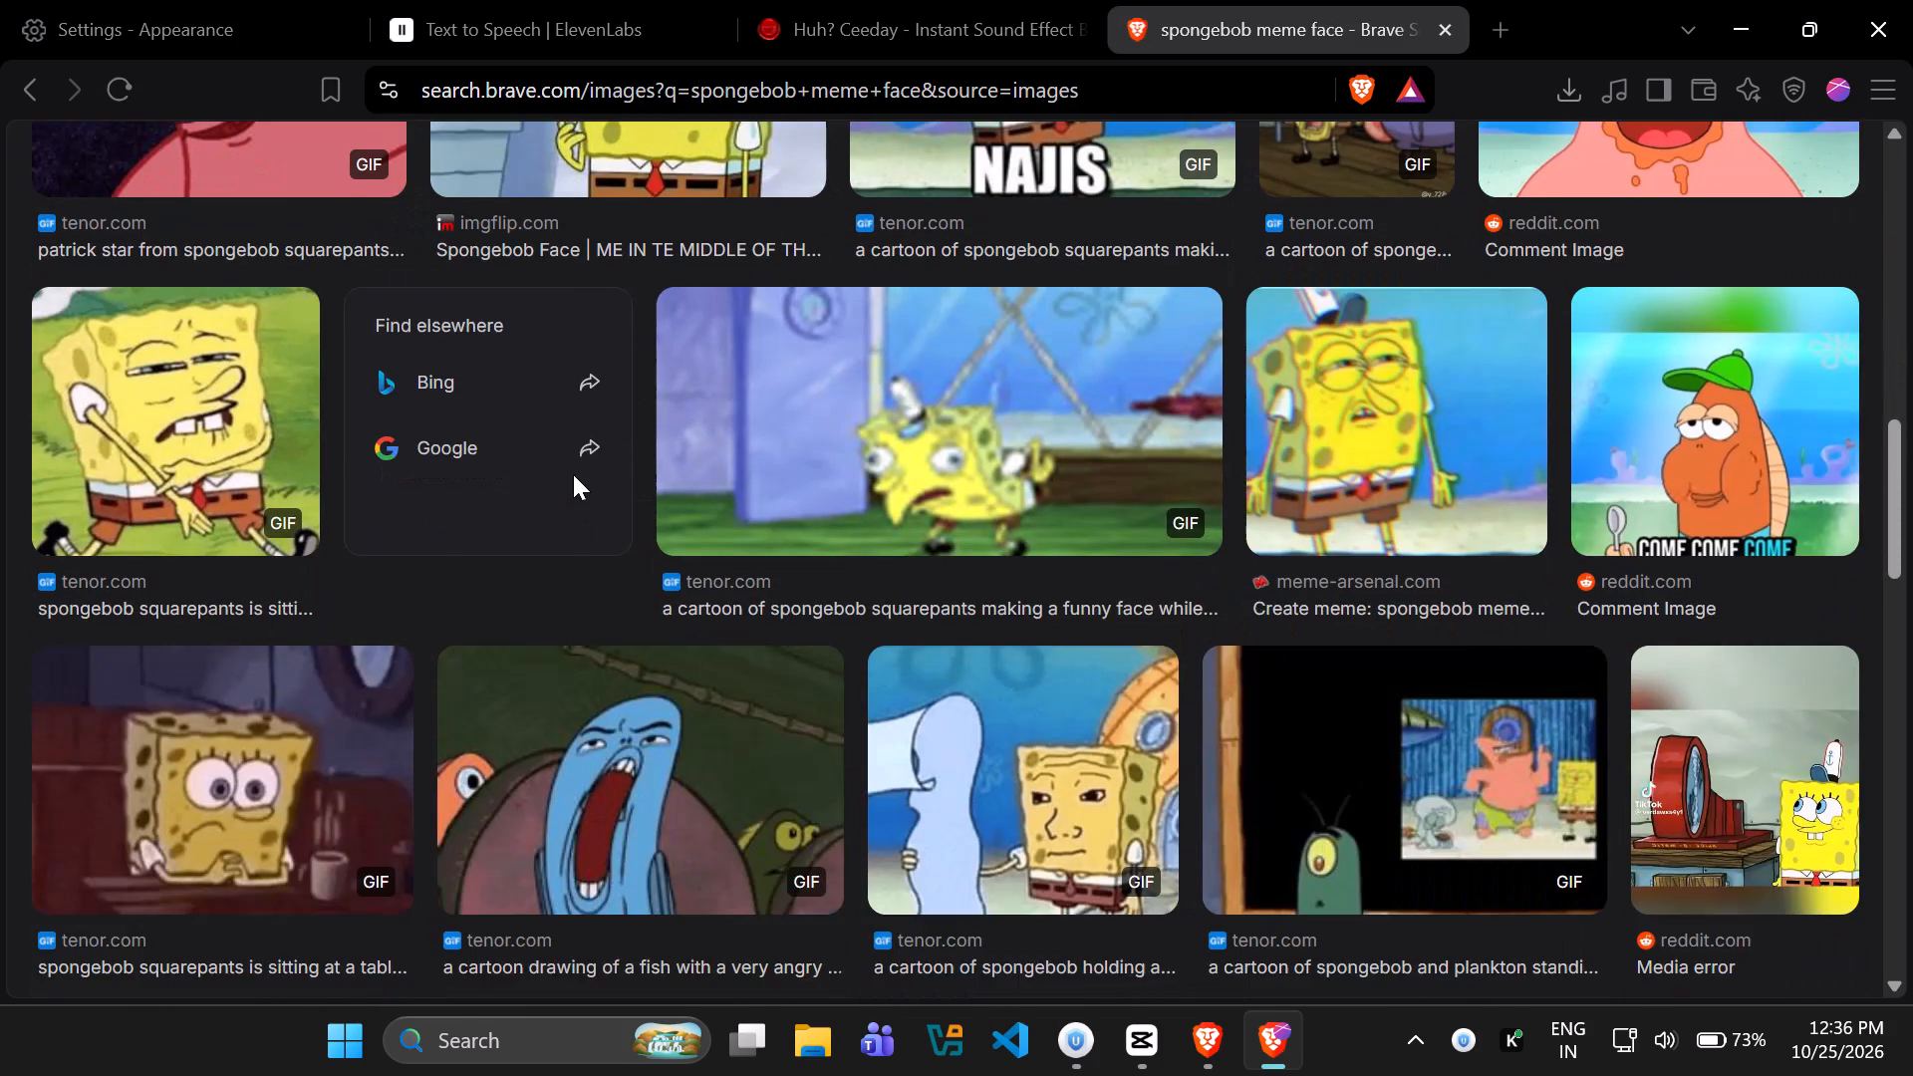
scroll(573, 474, "down", 4)
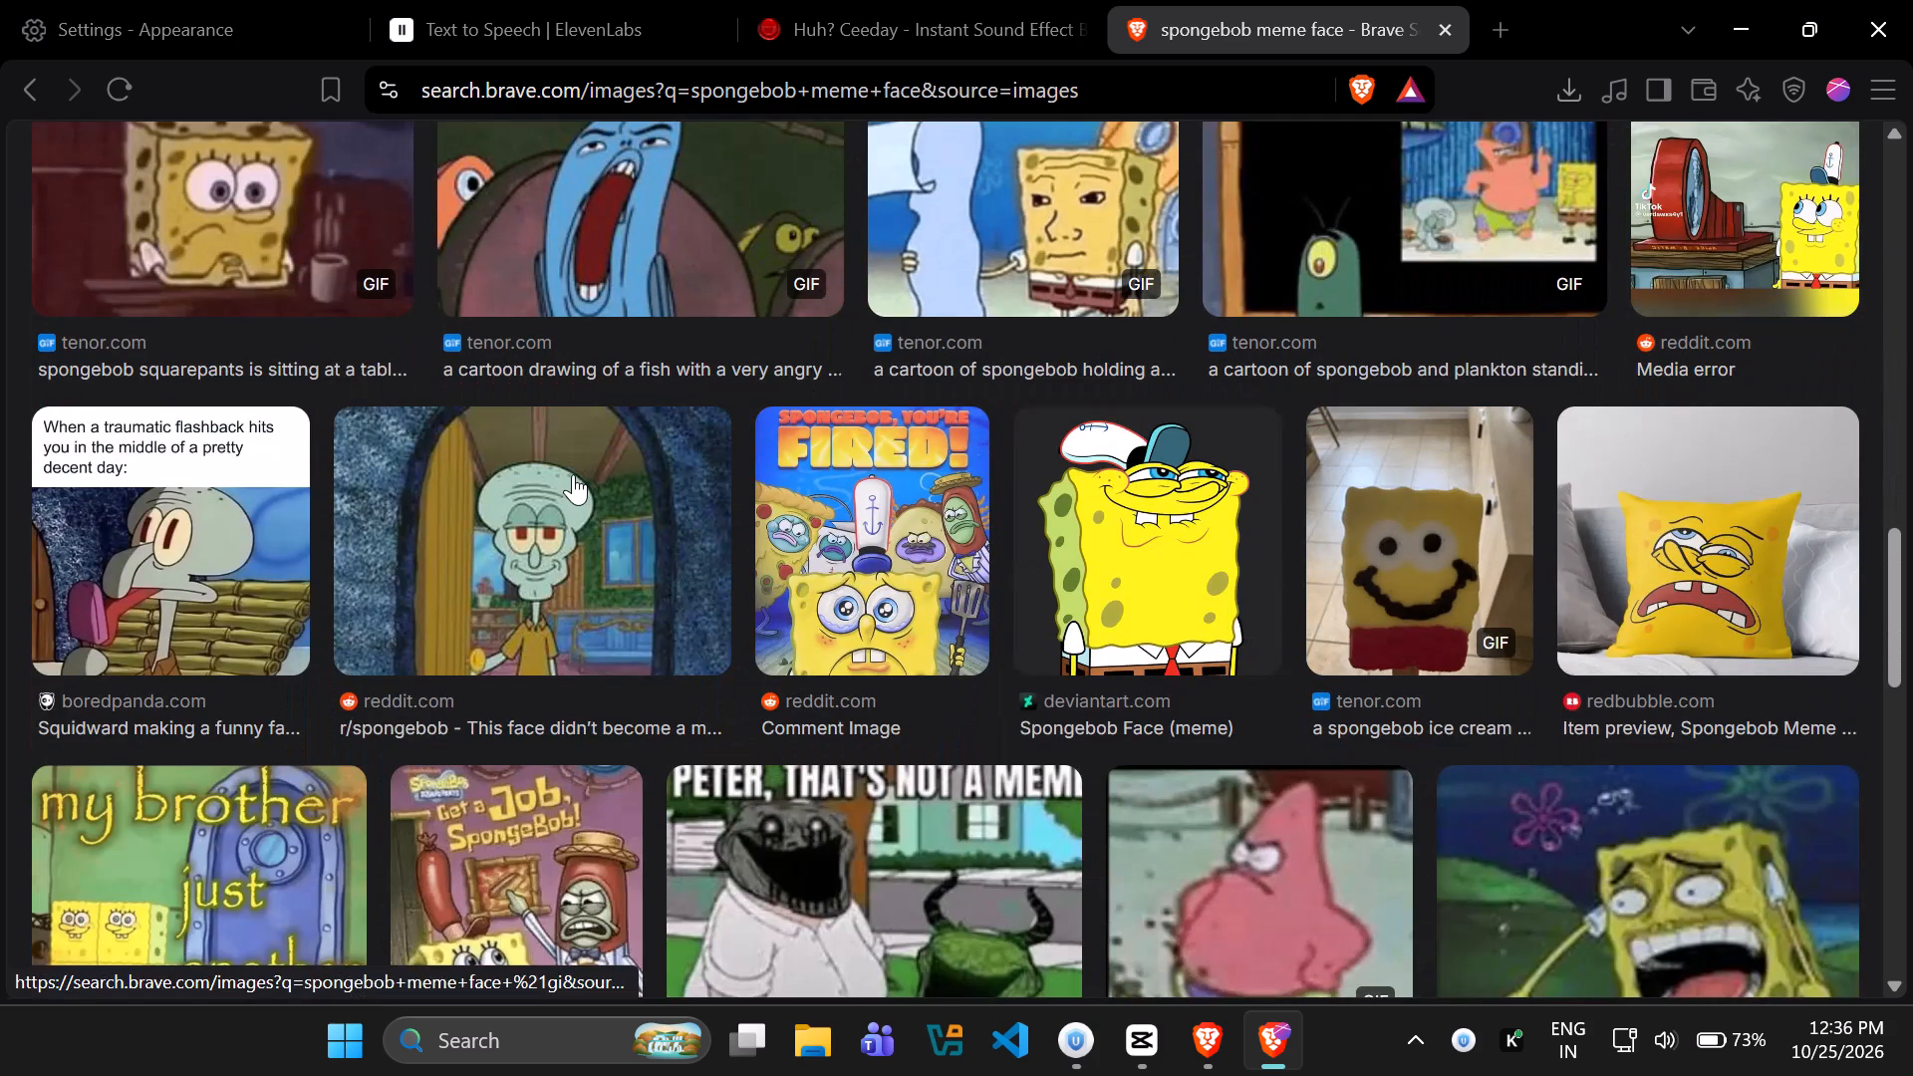
scroll(573, 474, "down", 6)
scroll(573, 474, "up", 5)
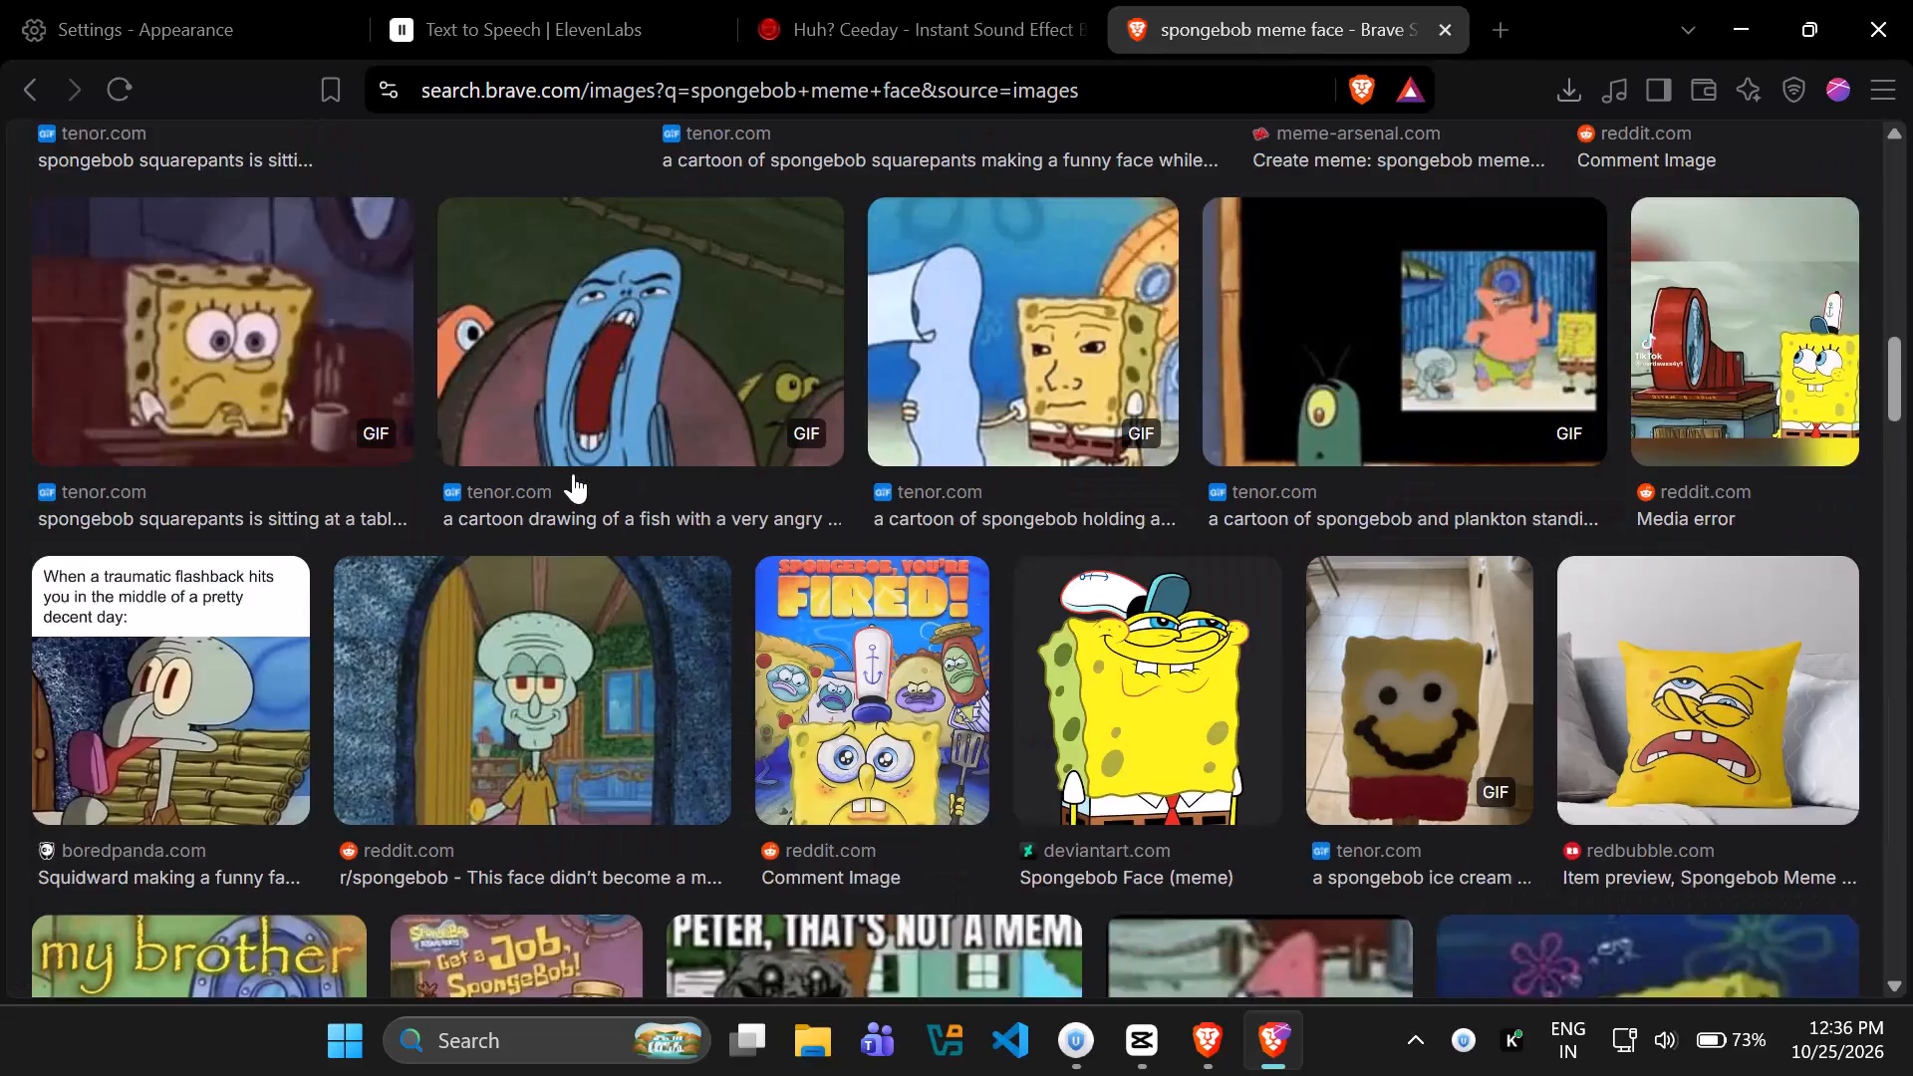
From the general web results, open the Pinterest board Spongebob faces, look through its pins and close the tab.
scroll(573, 473, "up", 20)
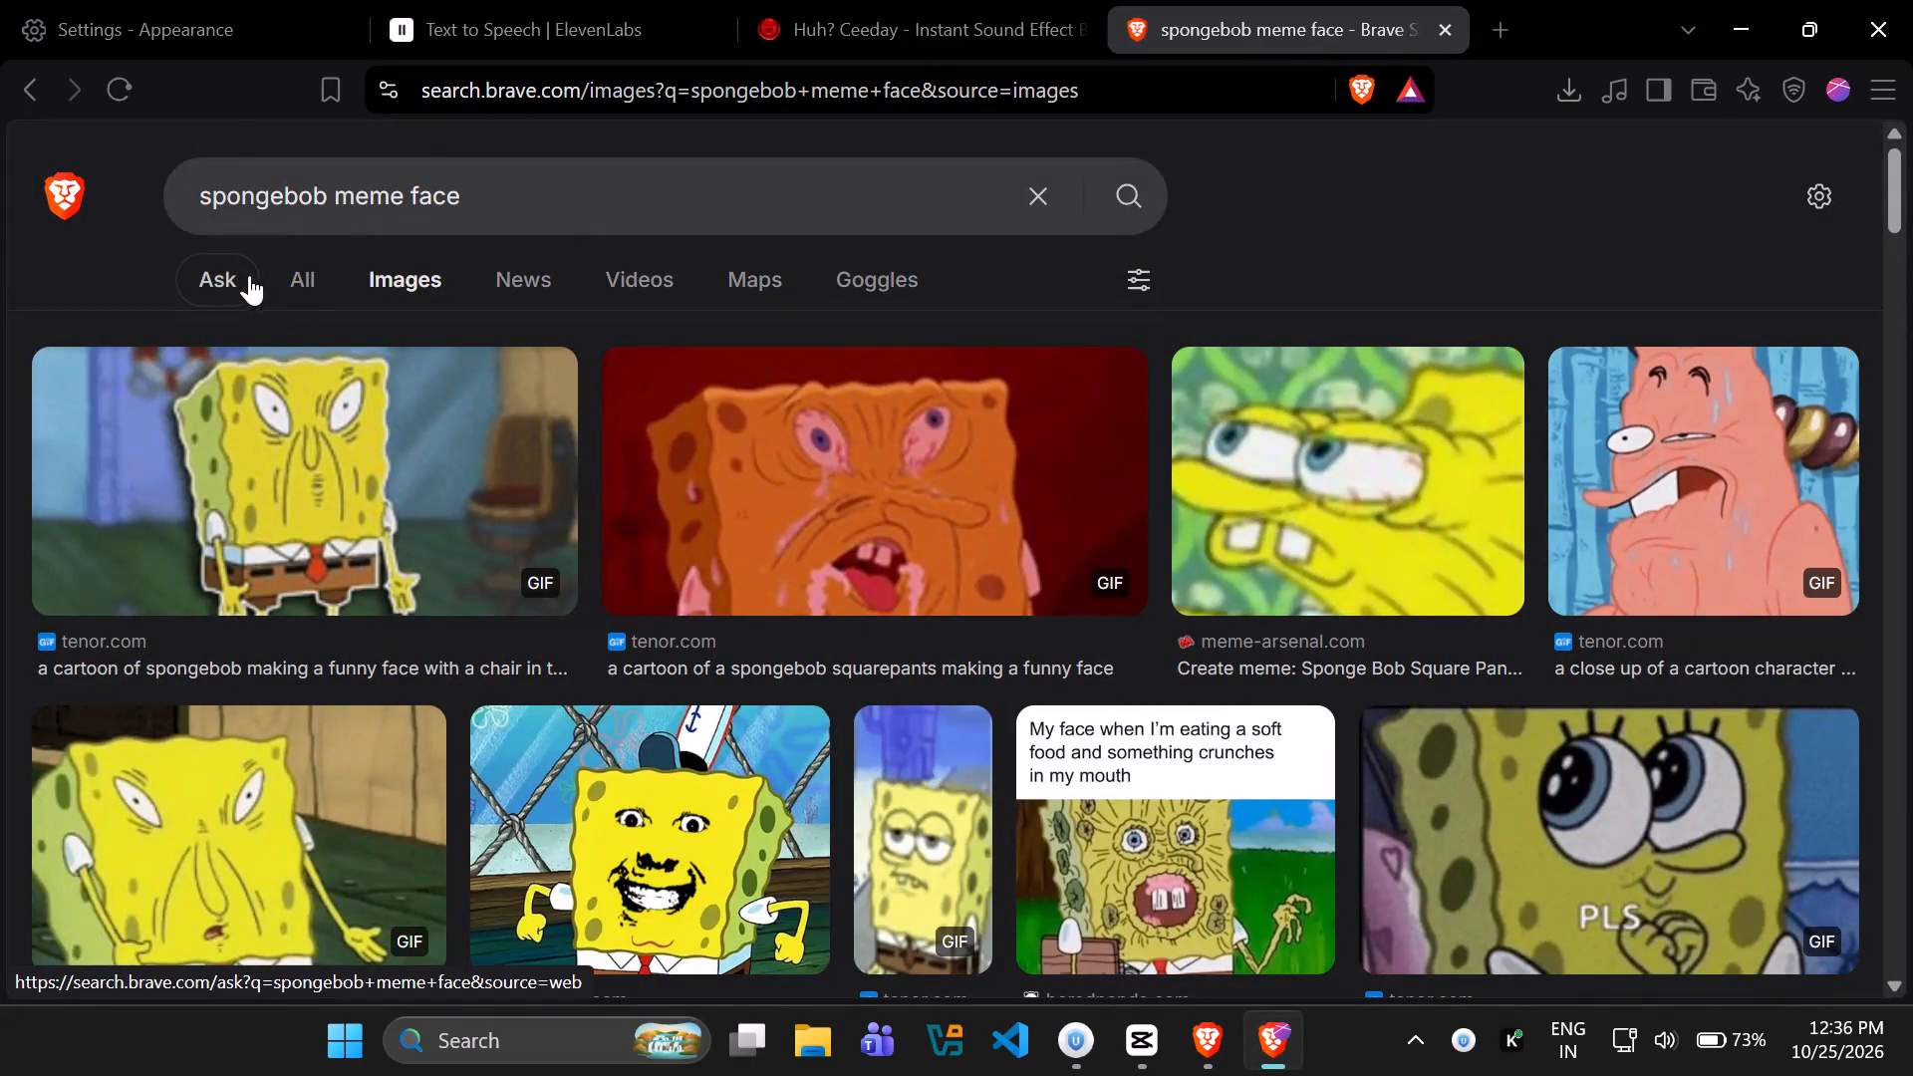
left_click(276, 276)
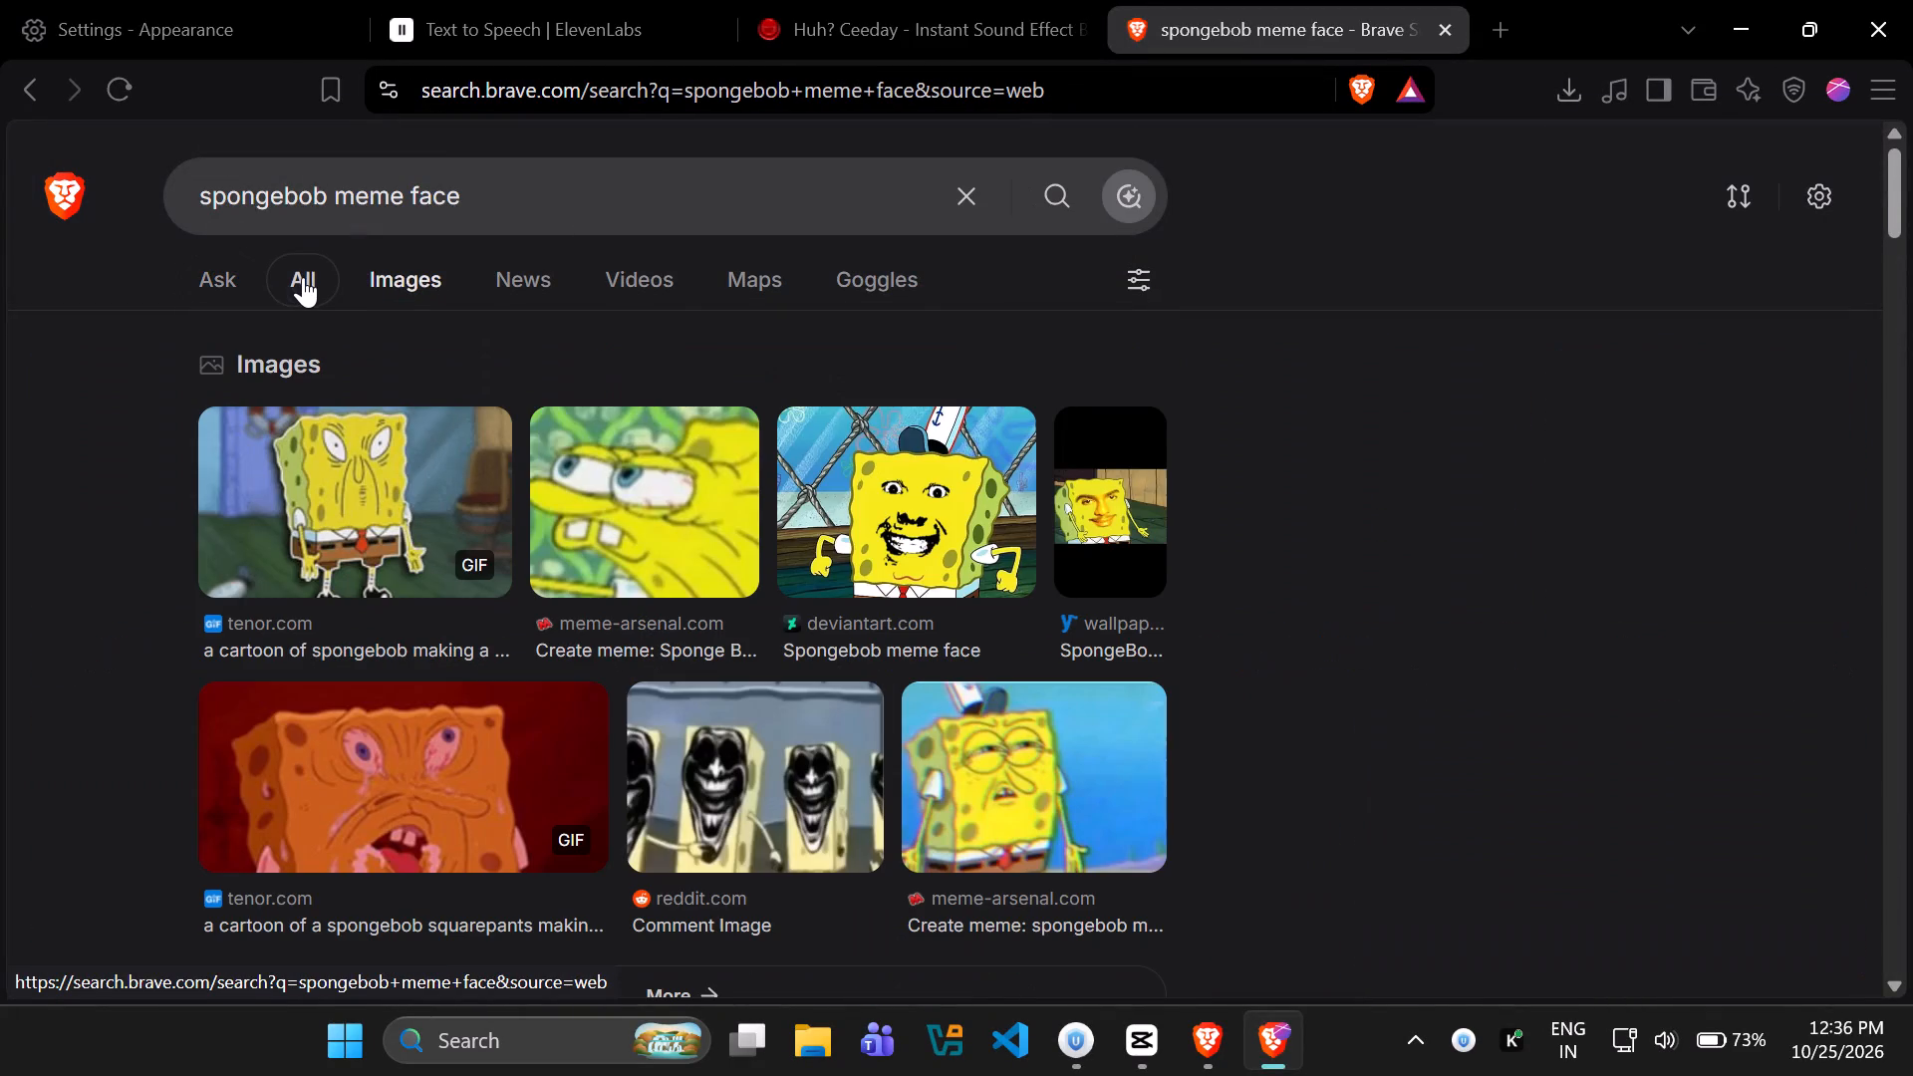
scroll(333, 318, "down", 5)
left_click(398, 470)
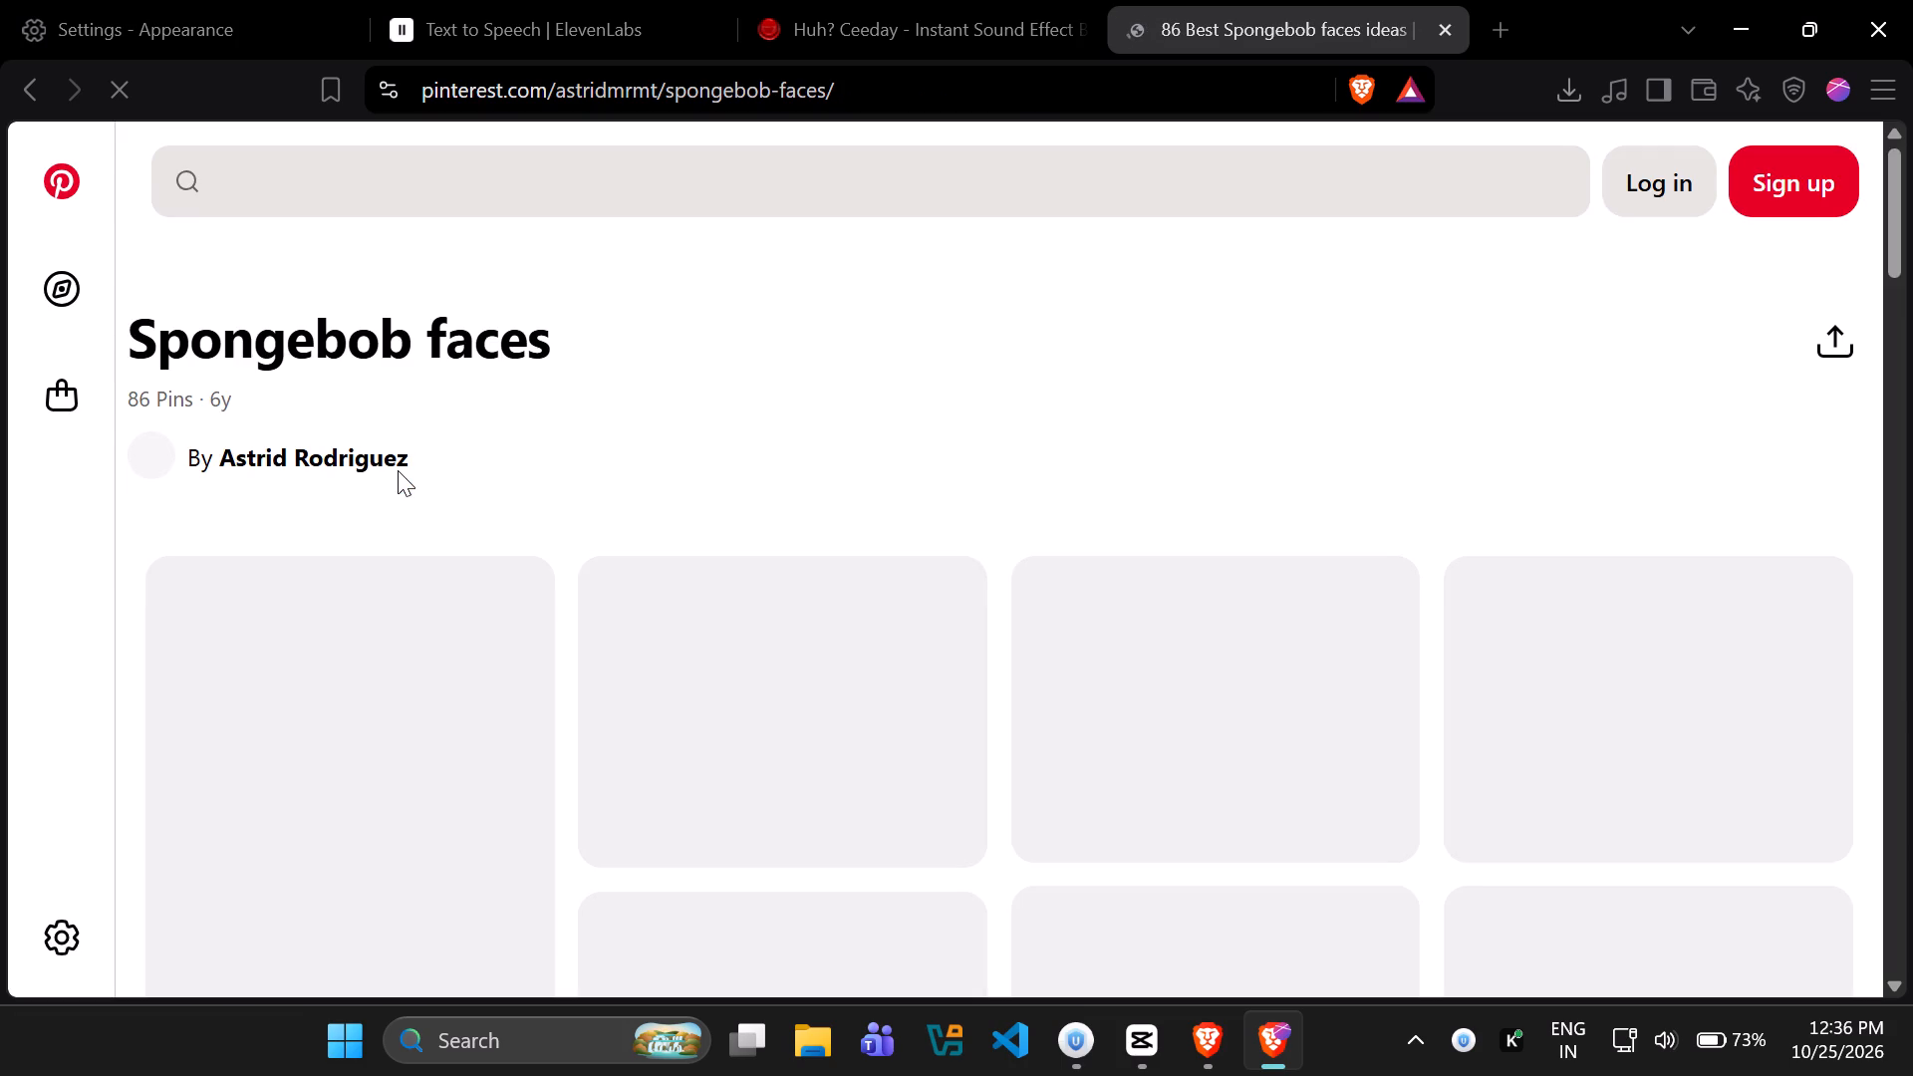
scroll(524, 407, "down", 2)
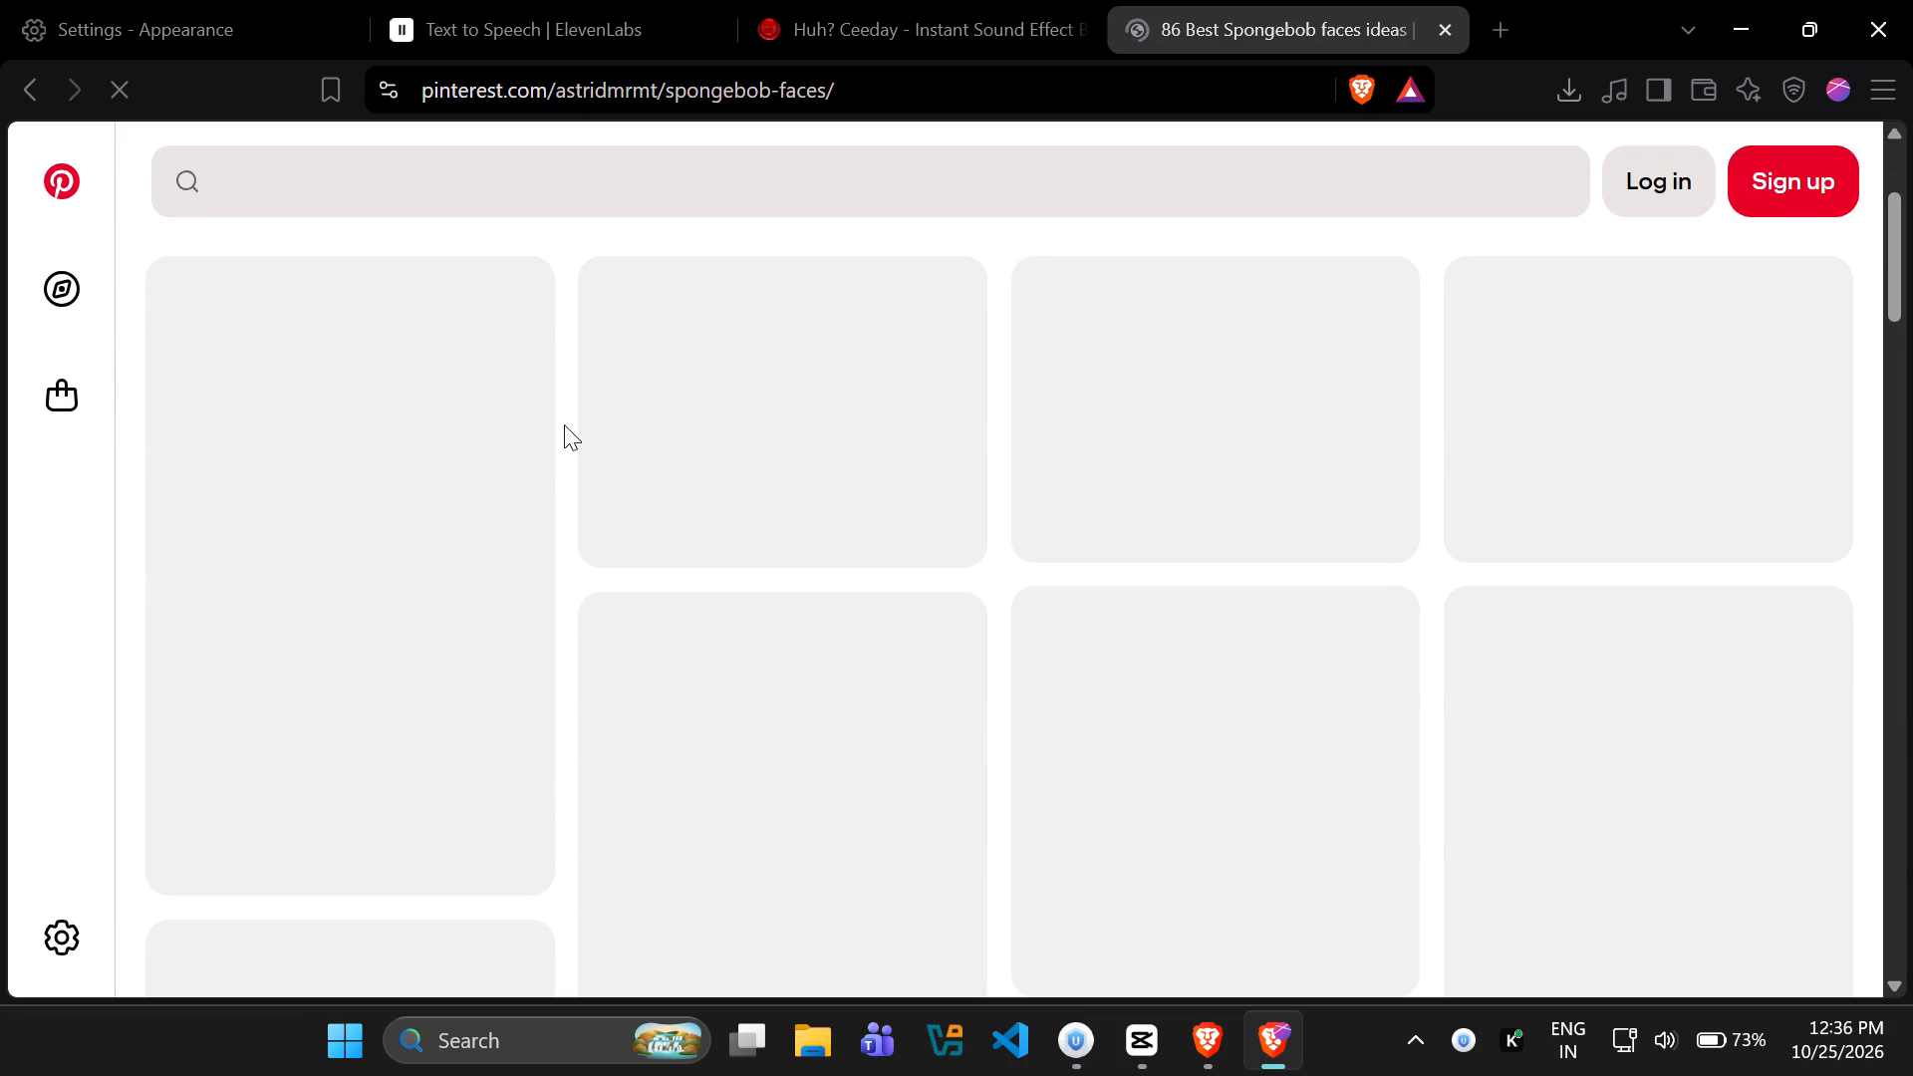
scroll(564, 424, "down", 2)
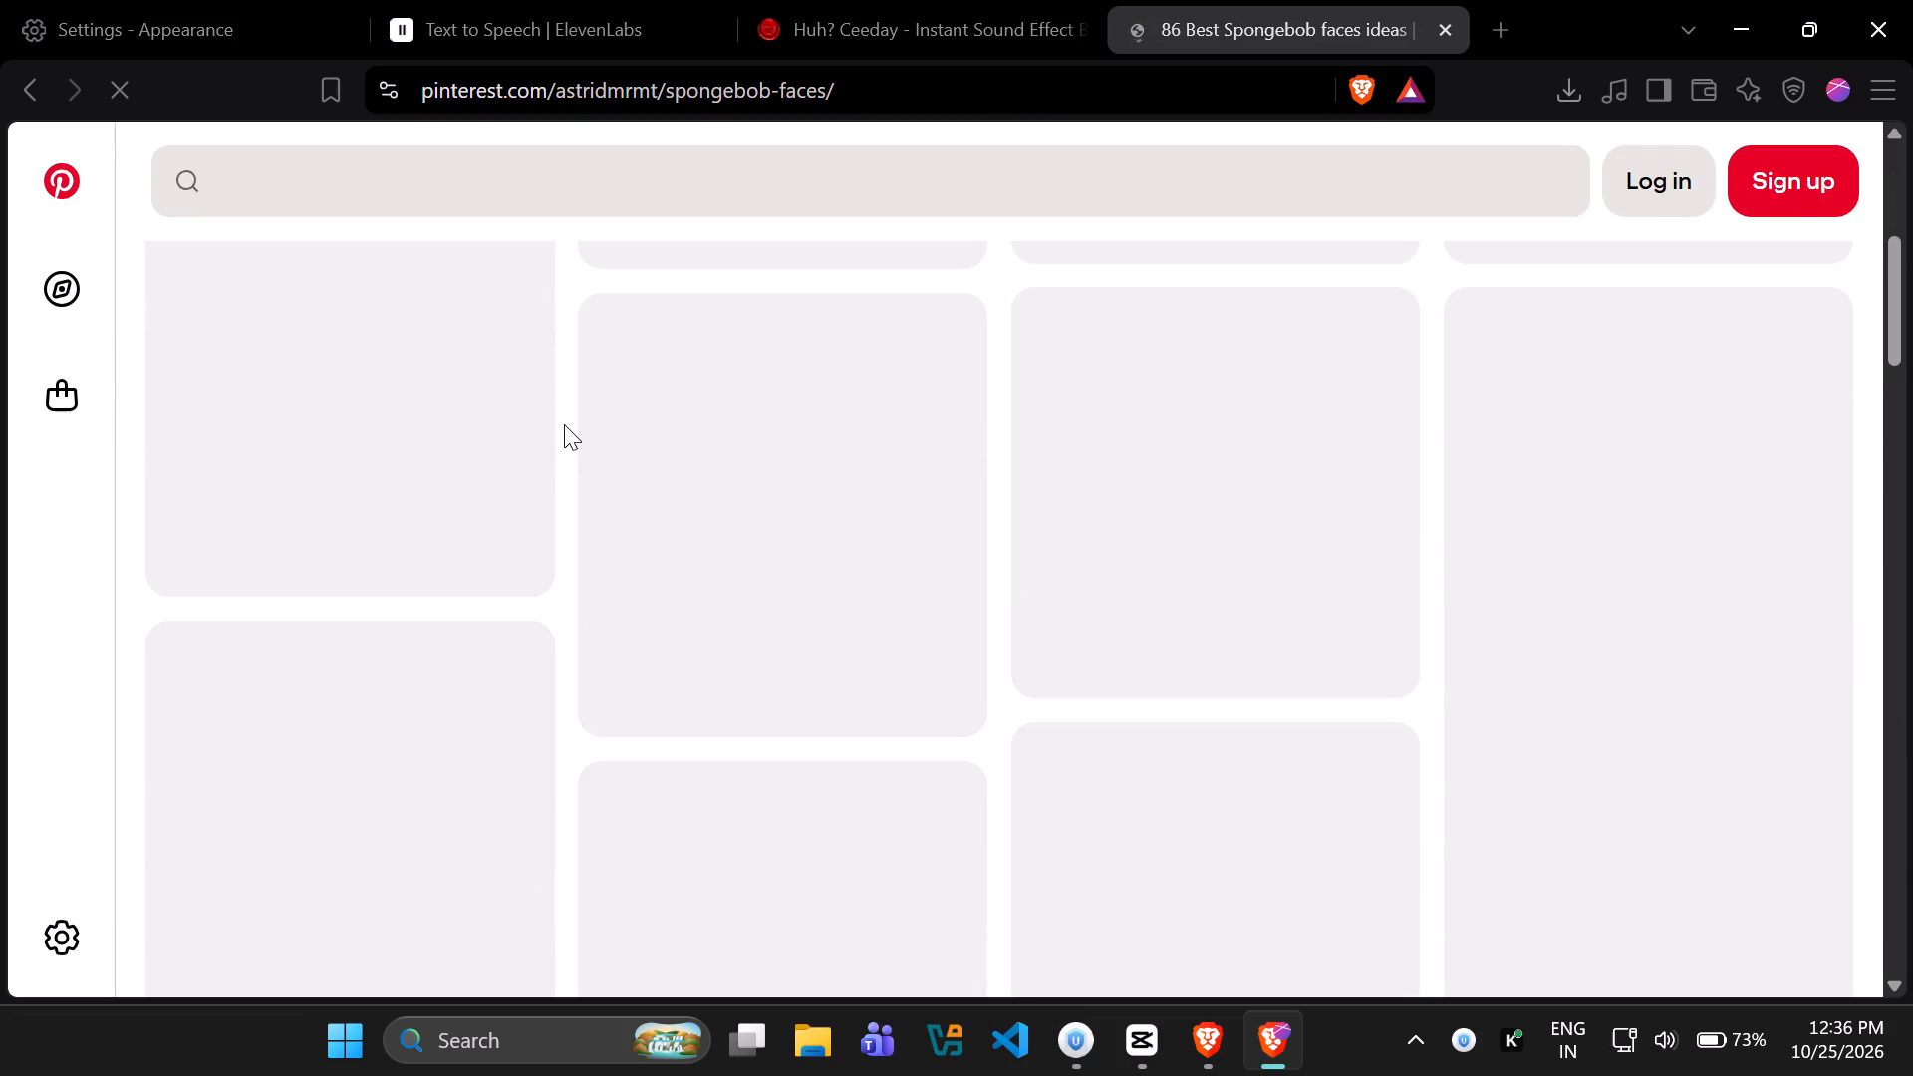
scroll(564, 424, "up", 5)
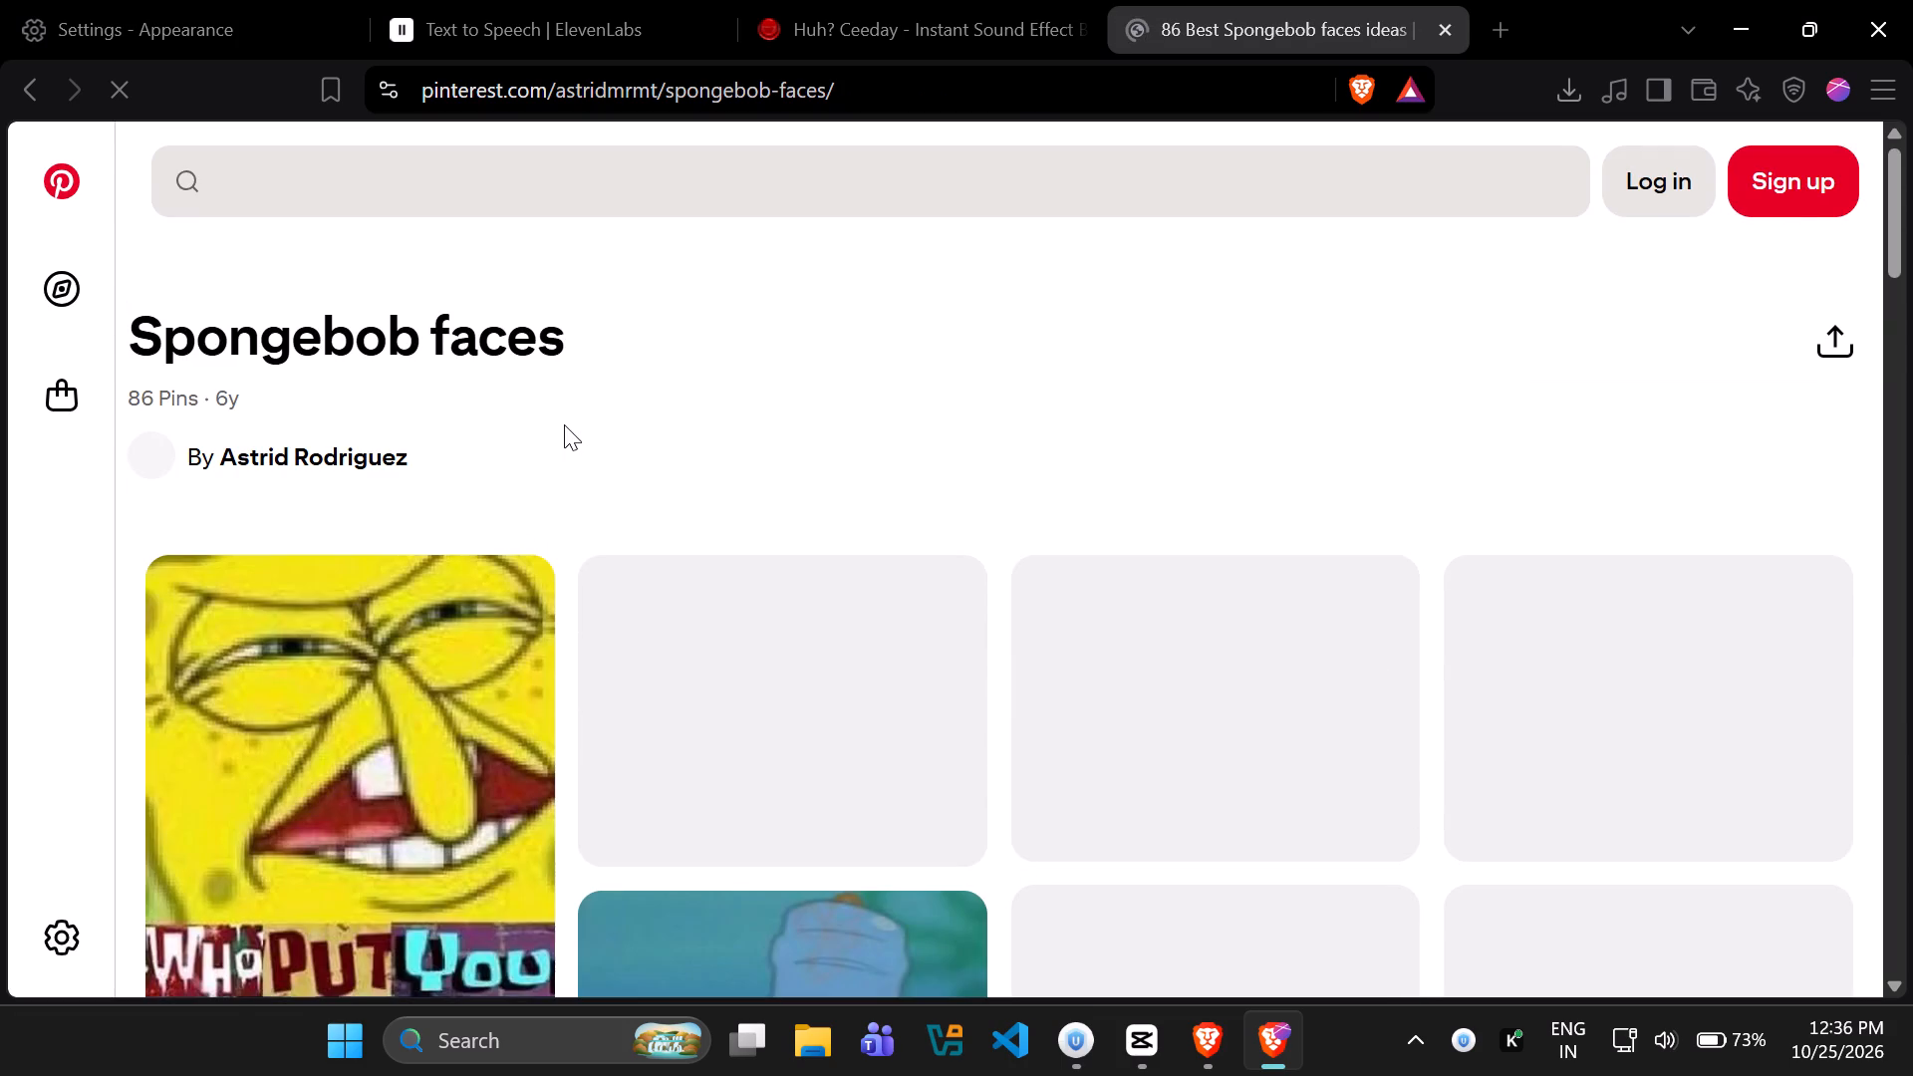
scroll(564, 424, "down", 5)
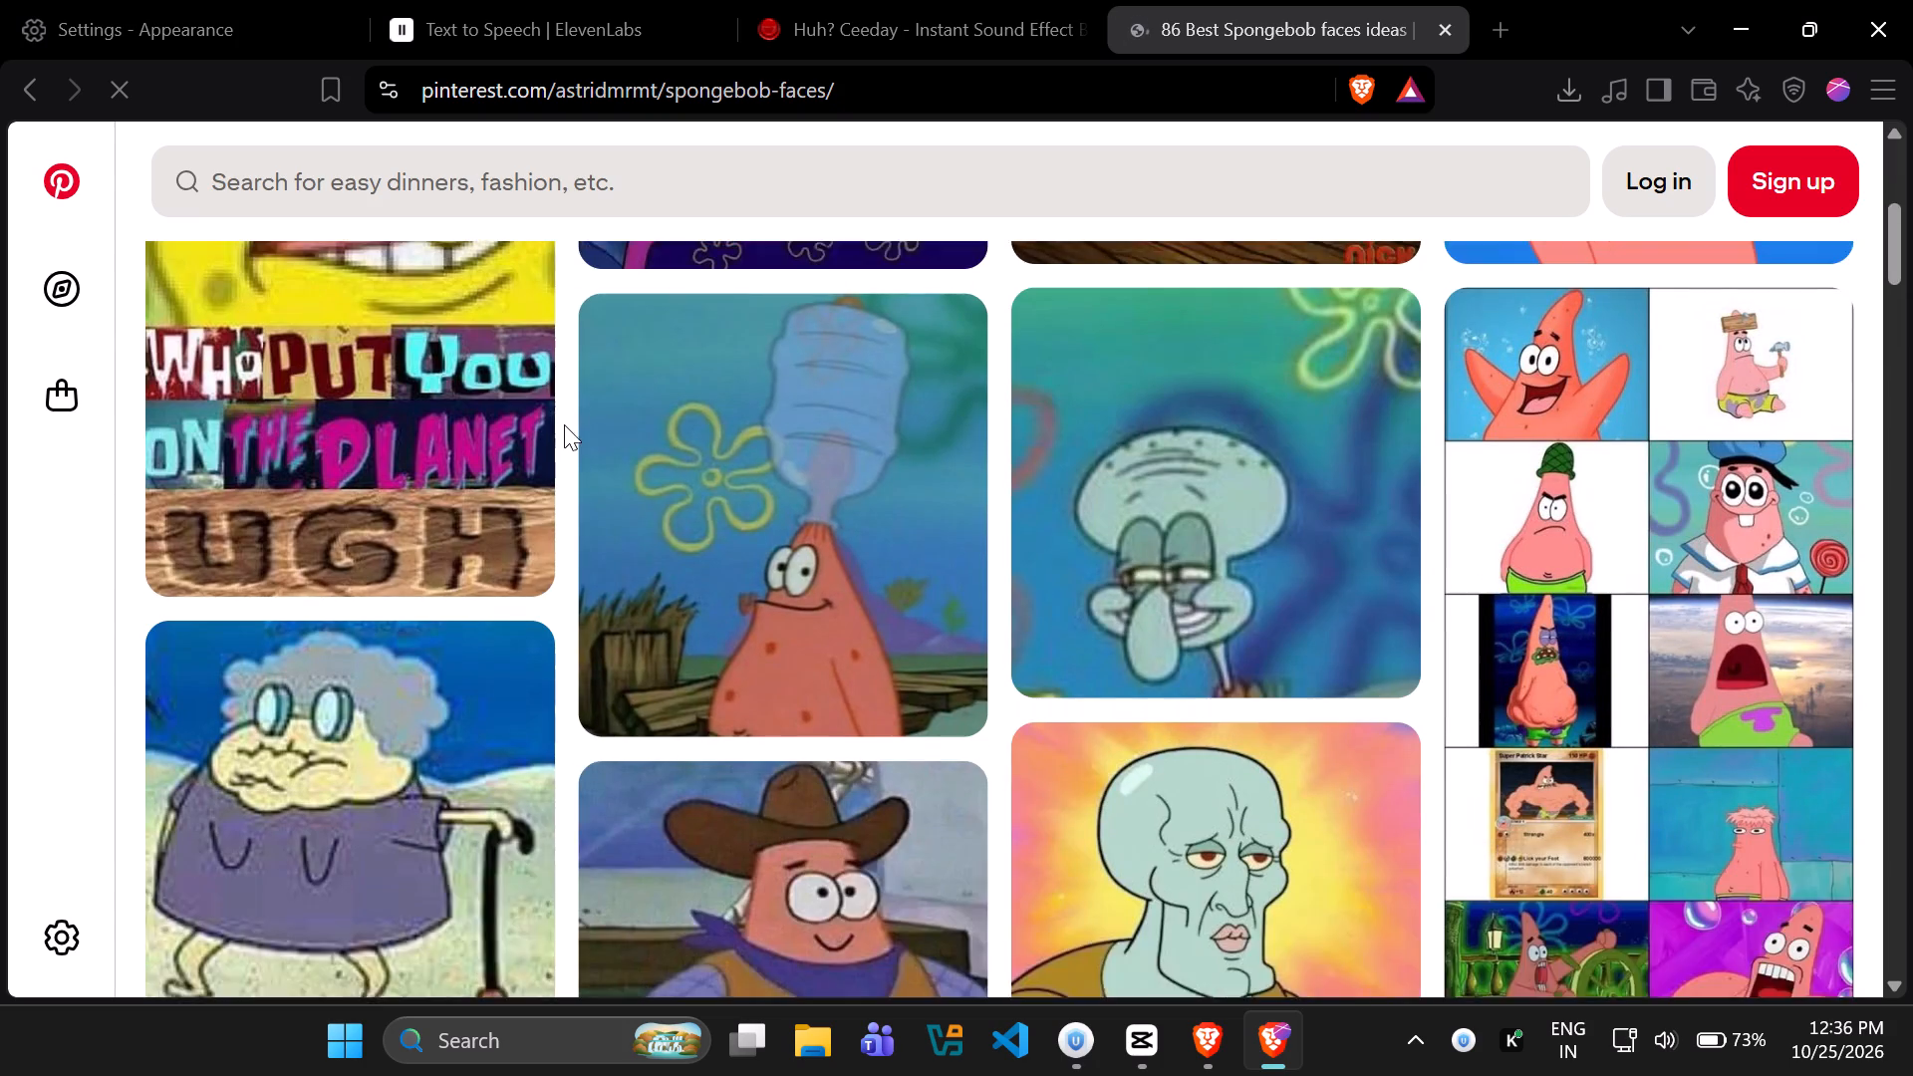
scroll(564, 424, "down", 1)
scroll(564, 424, "up", 6)
middle_click(1305, 0)
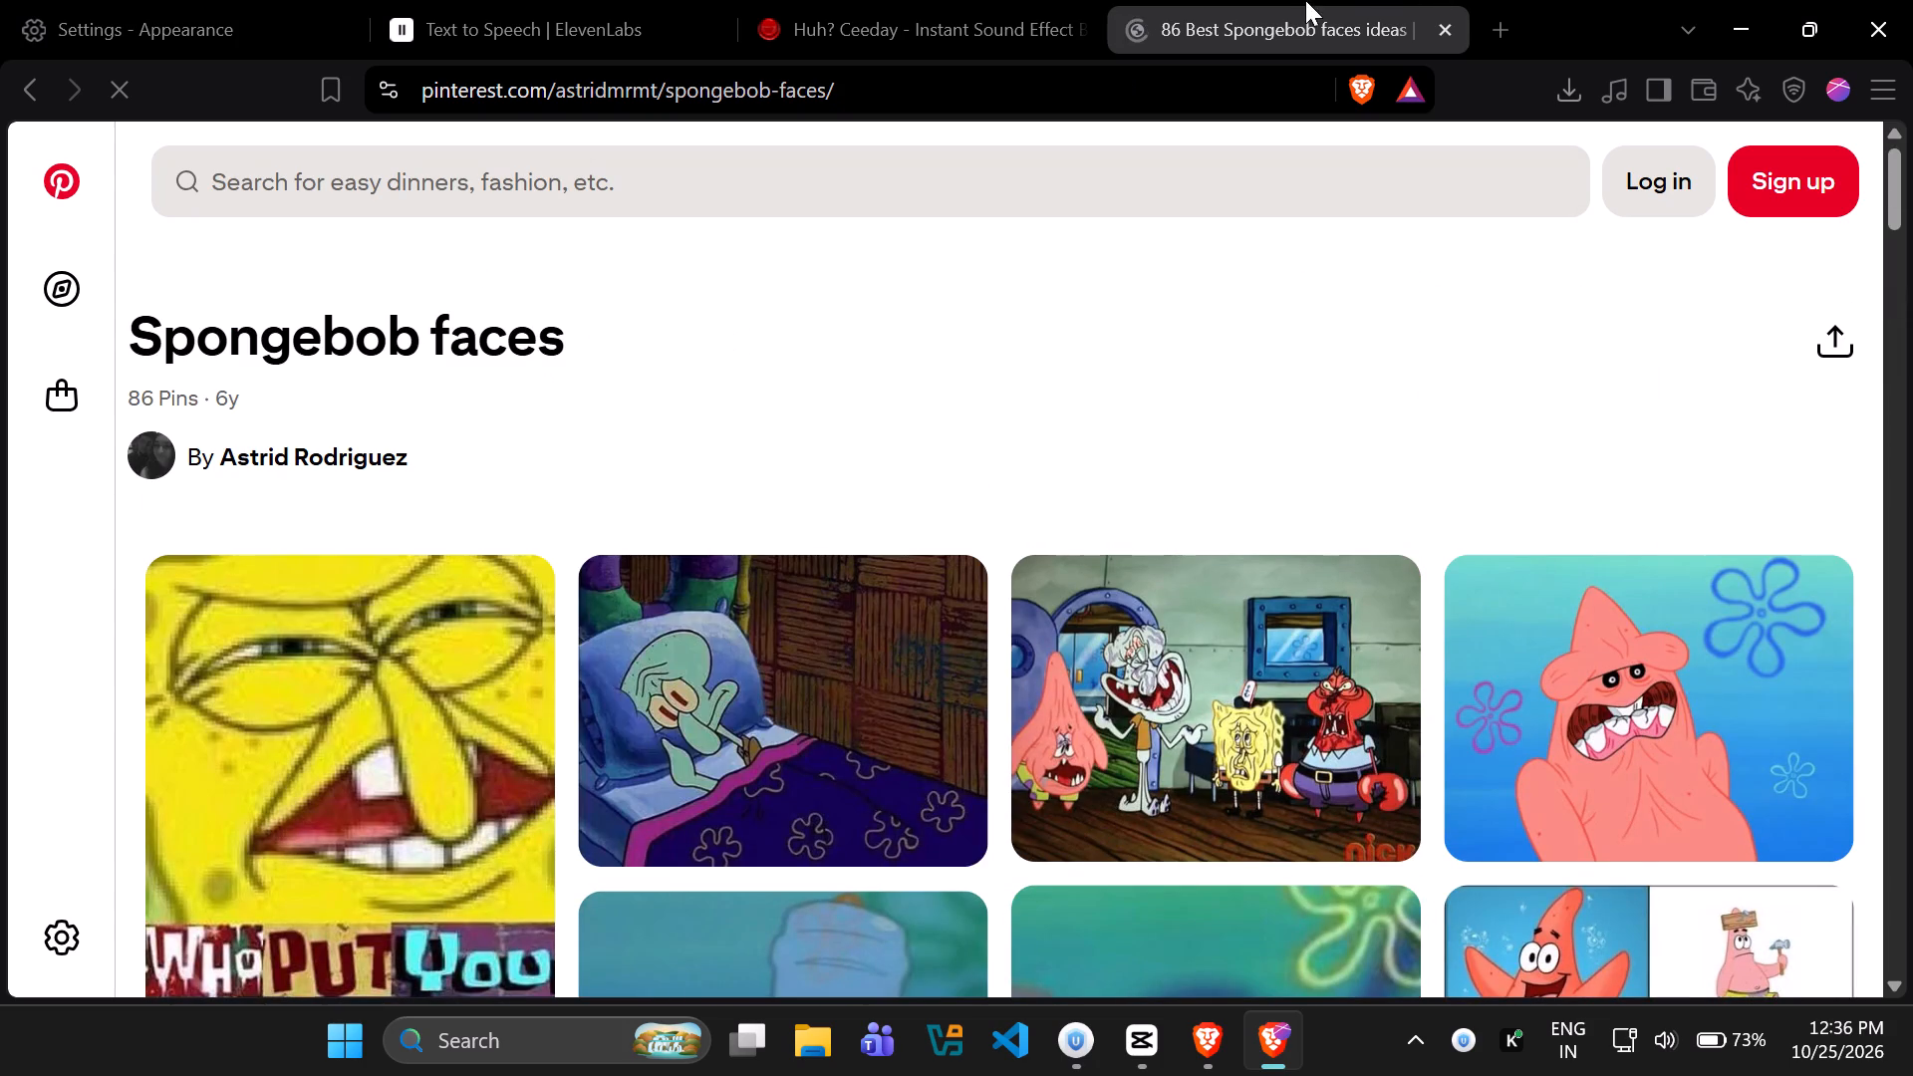
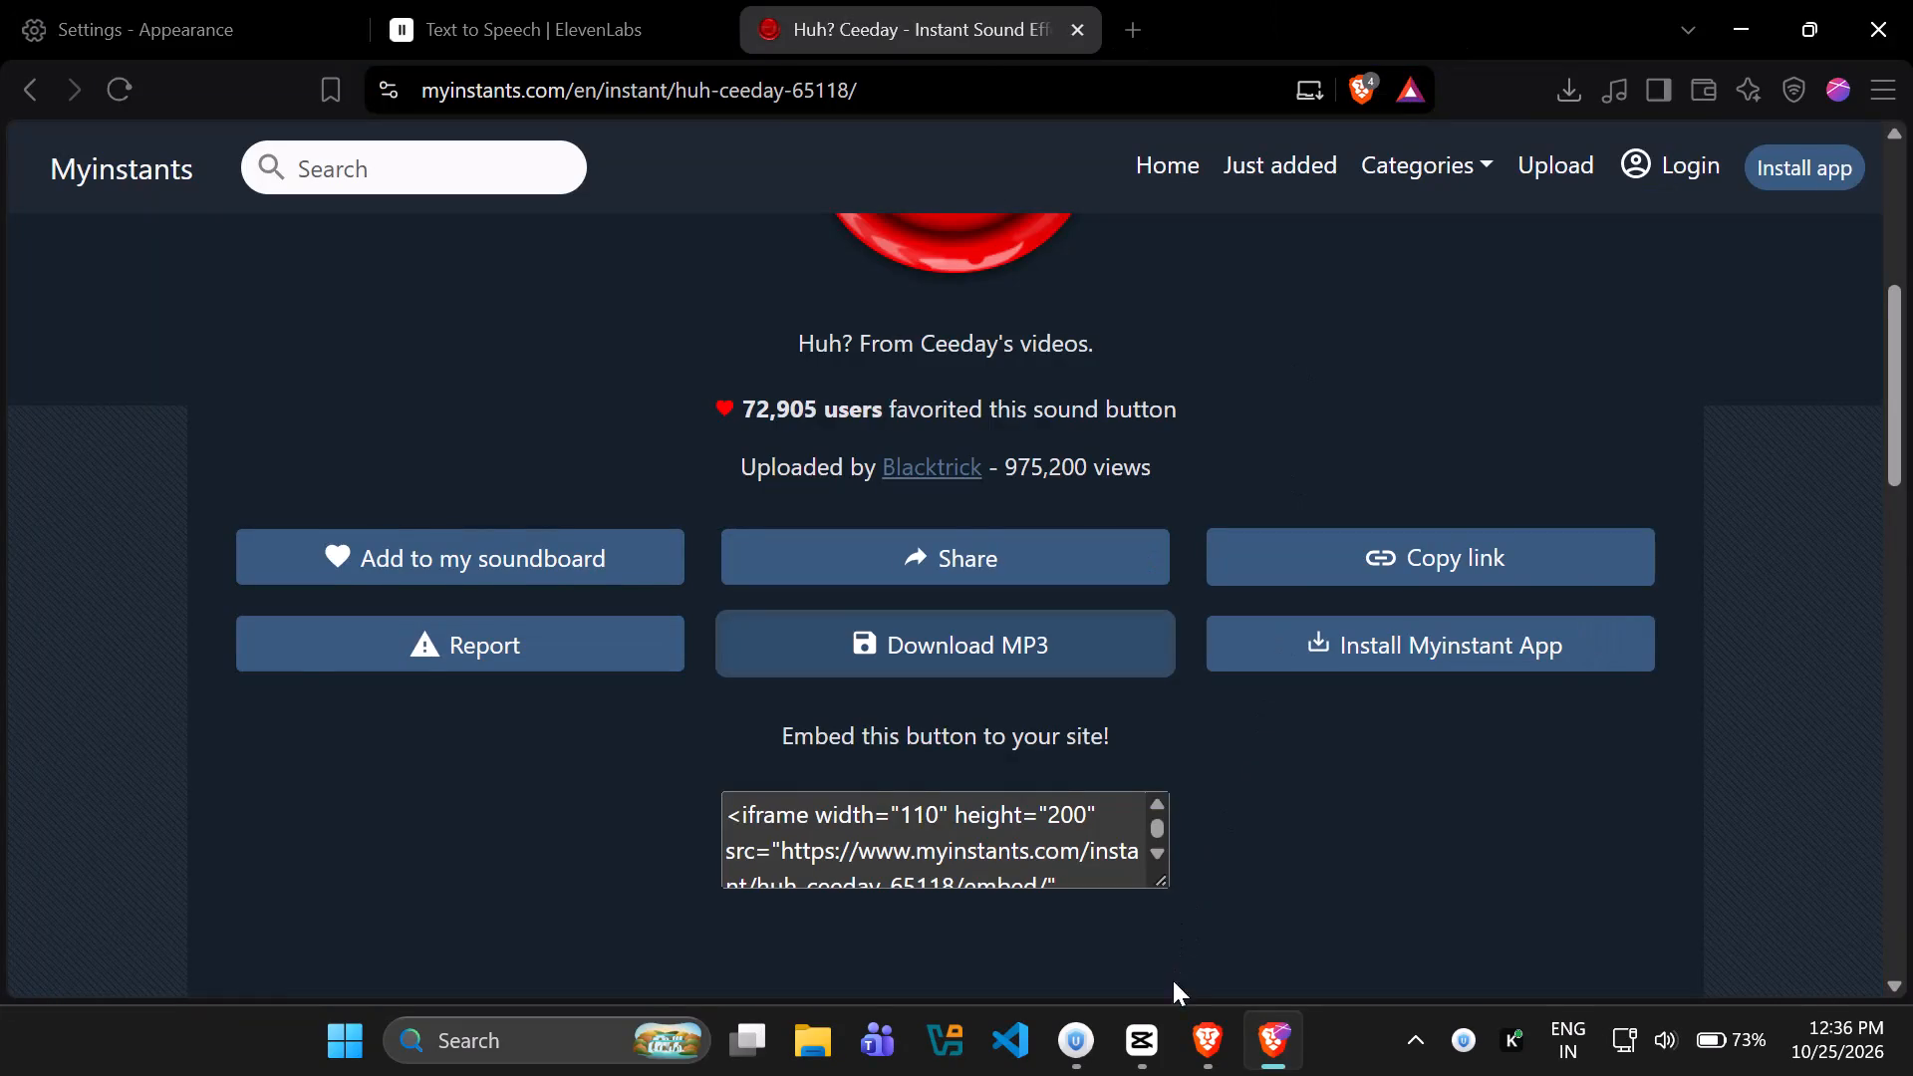
Switch to the other browser window, watch the YouTube Short You Are Not Allowed To Laugh, and return to the home feed.
left_click(1192, 1031)
scroll(432, 674, "down", 2)
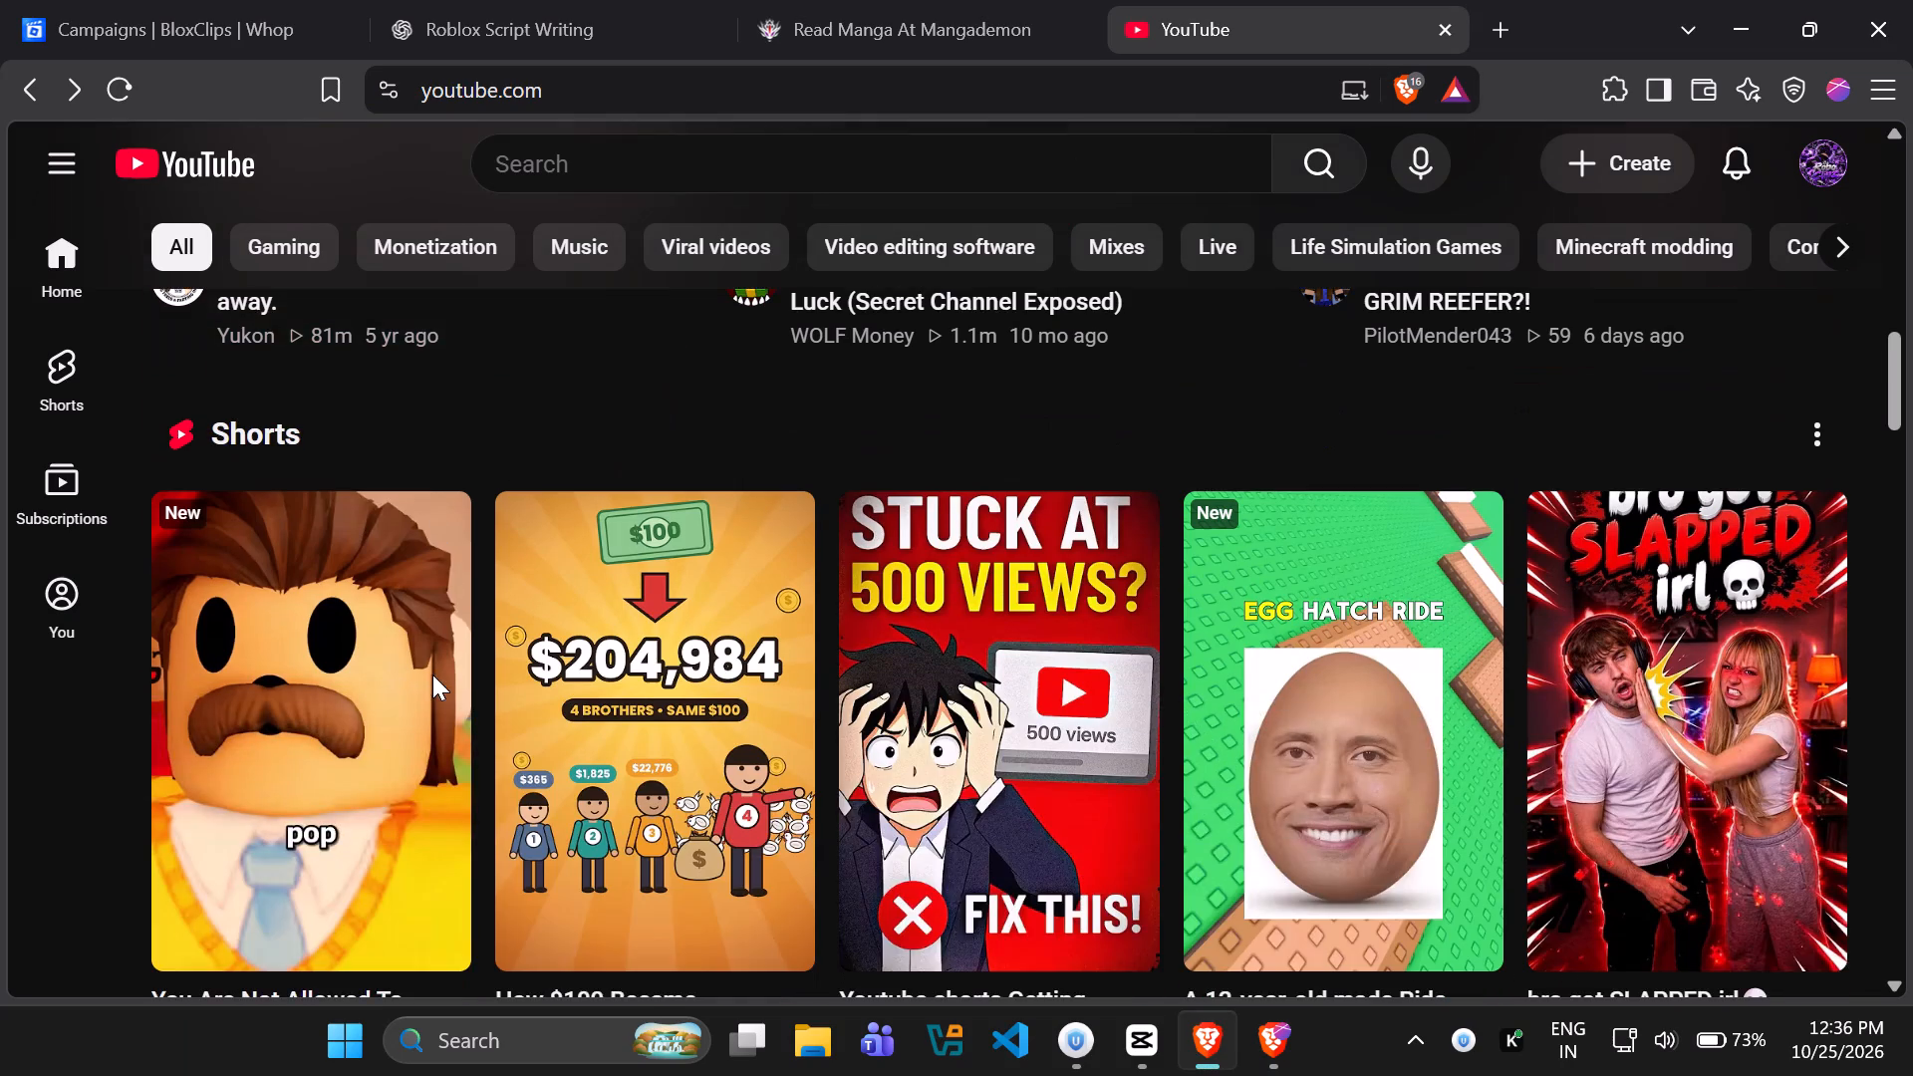
scroll(432, 674, "down", 2)
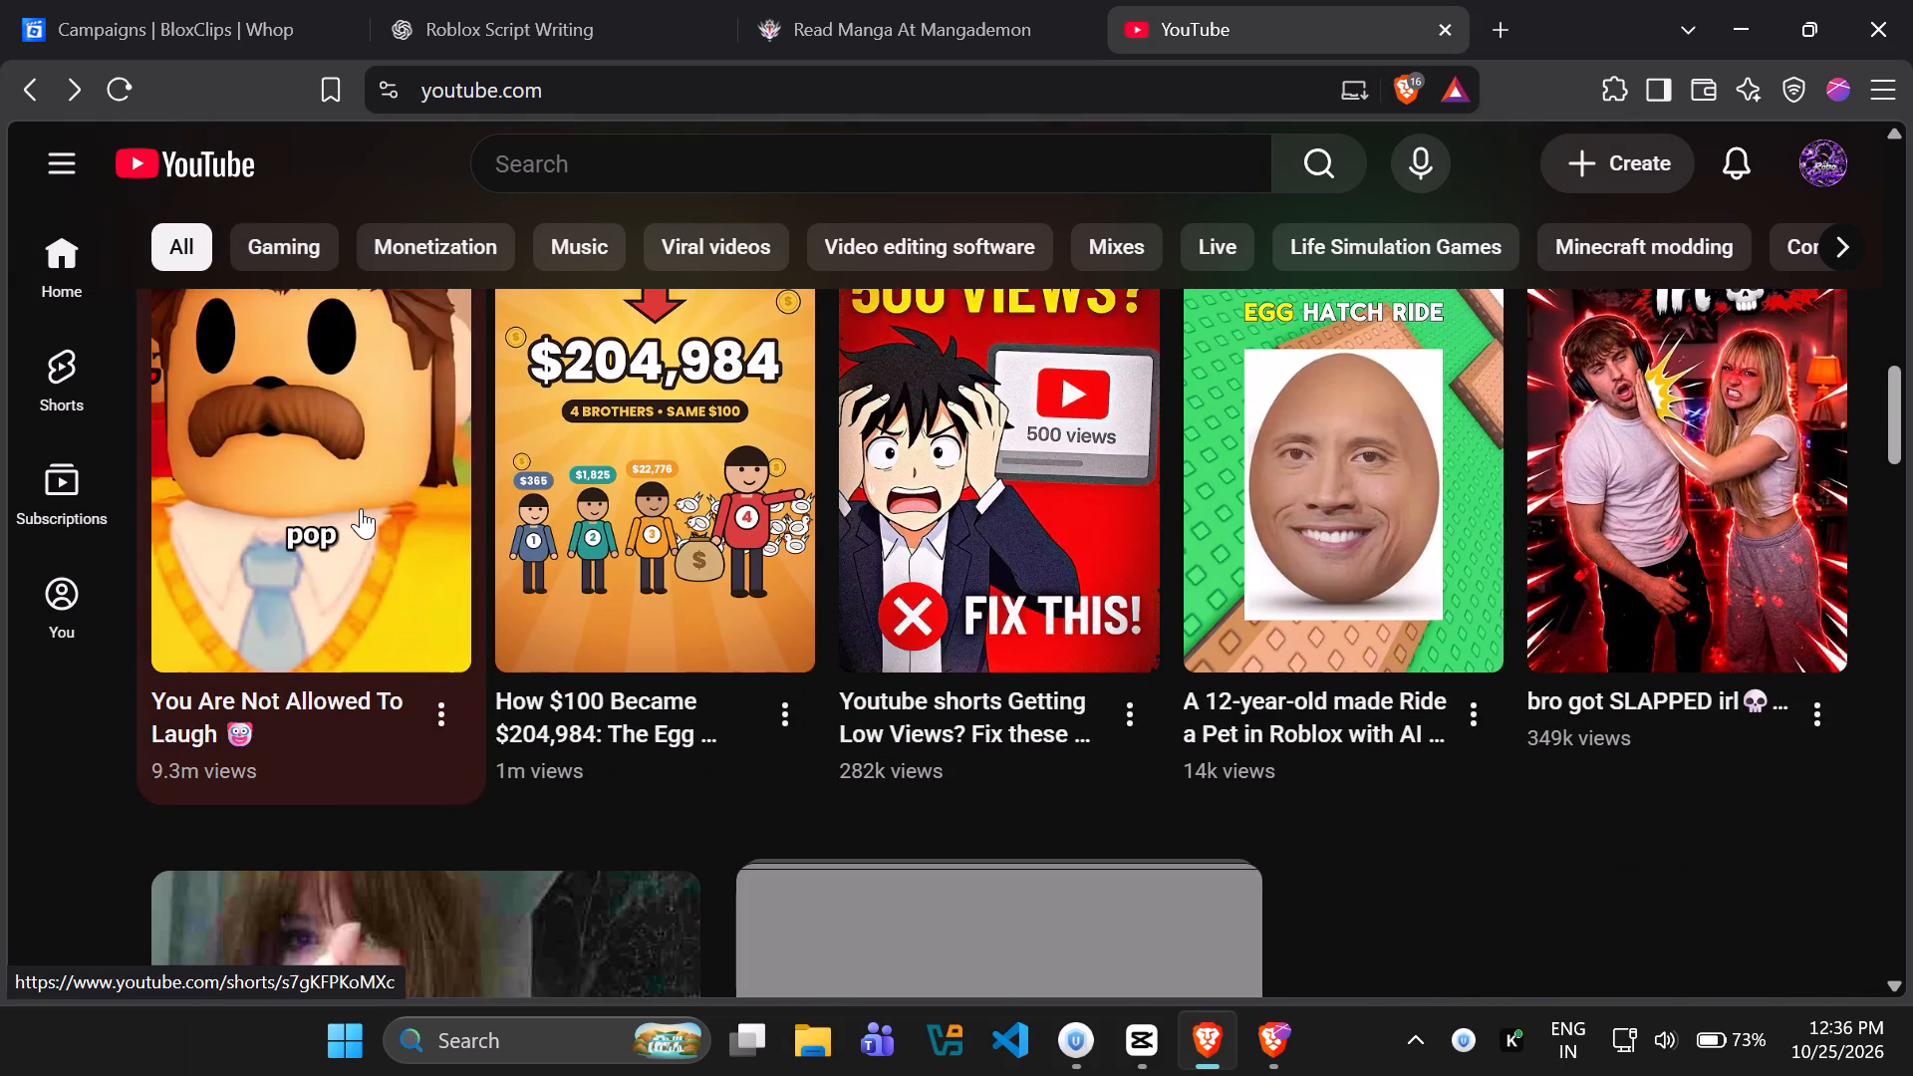
scroll(361, 508, "up", 1)
left_click(334, 517)
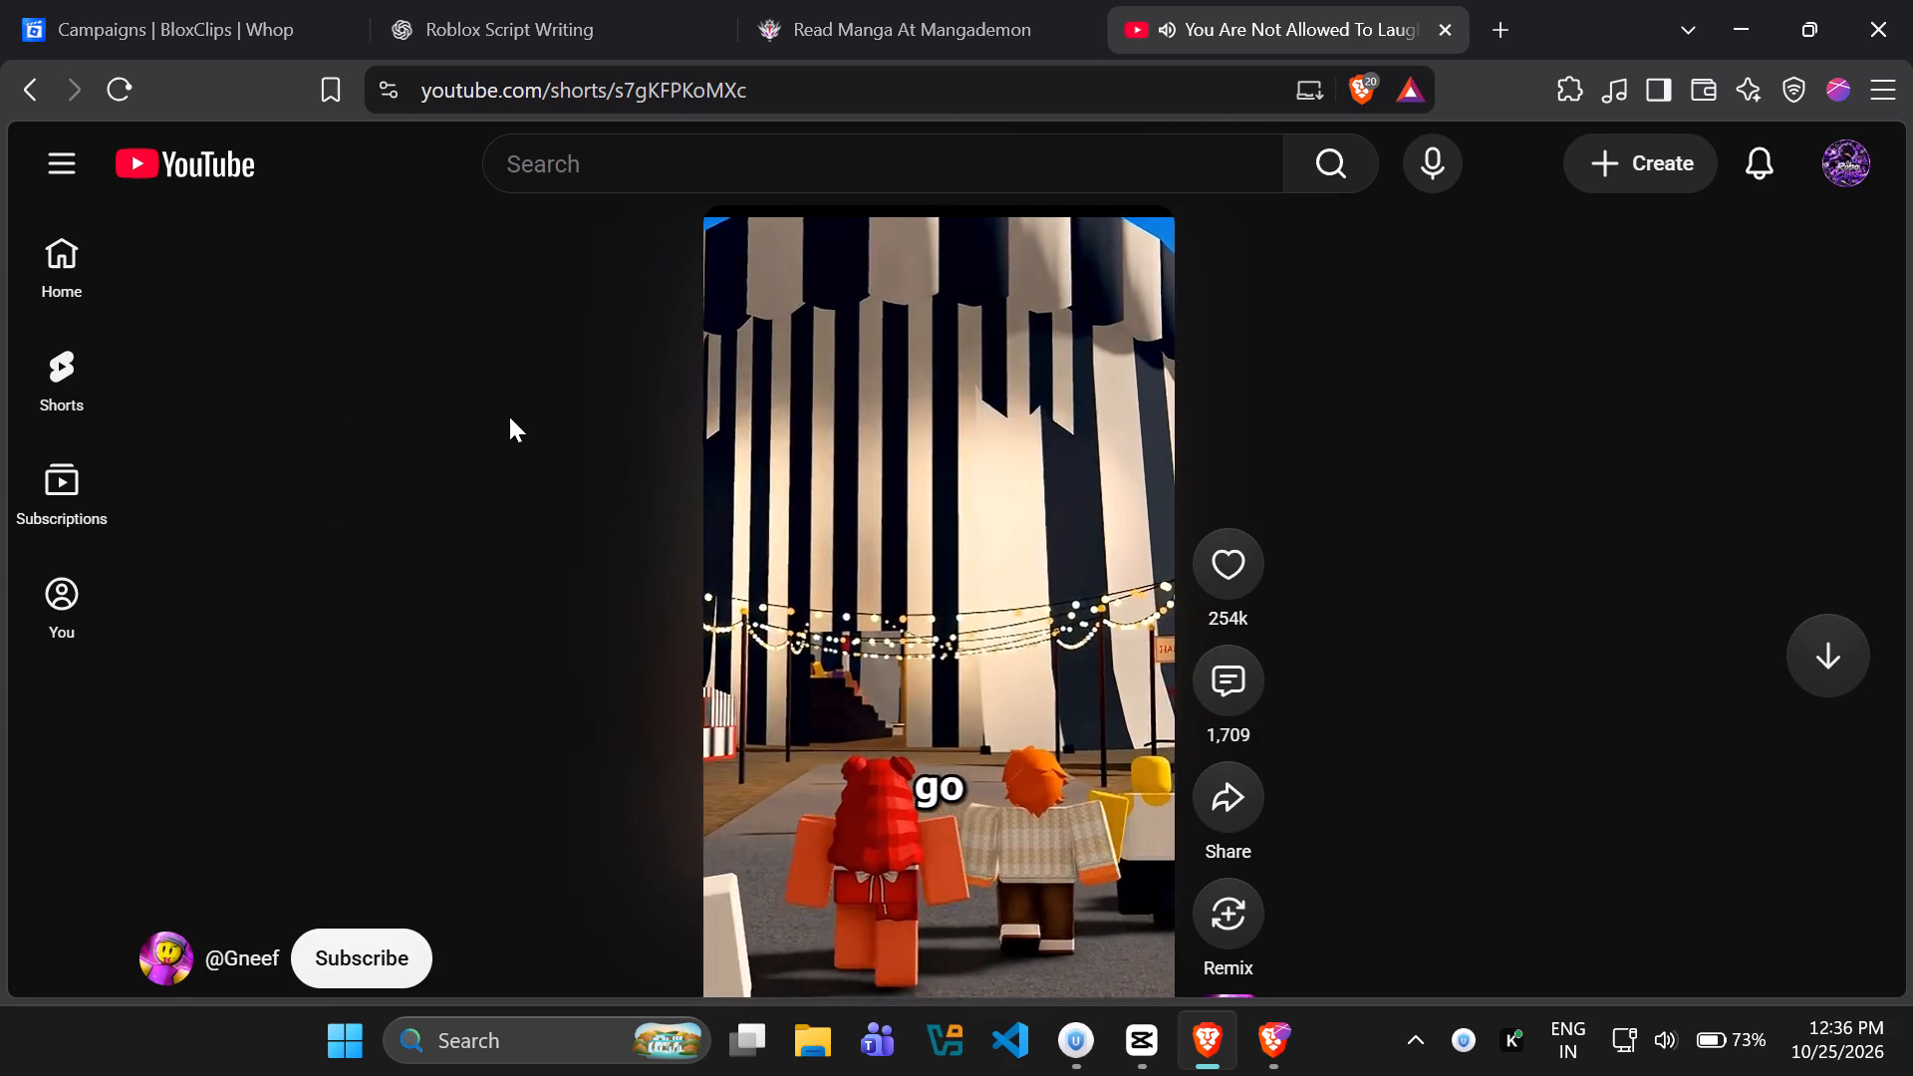
left_click(137, 171)
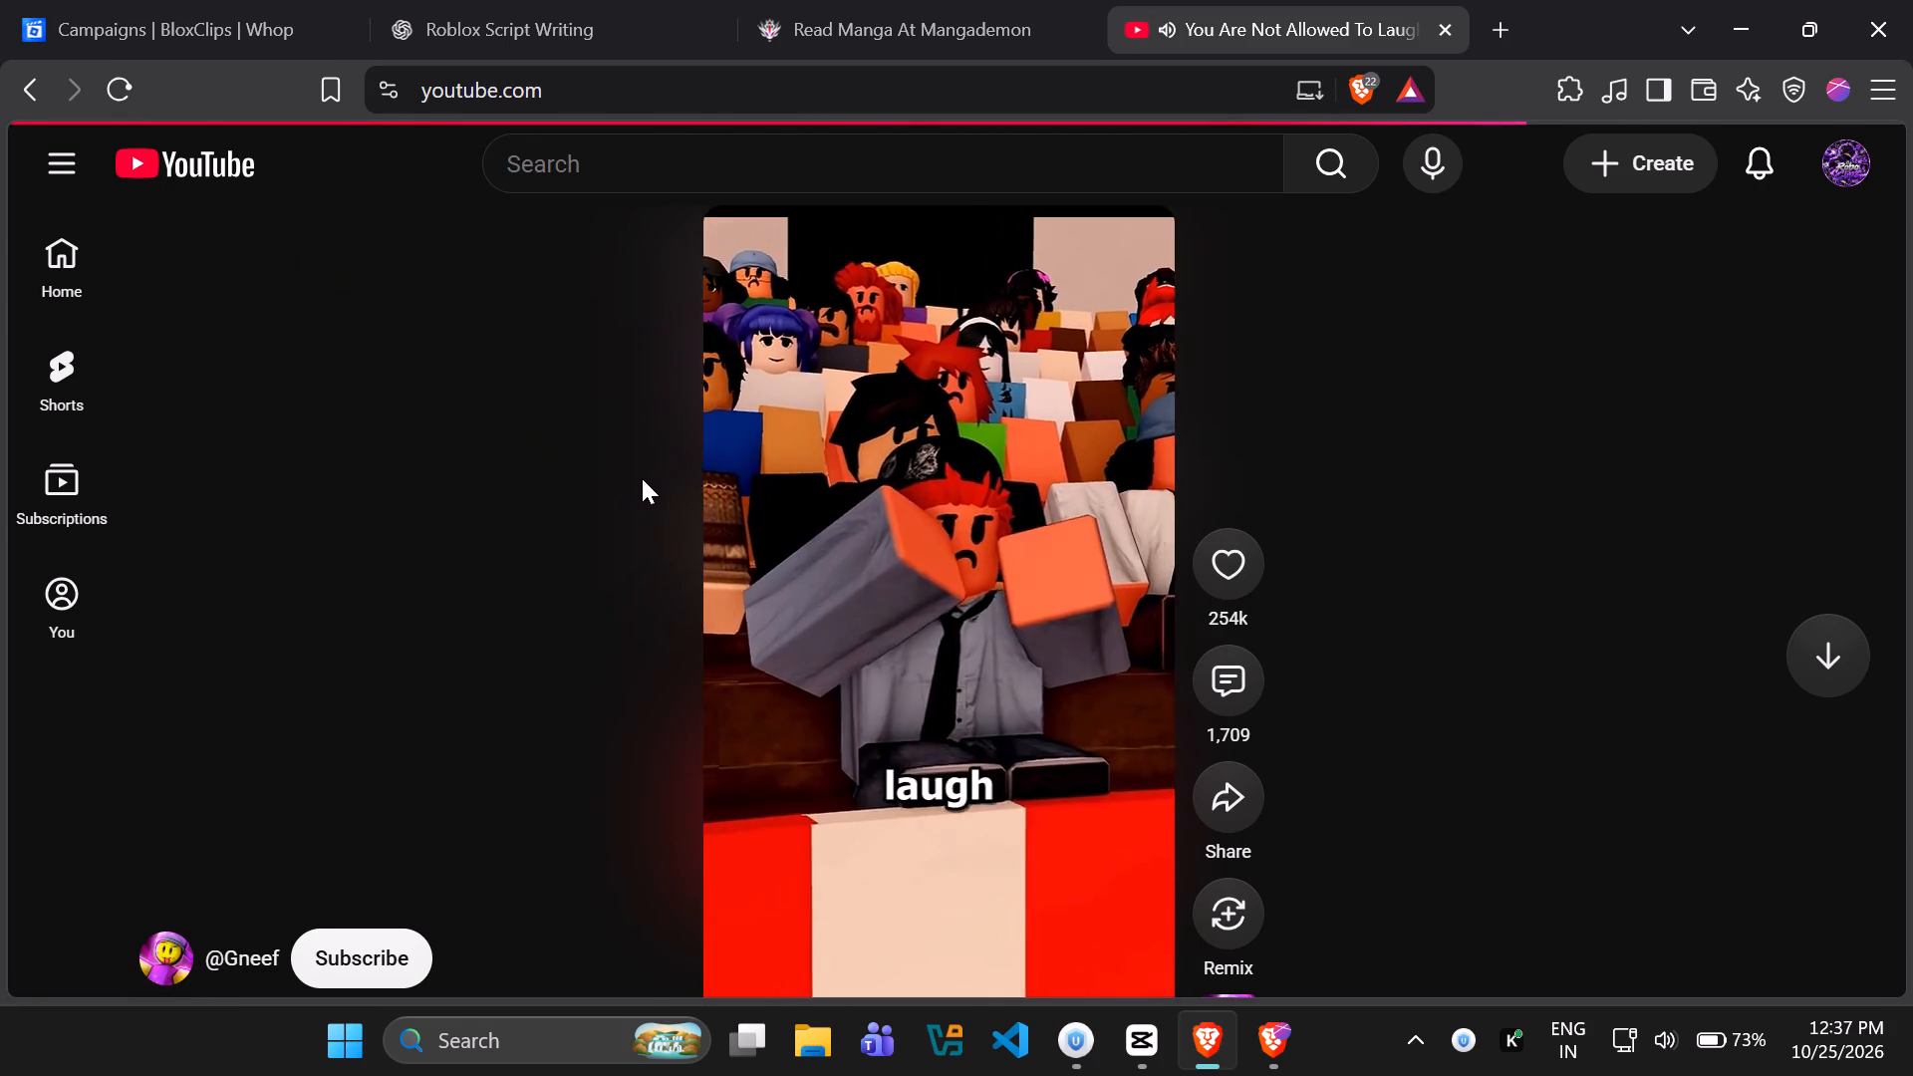
Open the Short My friend GOT kicked out of the Tournament from the home feed, like it and check its comments.
scroll(1476, 552, "down", 2)
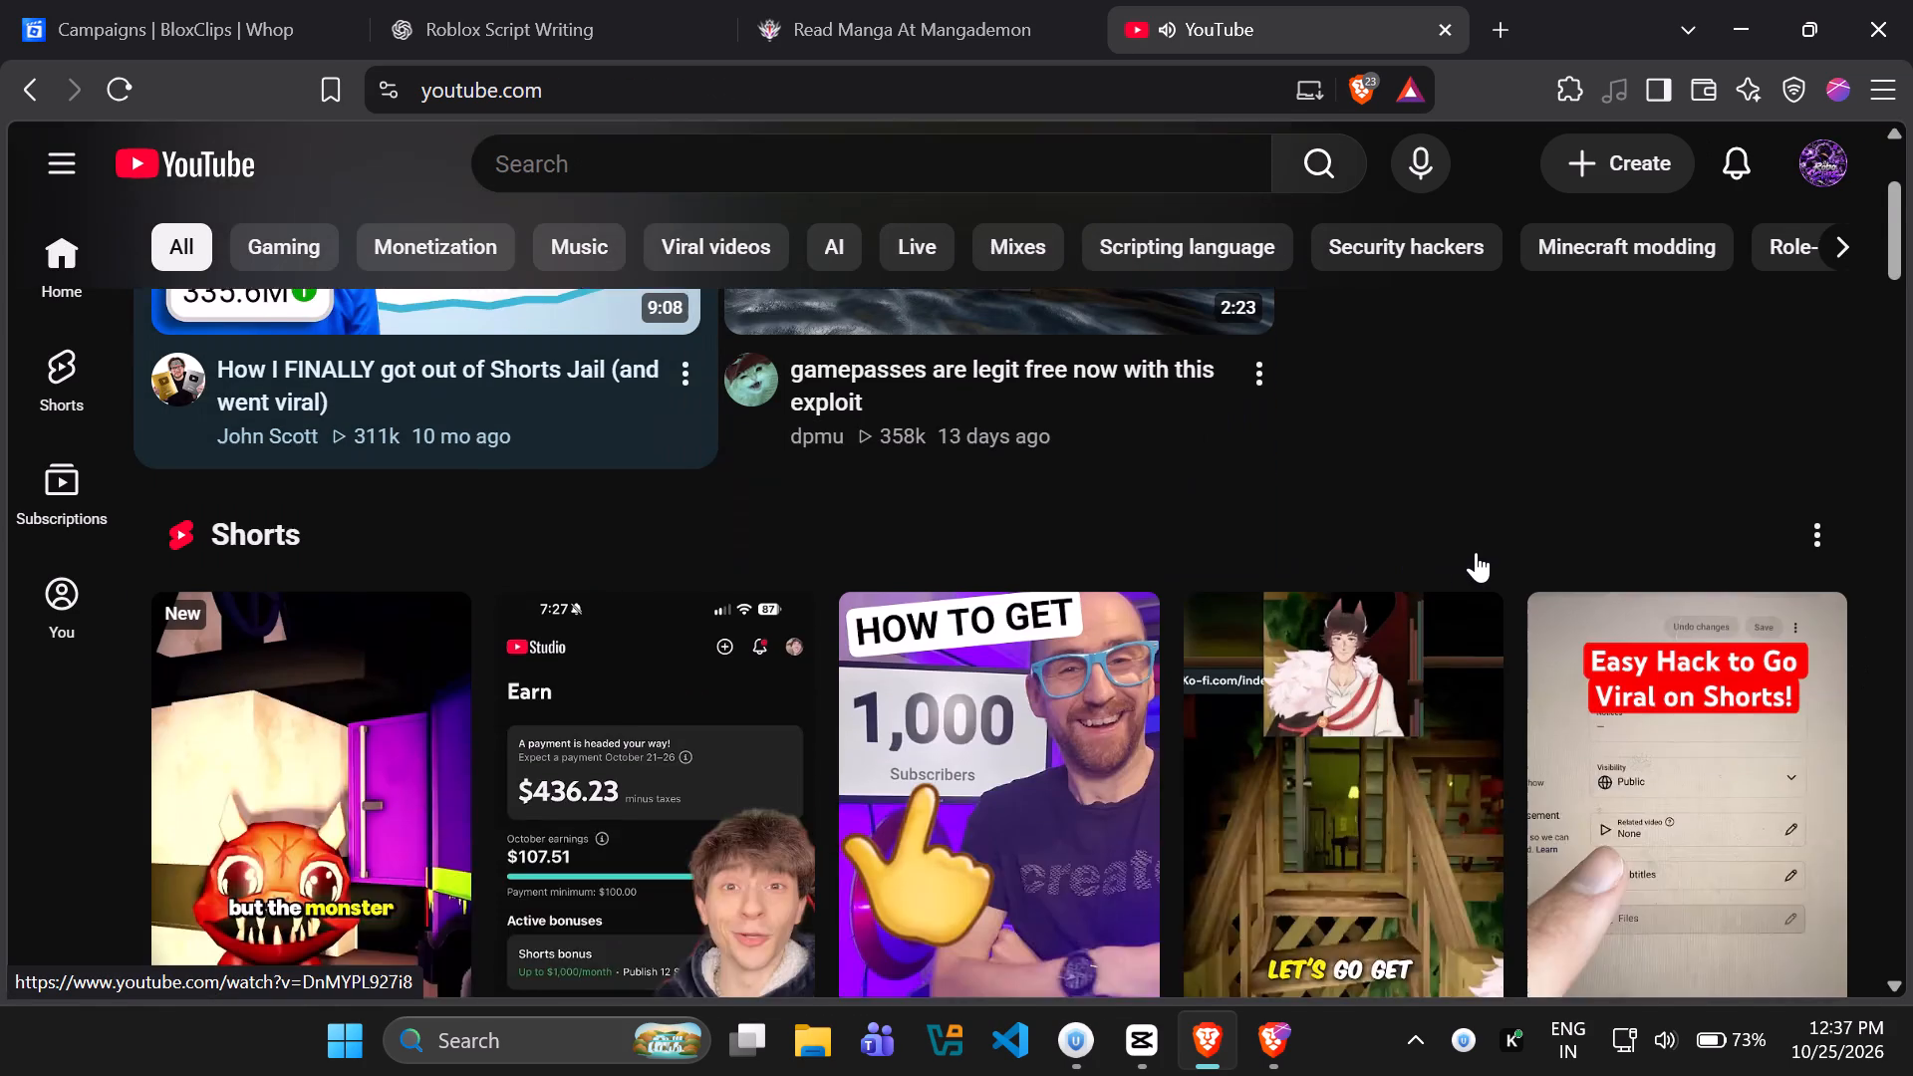
scroll(1476, 552, "down", 1)
scroll(733, 644, "down", 1)
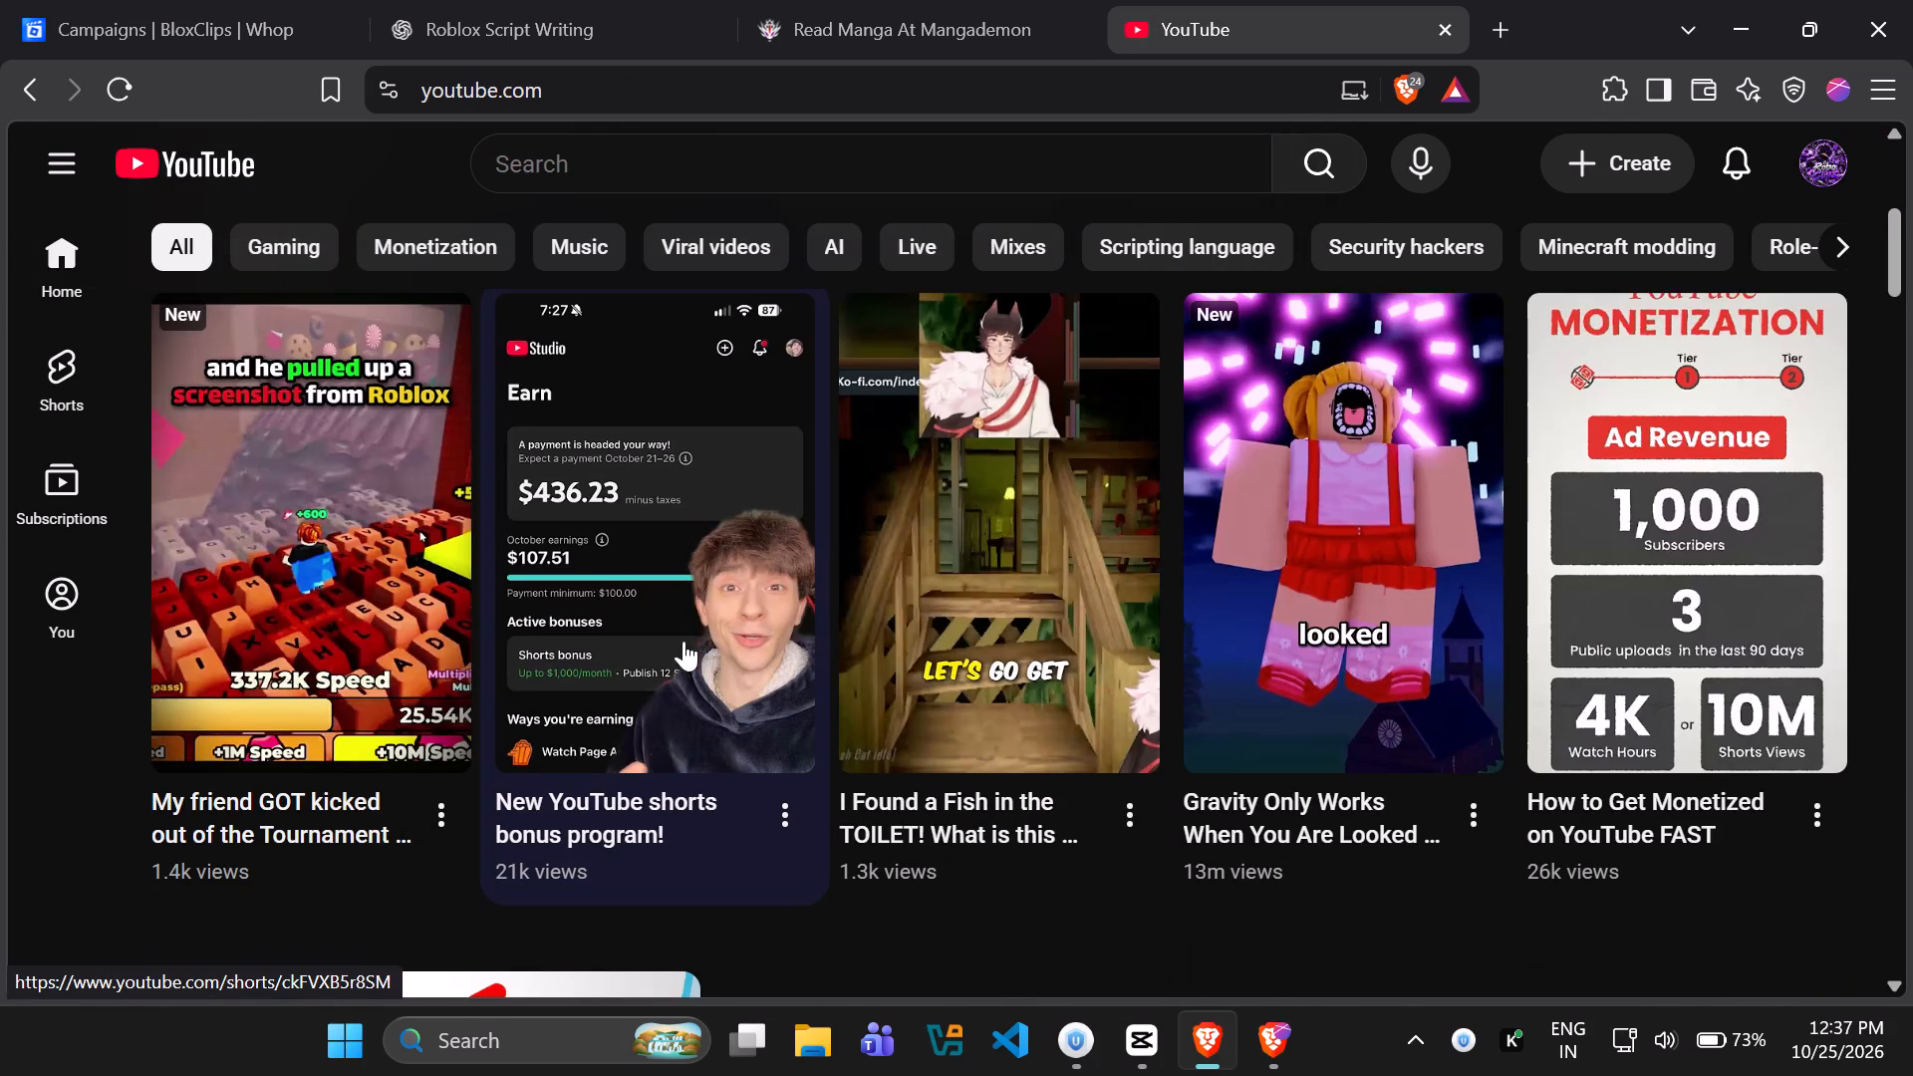
left_click(327, 592)
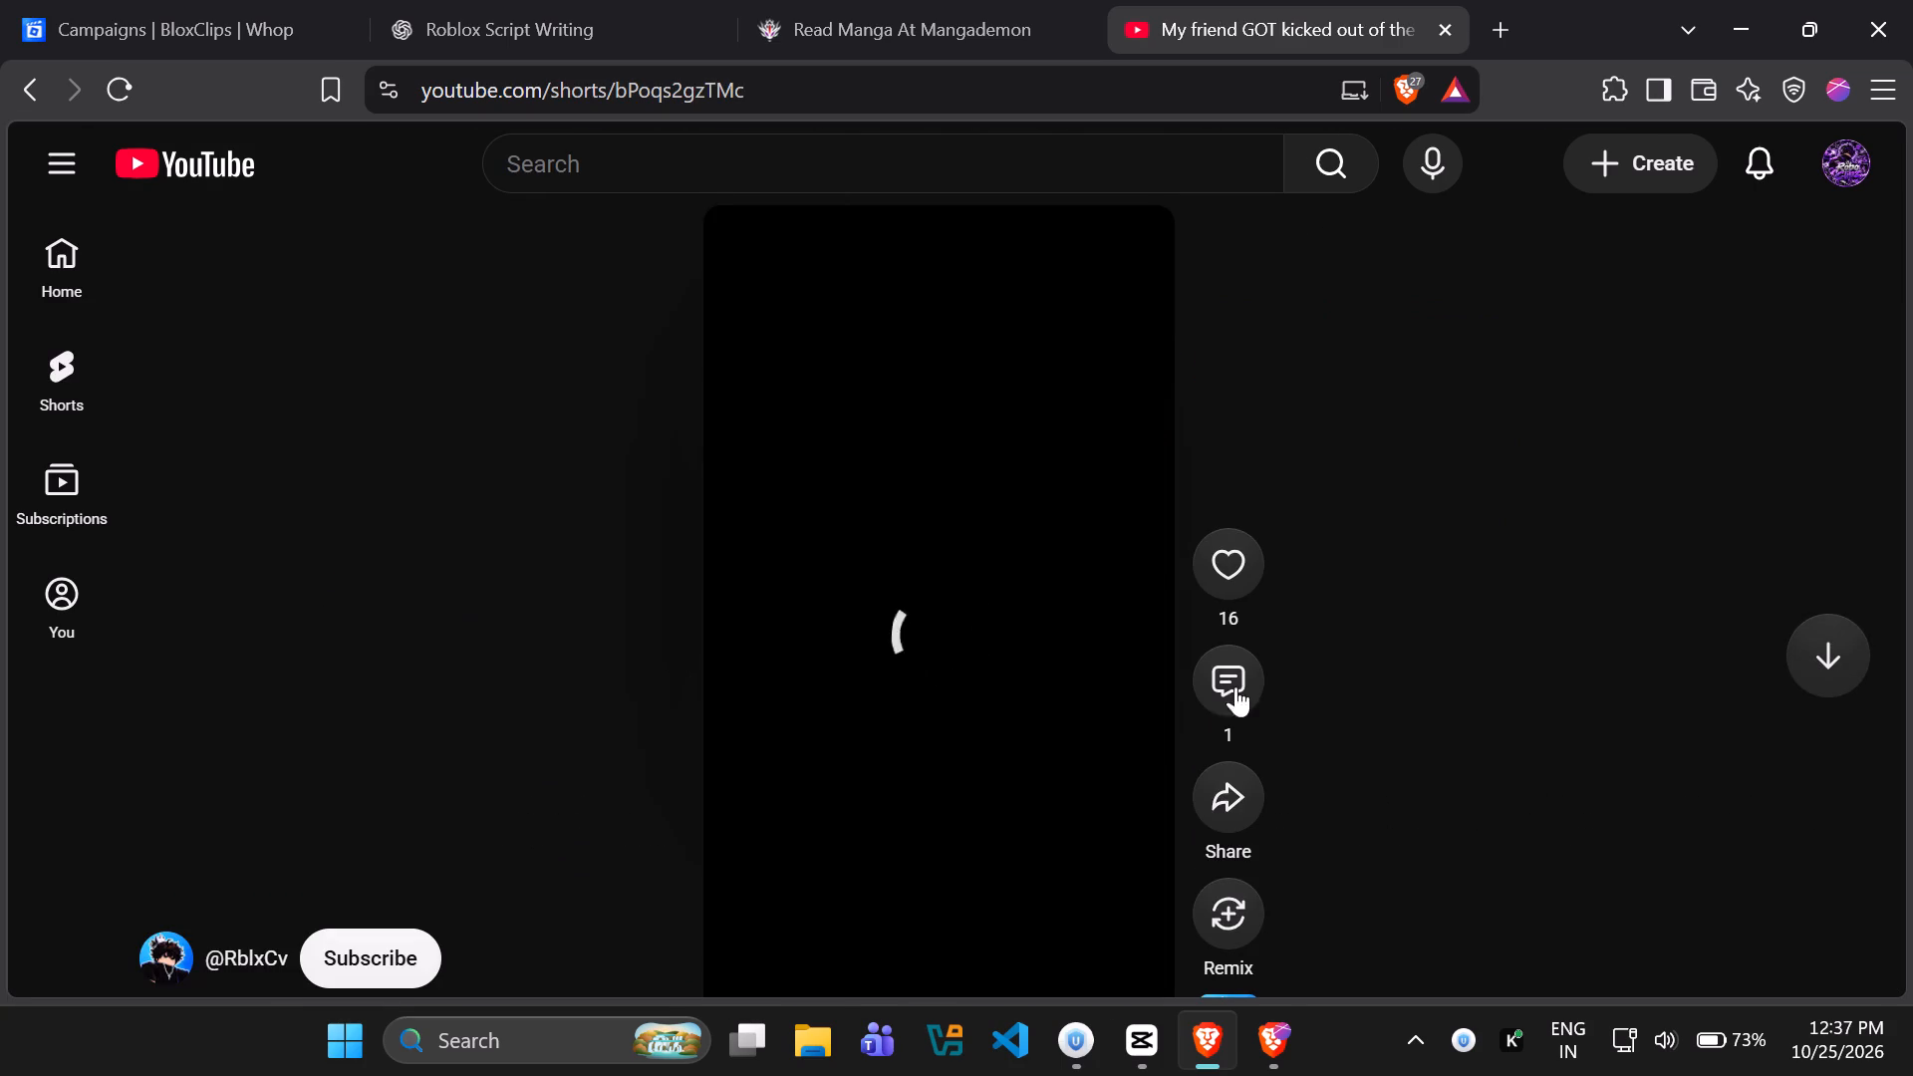
left_click(1224, 573)
left_click(1227, 671)
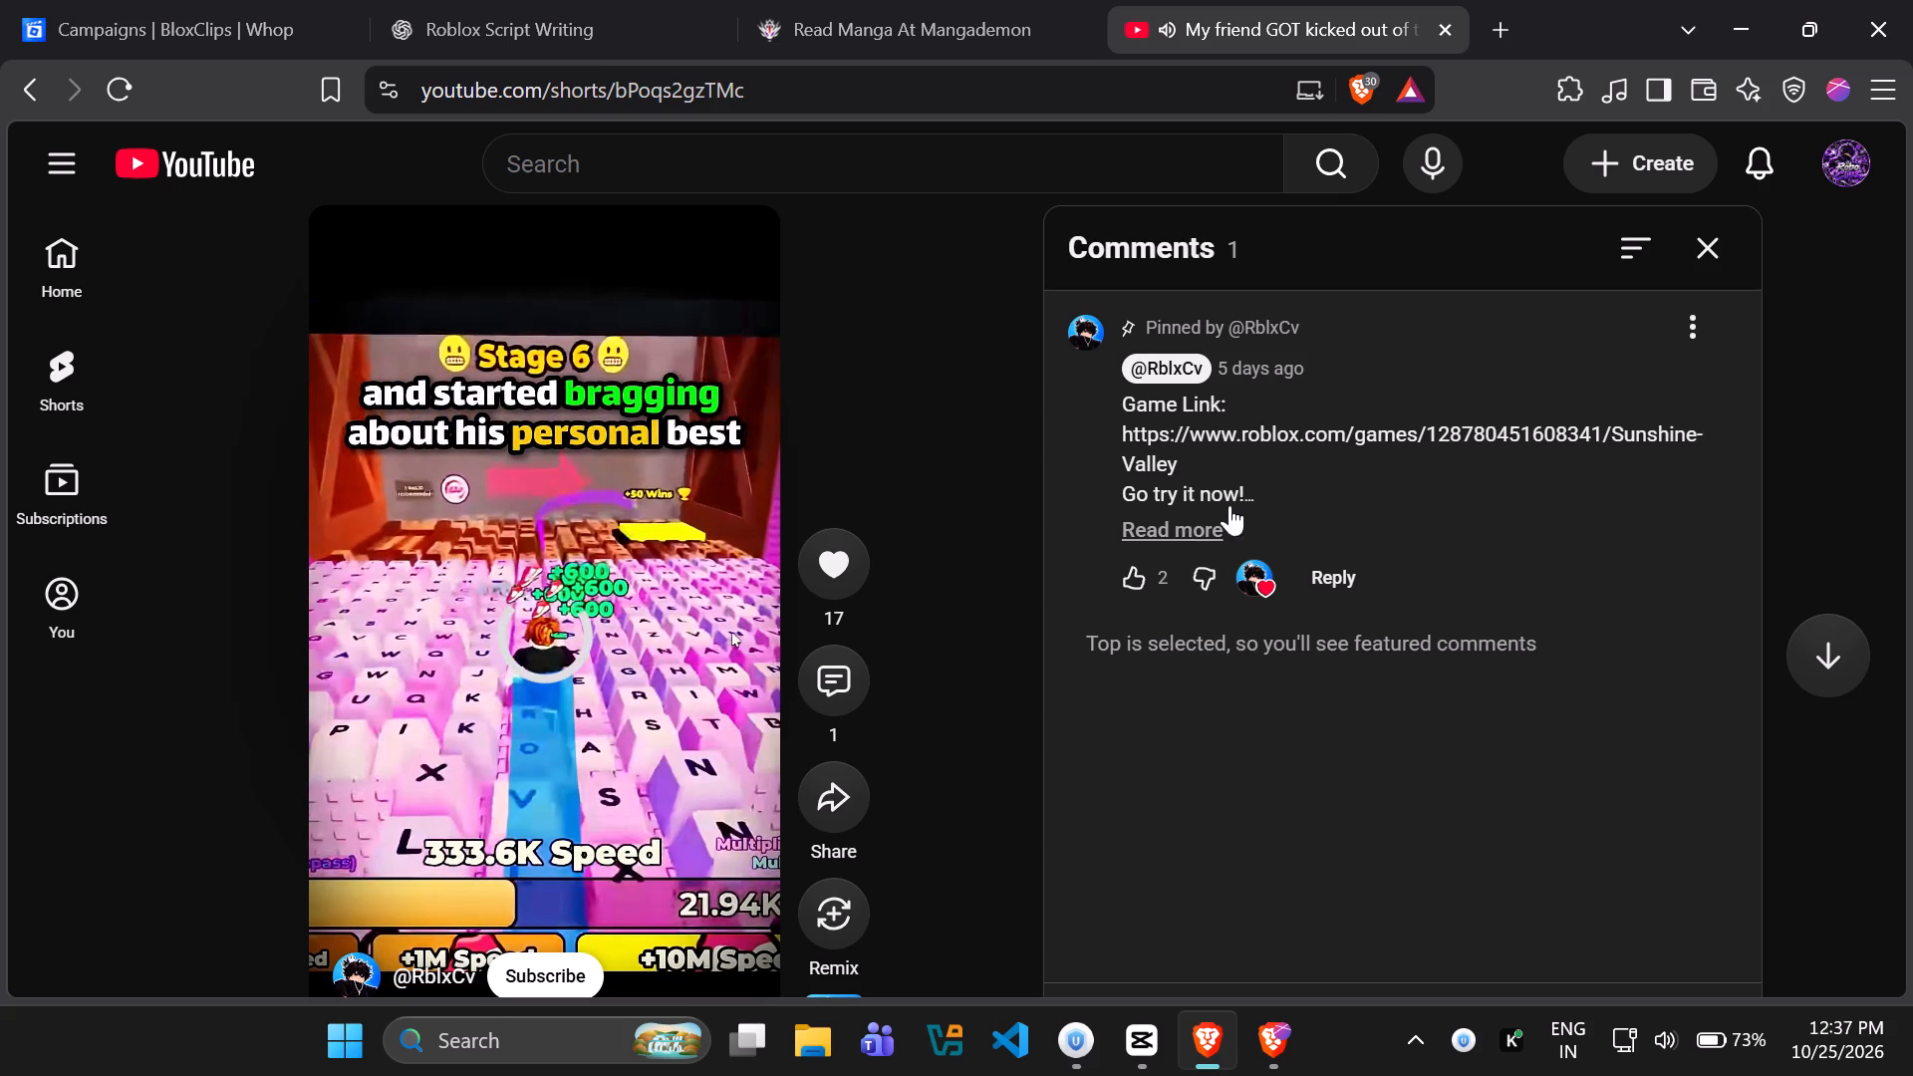
left_click(1690, 245)
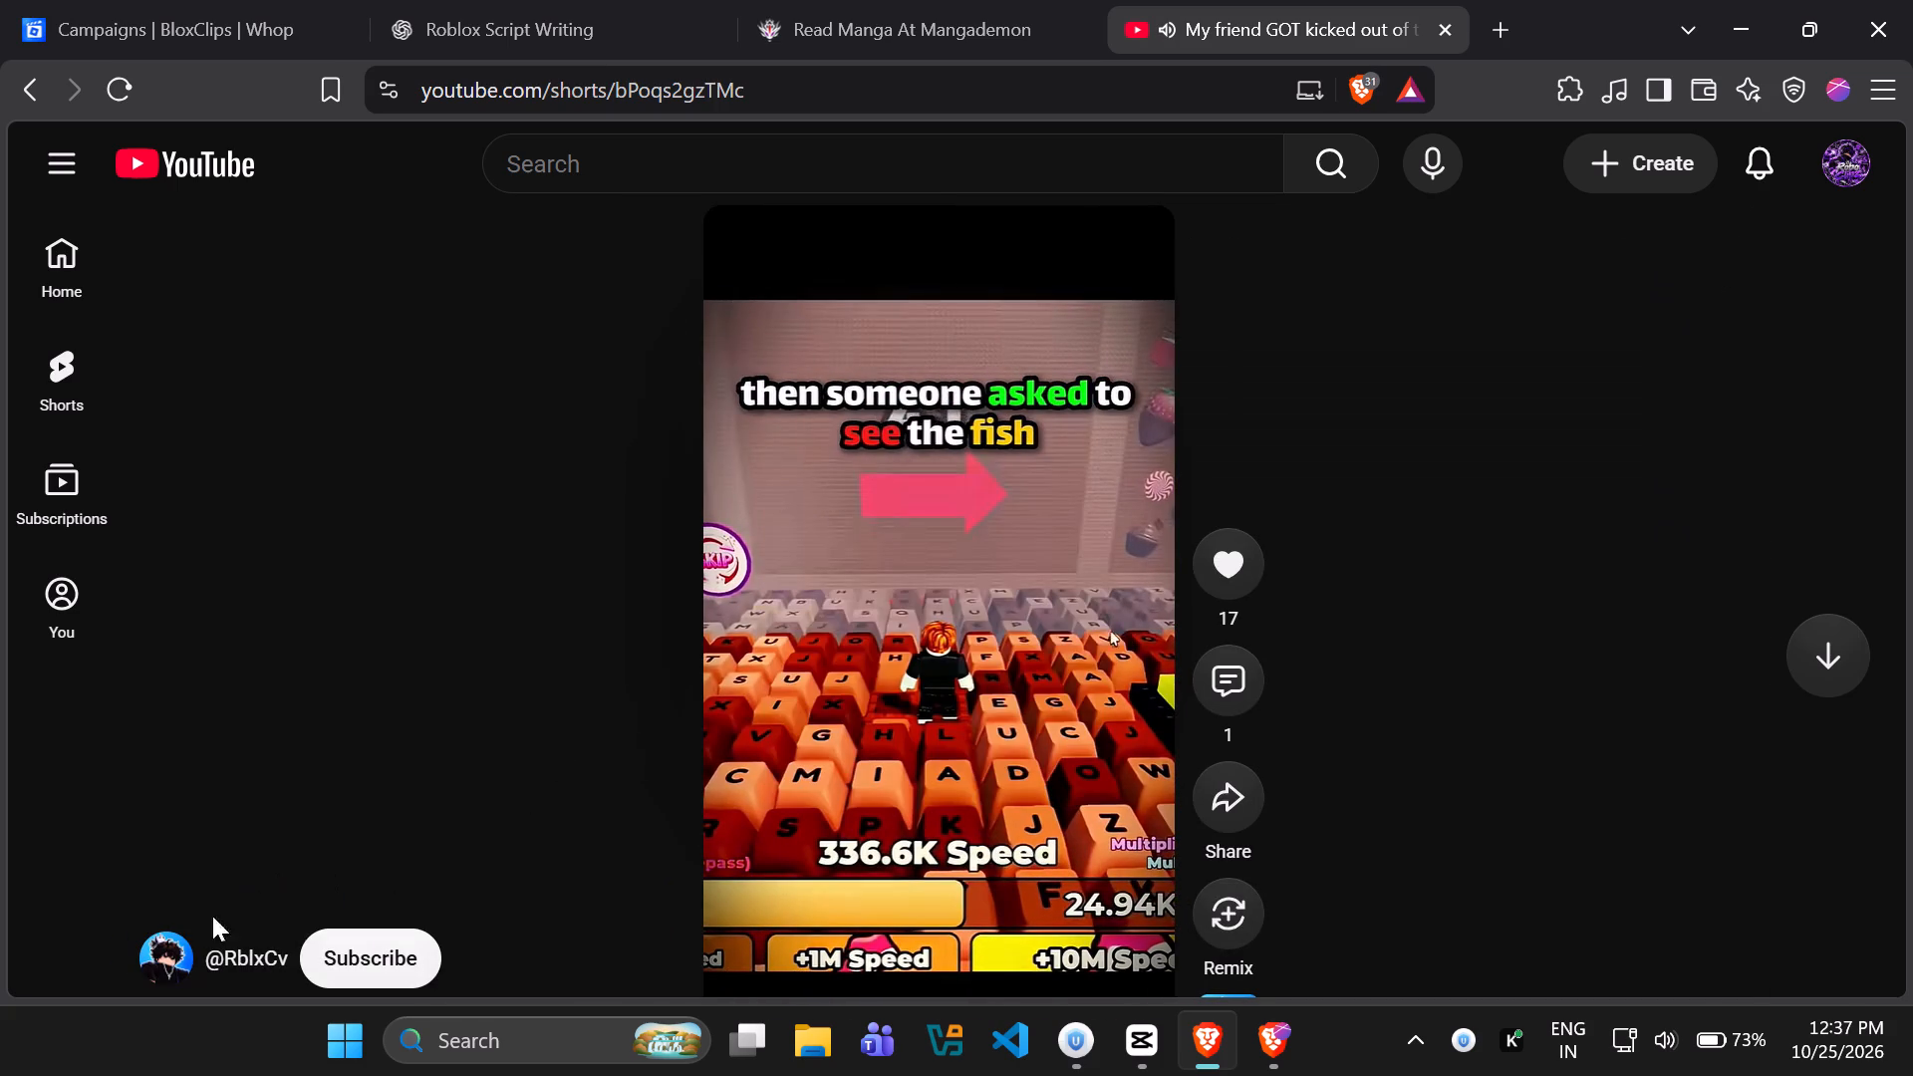
Open the RblxCv channel's Shorts page and look through its latest Shorts.
left_click(239, 953)
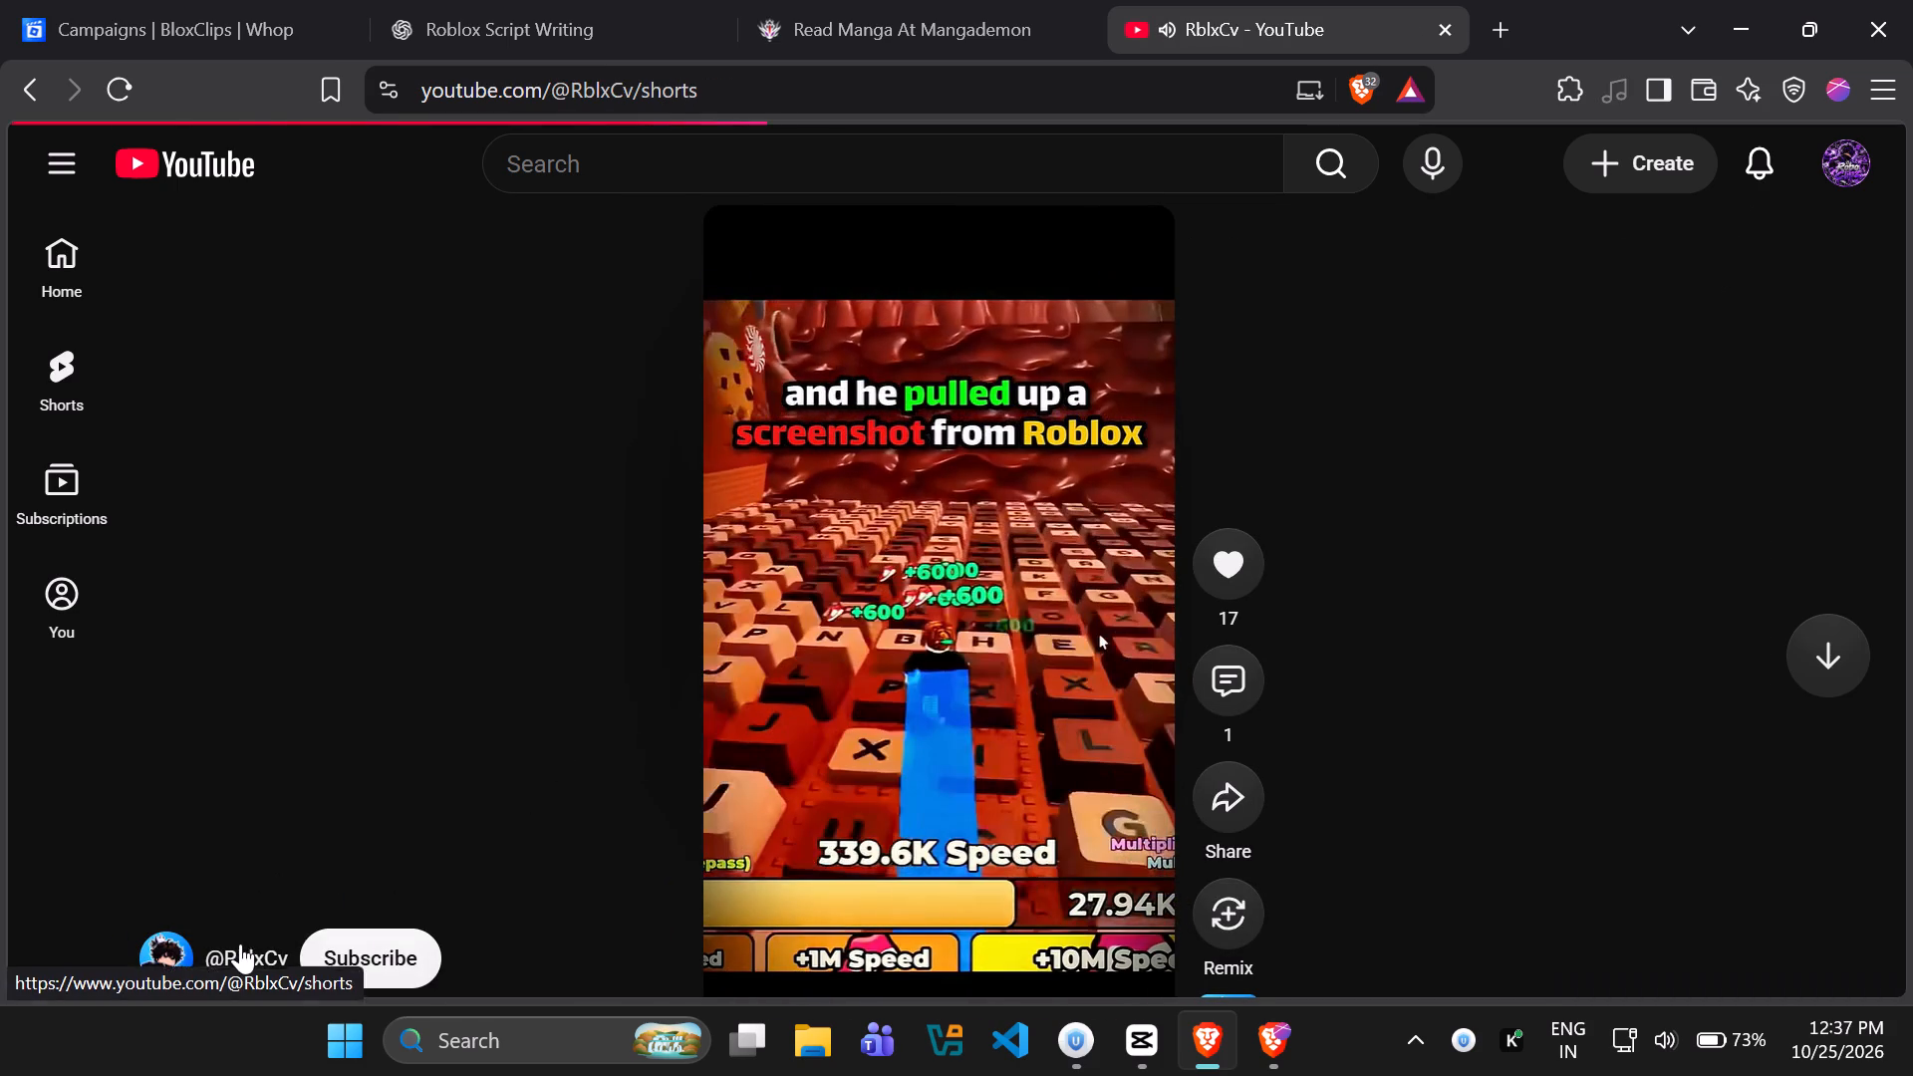
scroll(683, 773, "down", 1)
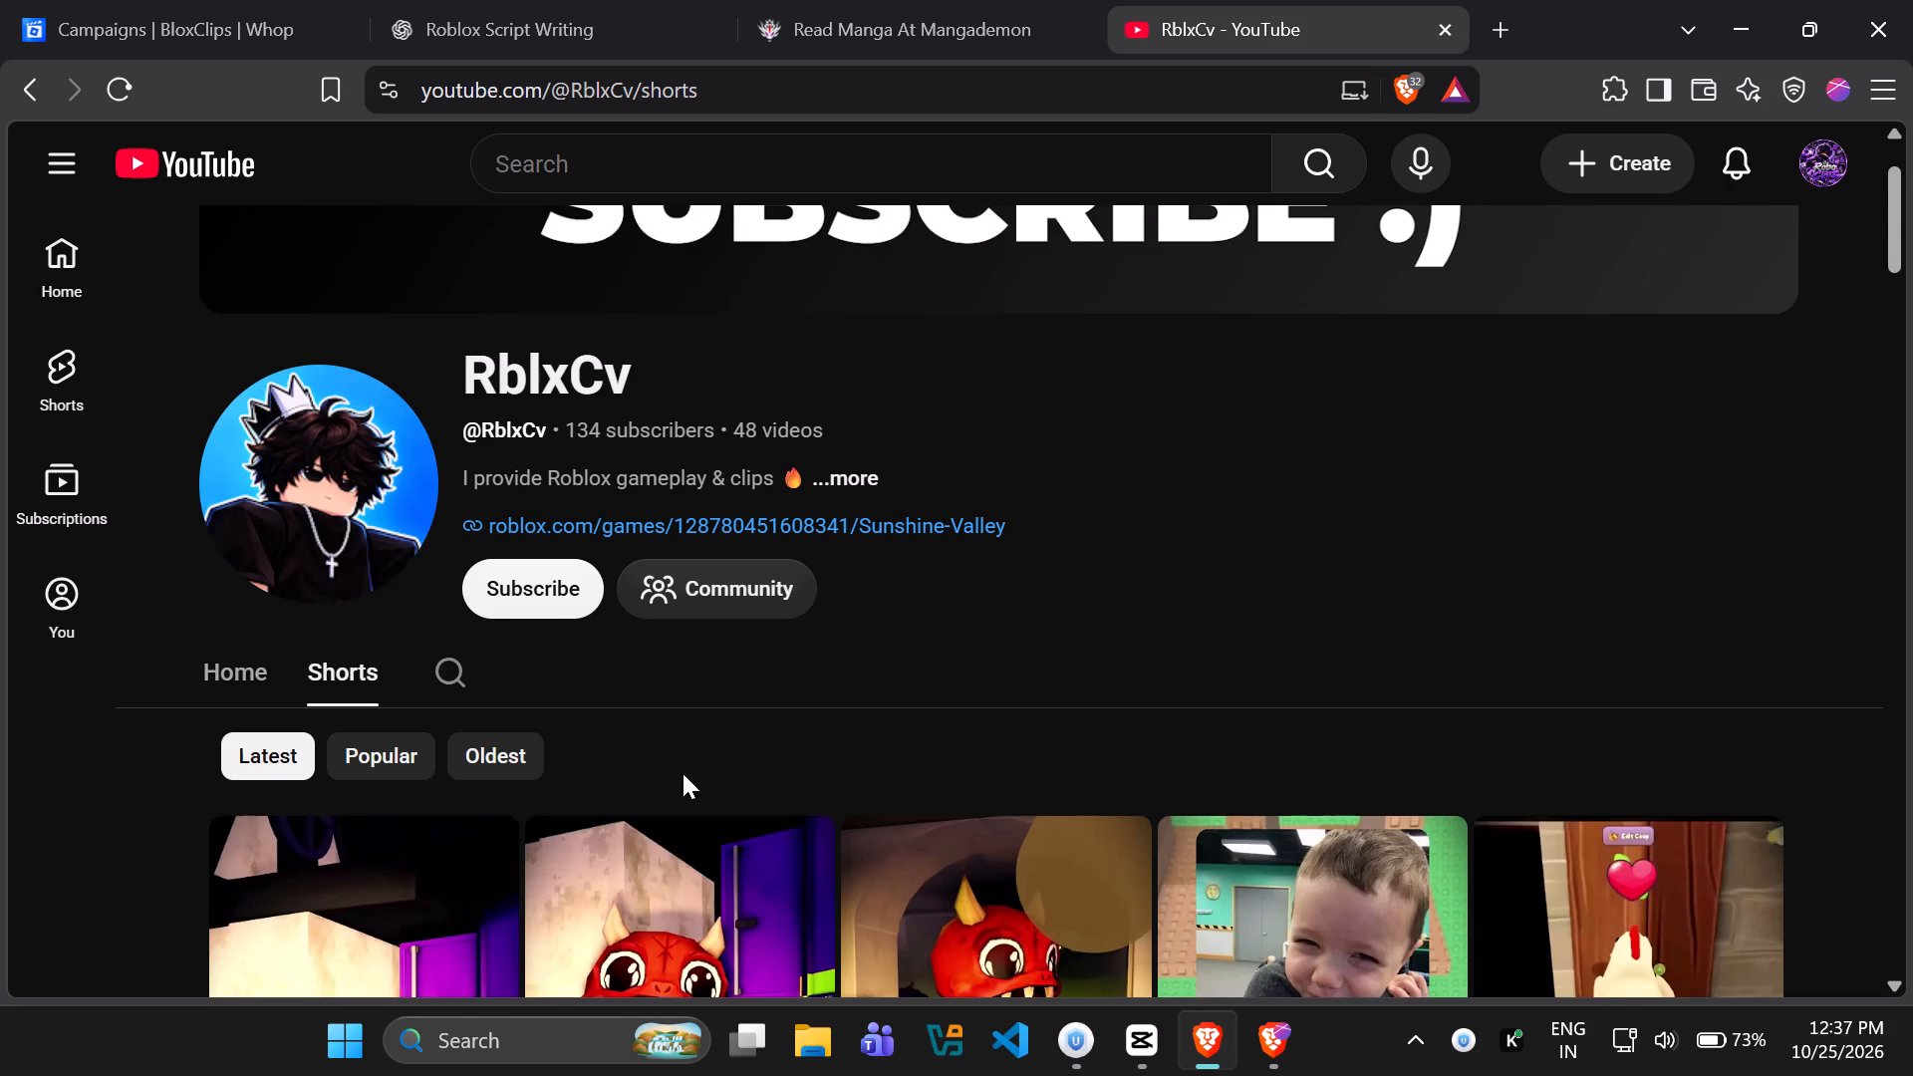
scroll(676, 763, "down", 2)
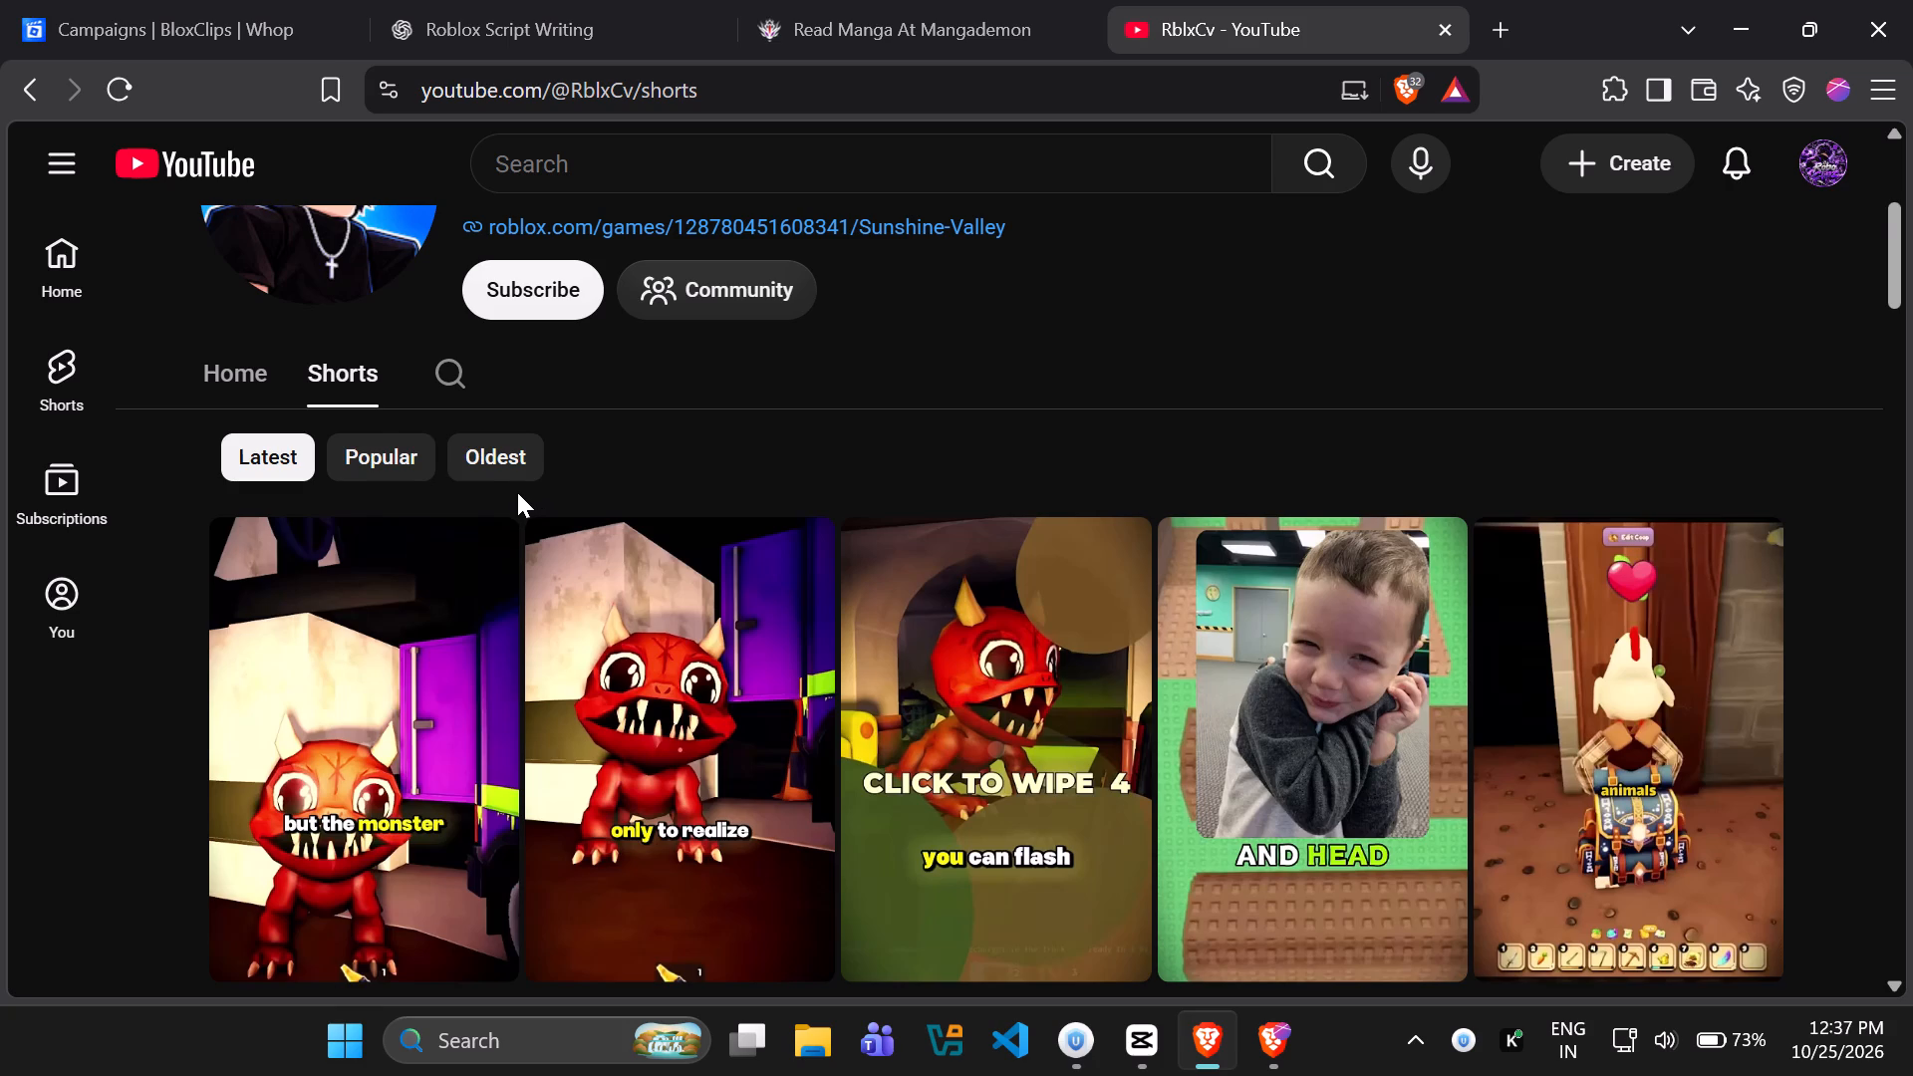
scroll(517, 492, "down", 2)
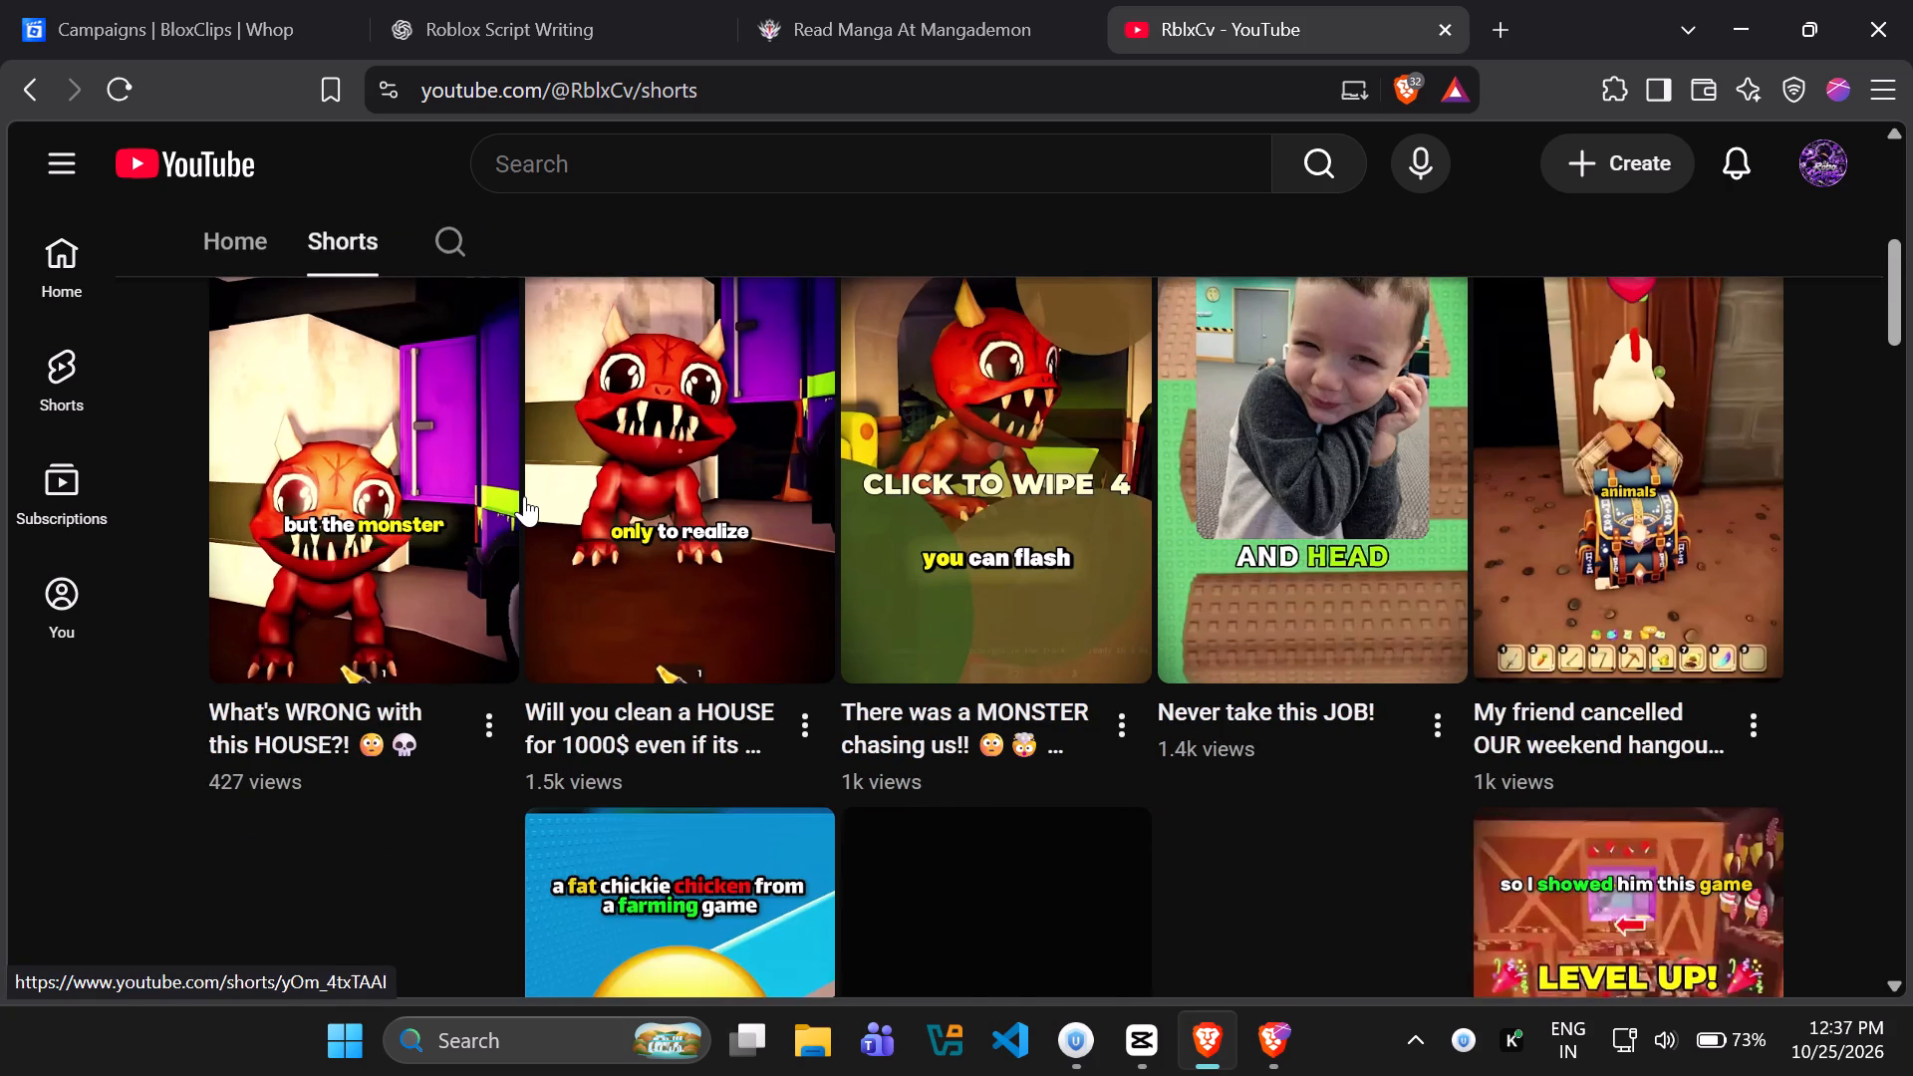
Watch RblxCv's latest Shorts in order, starting with What's WRONG with this HOUSE?!, to examine their captions and meme overlays.
left_click(334, 471)
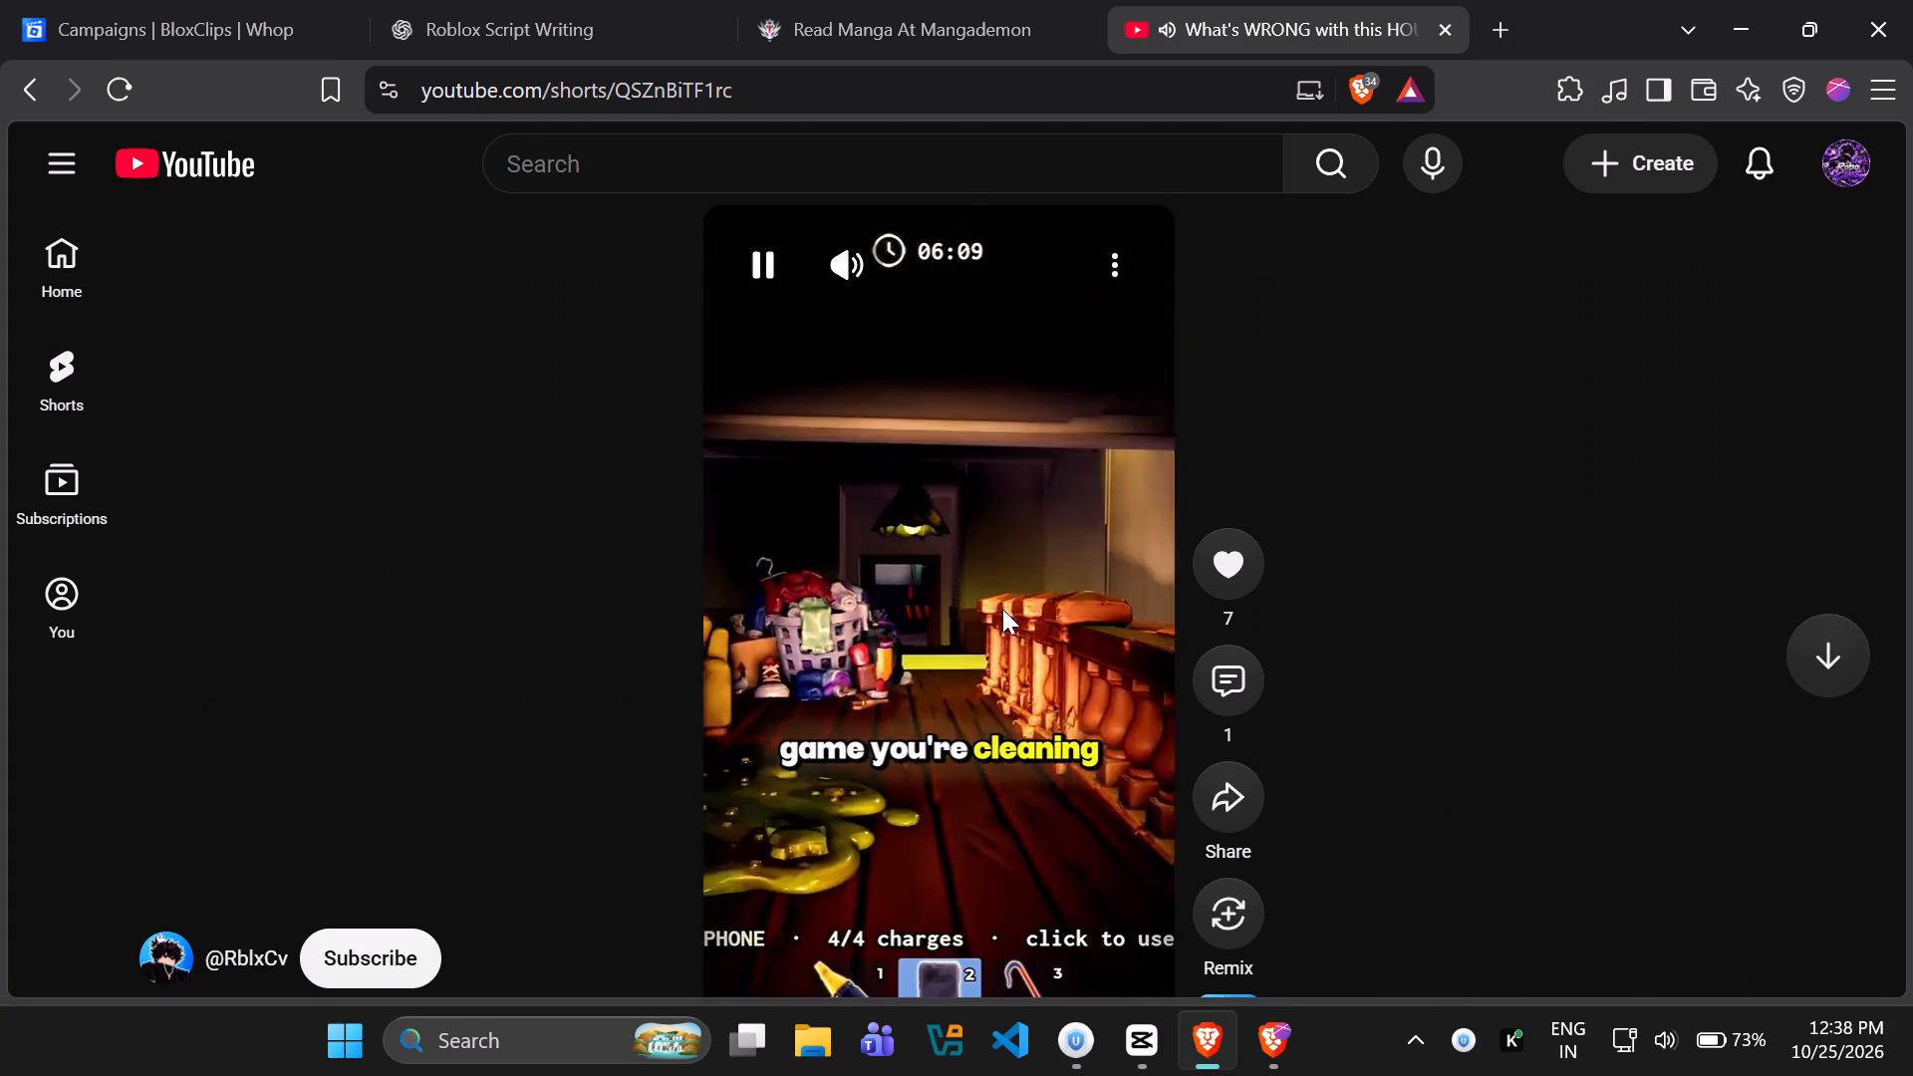
scroll(1002, 609, "down", 1)
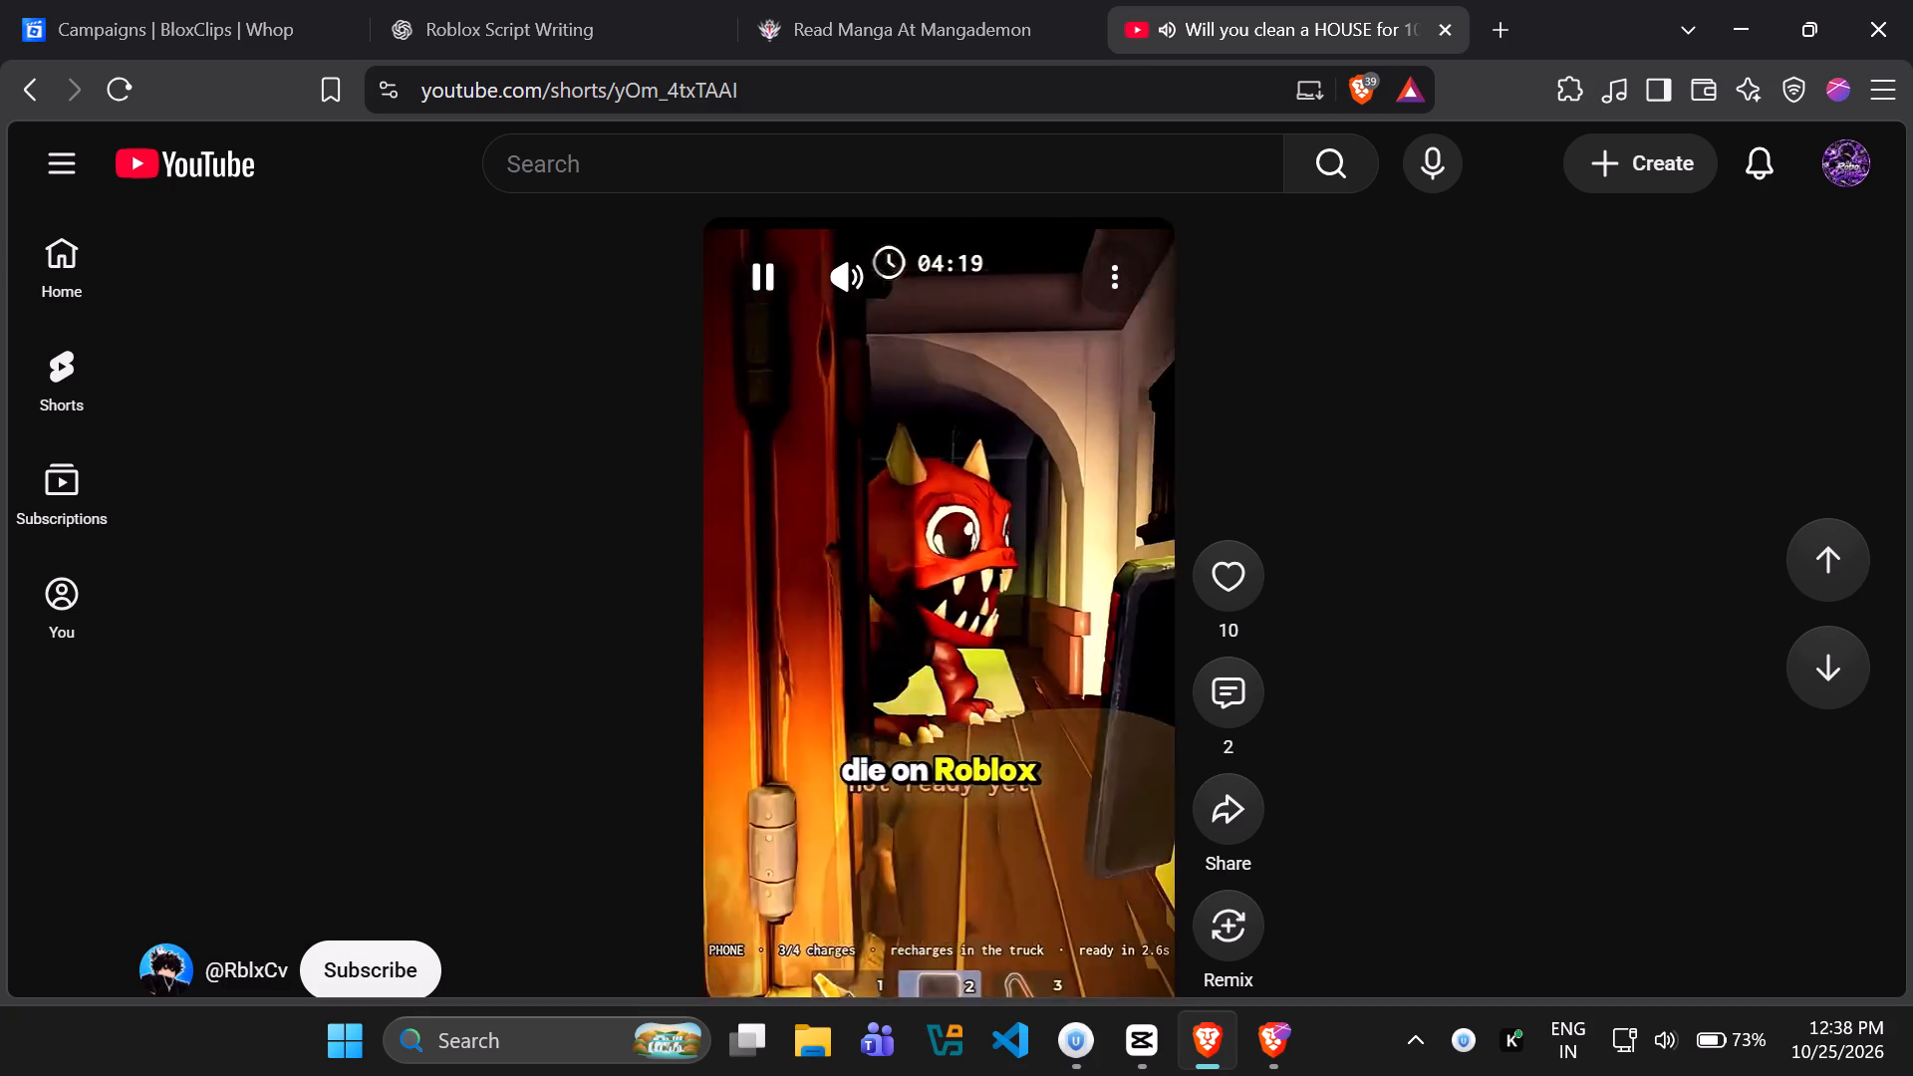
scroll(1366, 704, "down", 1)
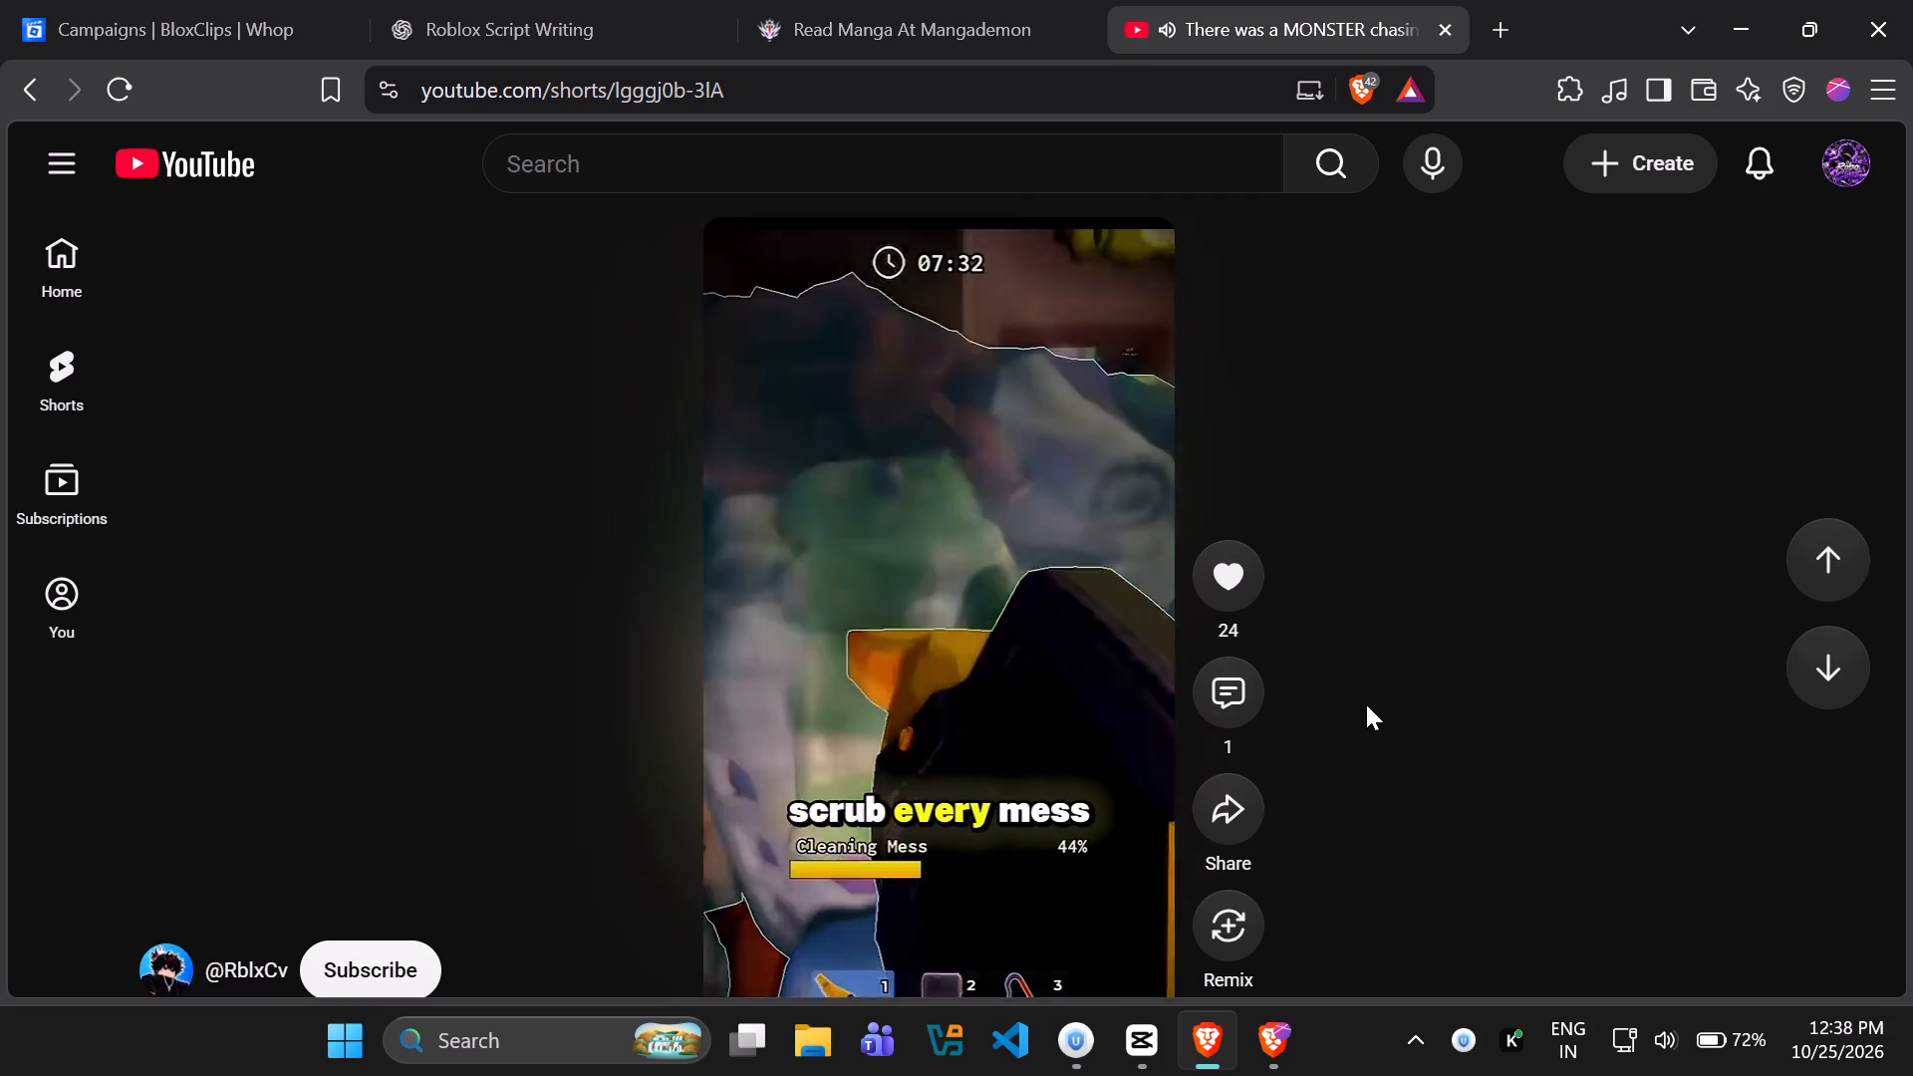
scroll(1366, 704, "down", 1)
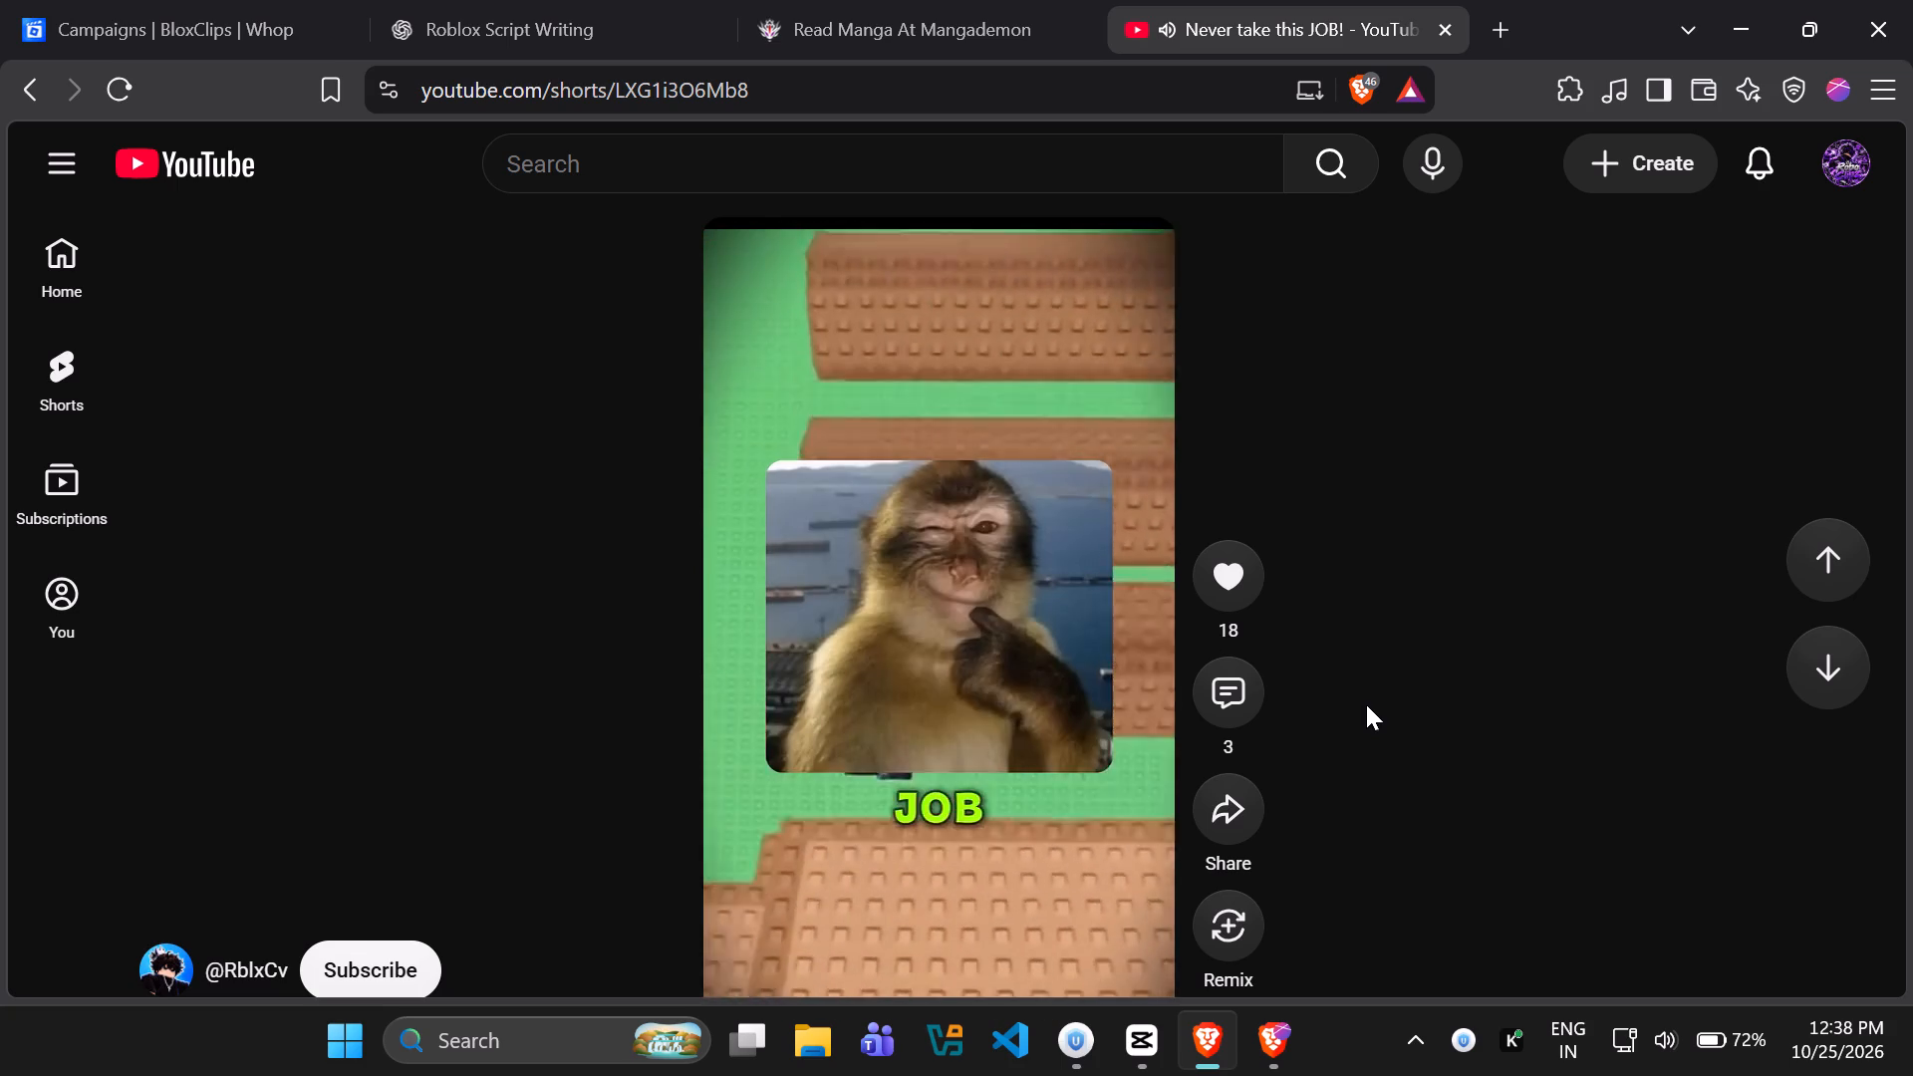
right_click(1368, 706)
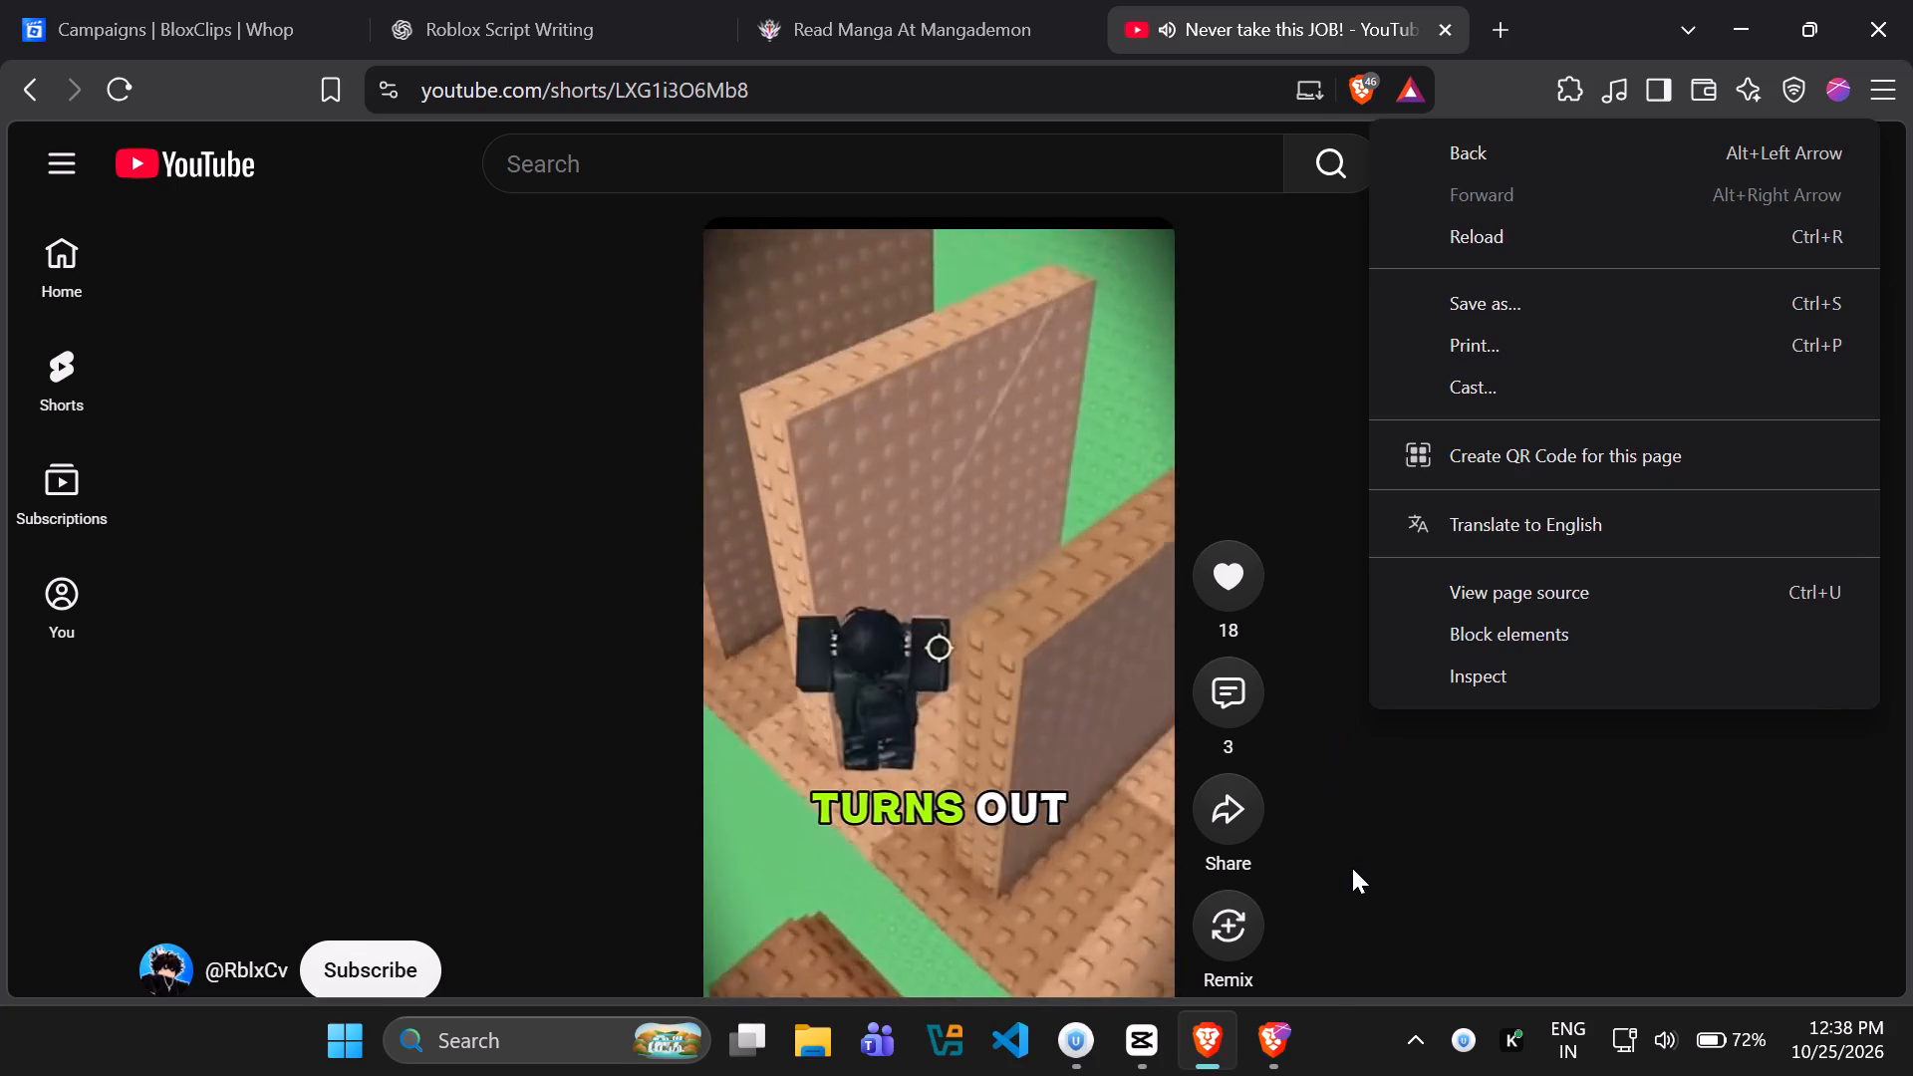
left_click(1352, 868)
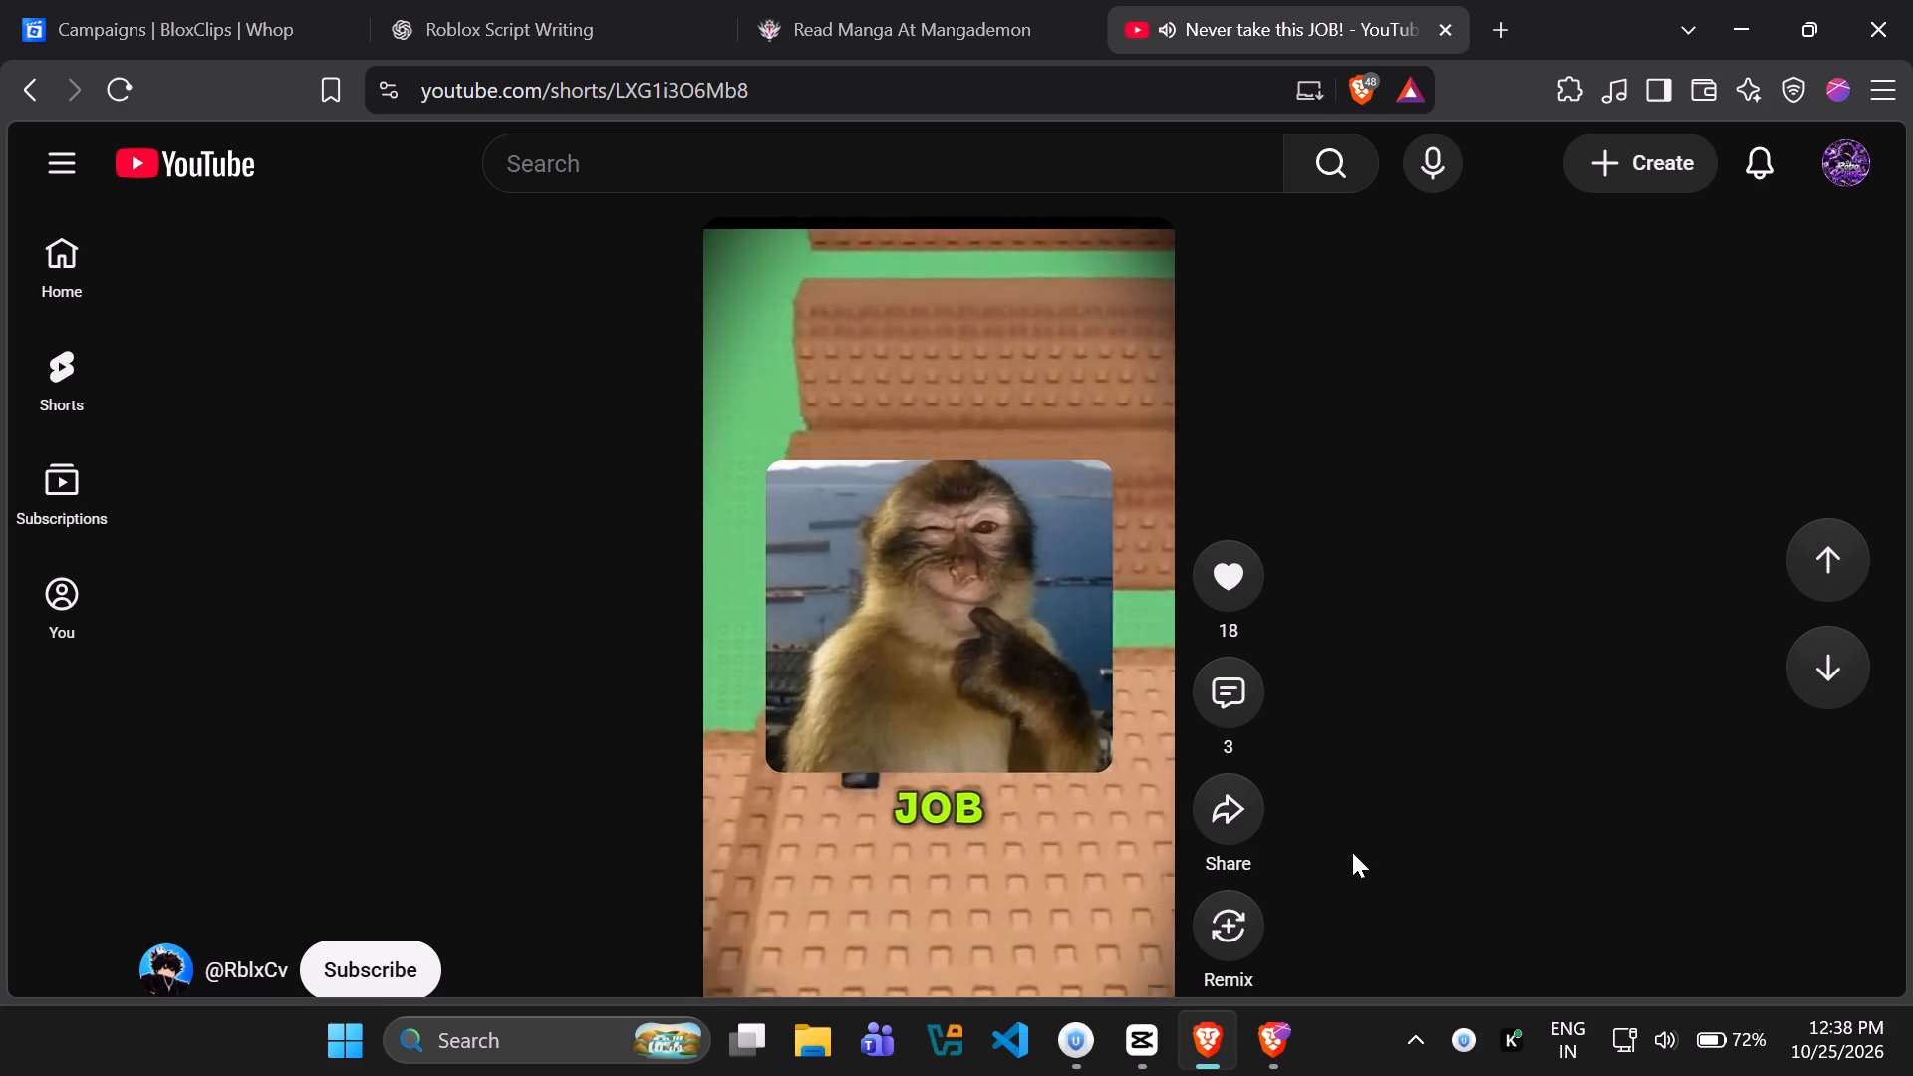
scroll(1114, 724, "down", 1)
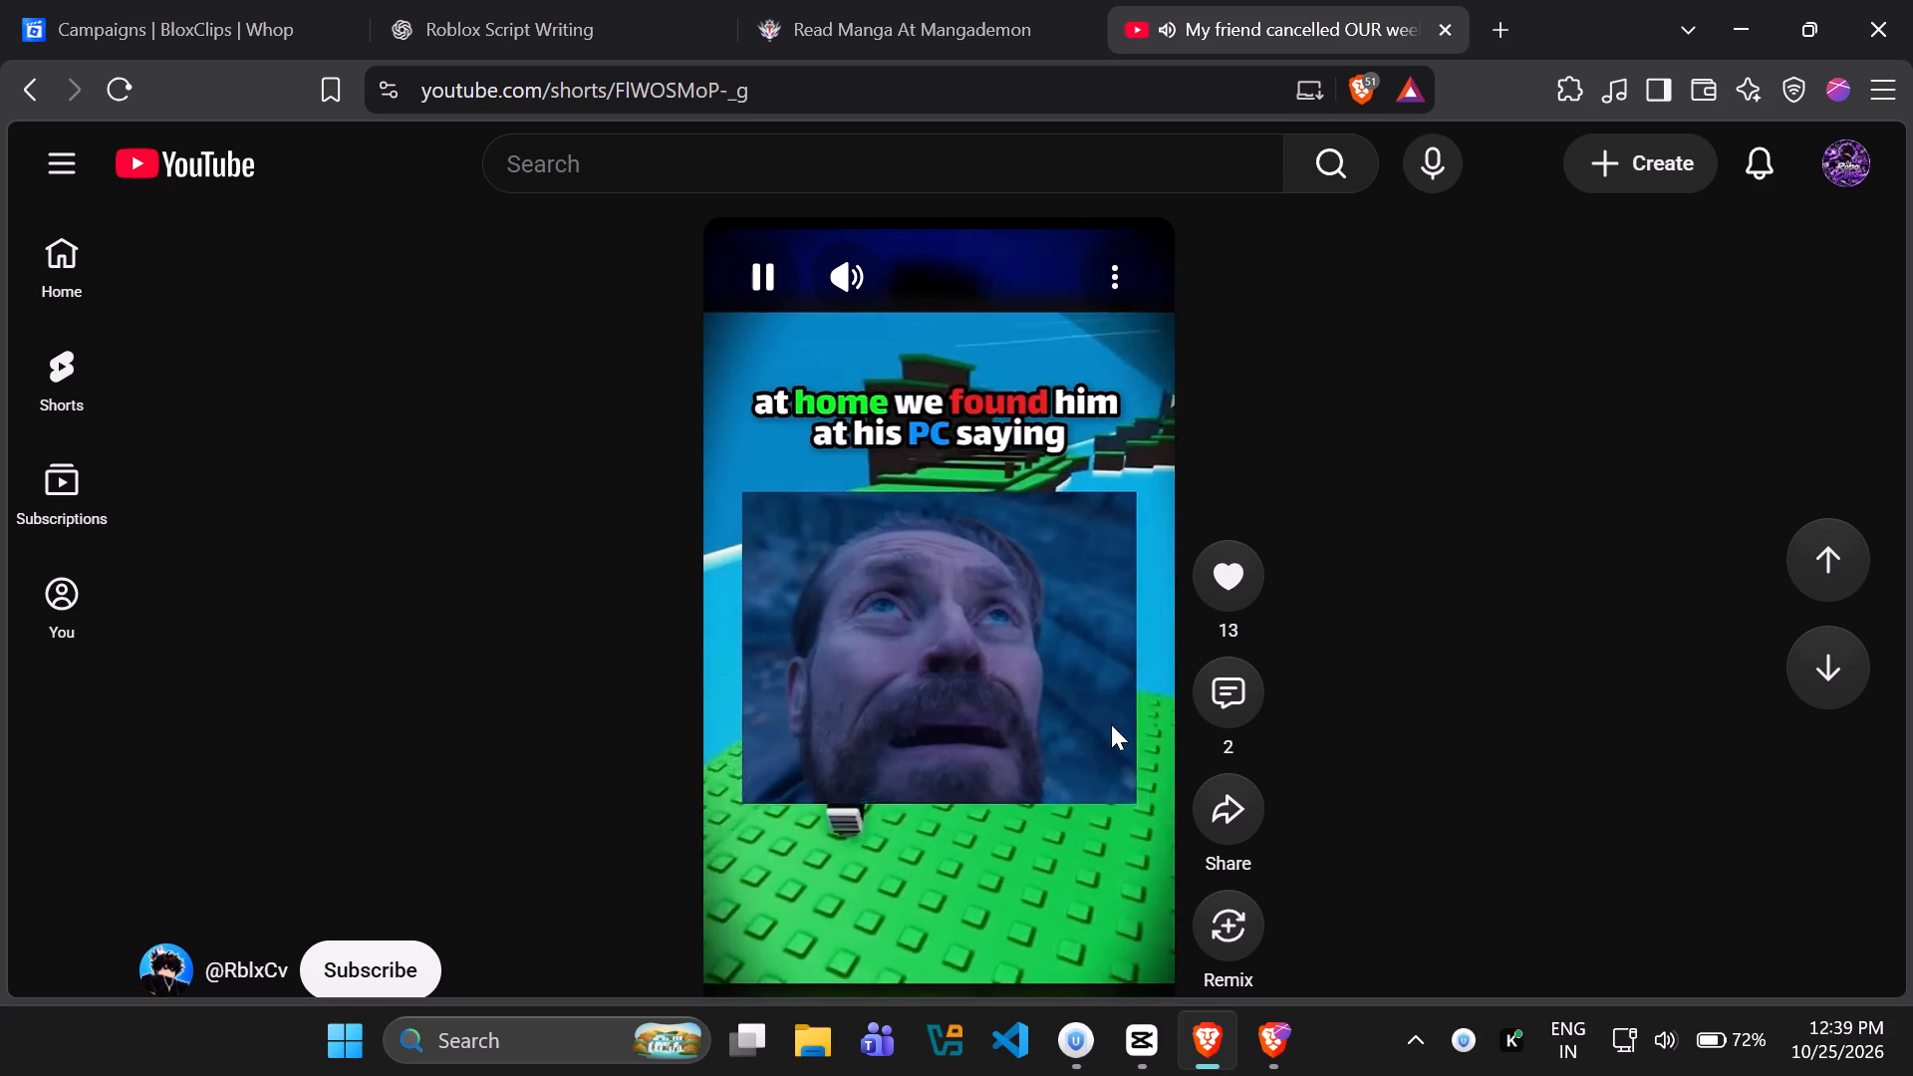
scroll(1111, 724, "down", 1)
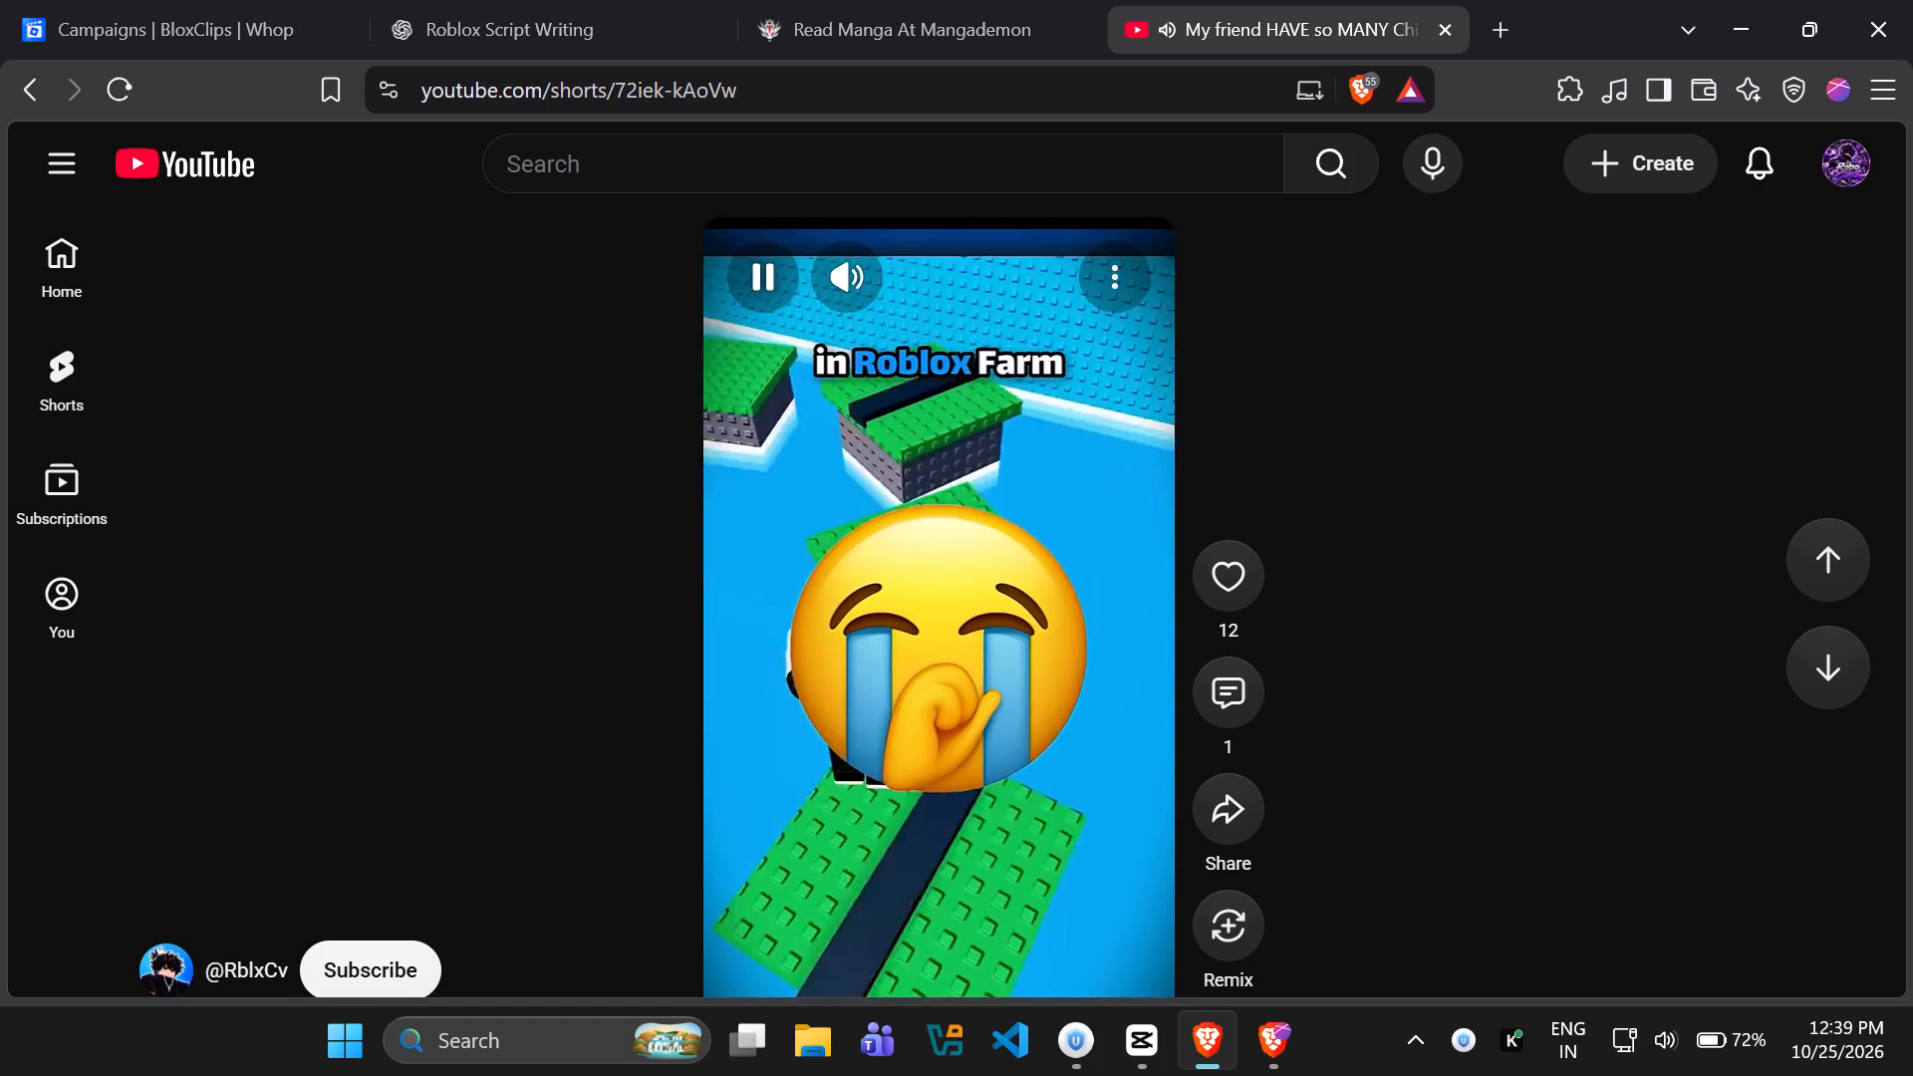
Go back to the Short My friend cancelled OUR weekend, pause and replay it to examine its meme images, and close the tab.
scroll(1111, 724, "up", 1)
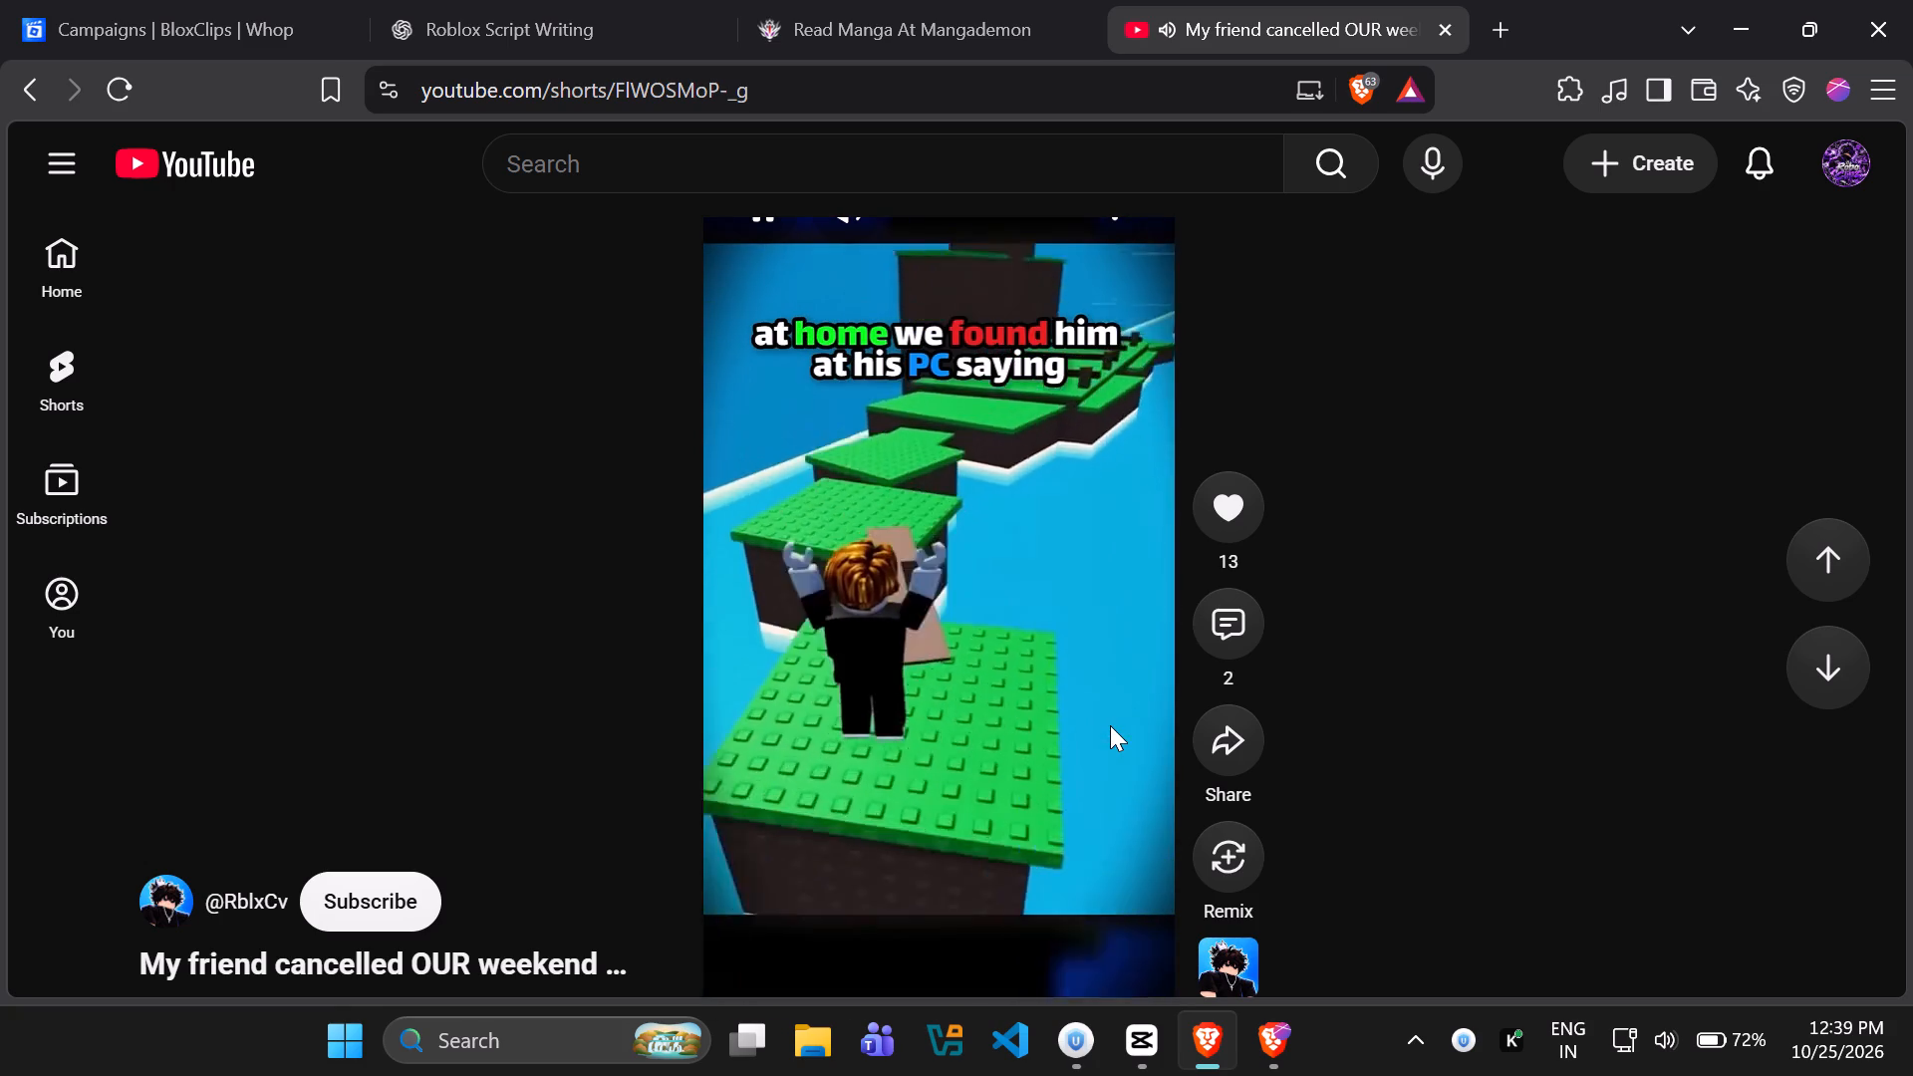
left_click(1110, 725)
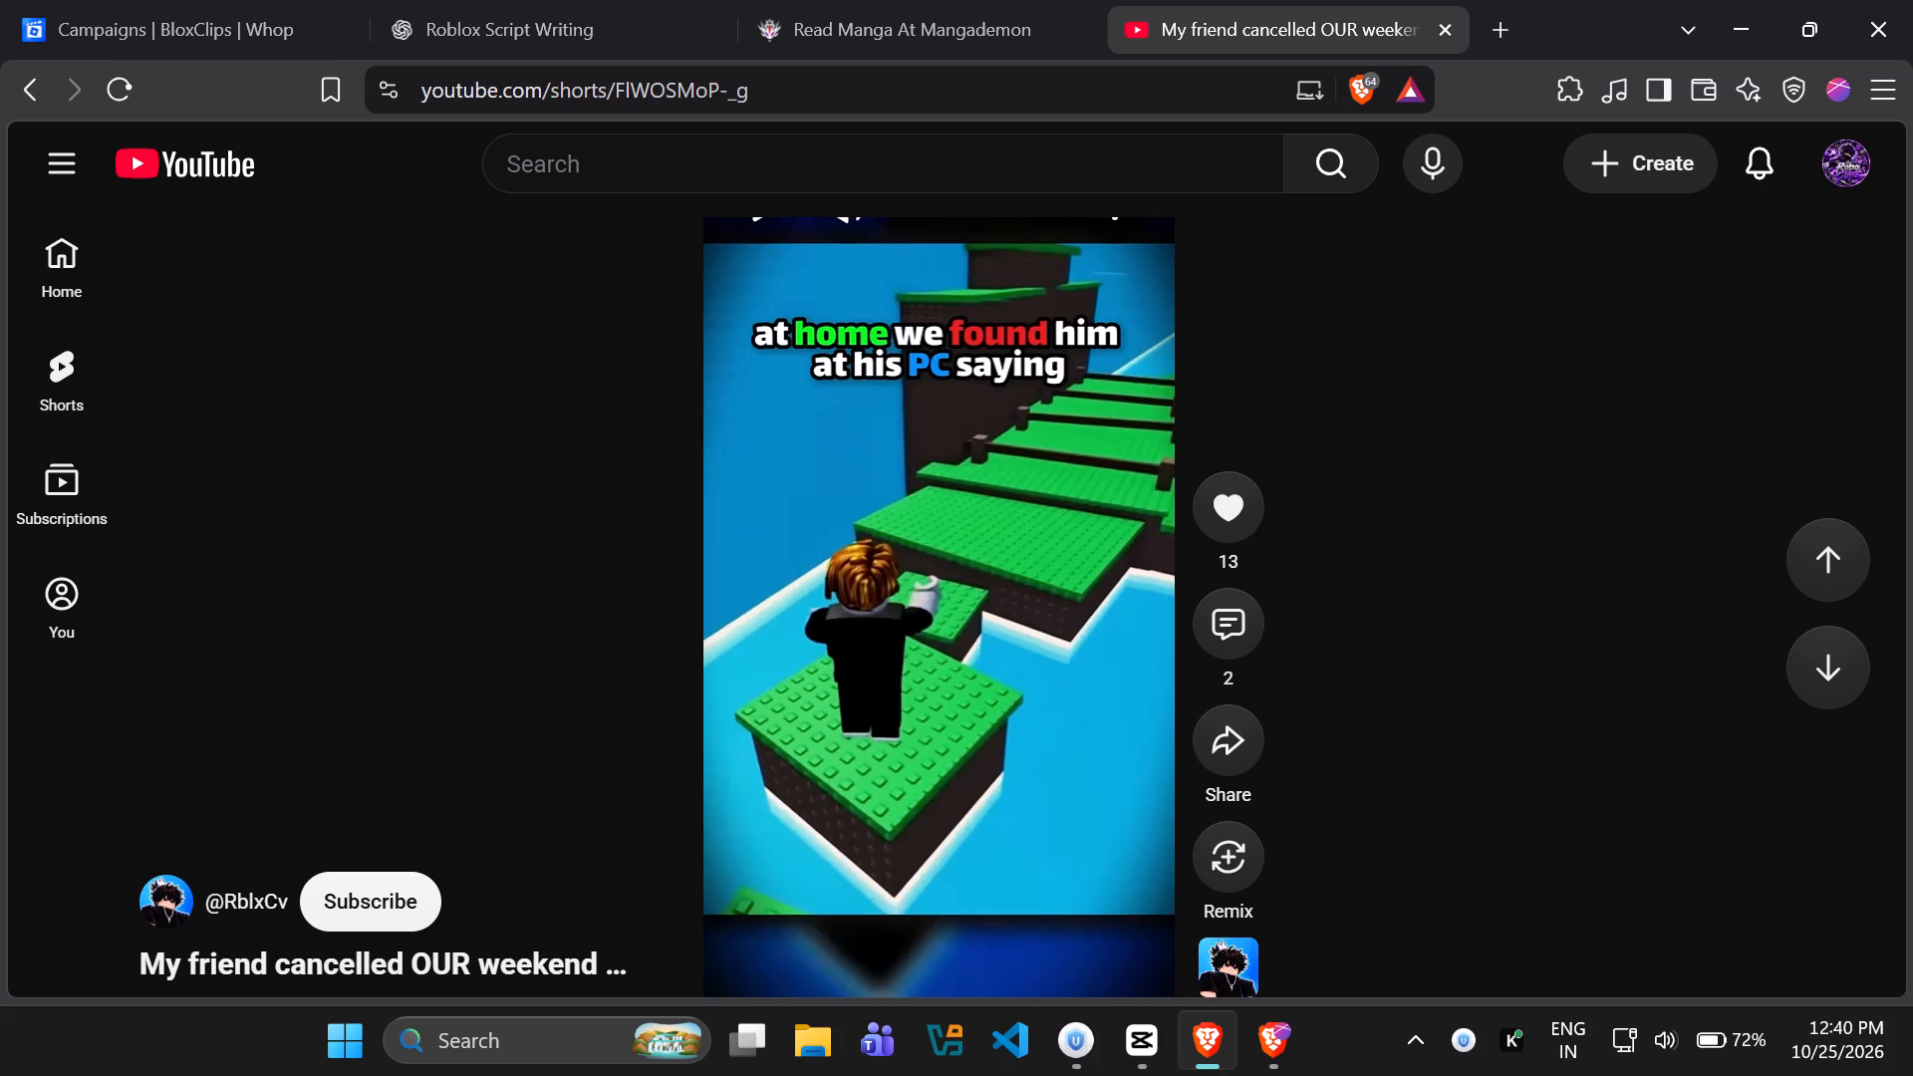
left_click(1060, 668)
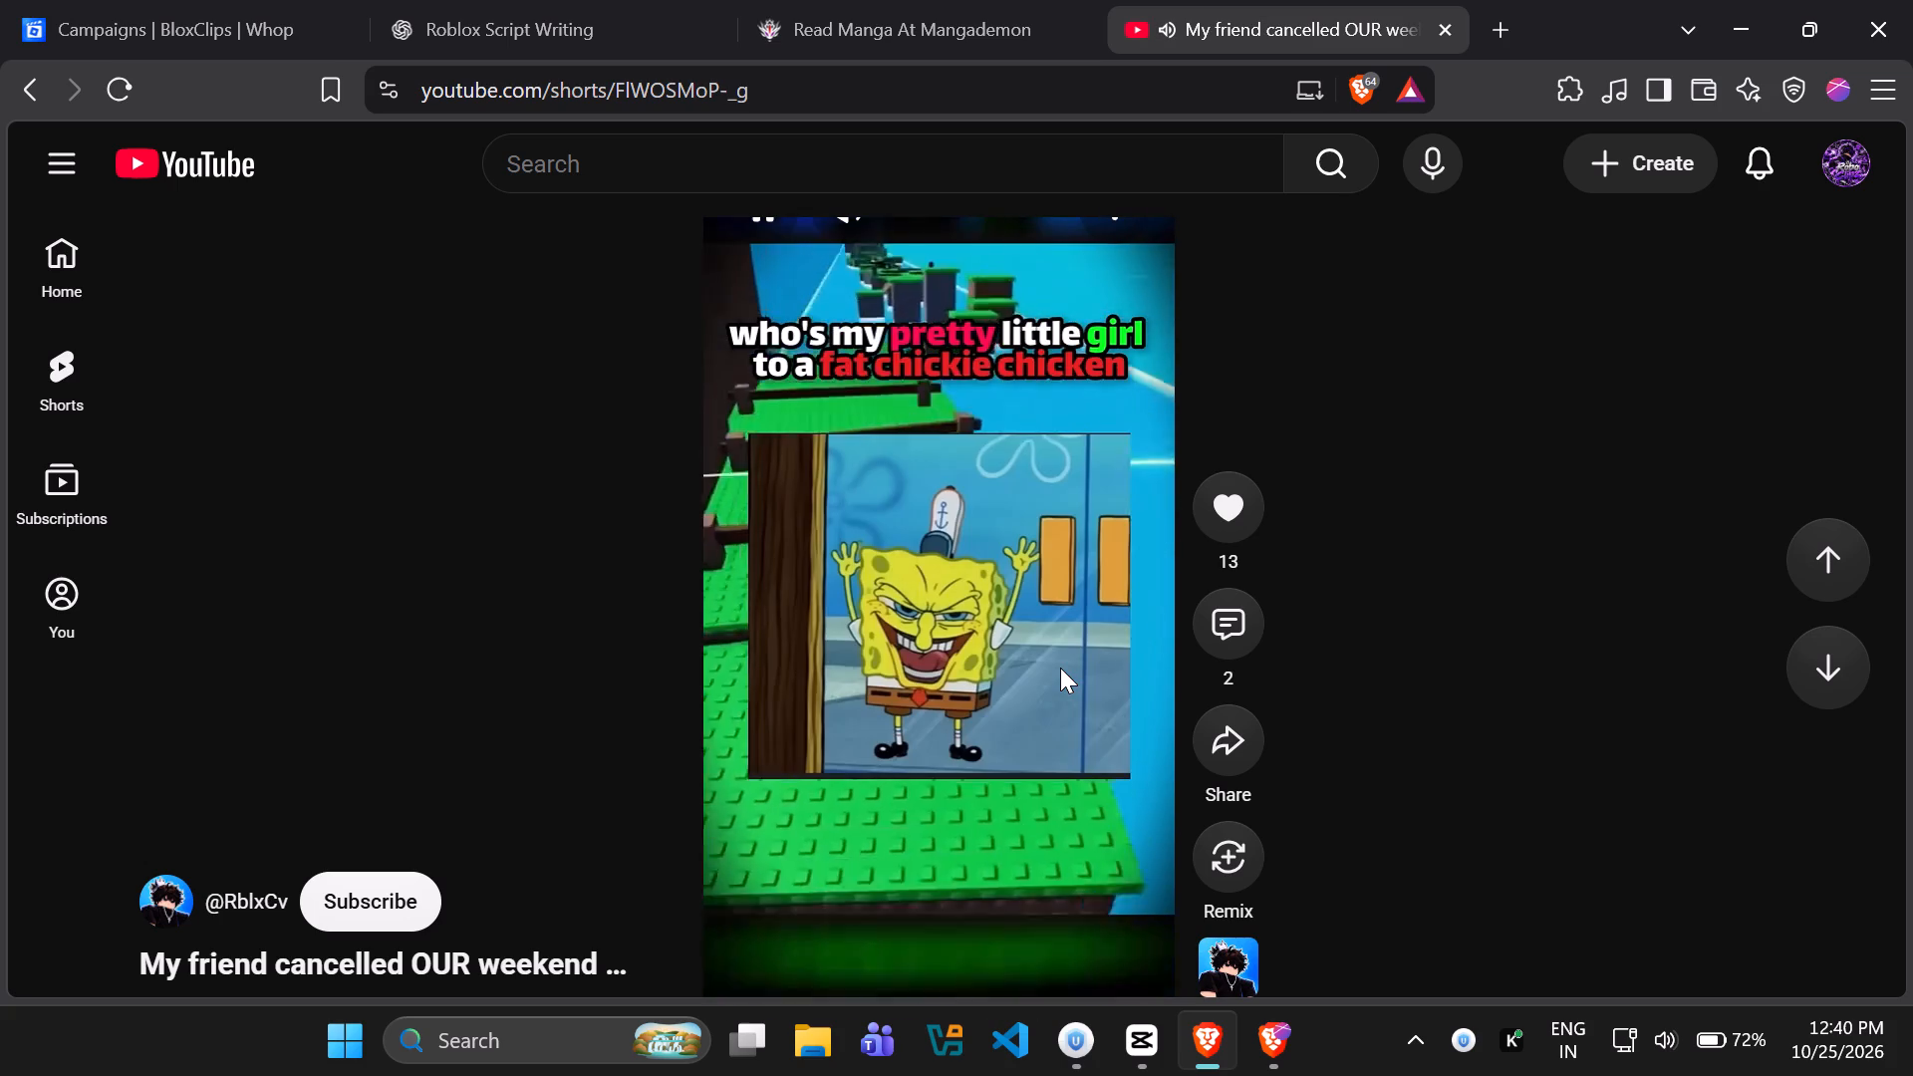
left_click(1060, 668)
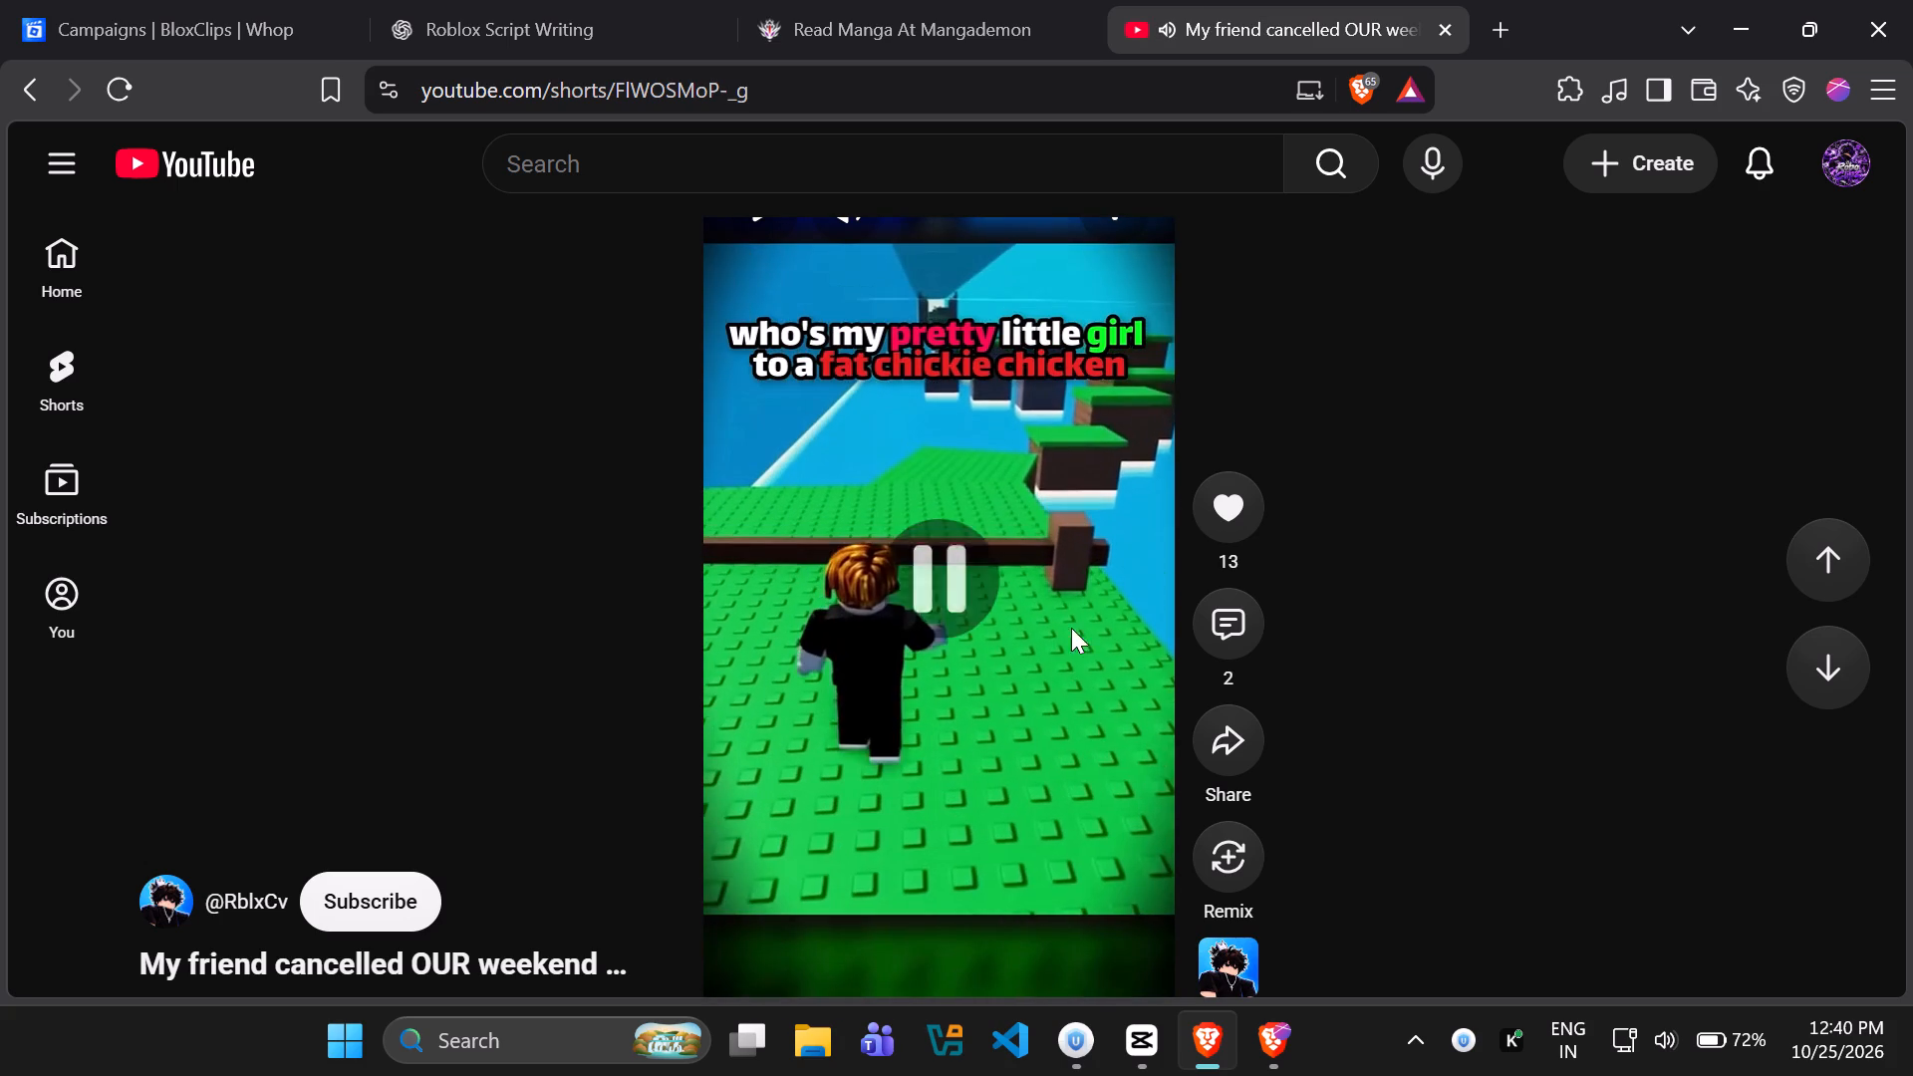
middle_click(1320, 0)
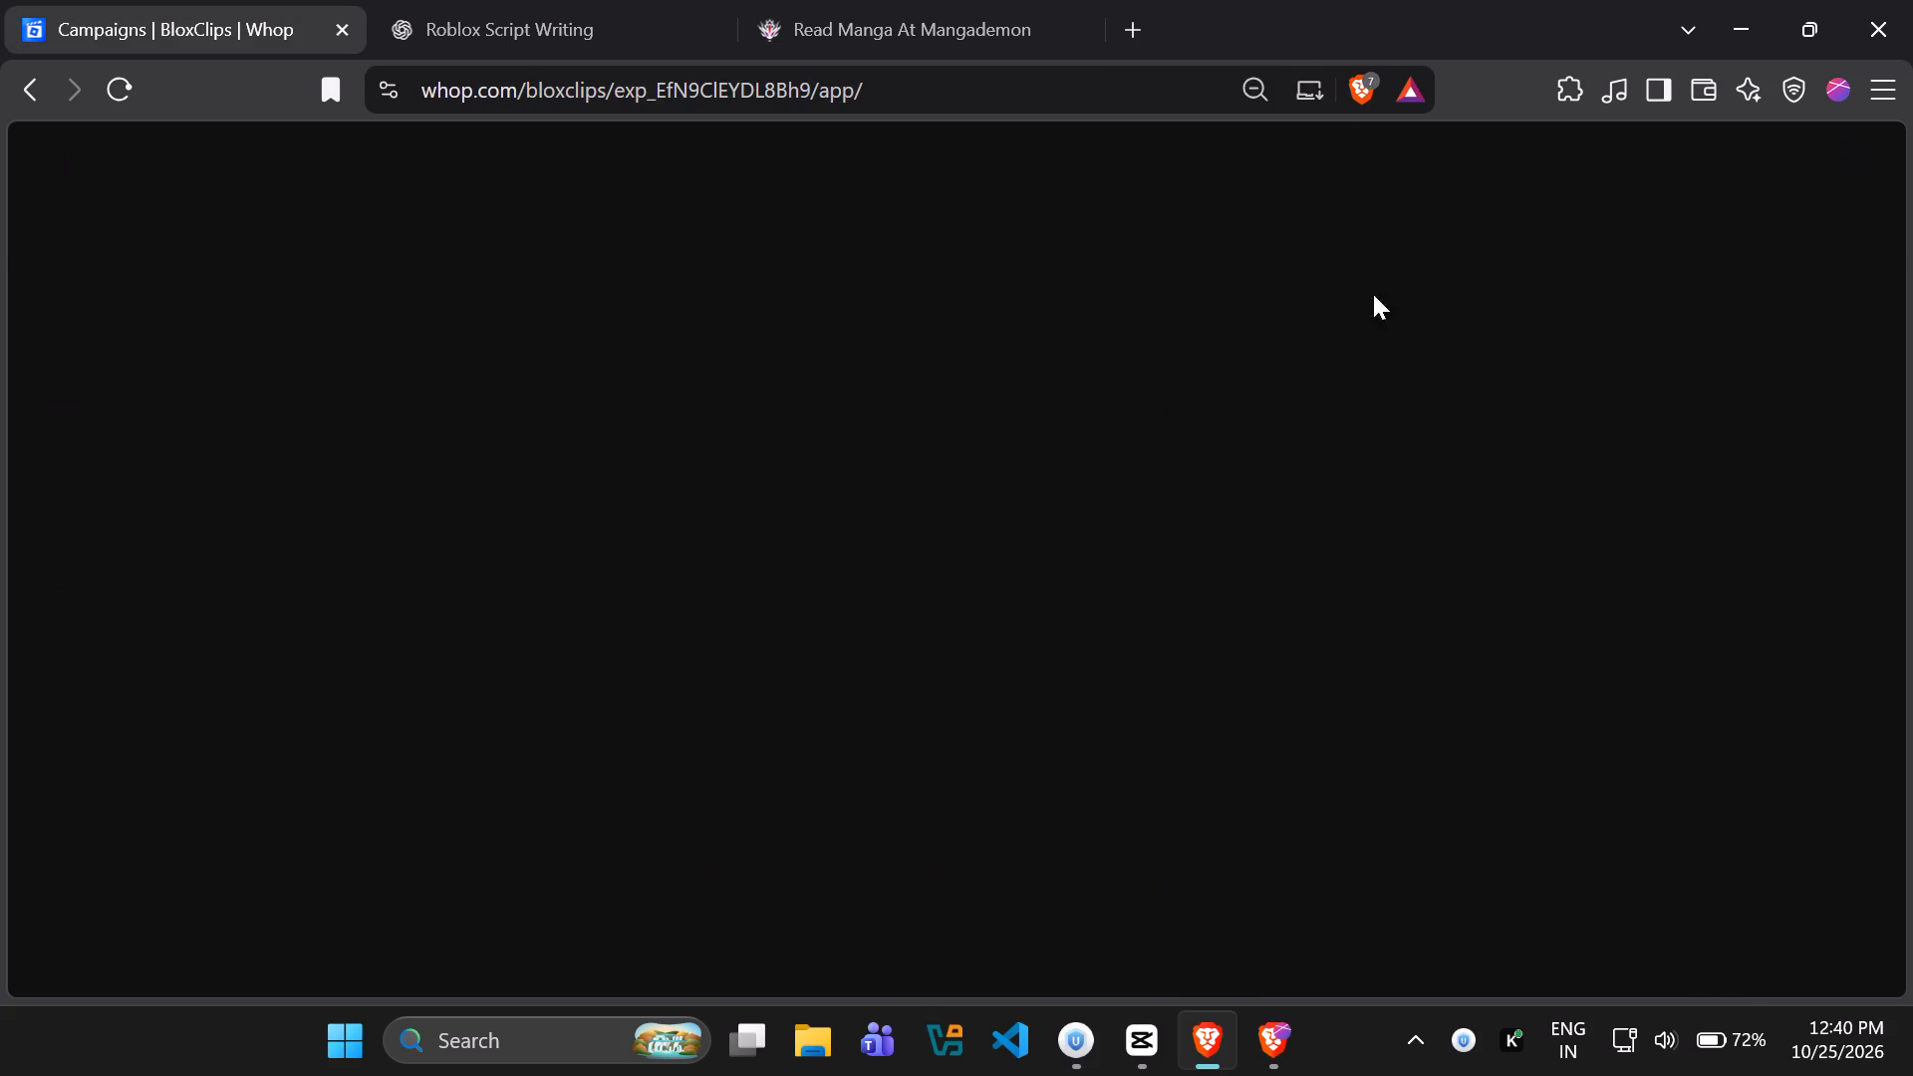
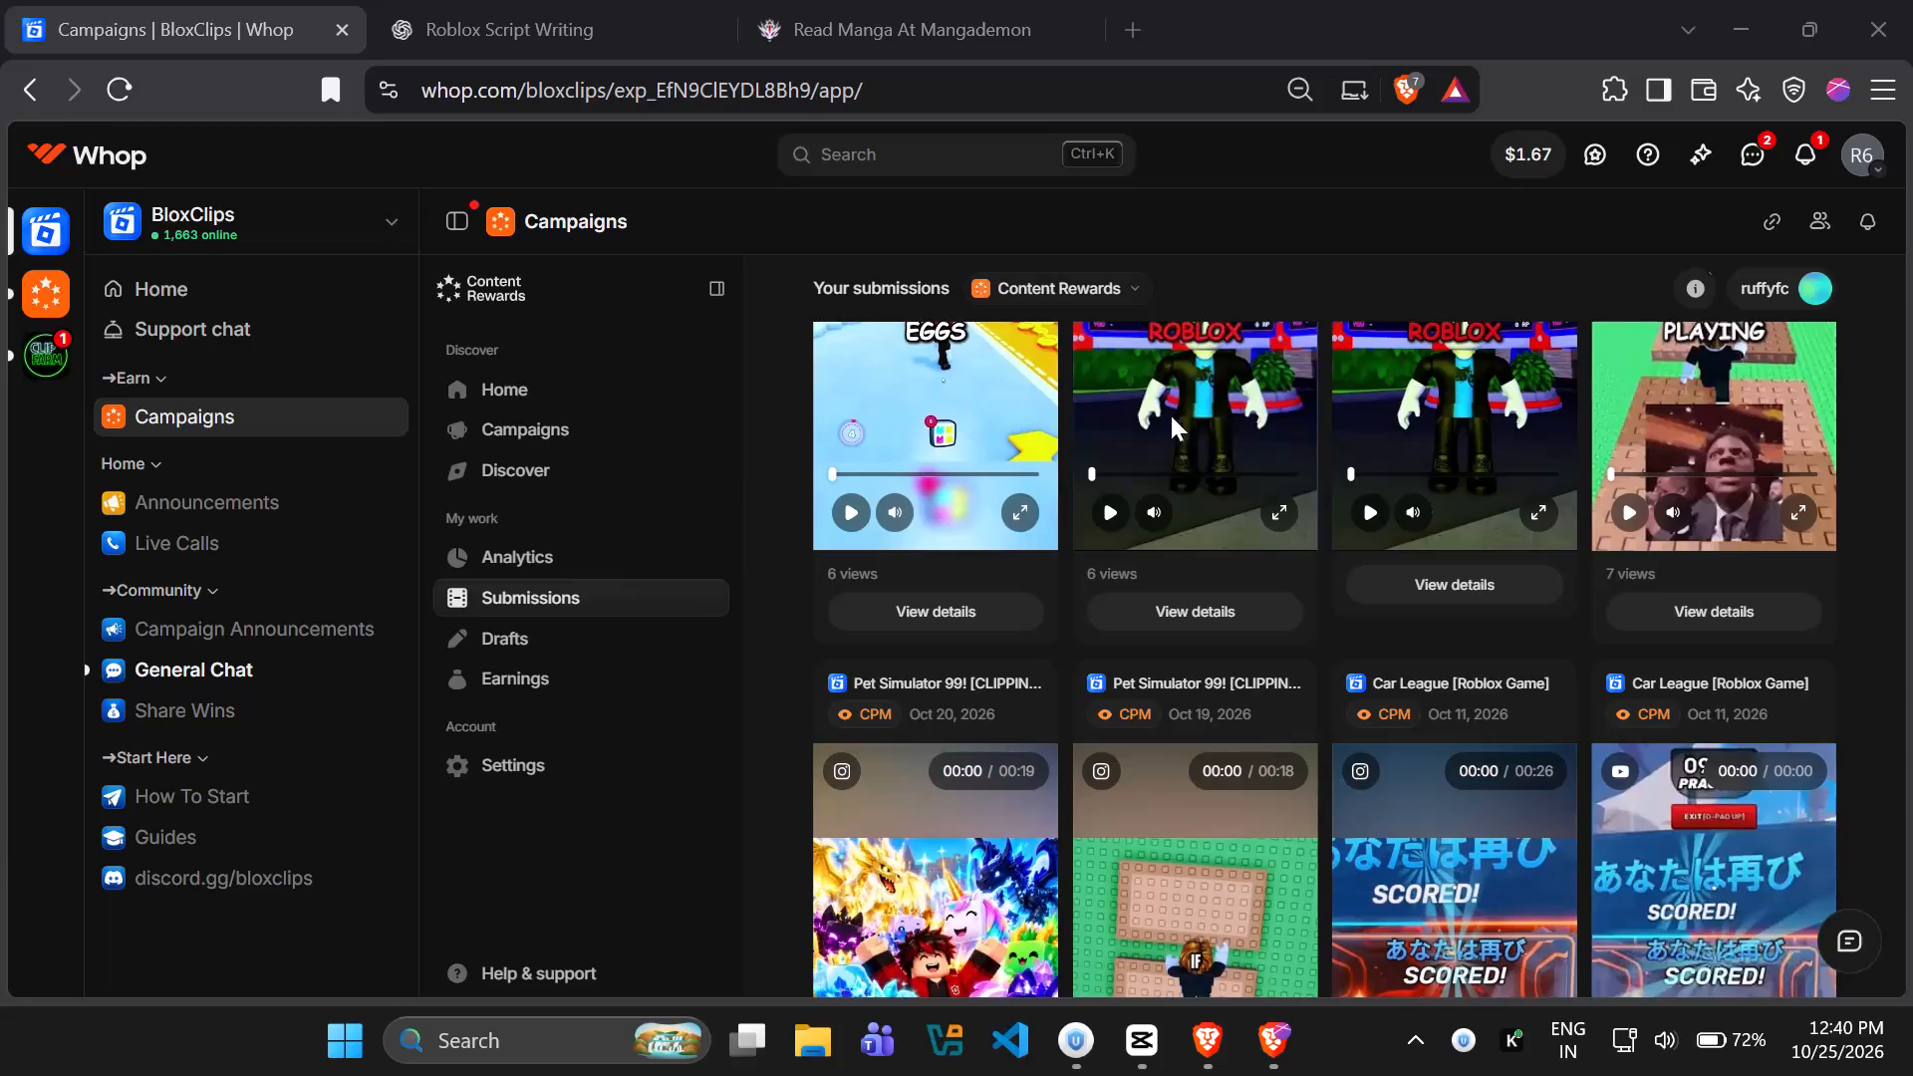
Open YouTube in a new browser tab and go to your own channel, Robo Clipz.
left_click(1126, 18)
type("youut")
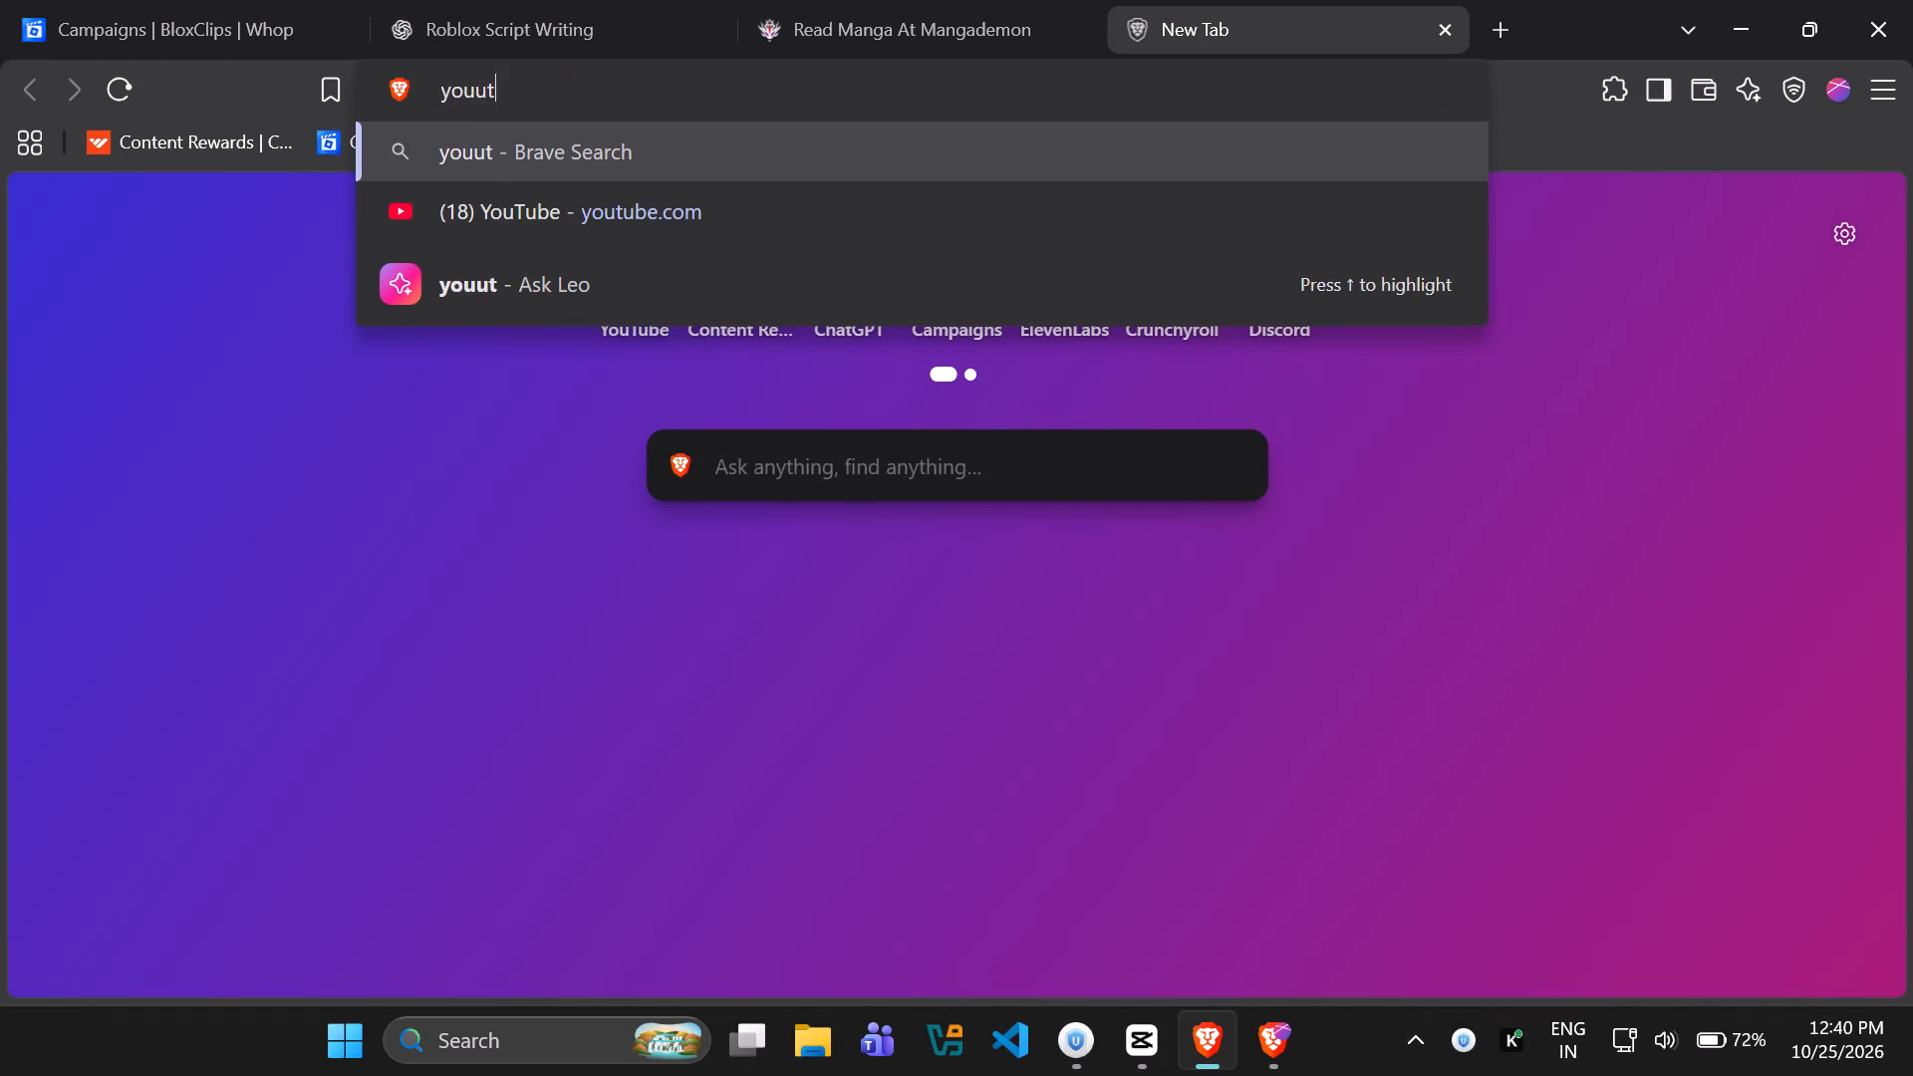
key("Down")
key("Down")
key("Up")
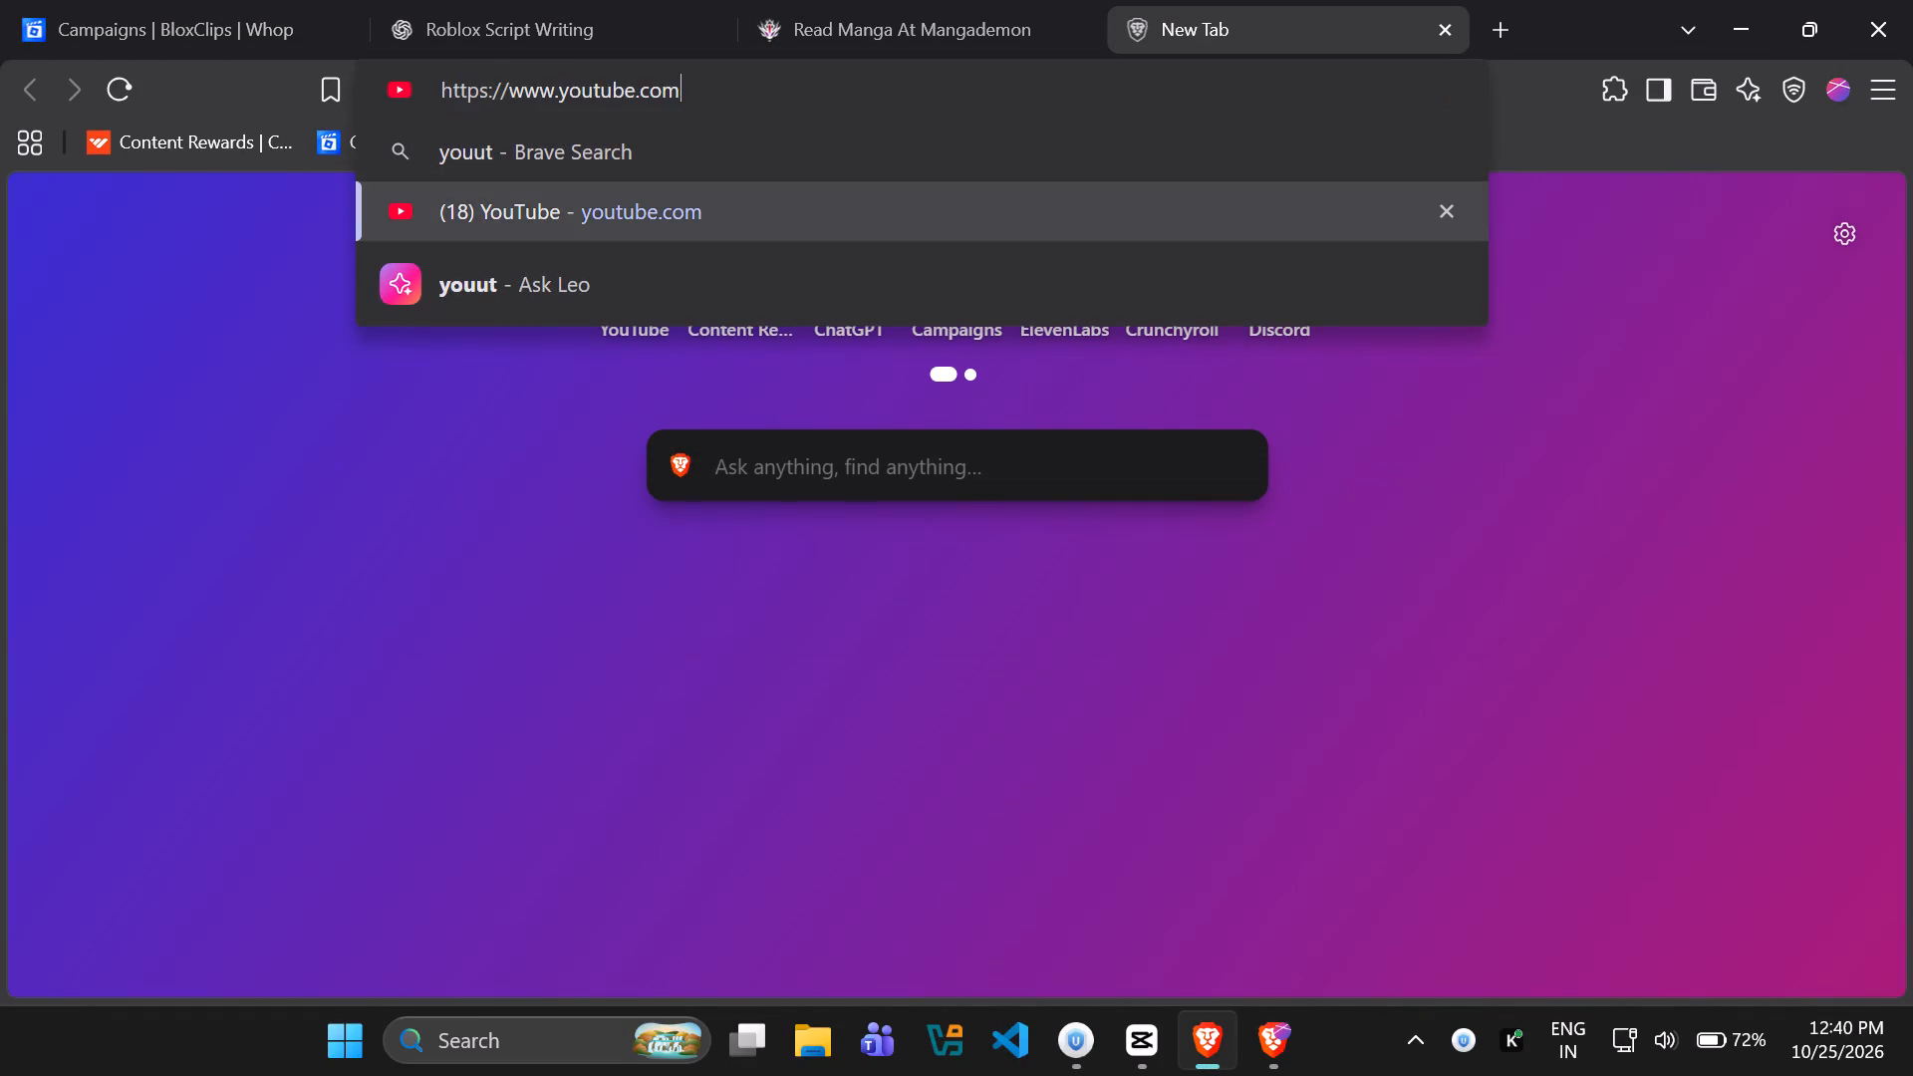
key("Return")
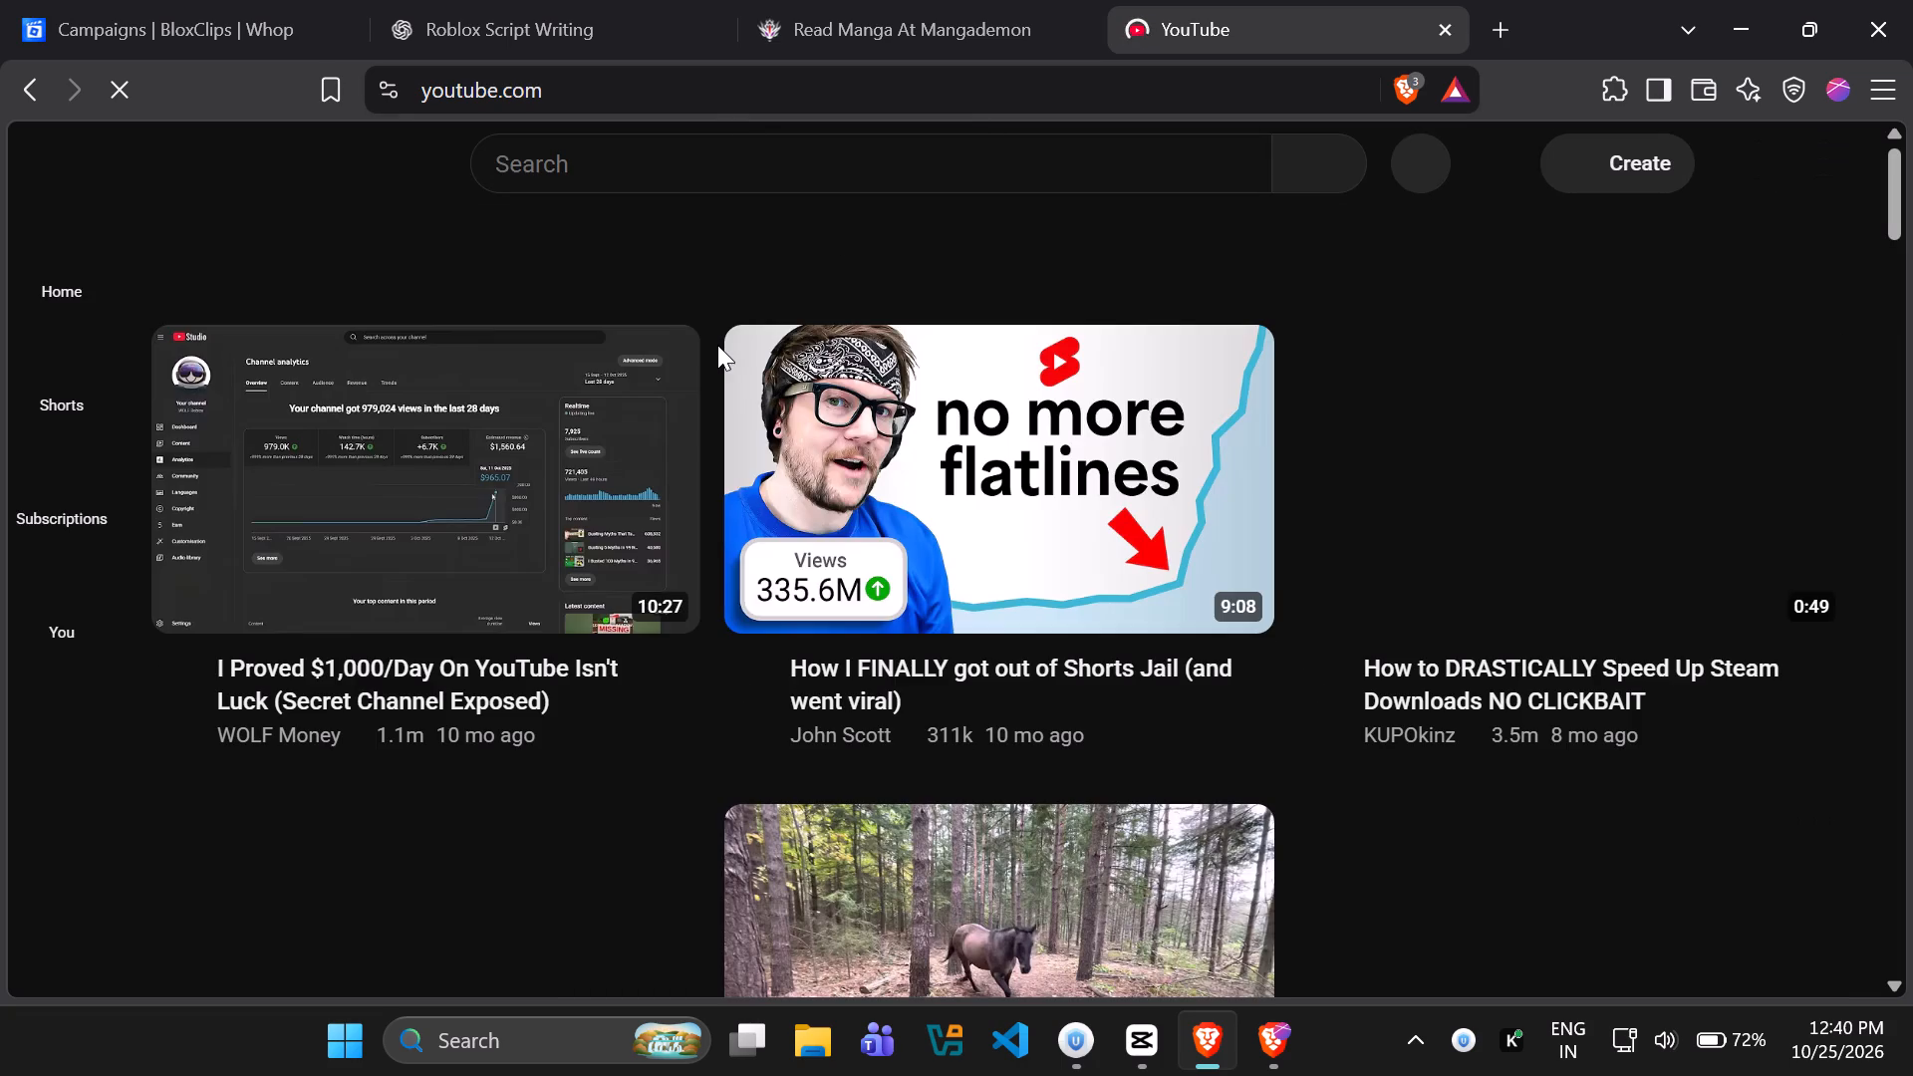
scroll(715, 345, "down", 1)
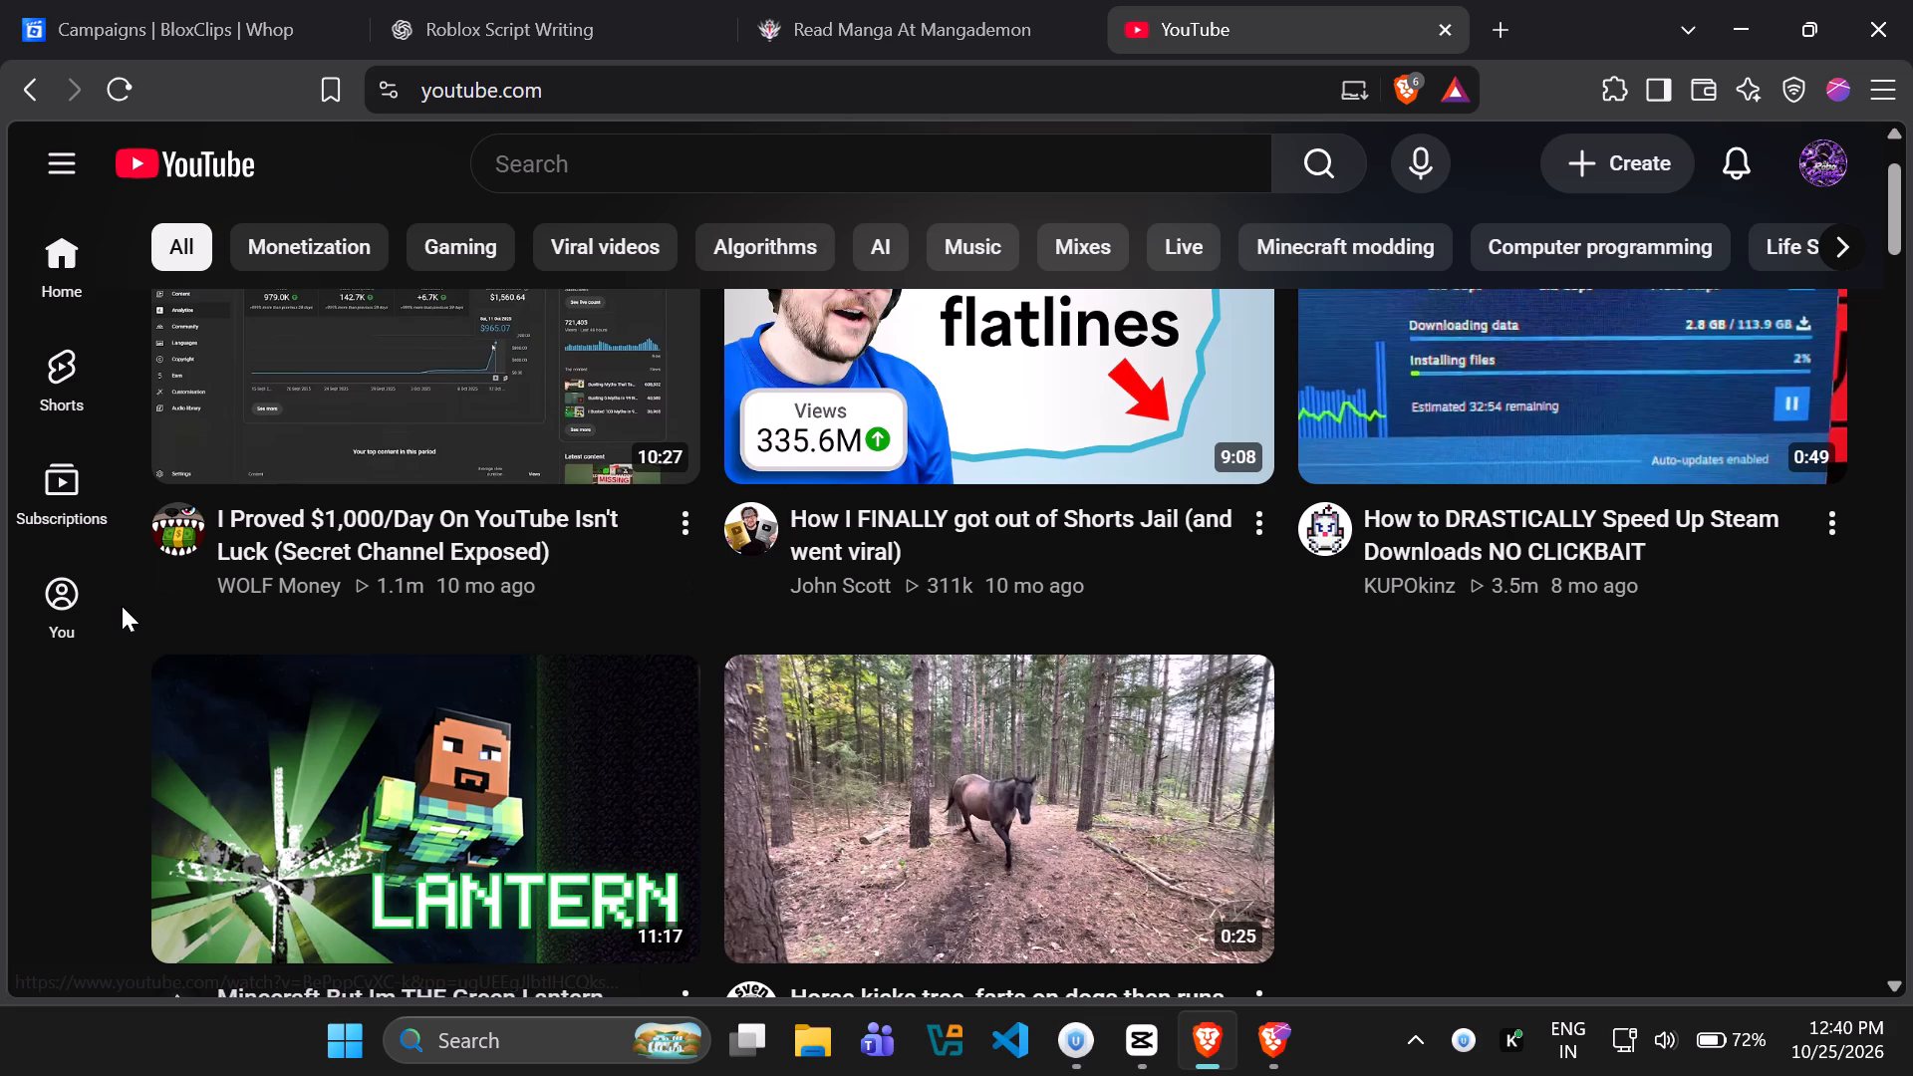
scroll(122, 606, "up", 2)
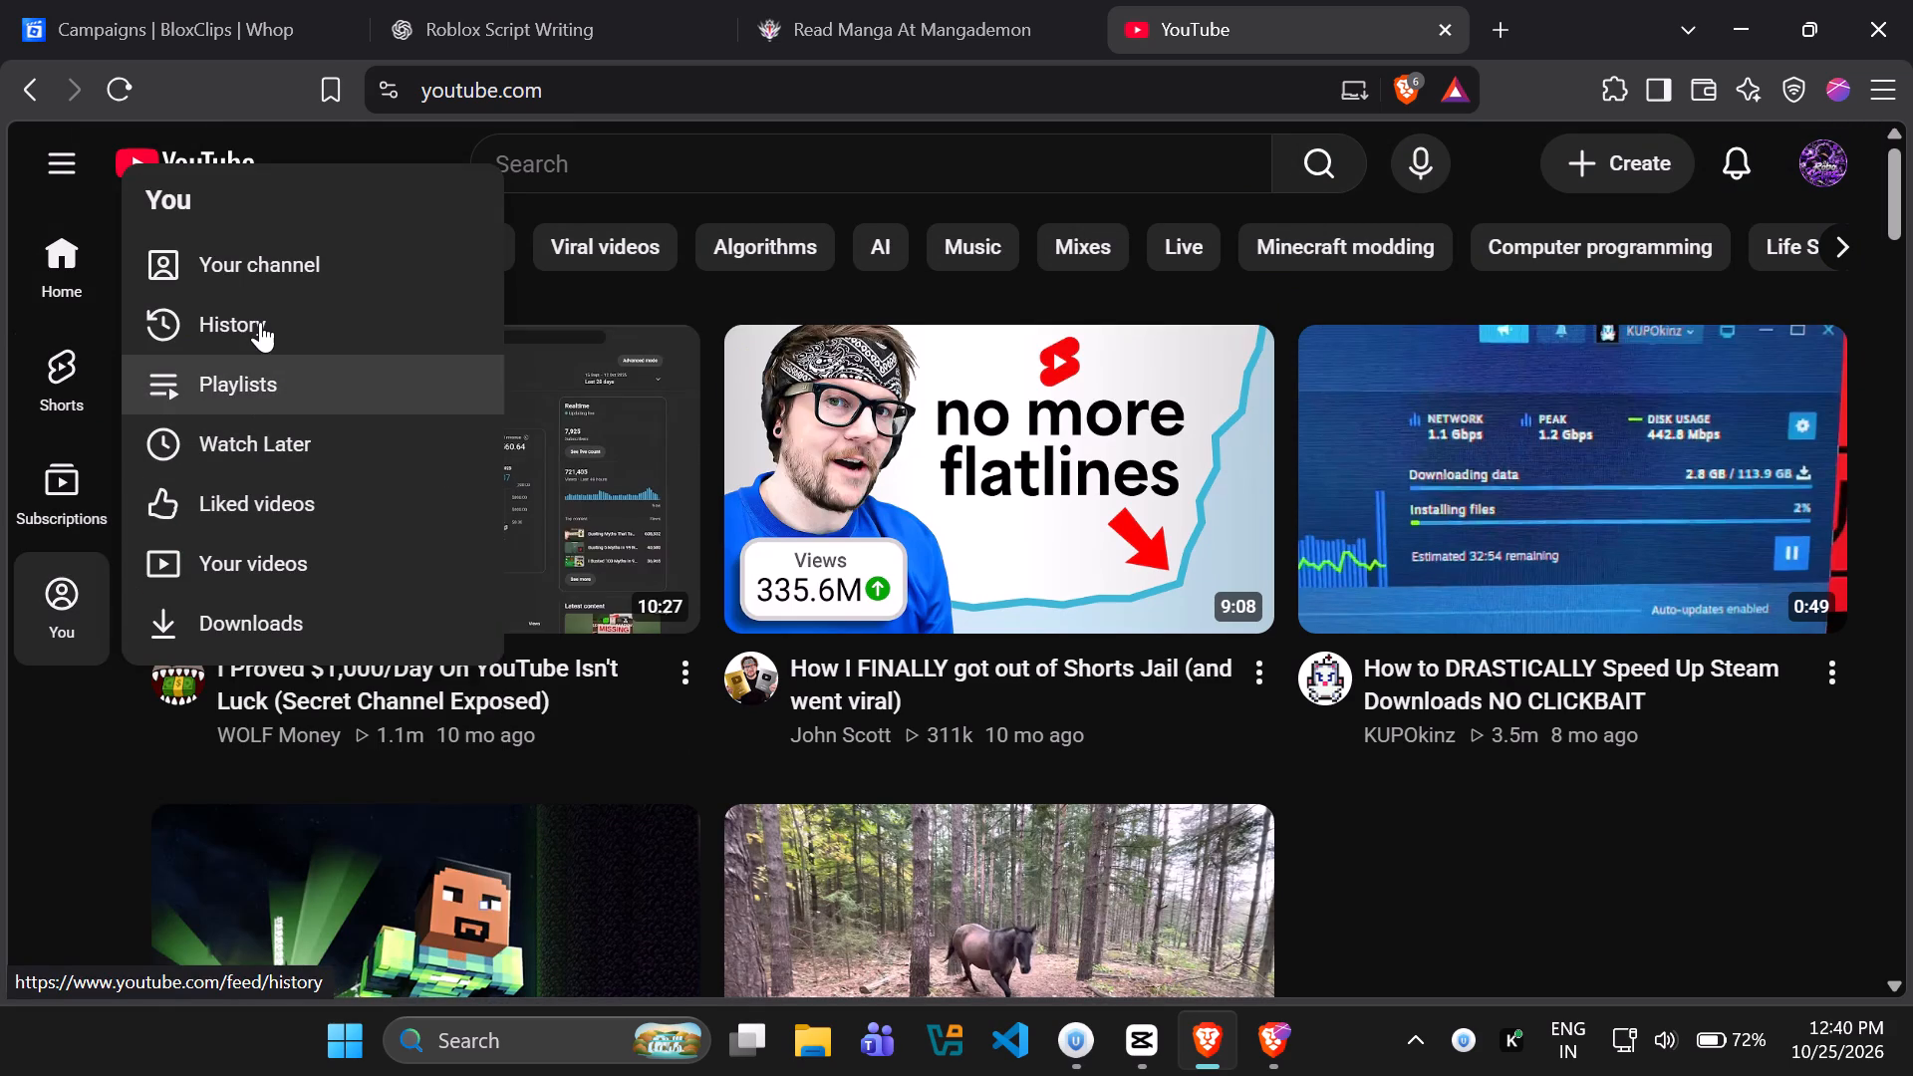
left_click(267, 281)
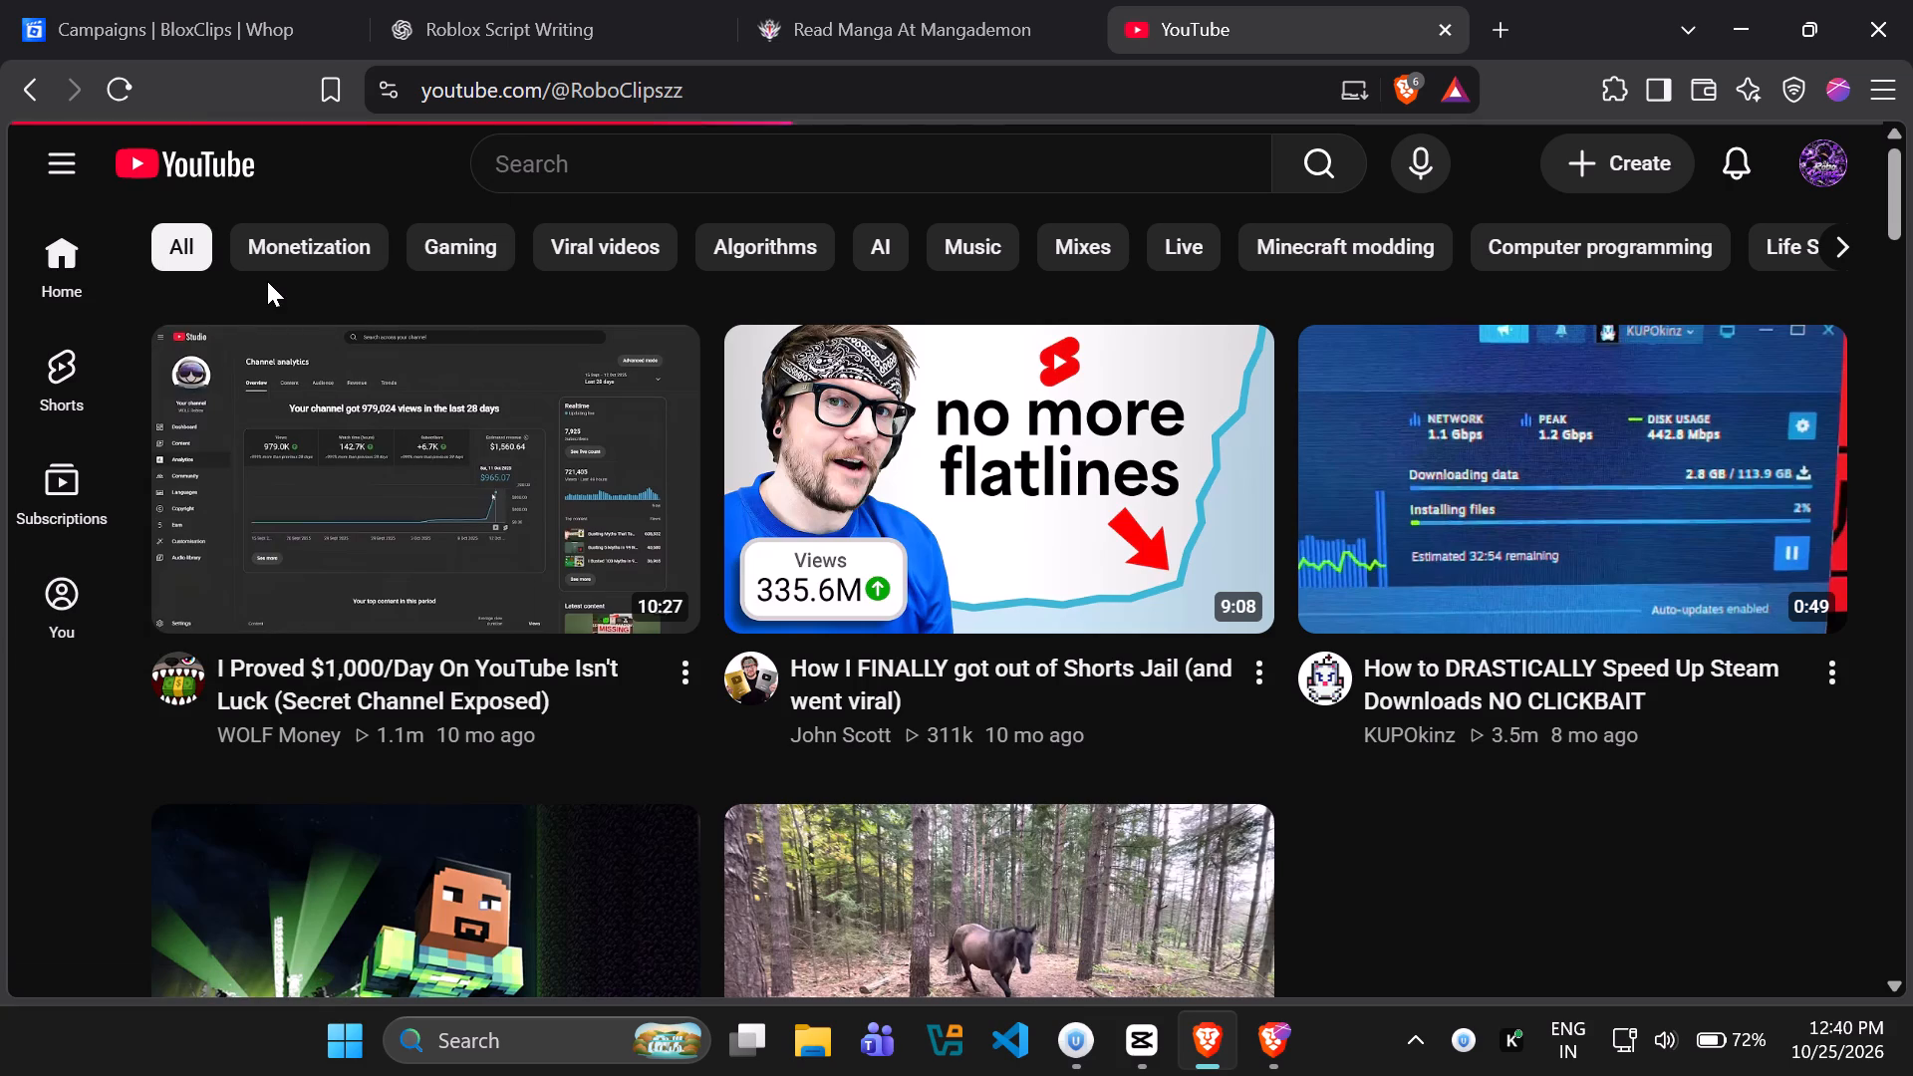
Look through the Robo Clipz channel's Shorts, sorting them by most popular and back to latest.
scroll(420, 520, "down", 1)
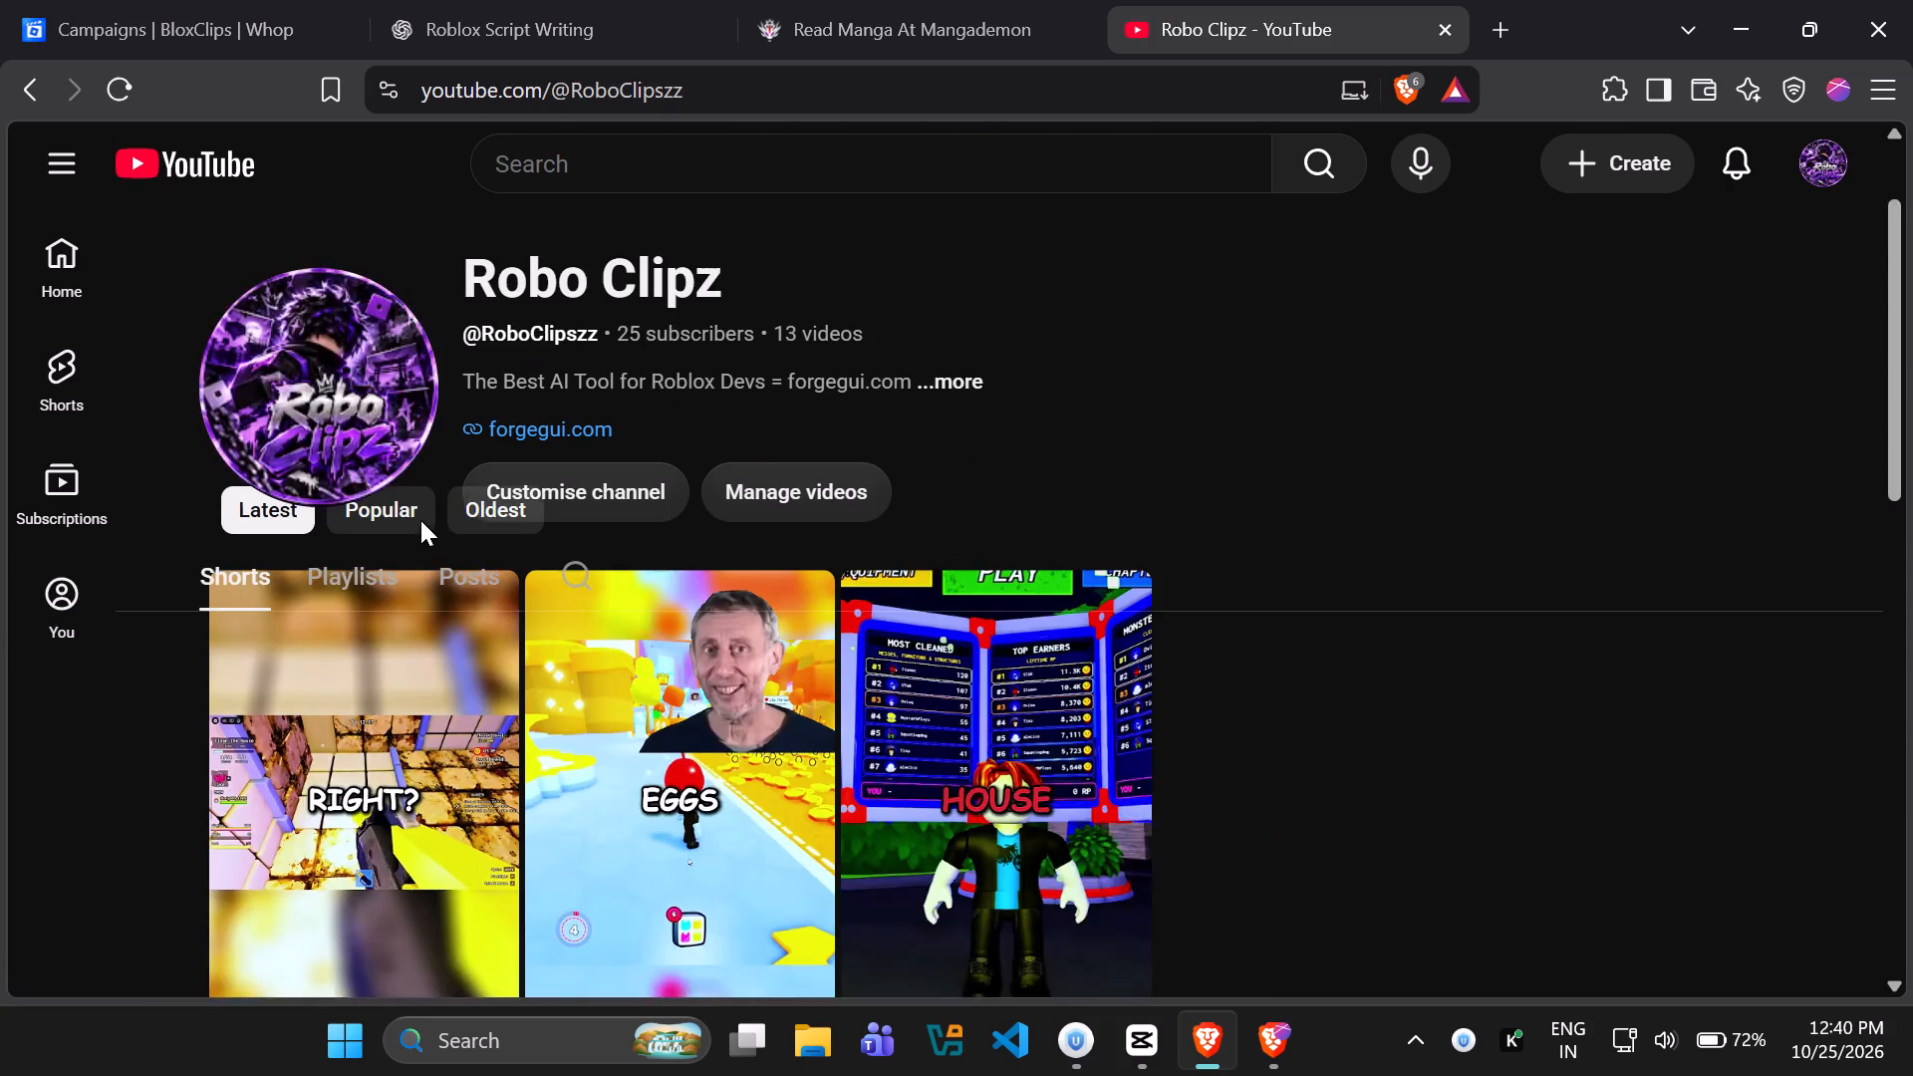
scroll(420, 520, "down", 2)
scroll(535, 460, "up", 1)
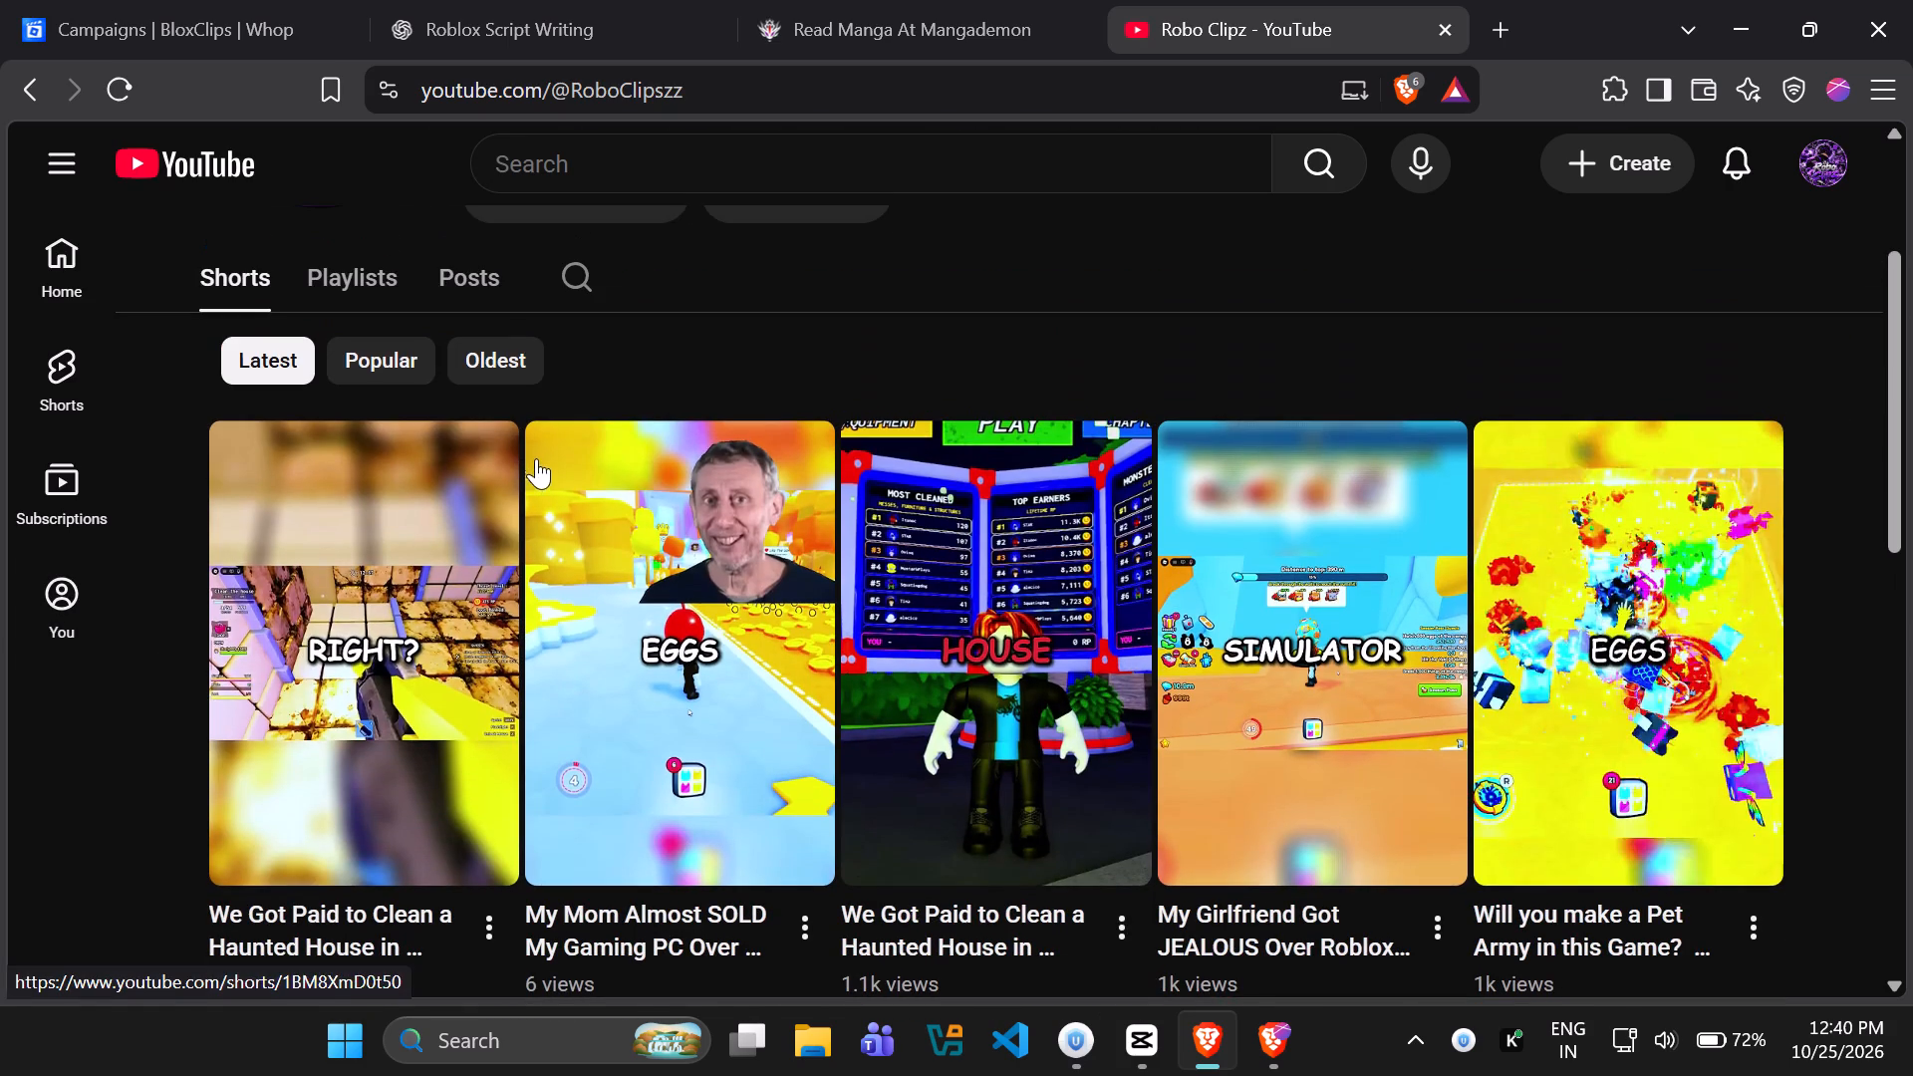
left_click(387, 363)
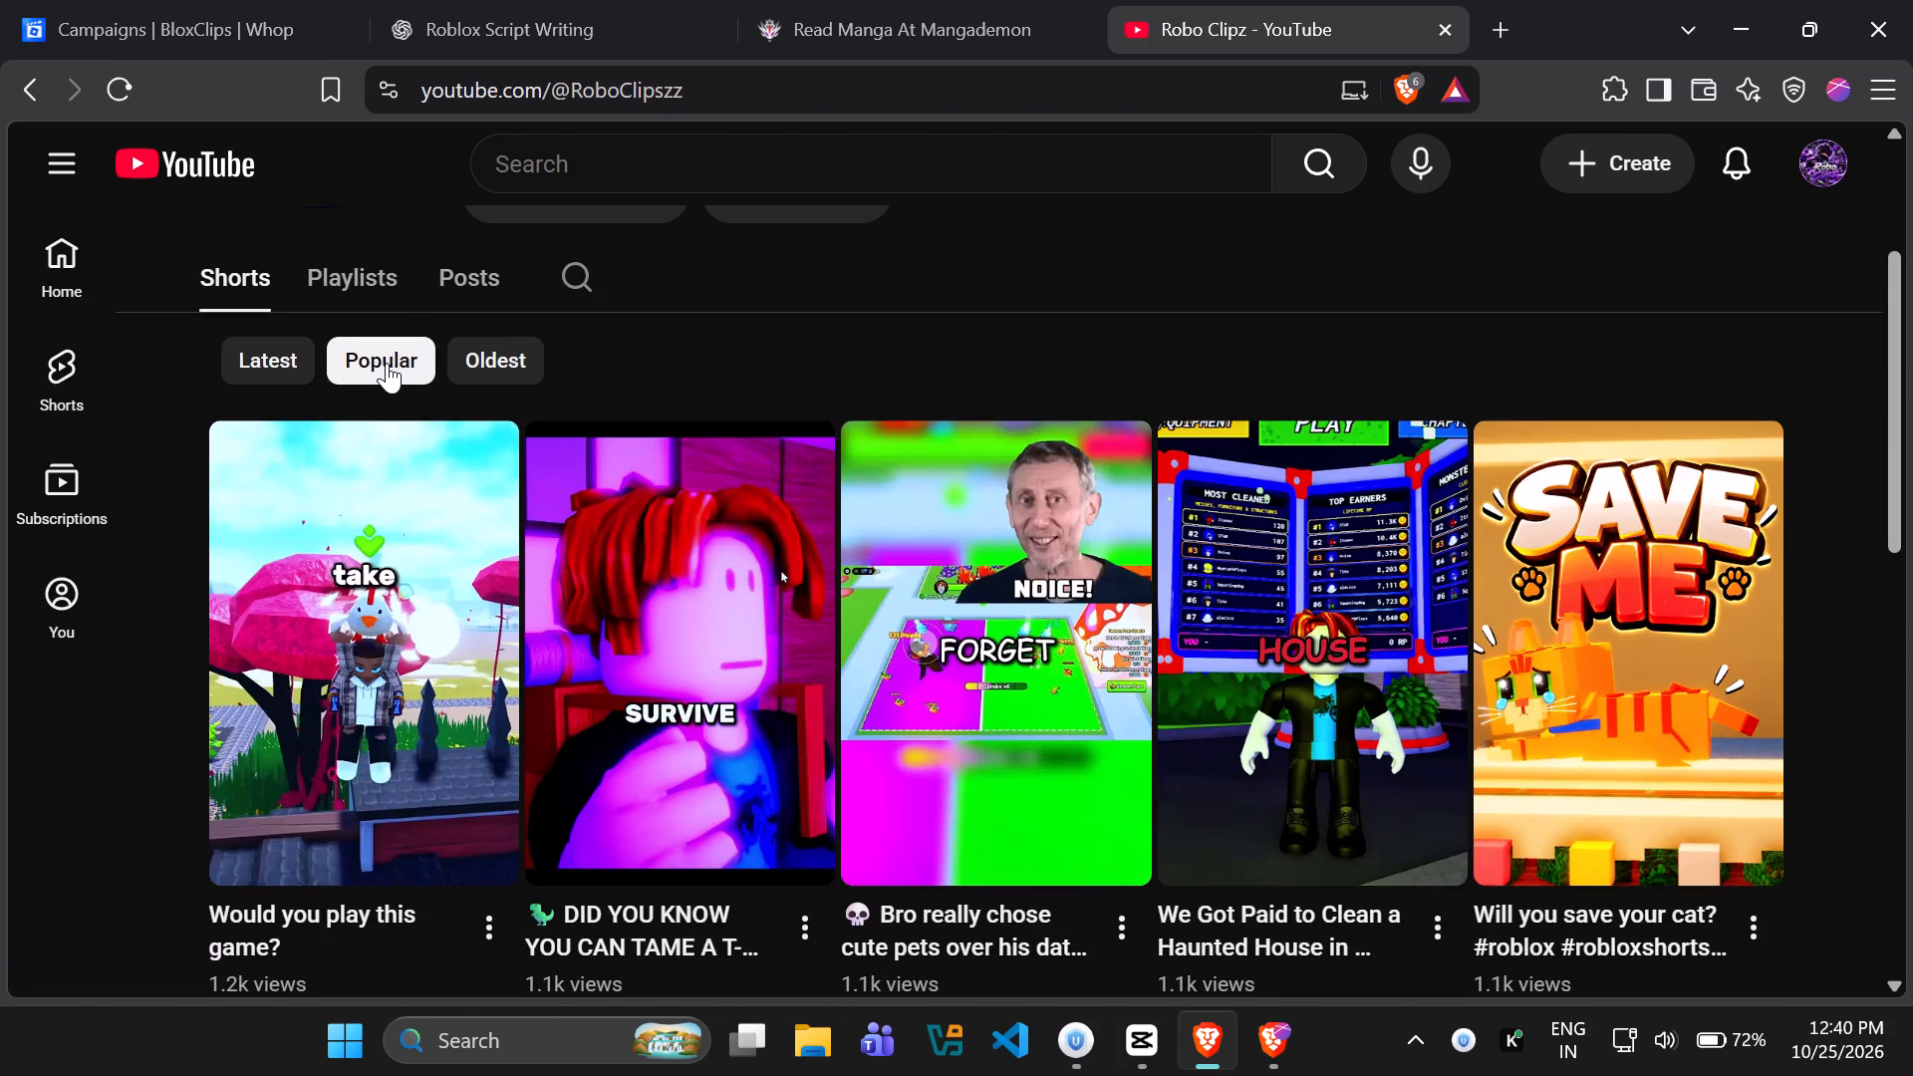
left_click(279, 369)
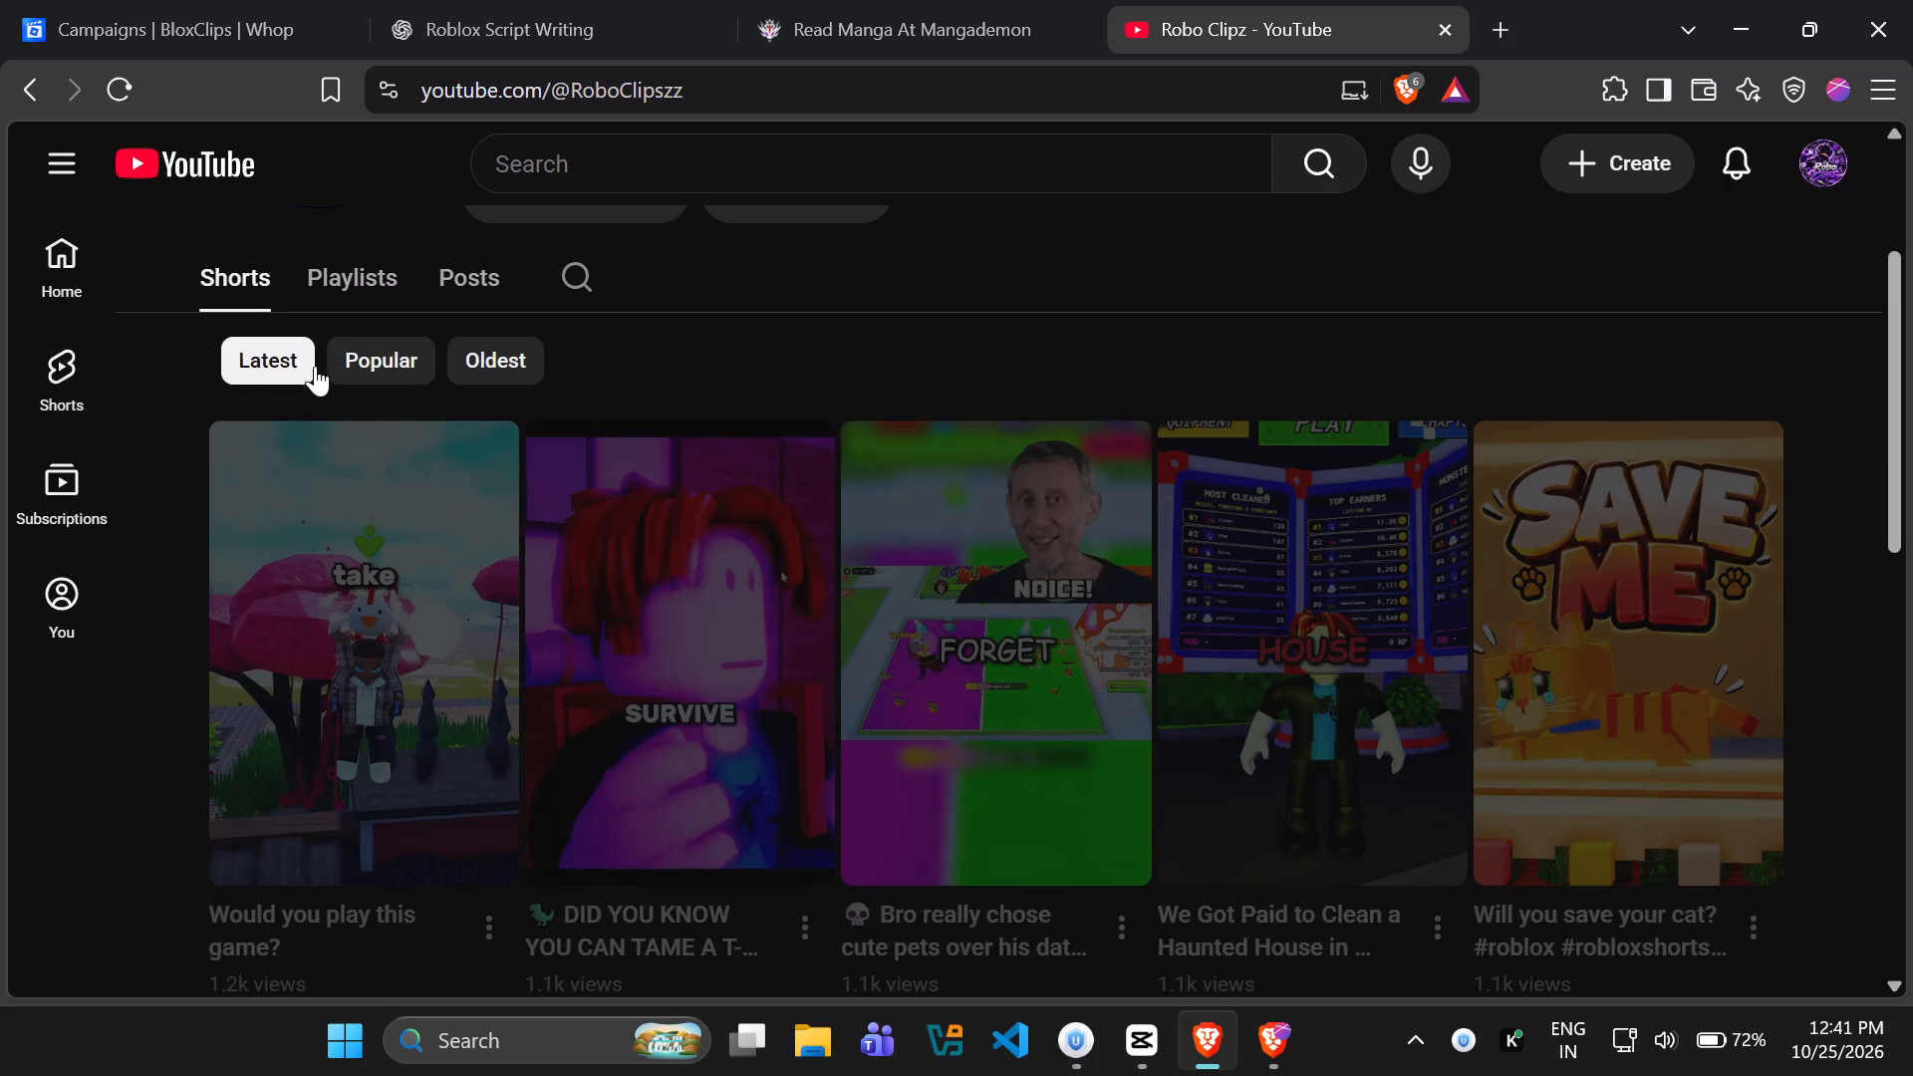
scroll(620, 387, "up", 2)
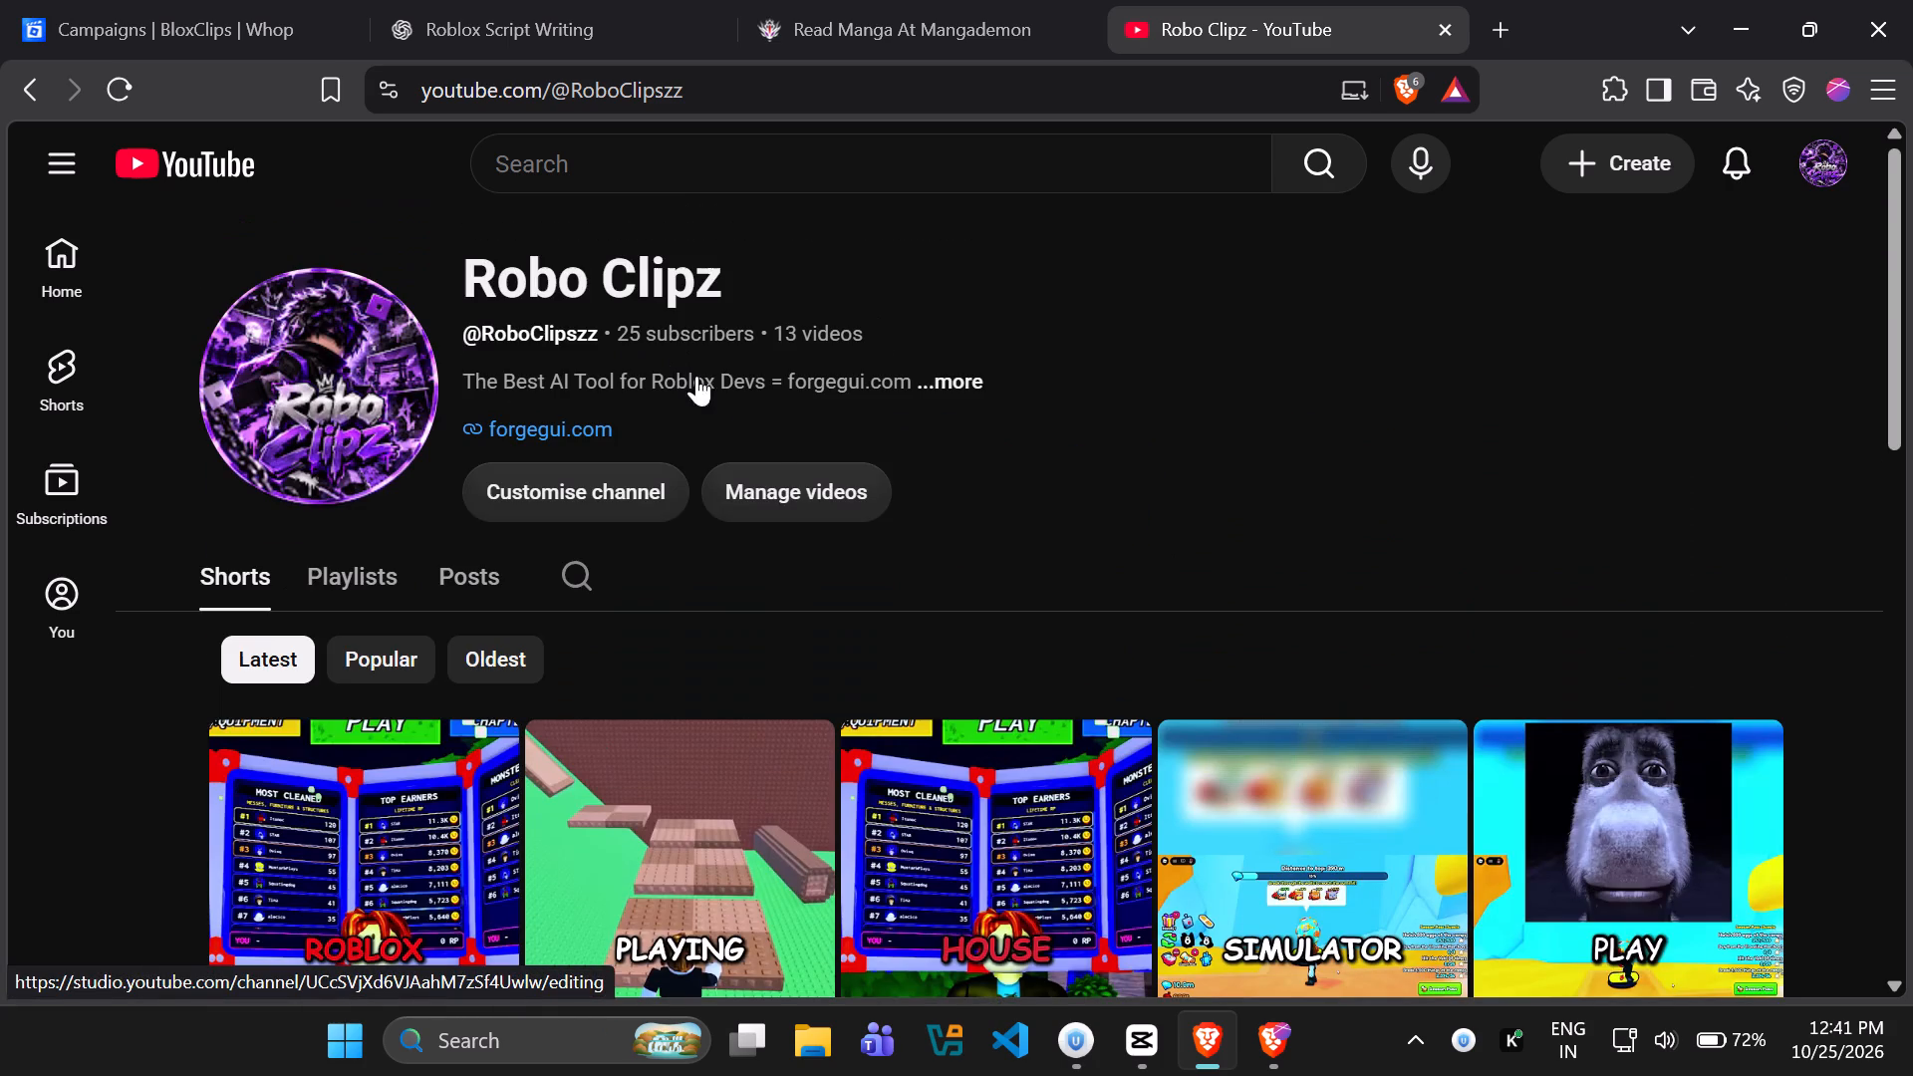
Open the channel's video management in YouTube Studio and review the list of published Shorts.
left_click(781, 480)
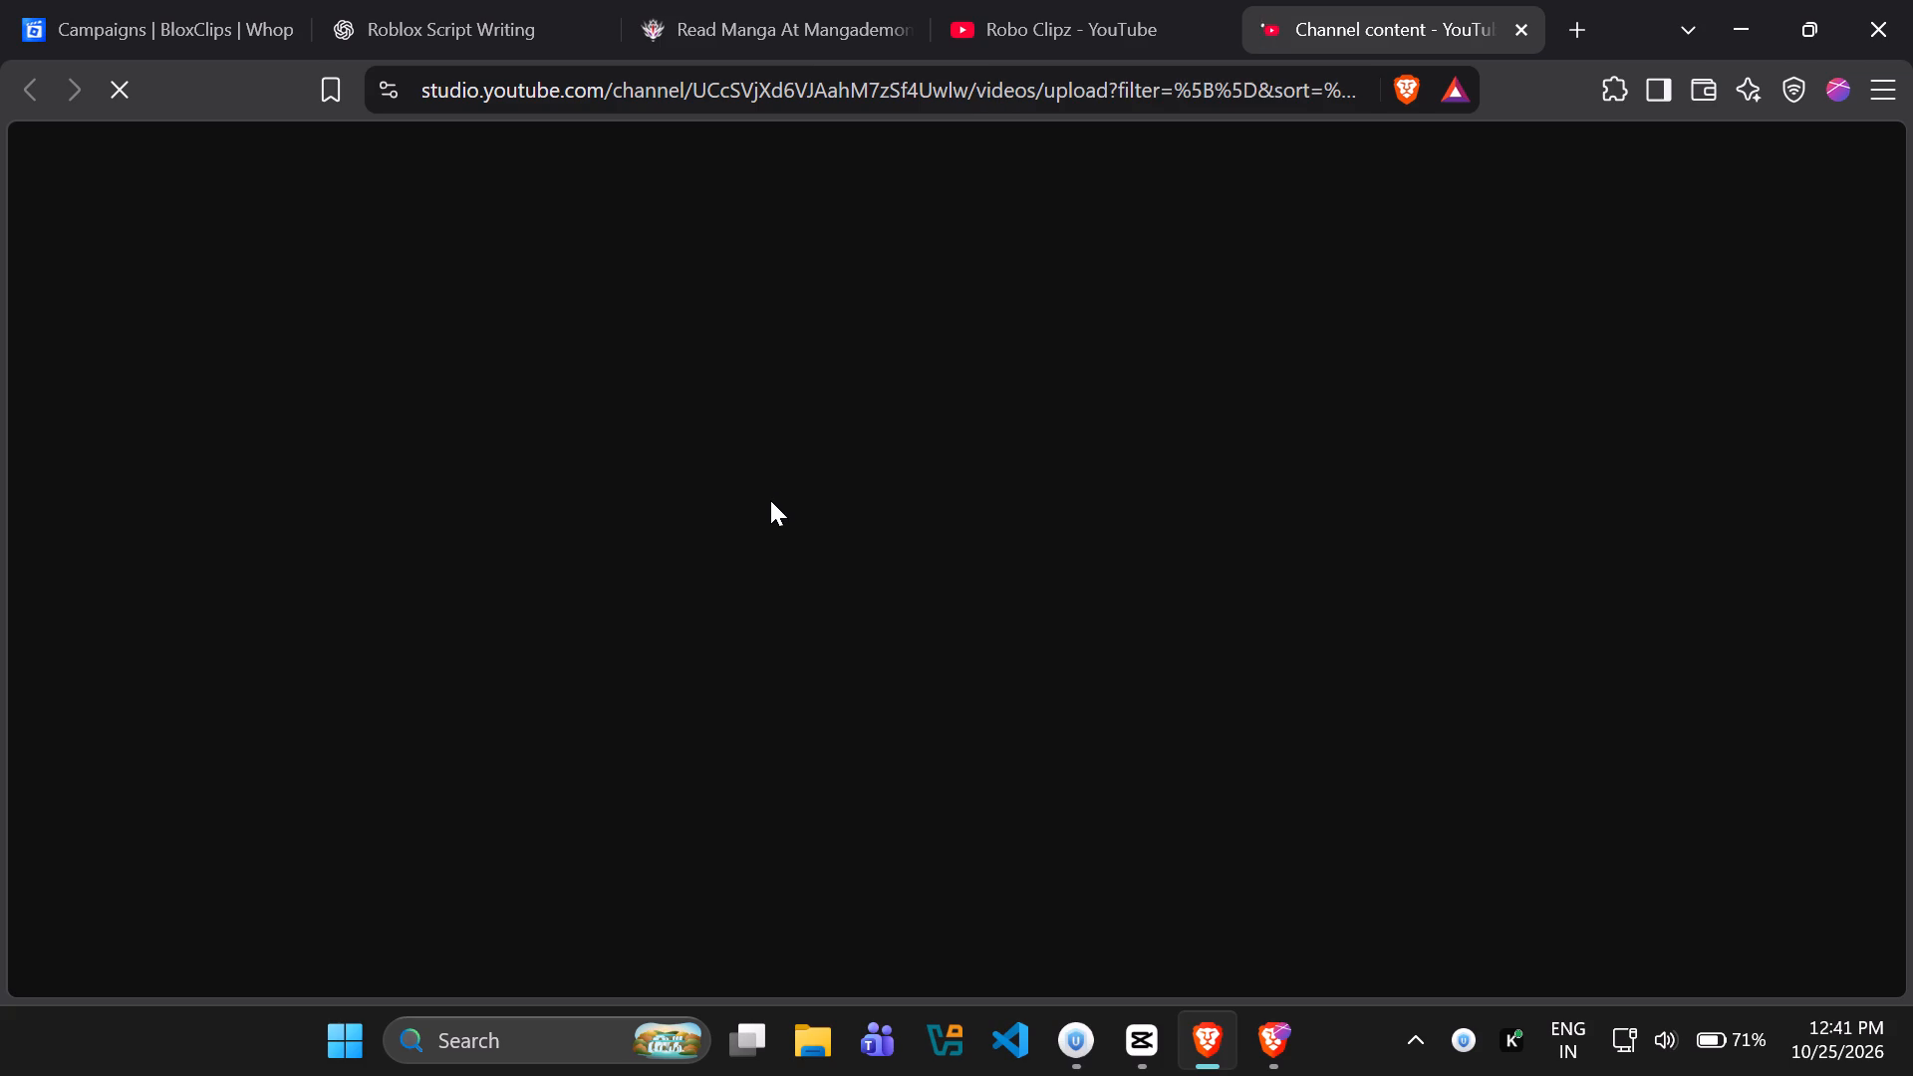
left_click(378, 396)
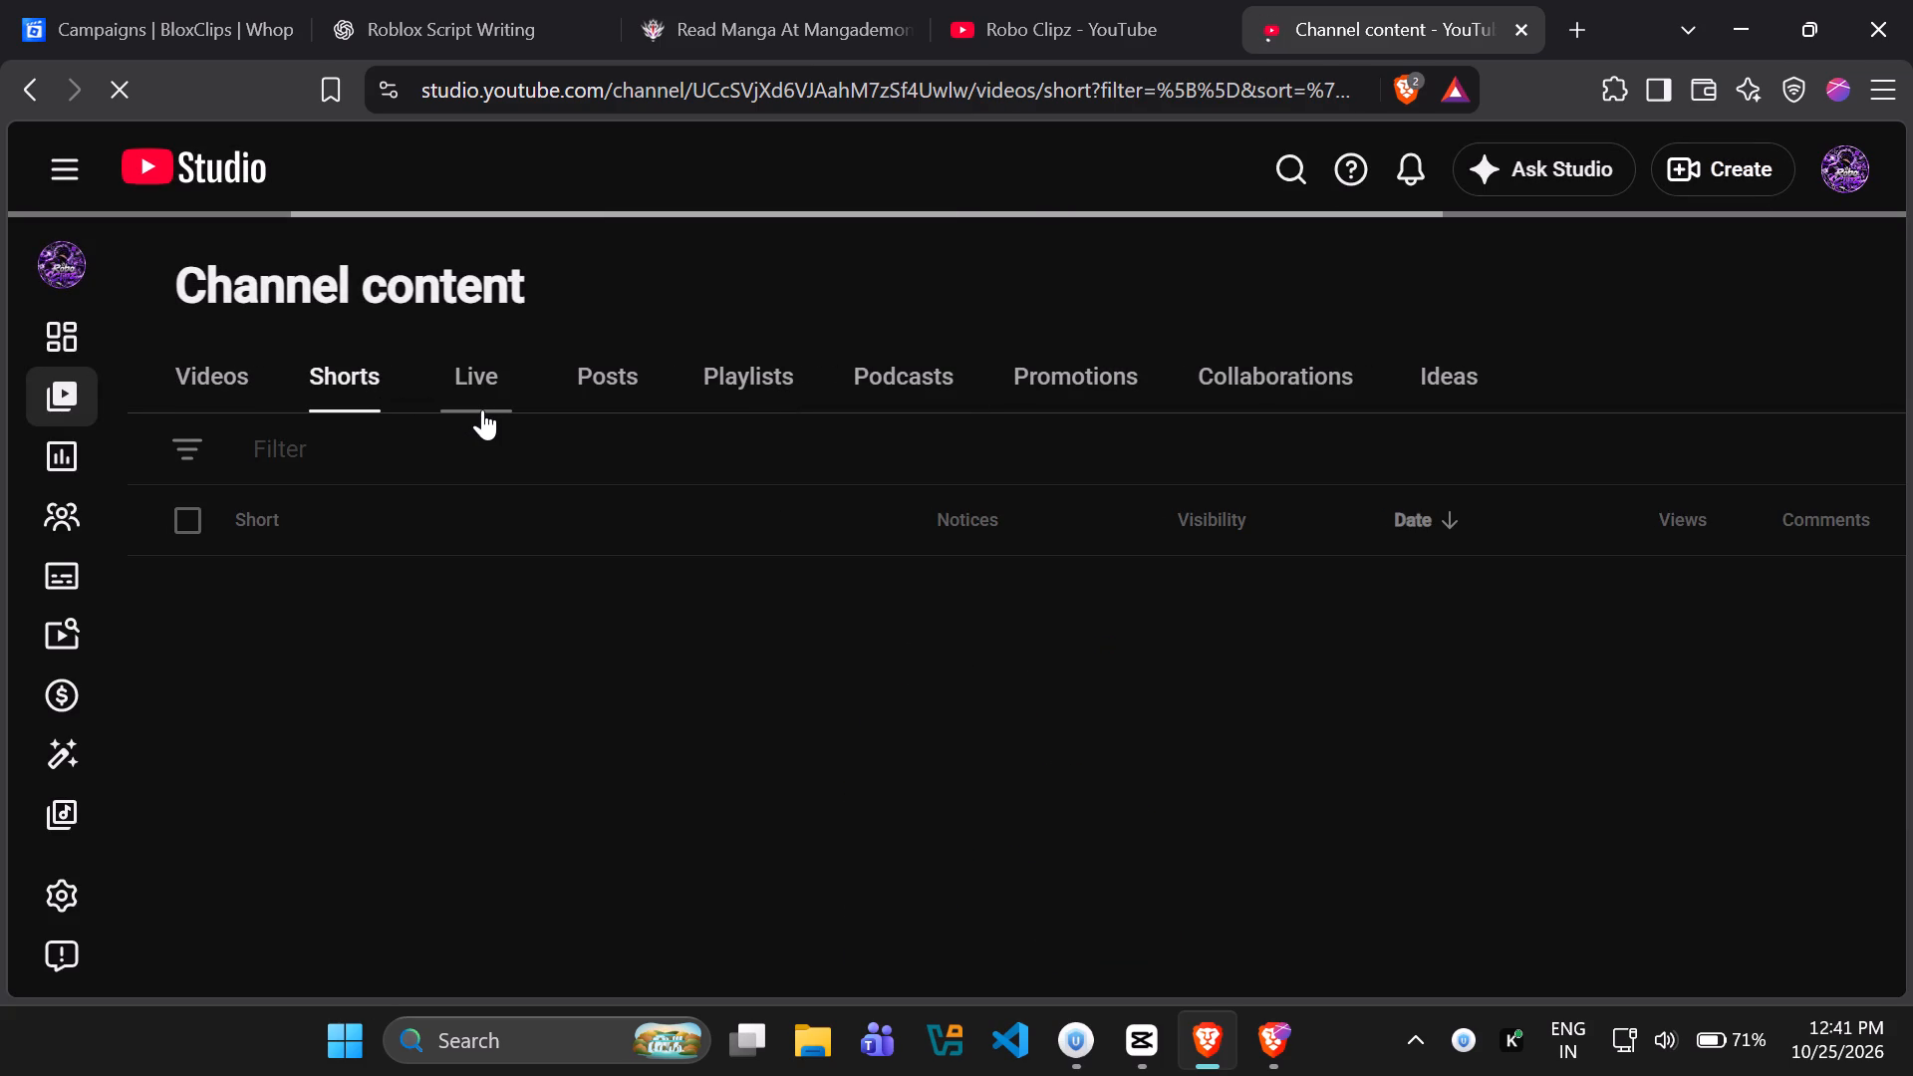
scroll(482, 409, "down", 3)
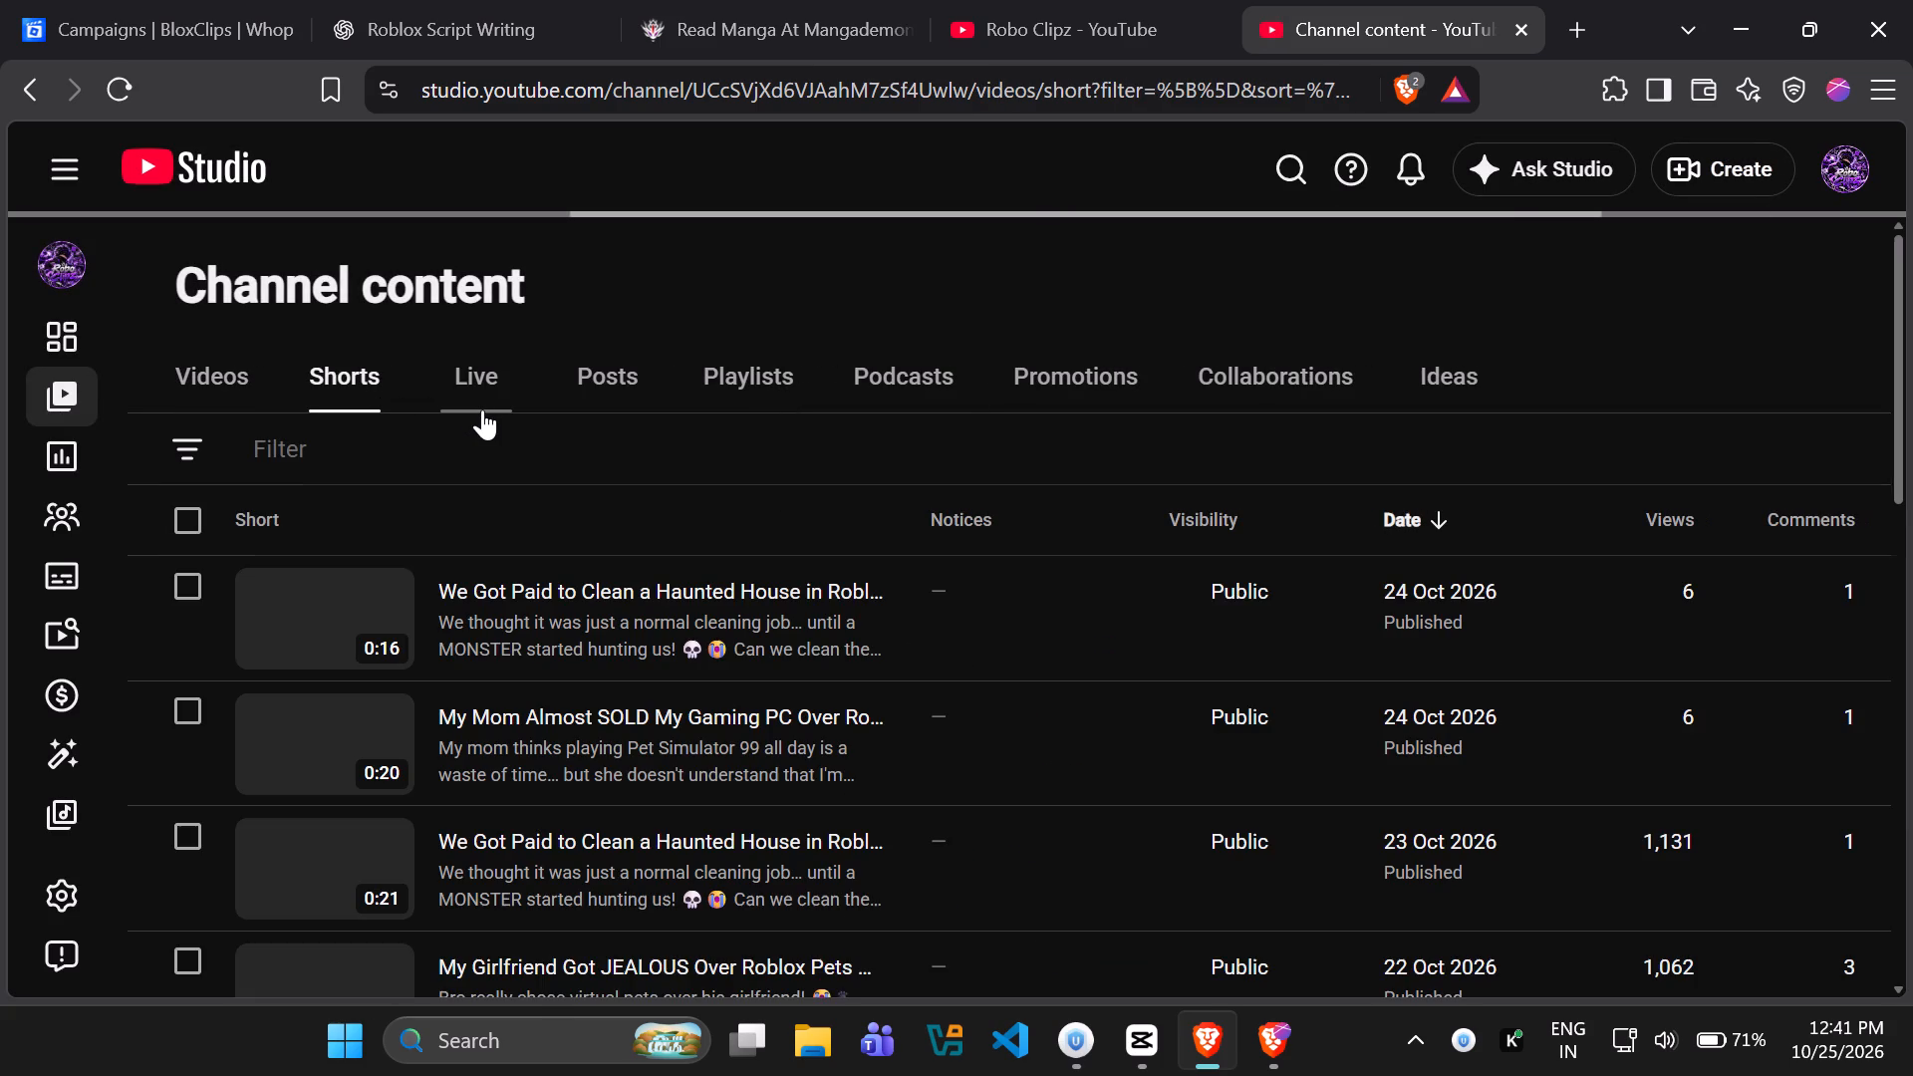
scroll(482, 409, "down", 1)
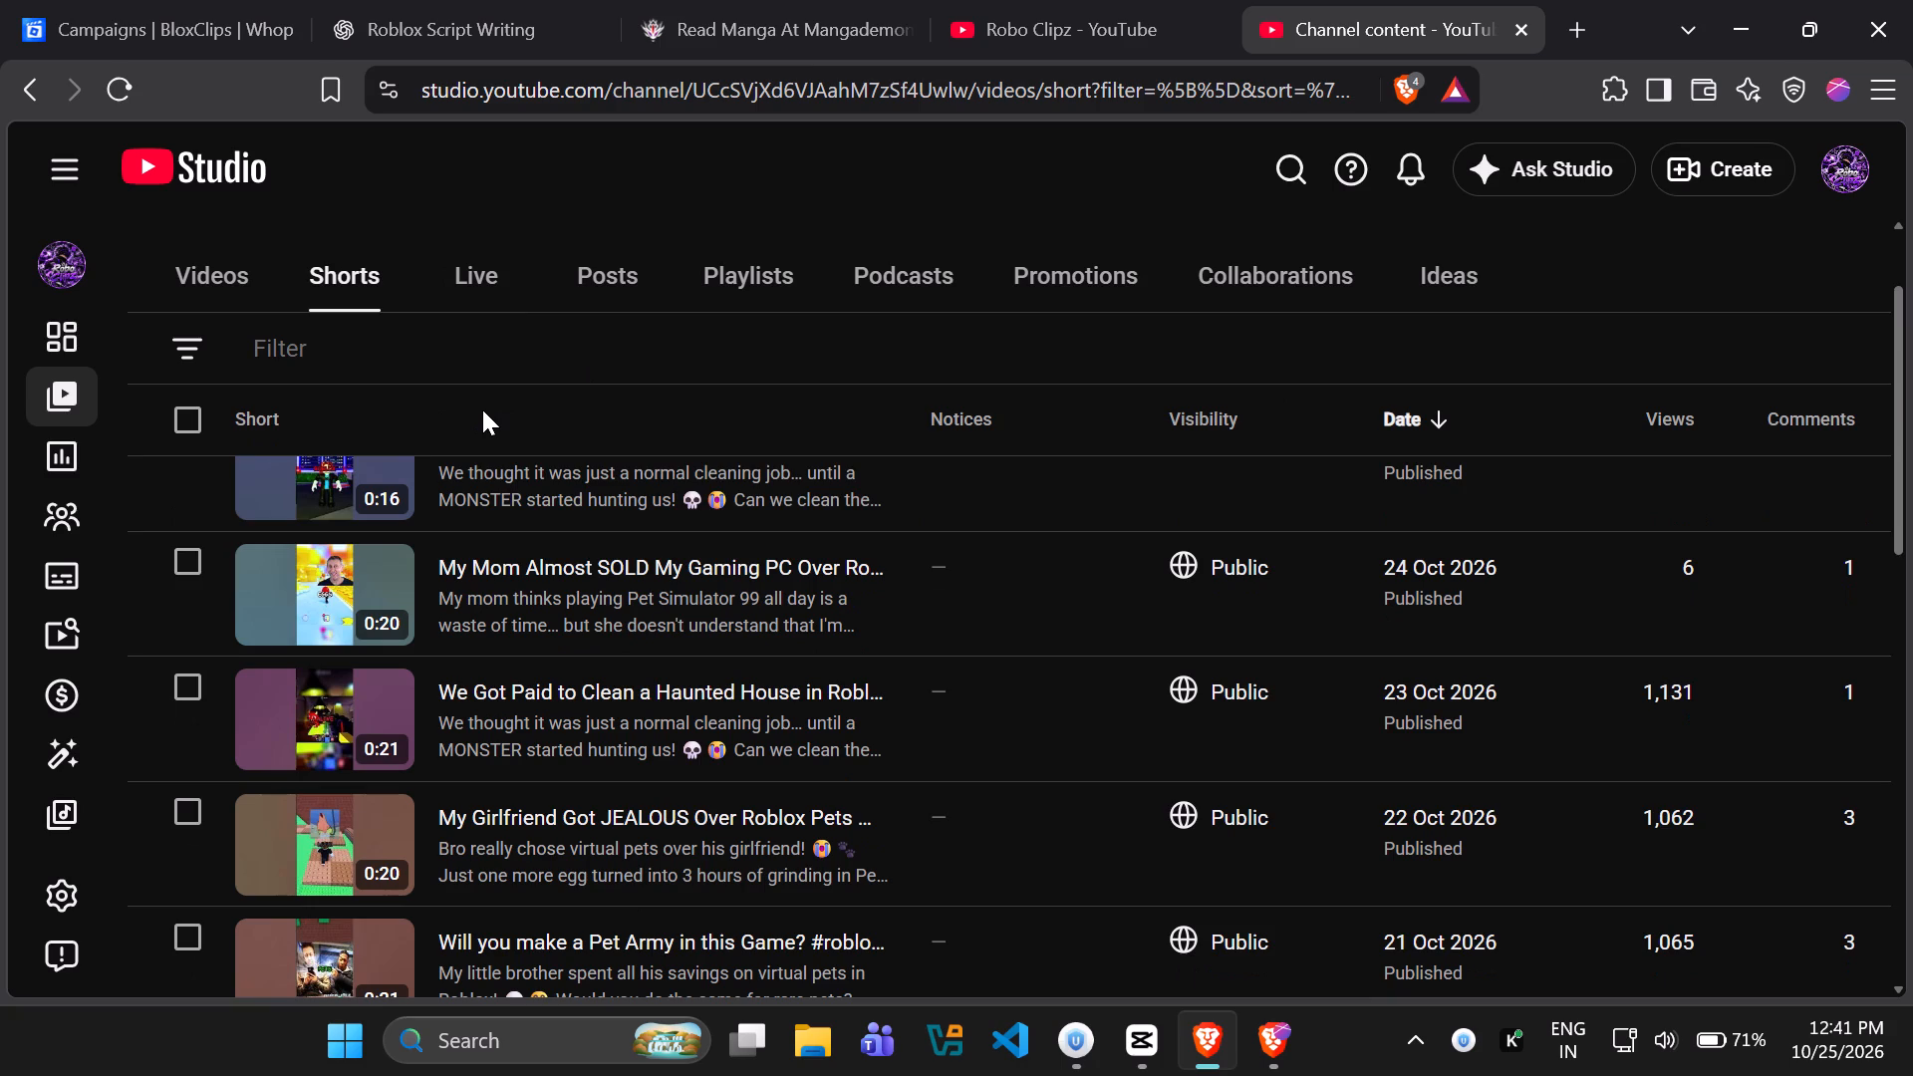
scroll(574, 546, "up", 1)
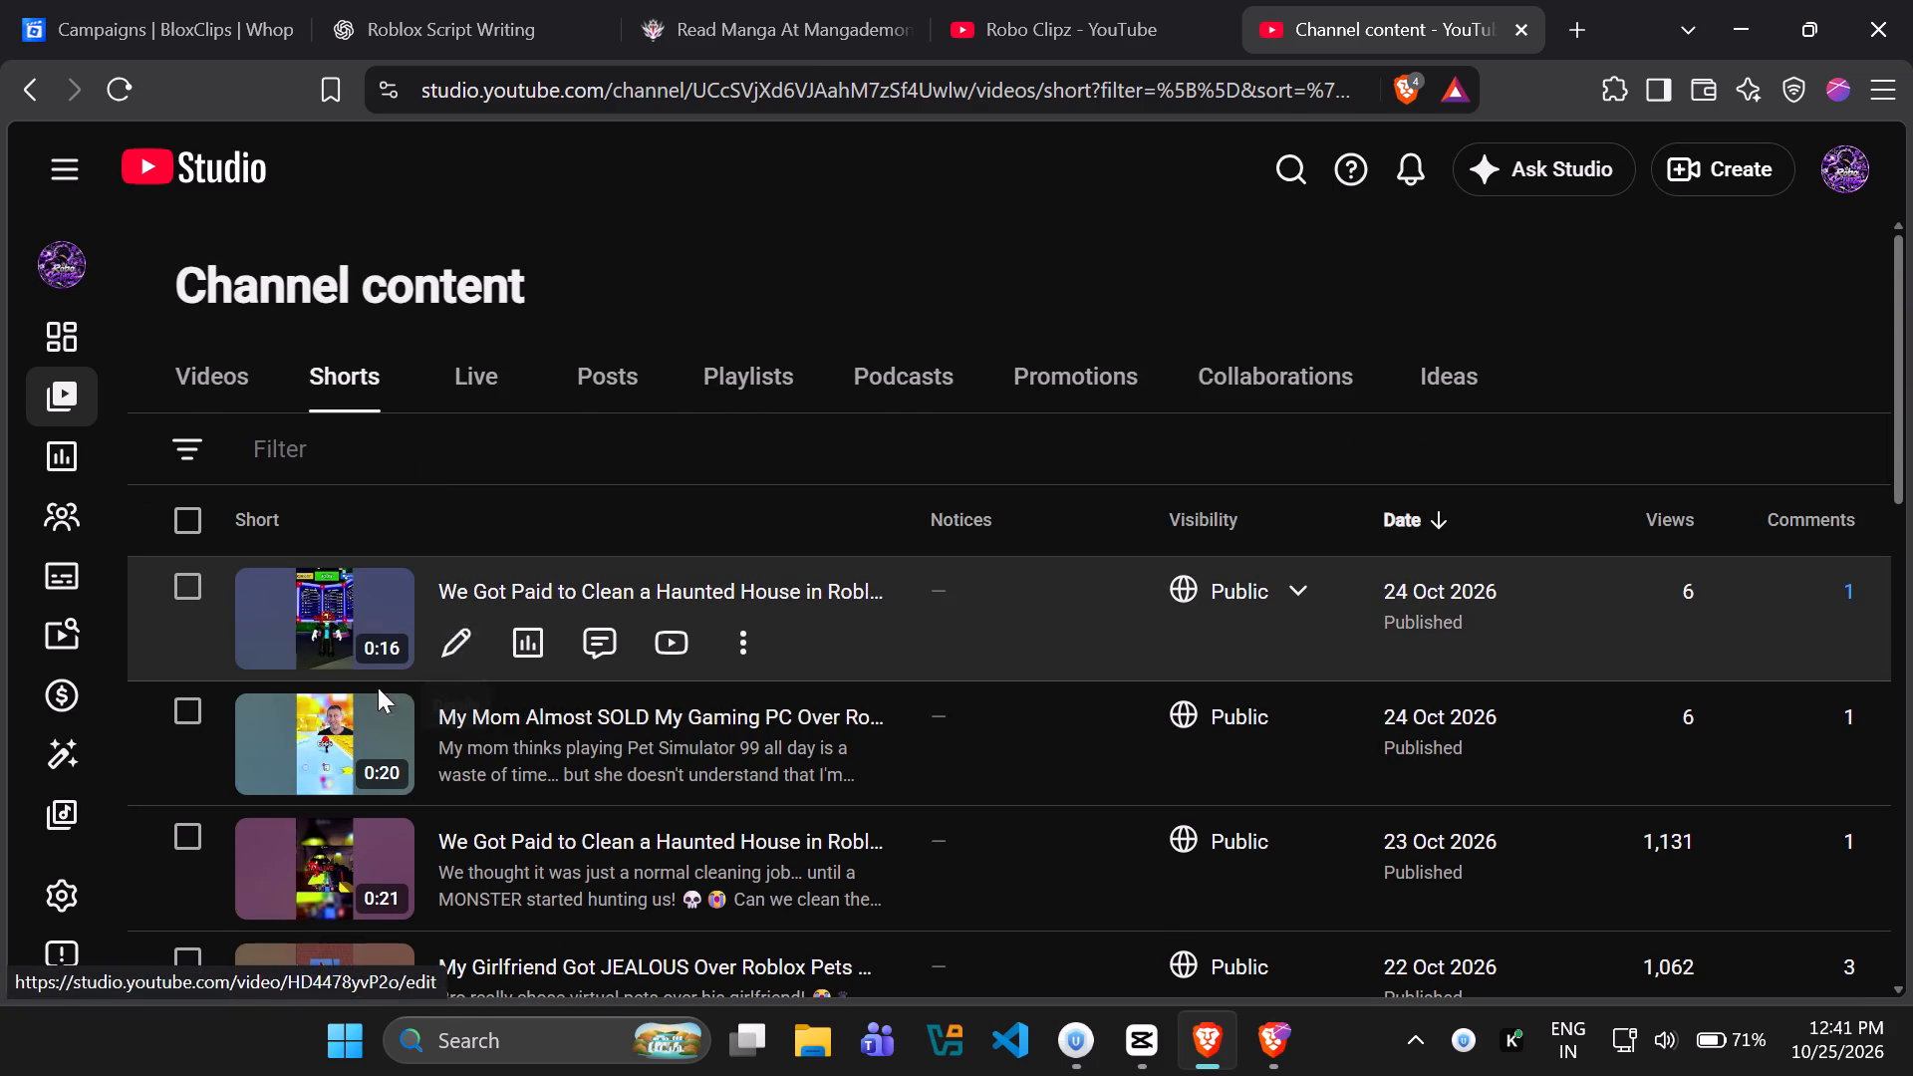
Open the analytics of the Short My Mom Almost SOLD My Gaming PC and examine its overview and audience retention.
left_click(545, 772)
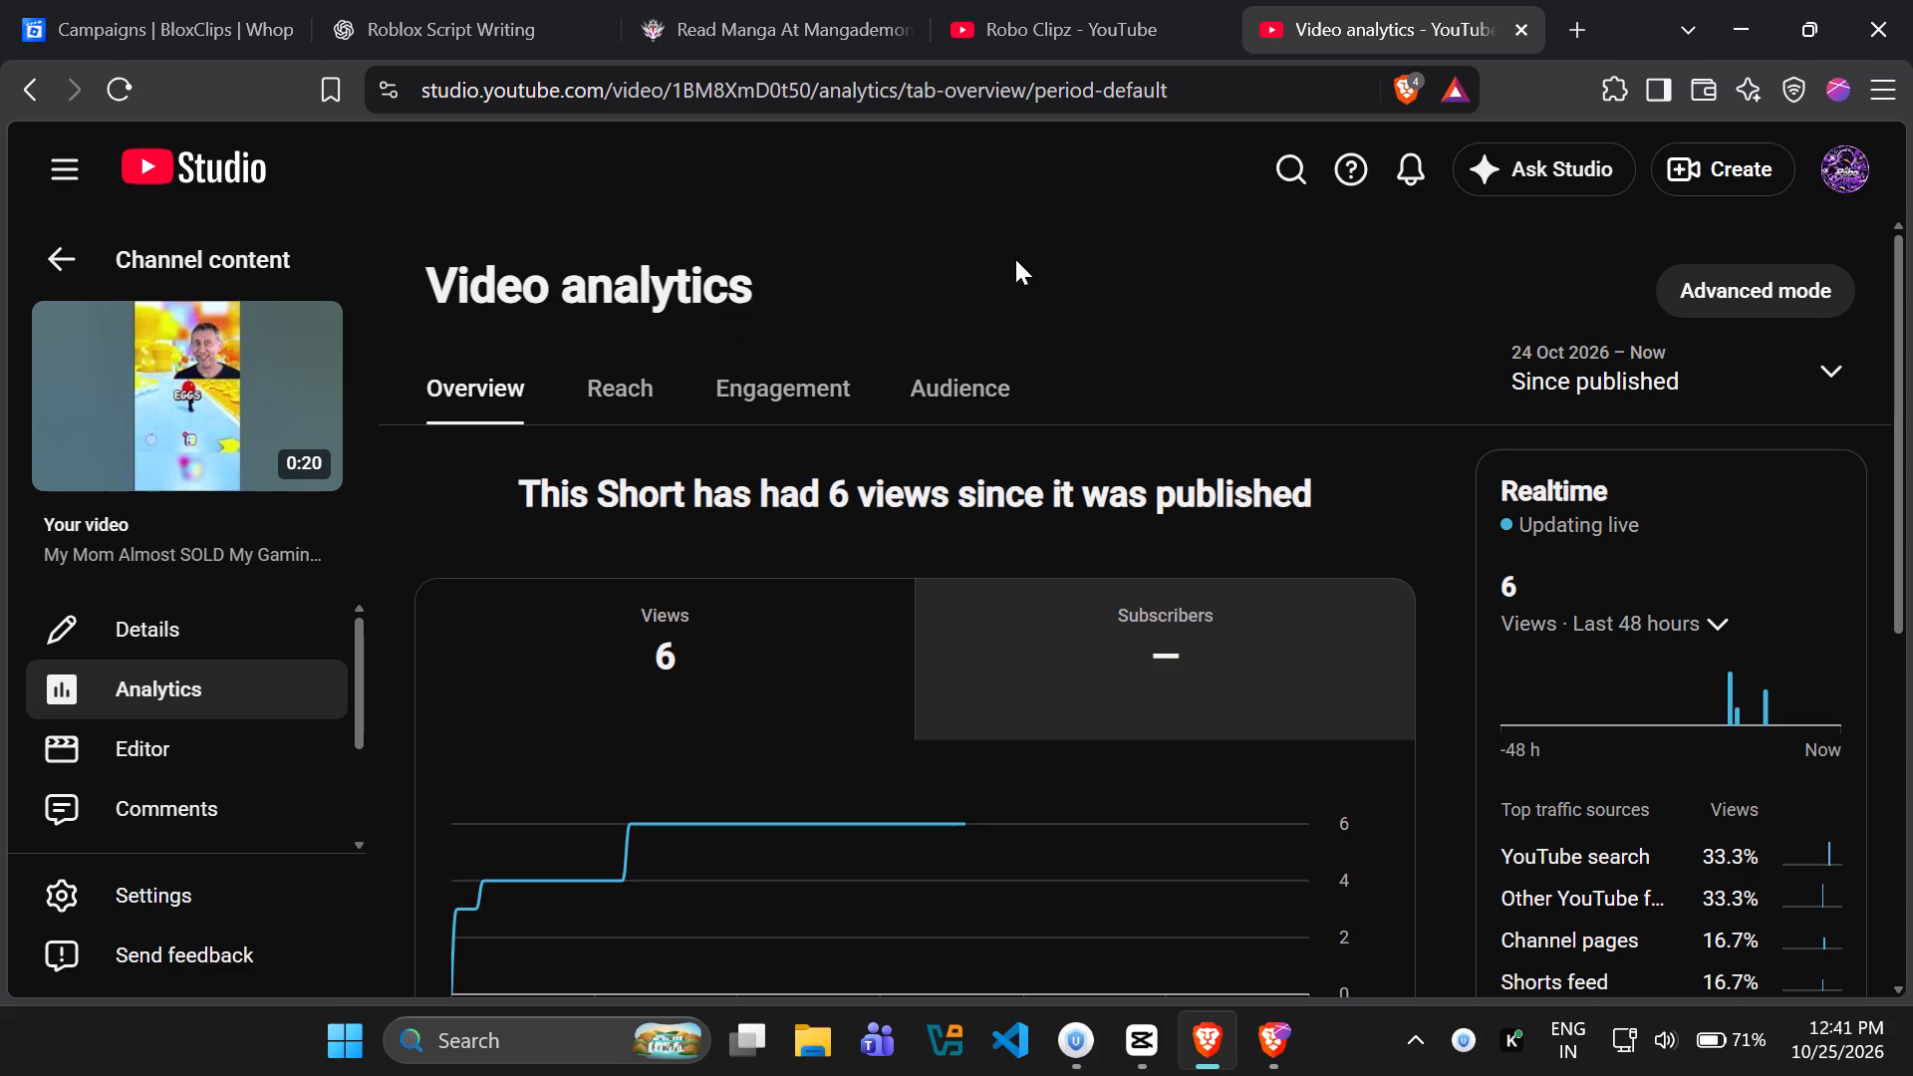
scroll(1015, 259, "up", 1)
scroll(1015, 259, "down", 7)
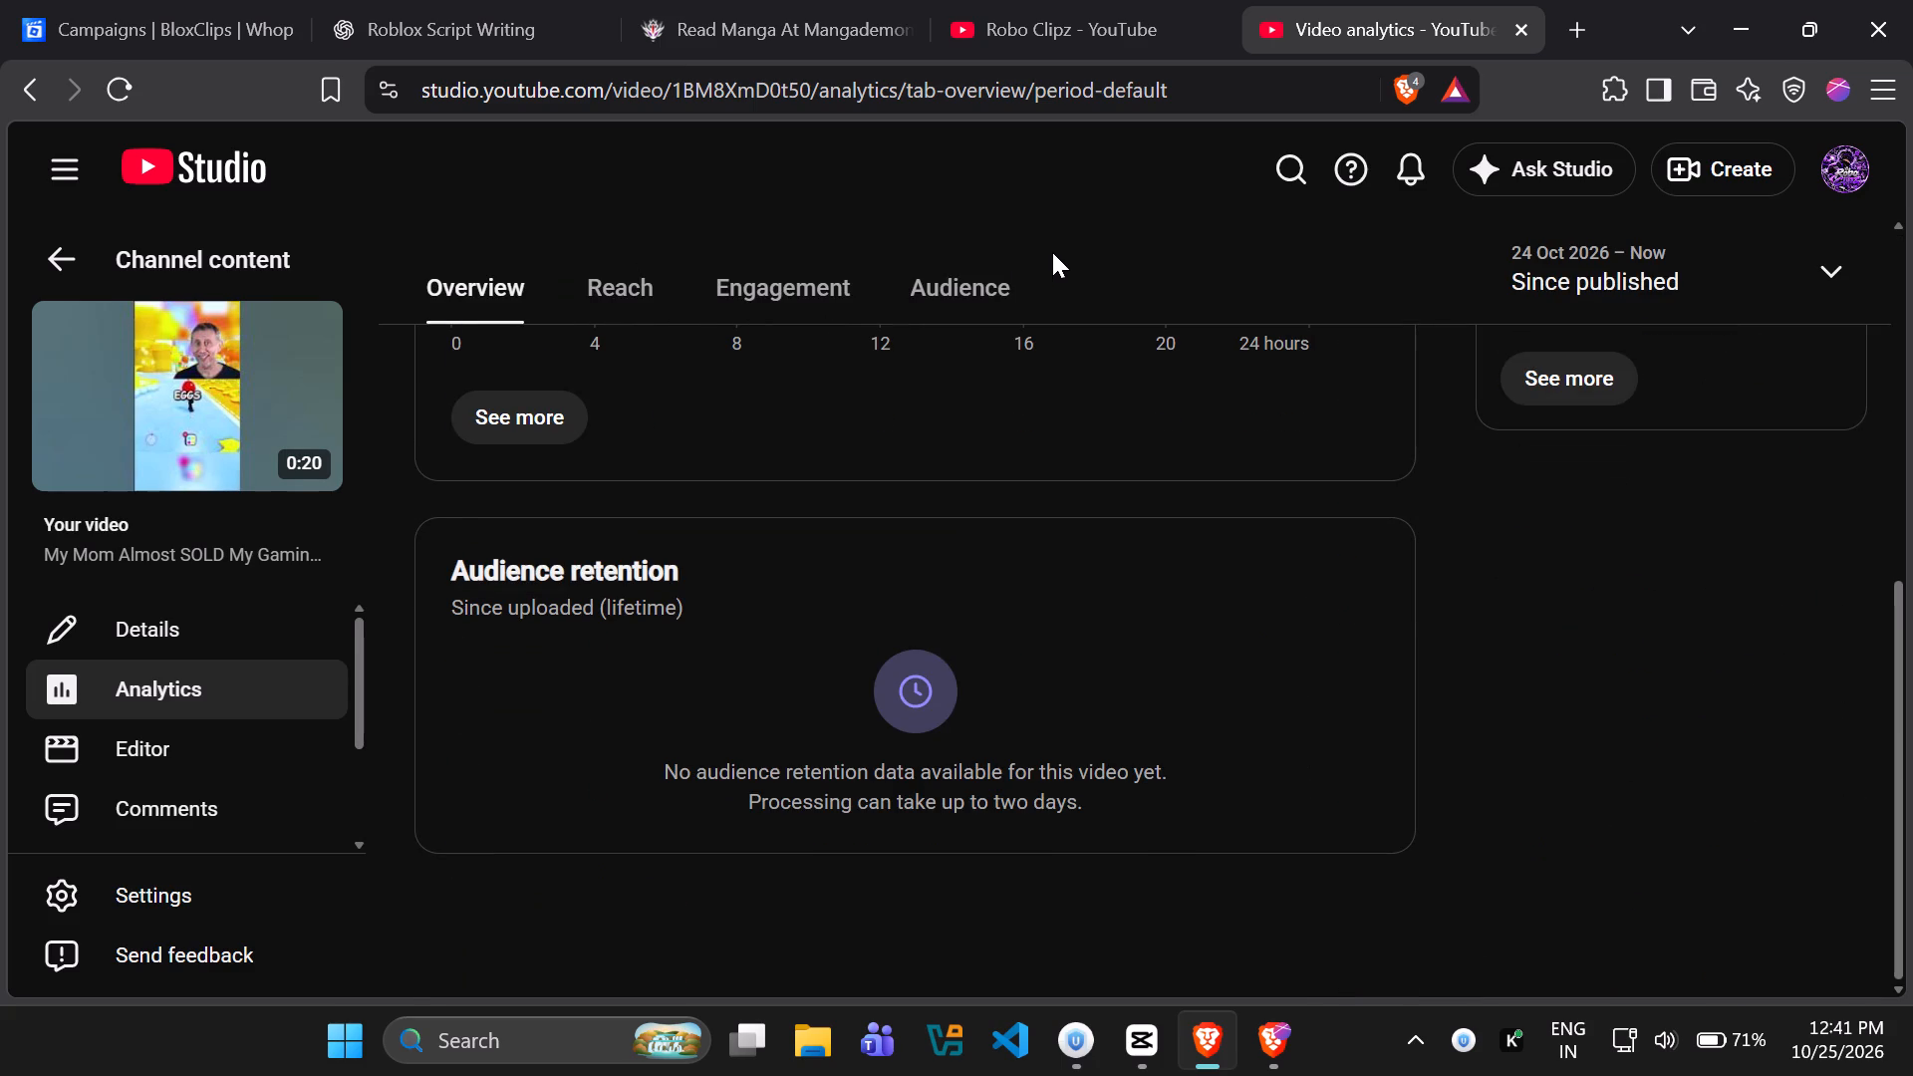
Return to the channel level and examine the channel analytics overview, including the views chart and top content for the last 28 days.
left_click(50, 250)
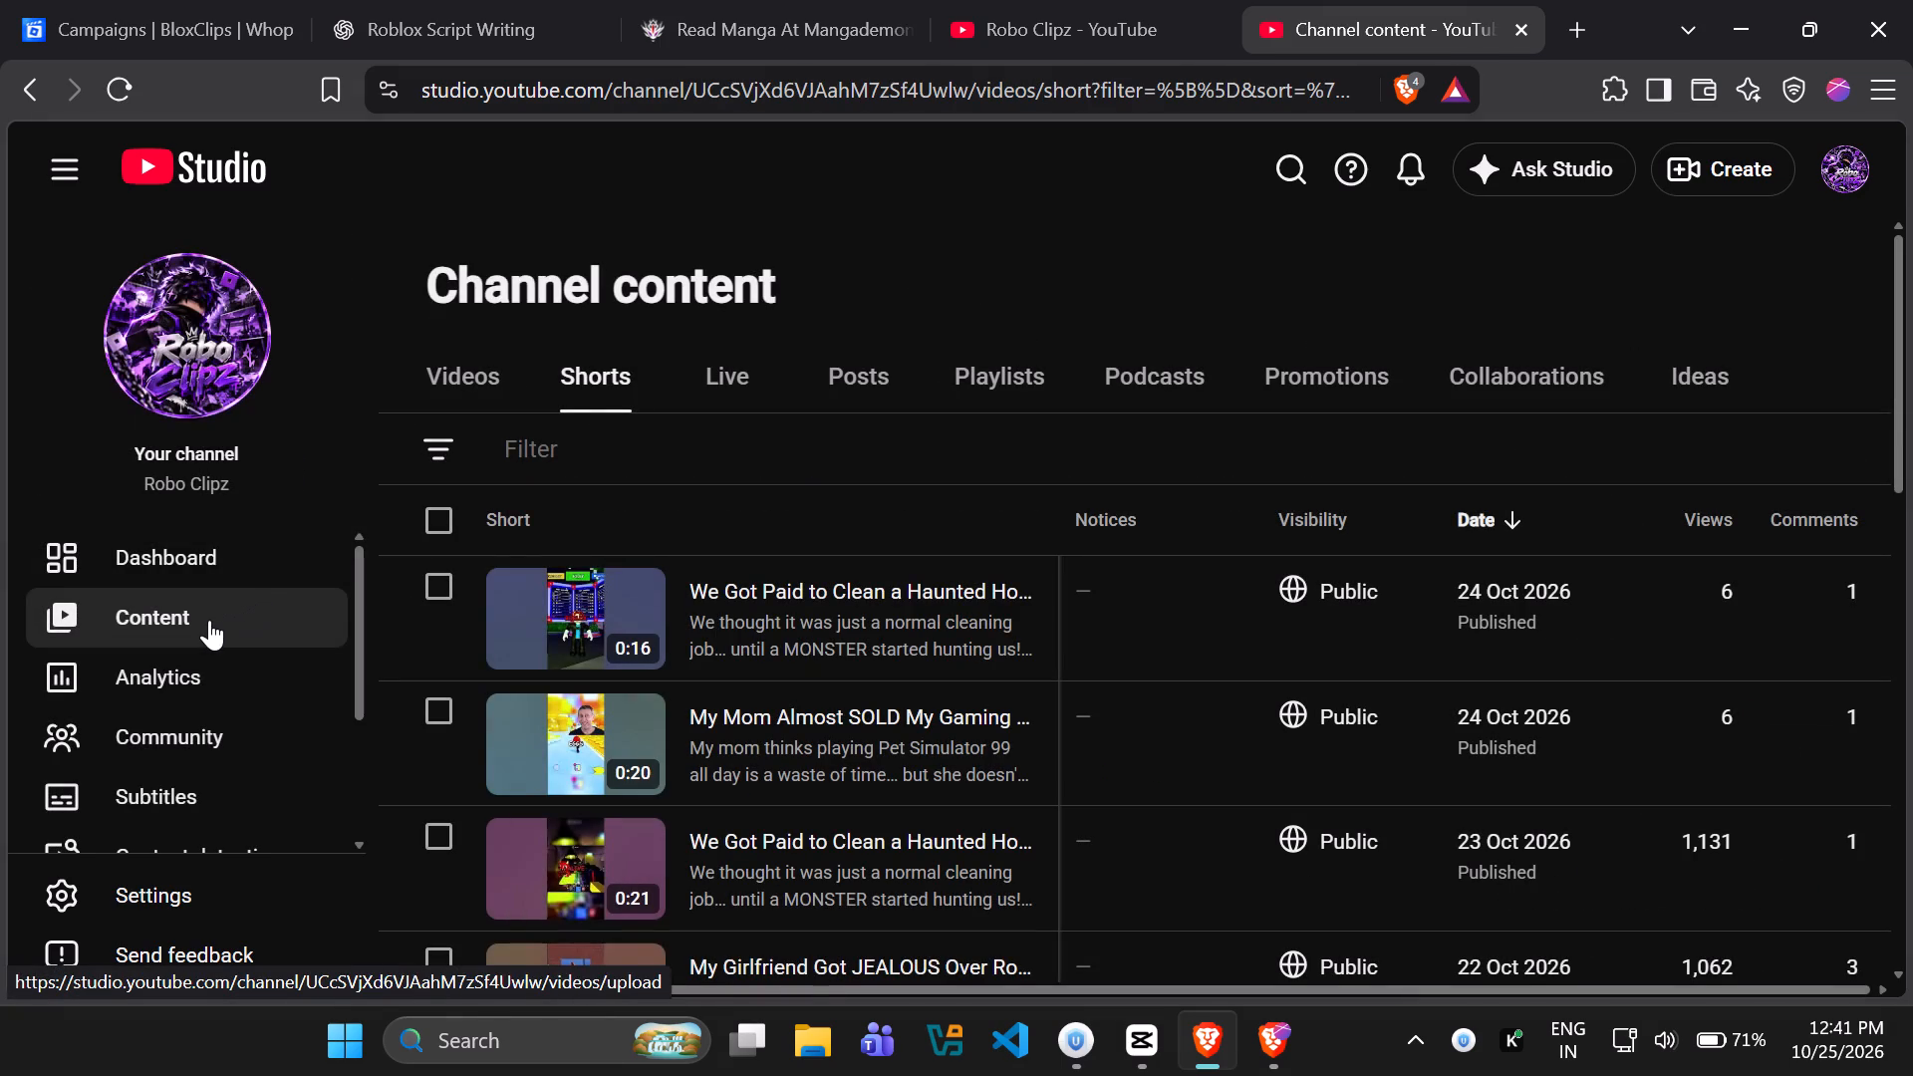
left_click(198, 657)
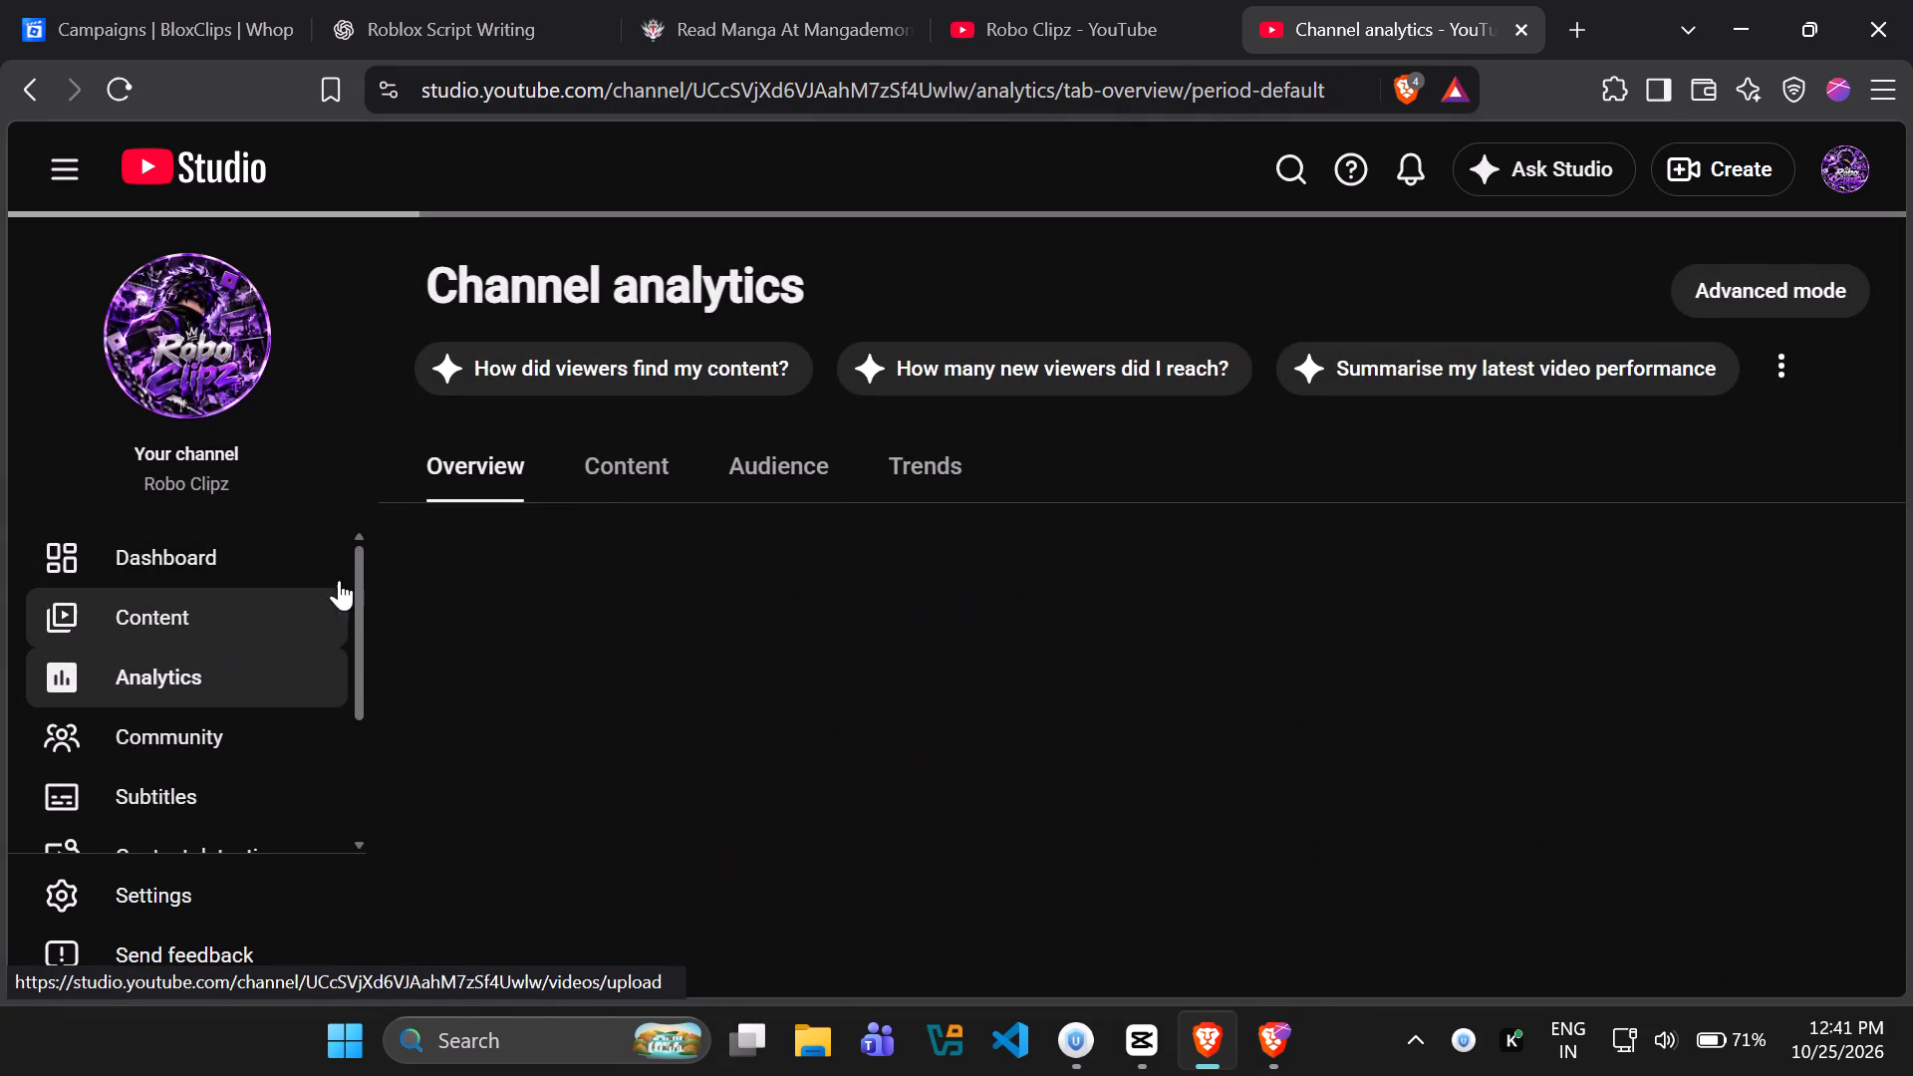
scroll(708, 564, "down", 1)
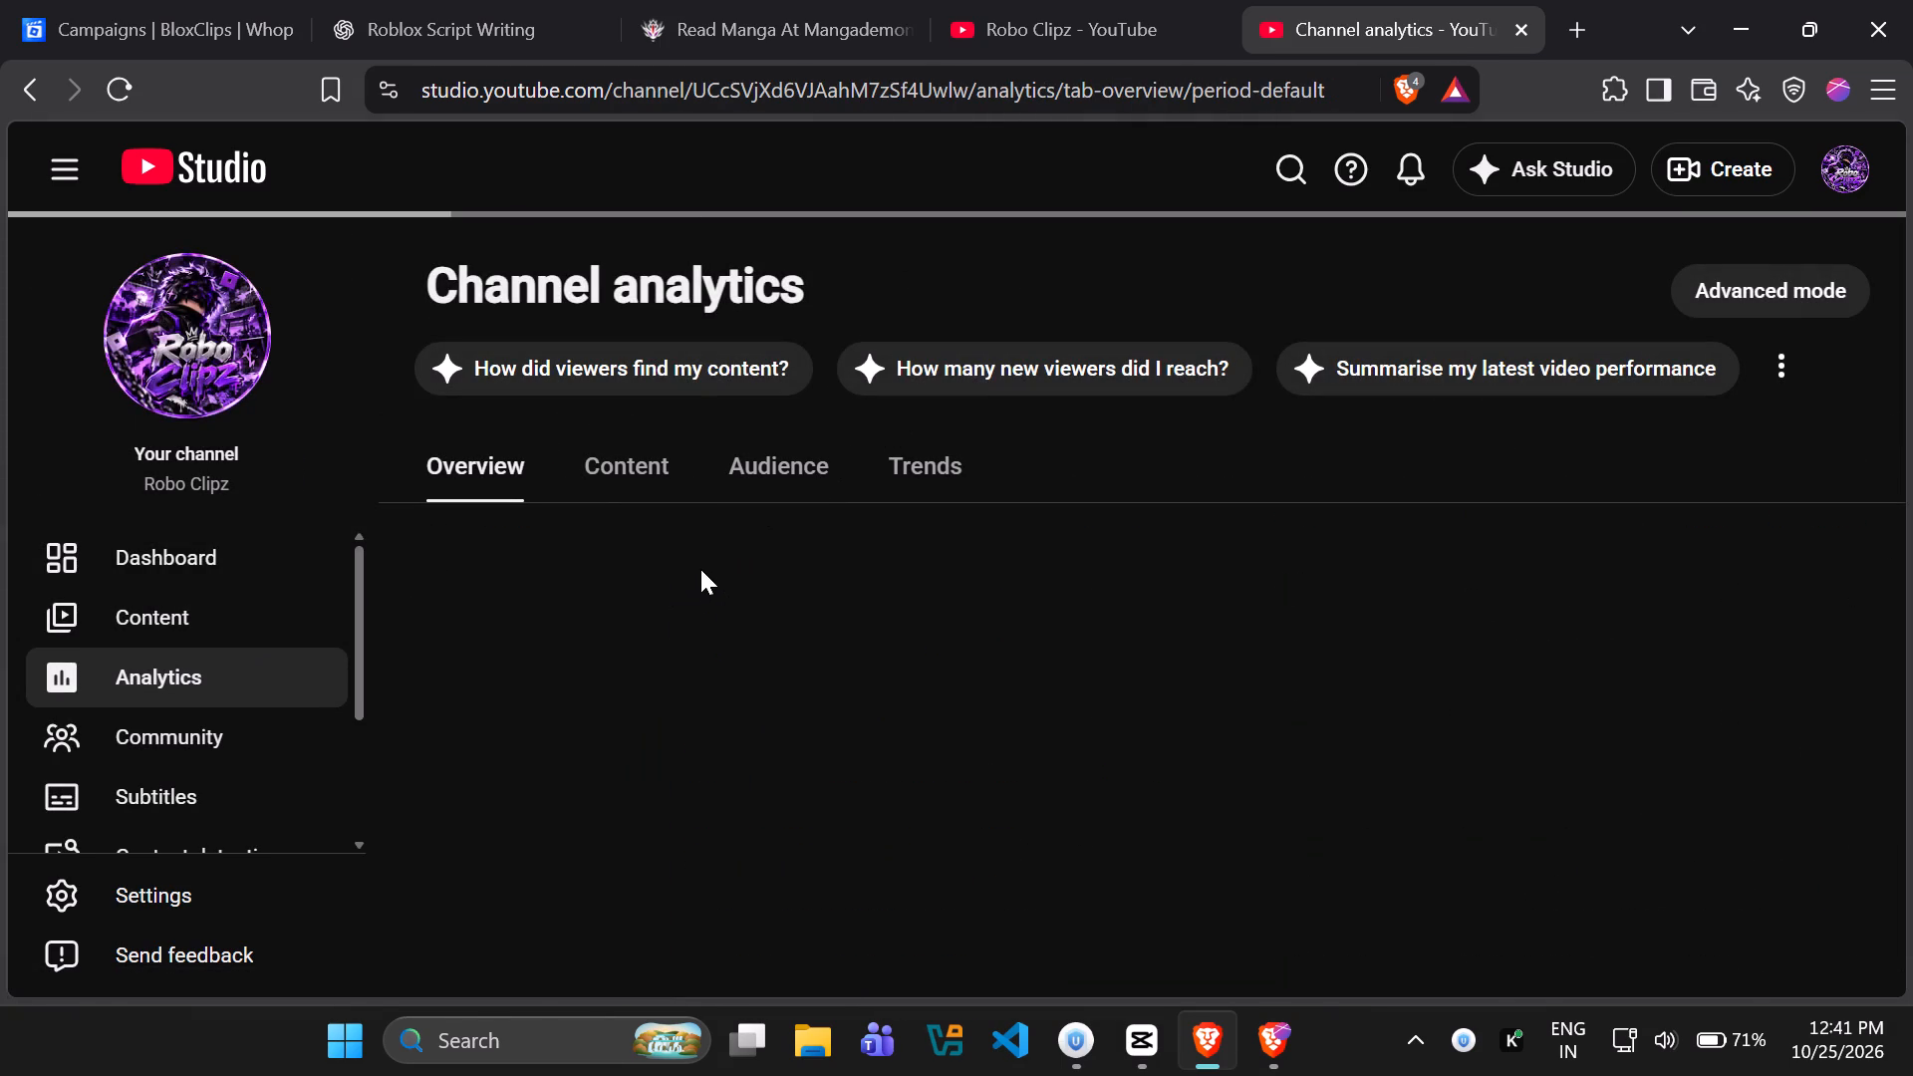
scroll(698, 549, "down", 2)
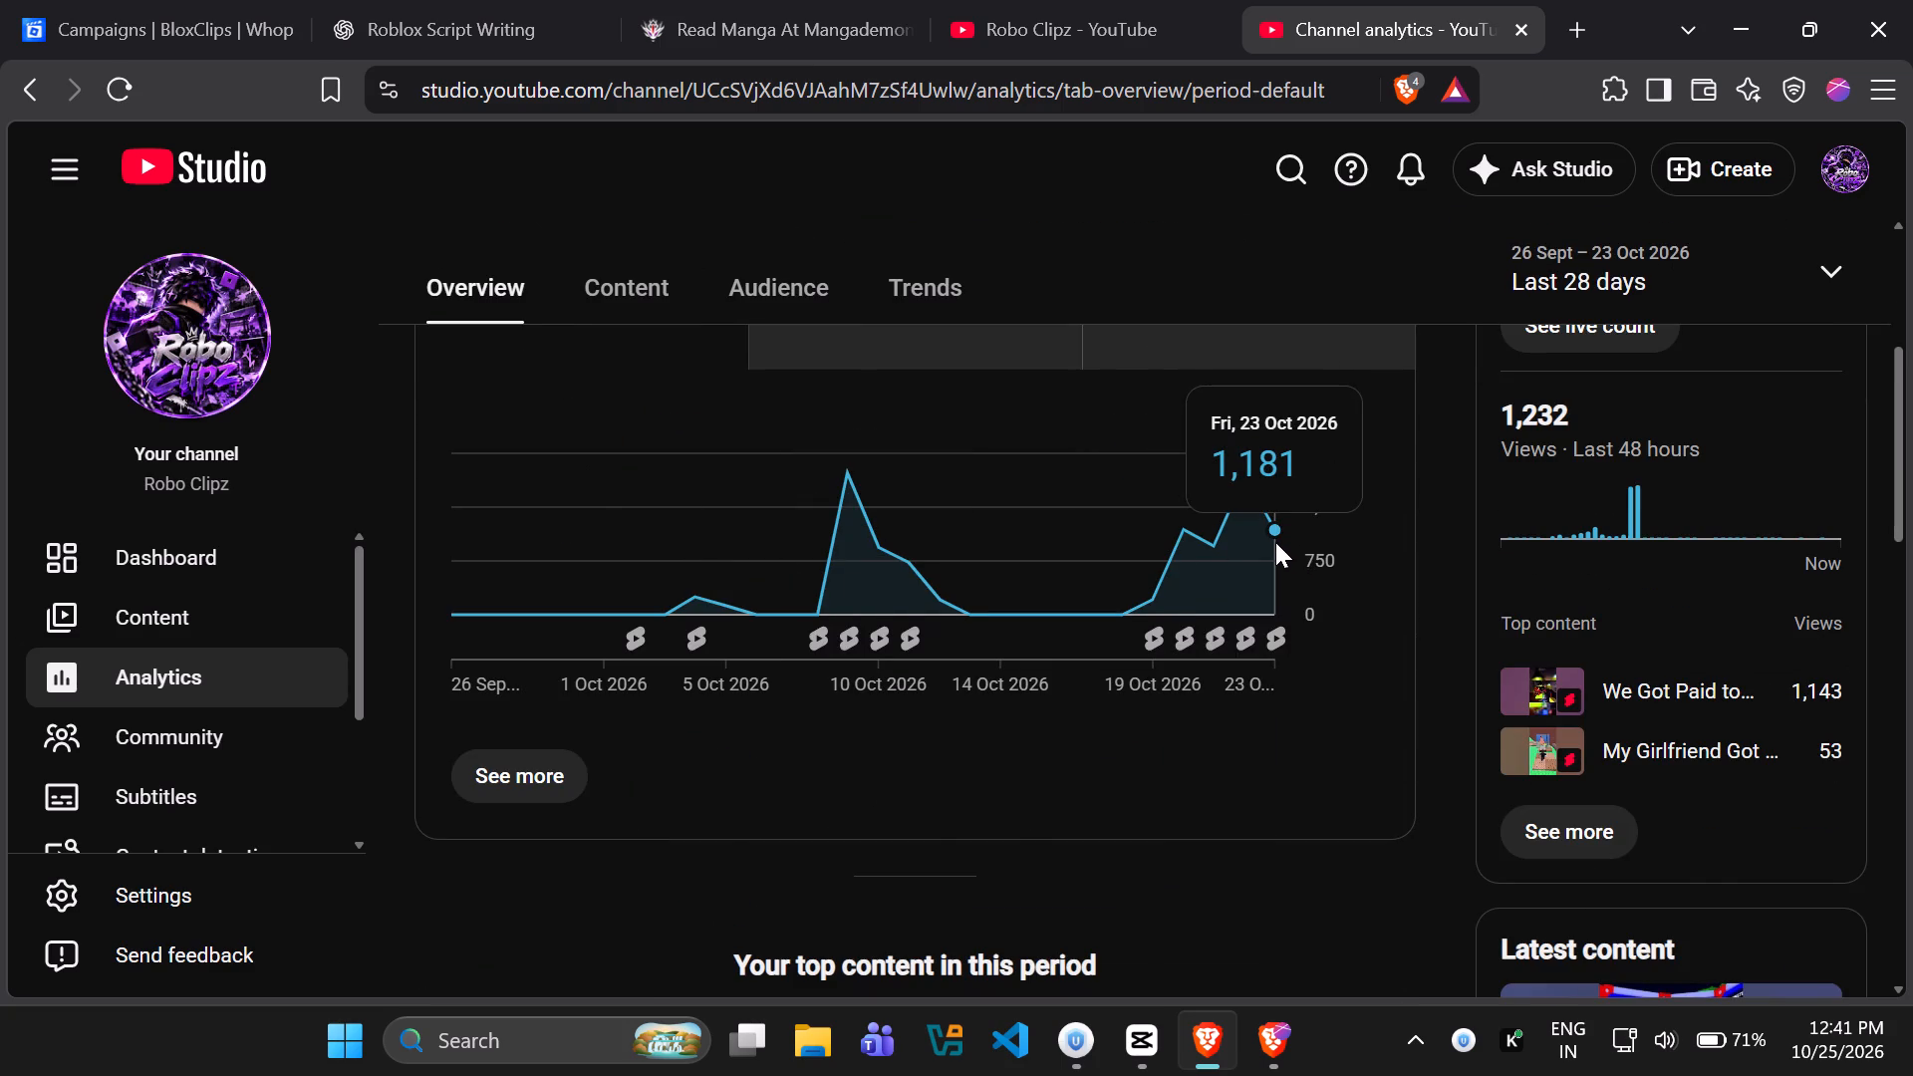
scroll(1275, 542, "down", 4)
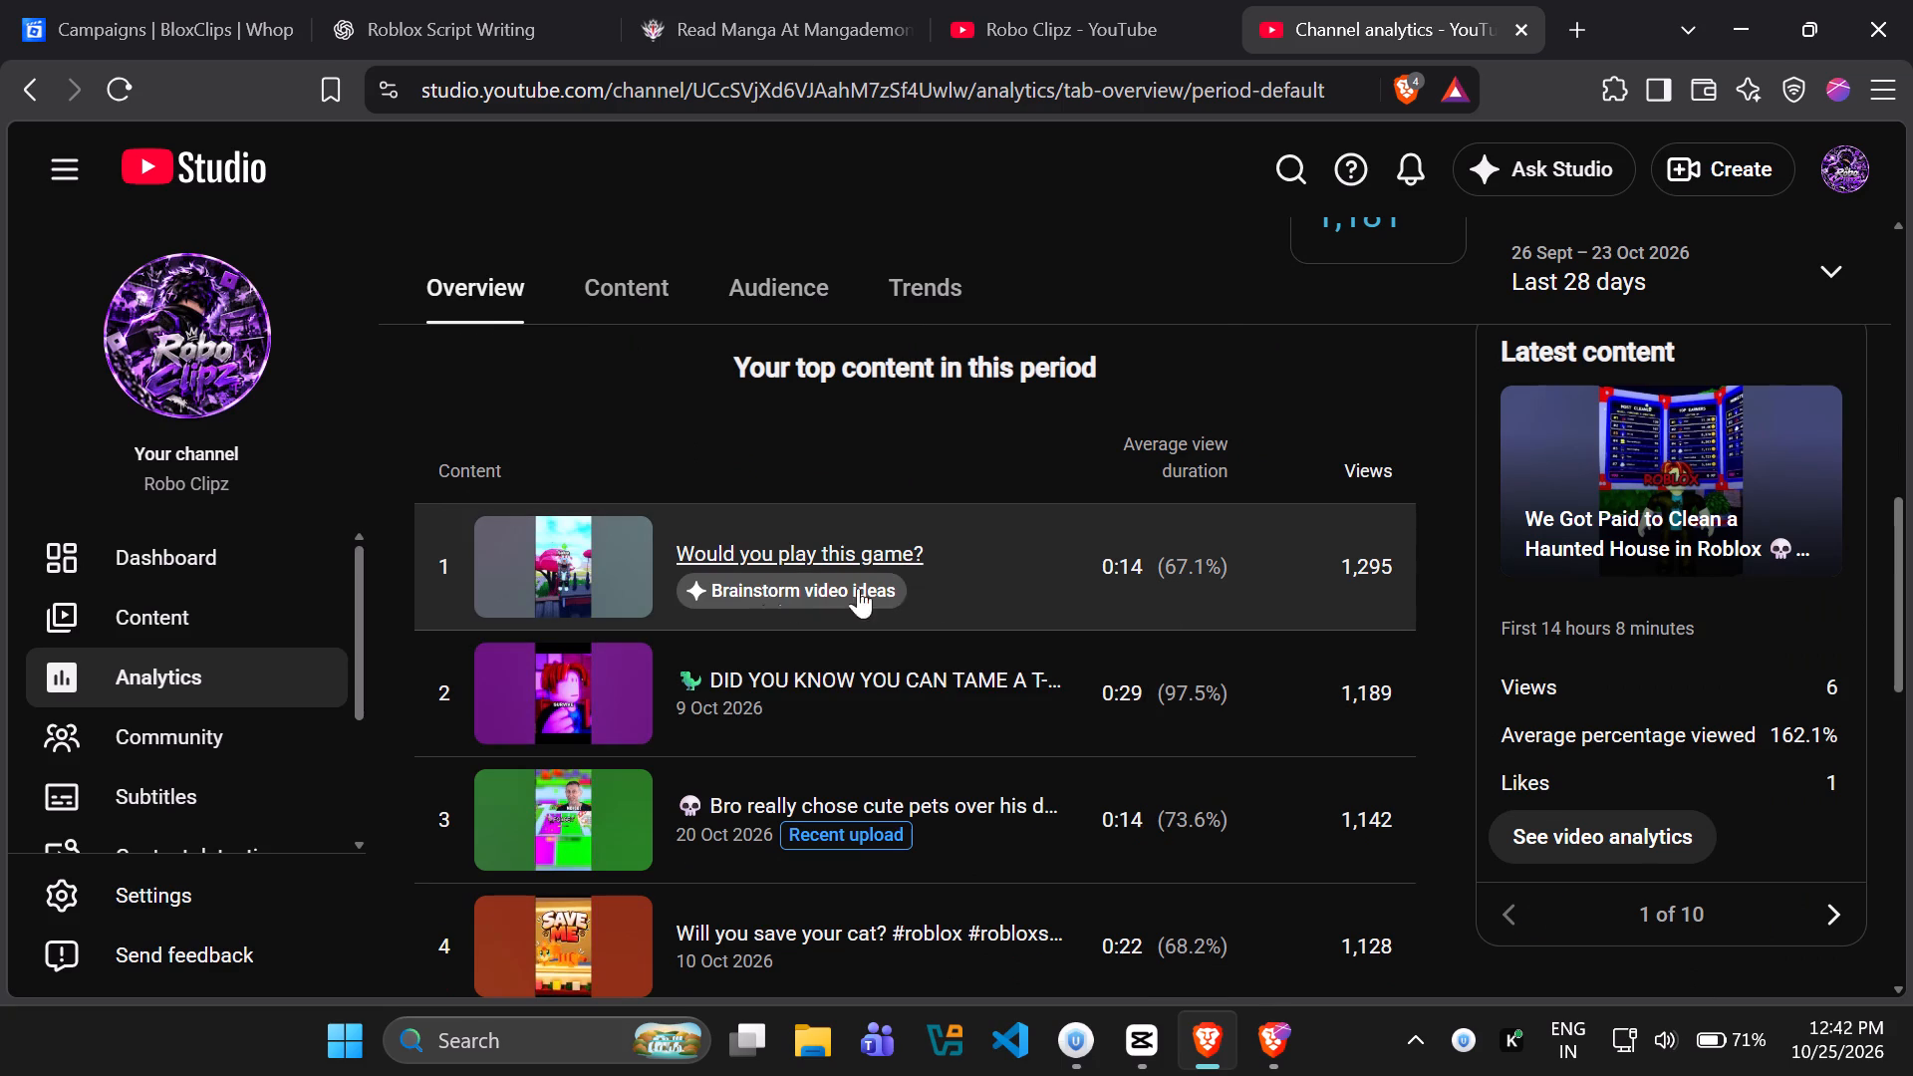
scroll(1443, 672, "down", 1)
scroll(1446, 672, "up", 2)
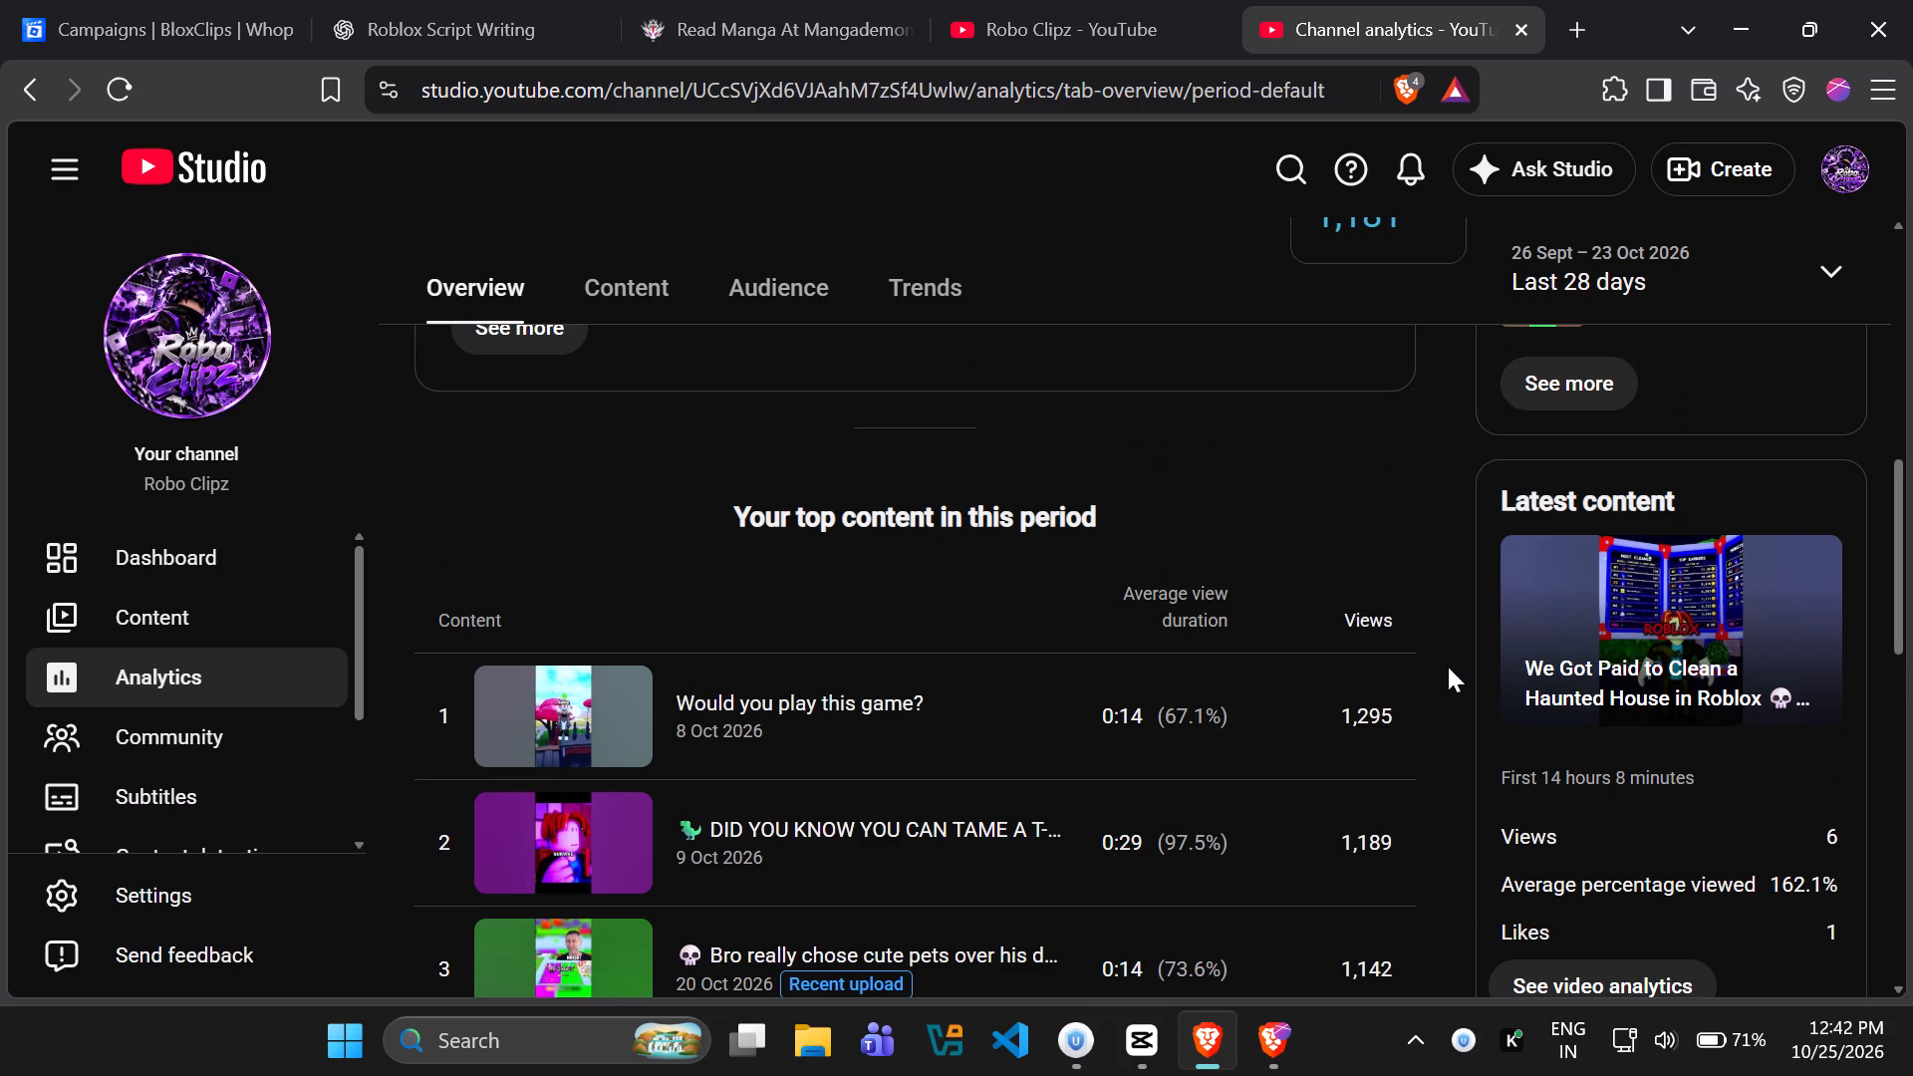
scroll(1448, 667, "up", 4)
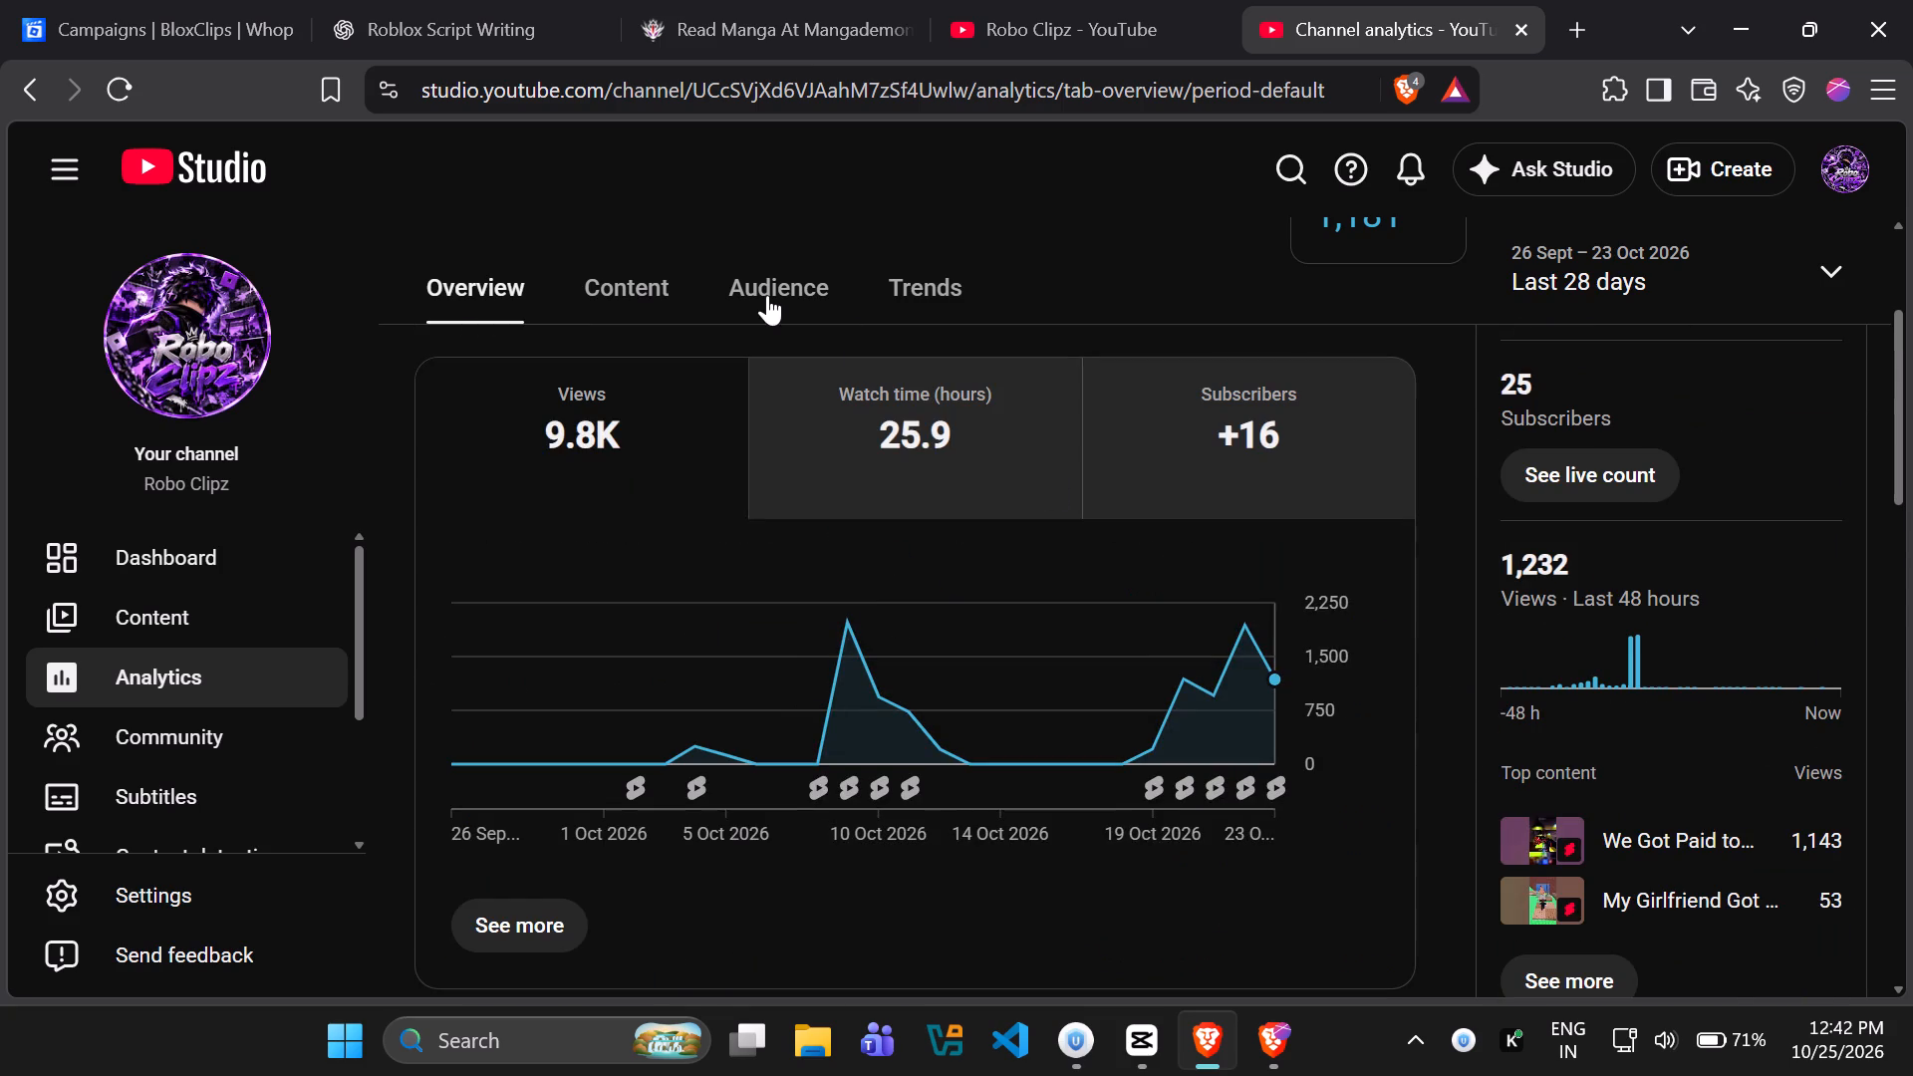
Examine the channel's audience analytics, from monthly audience and watch behaviour through age and gender, device type and geography.
left_click(767, 291)
scroll(1041, 668, "down", 2)
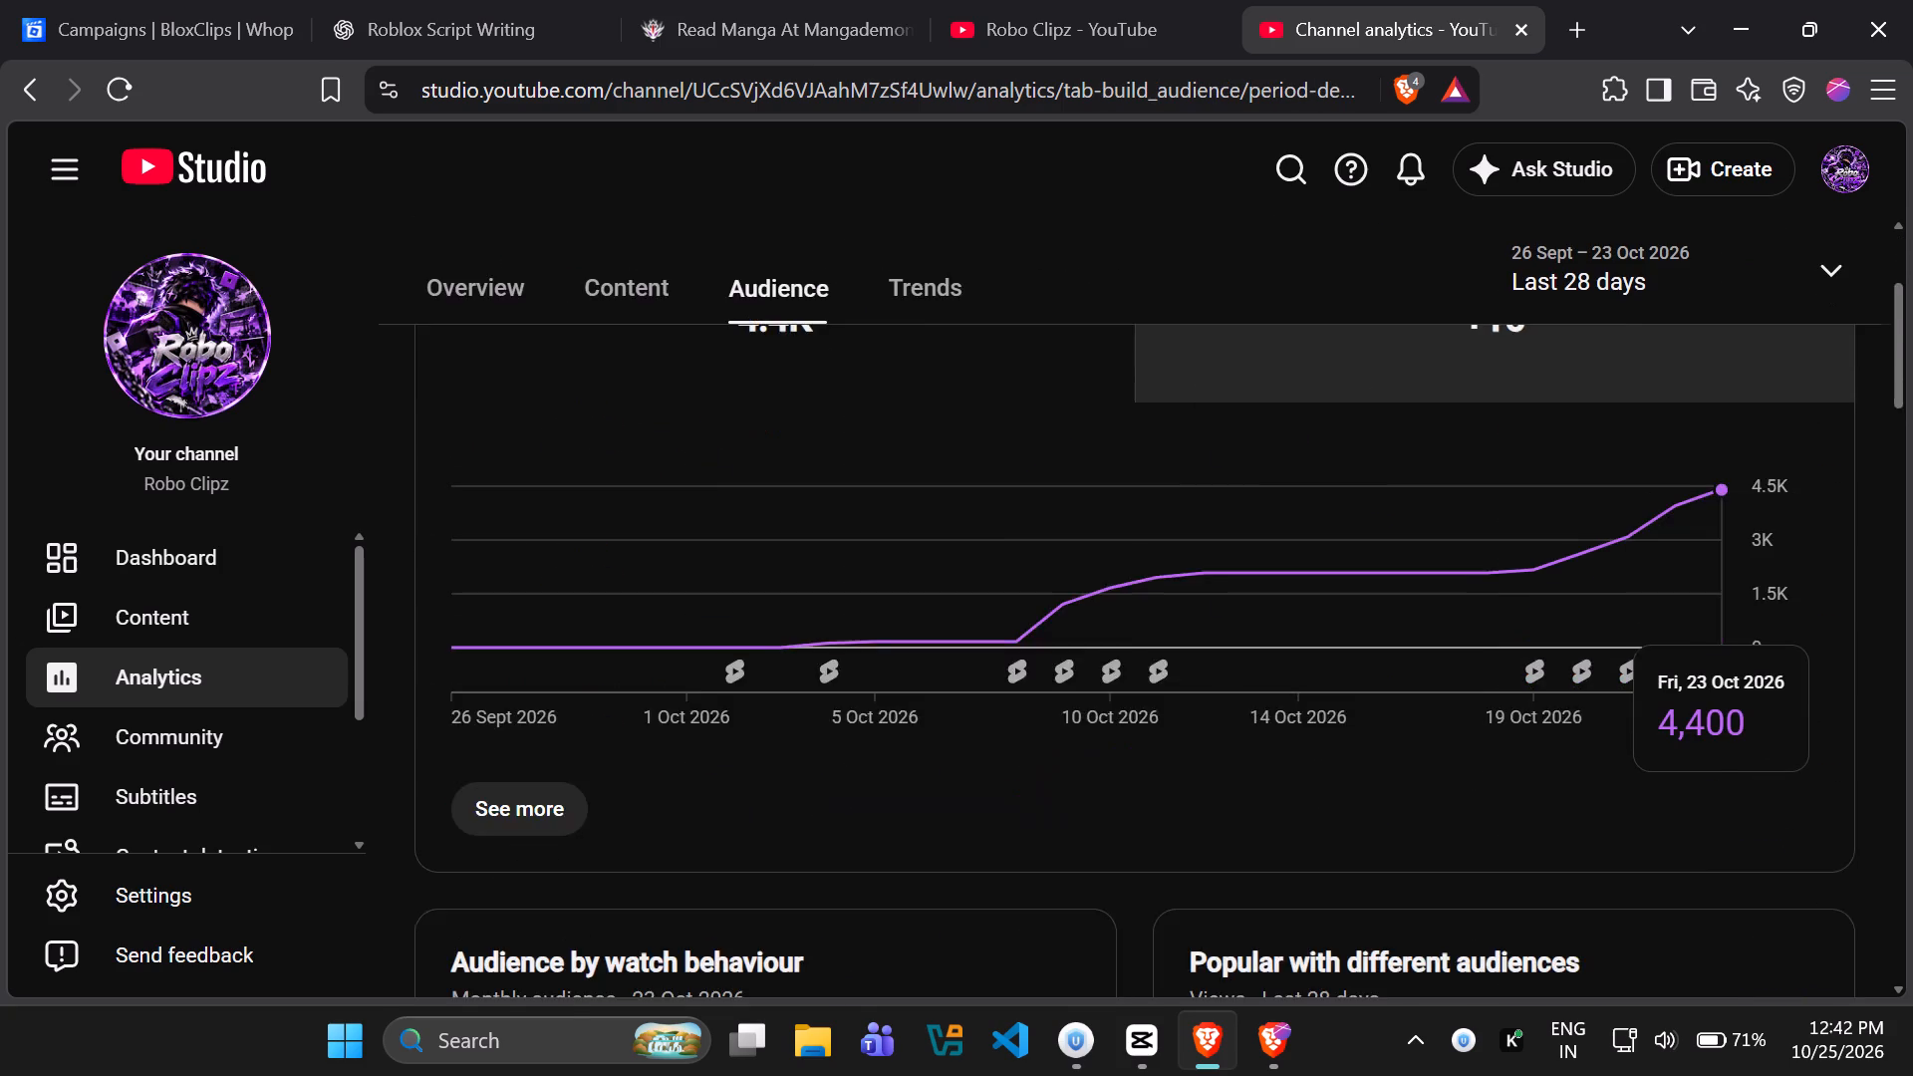
scroll(1041, 668, "up", 1)
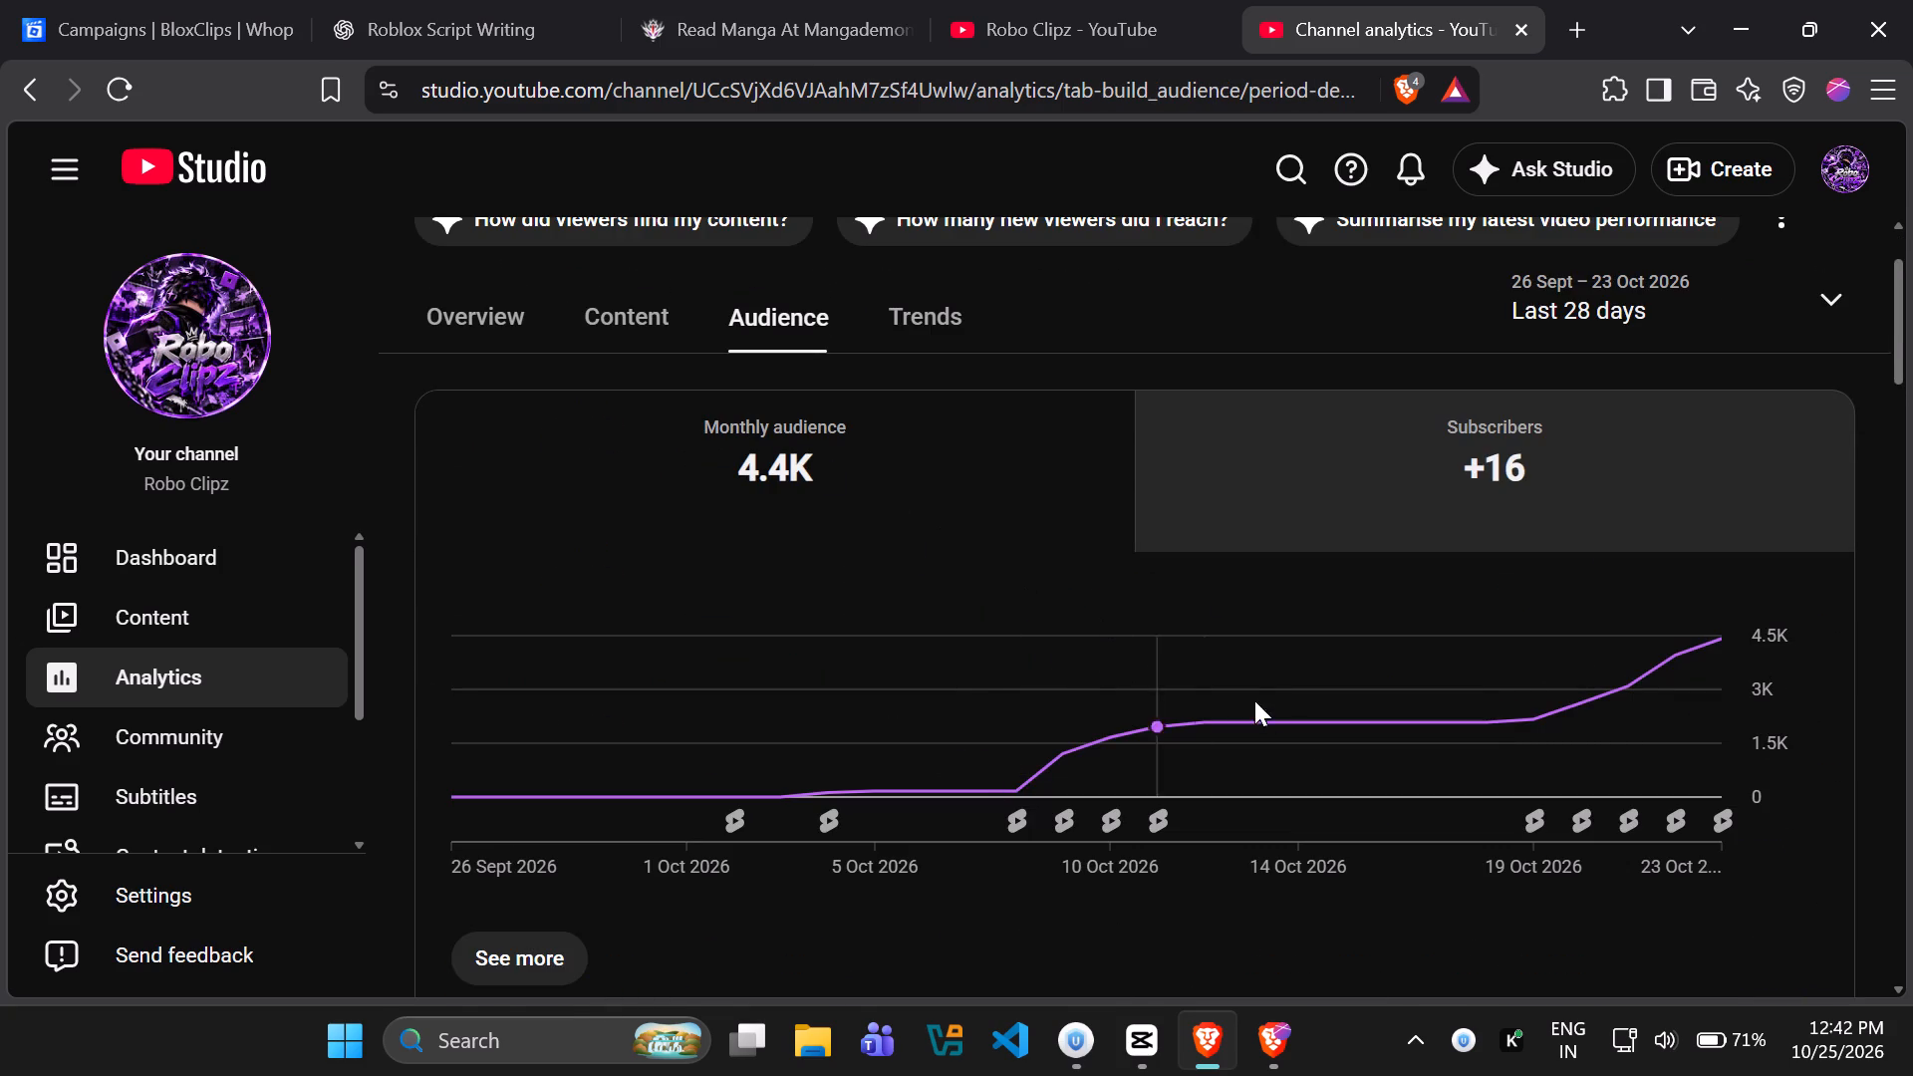
scroll(1695, 760, "down", 4)
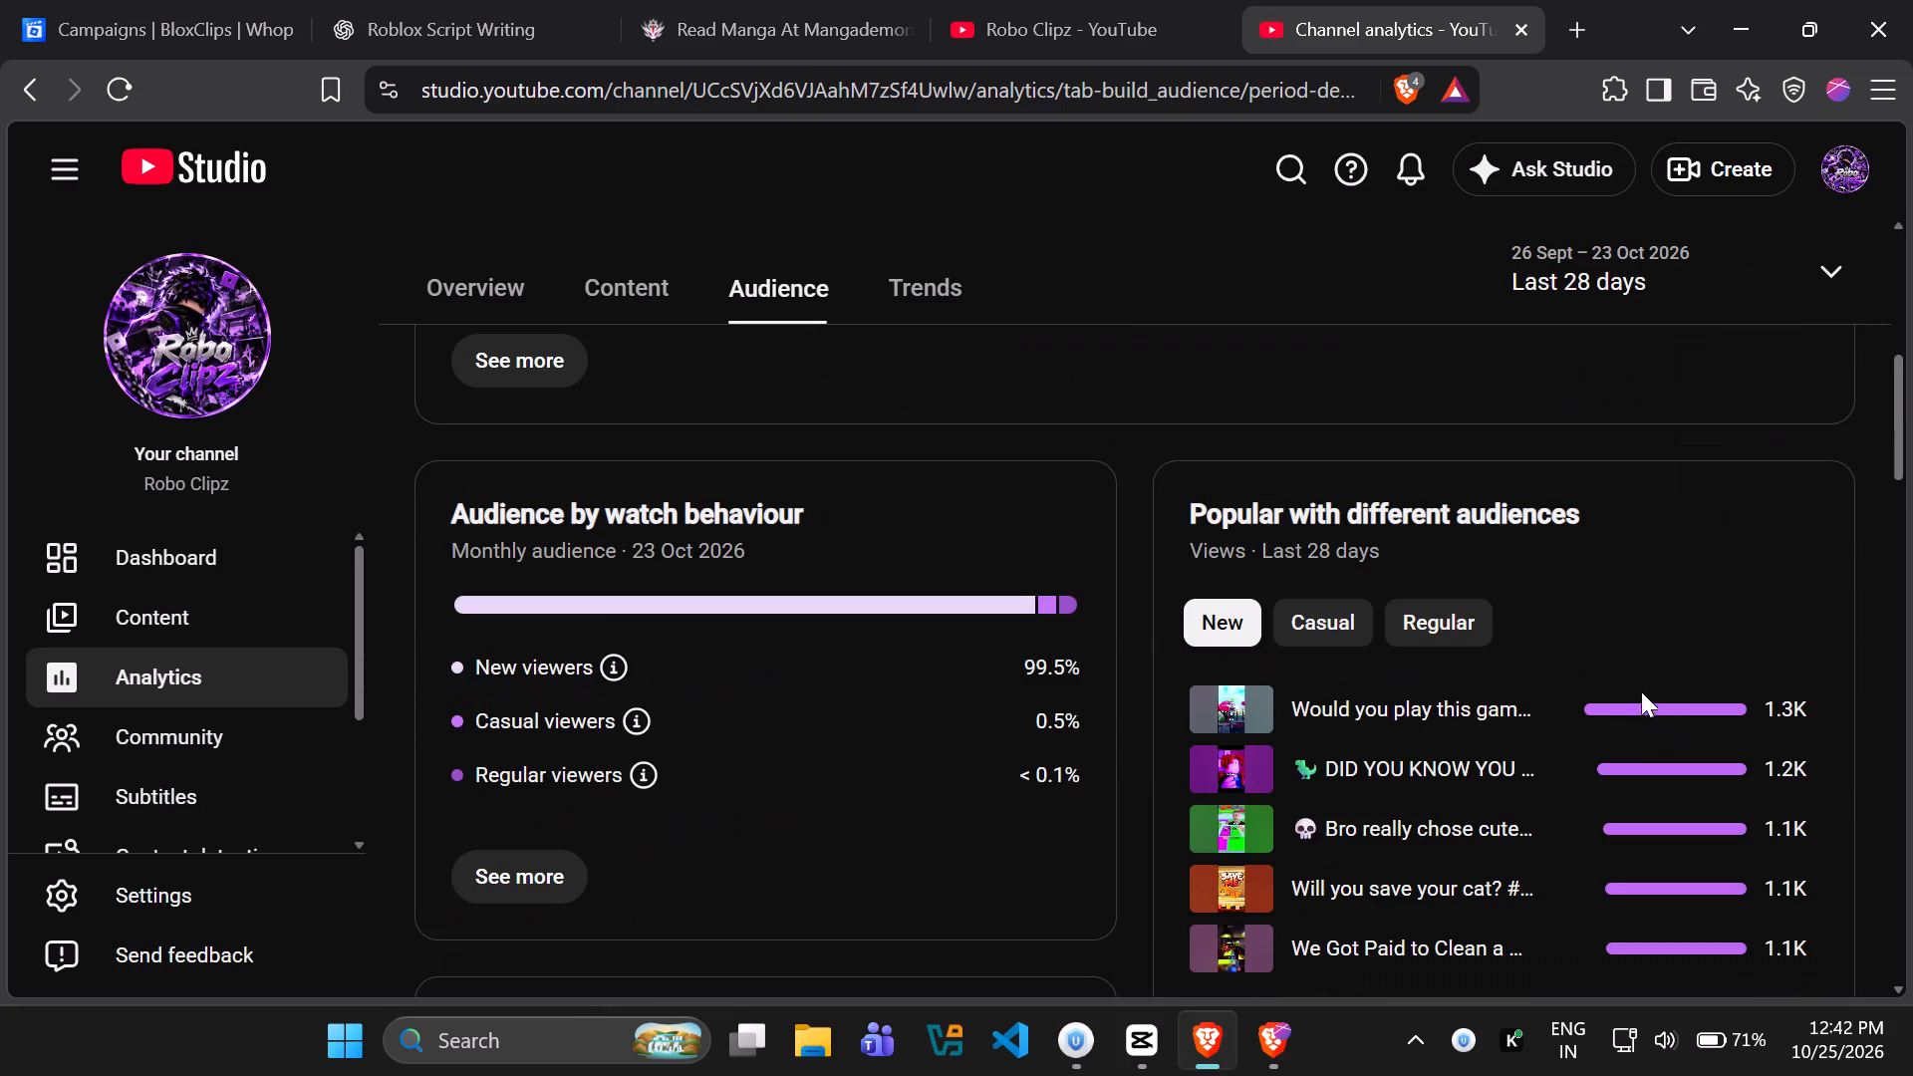
scroll(1598, 653, "down", 3)
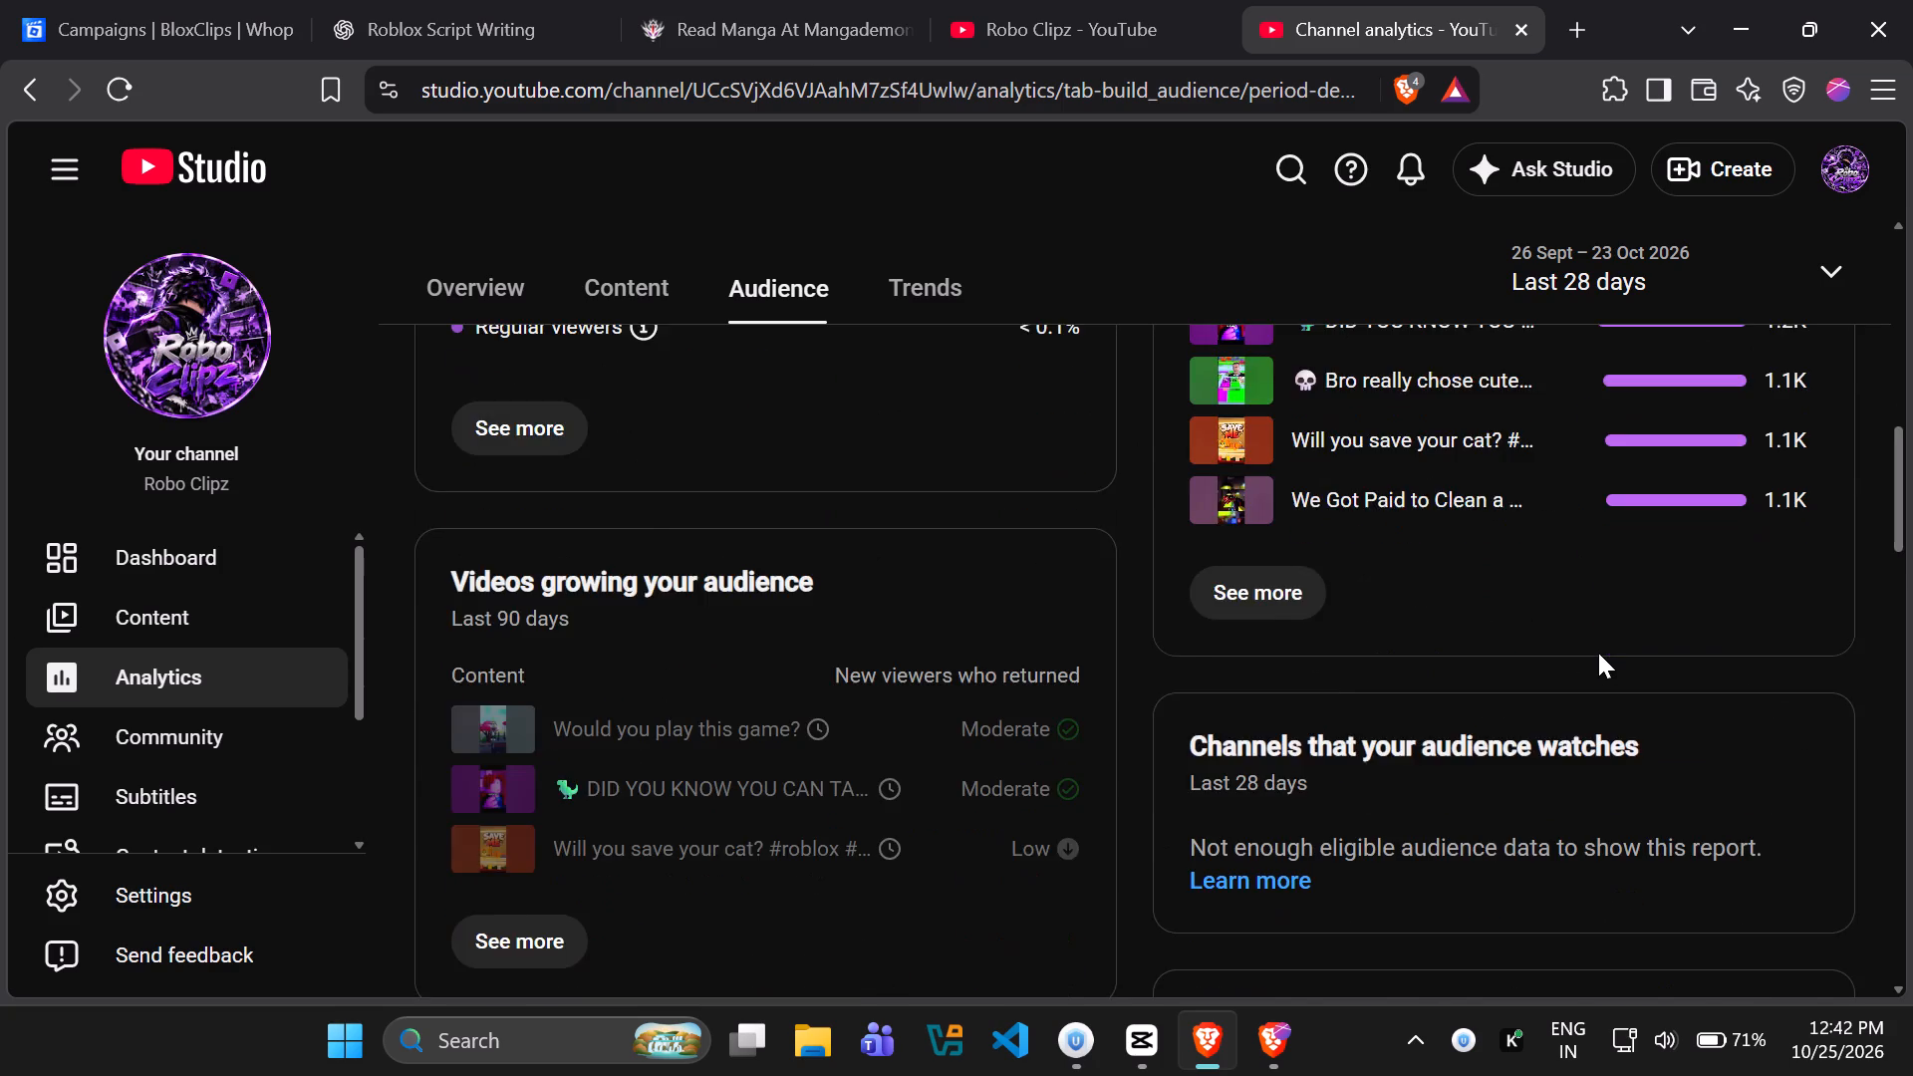
scroll(1598, 653, "down", 3)
scroll(1598, 653, "up", 2)
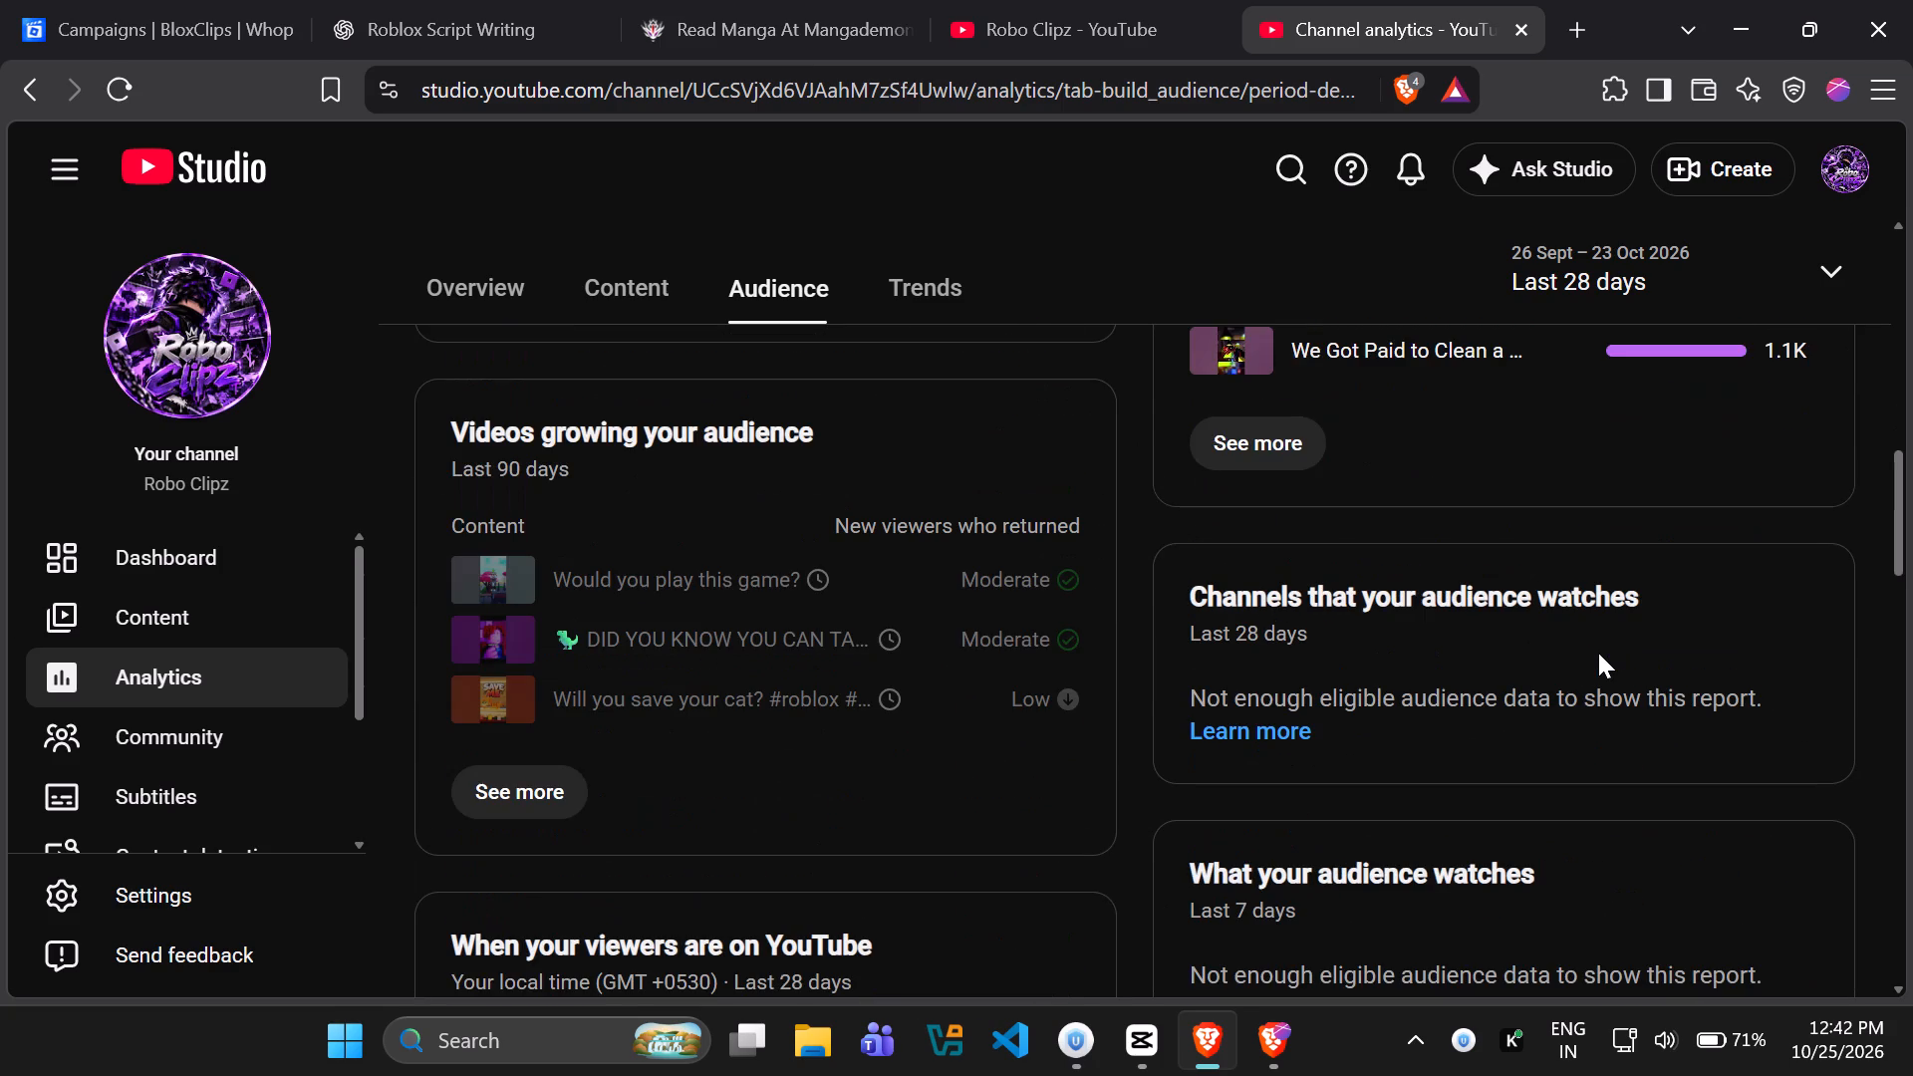
scroll(1585, 571, "down", 2)
scroll(1247, 550, "up", 1)
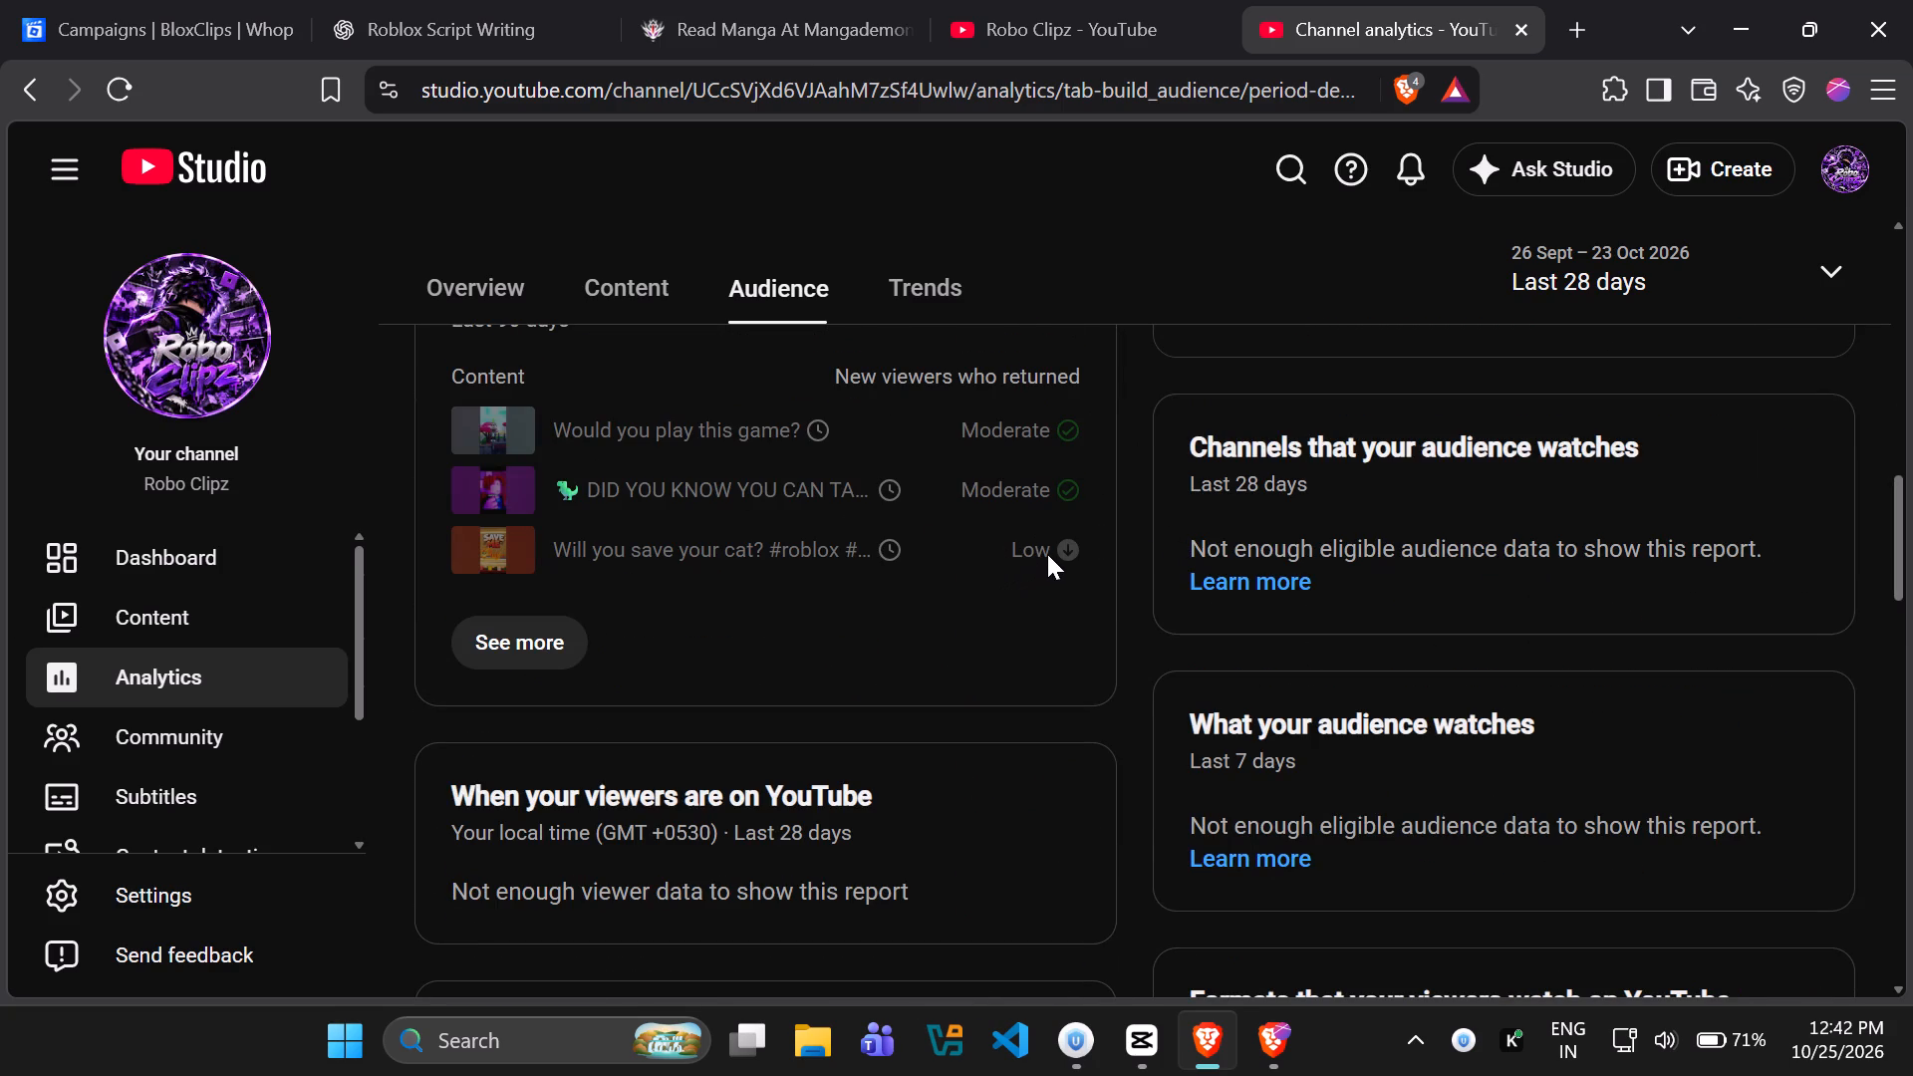
scroll(1052, 537, "down", 1)
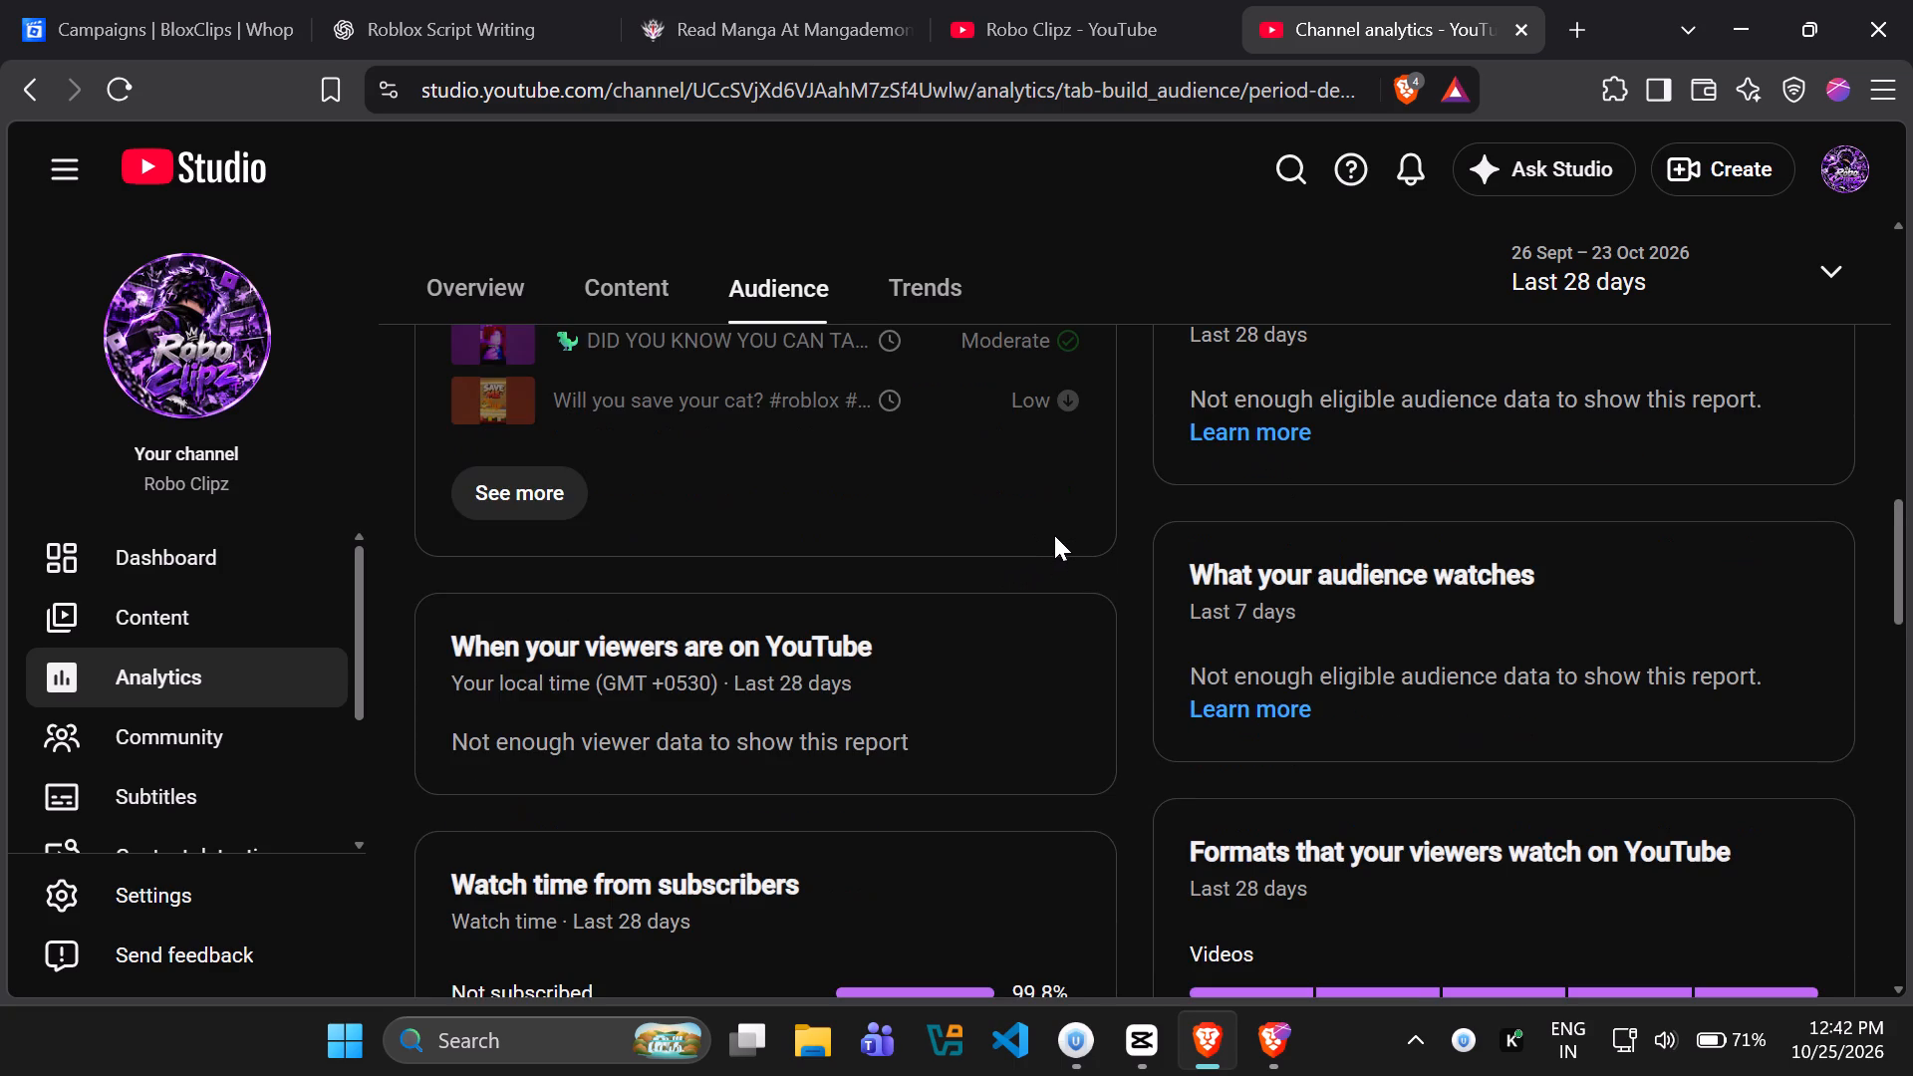
scroll(1079, 523, "down", 5)
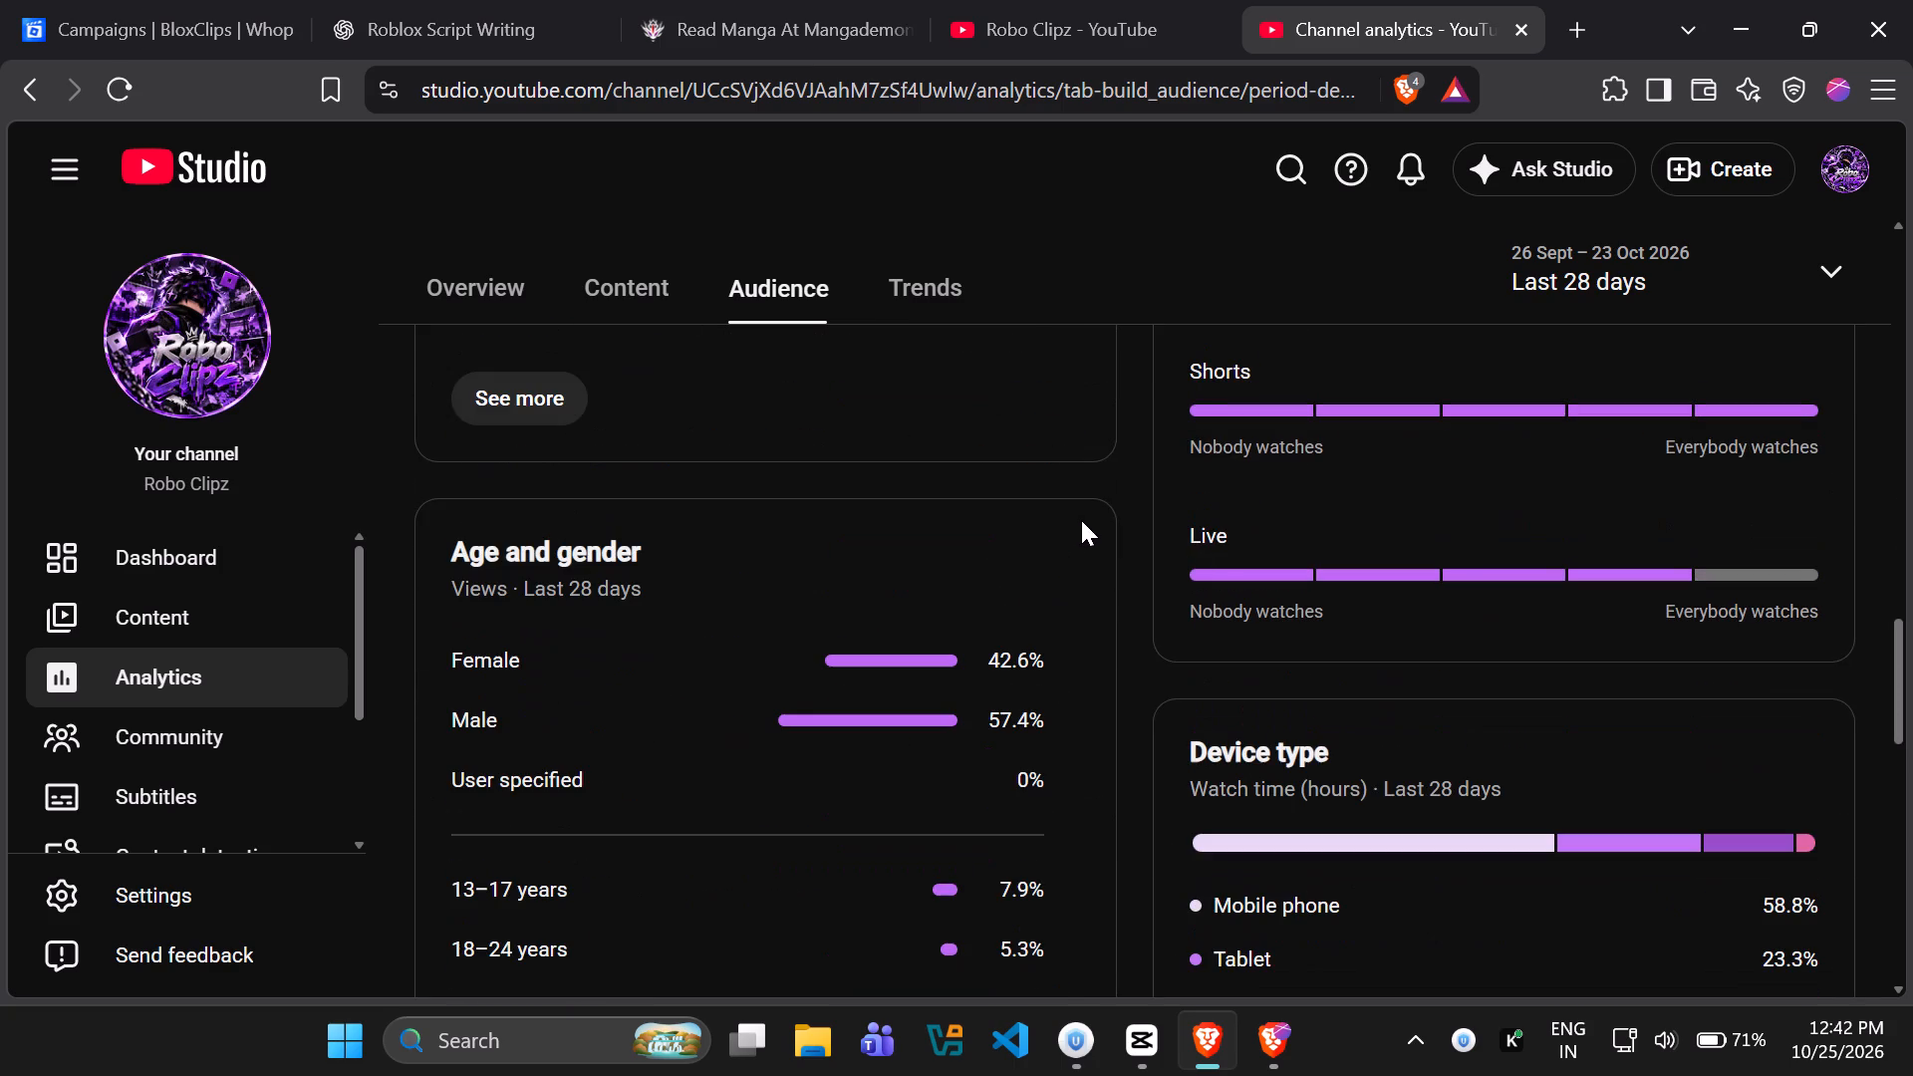
scroll(1081, 520, "down", 7)
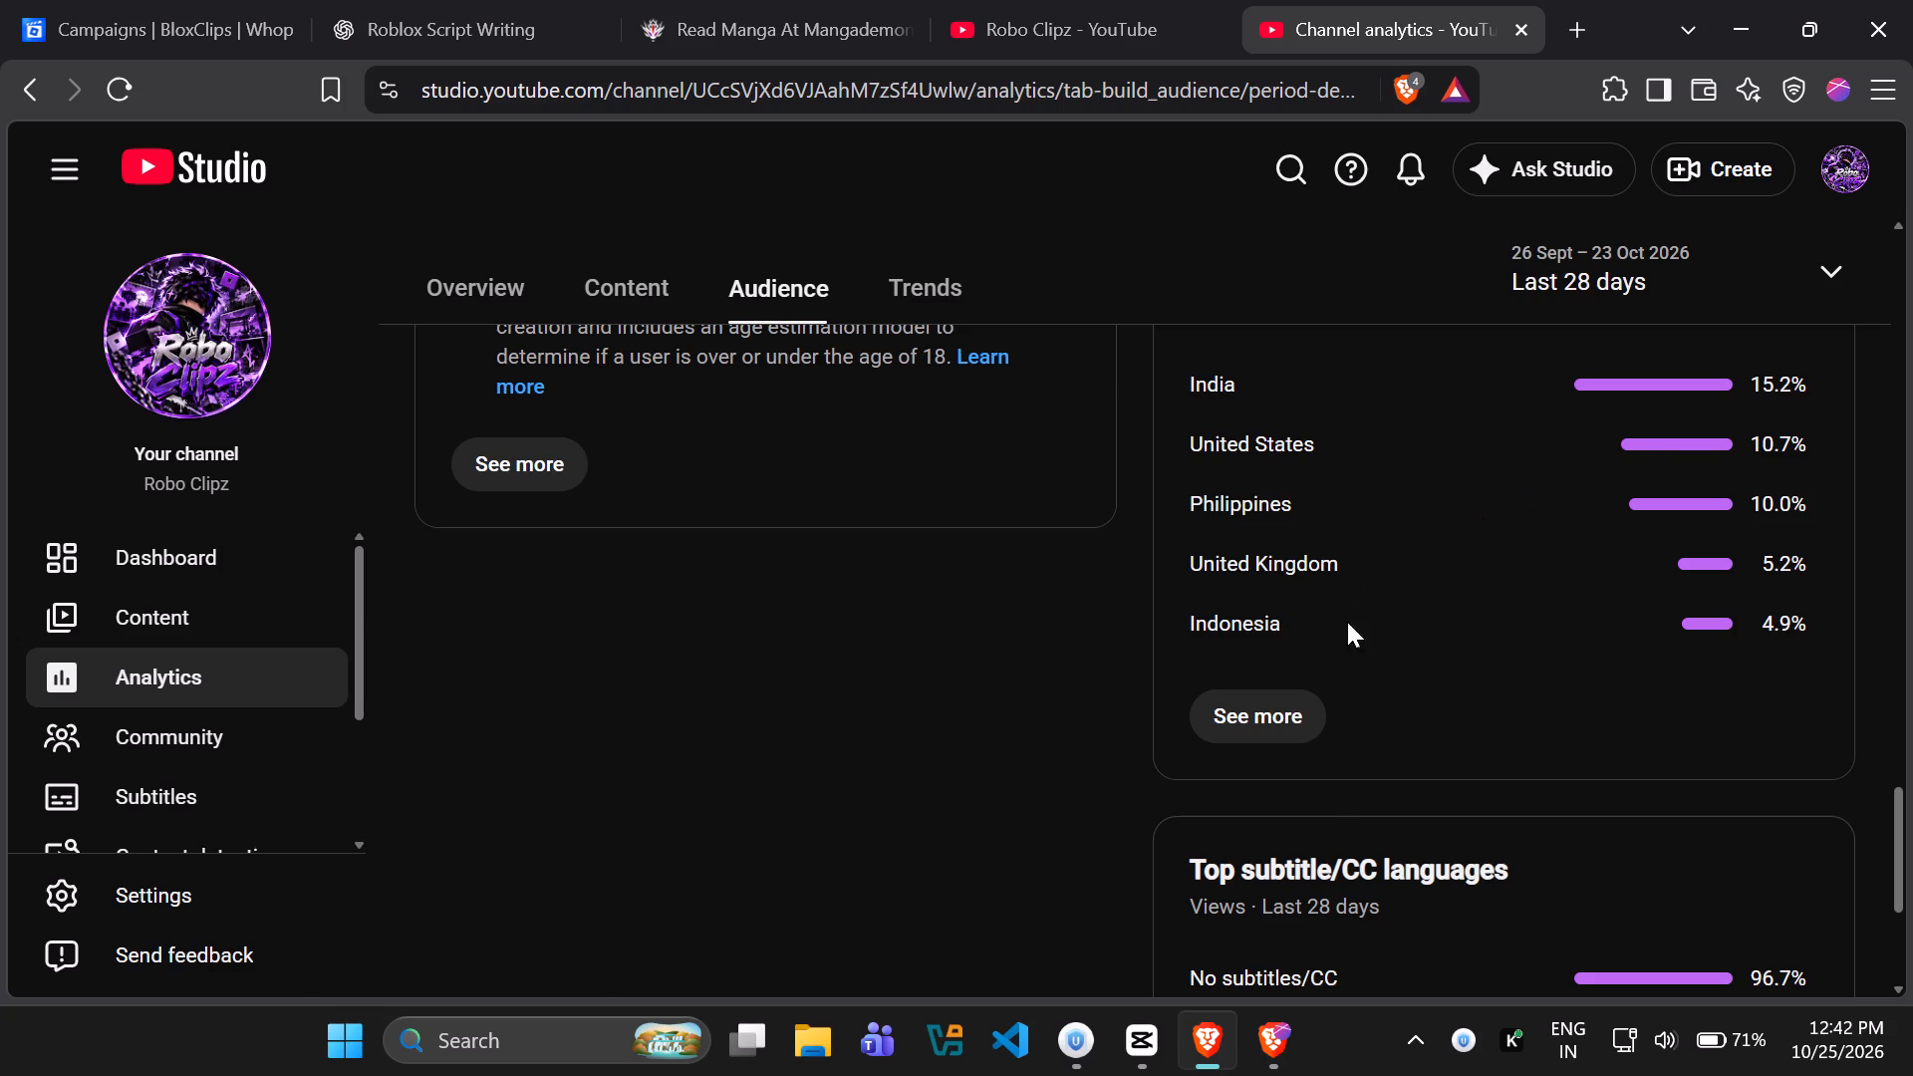
Open the detailed geography report for the last 28 days and examine views, average view duration and watch time by country.
left_click(1259, 729)
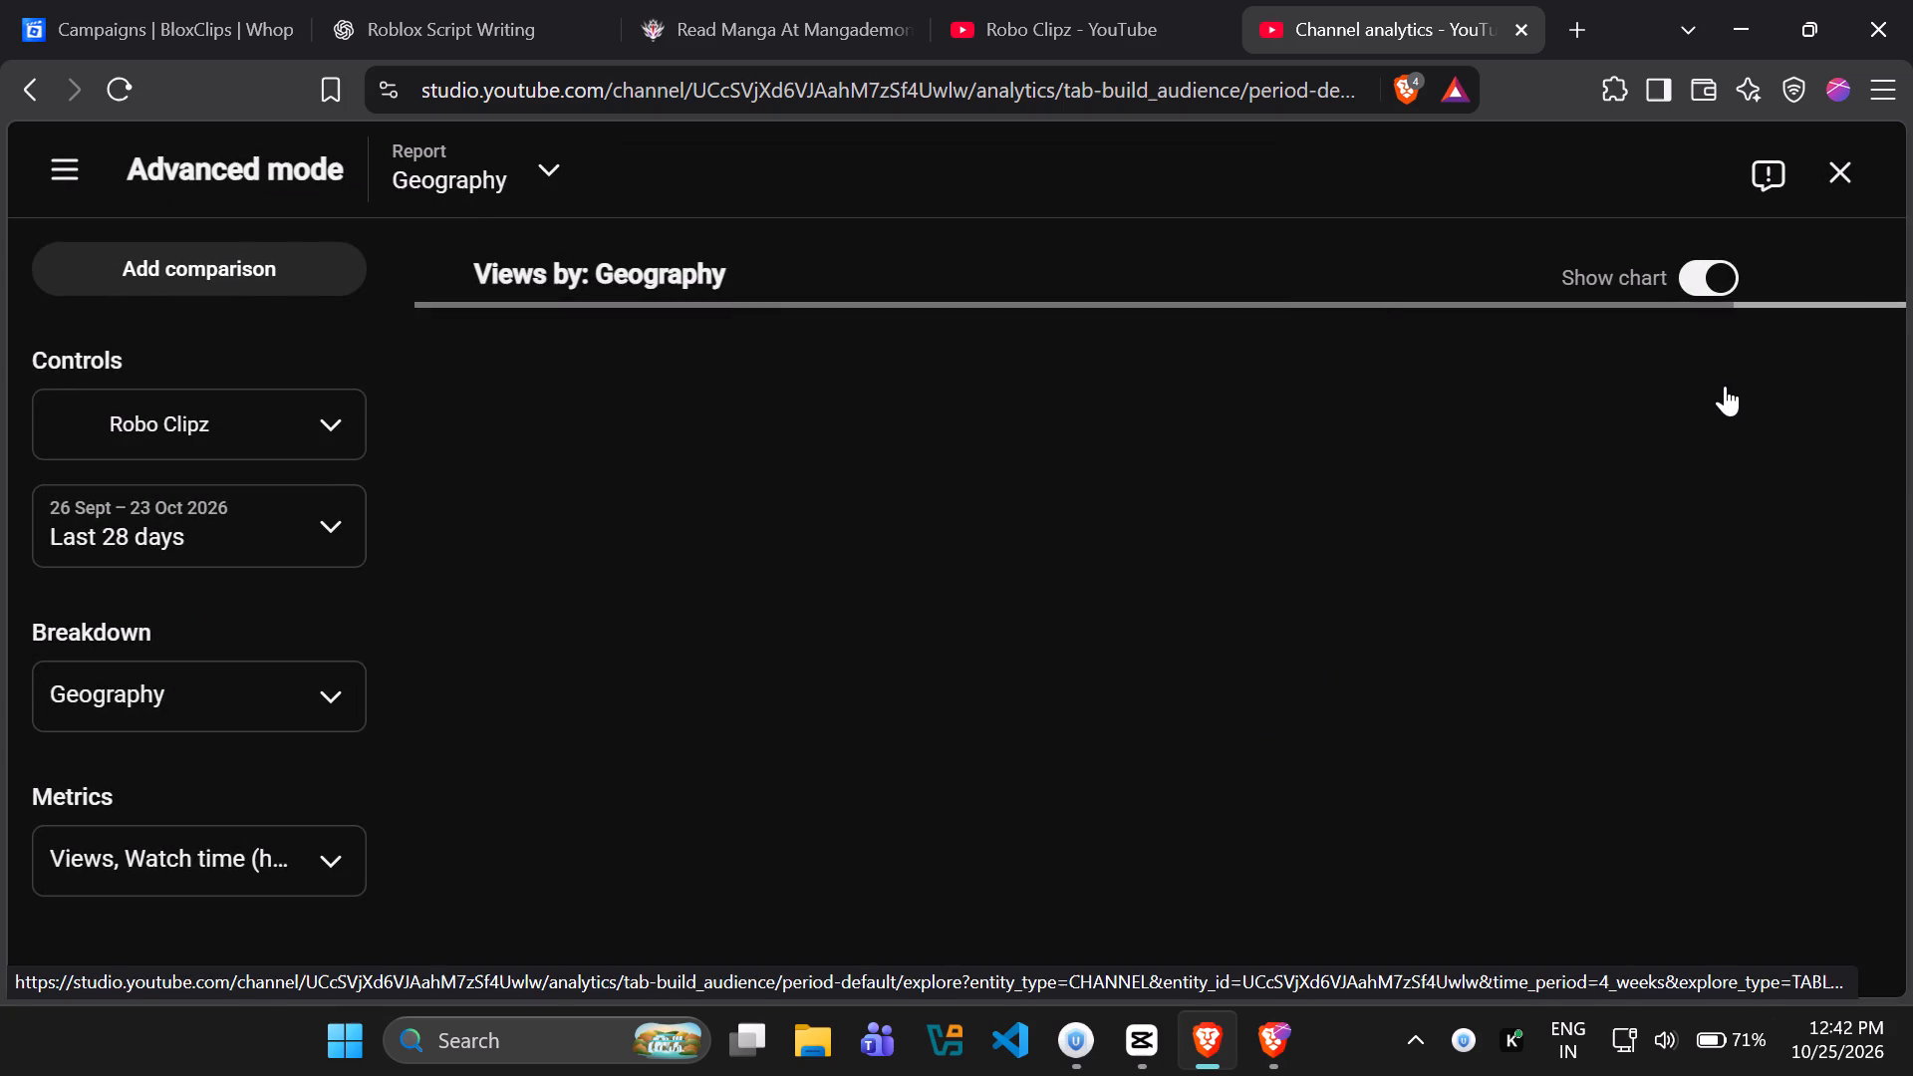
scroll(1515, 527, "down", 3)
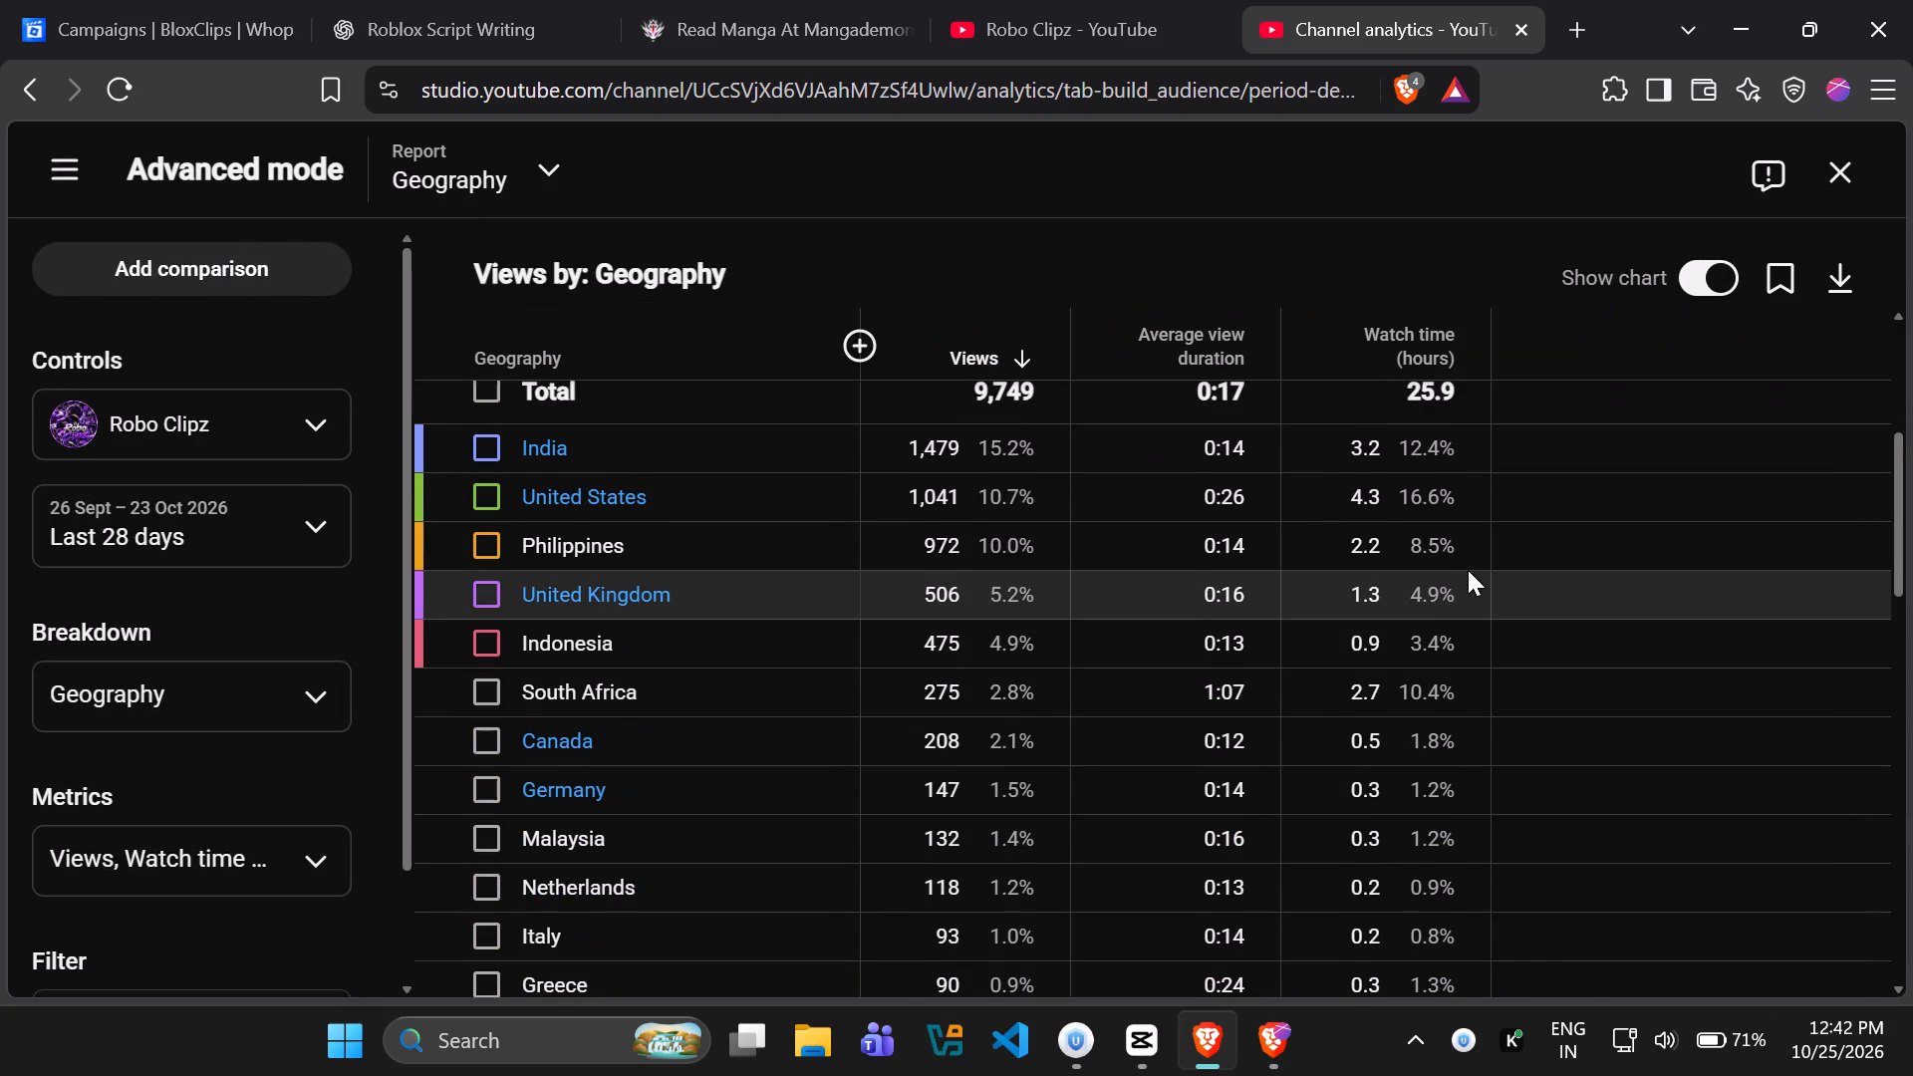
scroll(1405, 537, "up", 1)
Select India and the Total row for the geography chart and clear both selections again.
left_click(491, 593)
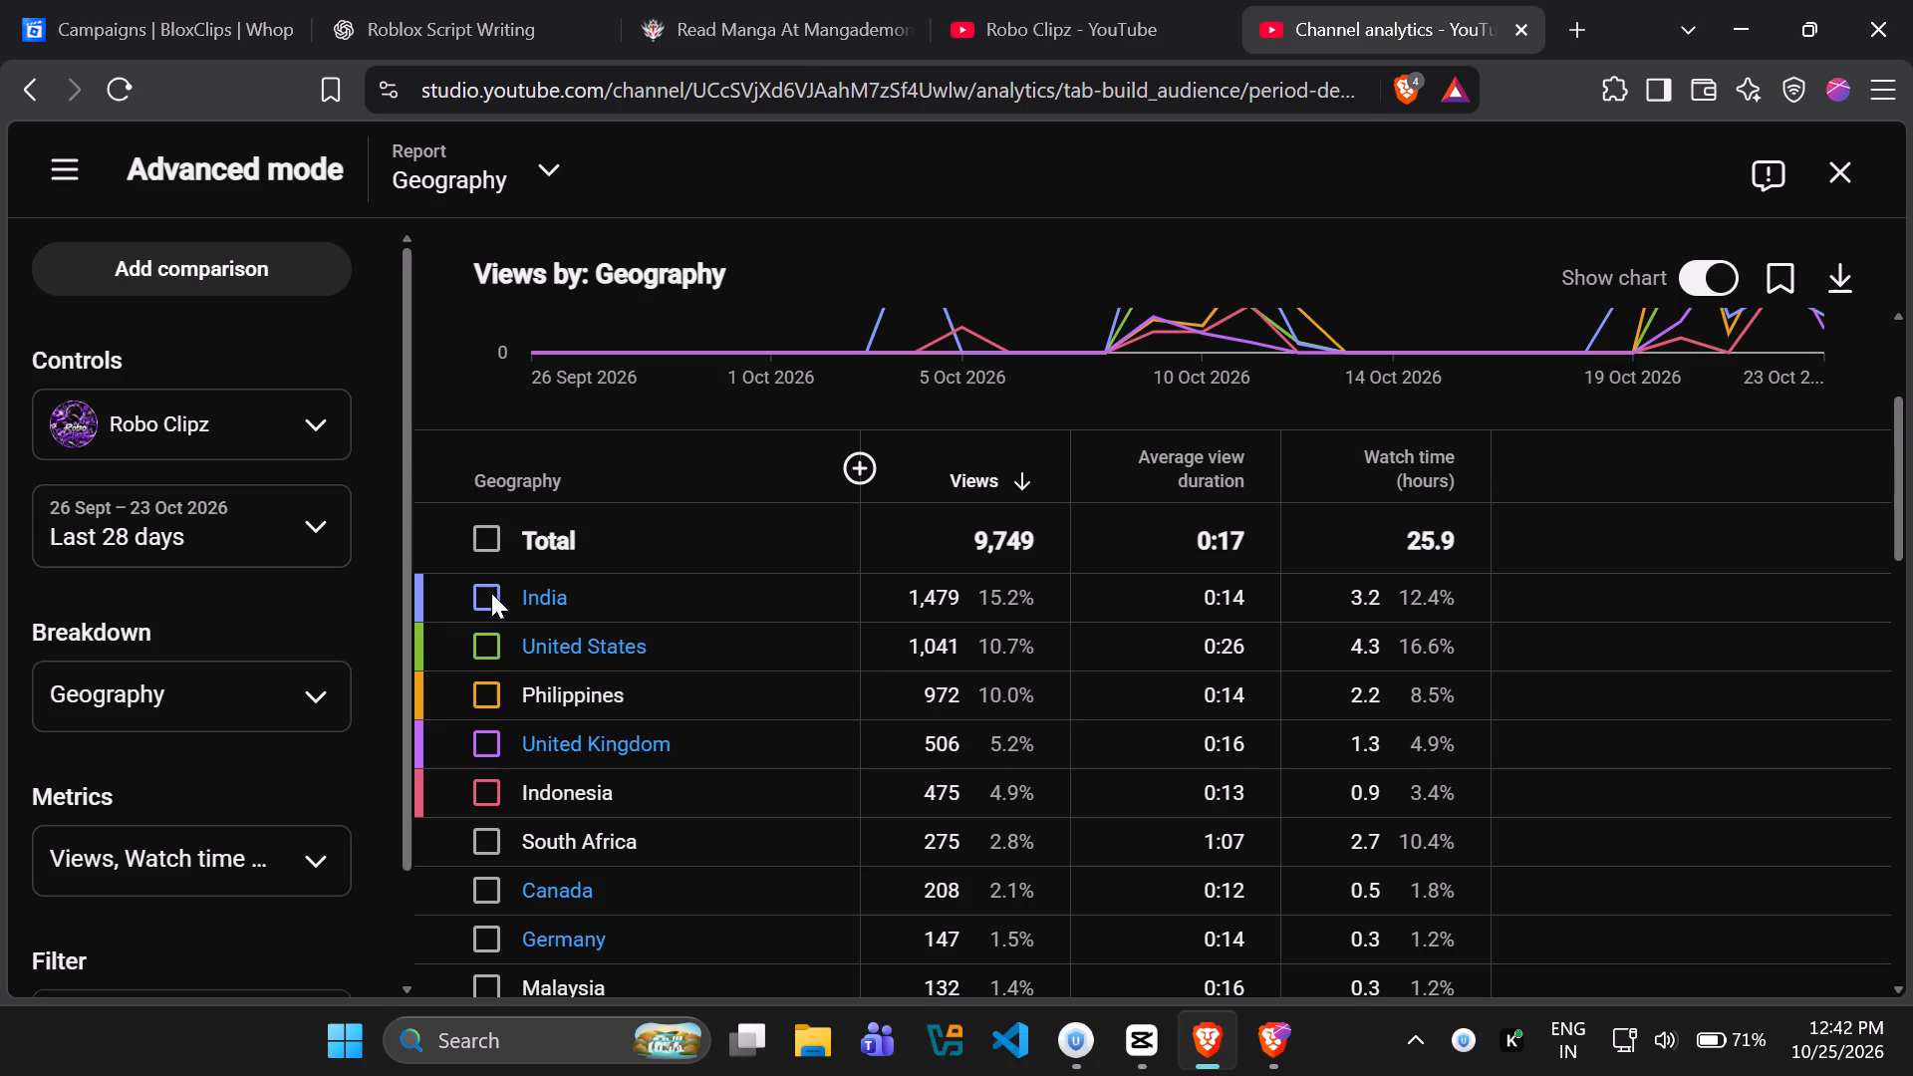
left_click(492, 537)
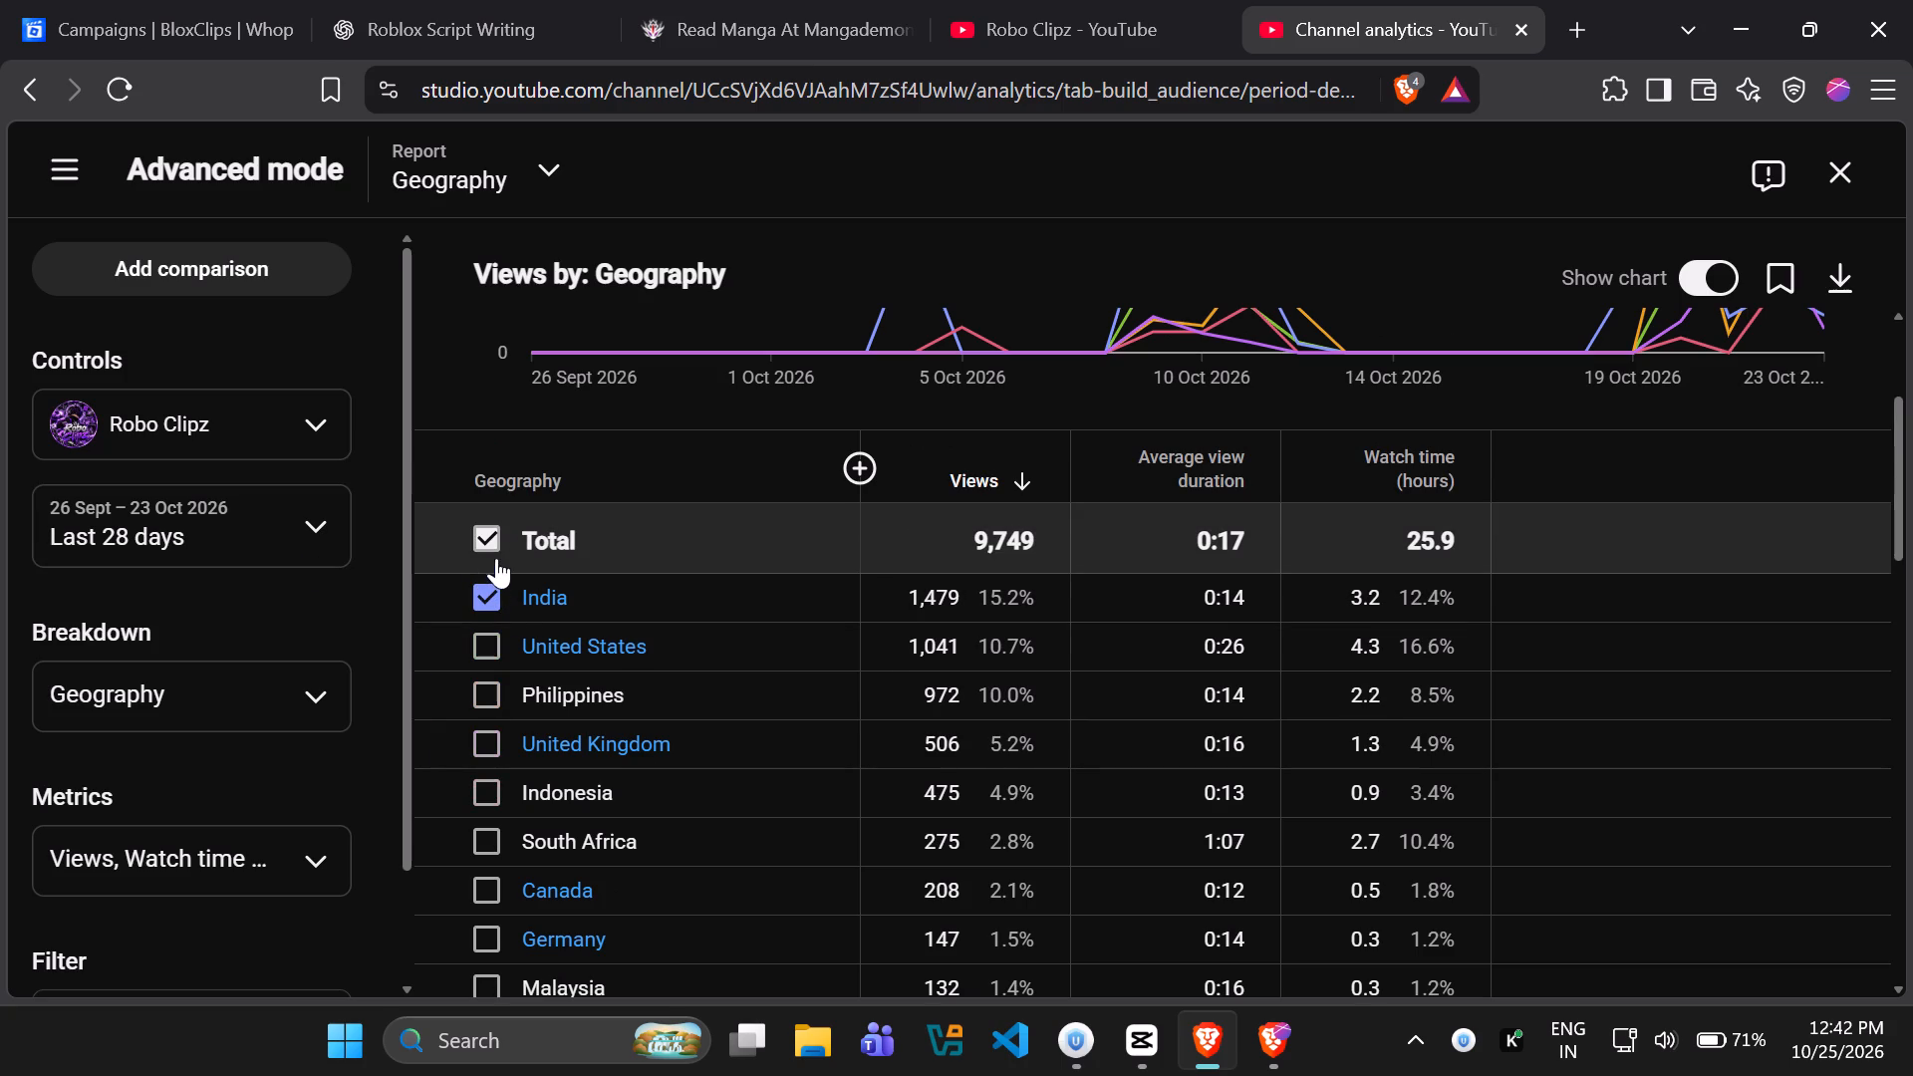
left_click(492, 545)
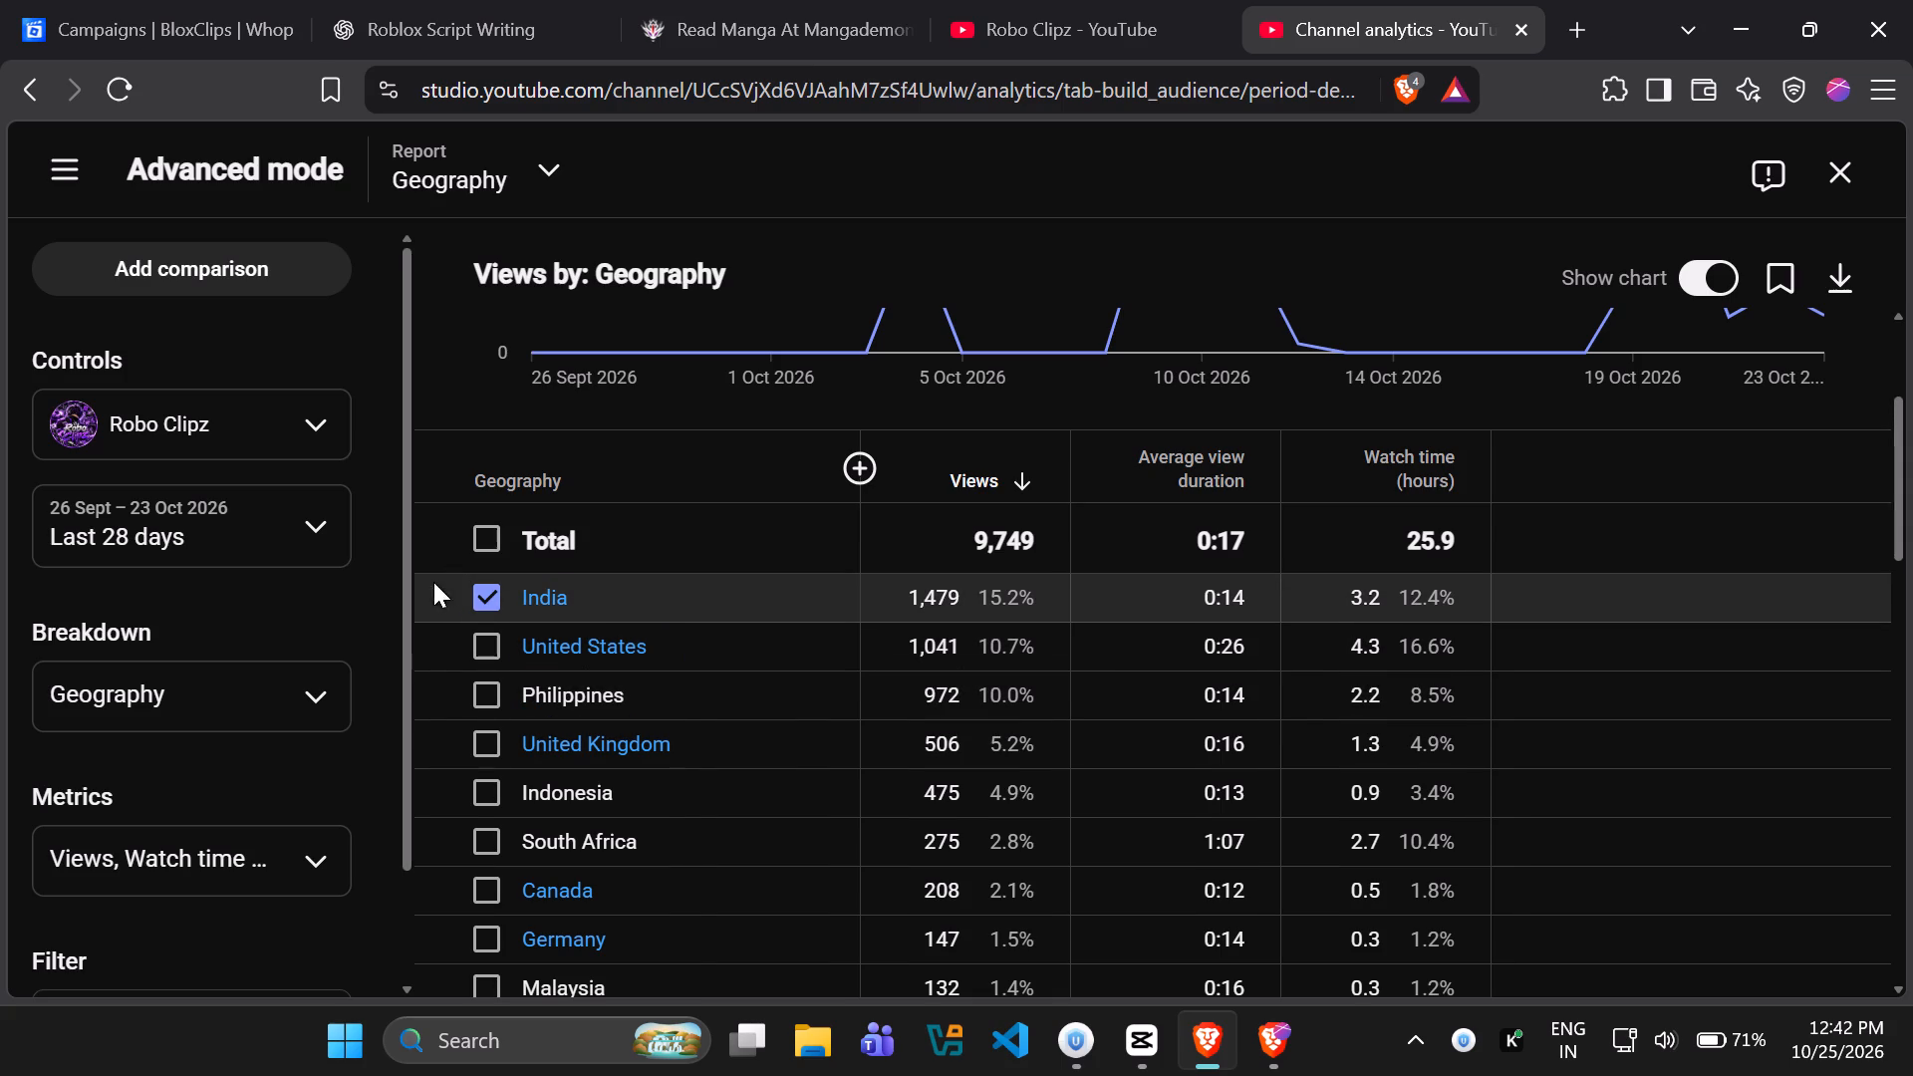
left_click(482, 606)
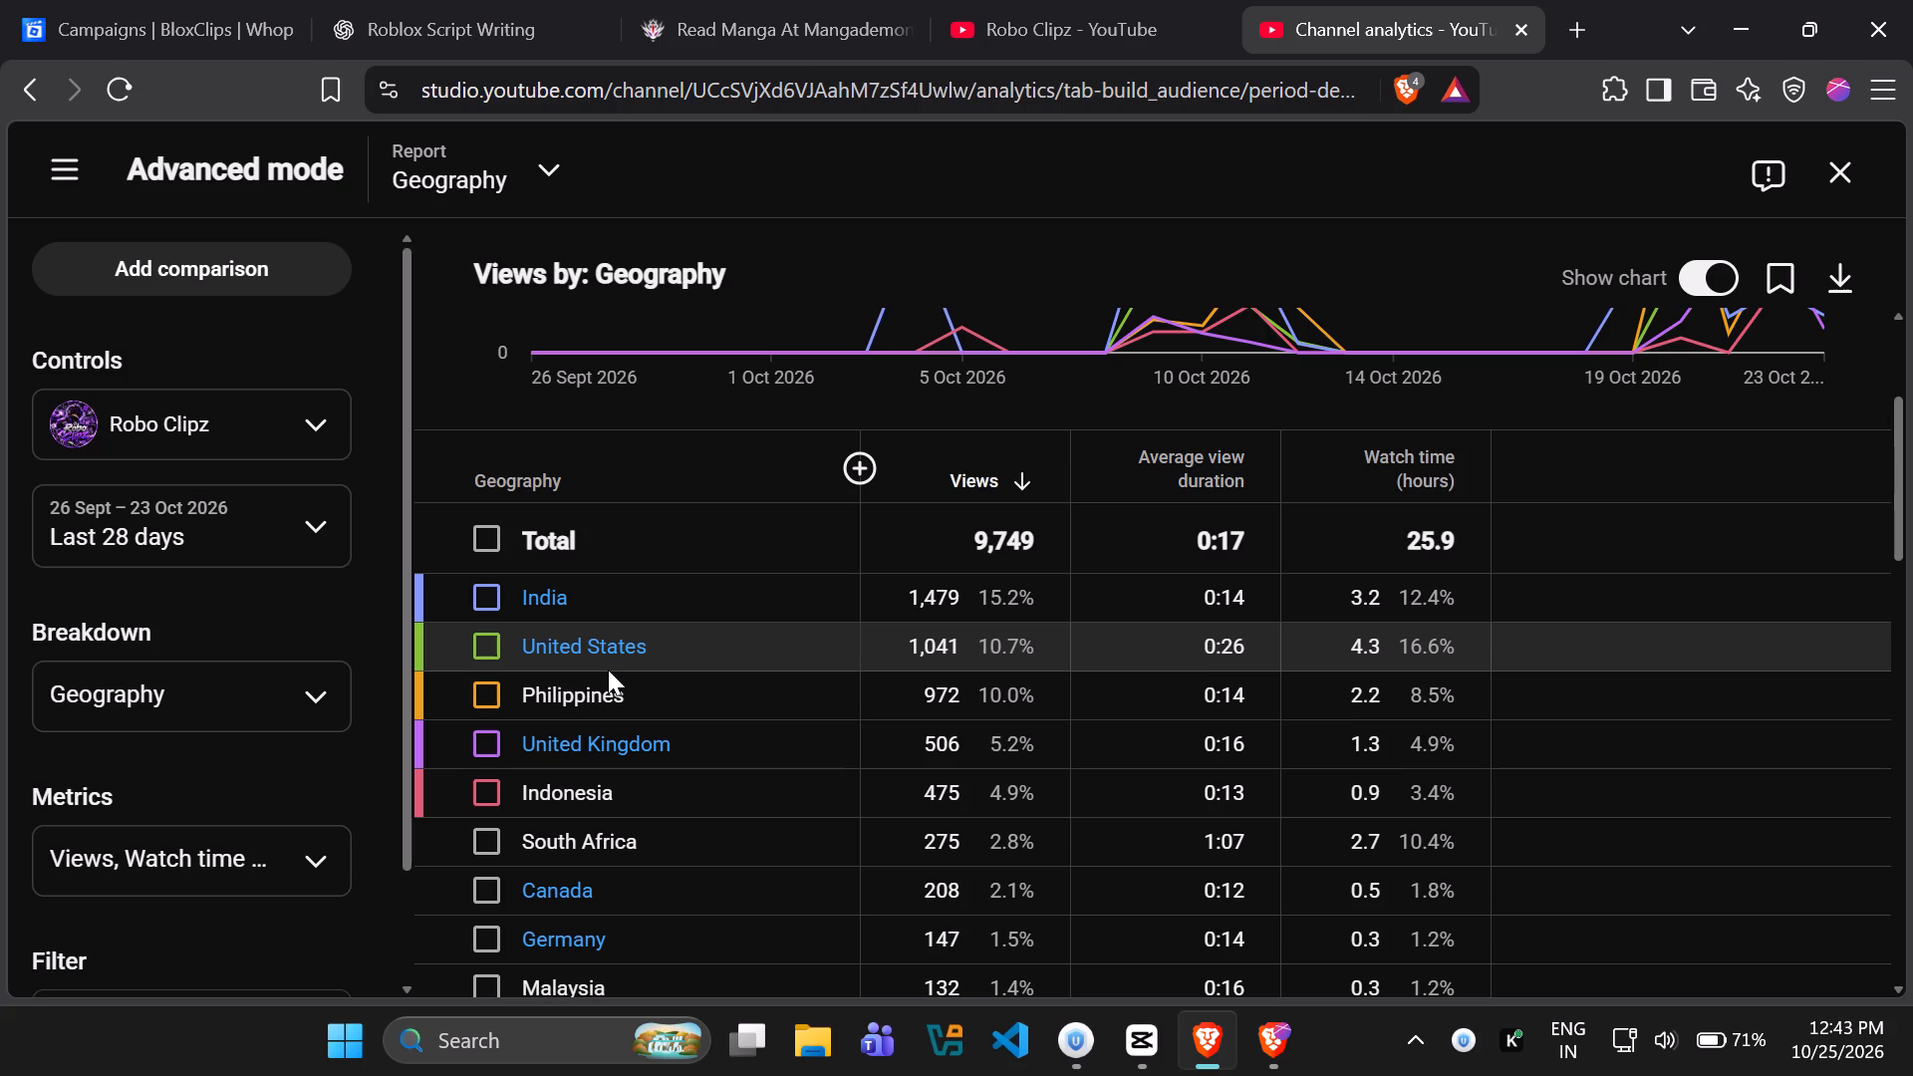
Minimise the browser window showing the YouTube Studio analytics.
left_click(1740, 22)
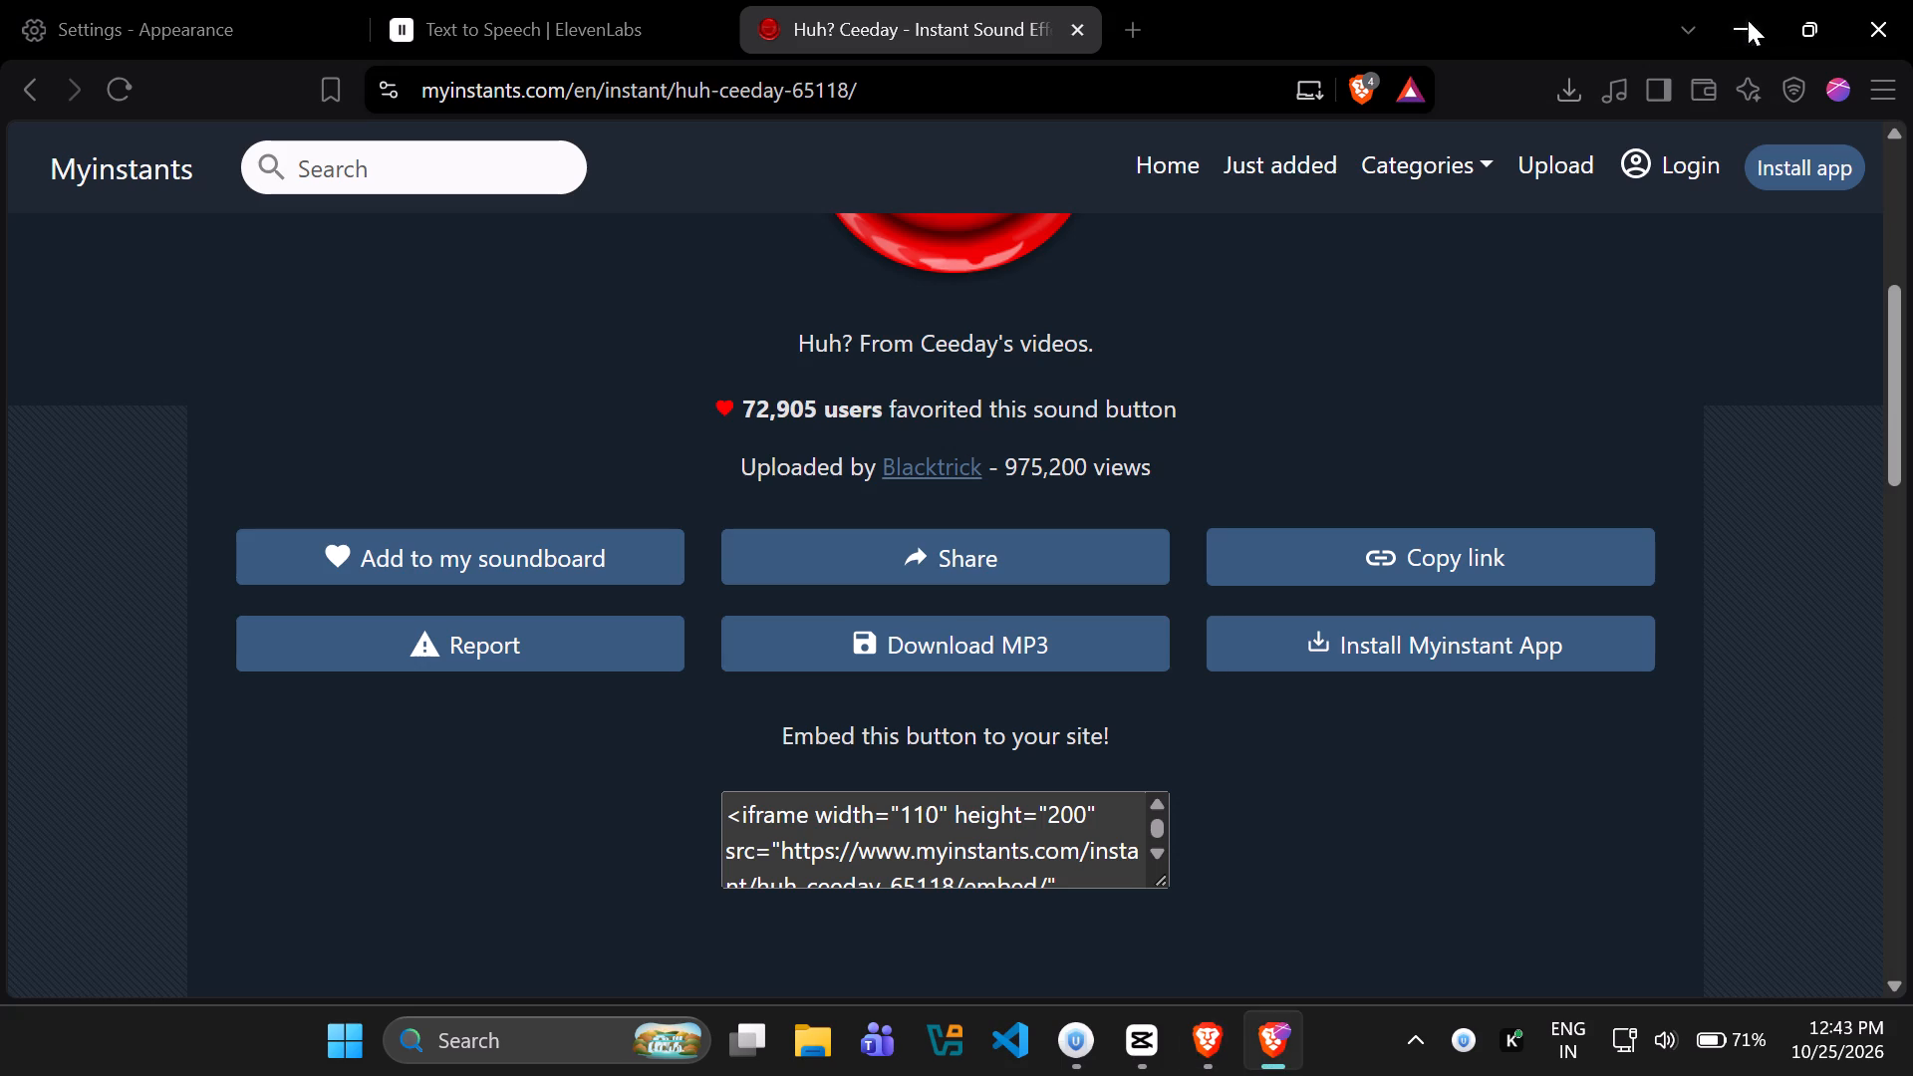